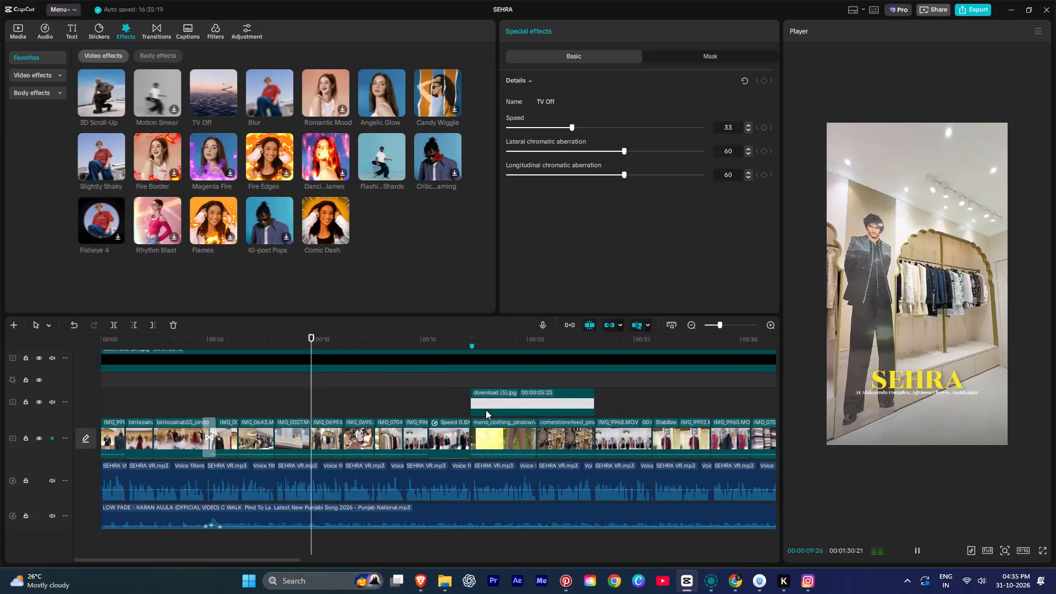
Play back the timeline from about 9 seconds through the STARTING FROM JUST ₹1699/- FOR TROUSERS caption to review the clips.
ctrl+scroll(389, 432, down, 2)
ctrl+scroll(389, 432, up, 1)
ctrl+scroll(389, 432, down, 4)
ctrl+scroll(389, 432, up, 2)
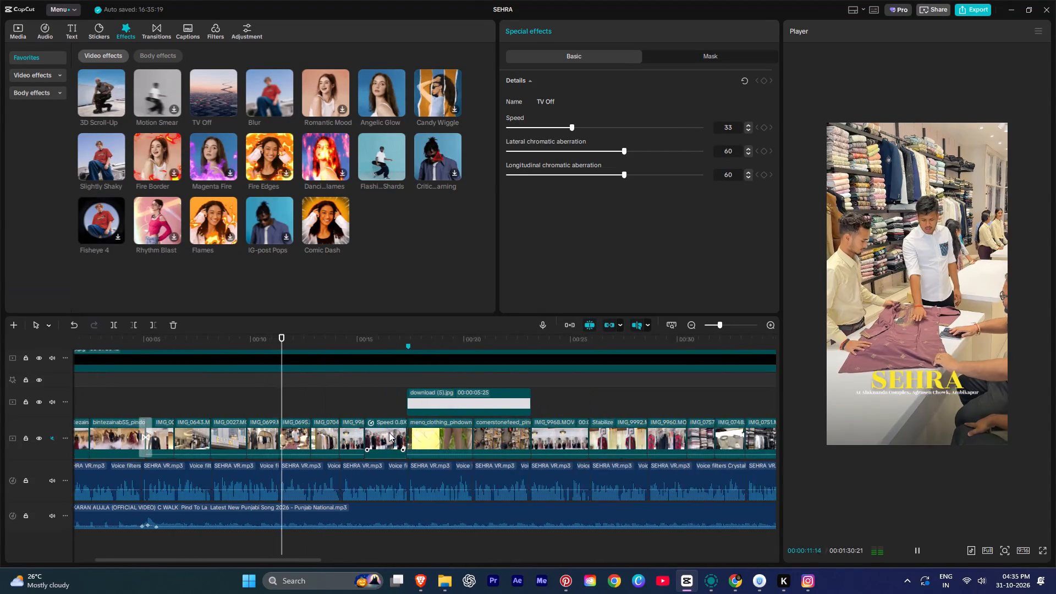
ctrl+scroll(389, 432, up, 2)
ctrl+scroll(389, 432, down, 5)
ctrl+scroll(389, 432, up, 4)
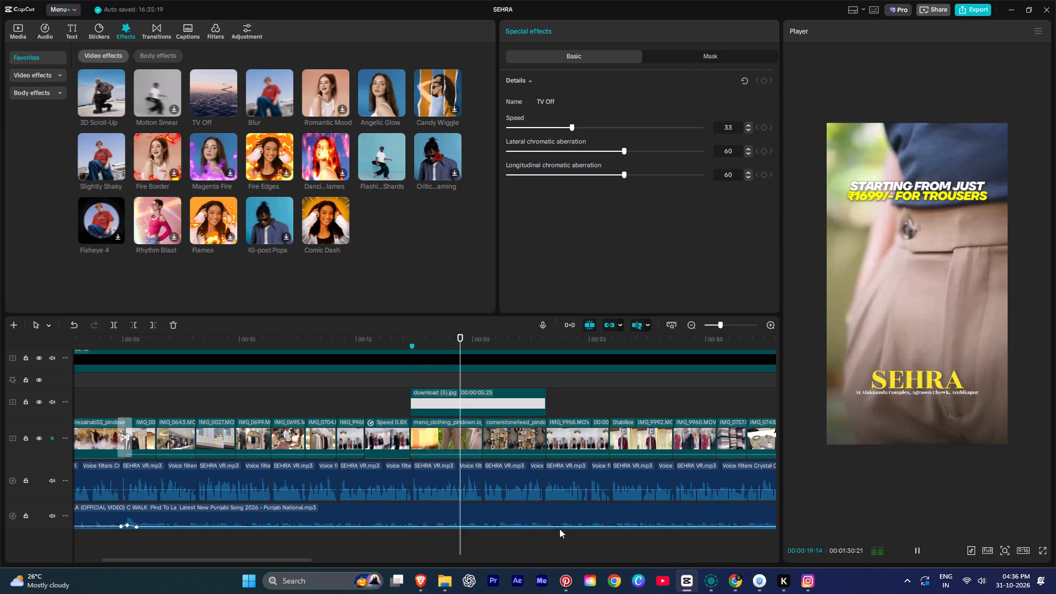
Switch to the Brave browser, where the Pinterest video downloader page is open.
click(422, 579)
click(421, 577)
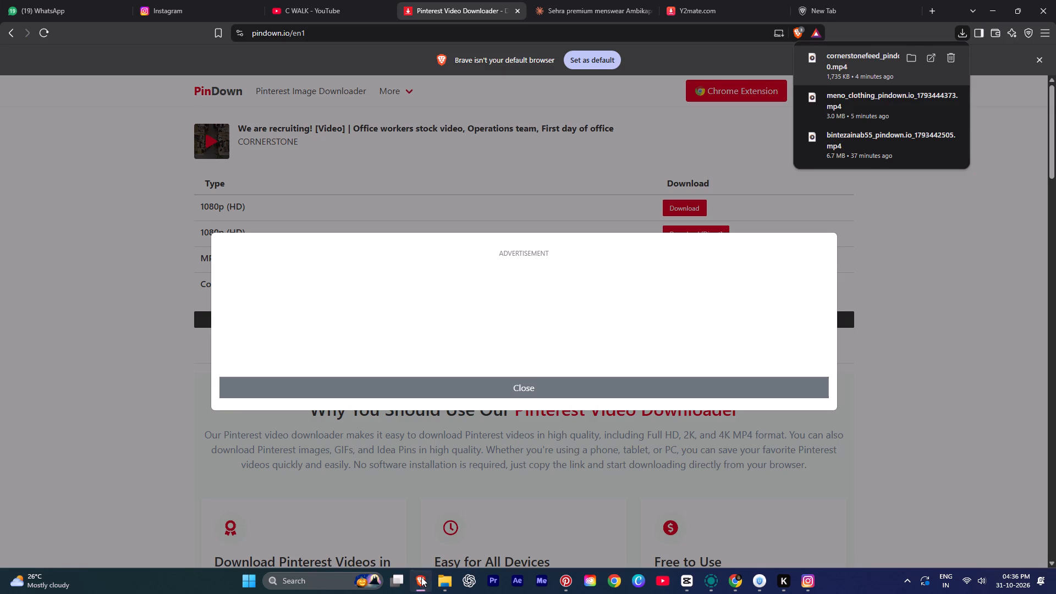
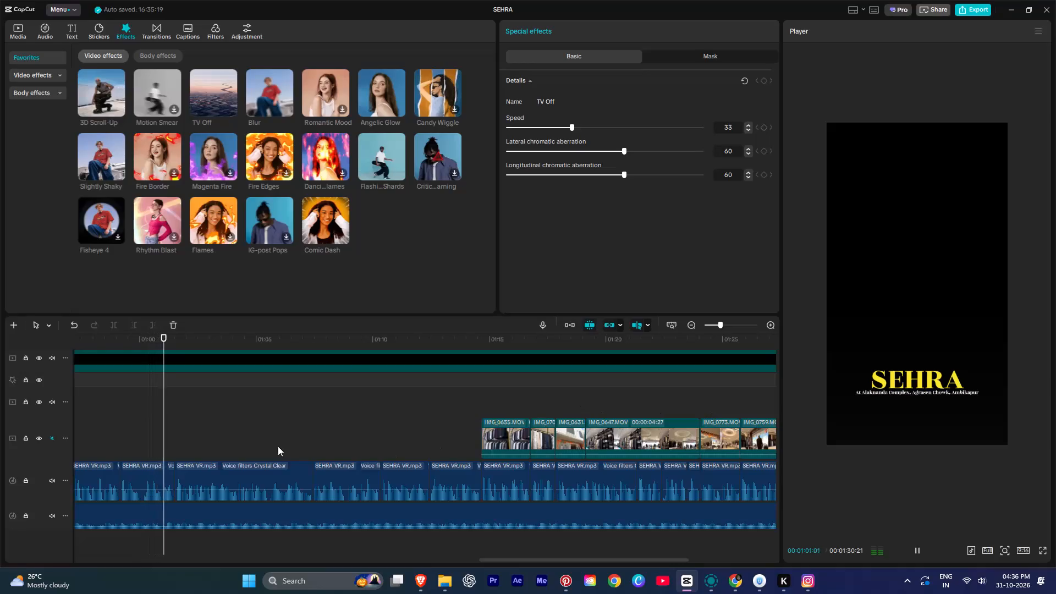
Play back the stretch of the timeline without footage around 0:58 to 1:01, checking the voiceover and captions.
alt+scroll(224, 440, down, 1)
alt+scroll(216, 440, up, 1)
alt+scroll(216, 440, down, 2)
alt+scroll(216, 440, up, 1)
alt+scroll(216, 440, down, 1)
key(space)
alt+scroll(109, 422, up, 4)
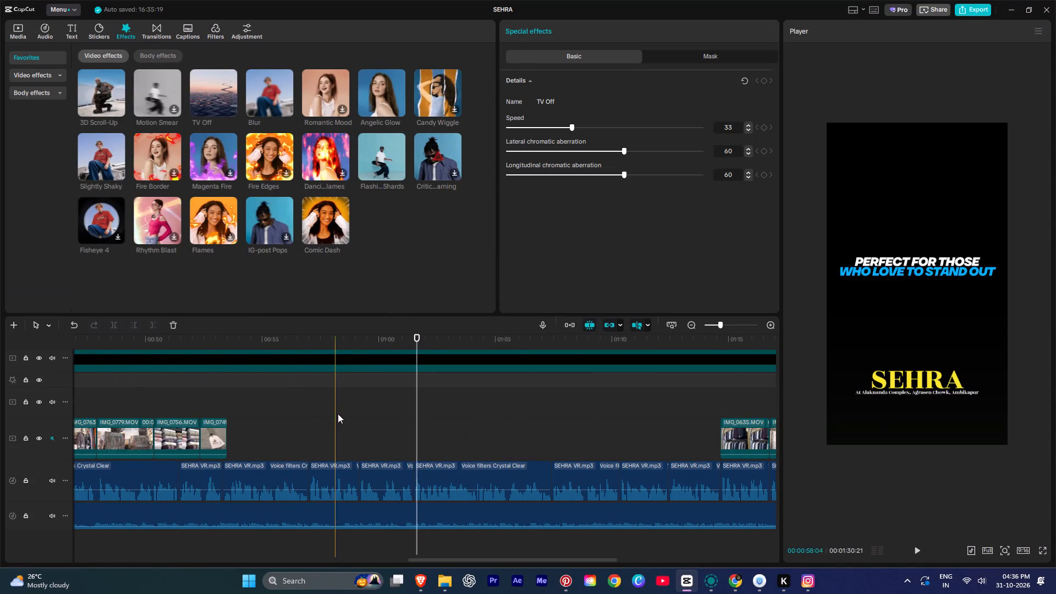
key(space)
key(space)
Place the suit rack clip IMG_0638.MOV from the SEHRA RAW folder into the footage gap at 00:00:59:05.
click(361, 410)
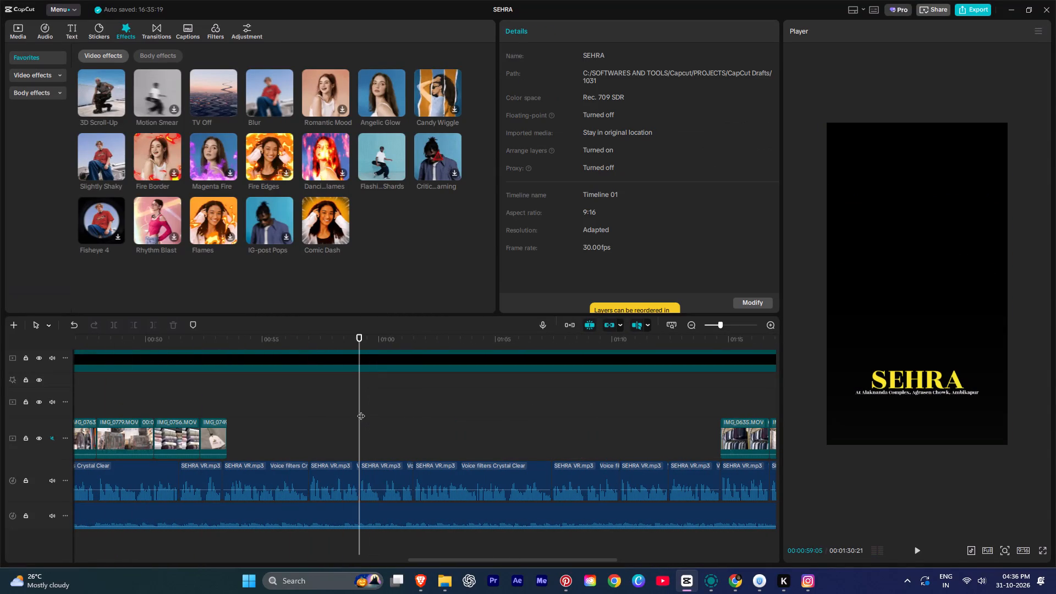
scroll(213, 251, up, 3)
scroll(150, 194, up, 1)
click(23, 30)
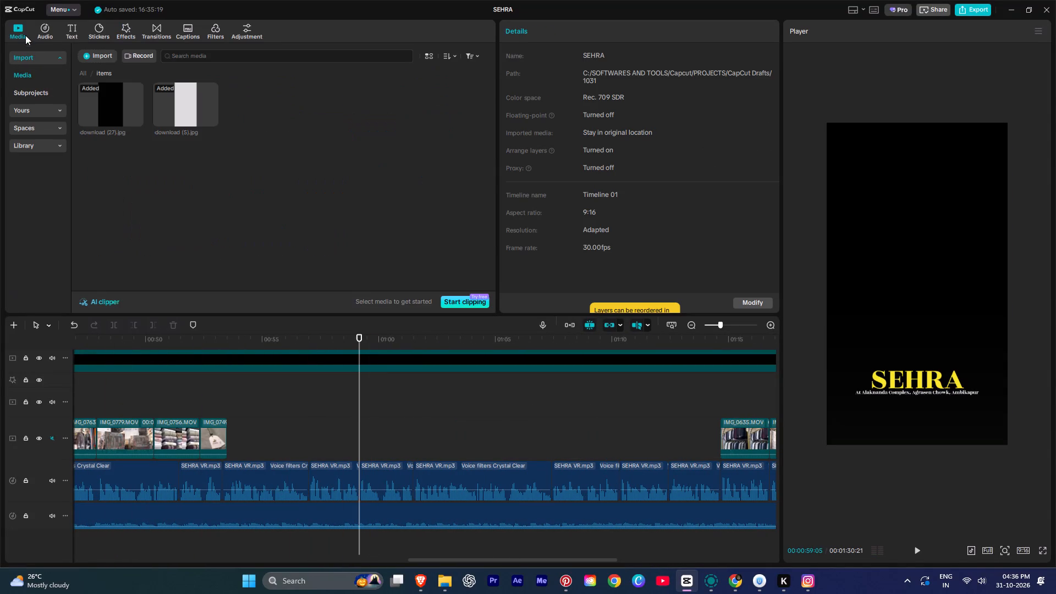
click(183, 155)
click(84, 73)
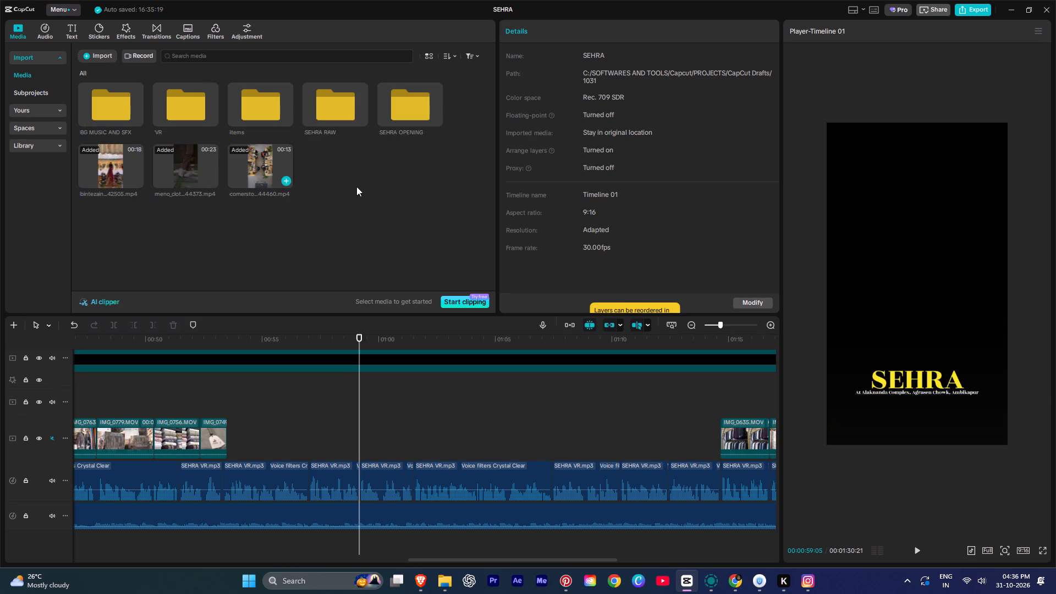
click(356, 186)
double_click(338, 114)
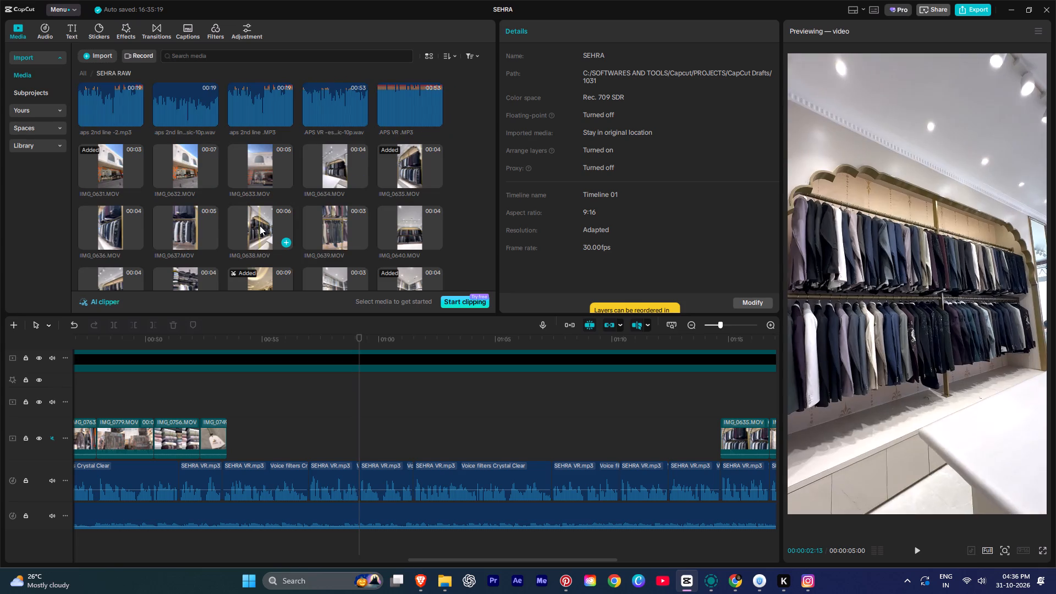
drag(256, 226, 359, 441)
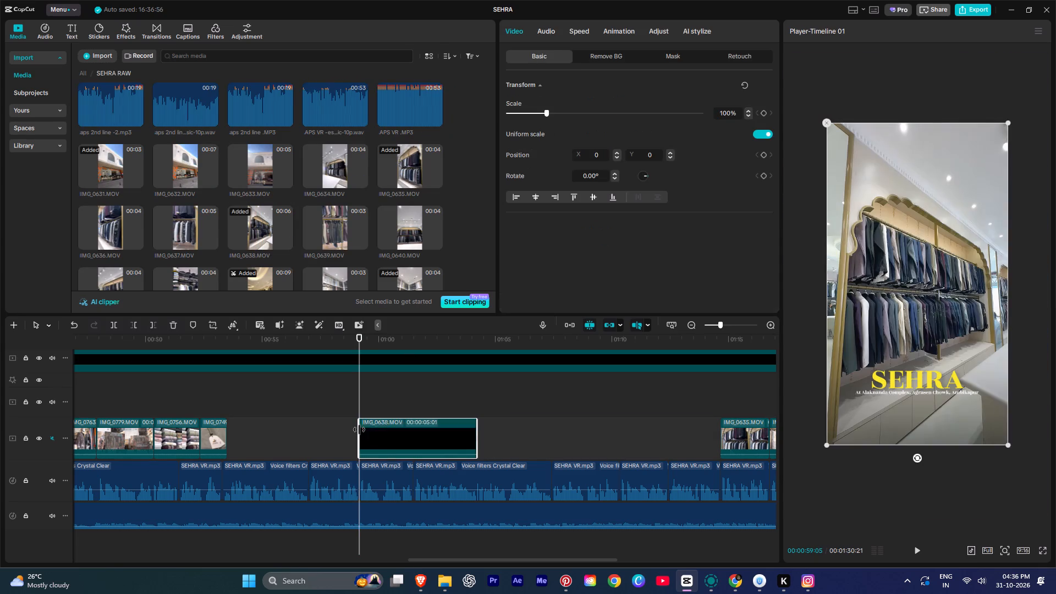
Play back the timeline from the start of the IMG_0638.MOV clip against the voiceover.
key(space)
ctrl+scroll(359, 430, up, 3)
click(589, 313)
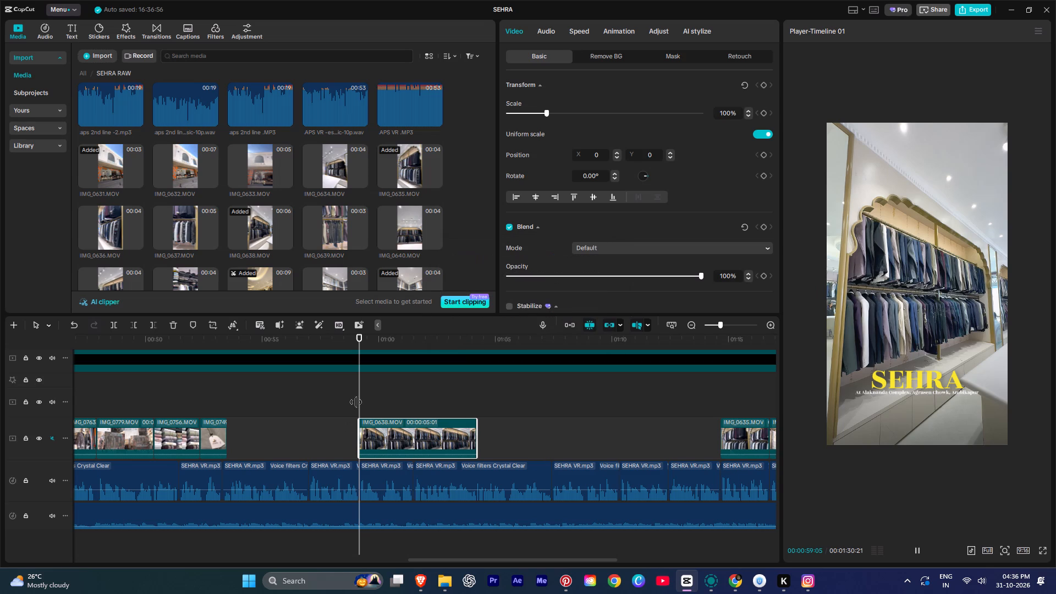
Play back IMG_0638.MOV against the voice-over and trim its end so the clip lasts 2:10 (seconds:frames).
click(359, 396)
click(348, 392)
key(space)
ctrl+scroll(348, 392, up, 7)
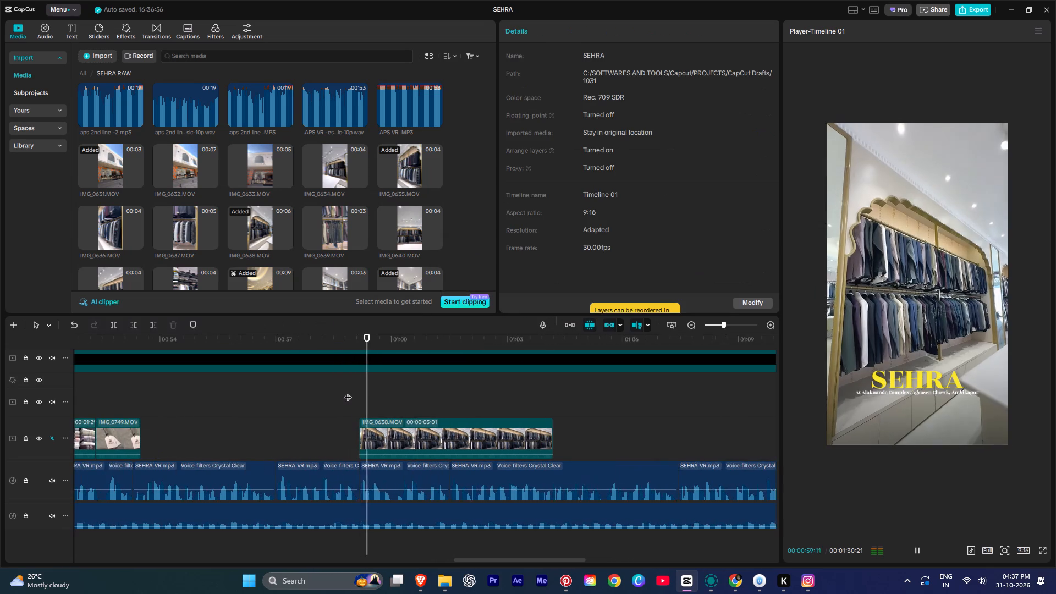
ctrl+scroll(348, 392, up, 4)
ctrl+scroll(391, 410, up, 7)
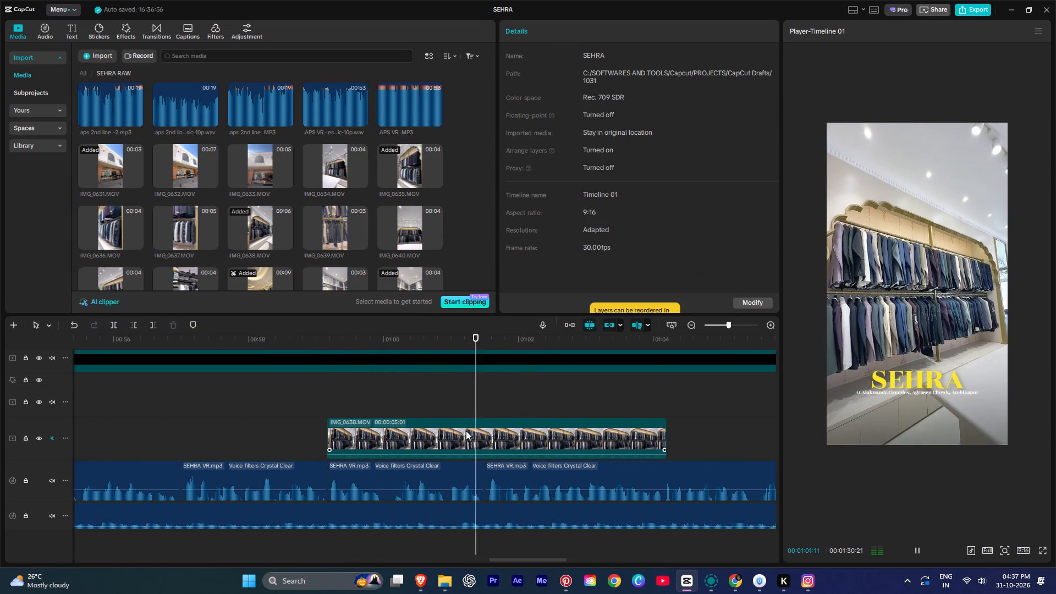
key(space)
text(w)
key(space)
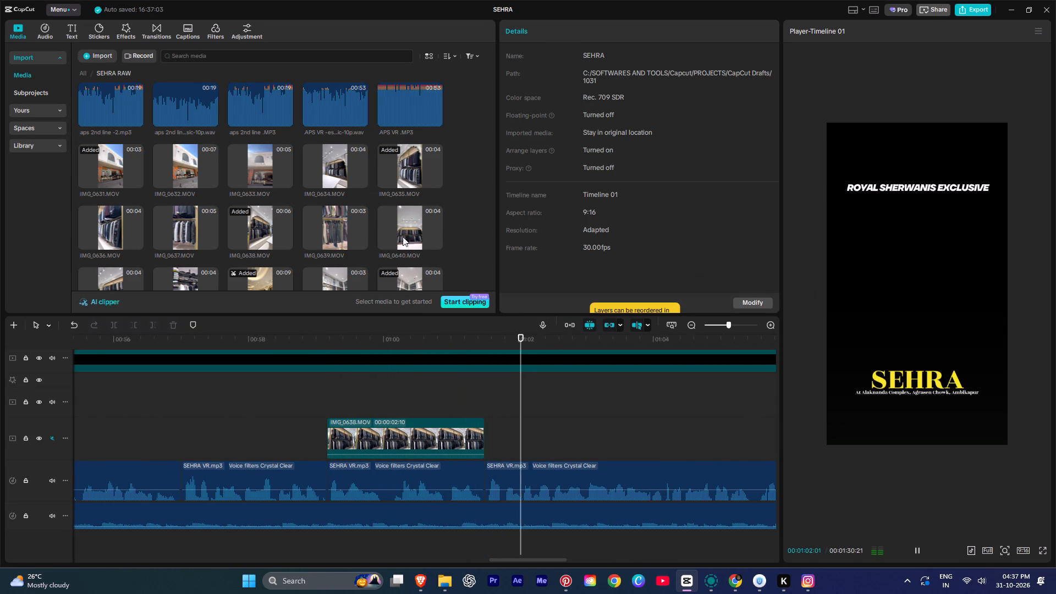
key(space)
Add IMG_0640.MOV from the SEHRA RAW media directly after IMG_0638.MOV on the same track.
click(397, 219)
drag(411, 226, 490, 381)
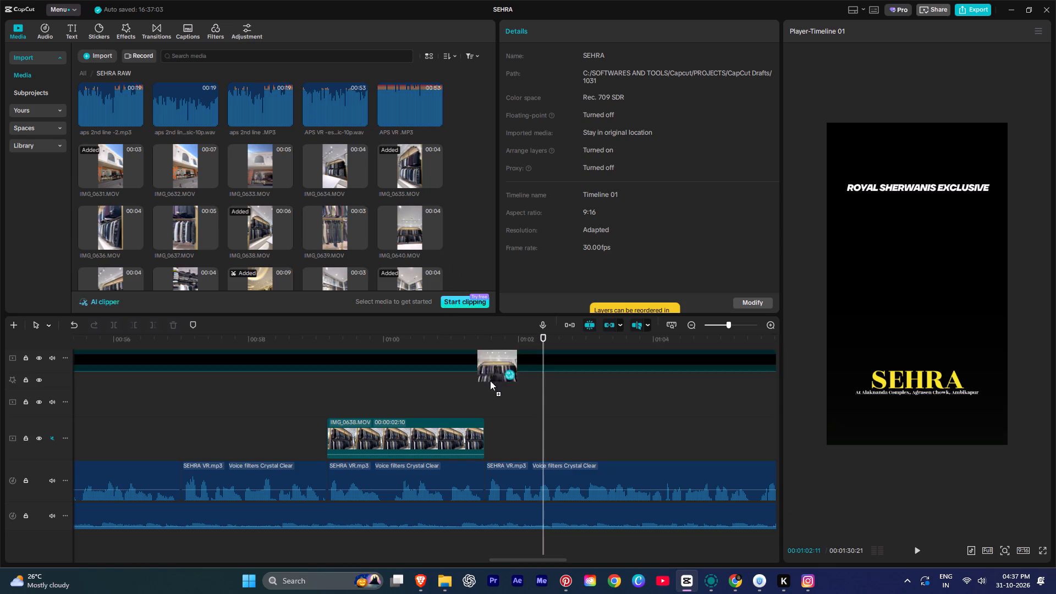
drag(490, 381, 487, 444)
key(space)
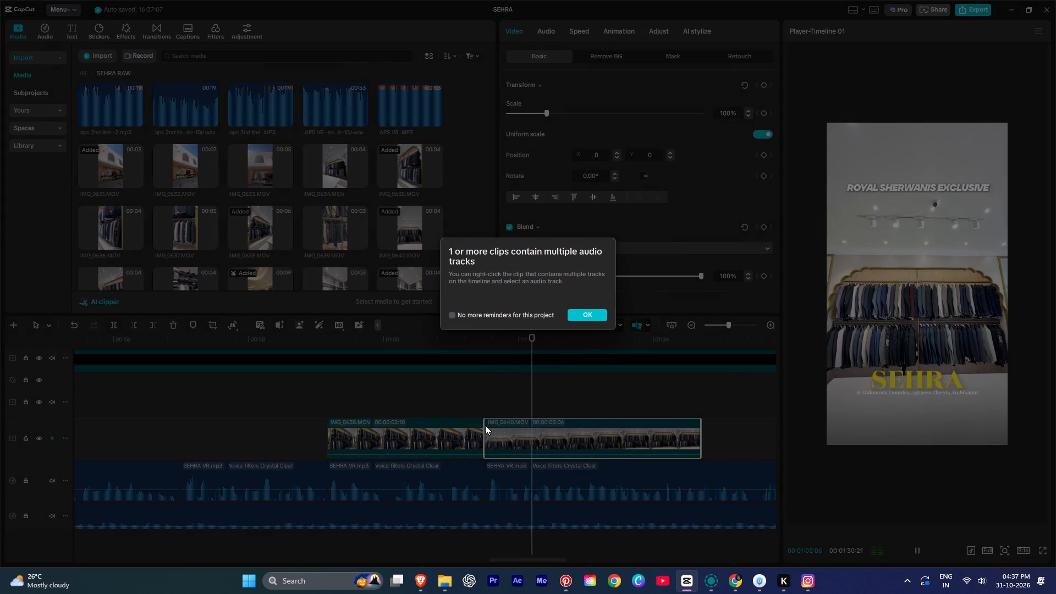
click(583, 314)
Play back IMG_0640.MOV and trim its end so the clip lasts 1:15.
alt+scroll(537, 419, down, 3)
key(space)
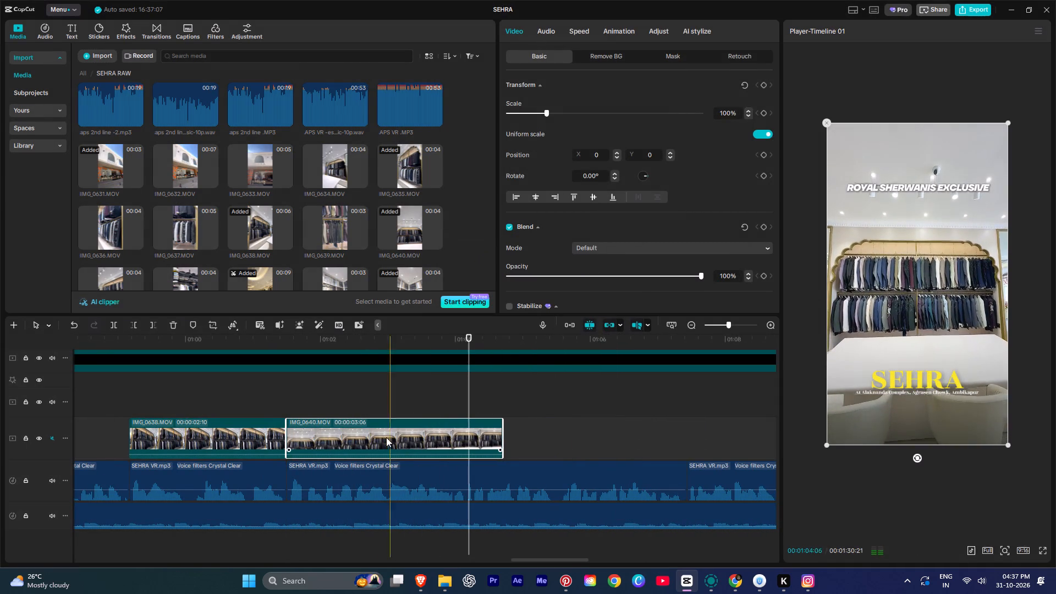
text(w)
key(space)
key(space)
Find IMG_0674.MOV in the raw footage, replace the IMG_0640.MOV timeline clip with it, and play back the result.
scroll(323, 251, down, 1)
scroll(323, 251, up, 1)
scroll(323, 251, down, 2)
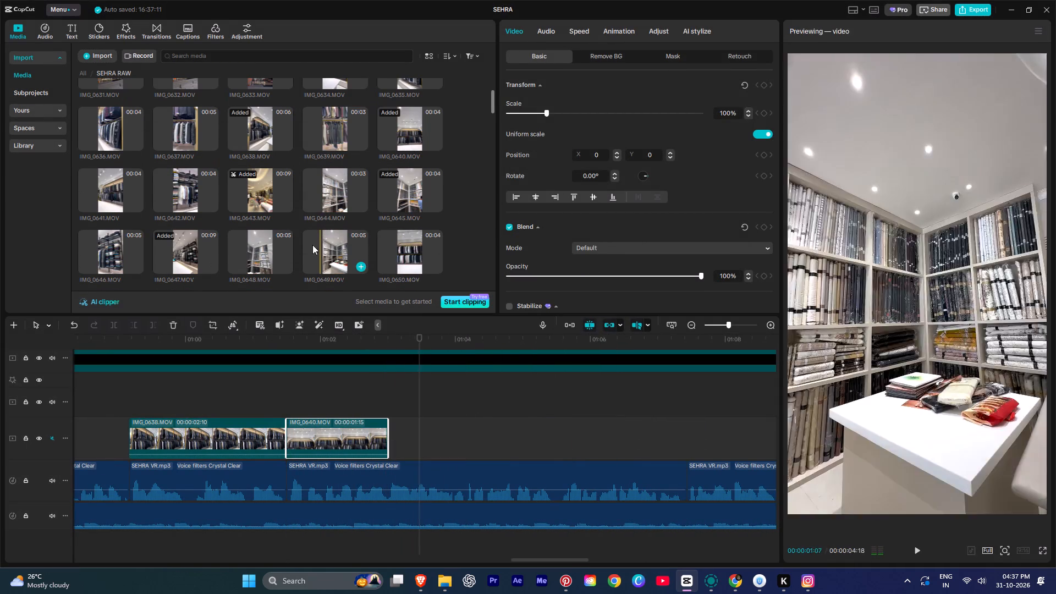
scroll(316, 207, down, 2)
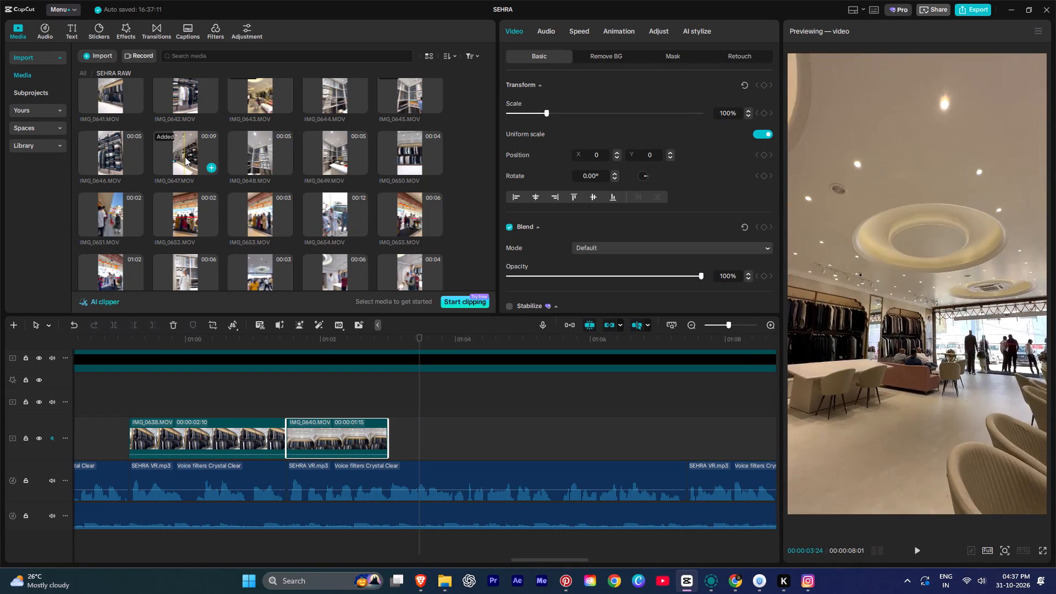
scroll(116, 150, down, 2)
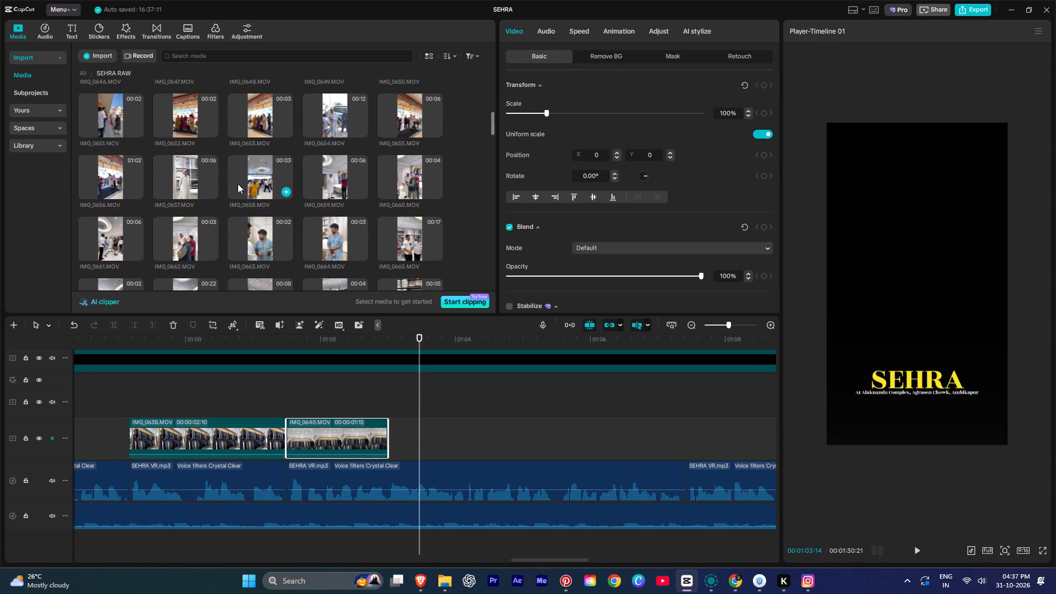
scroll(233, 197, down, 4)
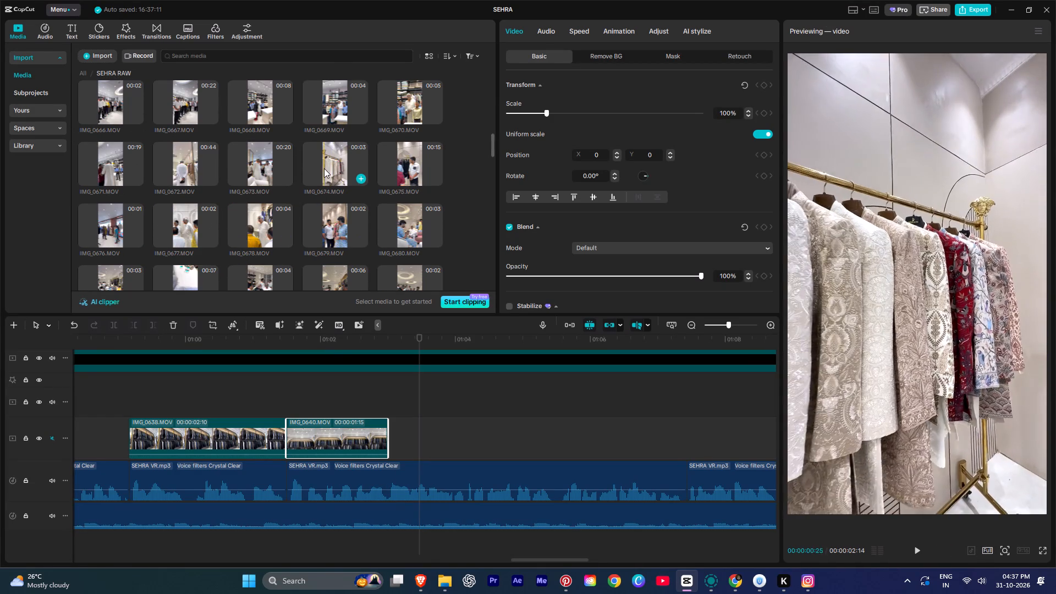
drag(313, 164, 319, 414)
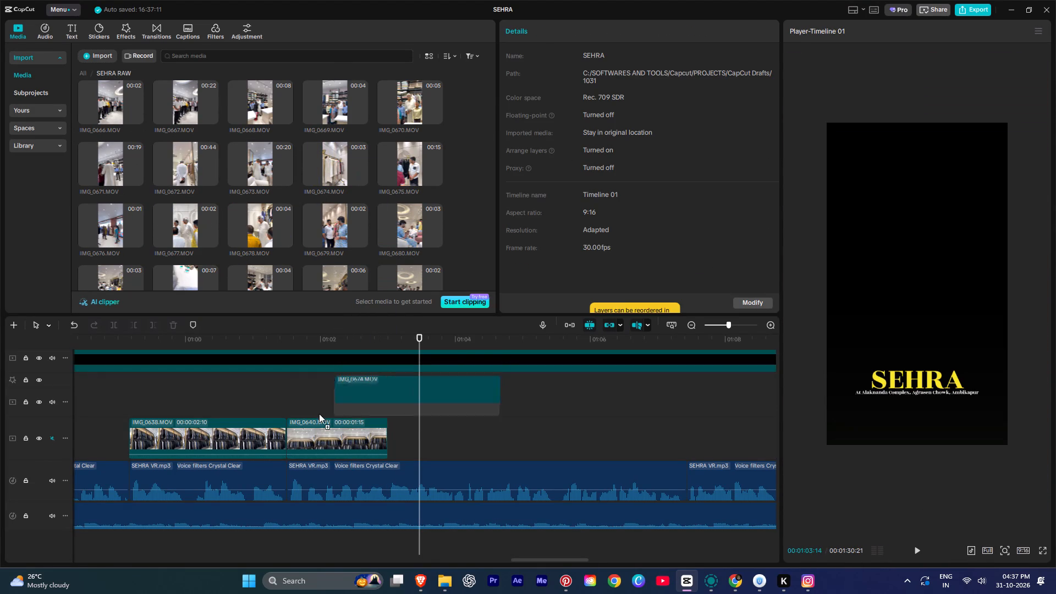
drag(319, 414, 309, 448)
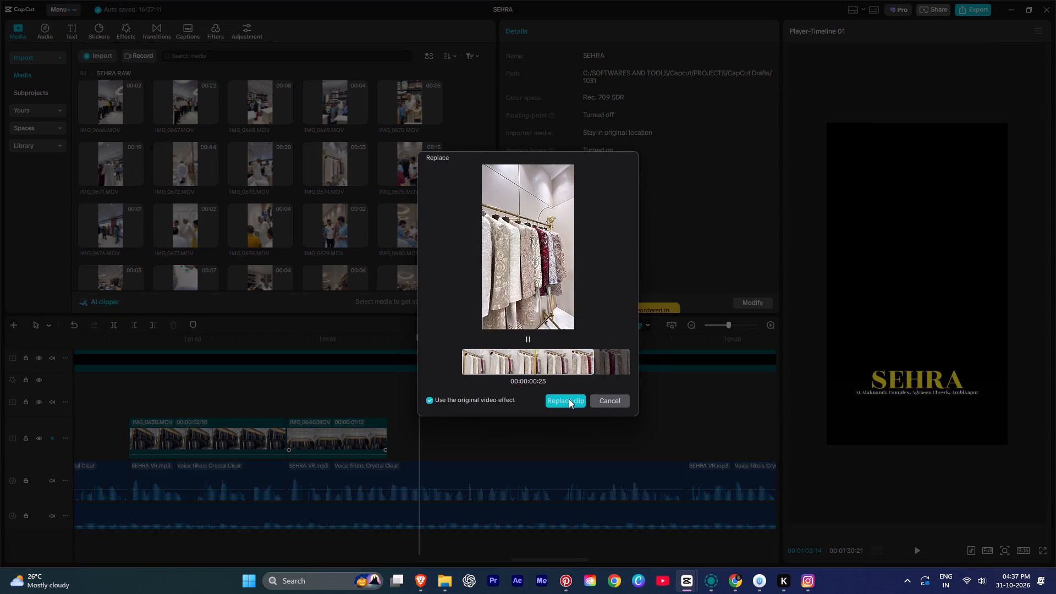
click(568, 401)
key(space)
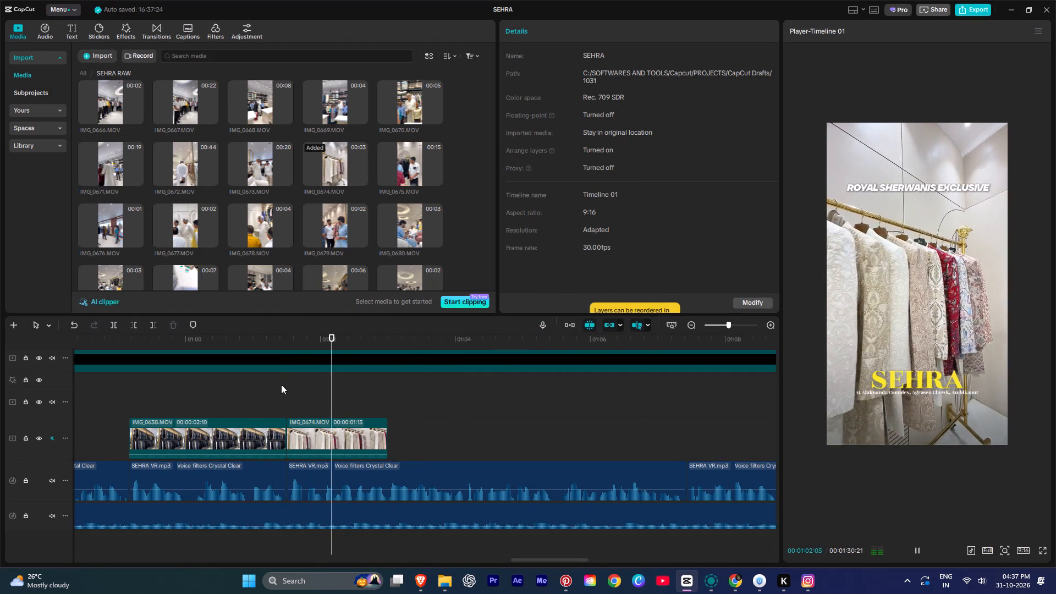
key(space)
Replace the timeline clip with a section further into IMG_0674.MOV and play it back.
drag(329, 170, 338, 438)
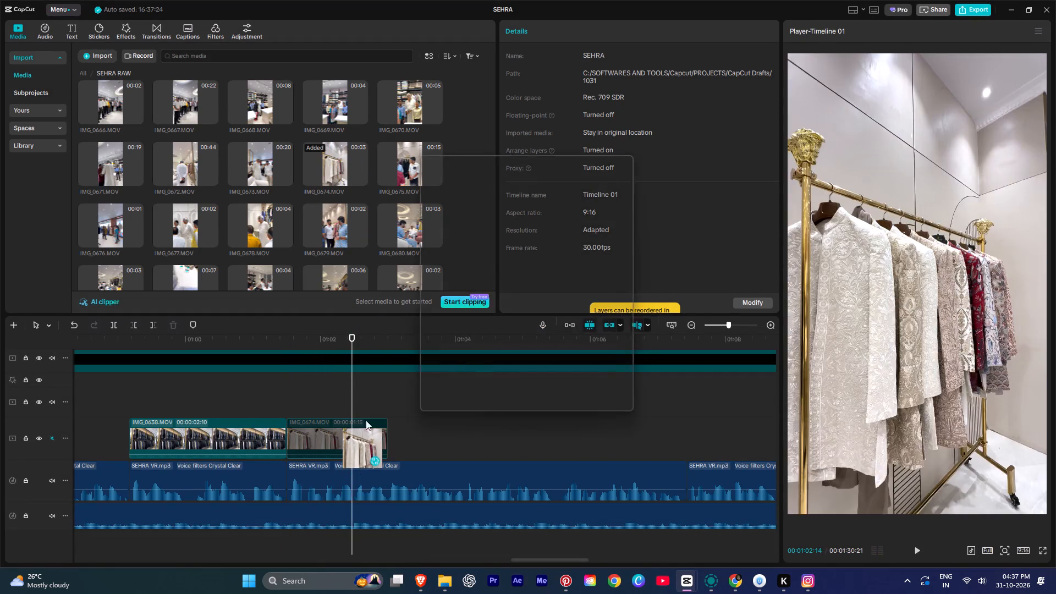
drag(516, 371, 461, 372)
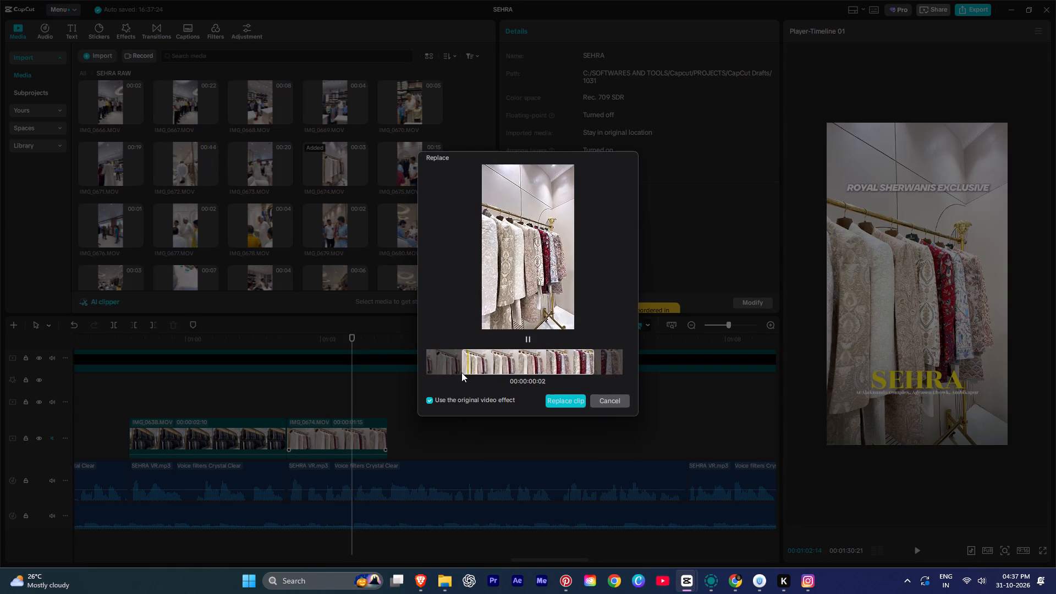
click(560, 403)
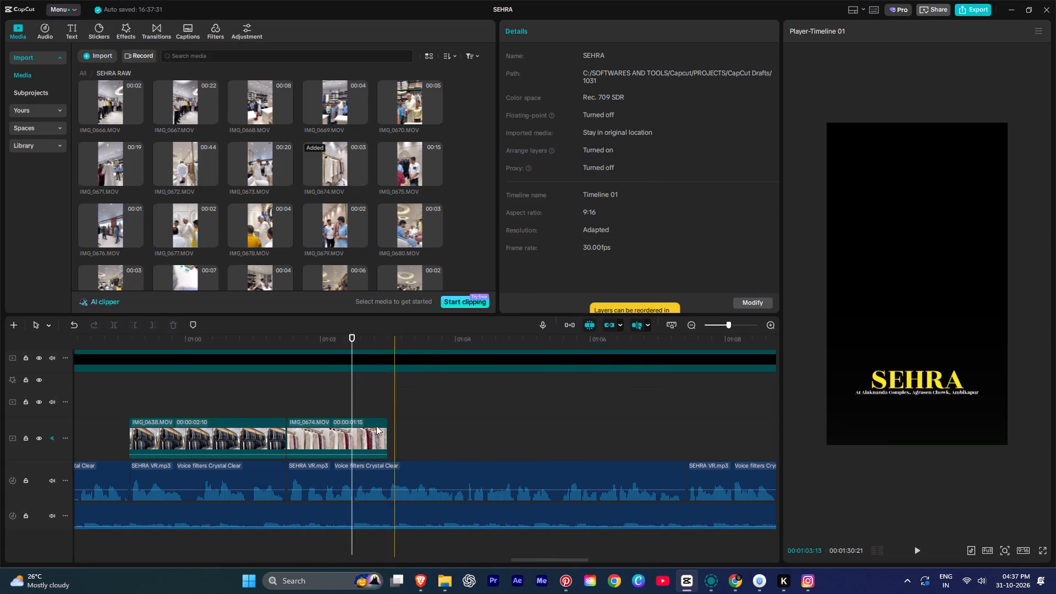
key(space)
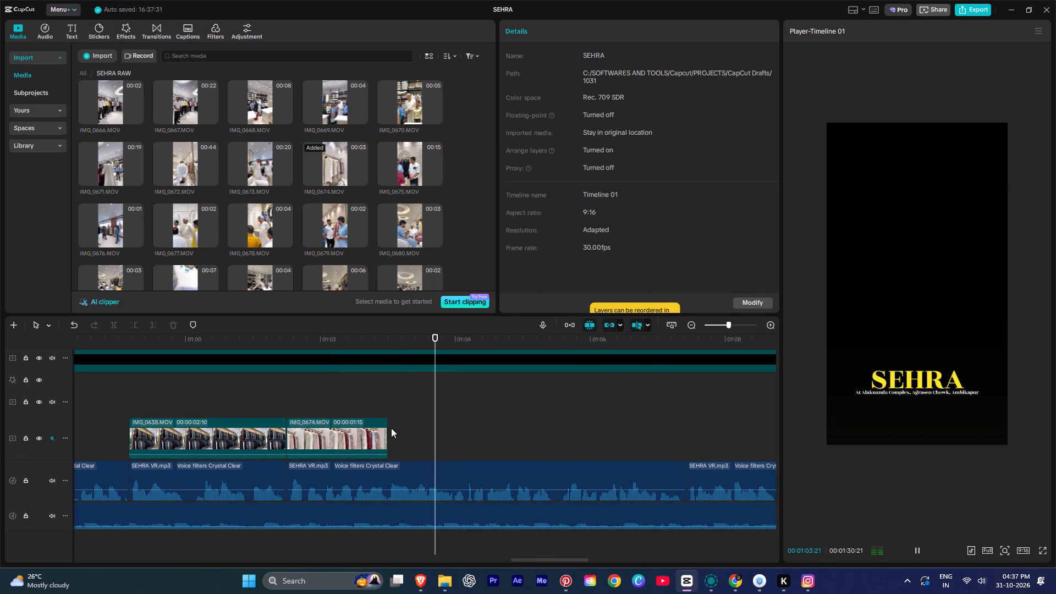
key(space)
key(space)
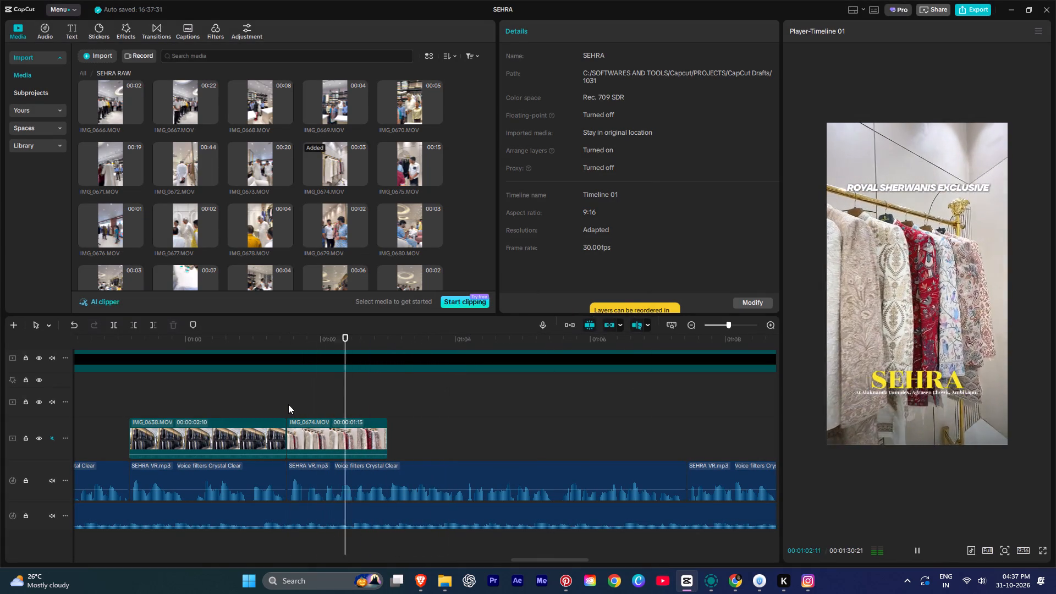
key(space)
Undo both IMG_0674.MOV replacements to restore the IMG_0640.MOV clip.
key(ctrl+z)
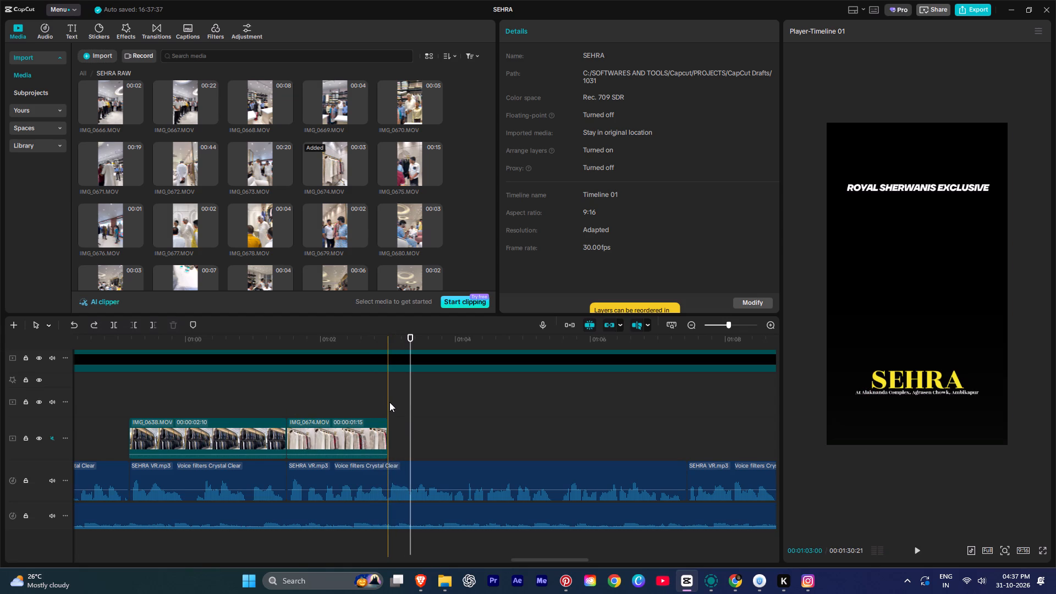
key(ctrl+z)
Add IMG_0674.MOV, trim its start at the end of IMG_0640.MOV to leave 2:02, and place it directly after that clip.
click(389, 402)
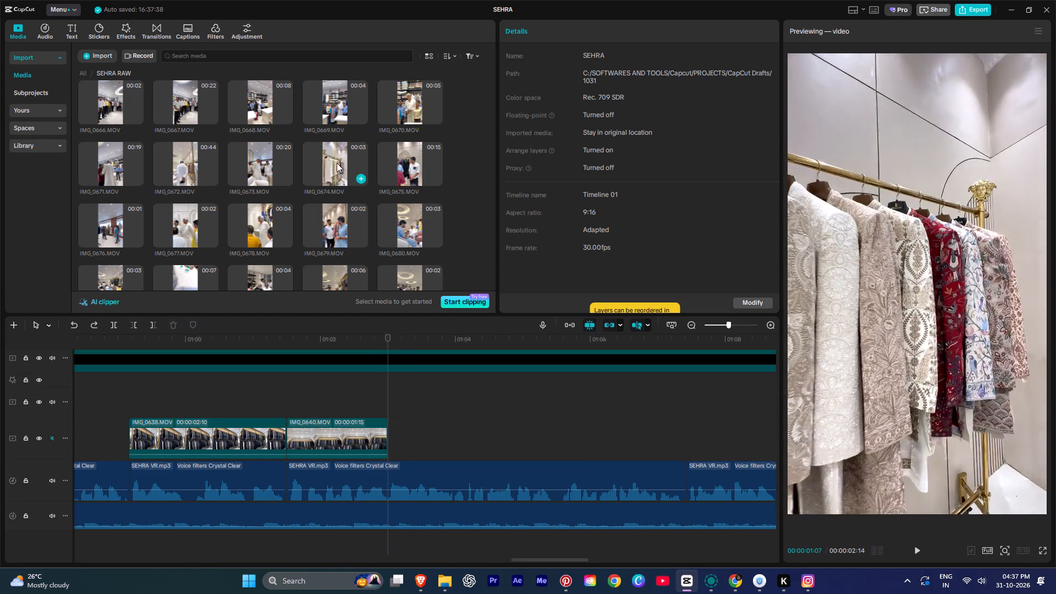
drag(337, 163, 377, 398)
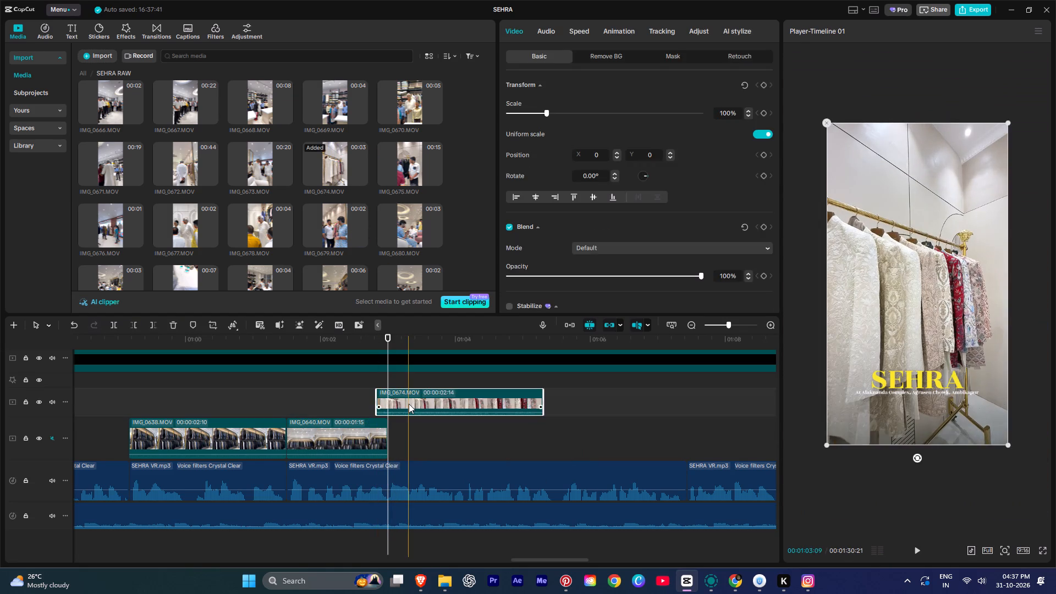
click(587, 316)
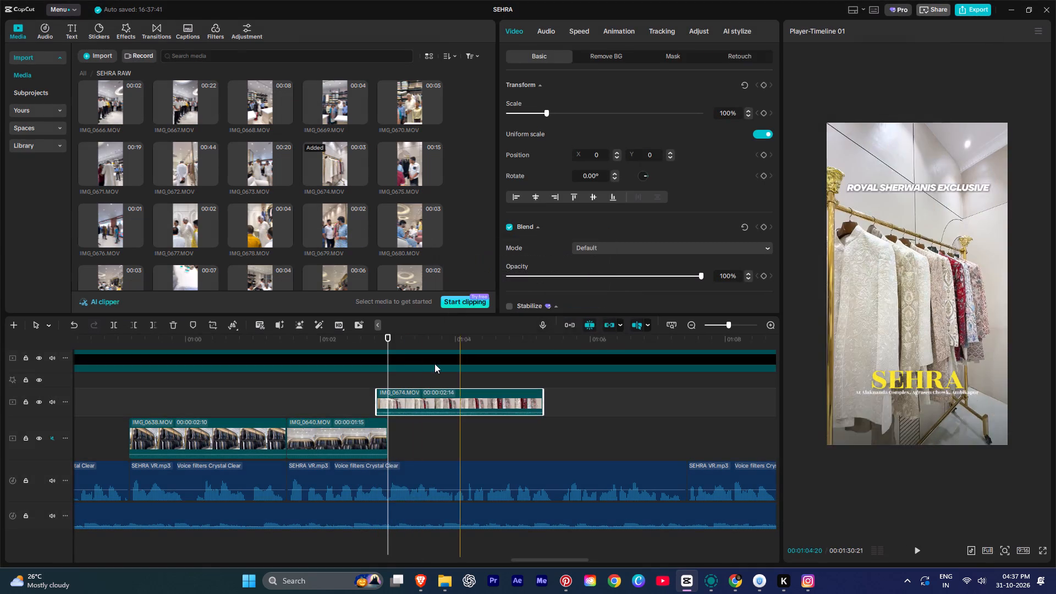
key(q)
drag(417, 397, 403, 427)
Play back IMG_0674.MOV and trim its end so the clip lasts 1:27.
key(space)
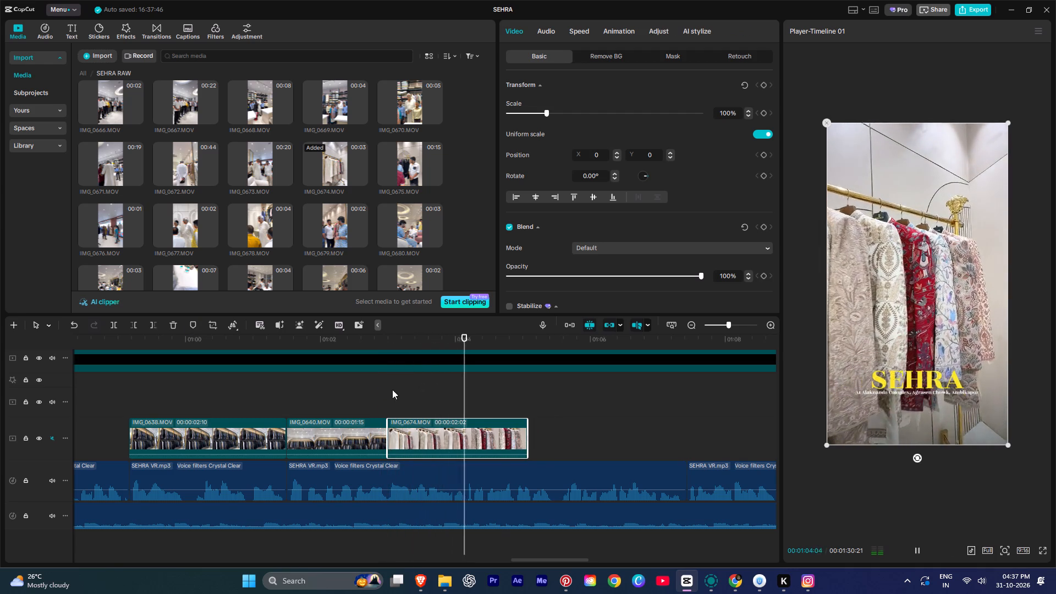
key(space)
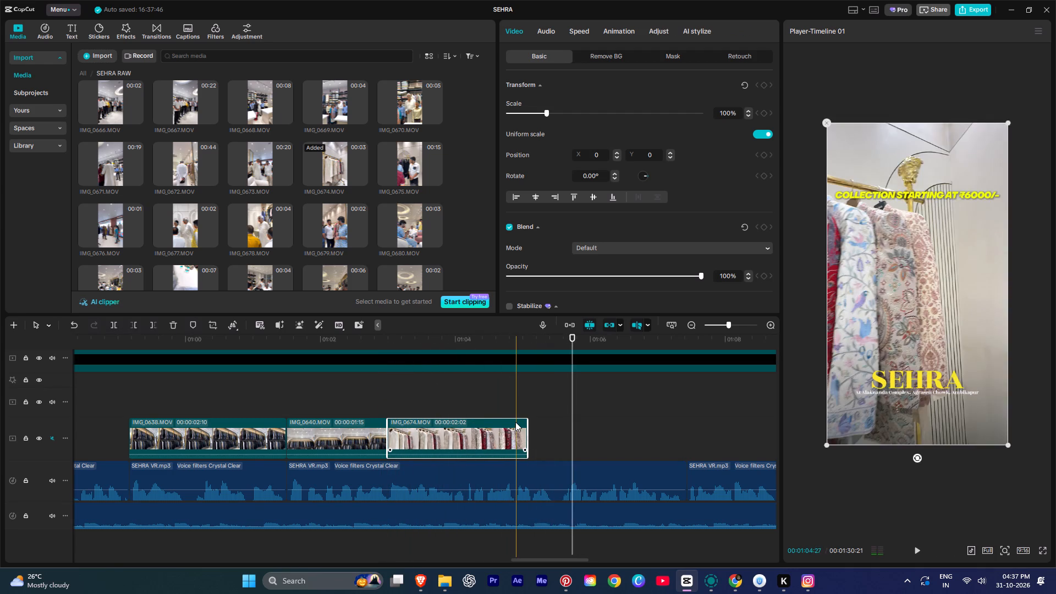
text(w)
key(space)
key(space)
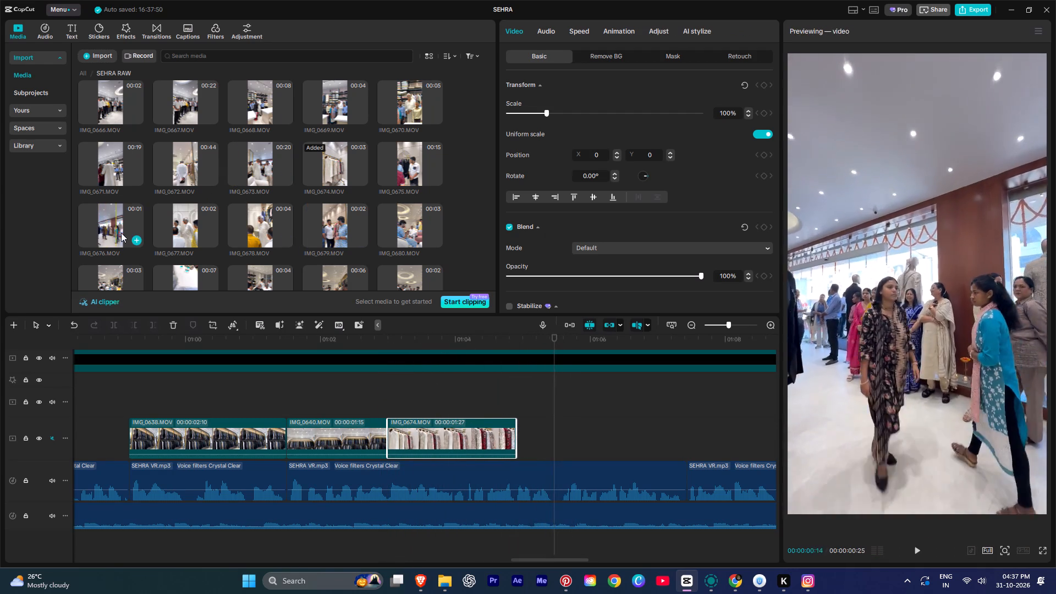
Find the white sherwani rack footage, IMG_0698.MOV, add it after IMG_0674.MOV, and move it flush against that clip.
scroll(180, 230, down, 2)
scroll(251, 221, down, 2)
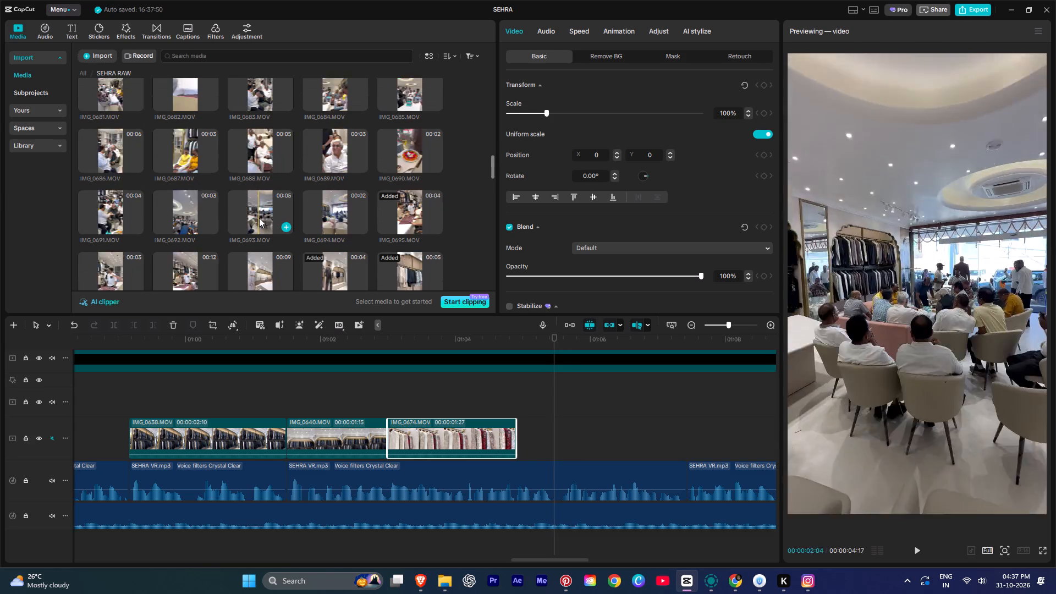
scroll(259, 218, down, 1)
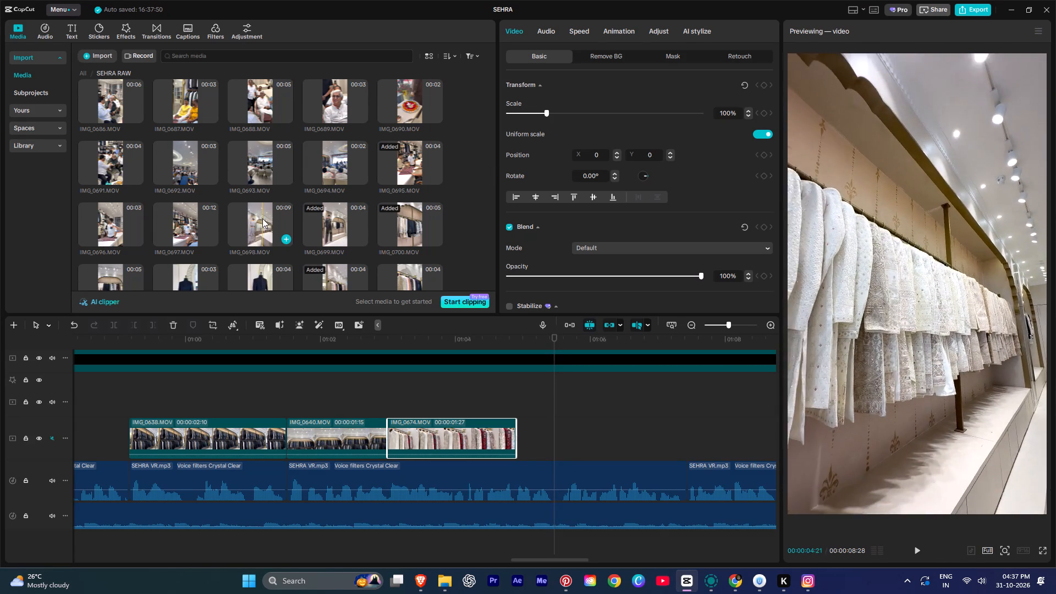
drag(257, 218, 520, 435)
click(520, 435)
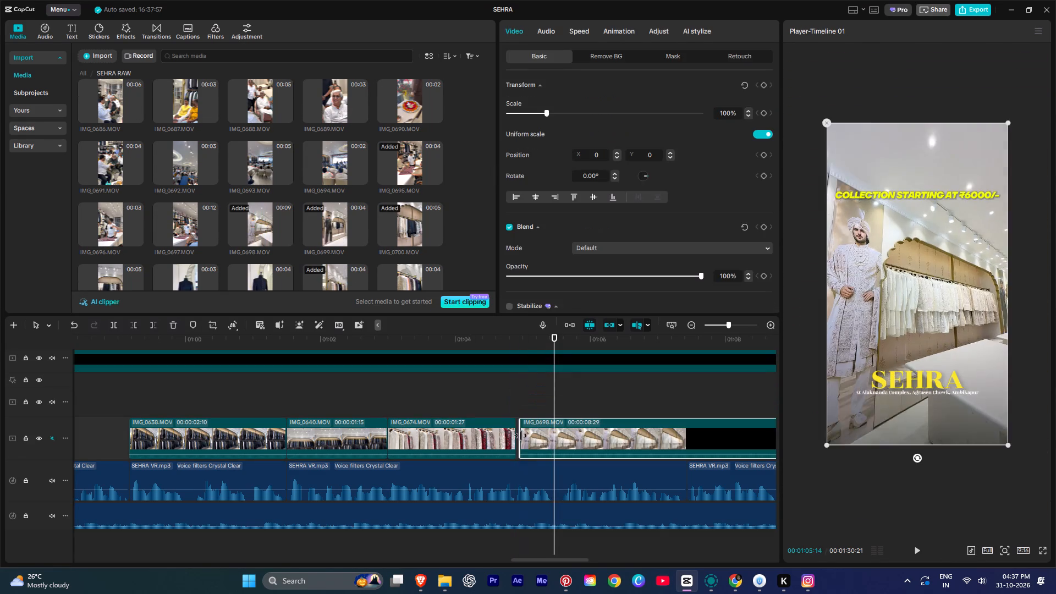
click(541, 436)
click(581, 316)
drag(554, 429, 552, 430)
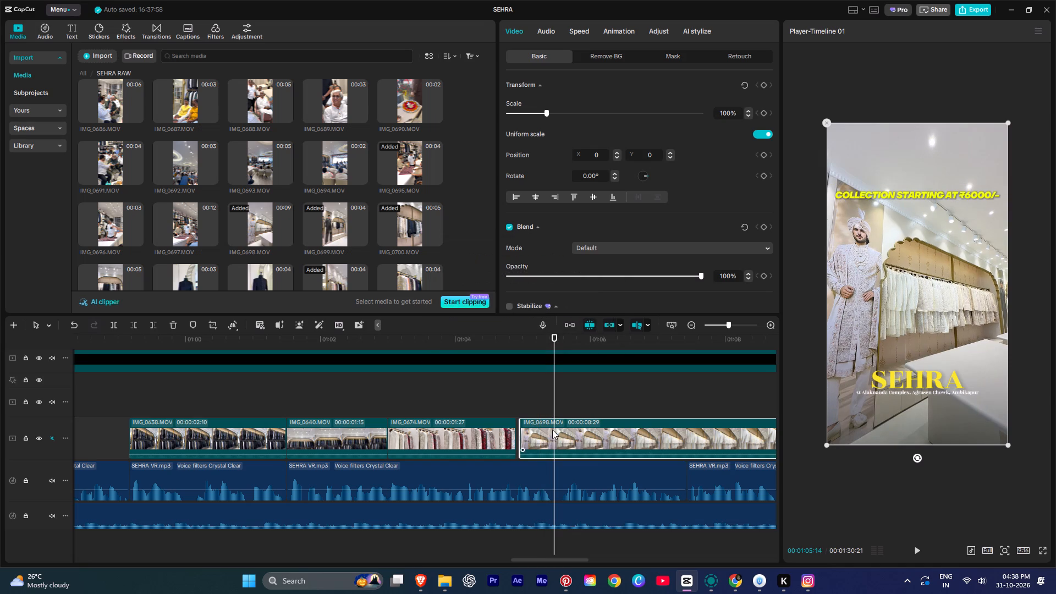
drag(552, 430, 548, 430)
Play back IMG_0698.MOV and trim its beginning, leaving a 6:17 clip.
key(space)
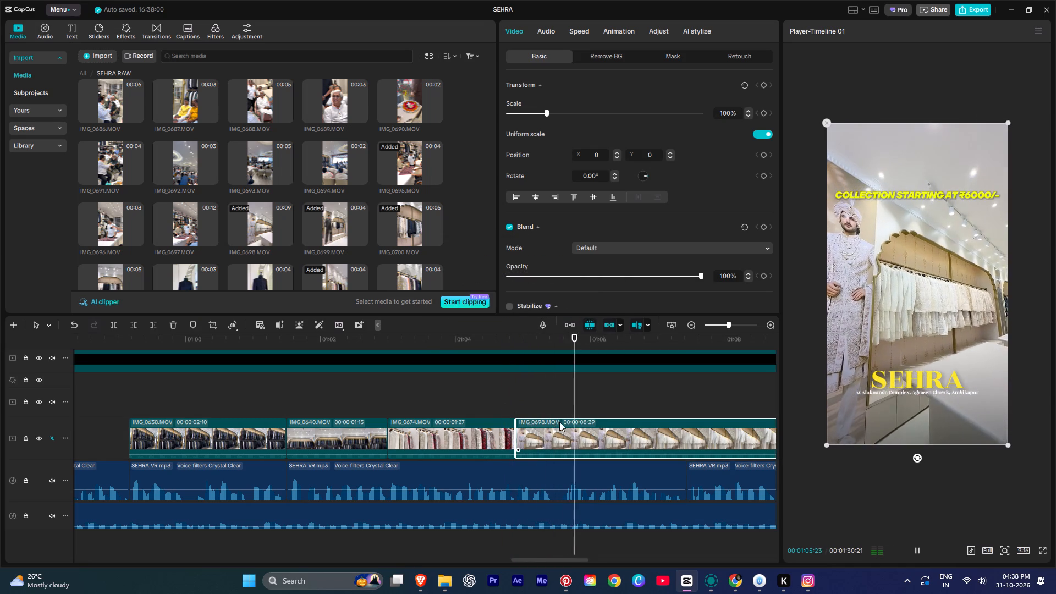
key(space)
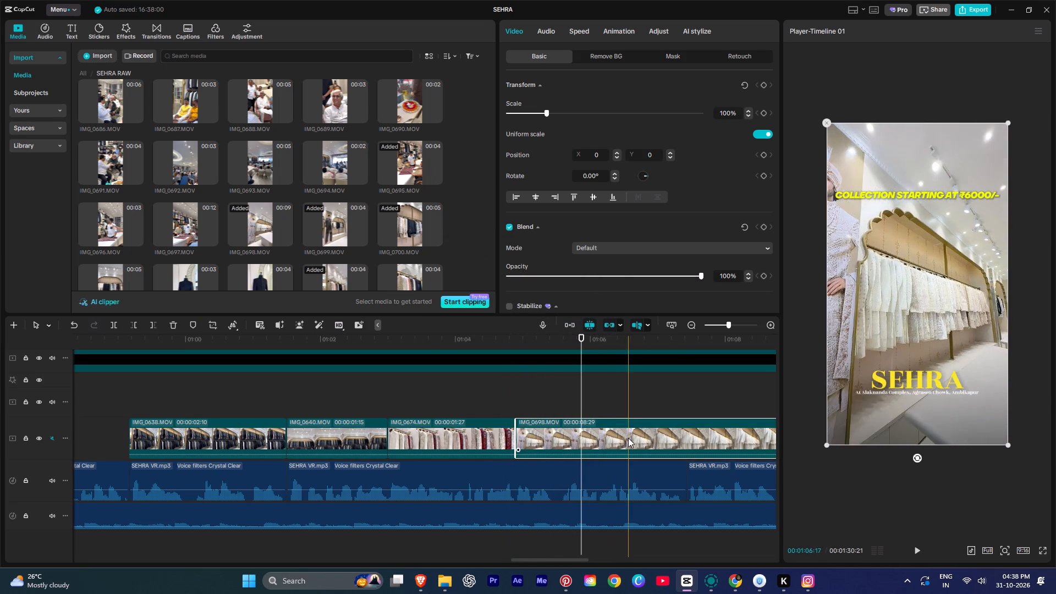
key(q)
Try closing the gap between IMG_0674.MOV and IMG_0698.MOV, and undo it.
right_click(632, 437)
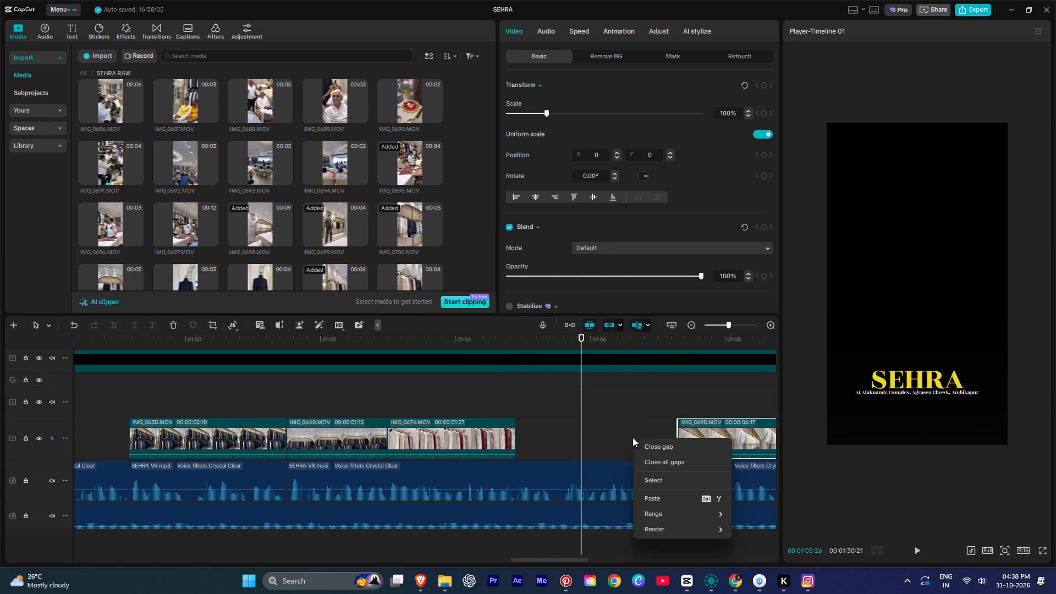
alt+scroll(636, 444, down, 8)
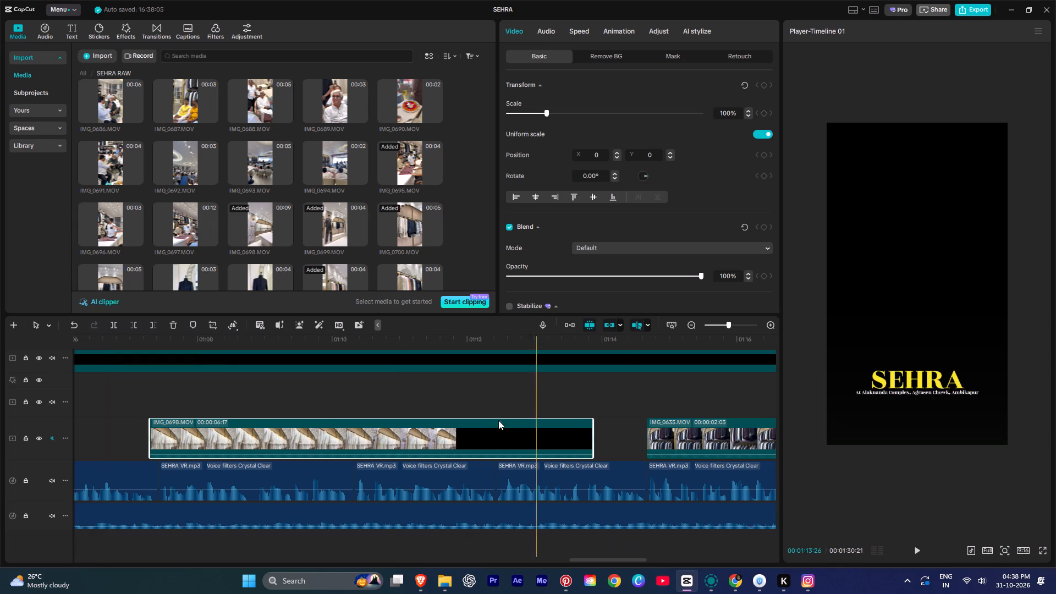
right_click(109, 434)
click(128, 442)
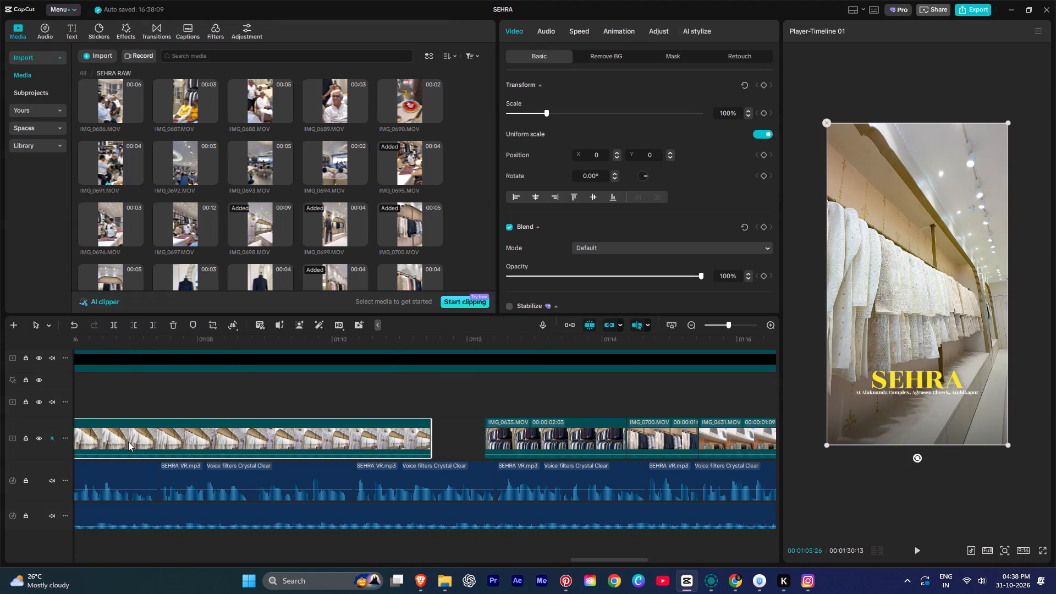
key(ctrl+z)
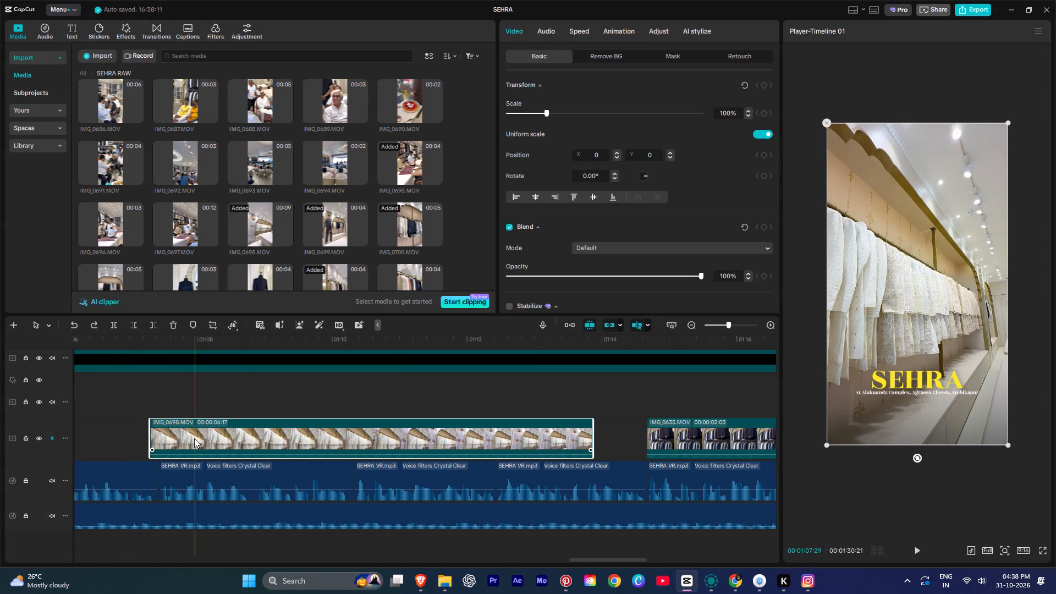
Move the IMG_0698.MOV clip earlier on the timeline so it sits flush against the end of IMG_0674.MOV.
alt+scroll(194, 438, down, 1)
alt+scroll(194, 438, up, 1)
alt+scroll(194, 438, down, 2)
alt+scroll(194, 438, up, 2)
alt+scroll(194, 438, down, 1)
alt+scroll(194, 438, up, 4)
ctrl+scroll(277, 437, down, 6)
drag(395, 432, 265, 436)
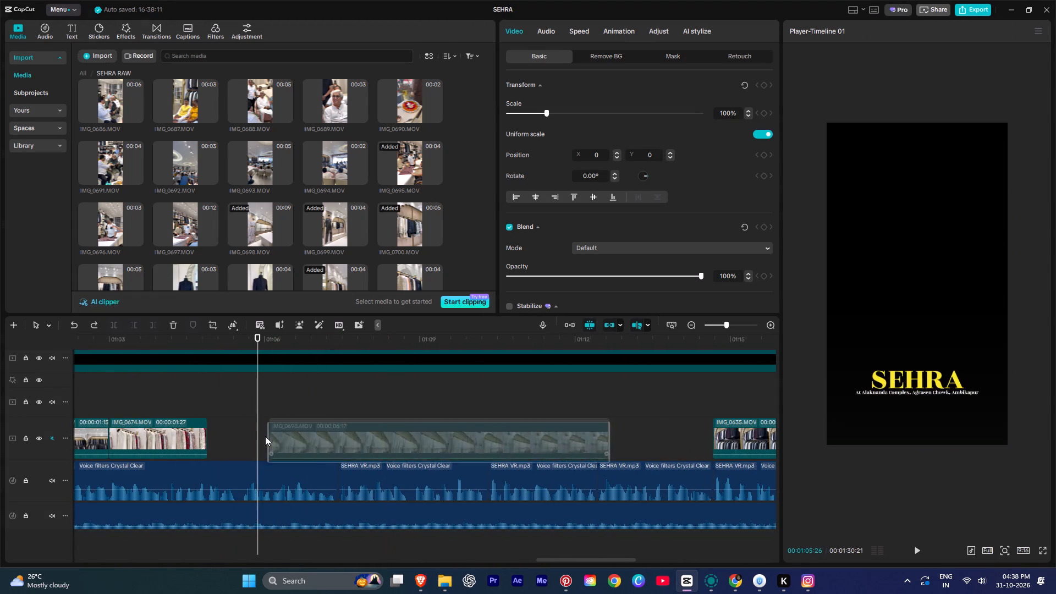
drag(265, 436, 269, 441)
Play back IMG_0698.MOV against the voice-over and trim its end so the clip lasts 2:16.
key(space)
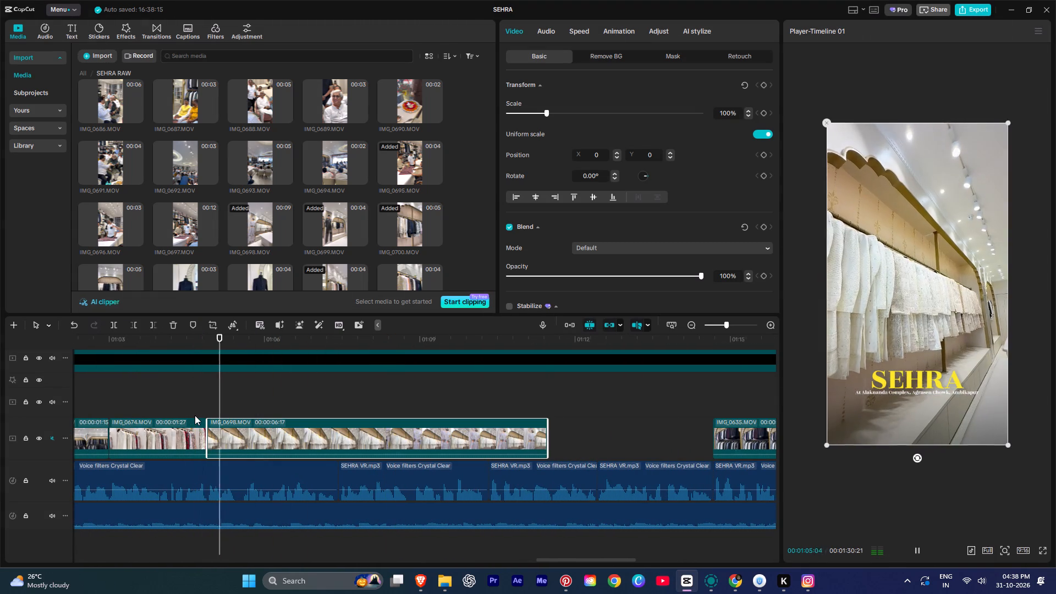
key(space)
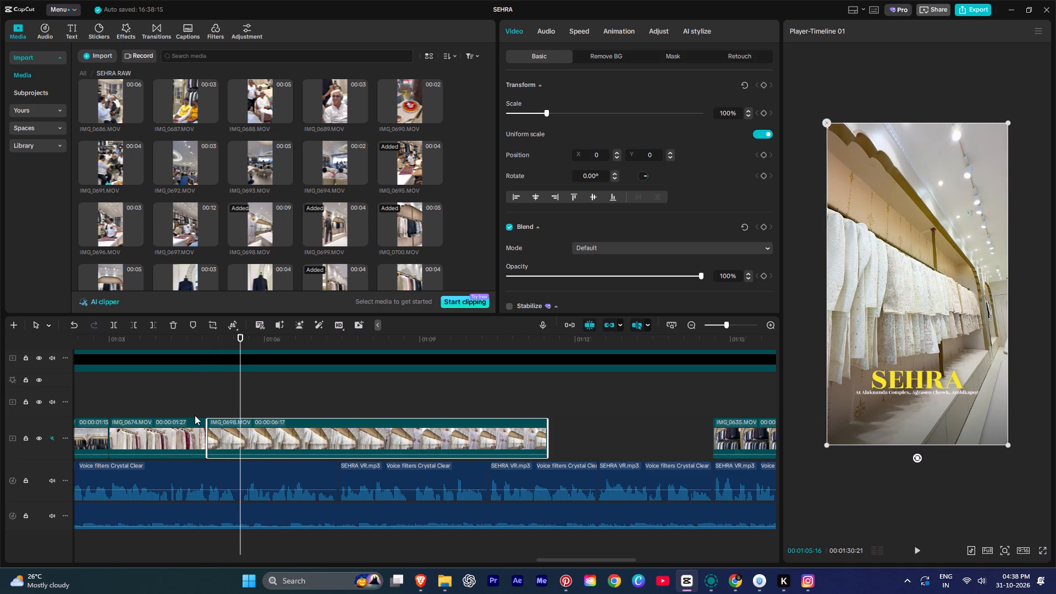
key(space)
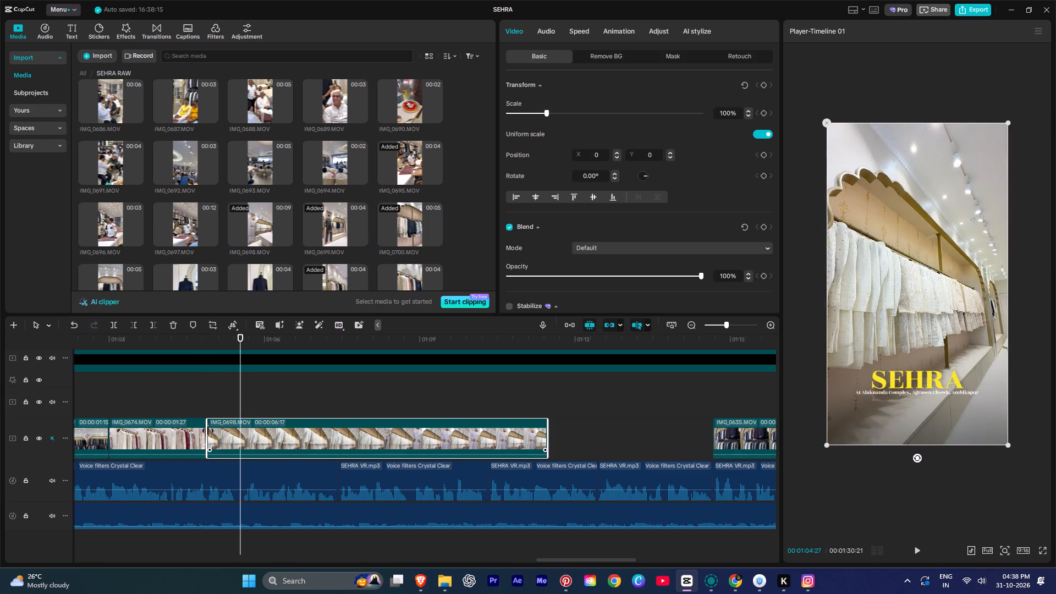
key(space)
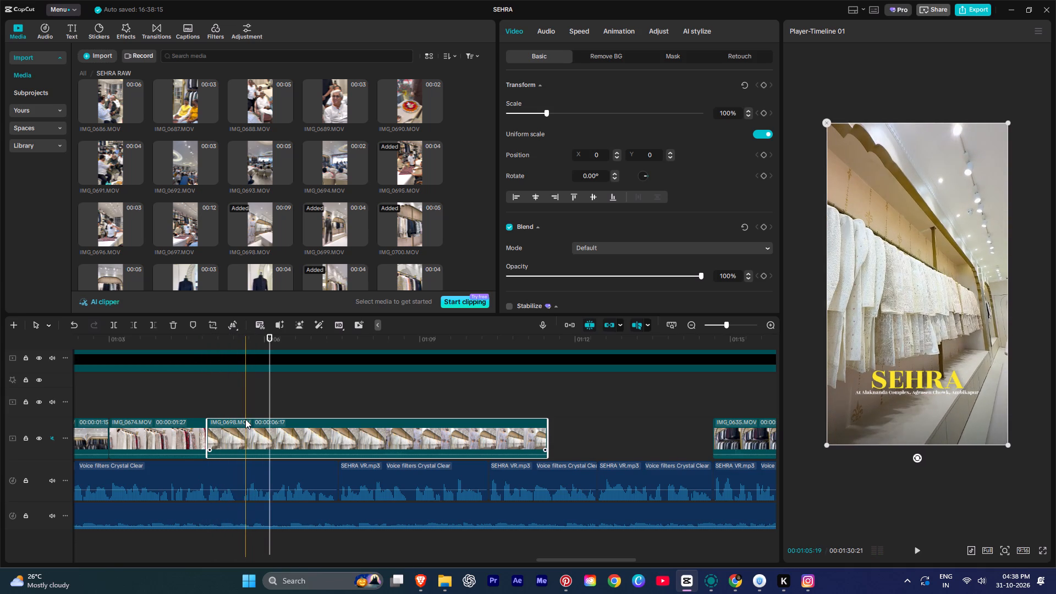
key(space)
key(space)
text(w)
key(space)
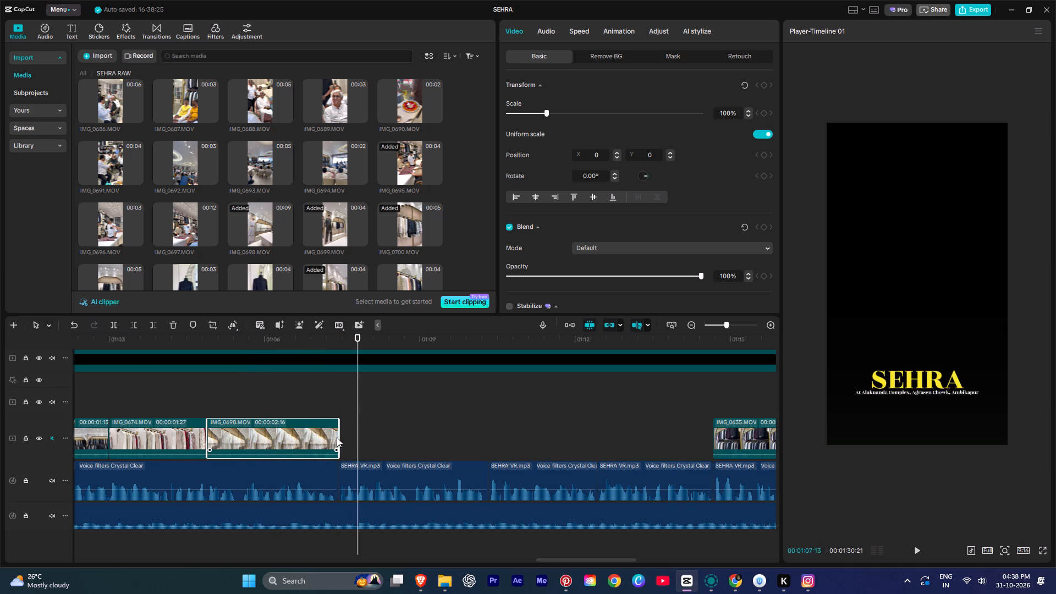
key(space)
click(339, 405)
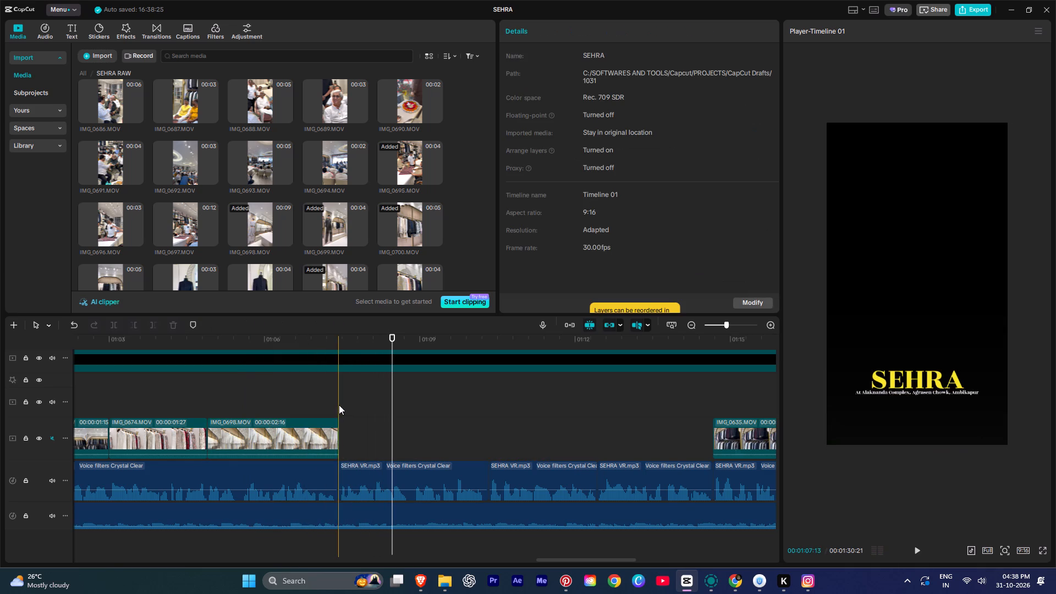
Duplicate the trimmed IMG_0698.MOV clip directly after itself and reverse the copy.
click(326, 450)
alt+drag(294, 431, 427, 438)
right_click(350, 424)
click(393, 234)
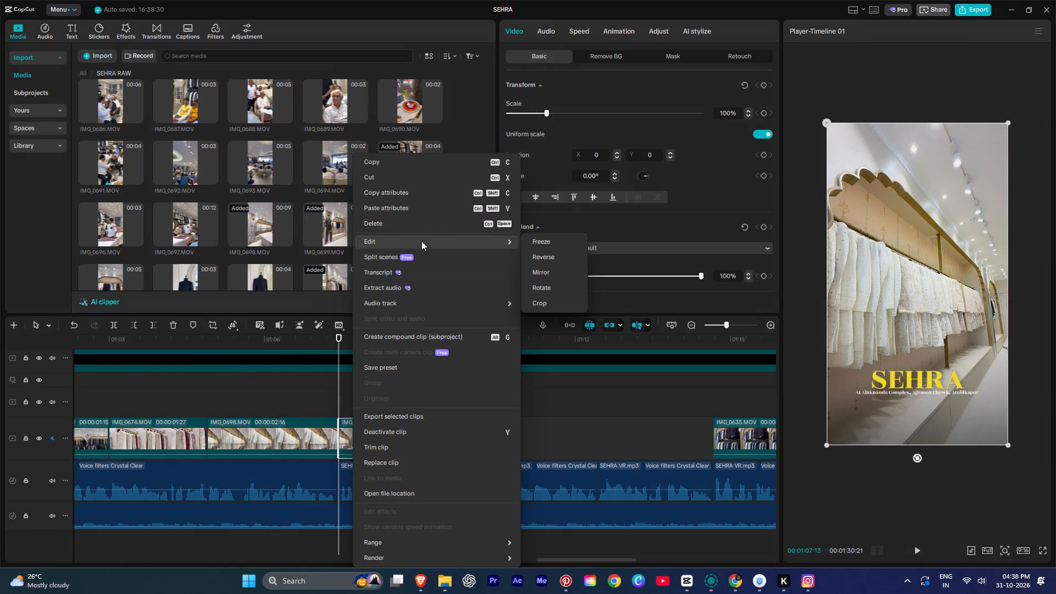
click(541, 259)
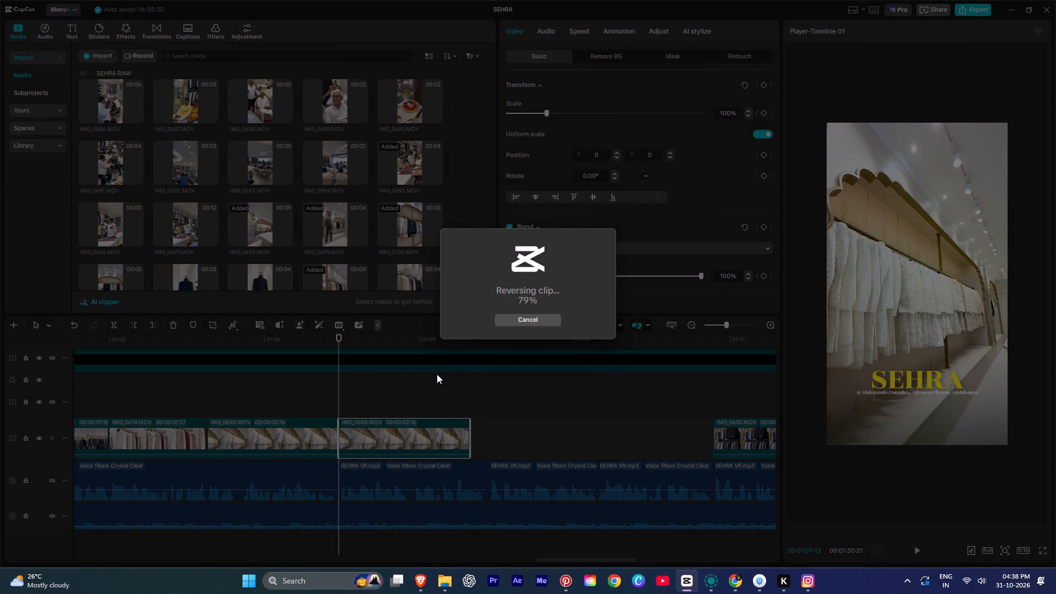
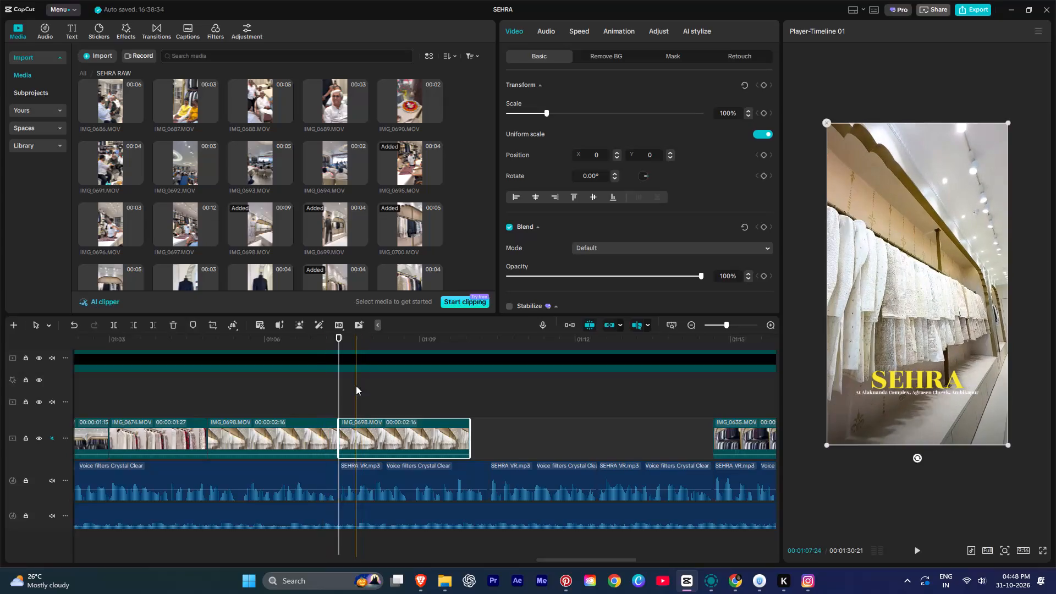
Place the playhead shortly after the start of the second IMG_0698.MOV clip to preview the reversed copy.
click(356, 386)
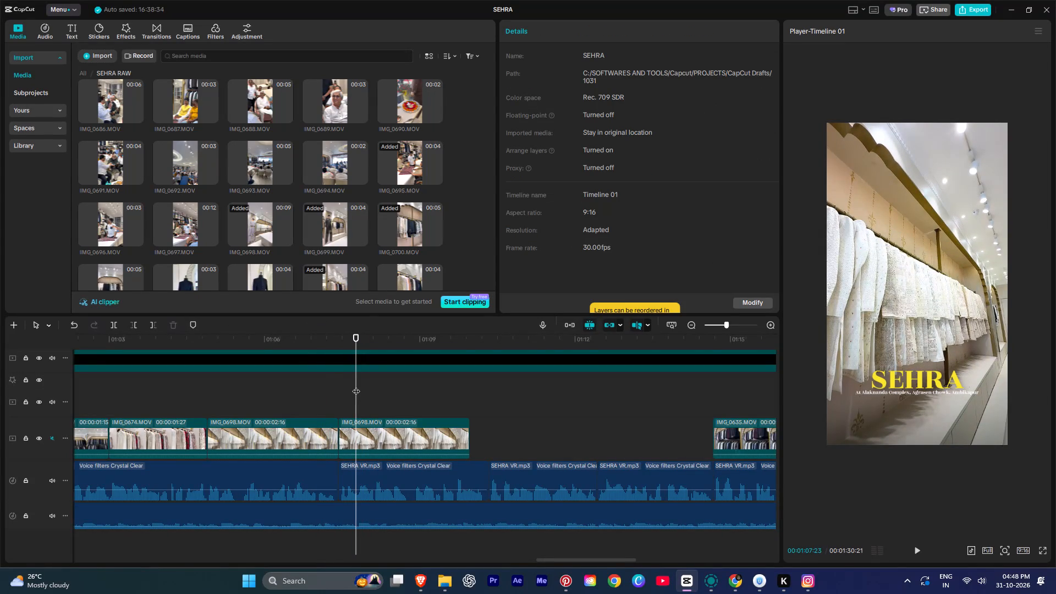
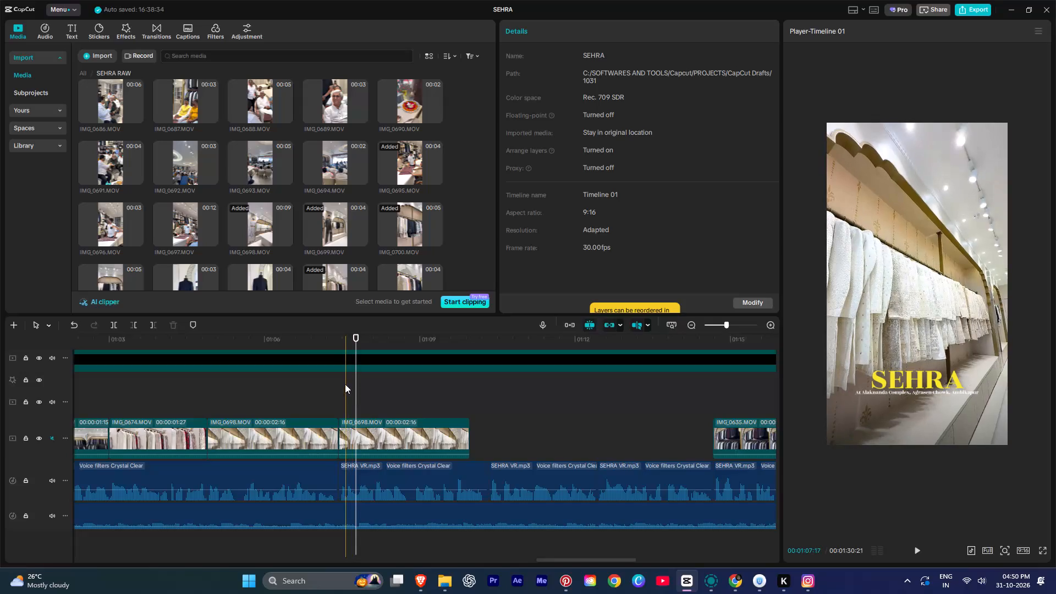
Play back the second IMG_0698.MOV clip and extend its end to meet the start of the next voice-over segment.
click(339, 382)
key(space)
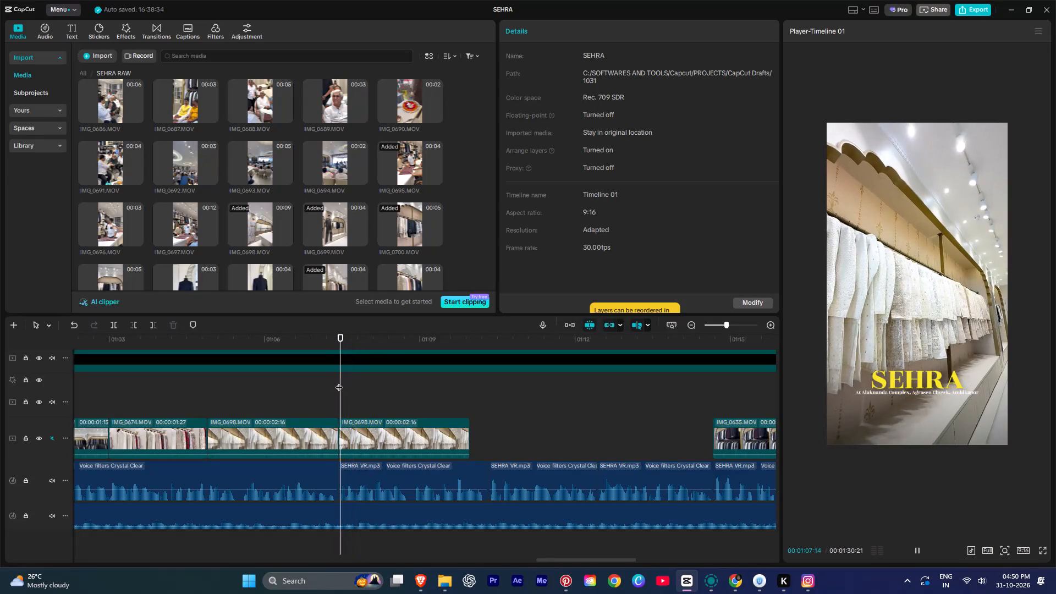
ctrl+scroll(339, 382, down, 3)
ctrl+scroll(339, 382, up, 1)
ctrl+scroll(339, 382, down, 7)
ctrl+scroll(370, 404, up, 7)
ctrl+scroll(370, 404, down, 1)
ctrl+scroll(370, 404, up, 1)
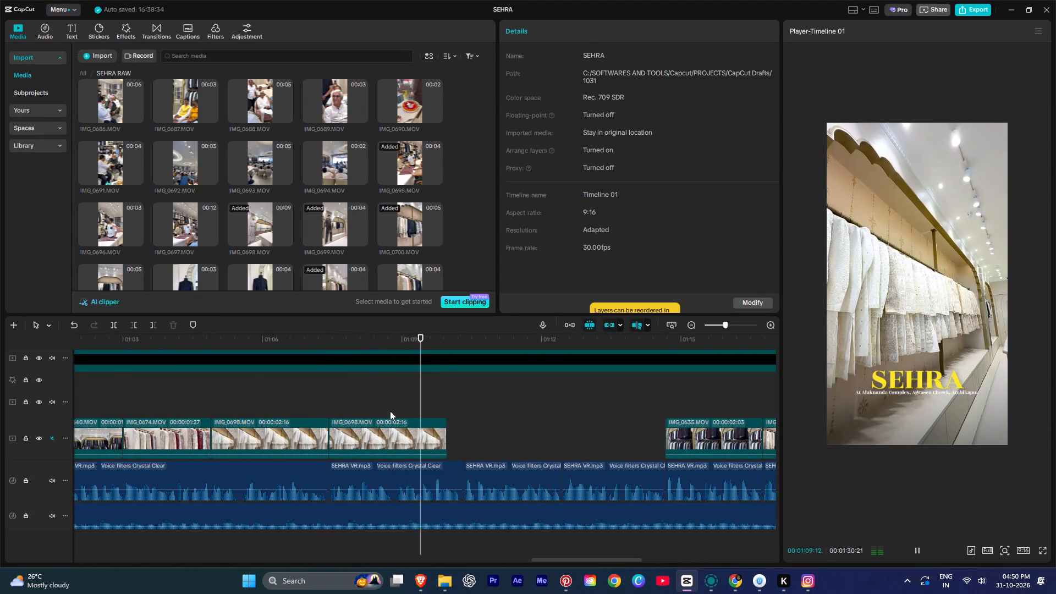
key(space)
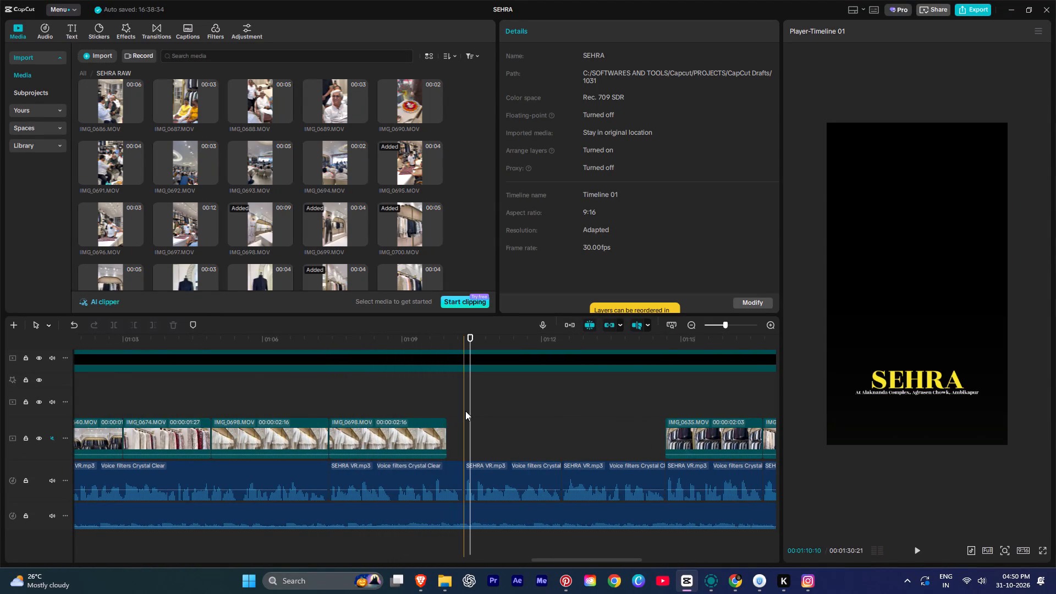
click(465, 411)
click(406, 431)
drag(447, 437, 466, 442)
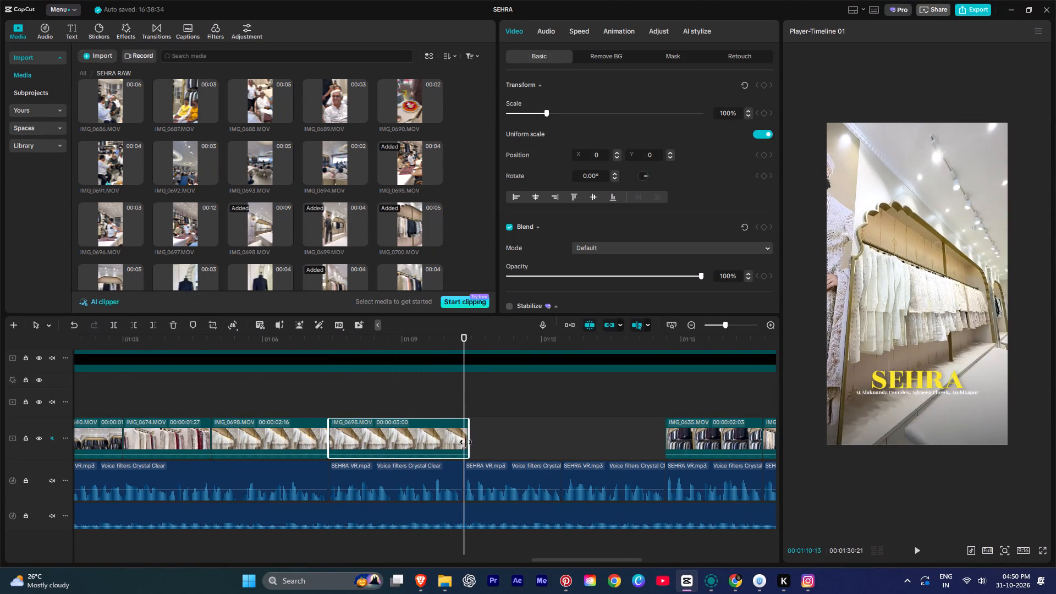
drag(466, 442, 461, 441)
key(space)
ctrl+scroll(461, 441, down, 19)
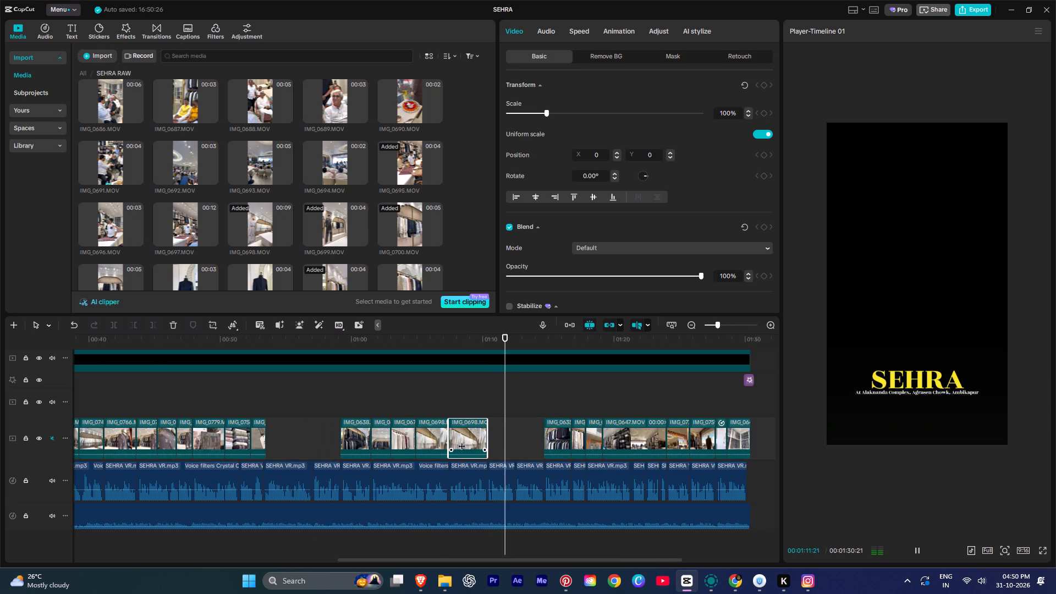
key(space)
Add IMG_0705.MOV above the main track where the second IMG_0698.MOV ends, and trim its end to match the voice-over segment.
click(490, 406)
scroll(373, 244, down, 2)
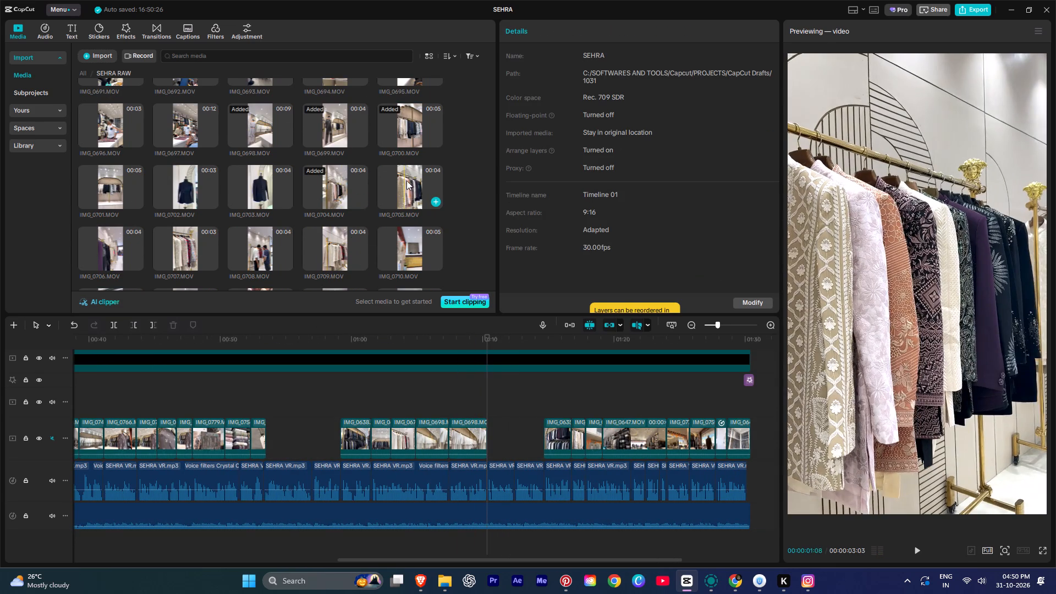
drag(409, 182, 490, 408)
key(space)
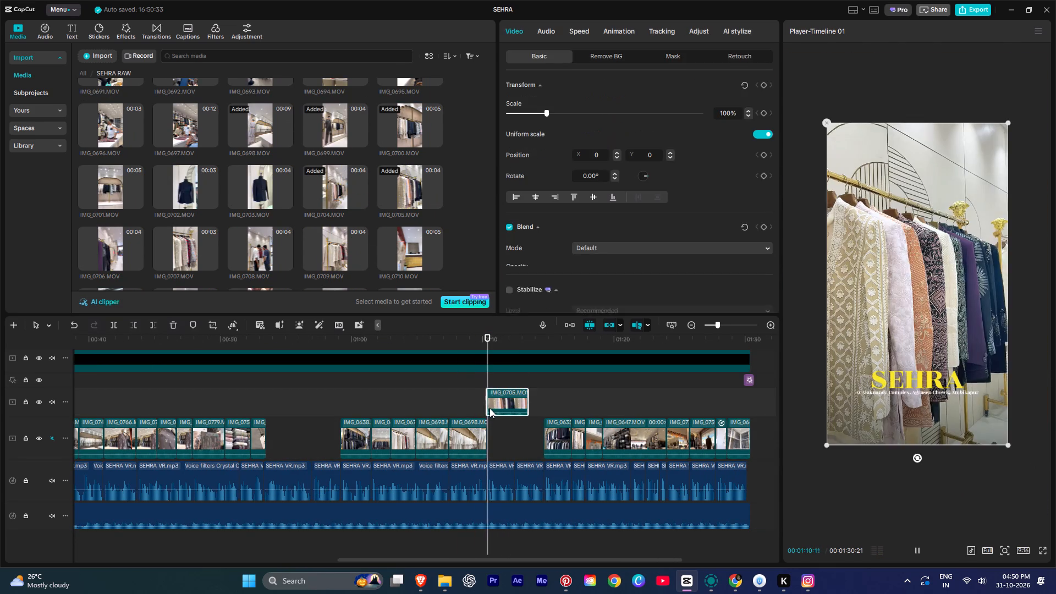
ctrl+scroll(490, 408, up, 9)
click(598, 314)
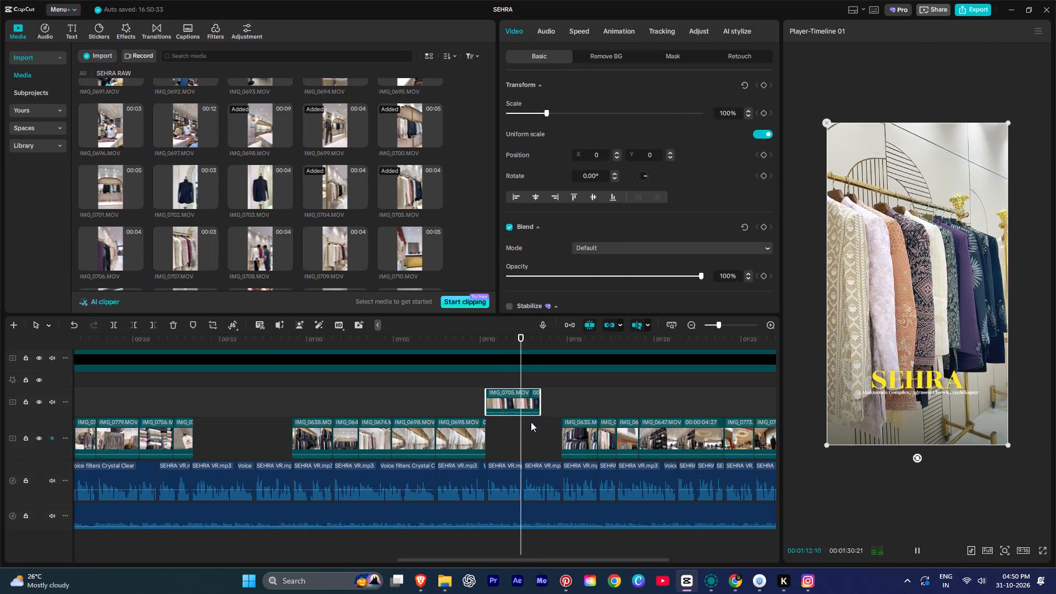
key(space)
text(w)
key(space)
Move the trimmed IMG_0705.MOV down onto the main video track, flush against the end of the second IMG_0698.MOV.
drag(514, 407, 513, 433)
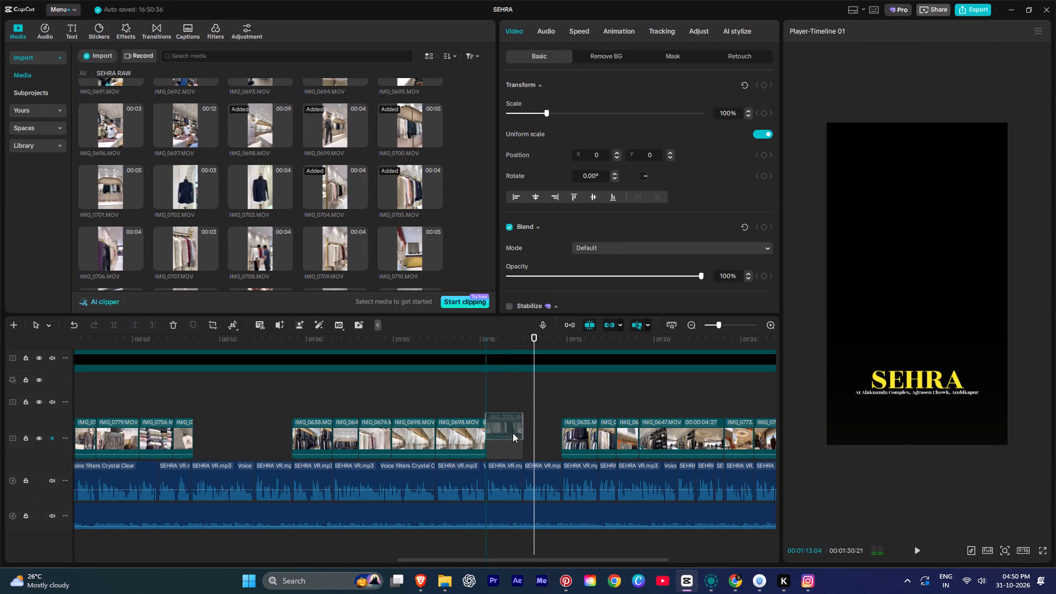
drag(513, 433, 513, 438)
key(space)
Browse and preview the SEHRA RAW footage for a clip to fill the gap between IMG_0705.MOV and IMG_0635.MOV.
scroll(307, 255, down, 2)
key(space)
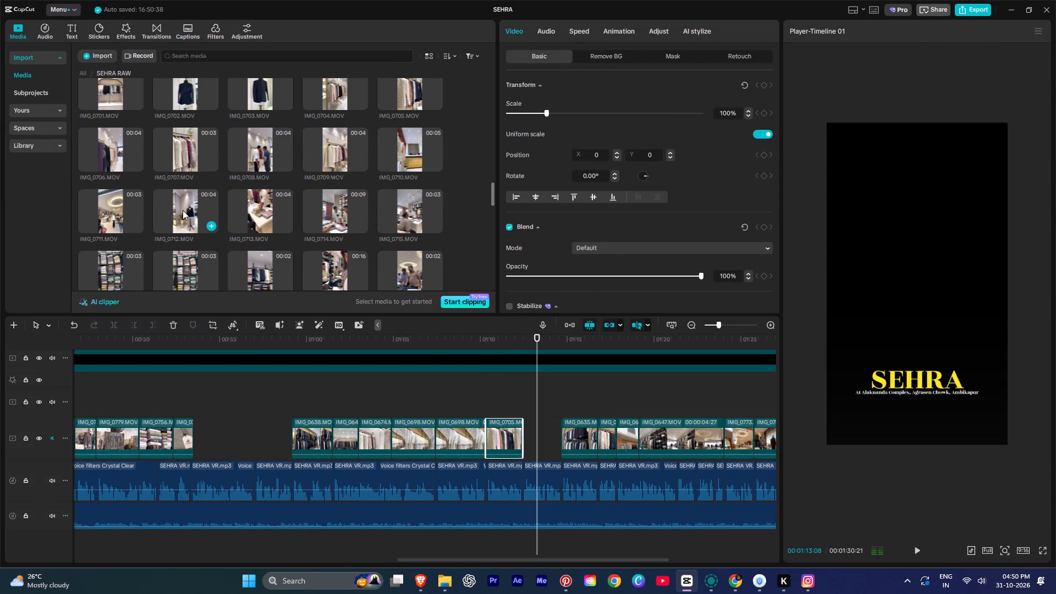
click(180, 208)
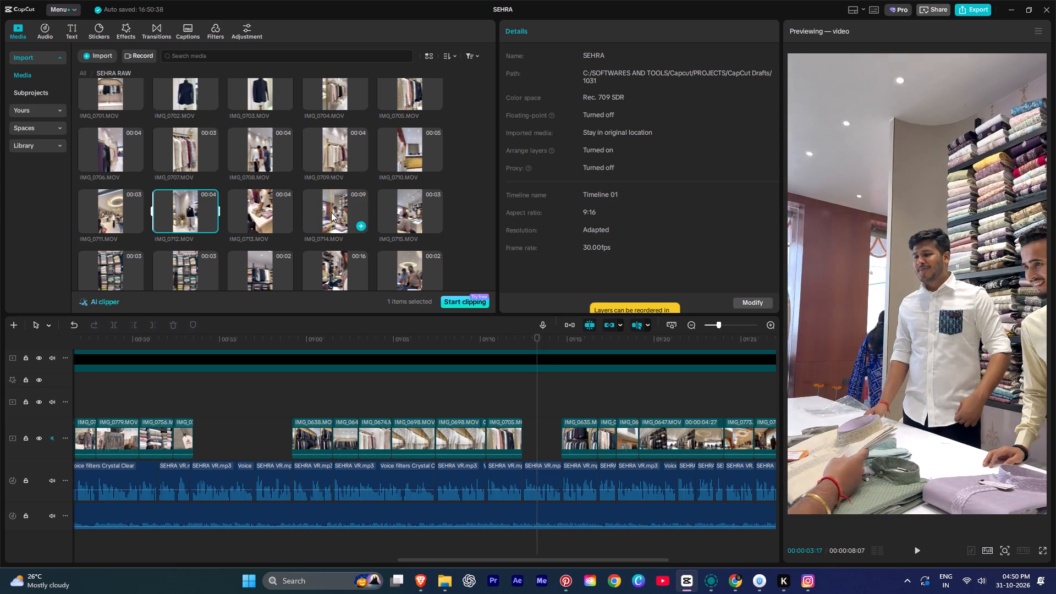
scroll(408, 214, down, 1)
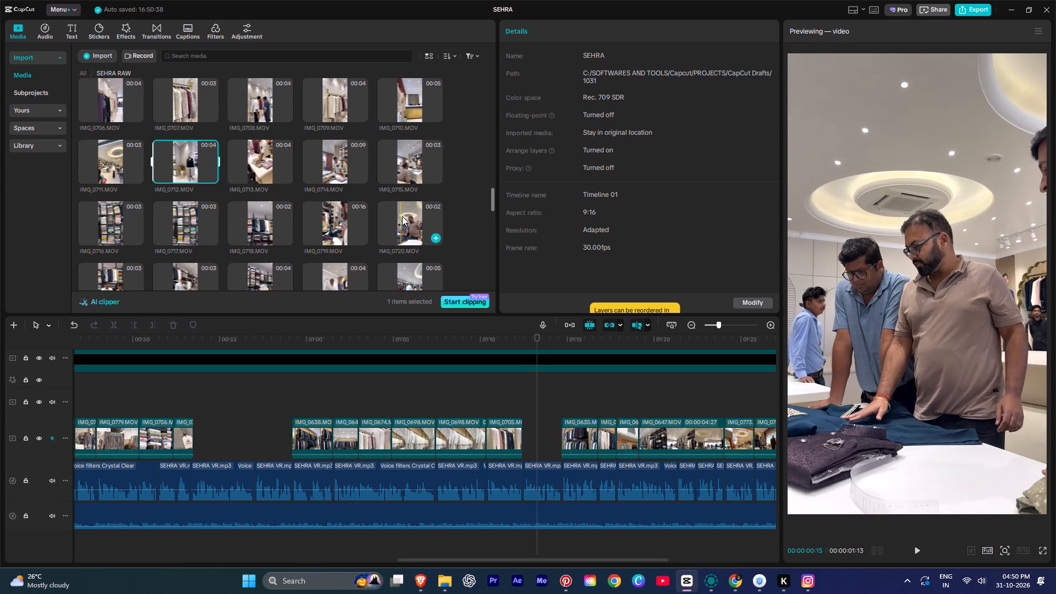
scroll(408, 222, down, 2)
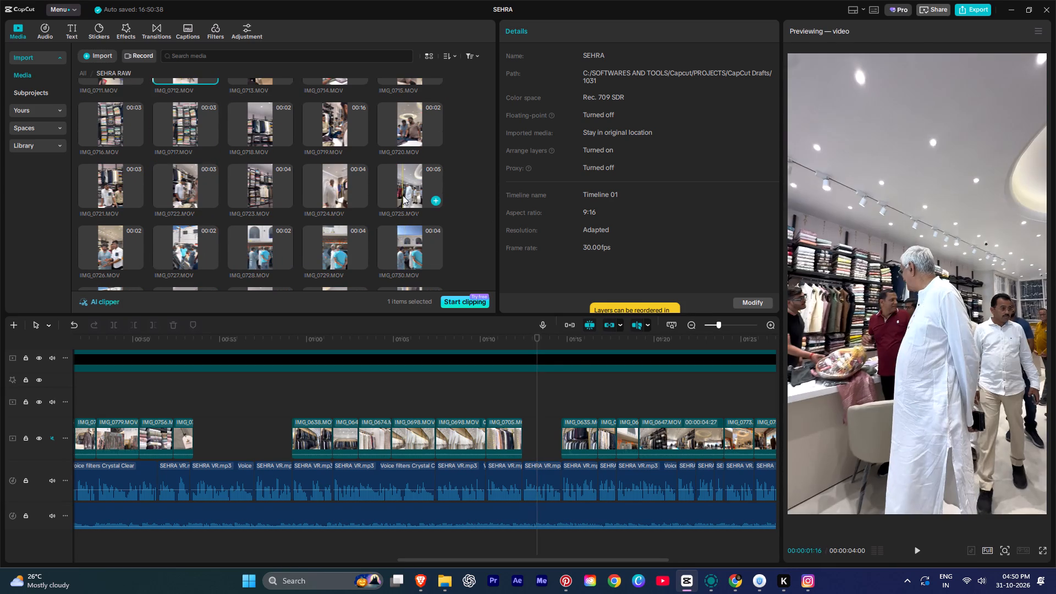
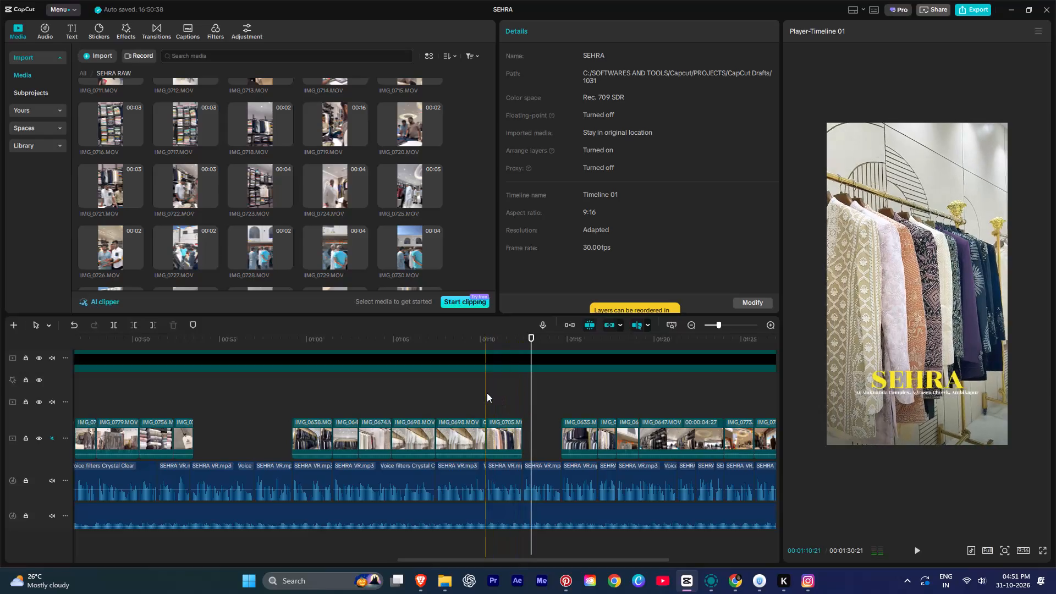
Play back the timeline from the start of IMG_0705.MOV to review the clip against the voice-over.
click(487, 393)
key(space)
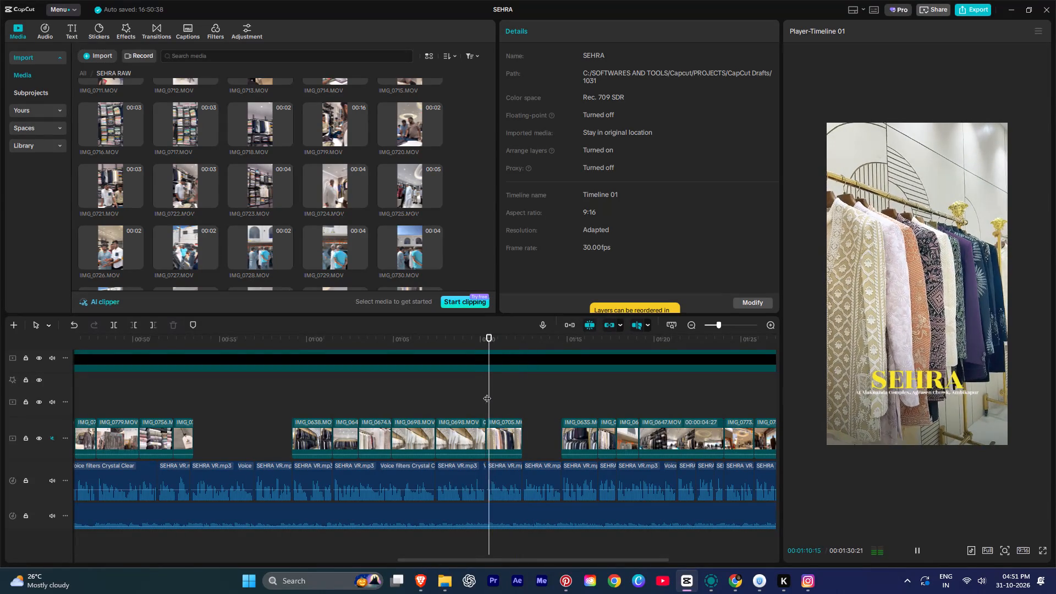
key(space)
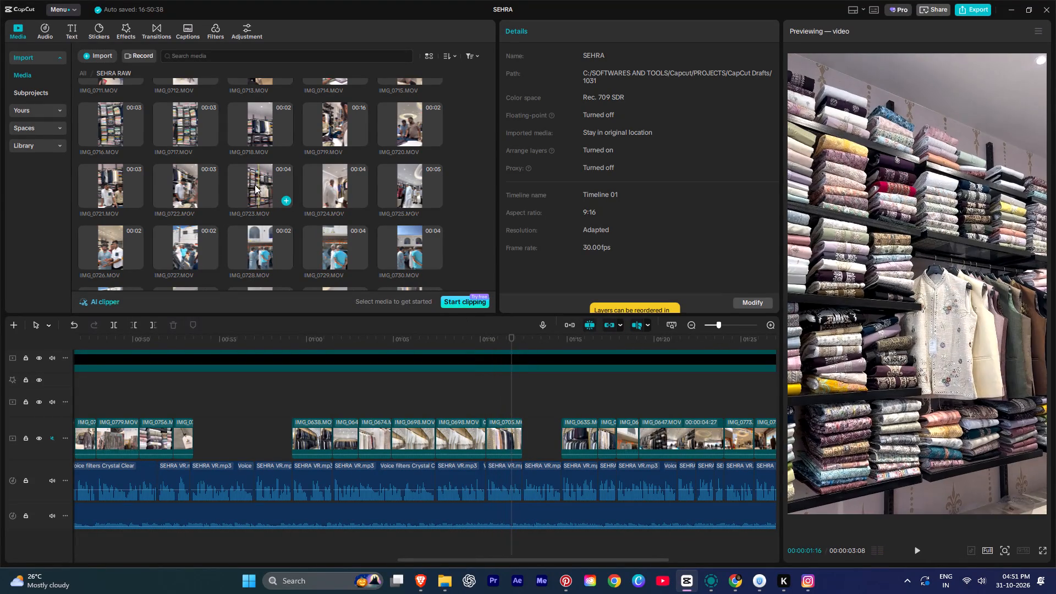
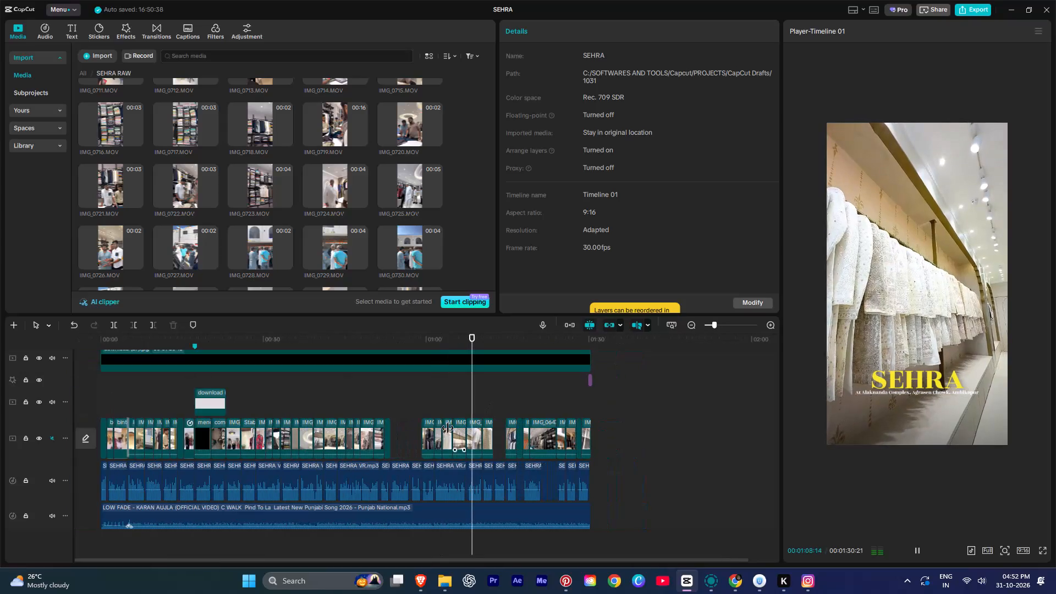
Play back the duplicated IMG_0698.MOV clips and the footage around the gap near the one-minute mark to check them against the voice-over.
scroll(448, 428, up, 4)
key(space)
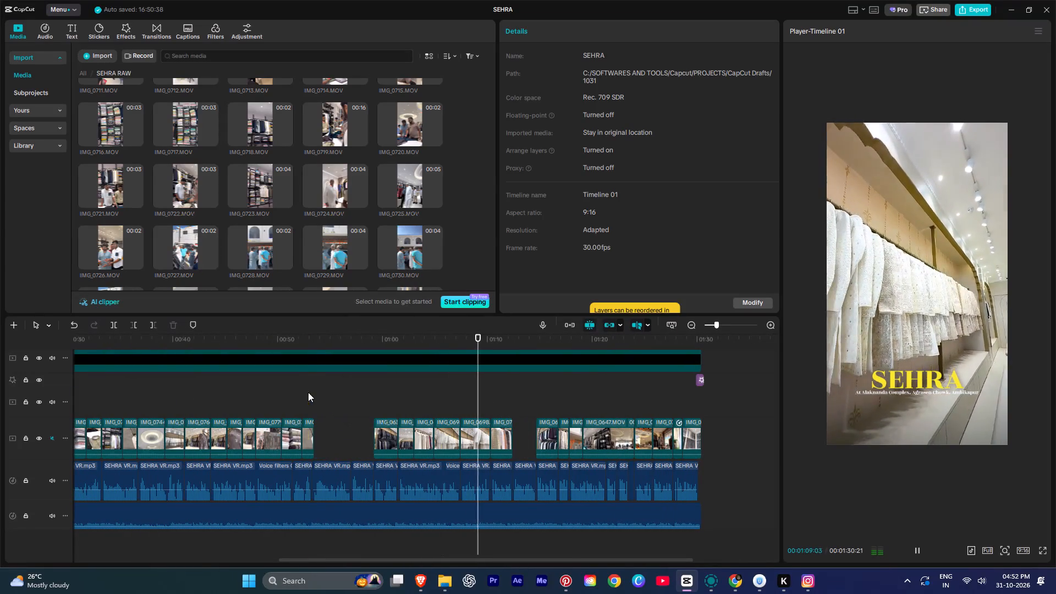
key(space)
ctrl+scroll(317, 398, up, 2)
ctrl+scroll(317, 398, down, 1)
ctrl+scroll(317, 398, up, 1)
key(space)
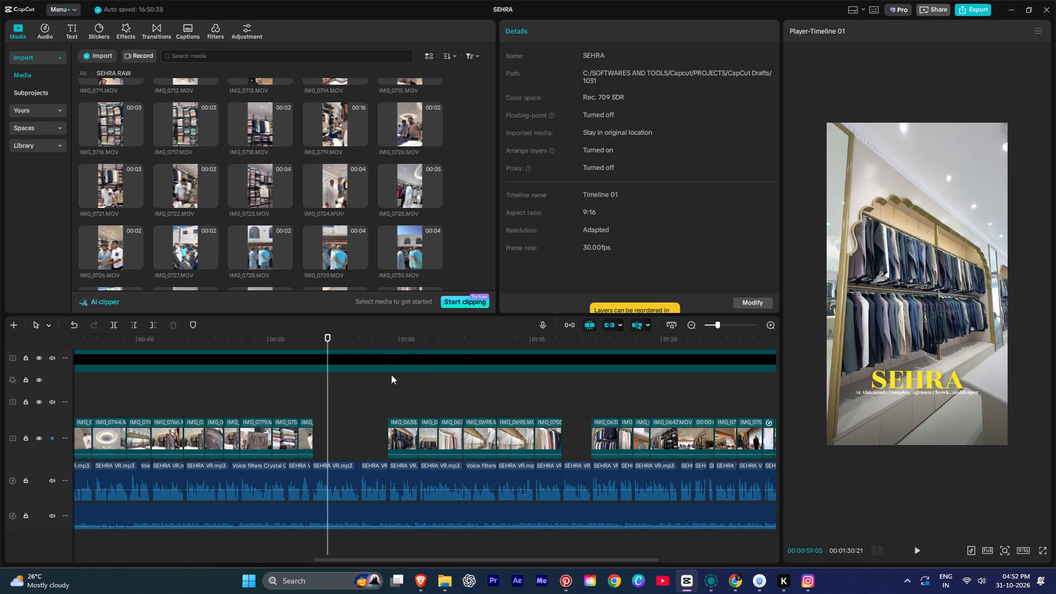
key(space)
ctrl+scroll(397, 389, up, 4)
ctrl+scroll(397, 389, down, 10)
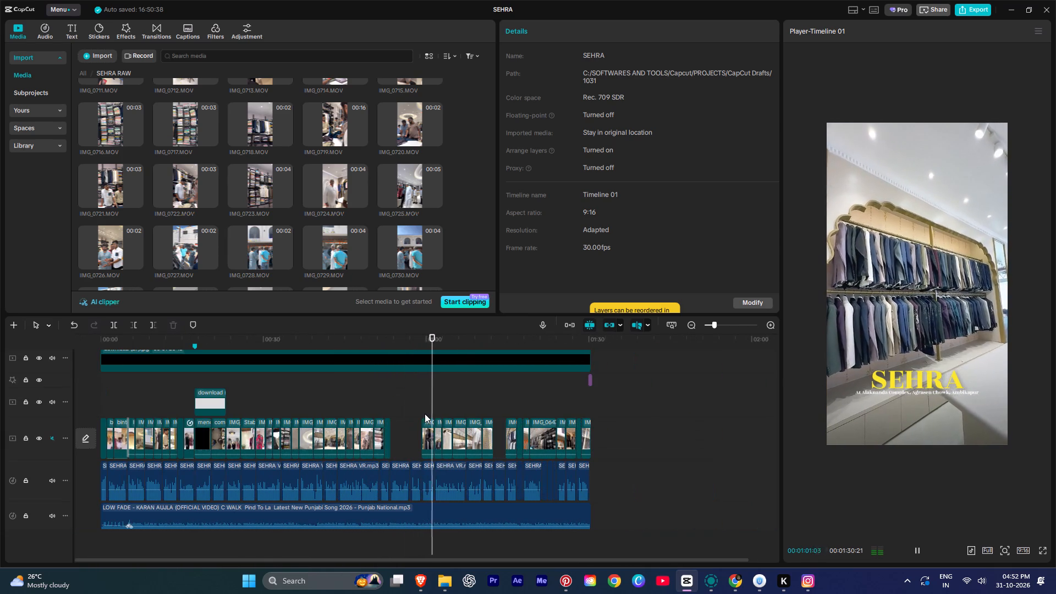
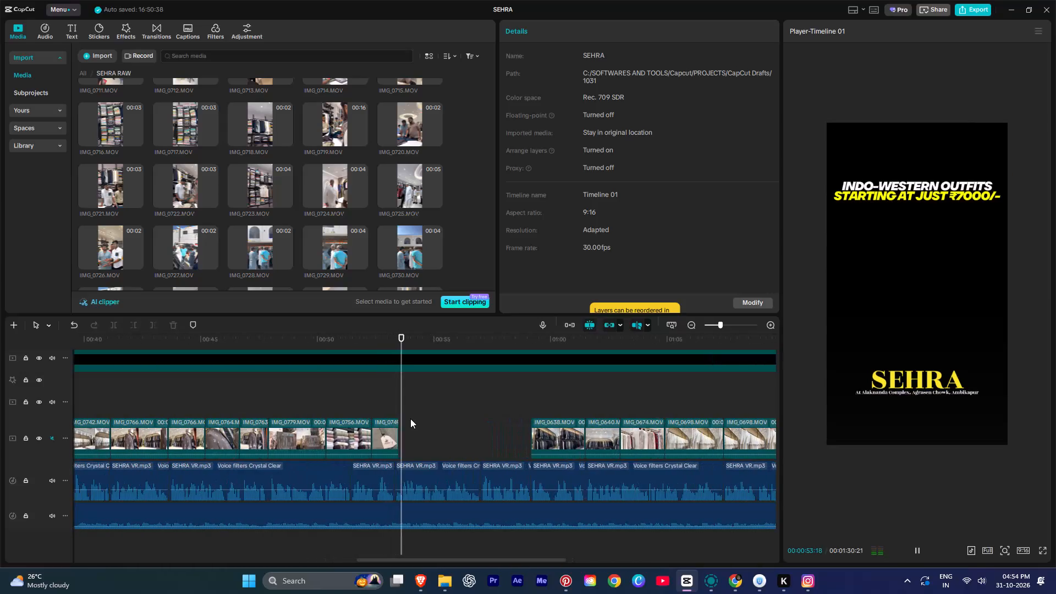
Return the playhead to the start of the timeline and go back from SEHRA RAW to the top level of the project media.
key(space)
drag(408, 401, 0, 319)
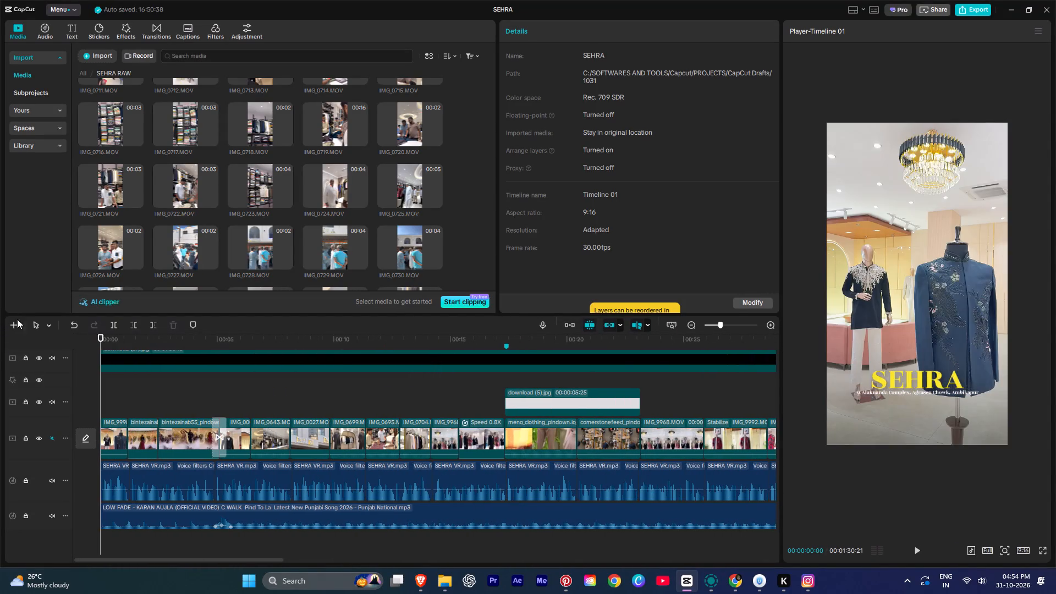
scroll(249, 223, down, 5)
click(81, 77)
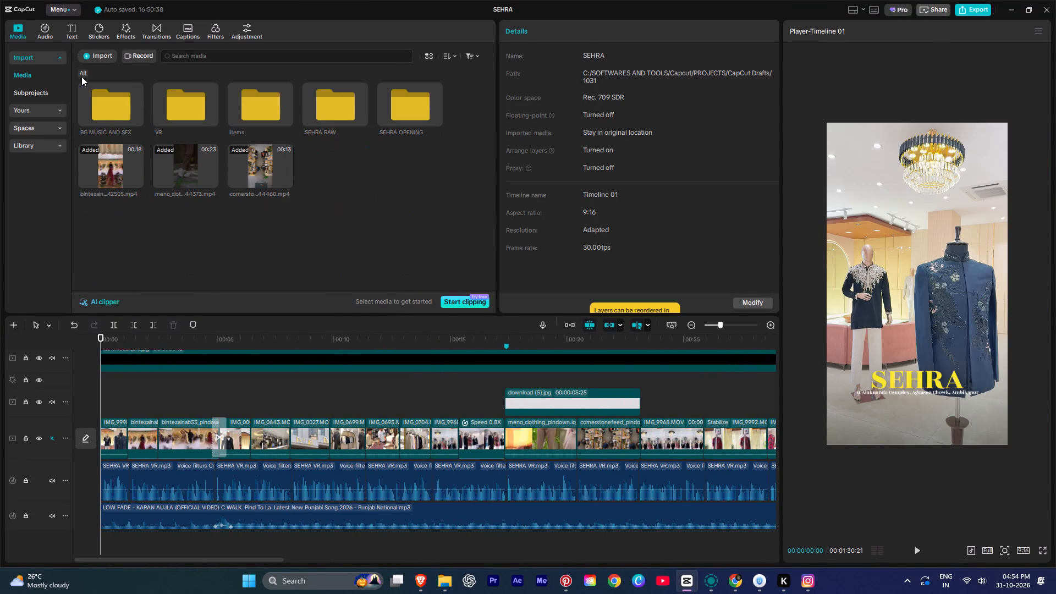
click(295, 199)
click(337, 205)
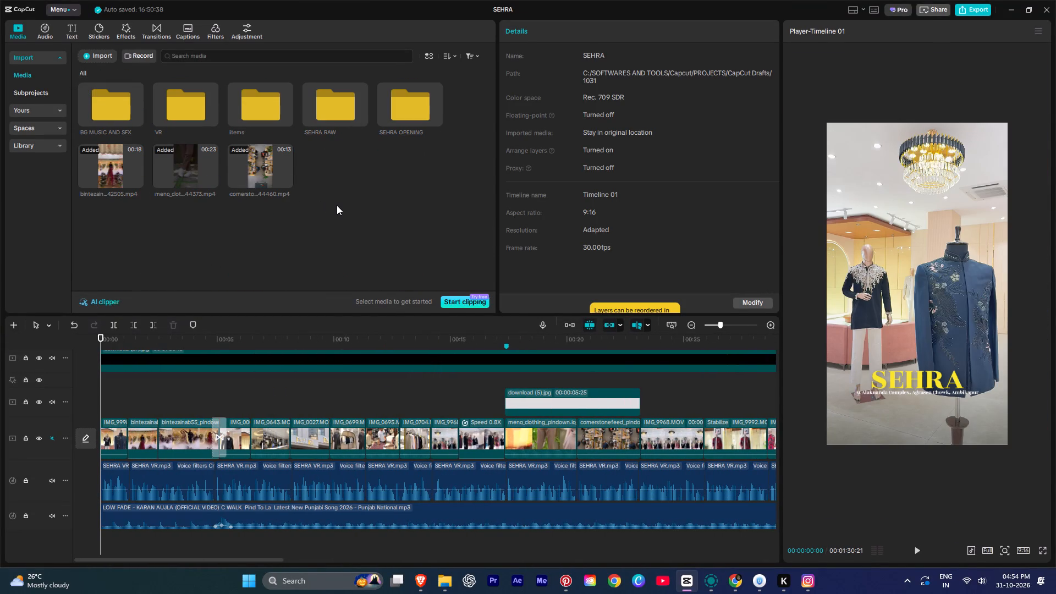
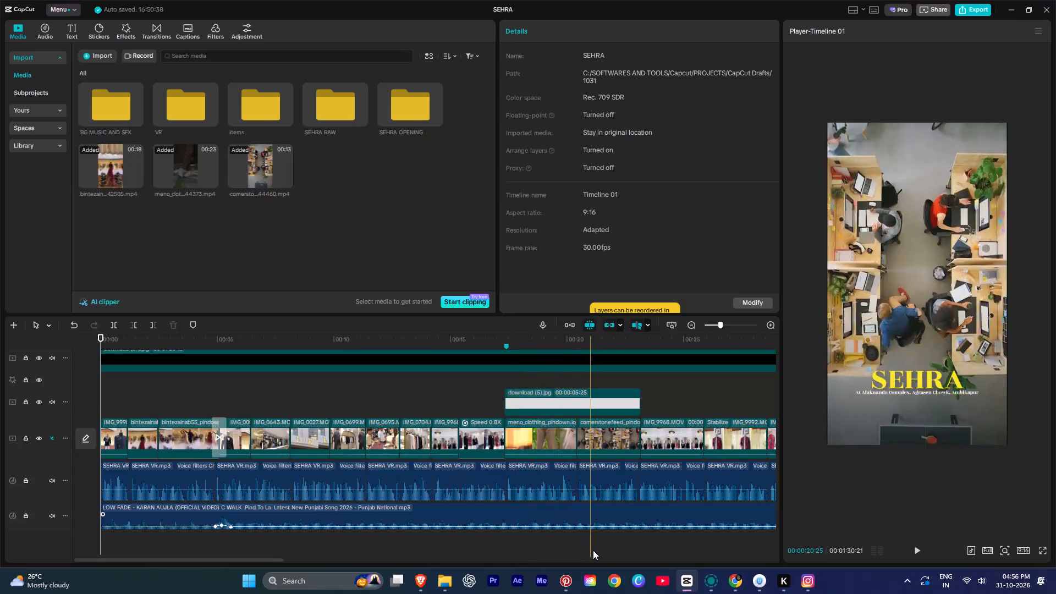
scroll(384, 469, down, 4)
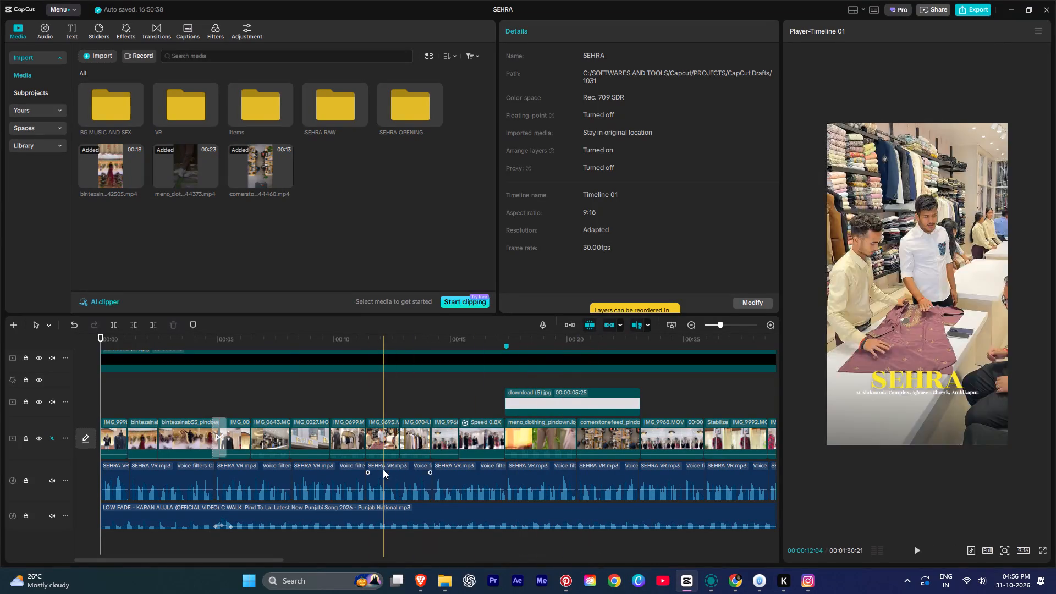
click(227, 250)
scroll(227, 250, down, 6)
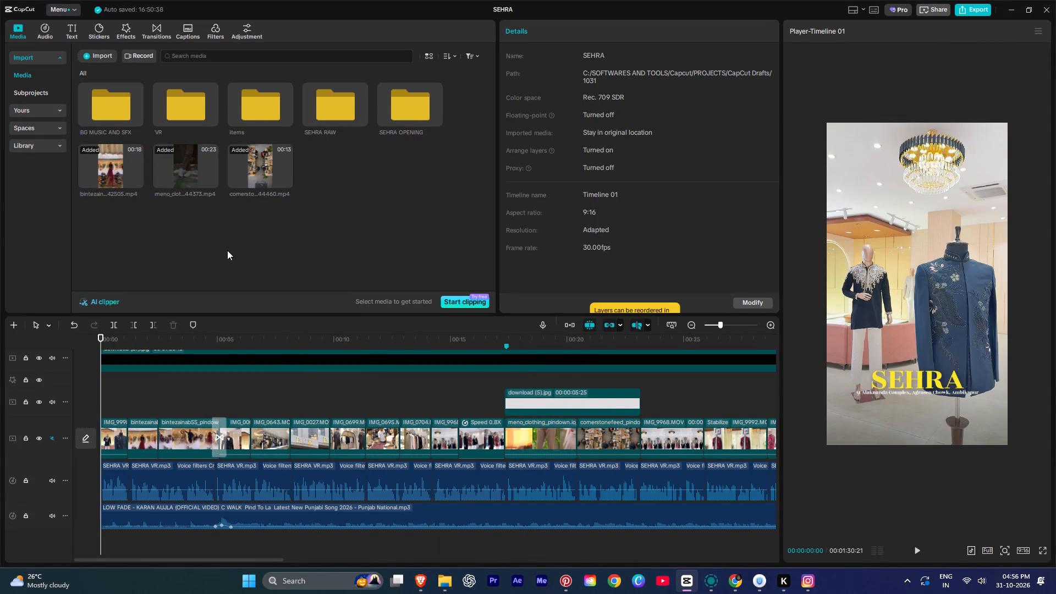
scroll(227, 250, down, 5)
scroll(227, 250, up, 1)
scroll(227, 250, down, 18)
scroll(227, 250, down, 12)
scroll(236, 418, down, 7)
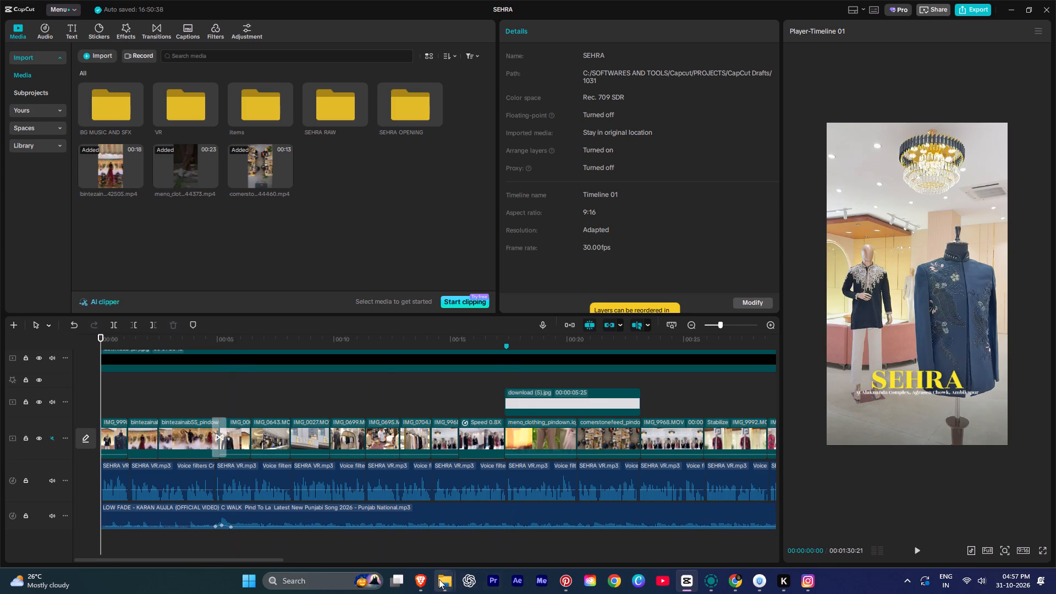
Switch to File Explorer and open the AESSET folder inside Videos > 3112.
click(443, 579)
click(419, 523)
scroll(403, 361, down, 2)
scroll(403, 361, up, 2)
scroll(403, 361, down, 1)
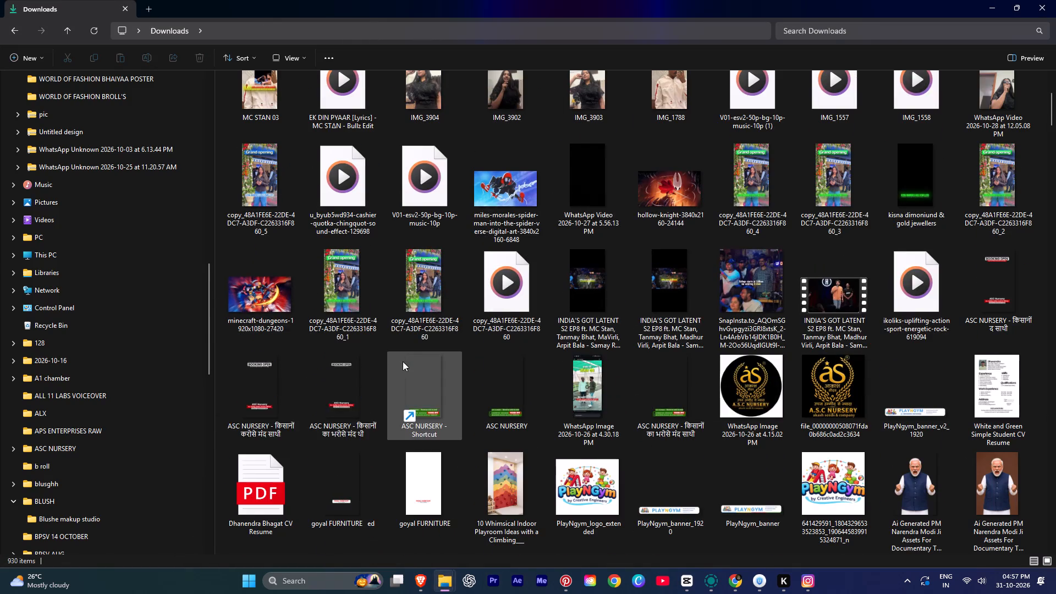
scroll(30, 371, up, 3)
click(34, 383)
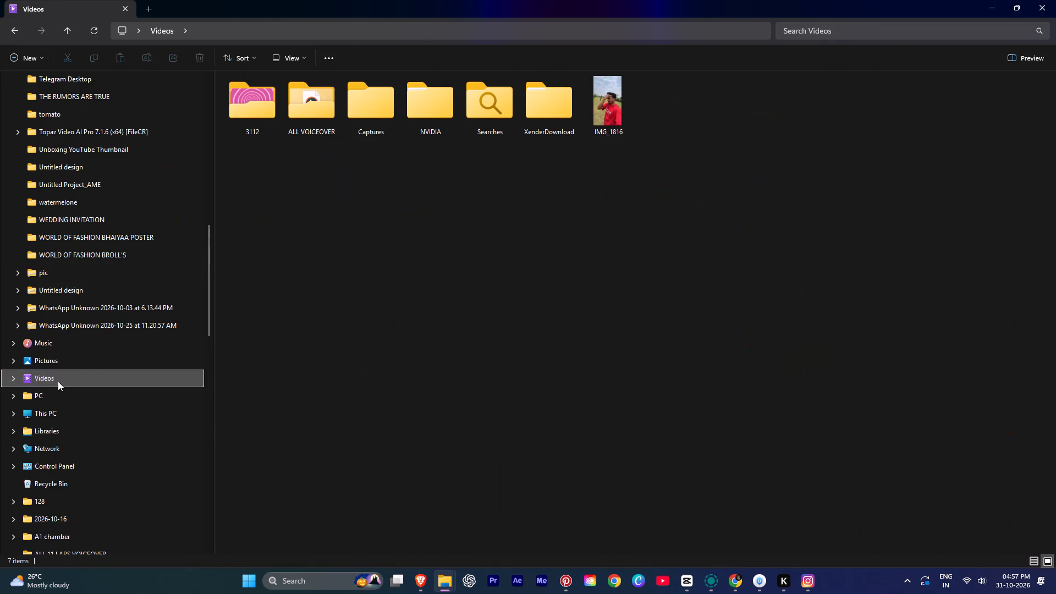
click(406, 302)
double_click(250, 98)
click(681, 260)
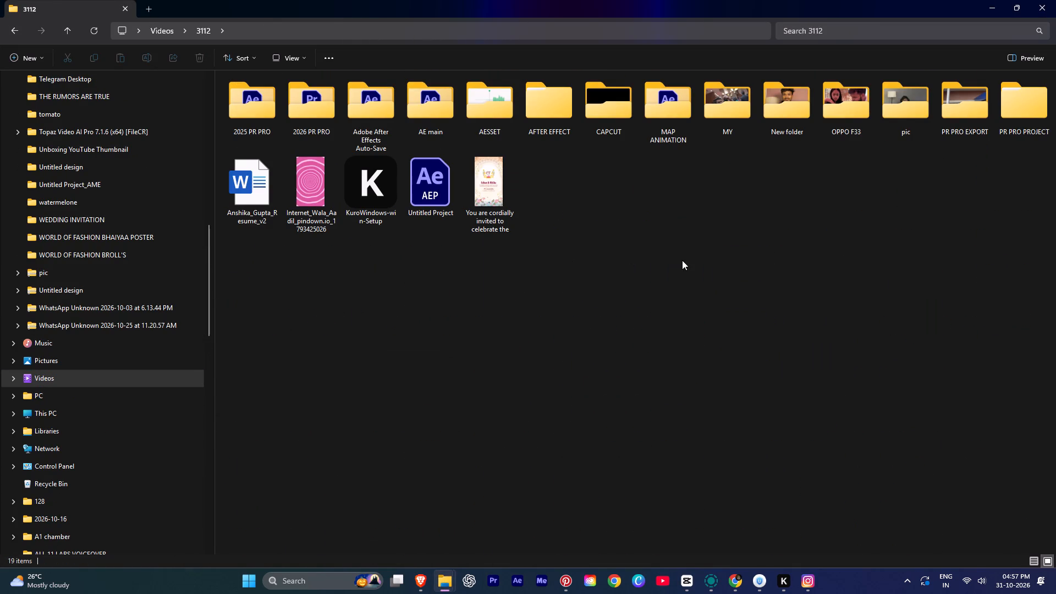
double_click(496, 103)
click(390, 258)
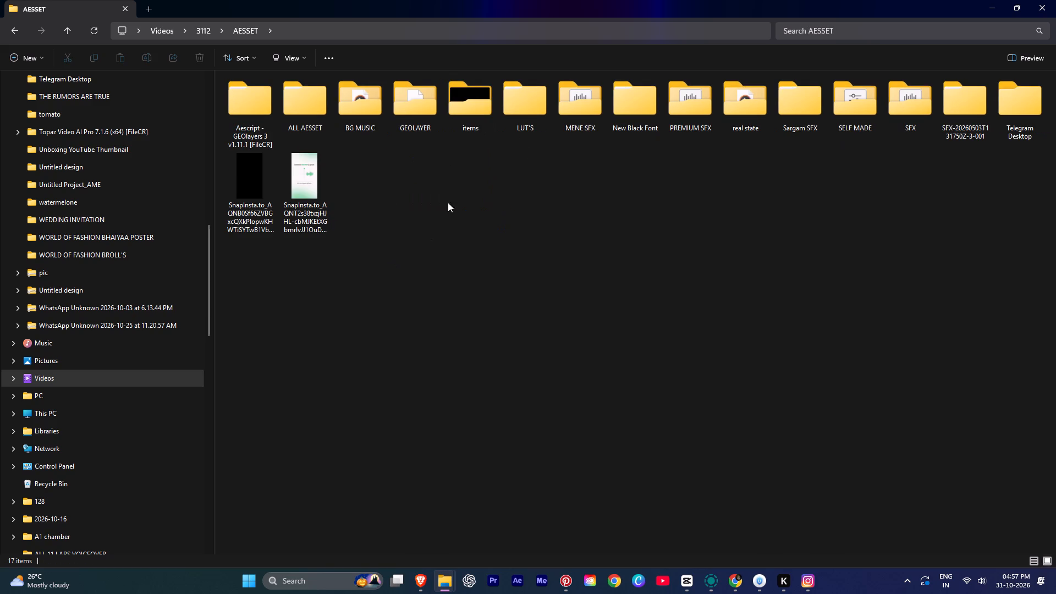
Import the MENE SFX, PREMIUM SFX, real state, Sargam SFX and SFX-20260503T131750Z-3-001 folders into the top level of the CapCut project media.
ctrl+click(575, 115)
ctrl+drag(709, 109, 712, 114)
ctrl+click(976, 107)
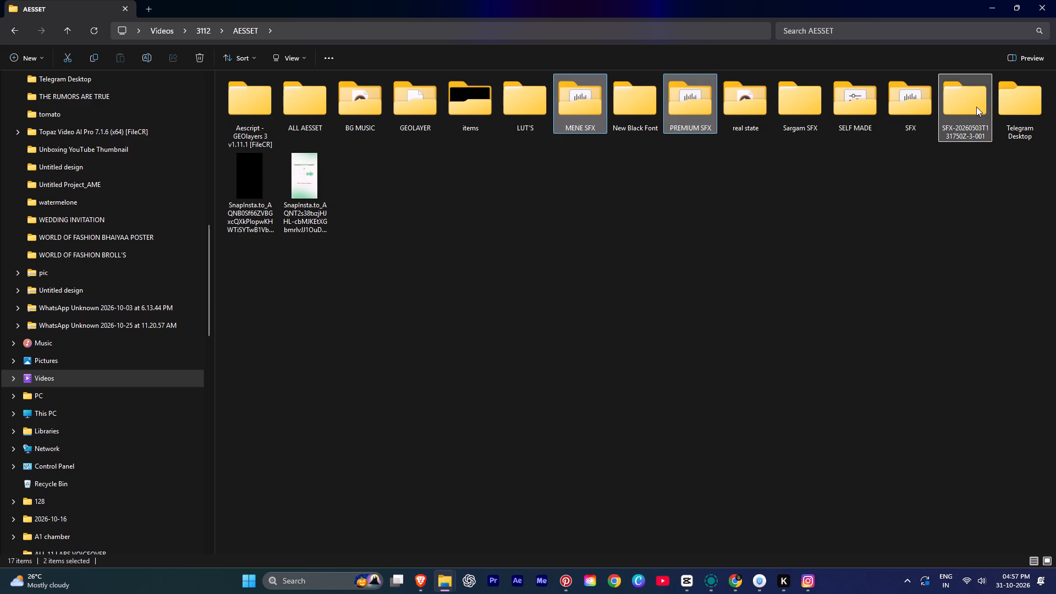
ctrl+drag(790, 114, 785, 127)
ctrl+click(734, 97)
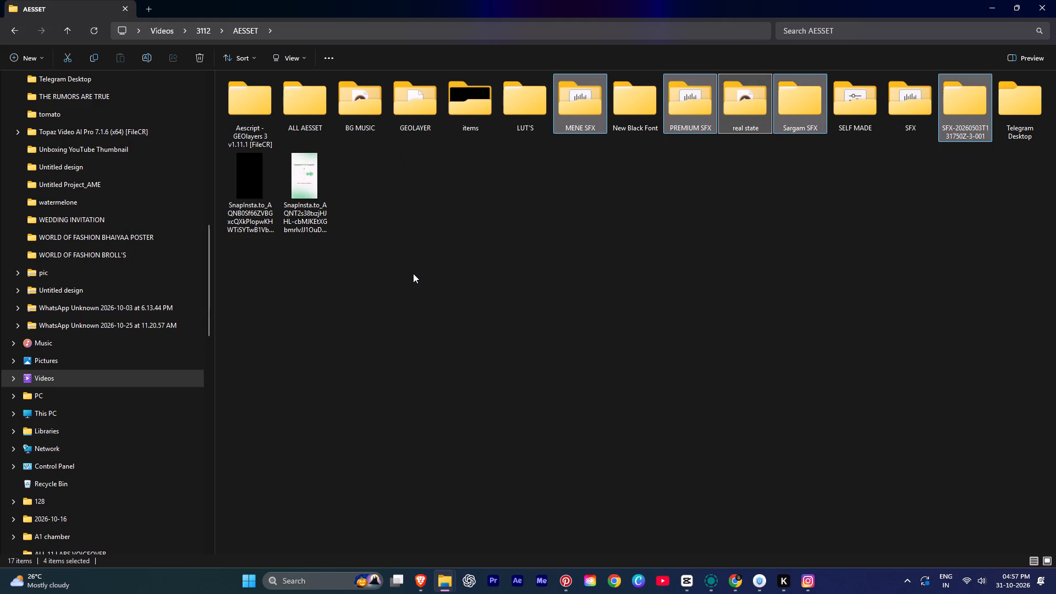
key(alt+Tab)
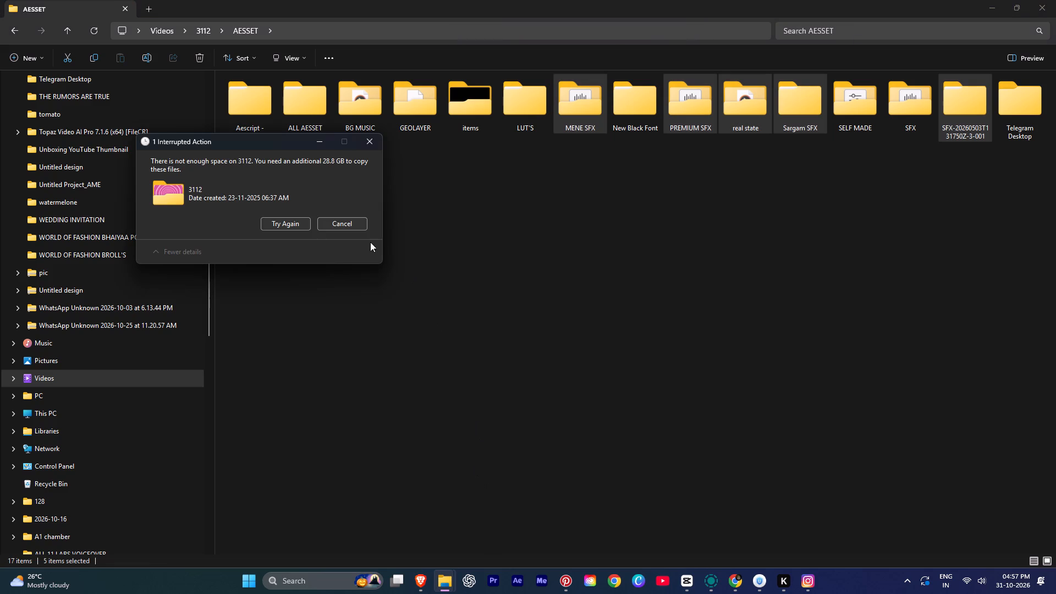
click(336, 221)
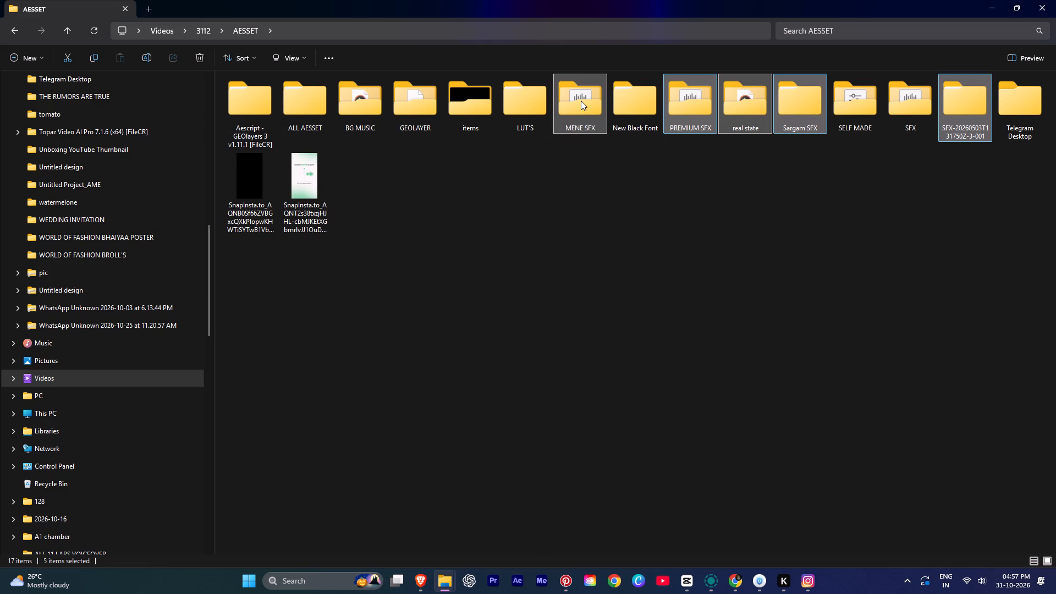
drag(581, 101, 582, 161)
key(alt+Tab)
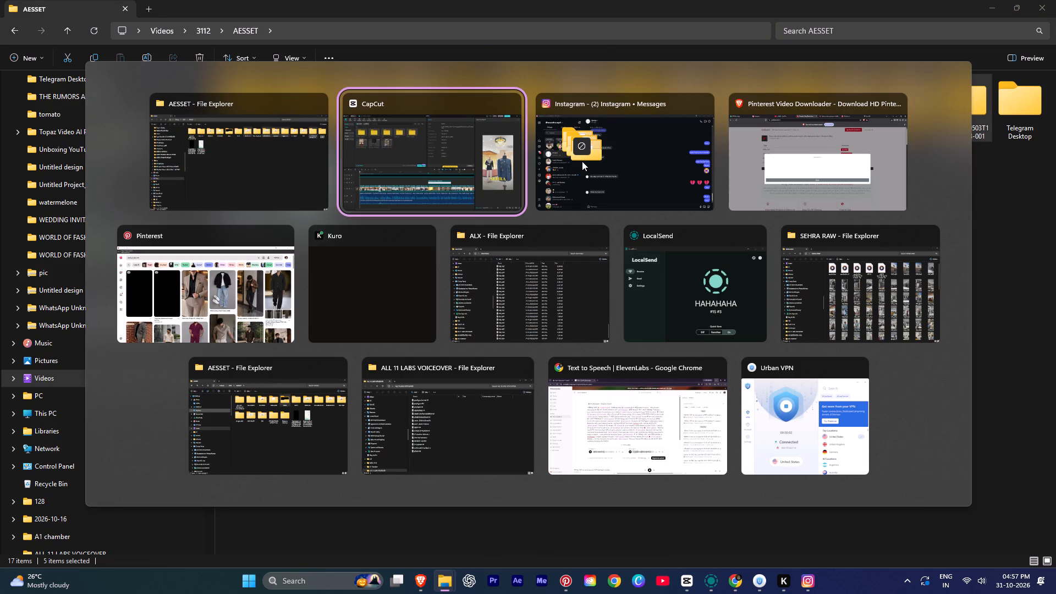
drag(582, 161, 380, 211)
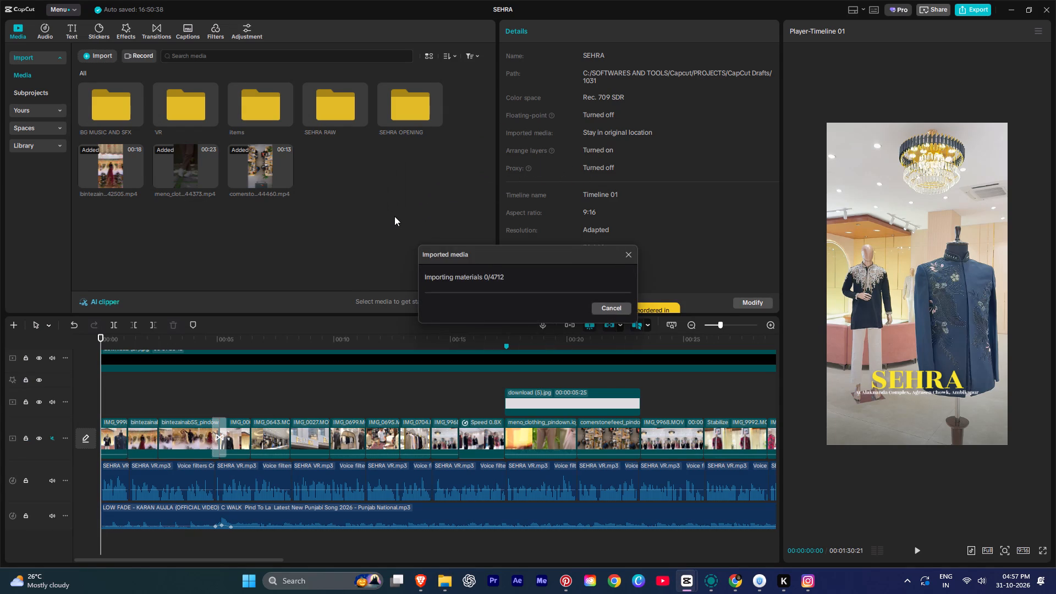
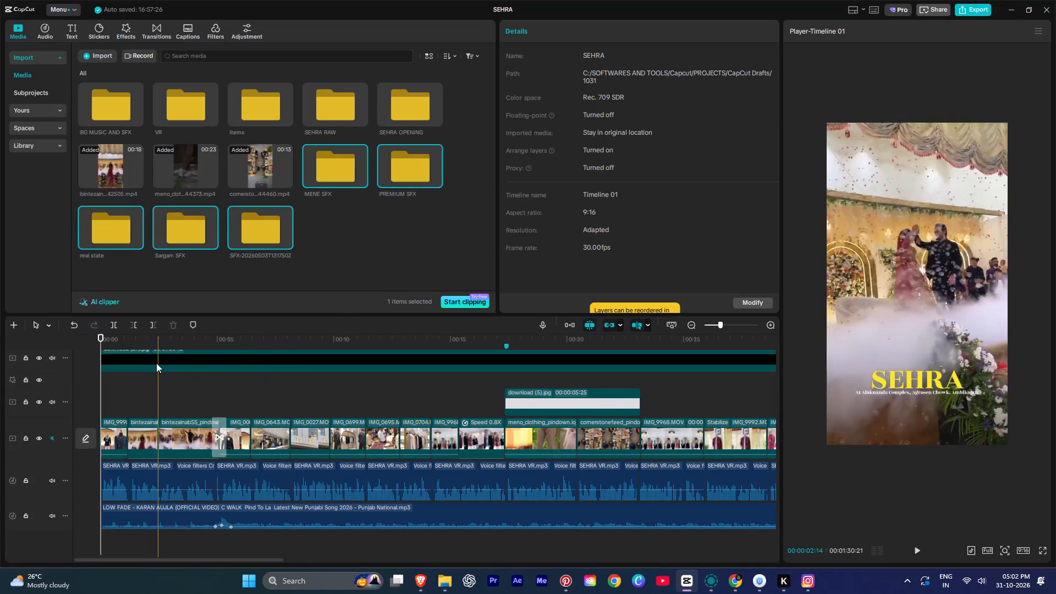
Play the edit from the start of the timeline to review the clips and price titles against the voiceover.
drag(154, 365, 149, 376)
drag(108, 379, 96, 406)
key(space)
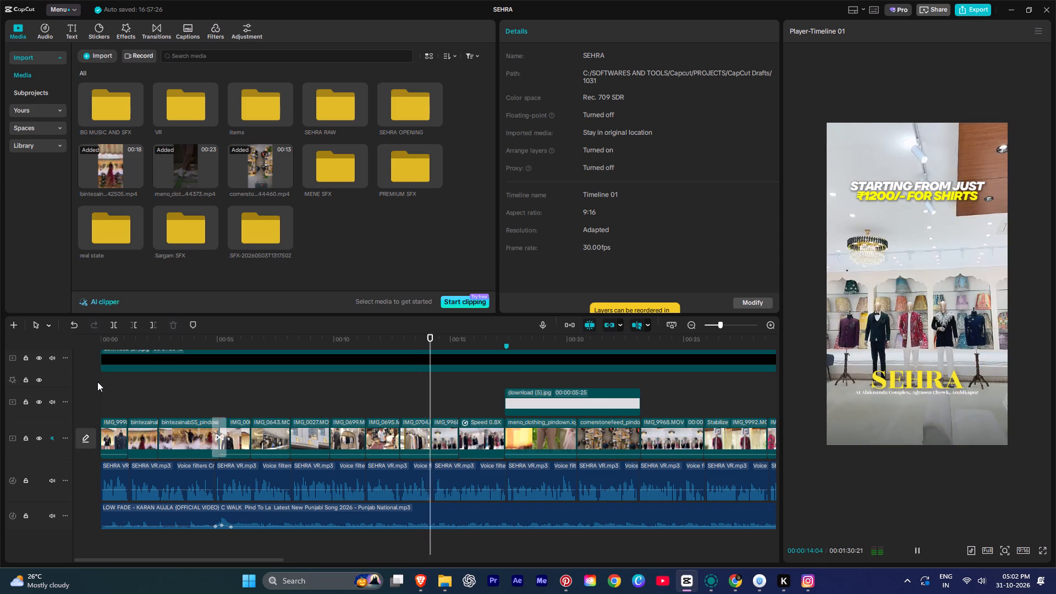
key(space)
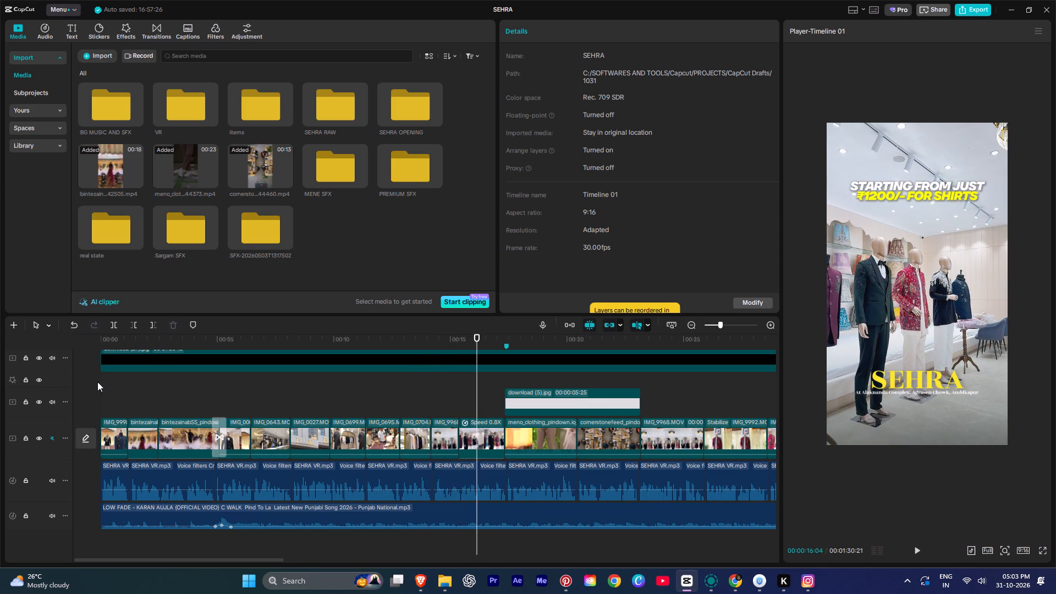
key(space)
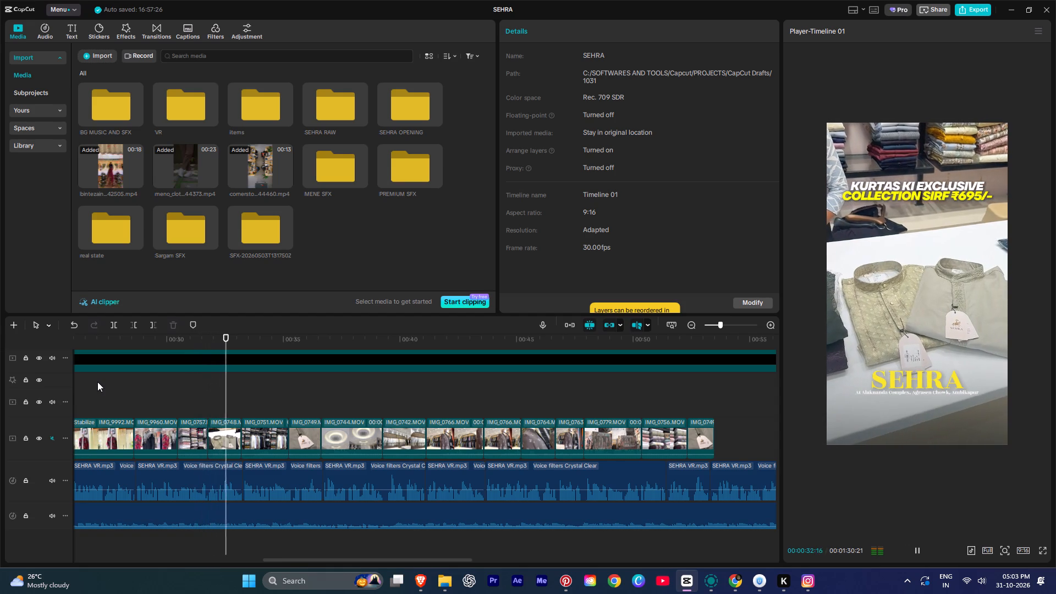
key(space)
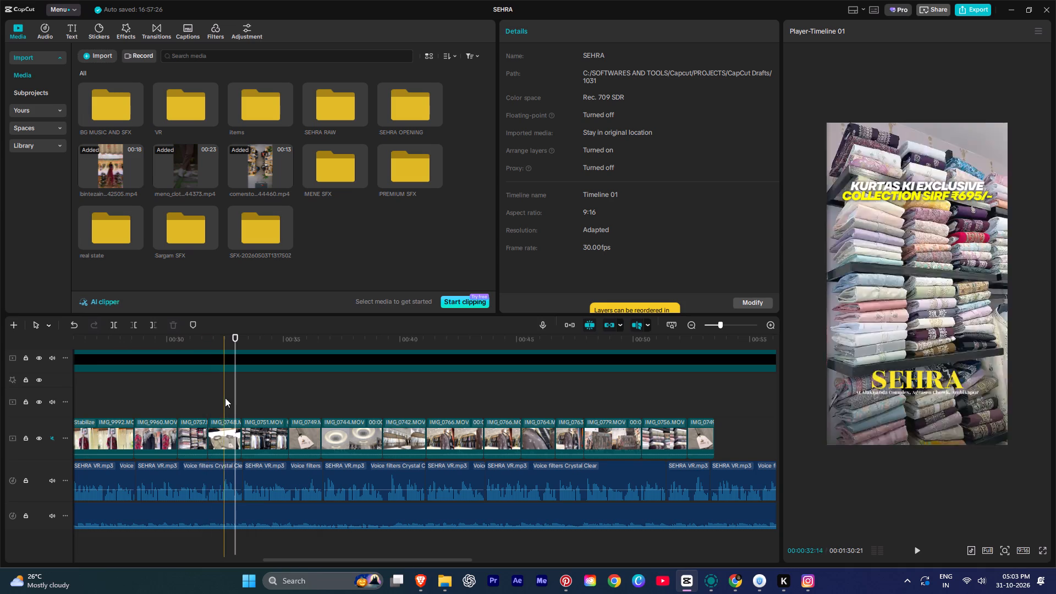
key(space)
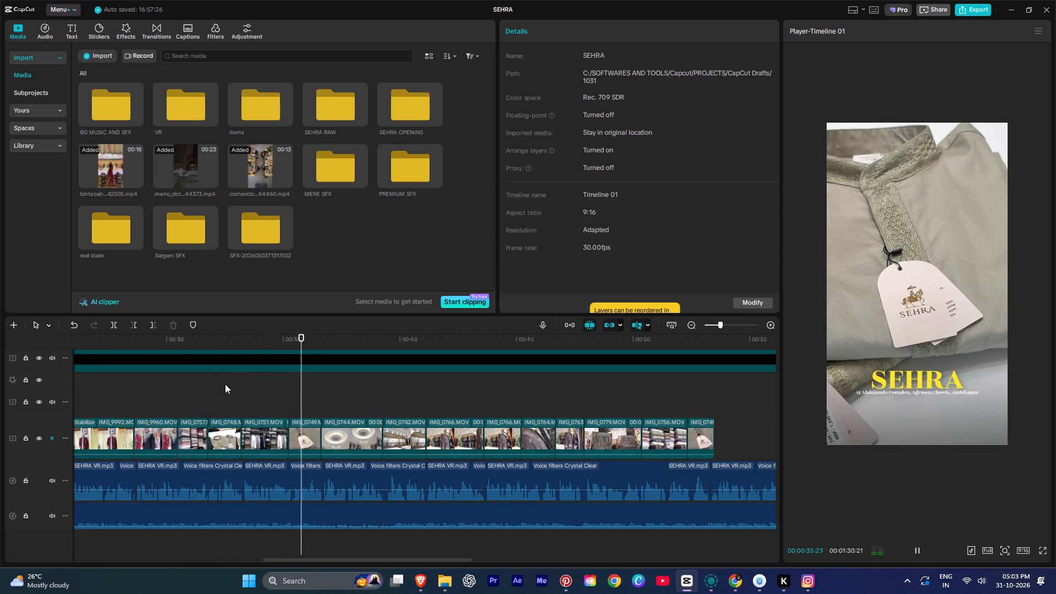
Raise the system volume slightly while the edit keeps playing.
click(979, 585)
scroll(972, 521, up, 7)
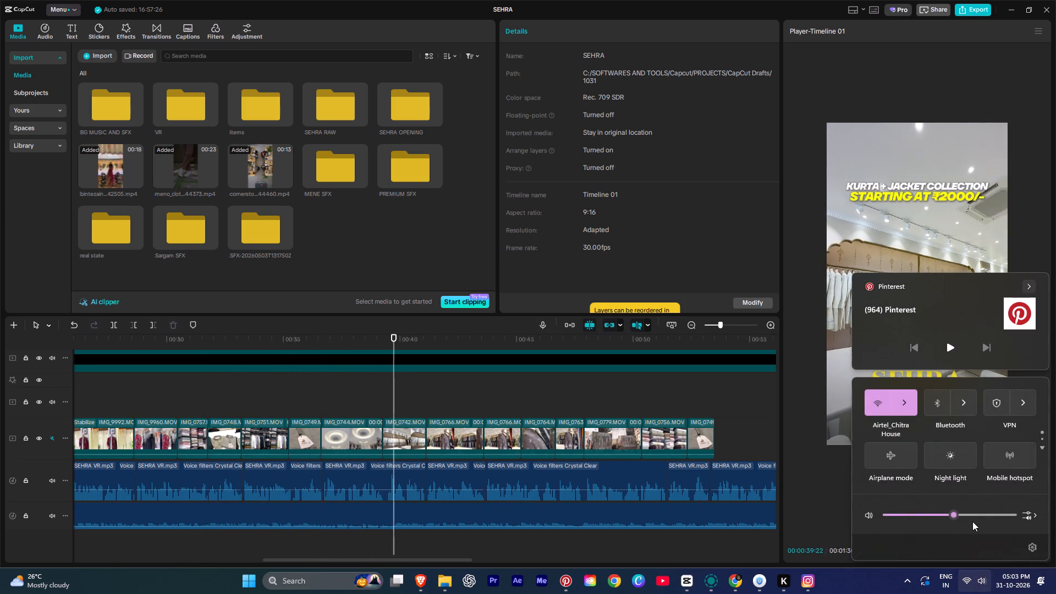
scroll(972, 521, up, 2)
scroll(903, 489, up, 1)
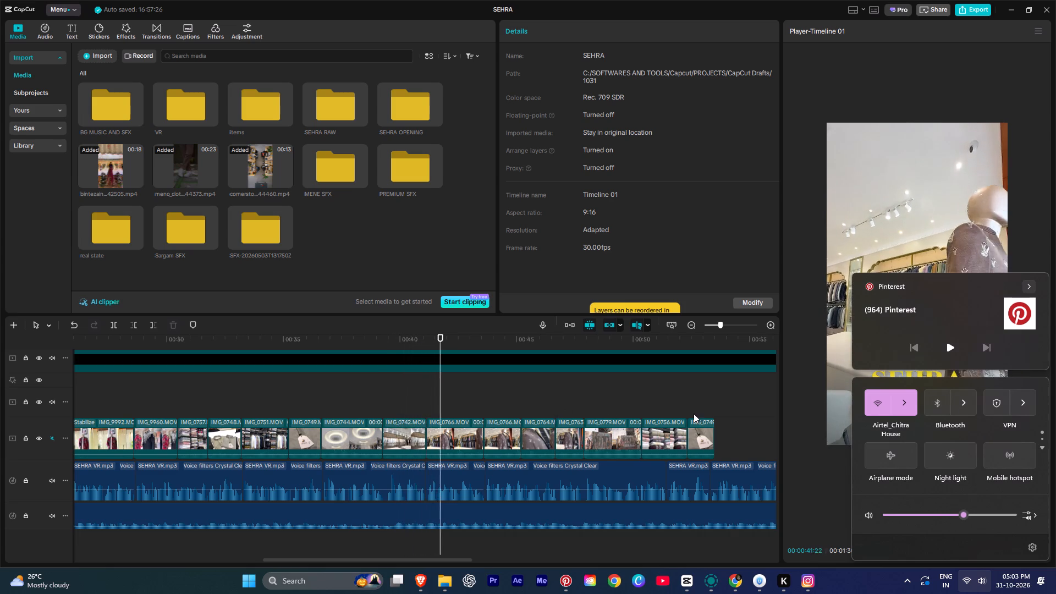
click(824, 410)
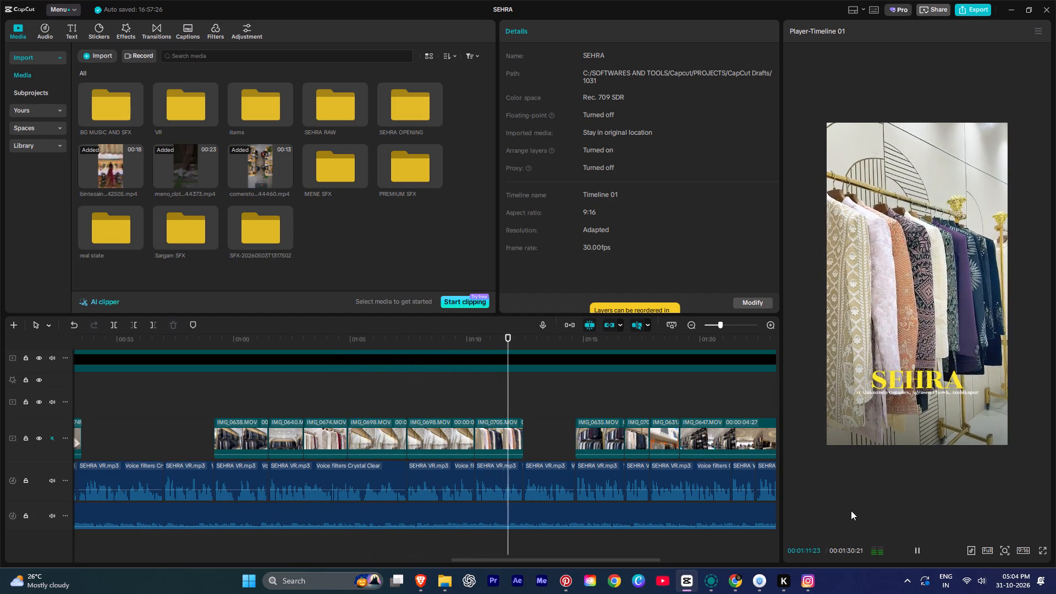
Review the rest of the playback up to the footage gap between the IMG_0705.MOV and IMG_0635.MOV clips.
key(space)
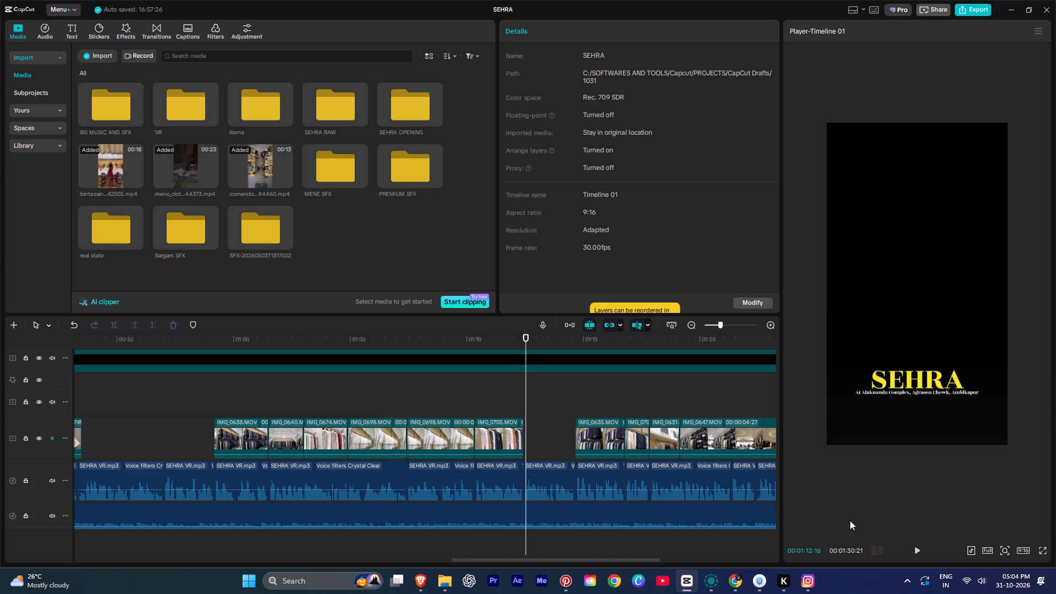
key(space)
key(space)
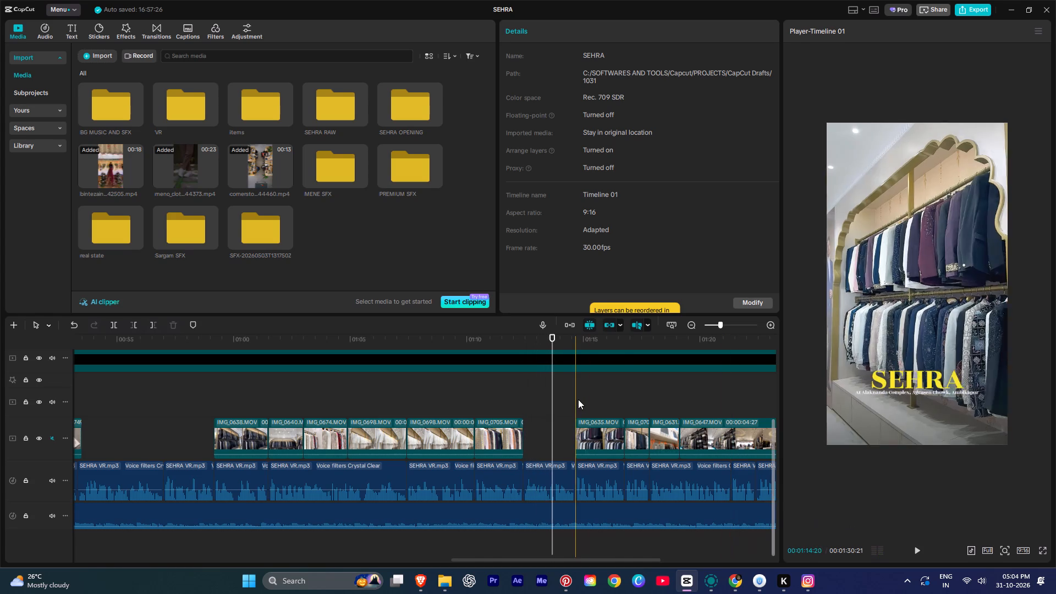
Review the closing section of the timeline, checking the final clip and playing the footage after the second gap in the main video track.
ctrl+scroll(580, 405, down, 1)
ctrl+scroll(580, 405, up, 3)
ctrl+scroll(580, 405, down, 4)
ctrl+scroll(580, 405, up, 1)
ctrl+scroll(580, 405, down, 4)
click(579, 409)
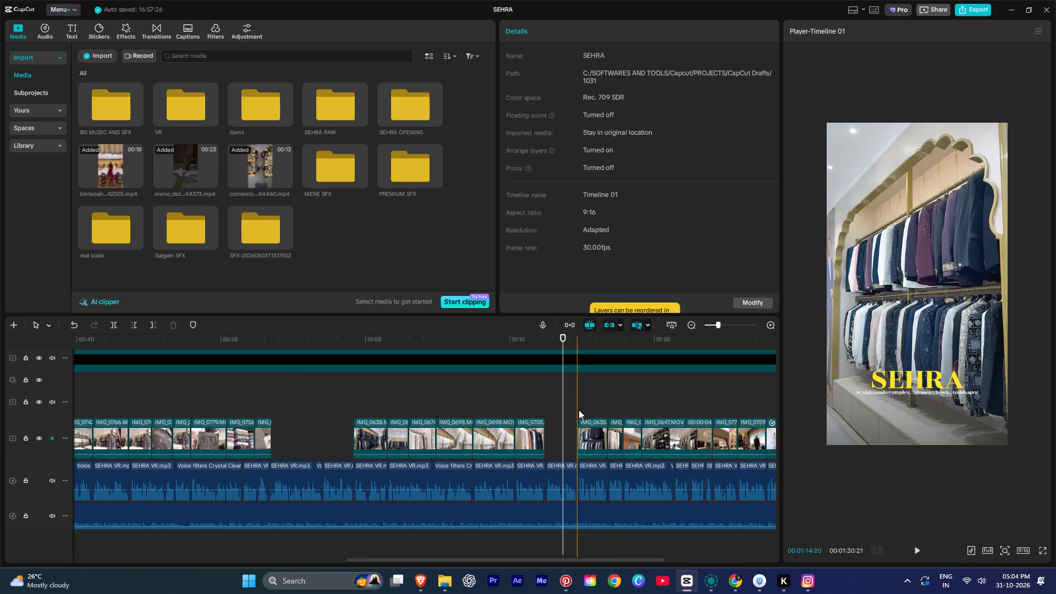
drag(385, 422, 462, 384)
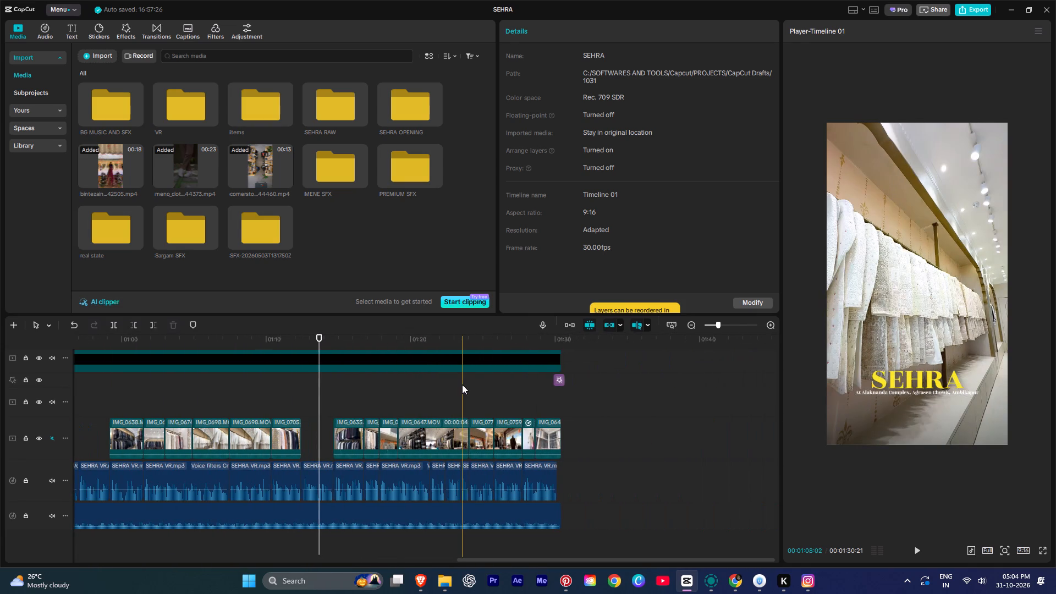
click(544, 408)
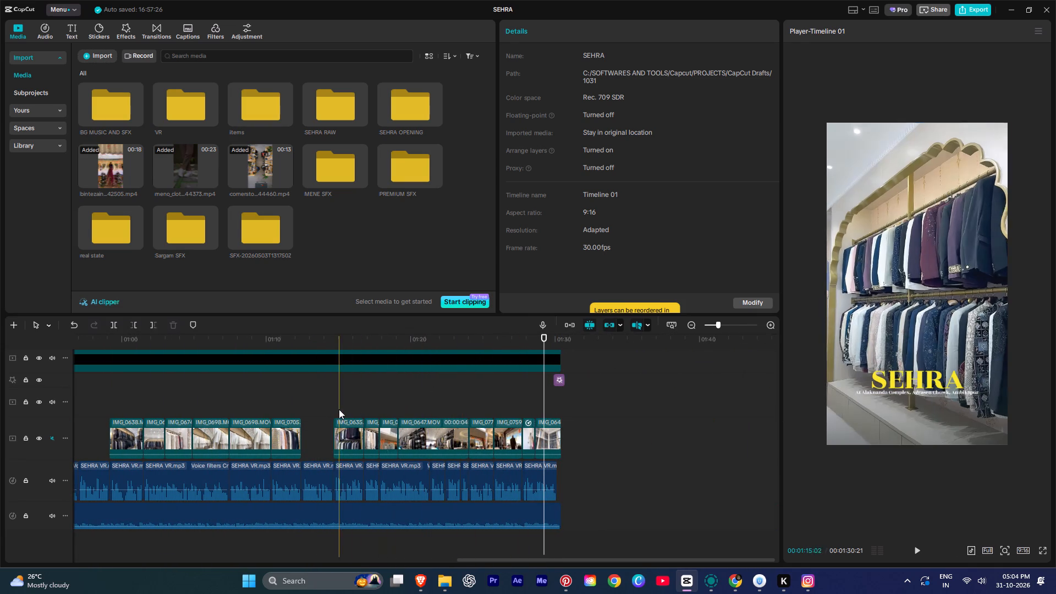
click(331, 382)
key(space)
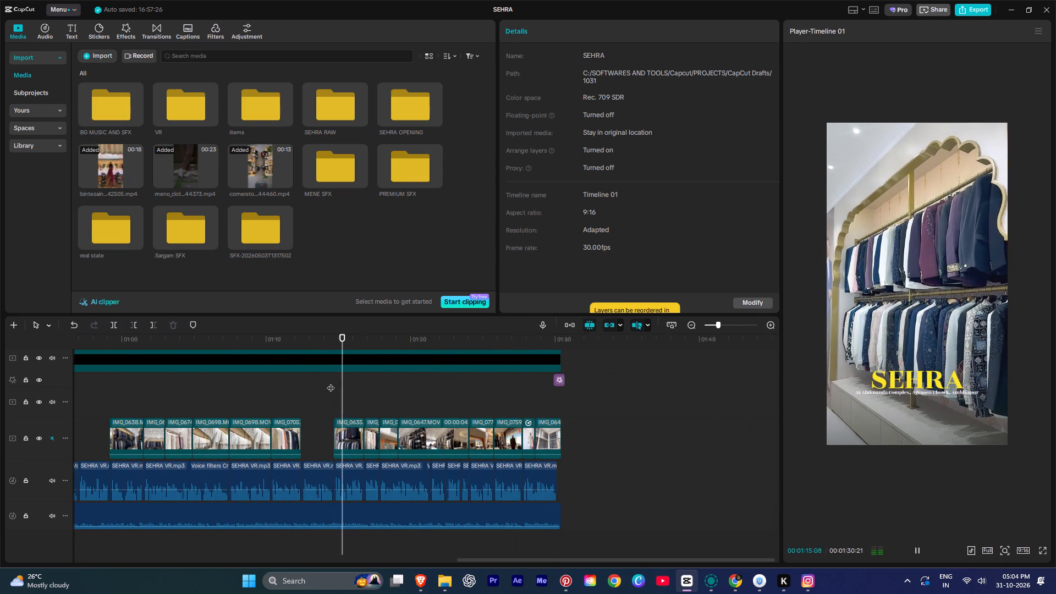
key(space)
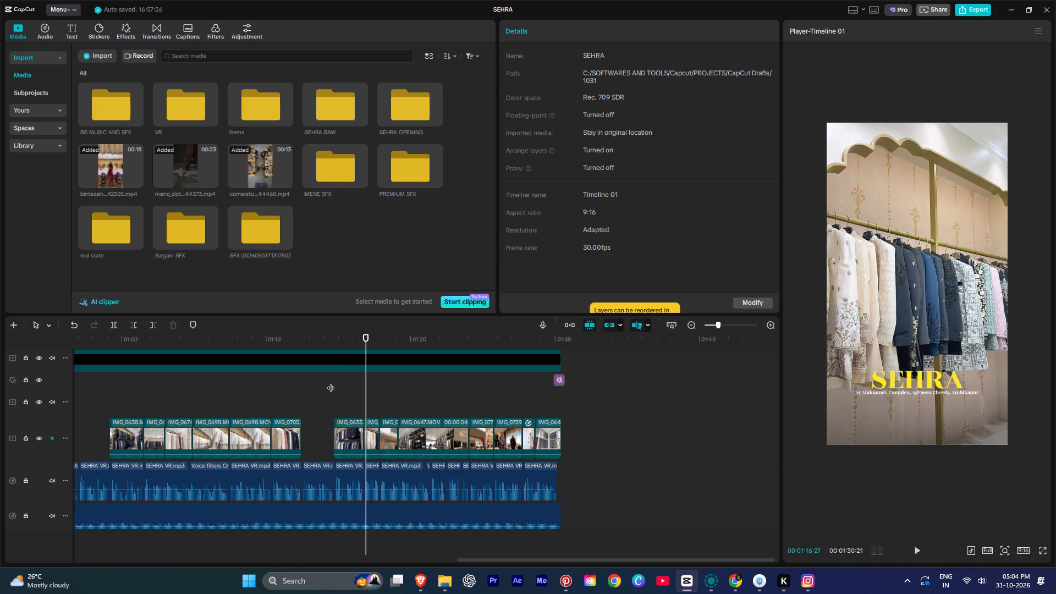
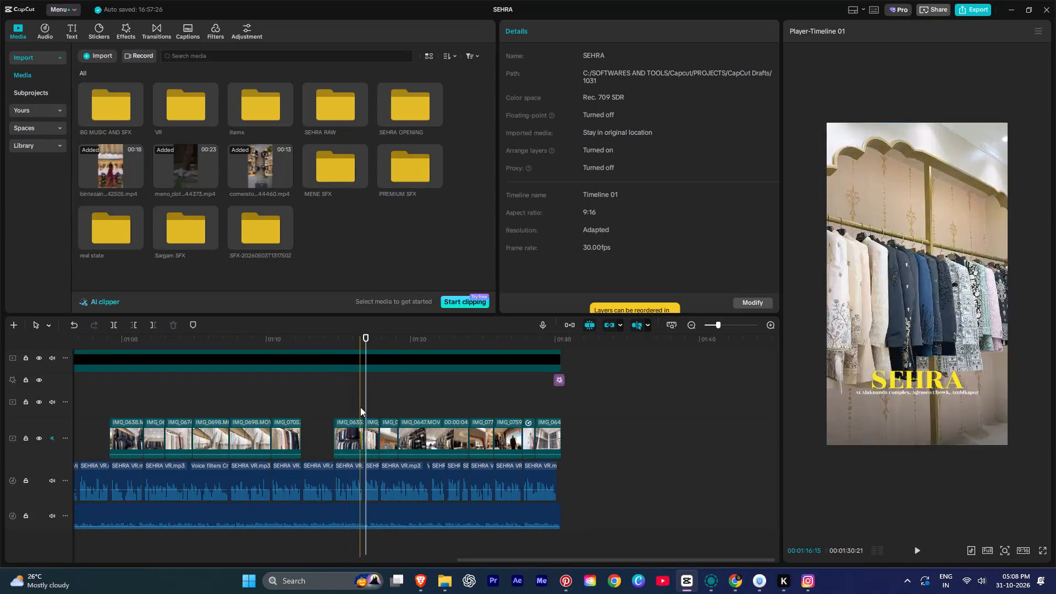
Review the middle of the timeline from about 0:30 onward, checking the clips and the gaps in the main video track.
drag(366, 406, 540, 460)
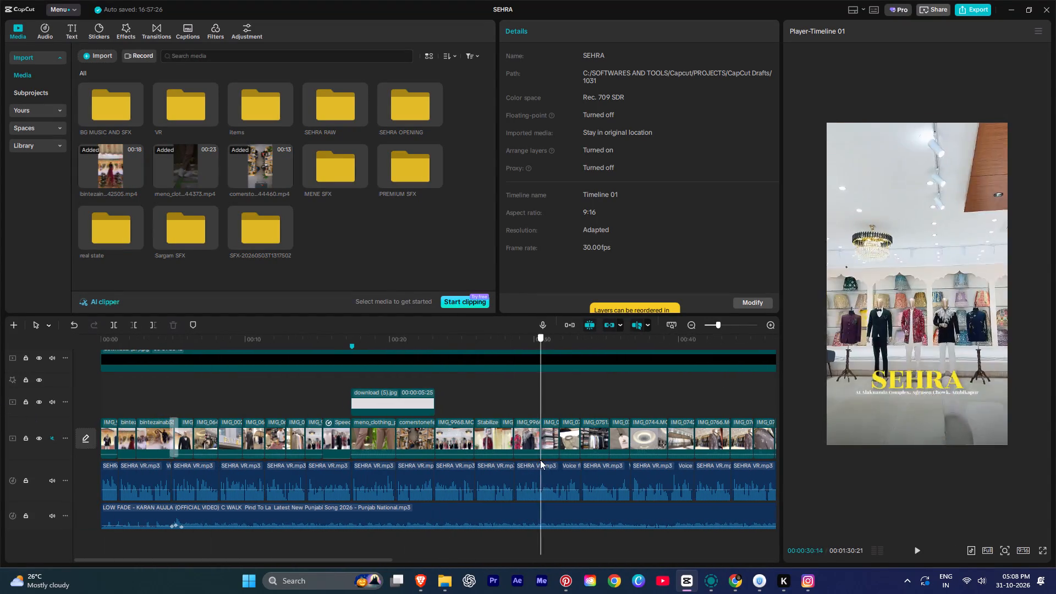
drag(540, 460, 654, 414)
scroll(654, 414, down, 14)
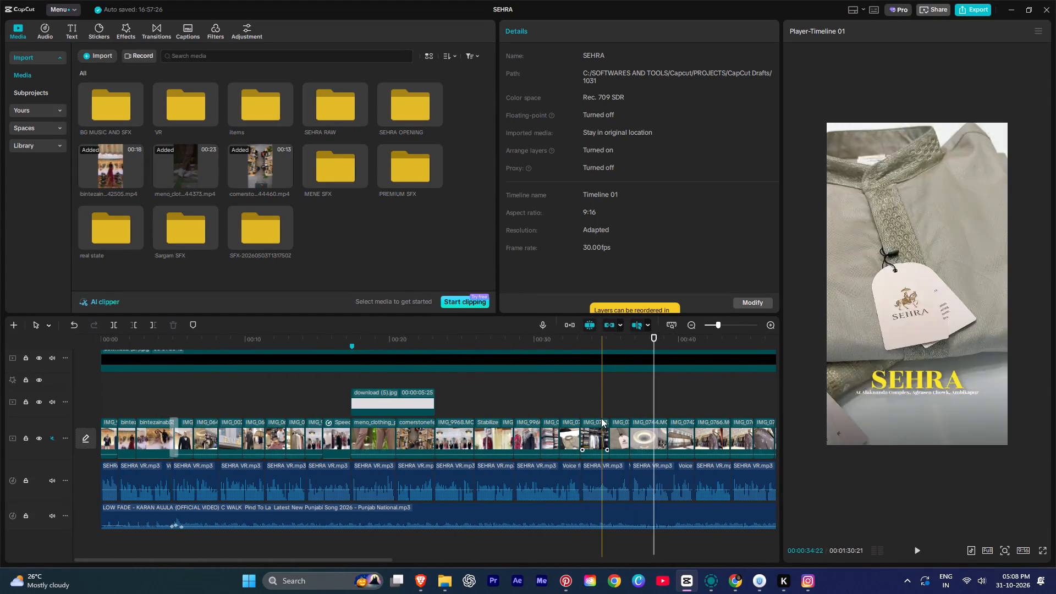
alt+scroll(601, 418, down, 5)
alt+scroll(349, 418, down, 4)
alt+scroll(301, 415, up, 2)
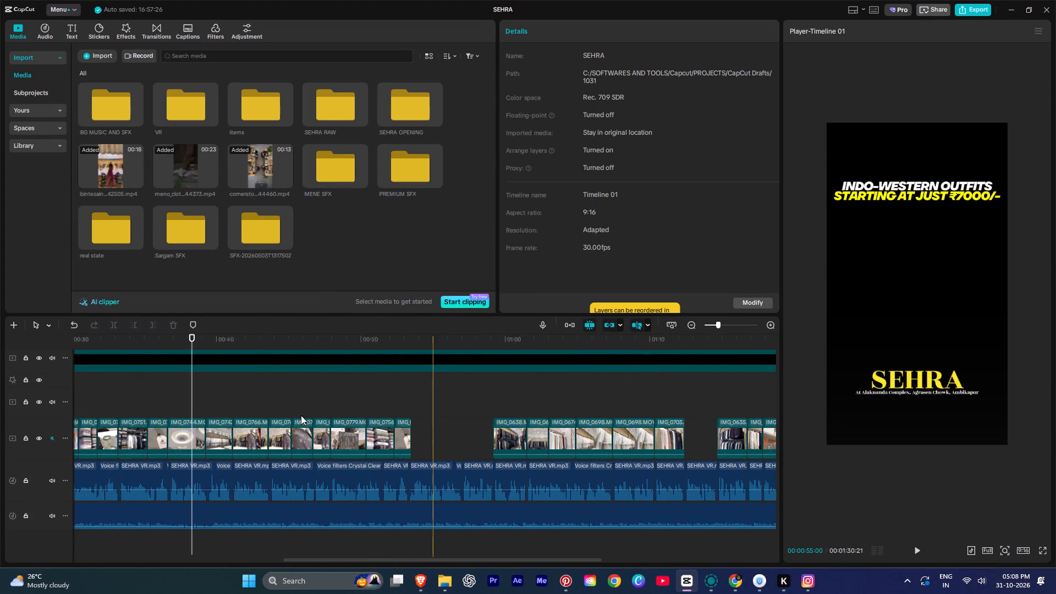
alt+scroll(301, 415, down, 3)
alt+scroll(301, 415, up, 2)
ctrl+scroll(301, 415, down, 7)
ctrl+scroll(301, 415, up, 1)
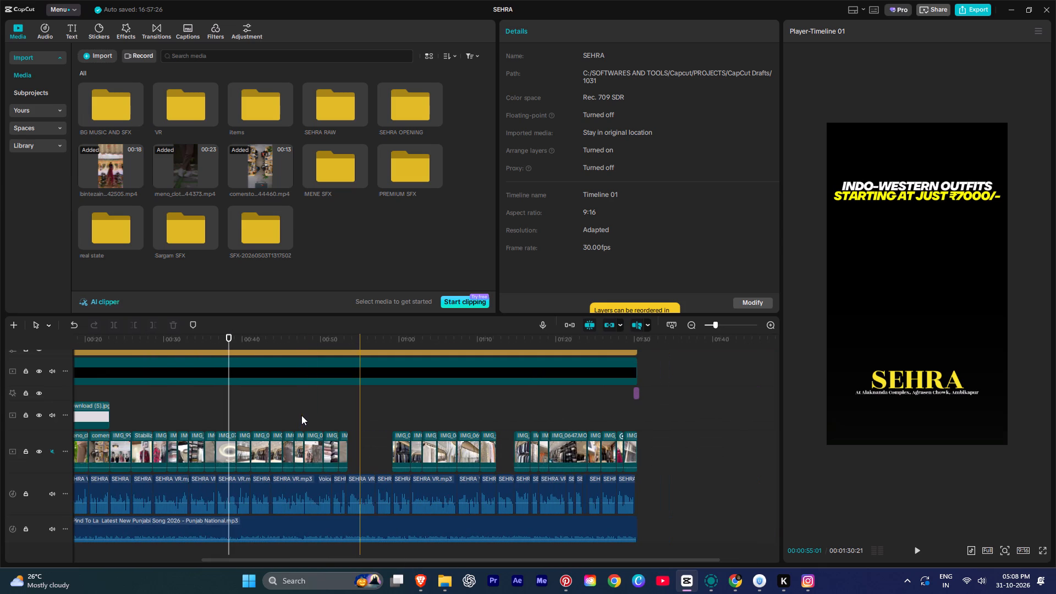
scroll(345, 419, down, 7)
scroll(345, 419, up, 3)
scroll(345, 419, down, 1)
Check the "sound effect imports" folder inside SFX for usable sound effects, and return to the SFX-20260503T131750Z folder.
click(304, 267)
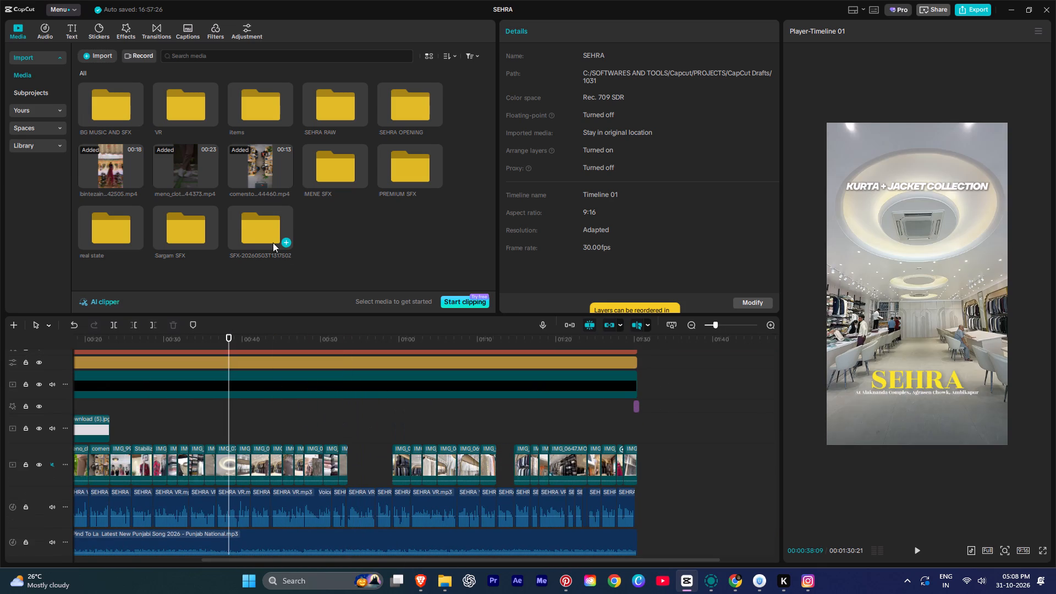
double_click(263, 233)
double_click(94, 105)
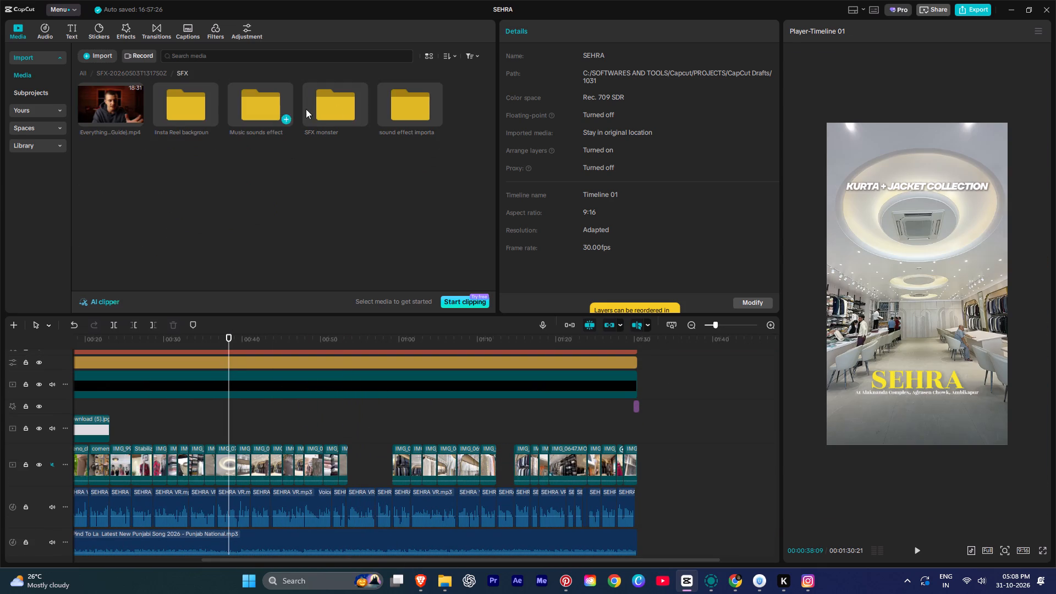
double_click(405, 107)
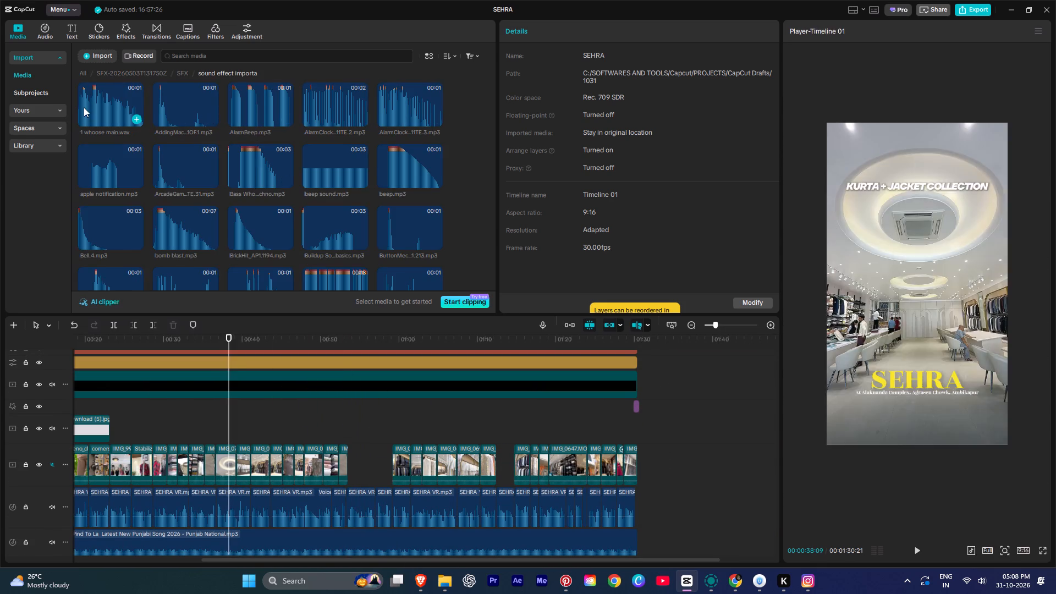
scroll(150, 199, up, 2)
click(184, 68)
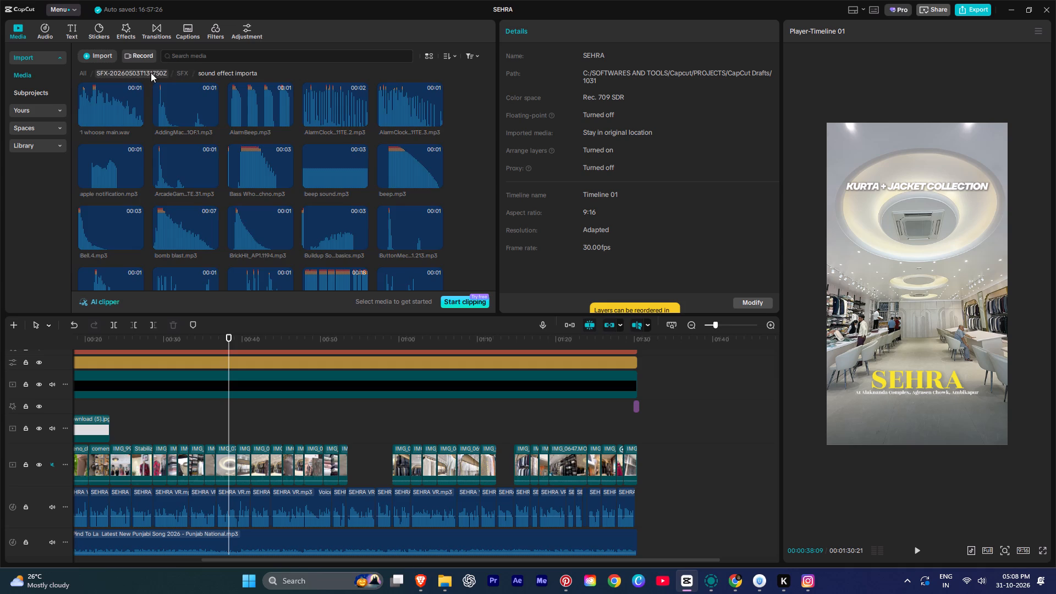
click(151, 73)
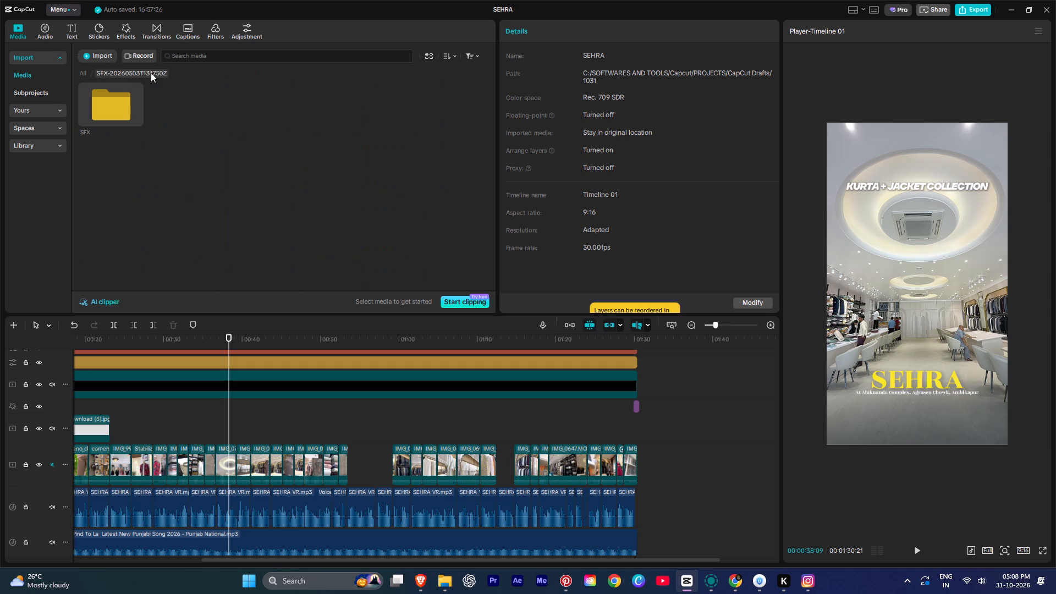
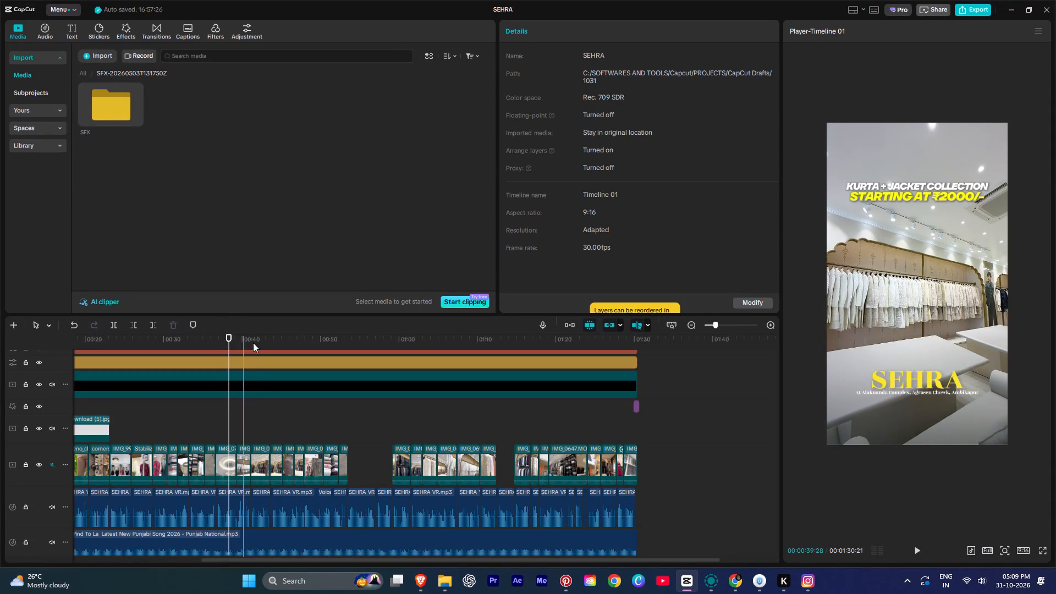
Add the ES_Bass, Boom, Sub, Very Low impact from Sargam SFX 2026's Hits Impacts folder on a new audio track at the timeline's start.
scroll(256, 402, down, 1)
scroll(253, 405, up, 1)
scroll(251, 409, down, 6)
drag(230, 400, 0, 380)
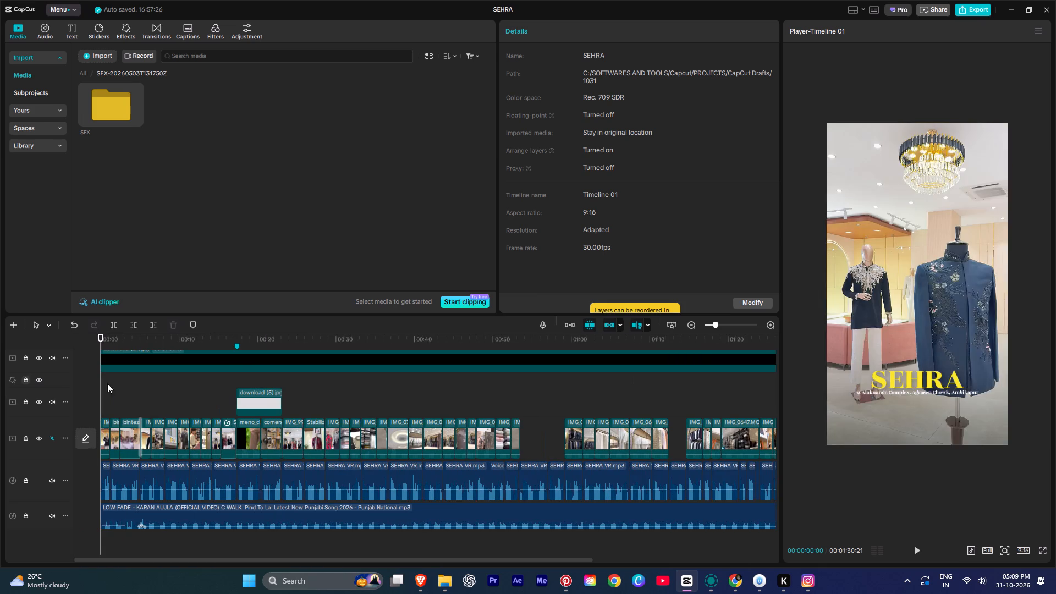
key(space)
scroll(124, 386, down, 3)
key(space)
click(114, 166)
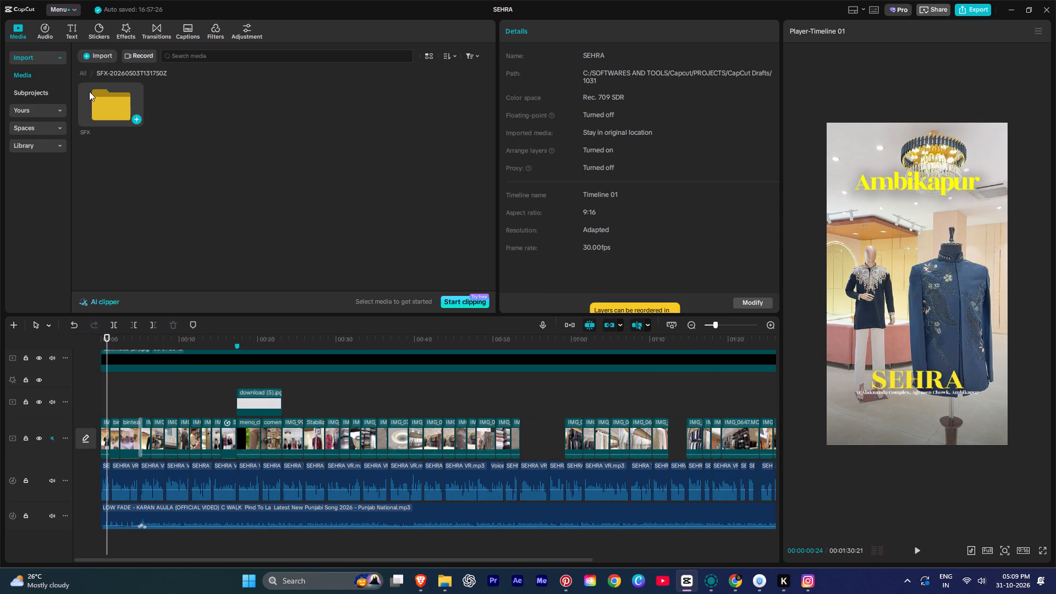
click(84, 74)
click(383, 237)
double_click(159, 229)
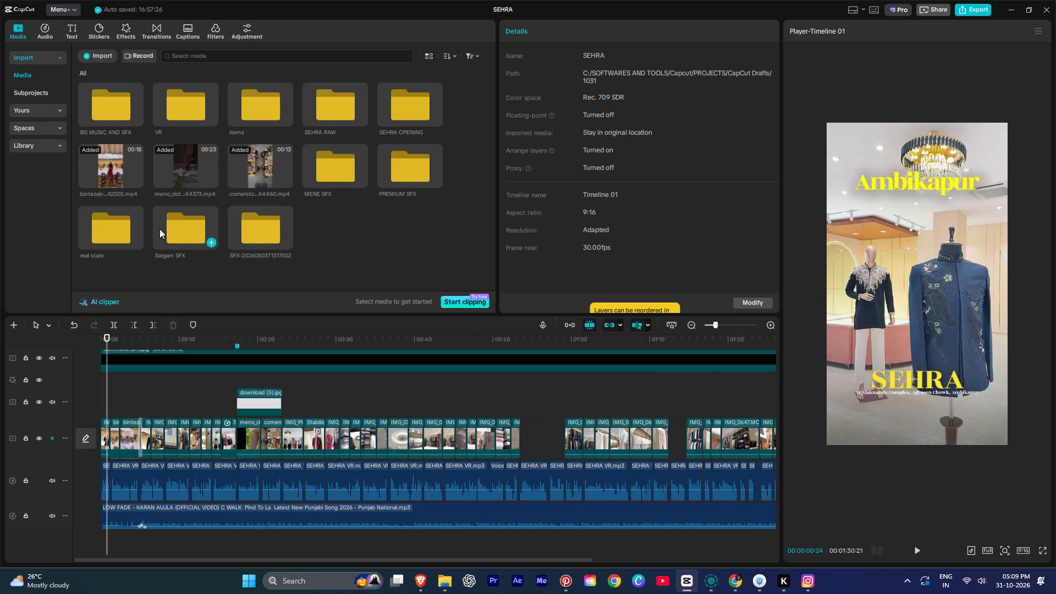
double_click(125, 111)
double_click(185, 106)
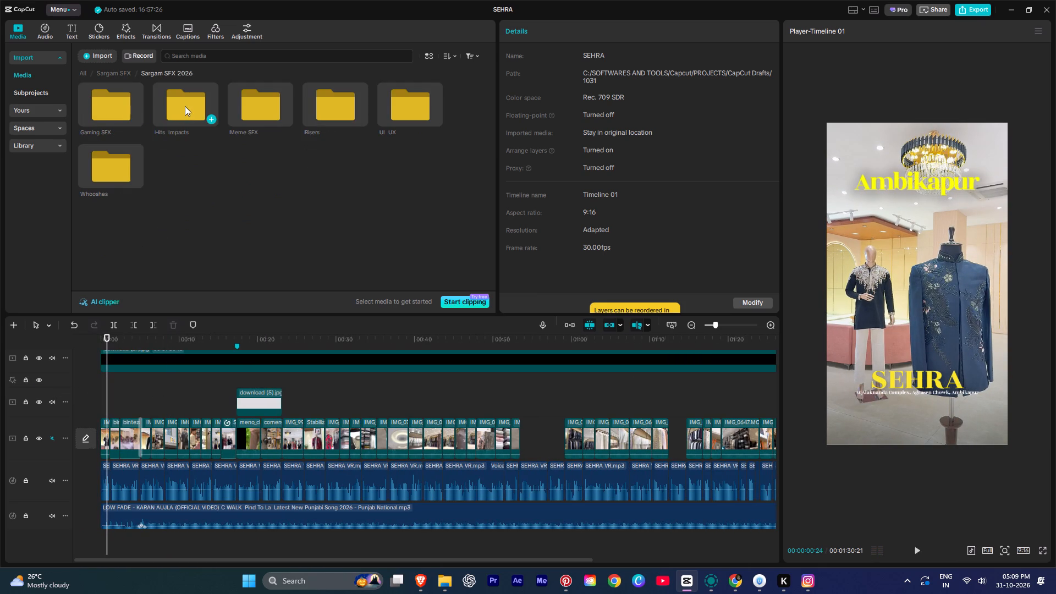
drag(89, 99, 83, 533)
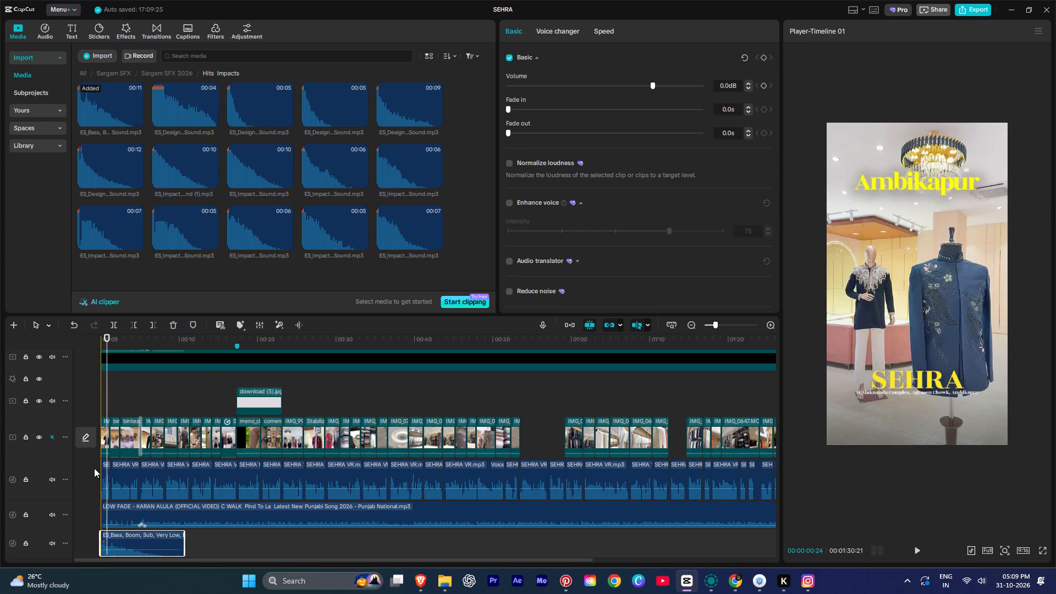
Play back the opening seconds to check how the bass boom sits with the voice-over and first clips.
key(space)
ctrl+scroll(100, 478, up, 12)
ctrl+scroll(114, 479, down, 1)
ctrl+scroll(116, 480, up, 7)
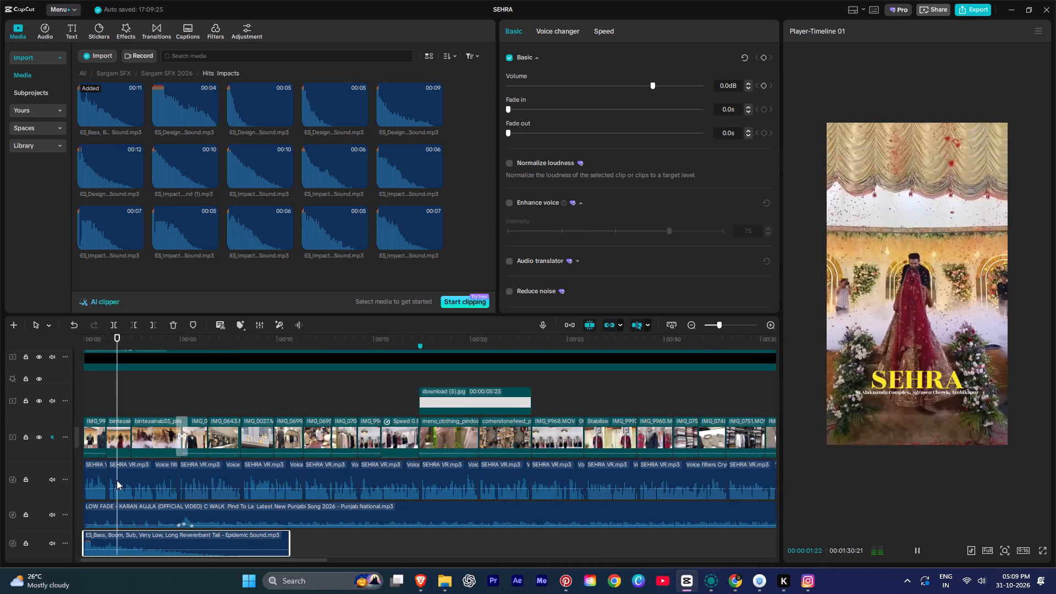
ctrl+scroll(117, 480, up, 1)
key(space)
alt+scroll(109, 433, up, 2)
key(space)
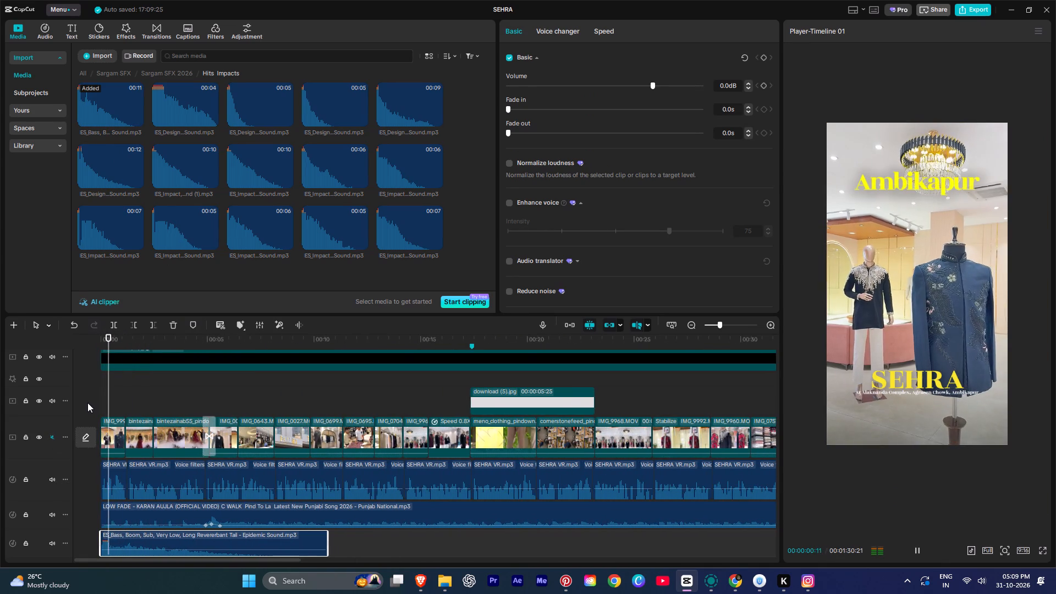
ctrl+scroll(135, 447, up, 6)
ctrl+scroll(135, 447, down, 8)
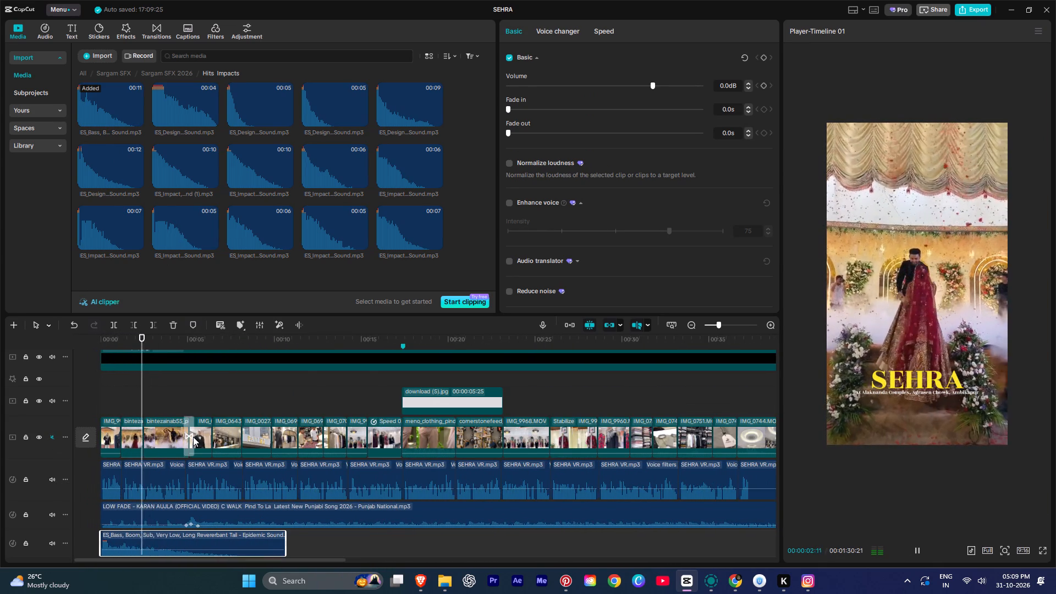
scroll(194, 437, down, 7)
key(space)
Go back to the top-level media folders and reopen the Sargam SFX folder.
click(186, 70)
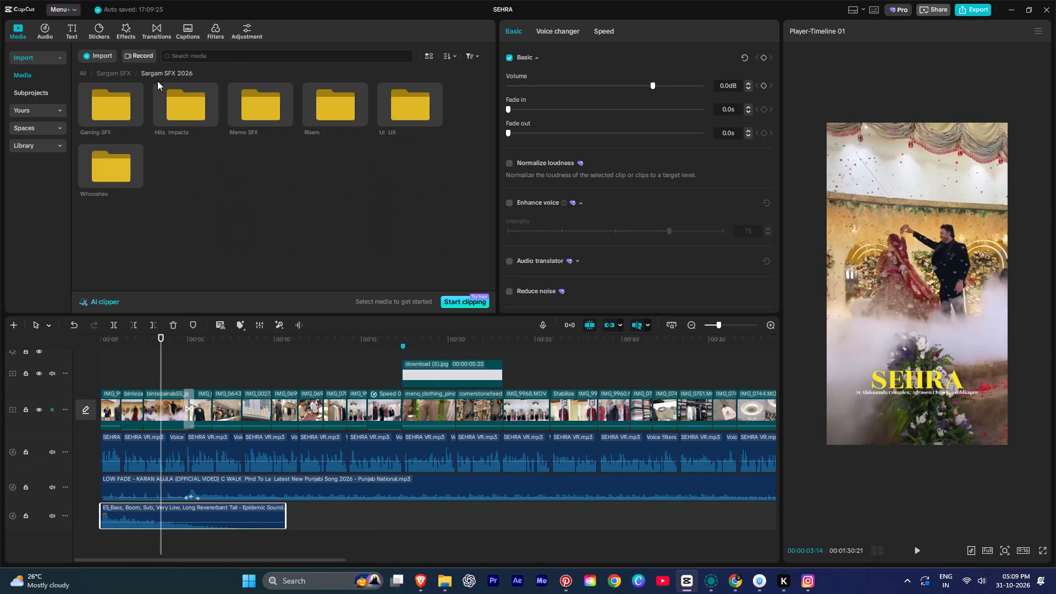
click(98, 74)
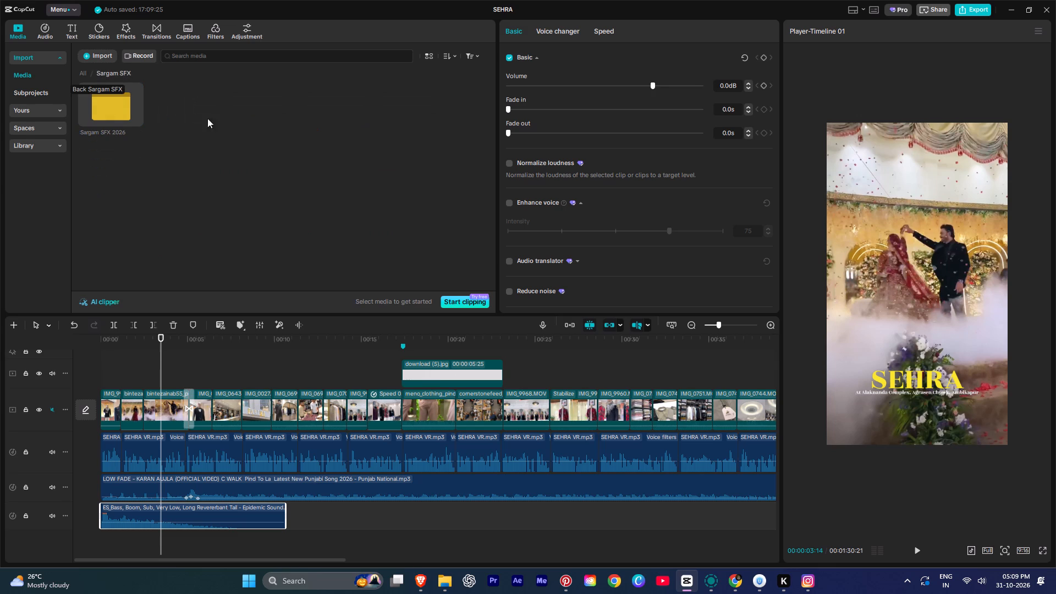
click(221, 164)
click(84, 76)
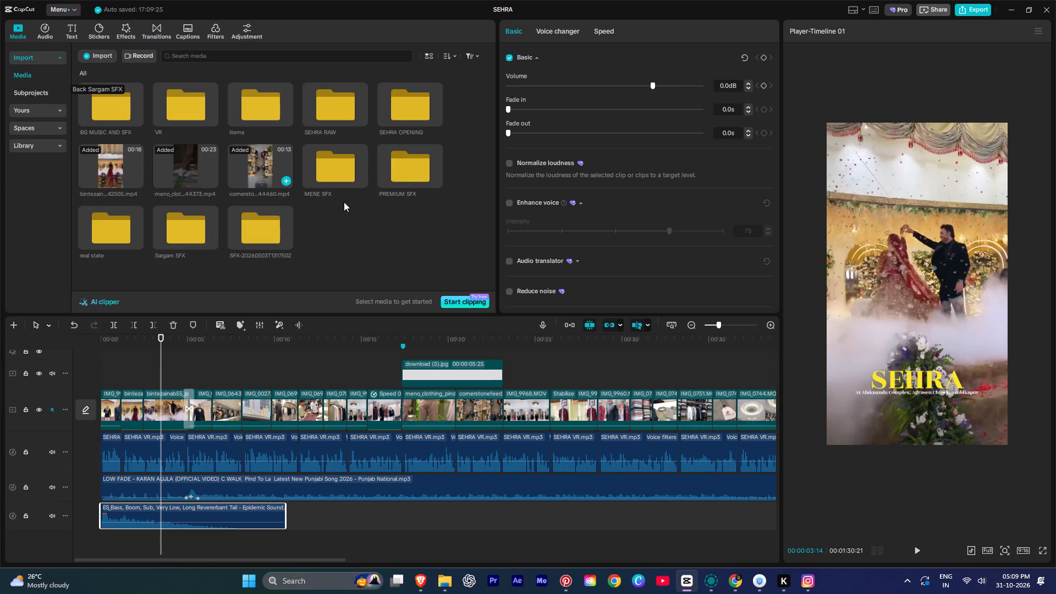
click(344, 202)
double_click(168, 232)
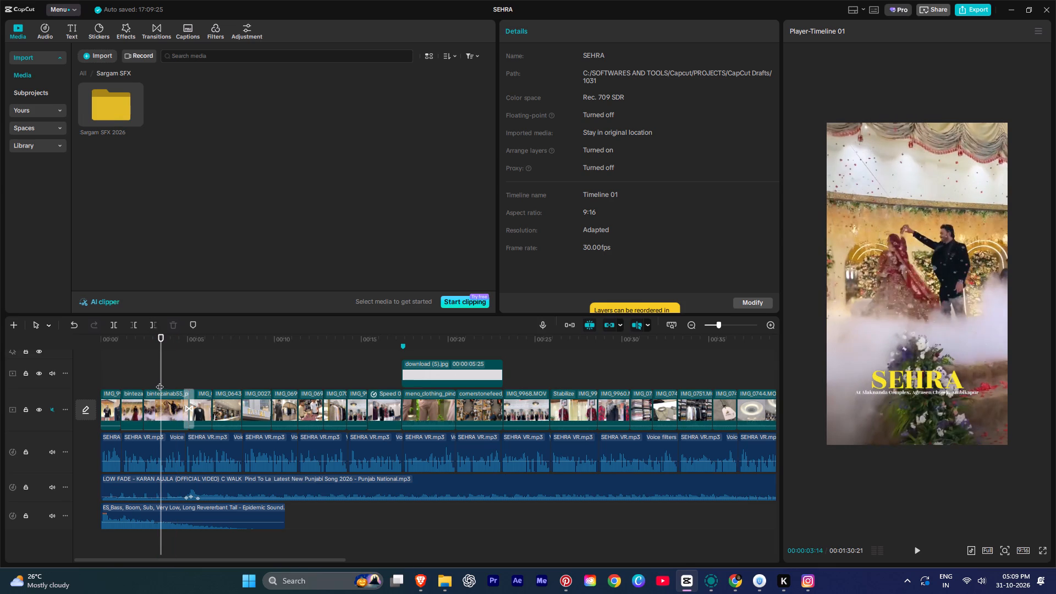
Replay the video from the start, examining the bass boom against the cut from the first clip to the wedding clips.
drag(159, 380, 0, 393)
key(space)
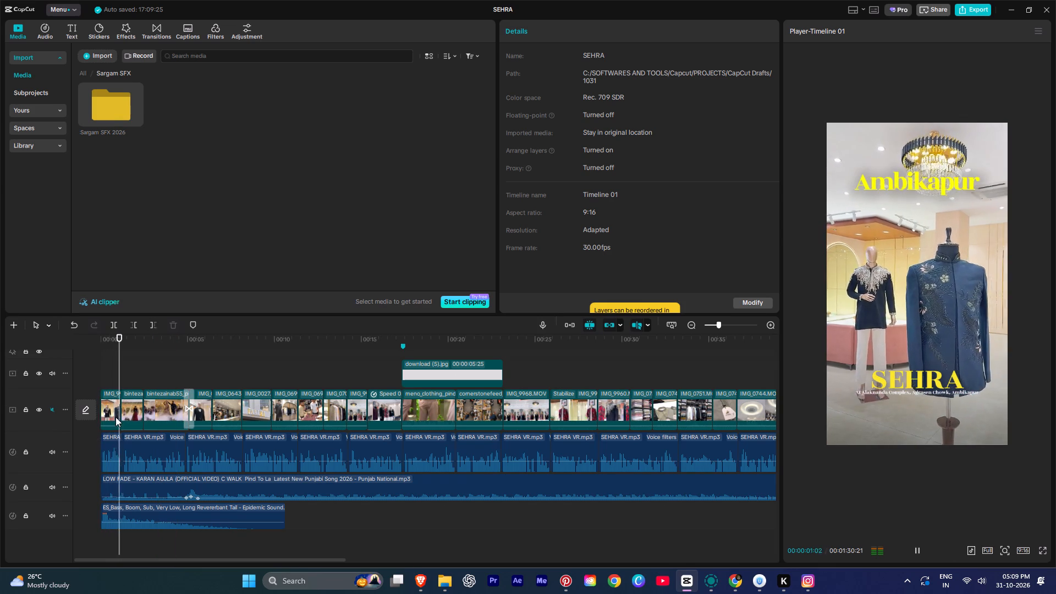
key(space)
drag(125, 385, 102, 388)
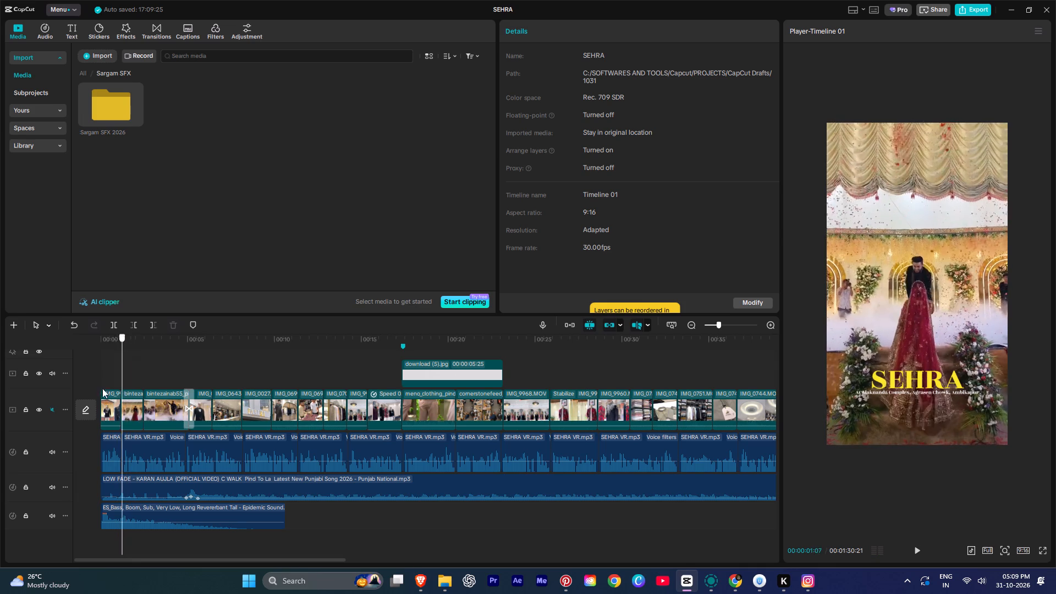
drag(102, 388, 67, 393)
ctrl+scroll(131, 415, up, 7)
alt+scroll(118, 422, up, 5)
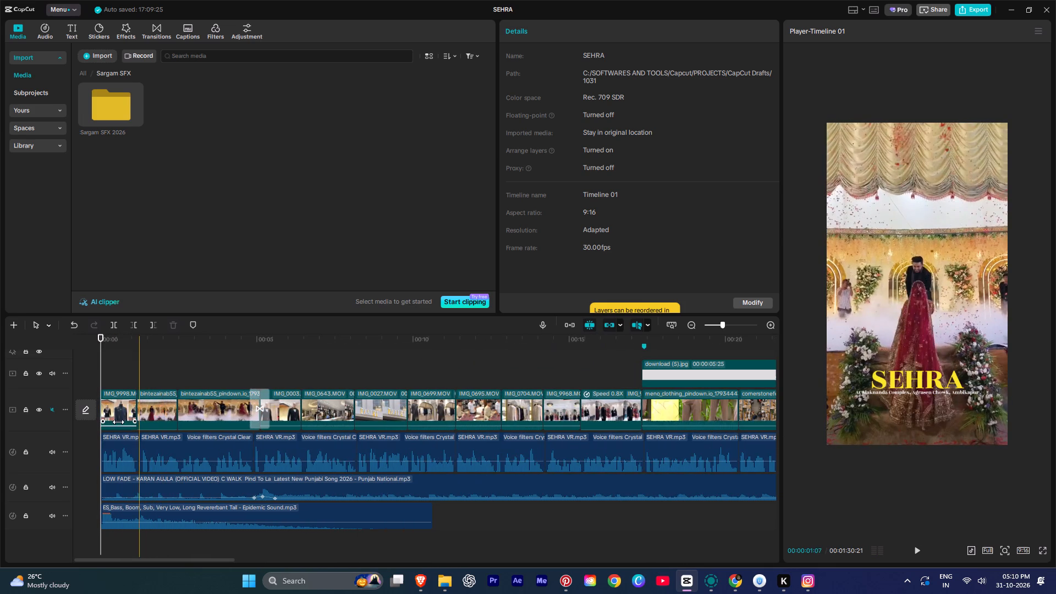
key(space)
ctrl+scroll(151, 409, down, 2)
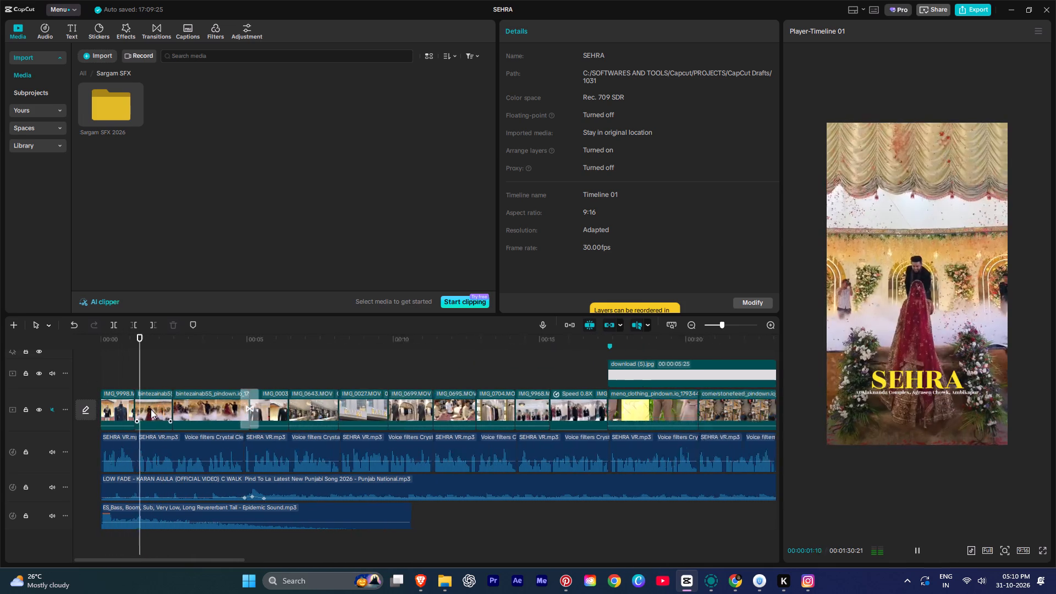
ctrl+scroll(151, 409, down, 3)
scroll(151, 409, down, 4)
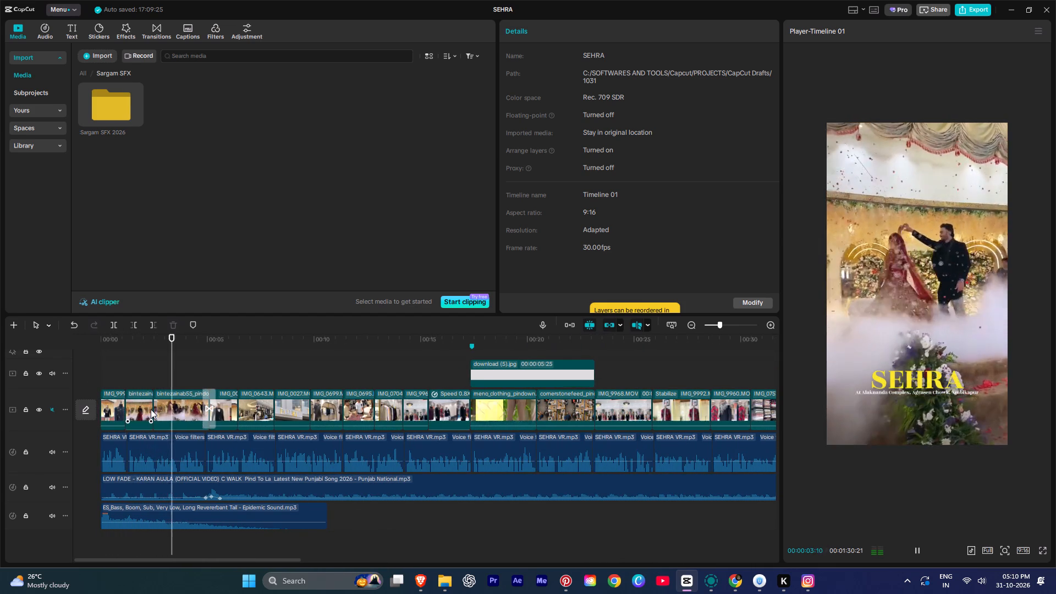
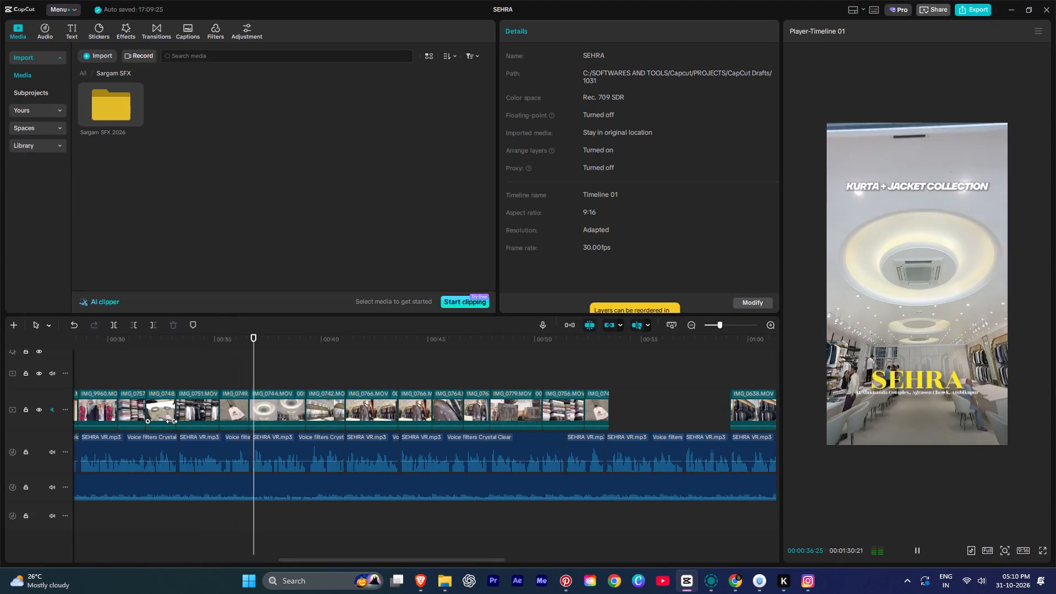
Watch the video from the kurta and jacket section to the SEHRA tag clip, examining where sound effects are needed.
ctrl+scroll(289, 405, down, 3)
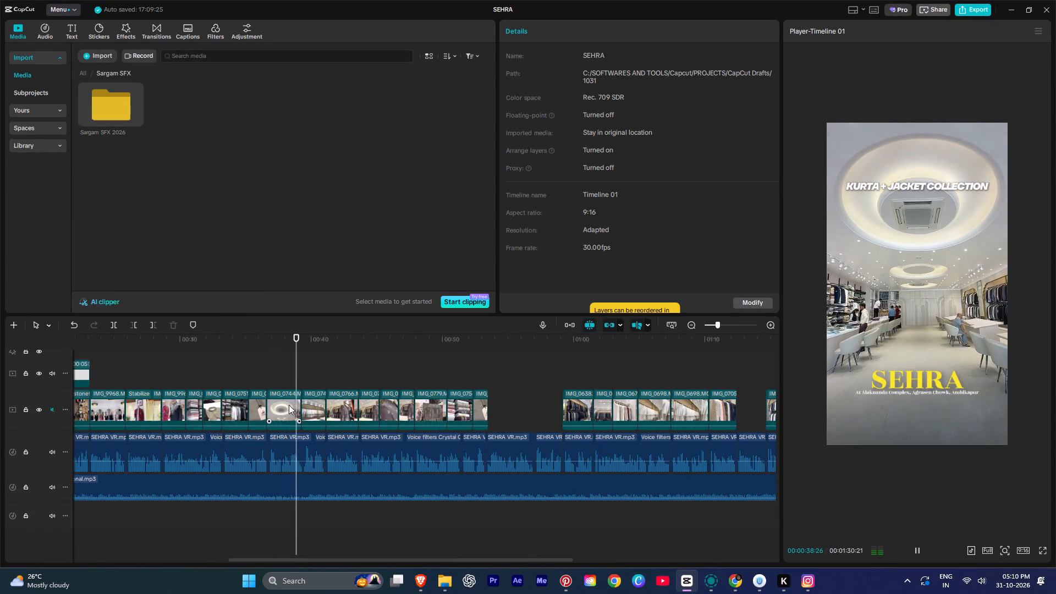
ctrl+scroll(289, 405, down, 3)
ctrl+scroll(289, 404, up, 15)
ctrl+scroll(289, 404, down, 2)
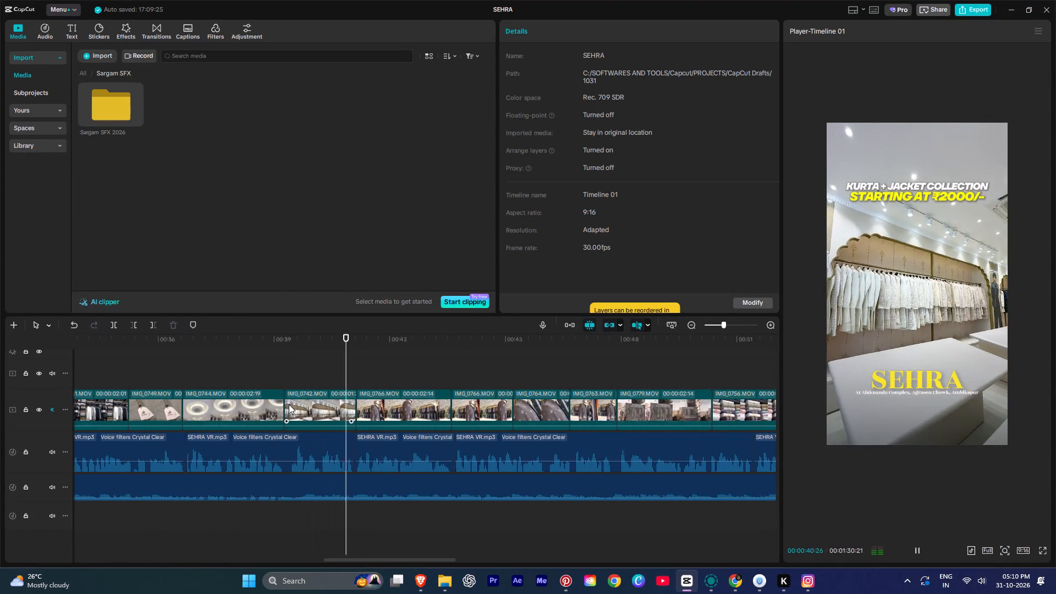
ctrl+scroll(289, 404, down, 19)
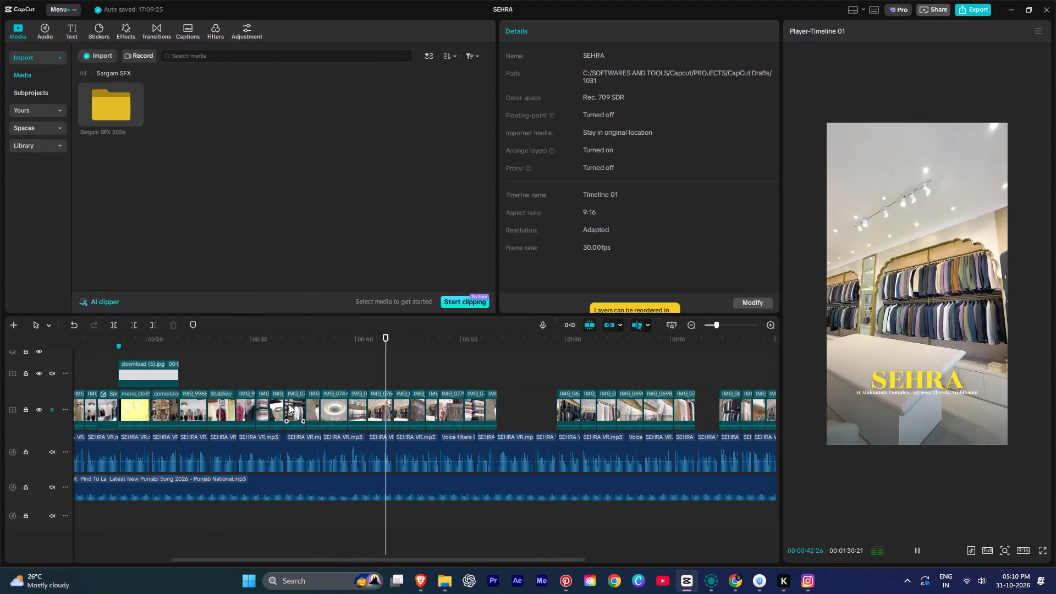
ctrl+scroll(289, 404, up, 7)
ctrl+scroll(289, 404, down, 5)
ctrl+scroll(289, 404, up, 2)
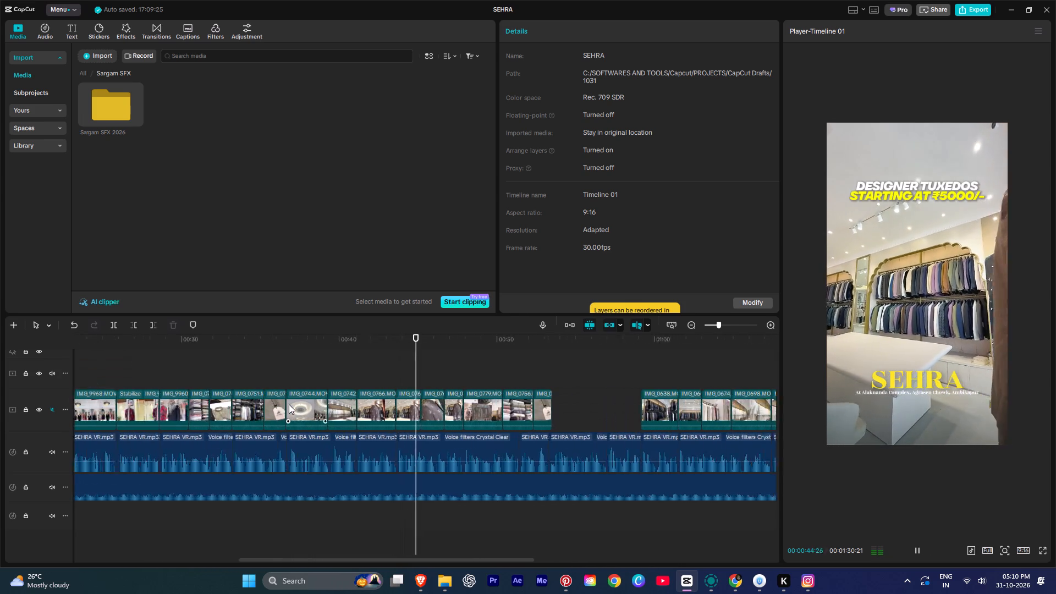
ctrl+scroll(289, 404, up, 2)
ctrl+scroll(367, 411, up, 4)
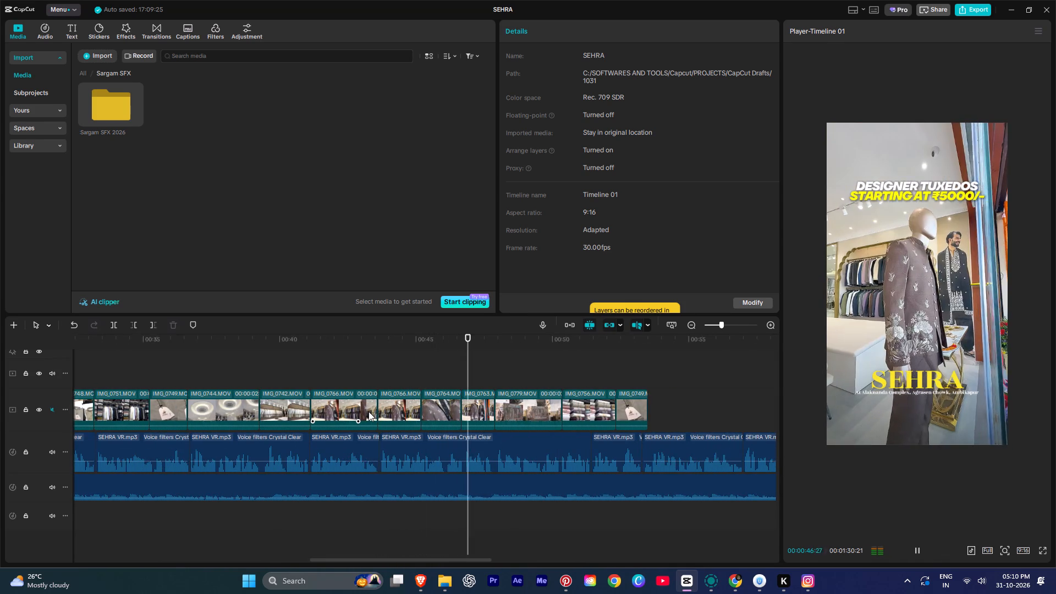
ctrl+scroll(369, 411, down, 7)
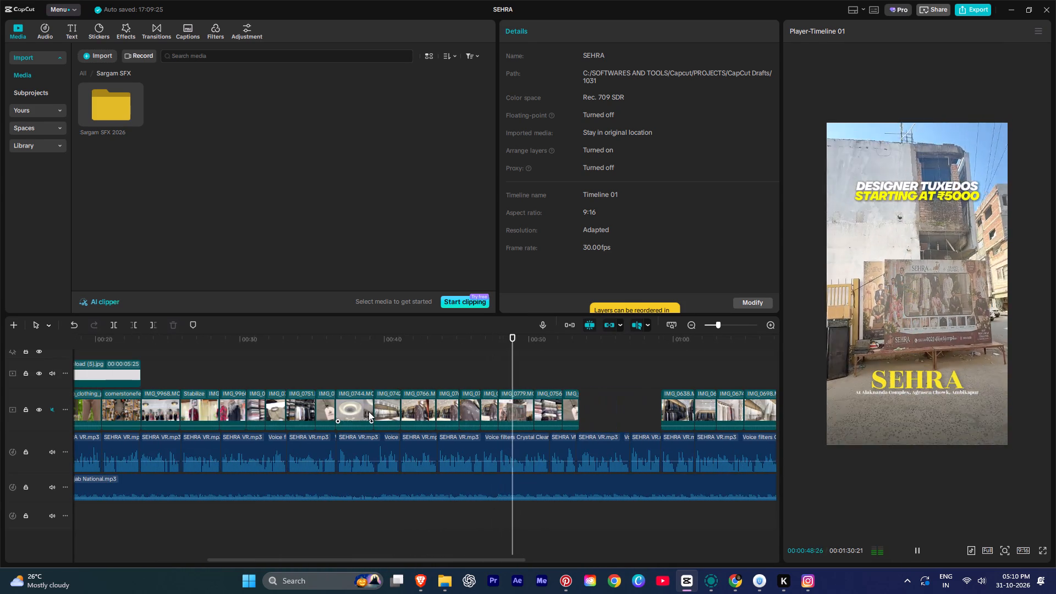
ctrl+scroll(369, 411, down, 1)
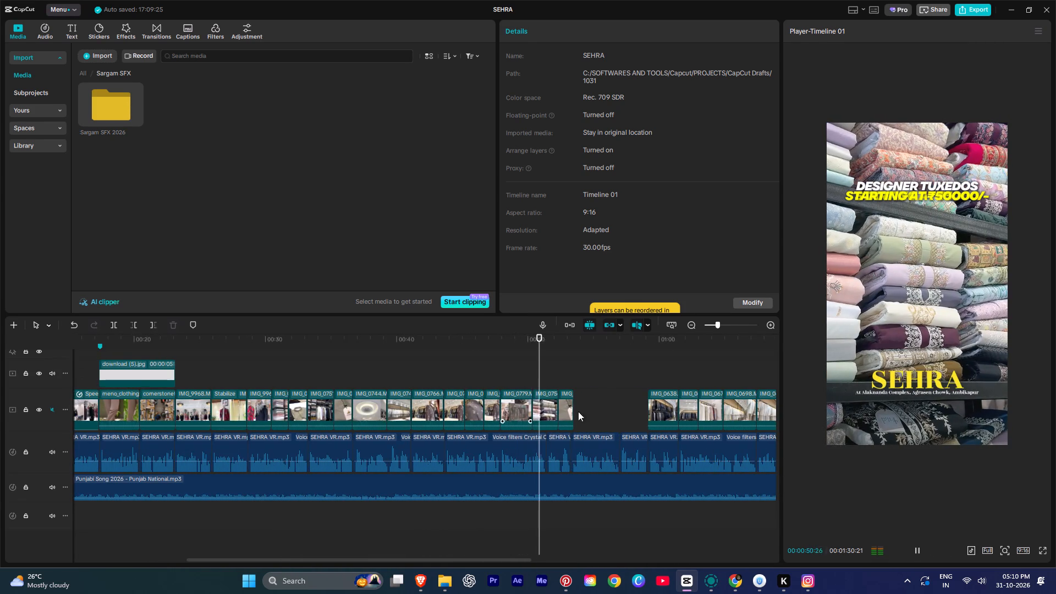
ctrl+scroll(544, 393, down, 5)
ctrl+scroll(515, 411, up, 5)
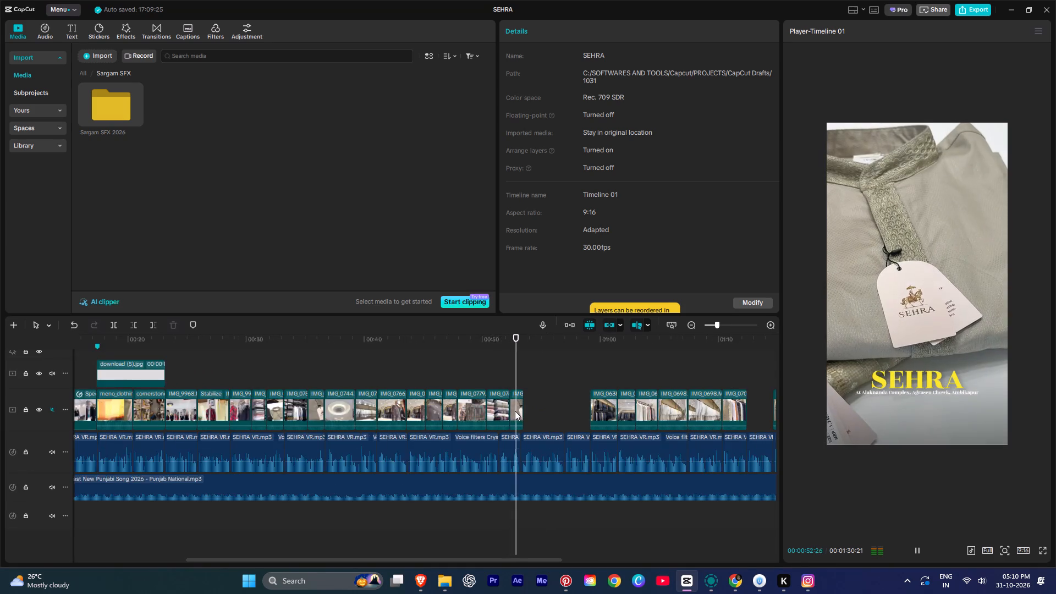
ctrl+scroll(515, 411, up, 4)
key(space)
alt+scroll(289, 387, up, 4)
ctrl+scroll(329, 386, down, 5)
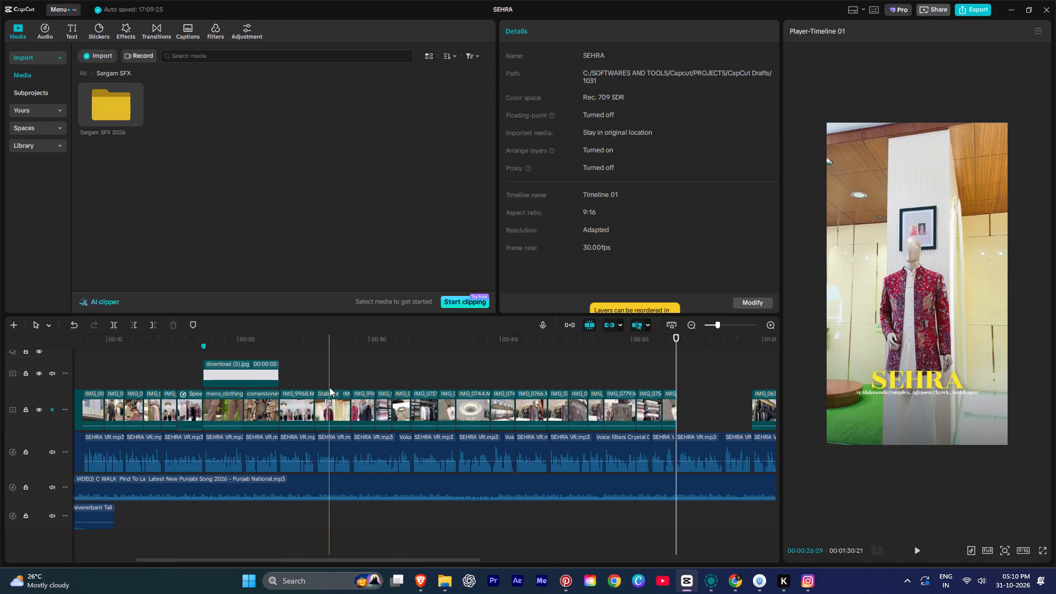
Add Shine.wav from the real state folder to the sound effects track, beneath the SEHRA tag clip IMG_0749.
ctrl+scroll(329, 387, down, 5)
drag(147, 191, 144, 186)
click(86, 72)
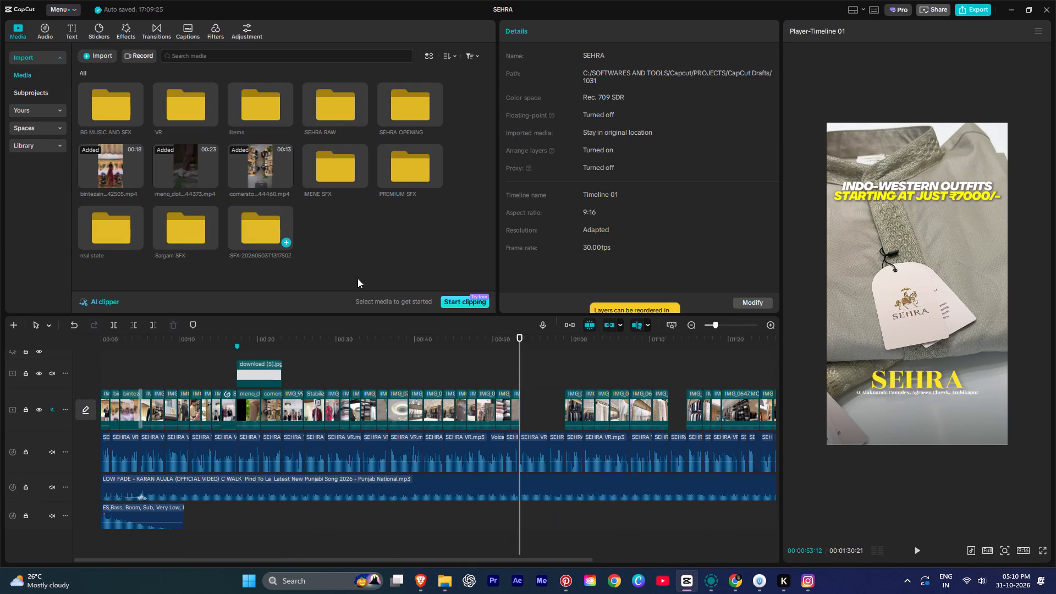
click(351, 250)
double_click(102, 236)
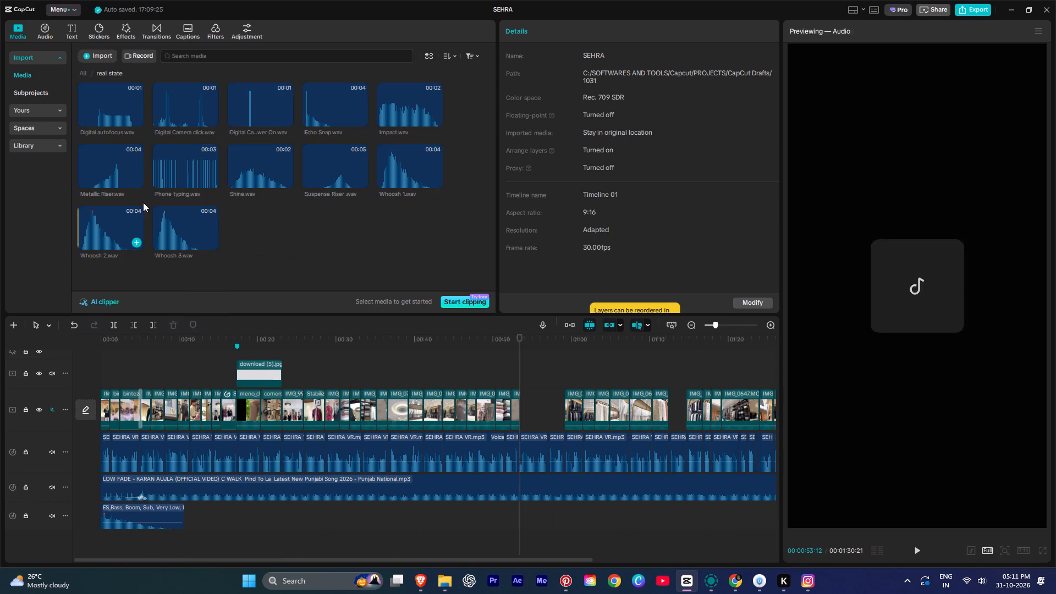
drag(252, 158, 515, 513)
Play back the tag clip with the shine sound and shift Shine.wav slightly later, starting at about 52.7 s.
ctrl+scroll(508, 489, down, 2)
ctrl+scroll(508, 489, up, 4)
ctrl+scroll(508, 489, down, 2)
ctrl+scroll(465, 480, up, 9)
key(space)
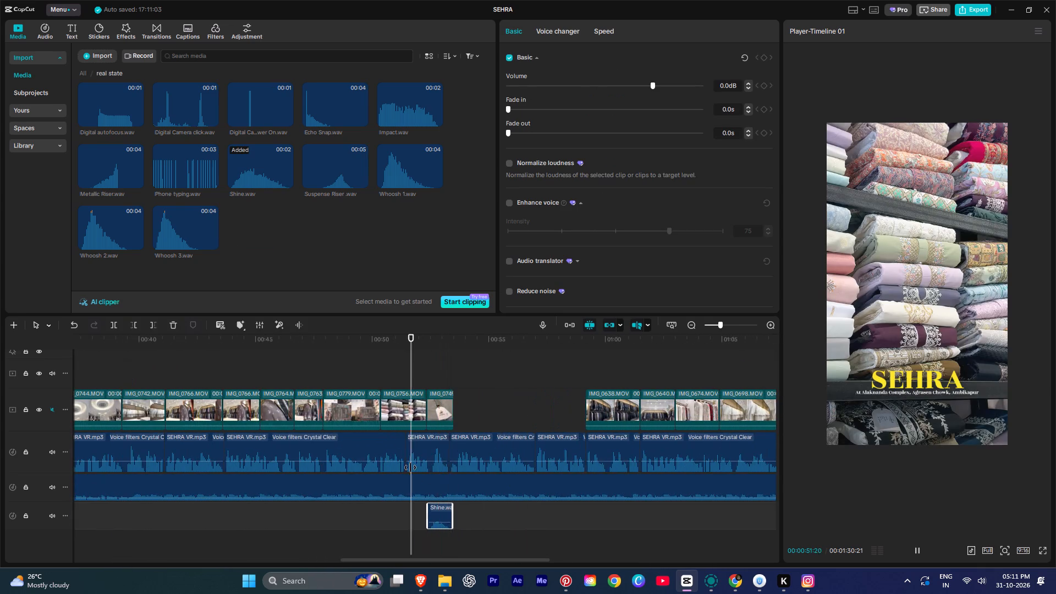
ctrl+scroll(423, 467, up, 10)
key(space)
drag(461, 509, 468, 510)
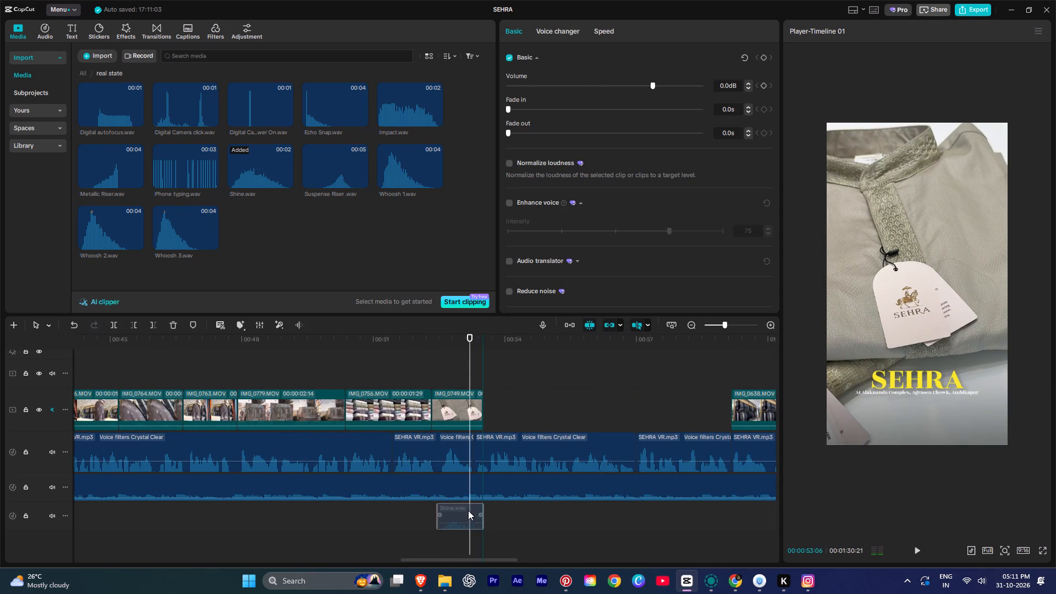
drag(468, 510, 478, 513)
Play back the tag clip again to check the timing of the moved Shine.wav against the picture and voice-over.
key(space)
ctrl+scroll(462, 502, down, 7)
ctrl+scroll(450, 496, up, 1)
ctrl+scroll(444, 492, down, 2)
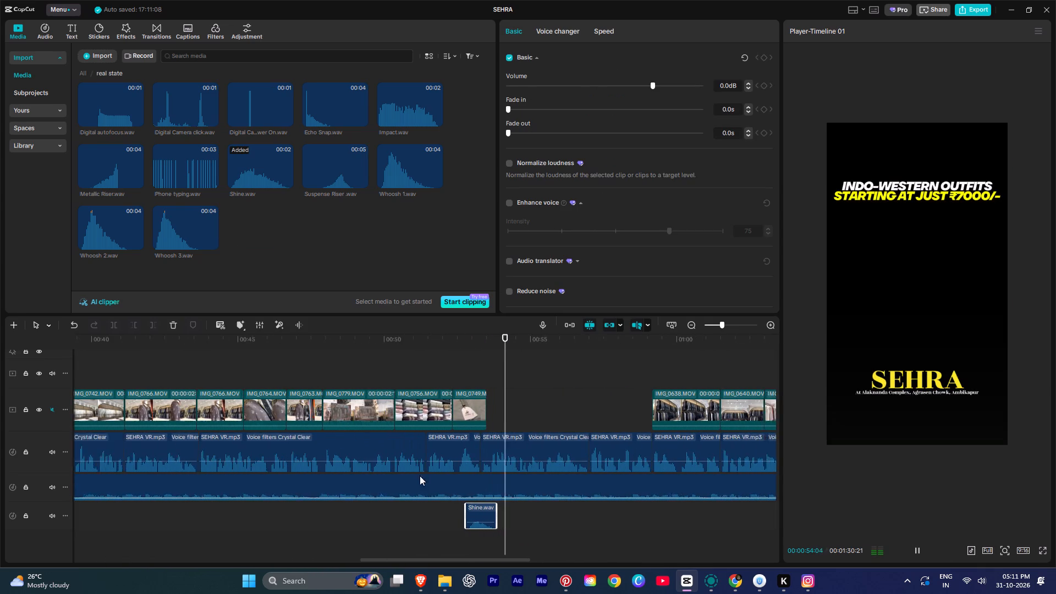
ctrl+scroll(270, 215, down, 6)
key(space)
drag(560, 527, 453, 514)
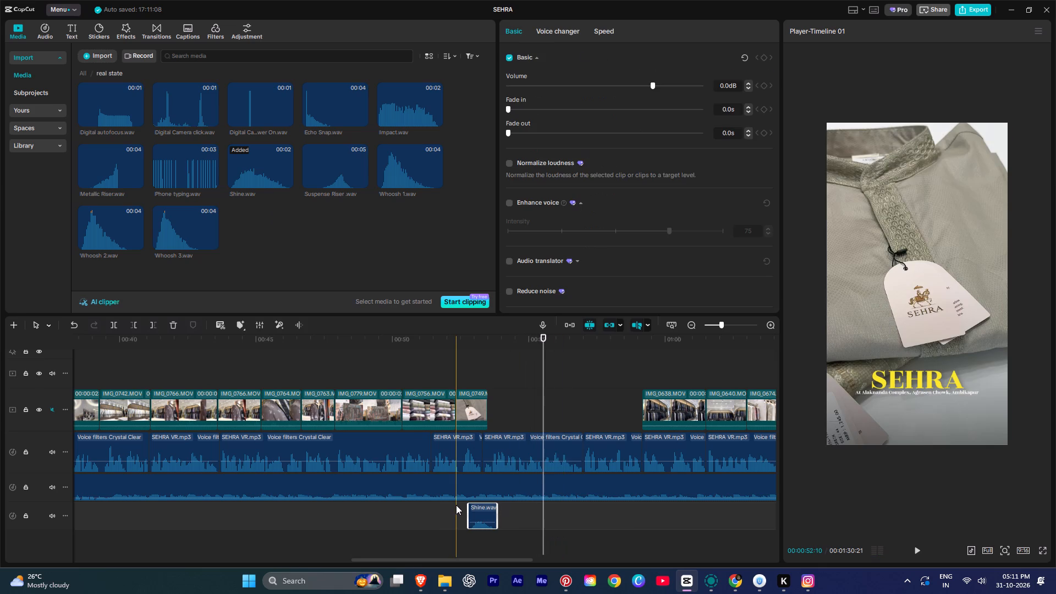
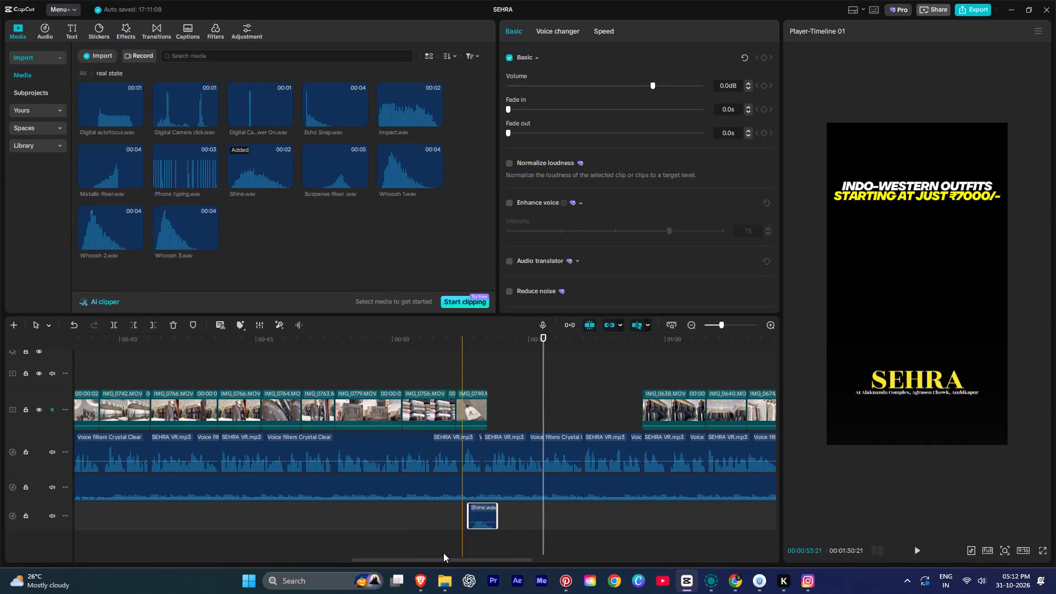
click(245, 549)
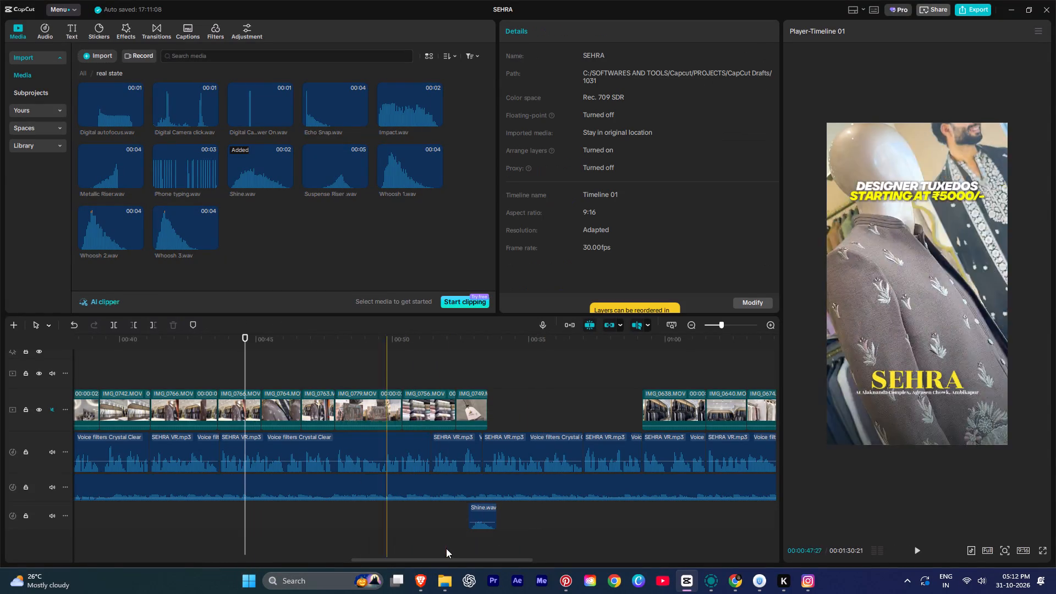
Switch to the Brave browser window.
click(421, 578)
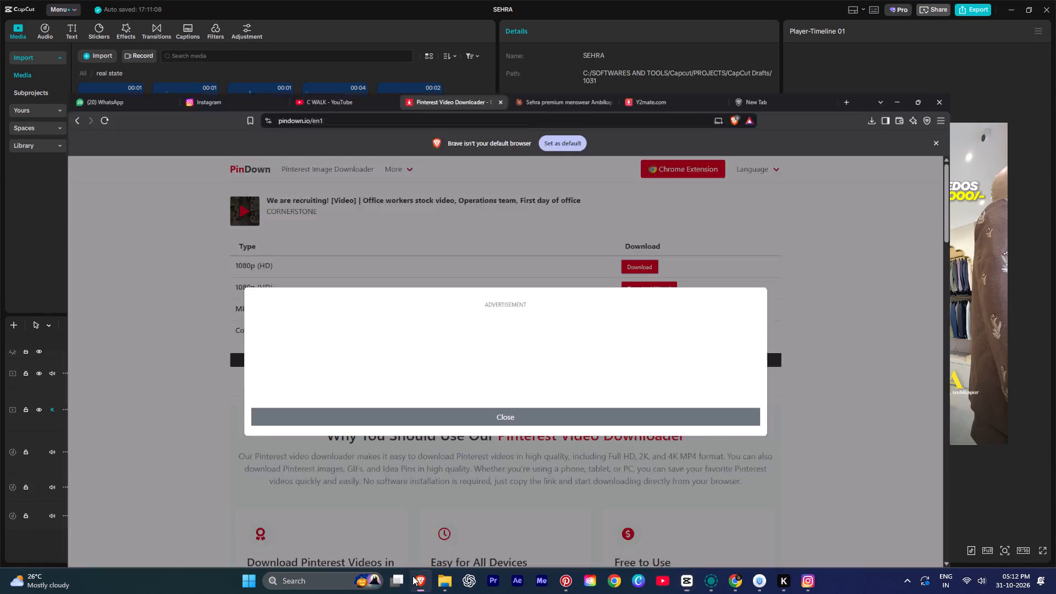
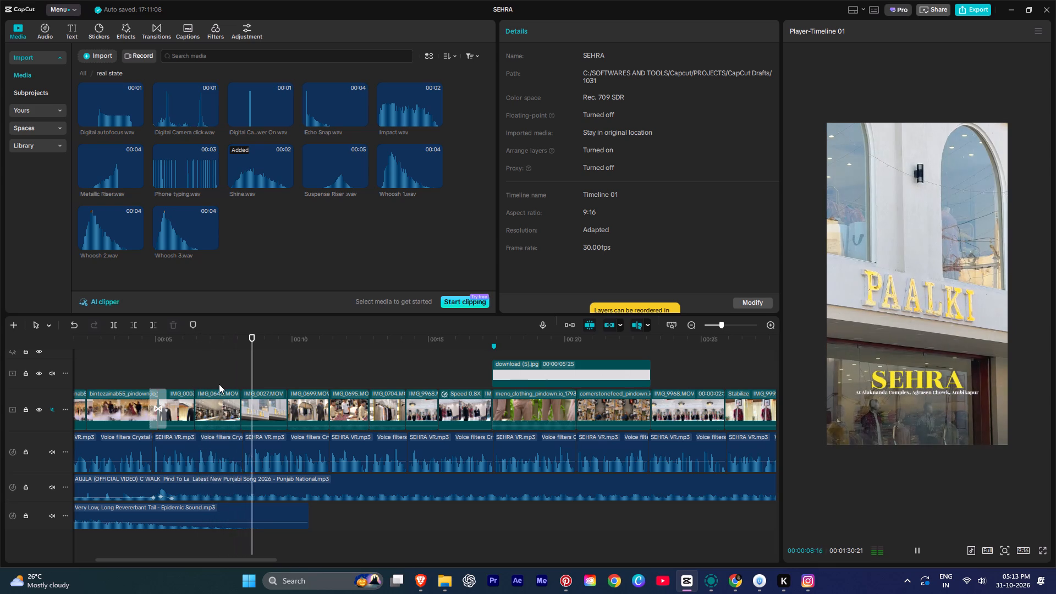
Play the timeline from about 8 seconds to review the section leading up to the shirts price title.
ctrl+scroll(254, 386, down, 4)
alt+scroll(255, 386, down, 2)
ctrl+scroll(255, 388, down, 4)
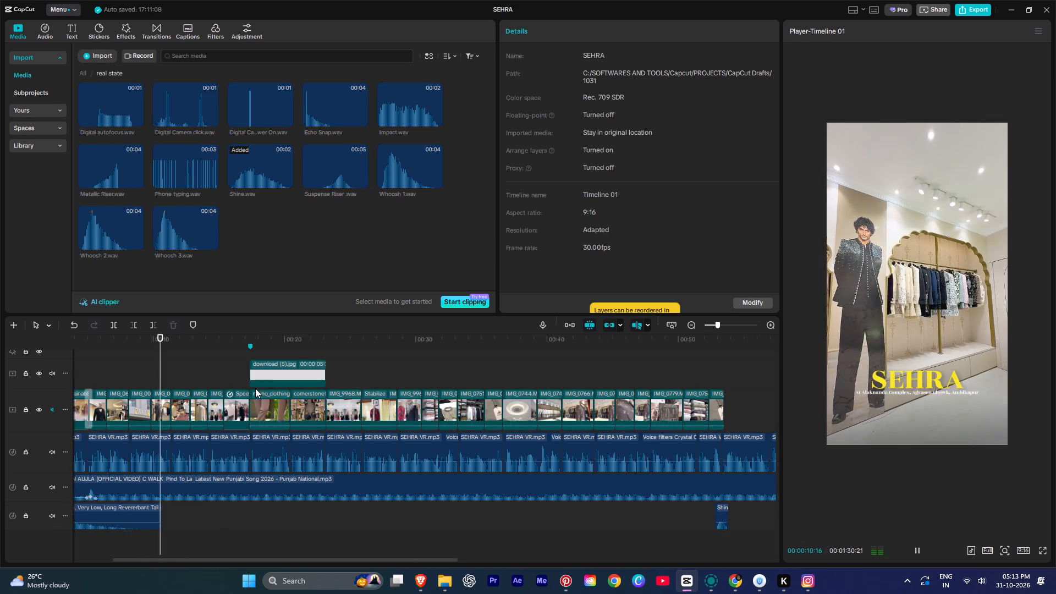
alt+scroll(186, 396, up, 5)
alt+scroll(186, 397, down, 1)
alt+scroll(186, 397, up, 6)
alt+scroll(186, 397, down, 1)
ctrl+scroll(246, 433, up, 2)
ctrl+scroll(246, 433, down, 1)
ctrl+scroll(246, 433, up, 3)
ctrl+scroll(243, 432, down, 5)
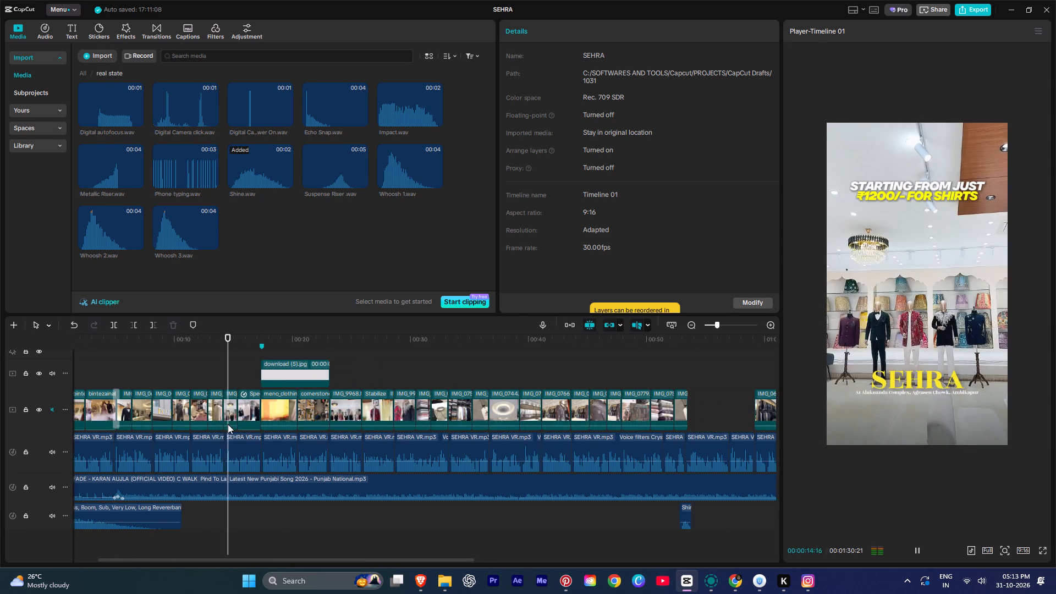
key(space)
Apply the favourited Sparkle Wink entrance animation to the "₹1200/- FOR SHIRTS" title with a 0.9 s duration.
scroll(219, 380, up, 11)
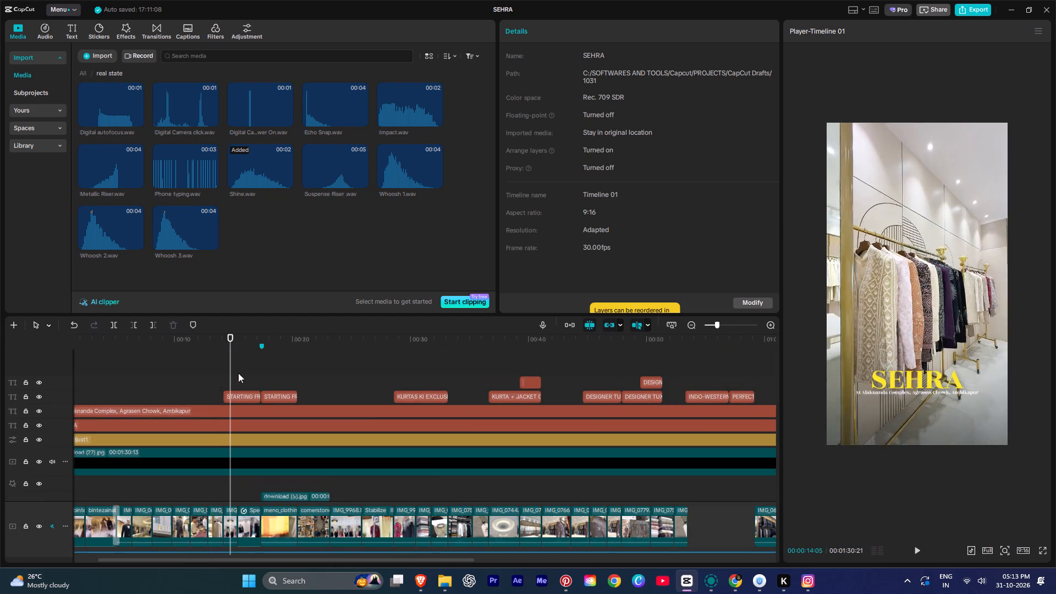
key(space)
key(space)
drag(243, 378, 240, 403)
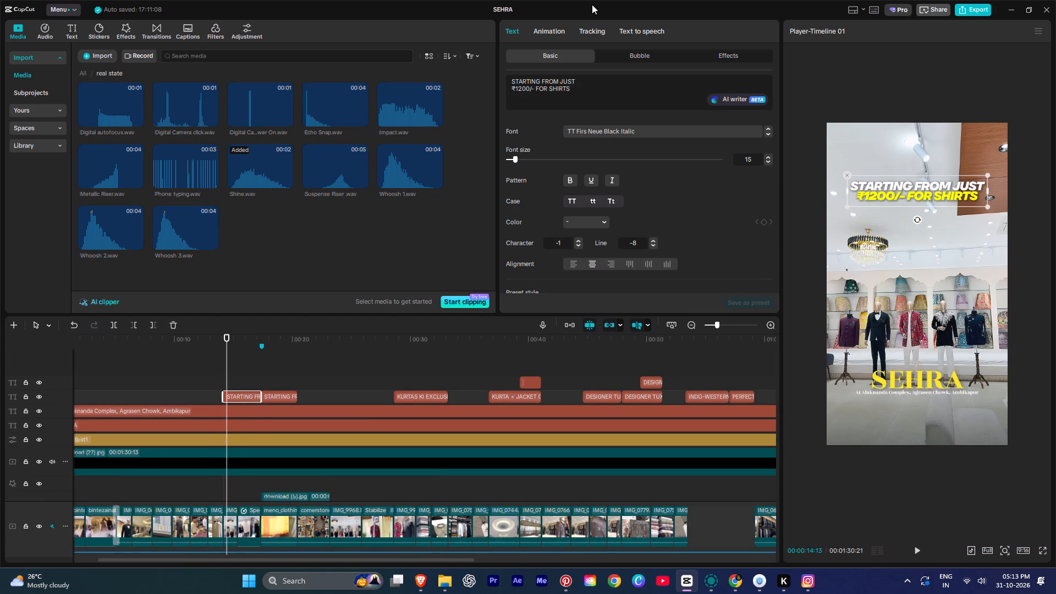
click(543, 25)
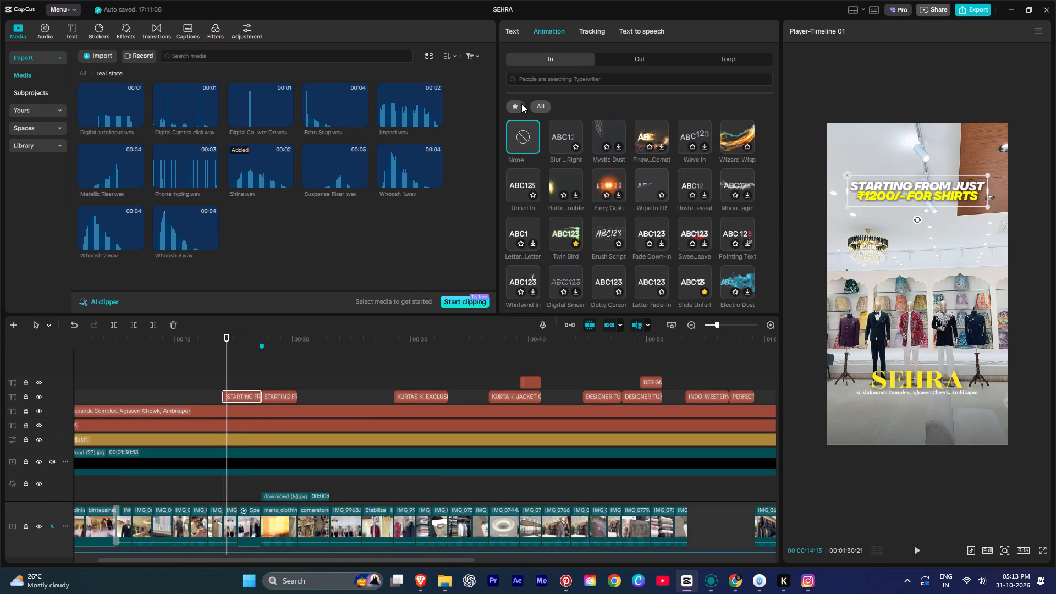
click(521, 103)
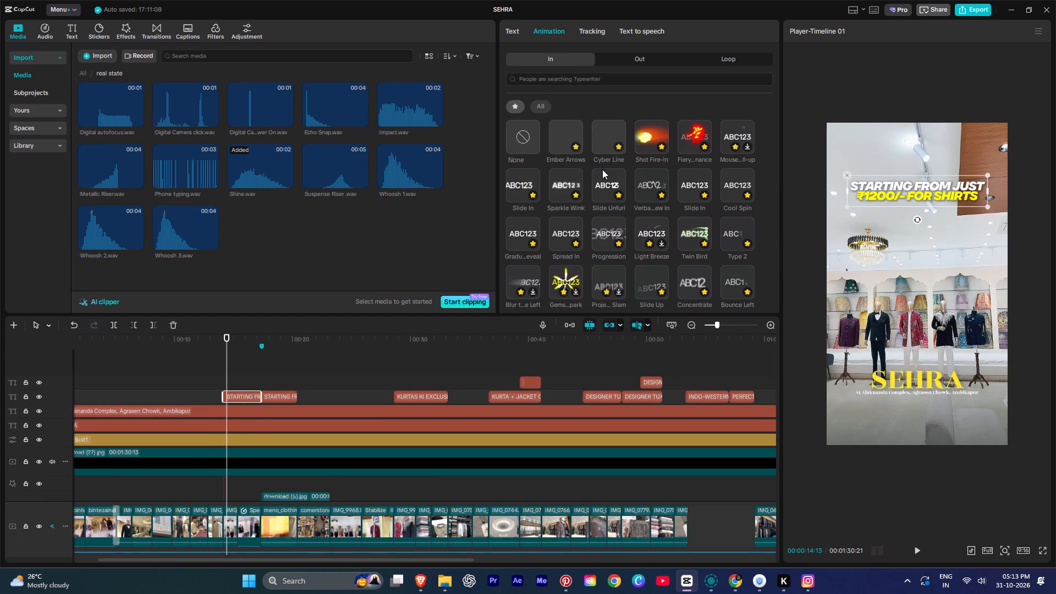
click(559, 170)
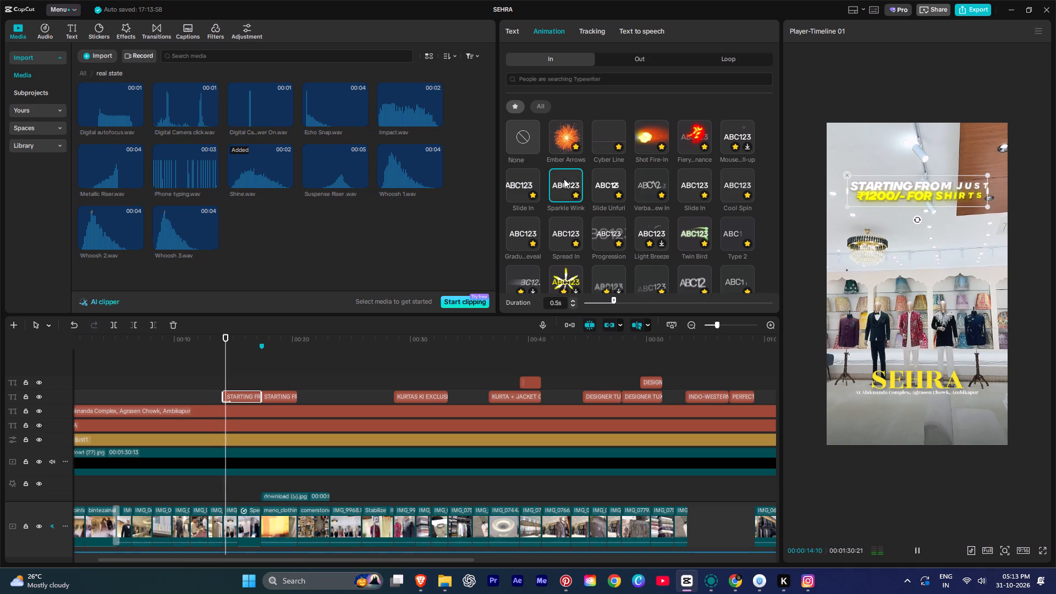
click(628, 299)
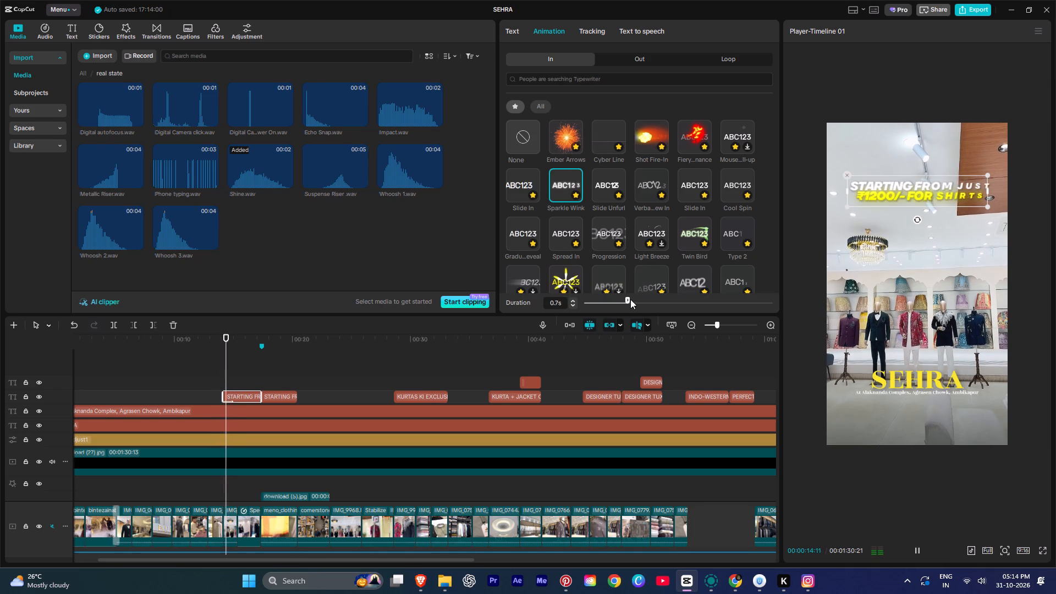
click(639, 301)
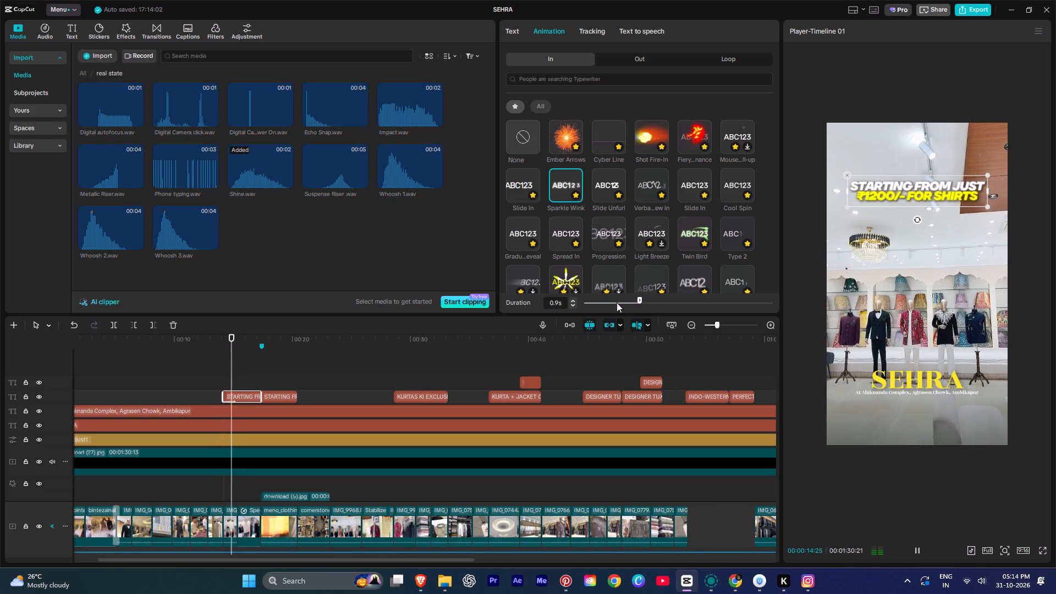
Move the "₹1699/- FOR TROUSERS" title up to the text track above, keeping its start time.
click(256, 367)
key(space)
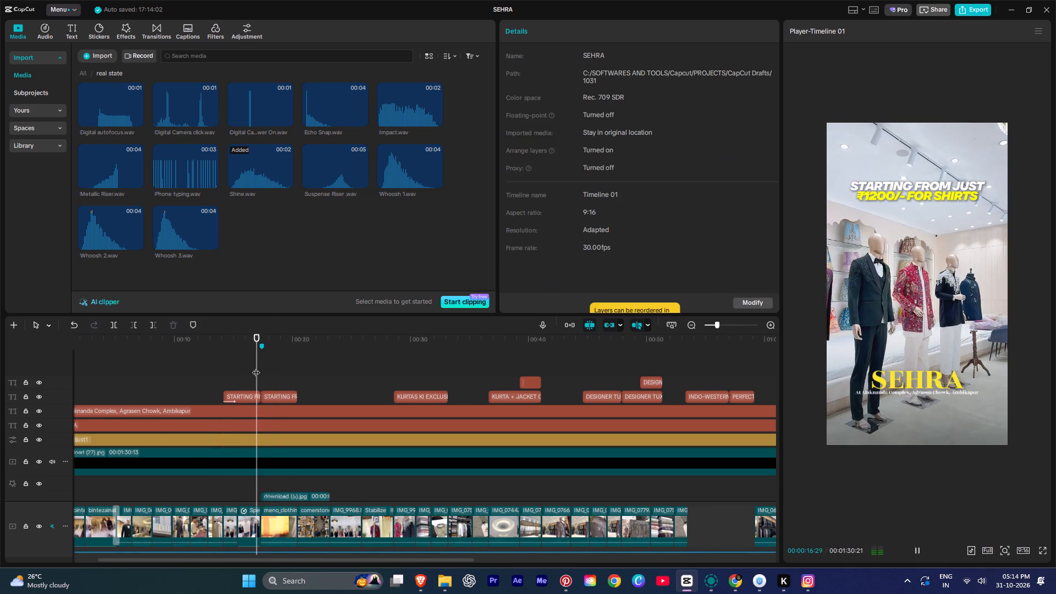
ctrl+scroll(256, 367, up, 1)
ctrl+scroll(256, 367, down, 1)
ctrl+scroll(256, 367, up, 4)
key(space)
click(285, 400)
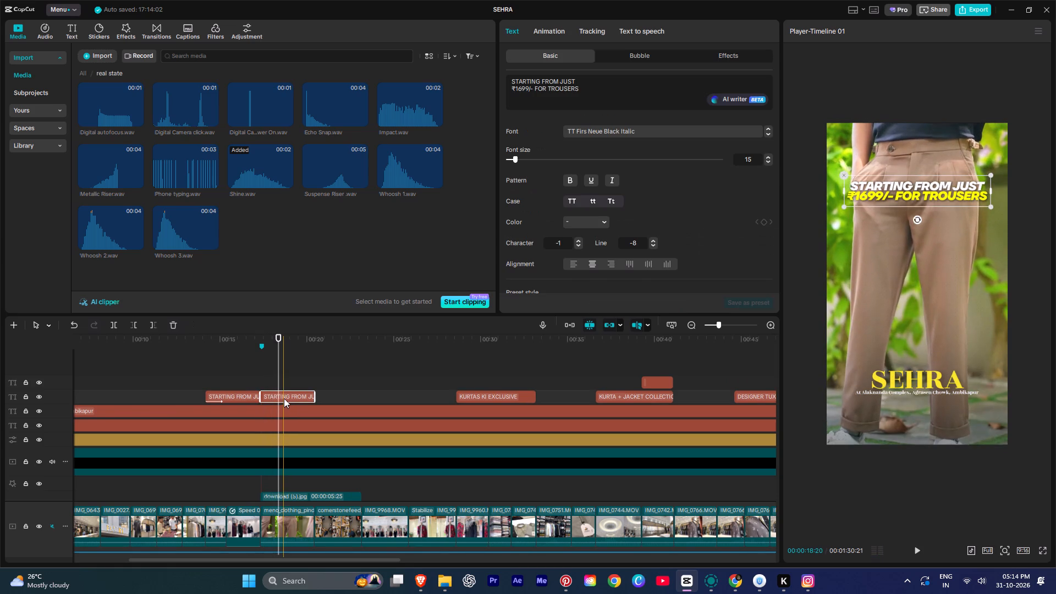
key(space)
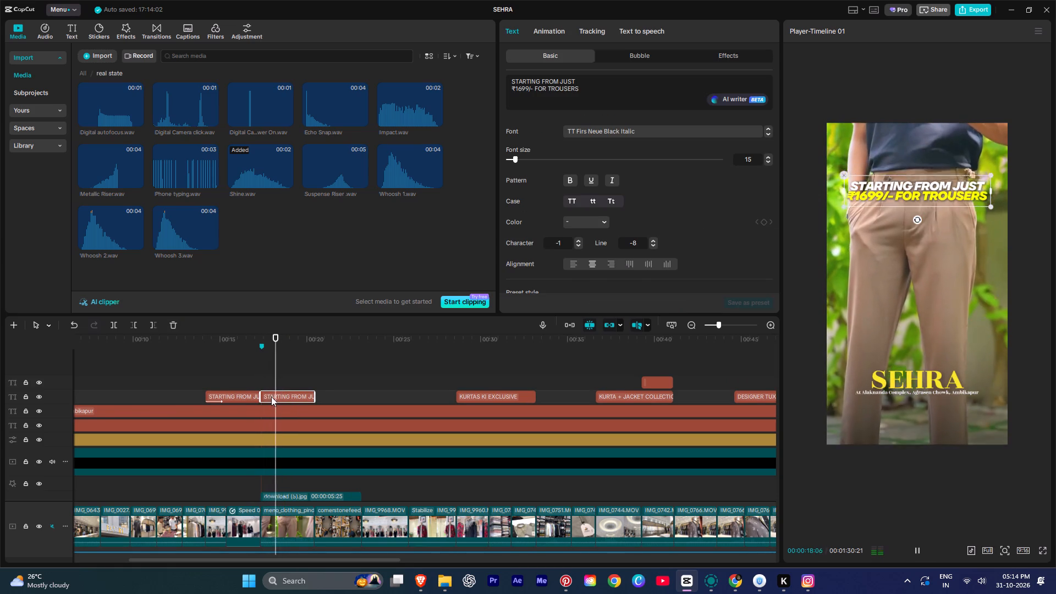
key(space)
drag(273, 394, 273, 385)
Extend the shirts title to the end of the trousers title and split it where the trousers title starts.
click(255, 393)
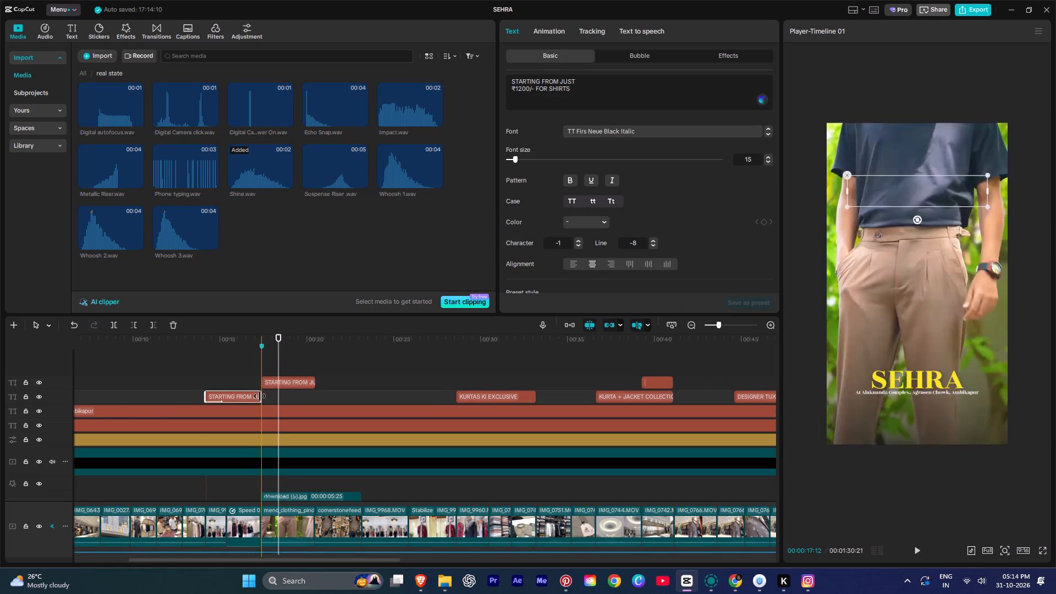
drag(260, 396, 312, 403)
click(260, 395)
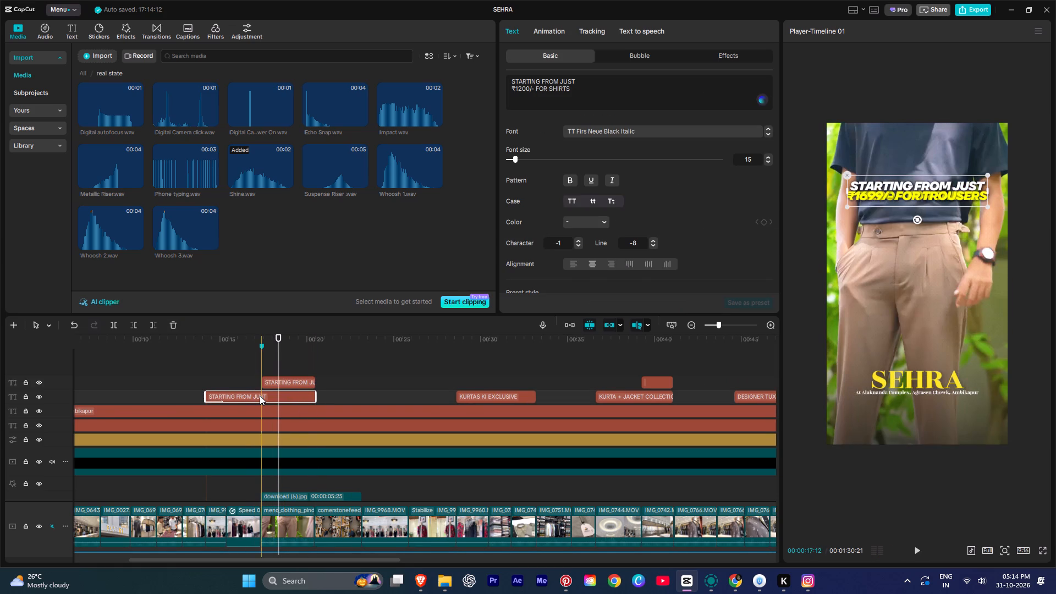
key(ctrl+b)
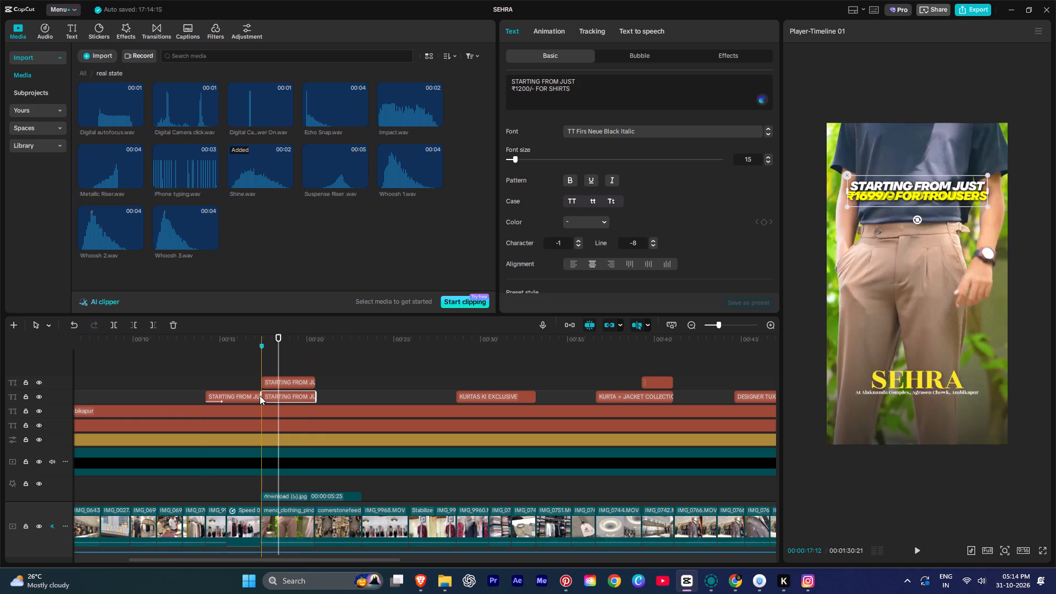
Delete the "STARTING FROM JUST" line from the second half of the split shirts title and play the section back.
click(271, 394)
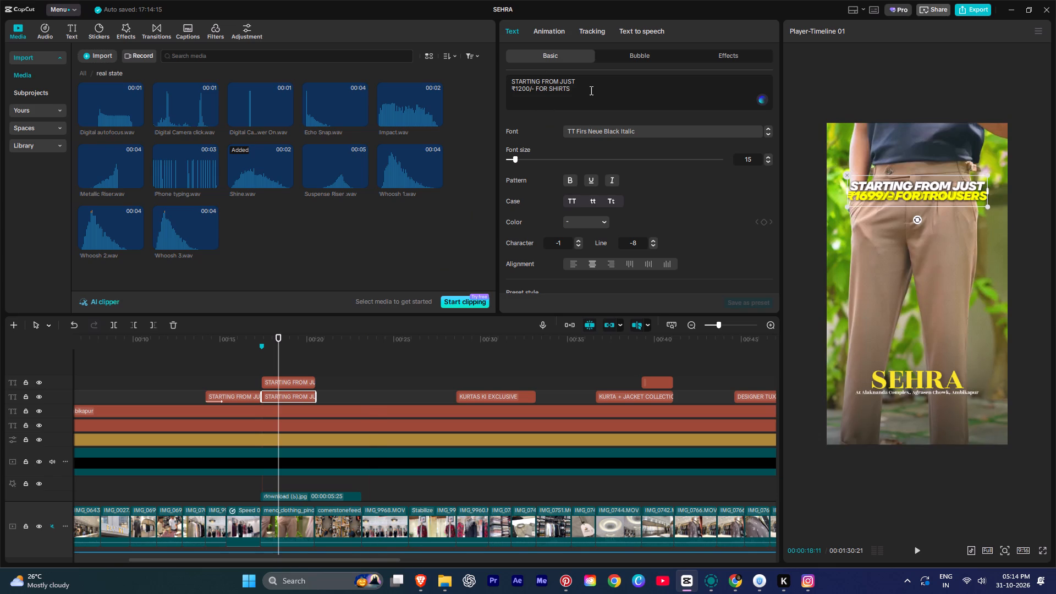
drag(586, 82, 498, 82)
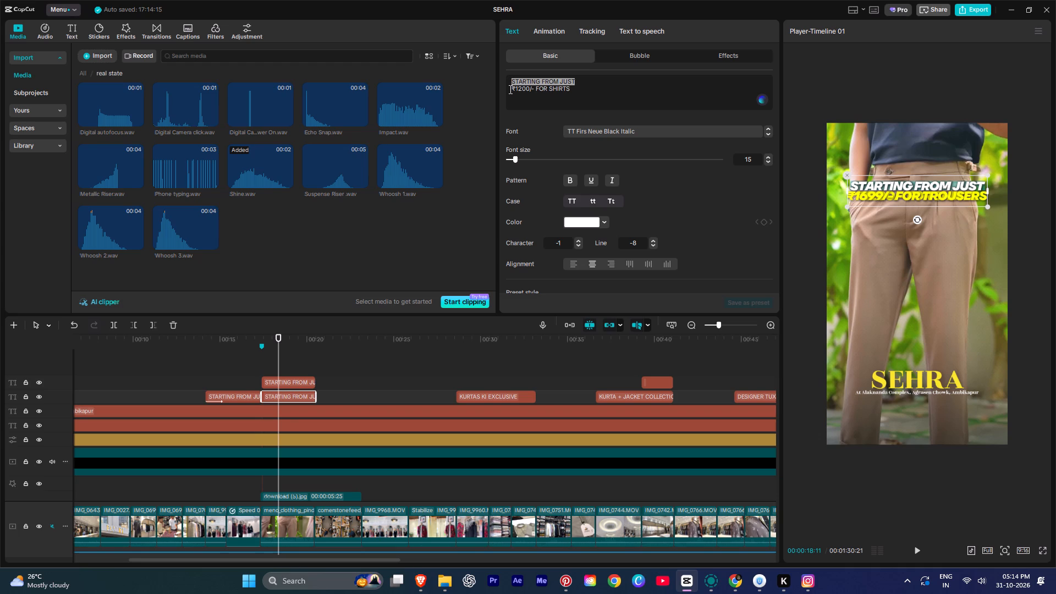
key(BackSpace)
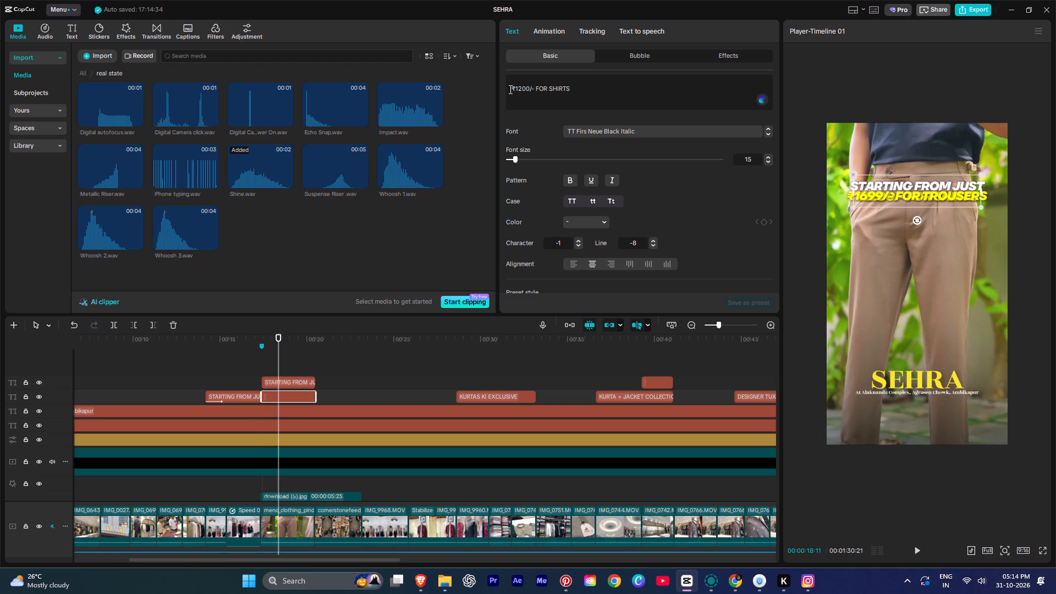
click(271, 361)
click(258, 354)
key(space)
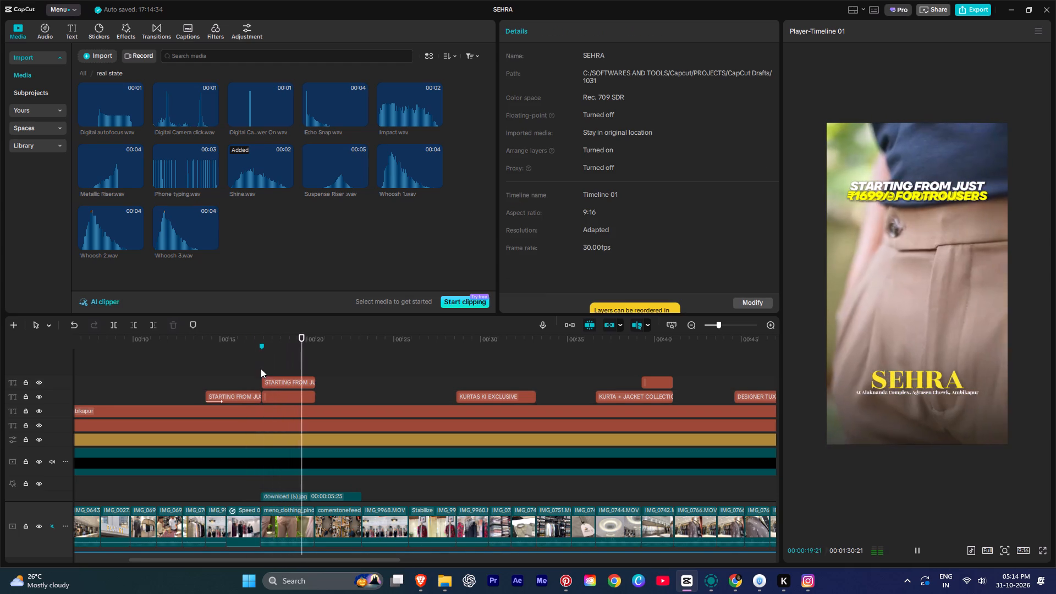
click(261, 369)
key(space)
ctrl+scroll(268, 364, up, 6)
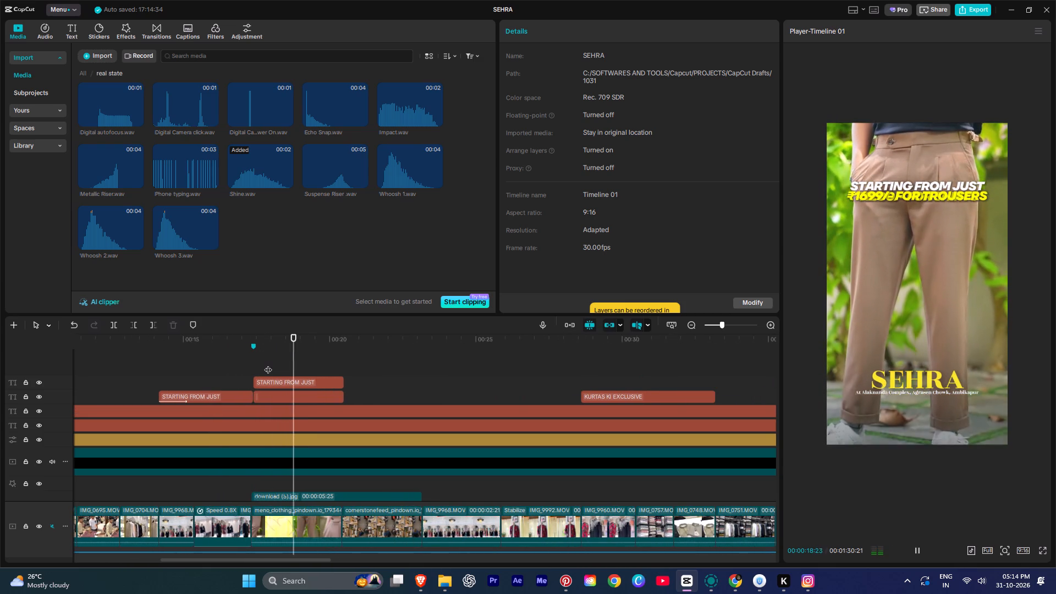
key(space)
click(274, 370)
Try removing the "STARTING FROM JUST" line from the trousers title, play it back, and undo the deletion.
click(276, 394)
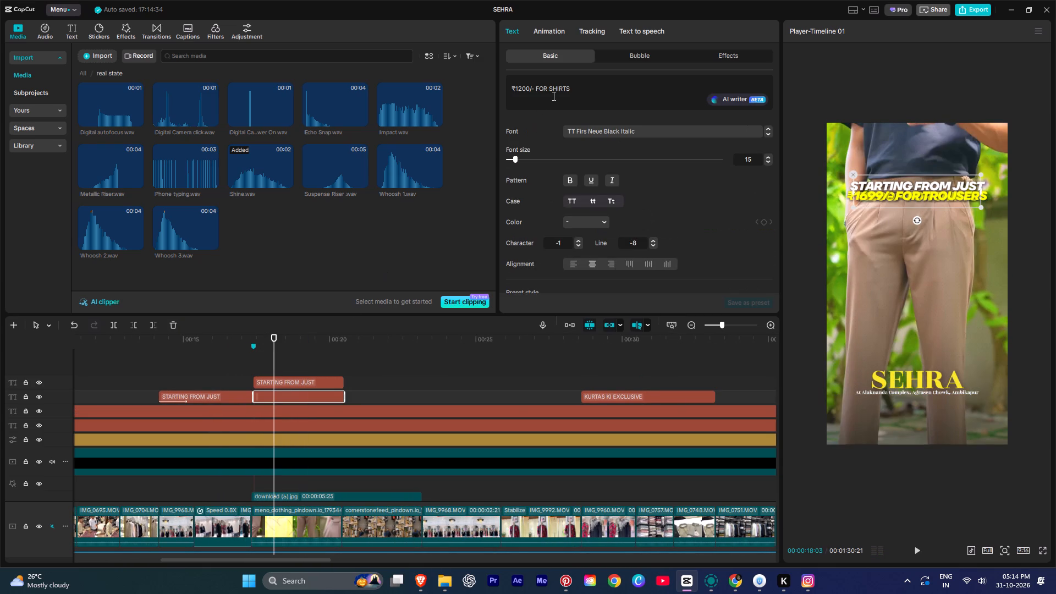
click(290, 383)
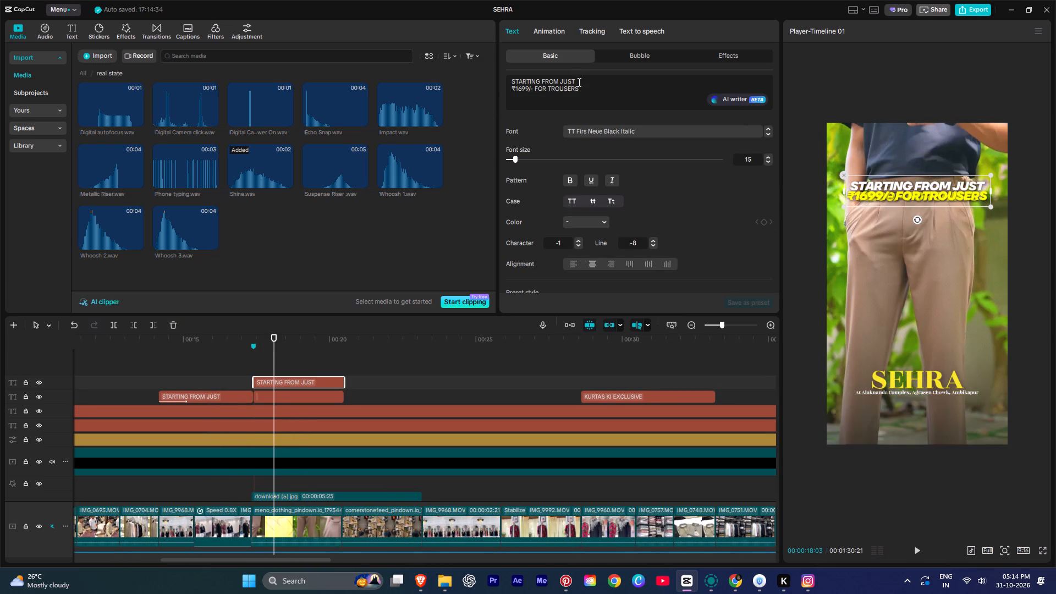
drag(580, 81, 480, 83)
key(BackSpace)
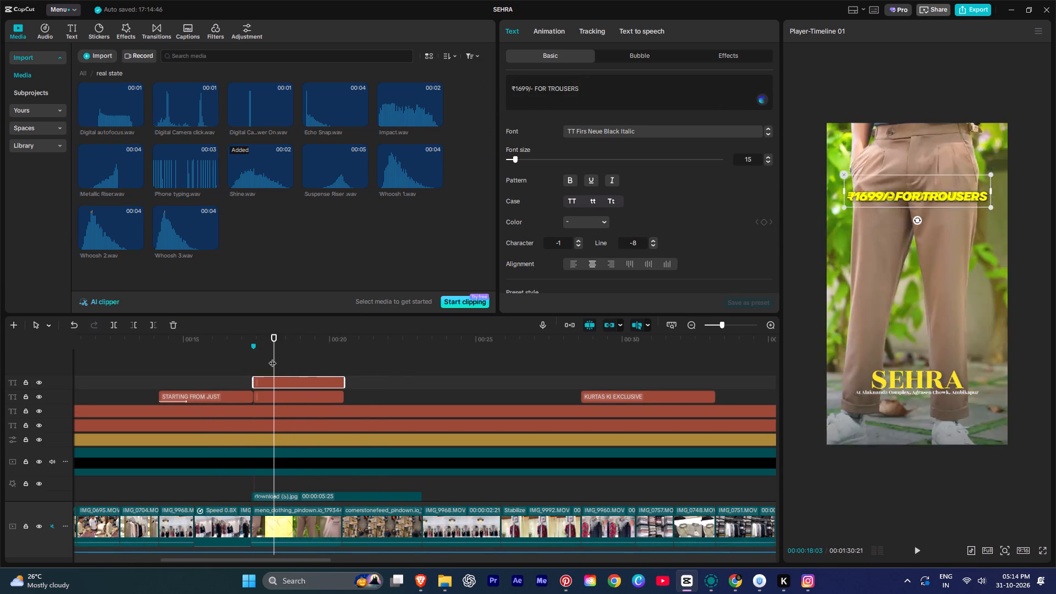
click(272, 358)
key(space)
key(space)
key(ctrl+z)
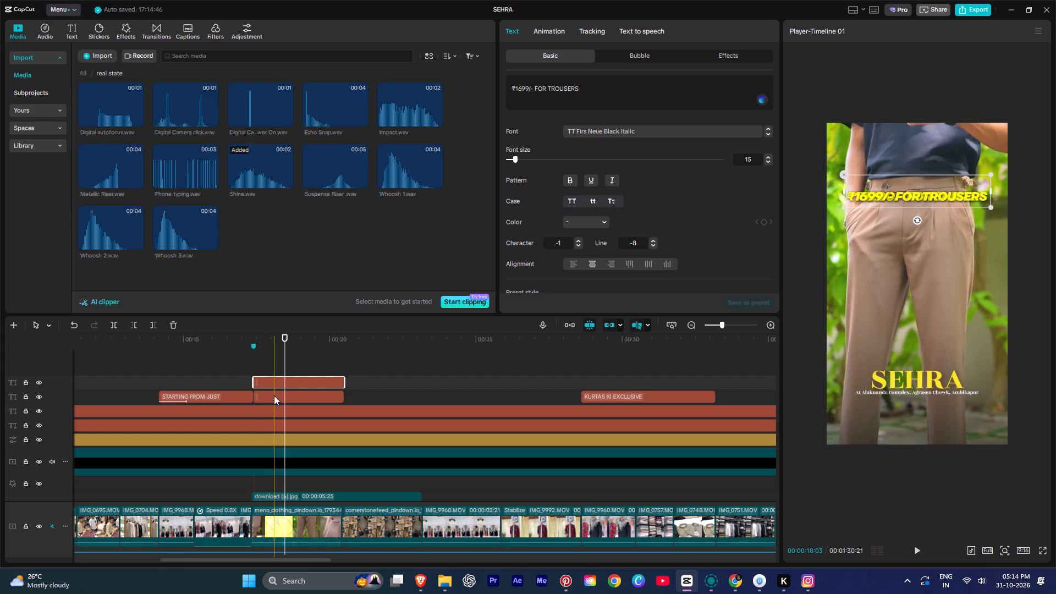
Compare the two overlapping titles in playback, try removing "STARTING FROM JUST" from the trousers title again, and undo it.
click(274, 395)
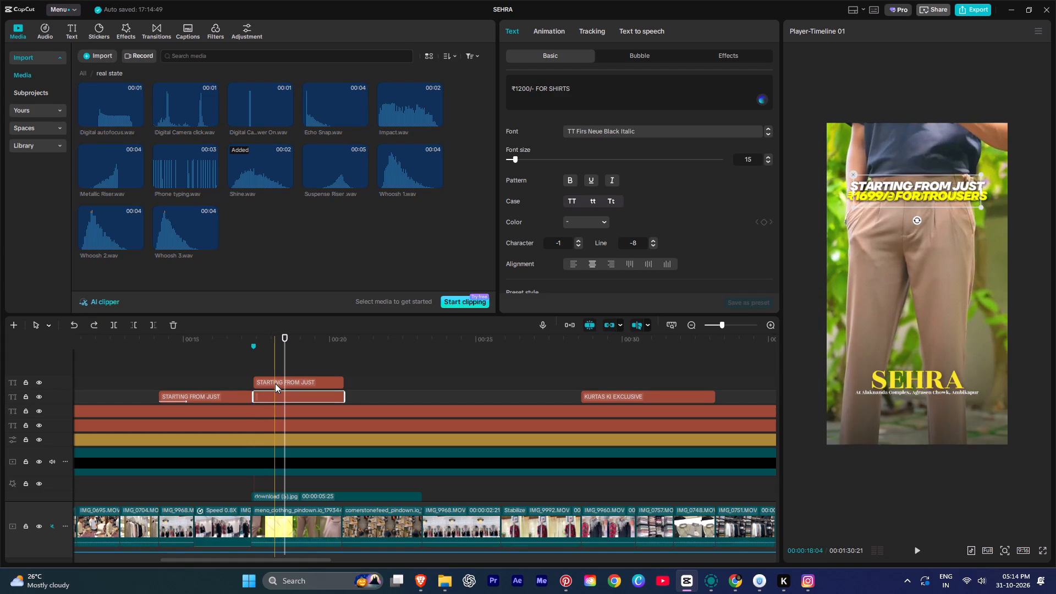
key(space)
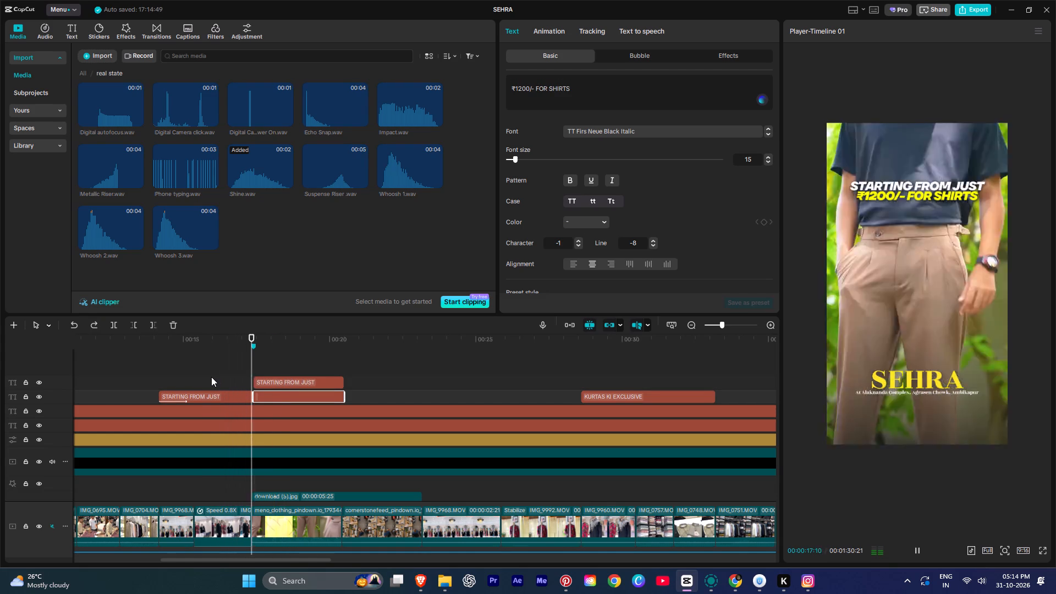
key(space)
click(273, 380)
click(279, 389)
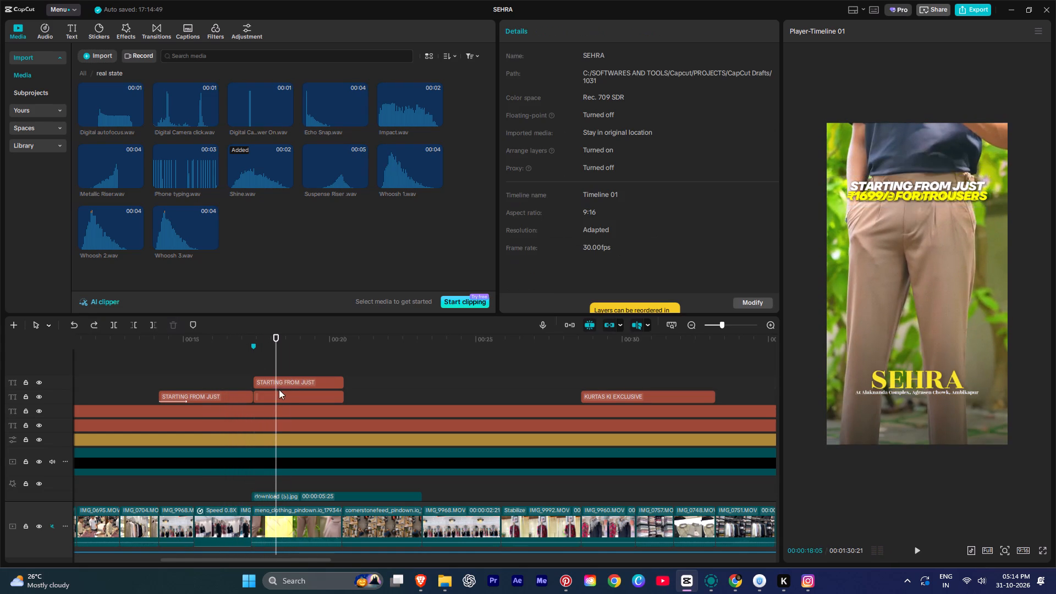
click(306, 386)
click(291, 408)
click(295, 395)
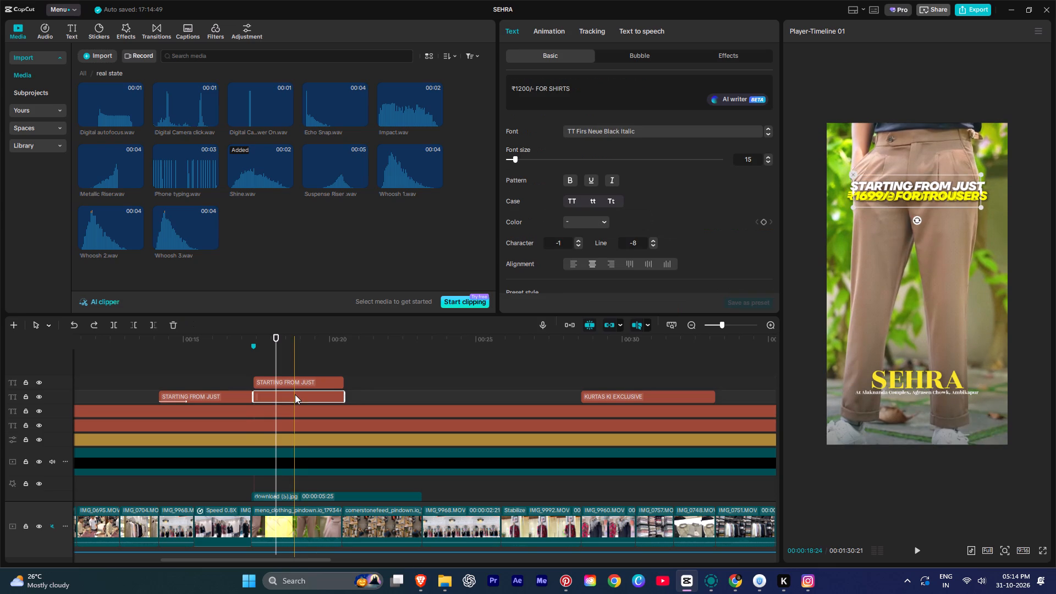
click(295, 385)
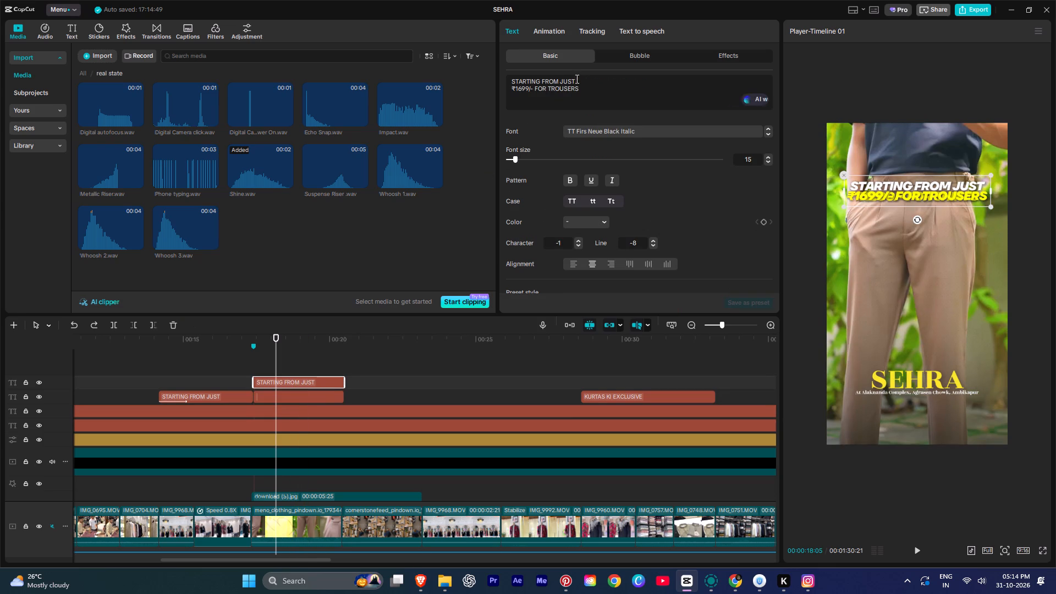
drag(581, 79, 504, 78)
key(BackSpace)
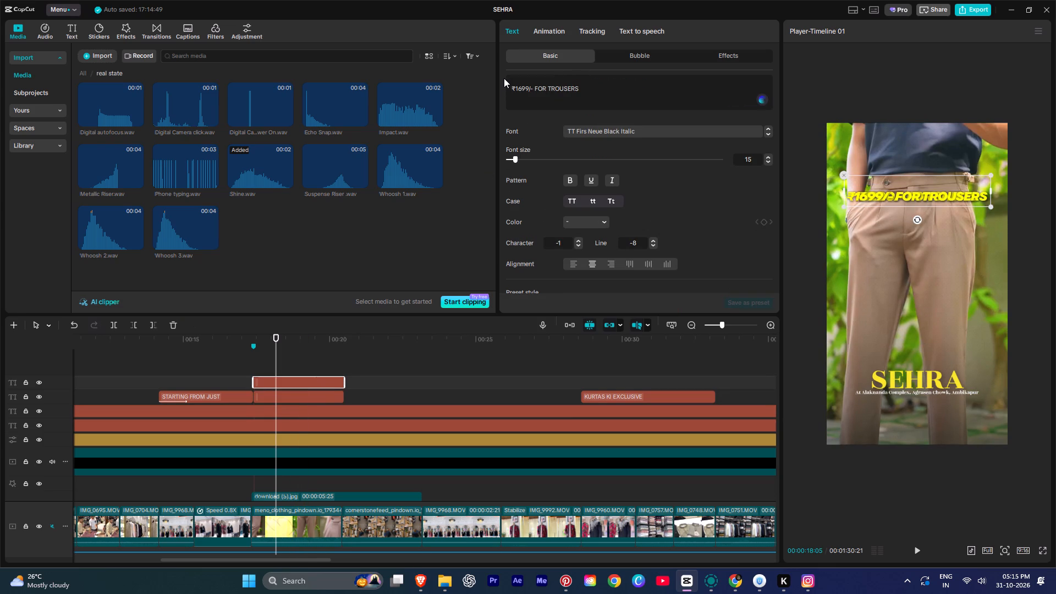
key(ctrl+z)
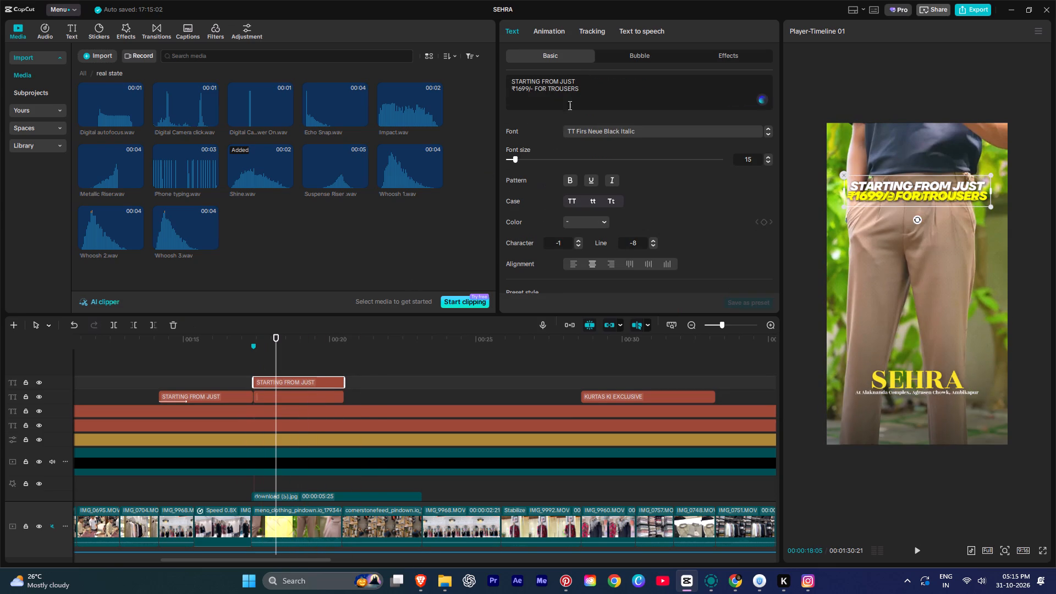
Delete the "₹1699/- FOR TROUSERS" line from the upper title, leaving only "STARTING FROM JUST", and play it back.
drag(591, 90, 503, 91)
key(BackSpace)
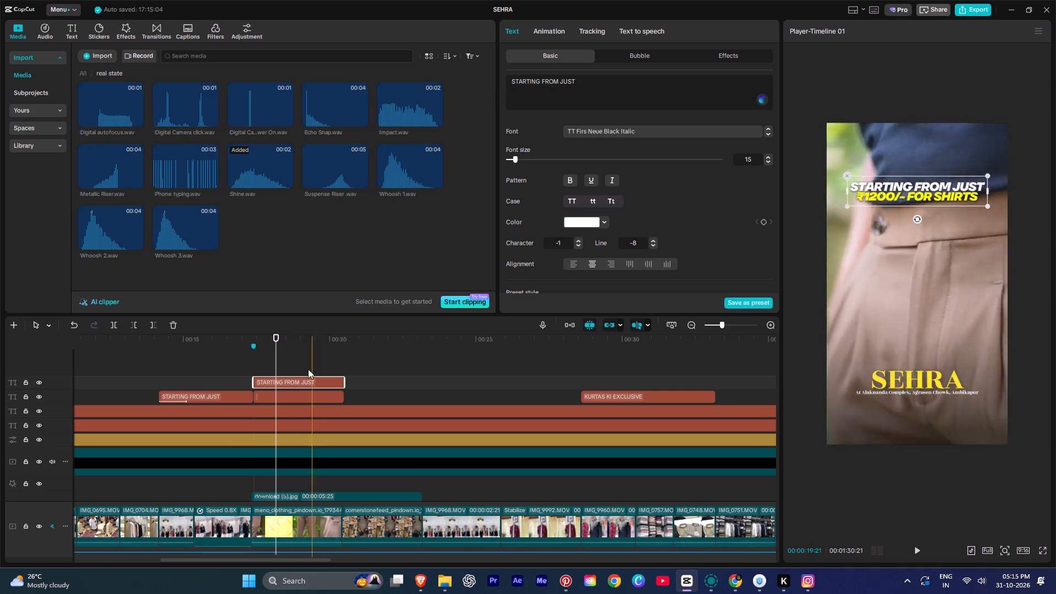
click(245, 363)
key(space)
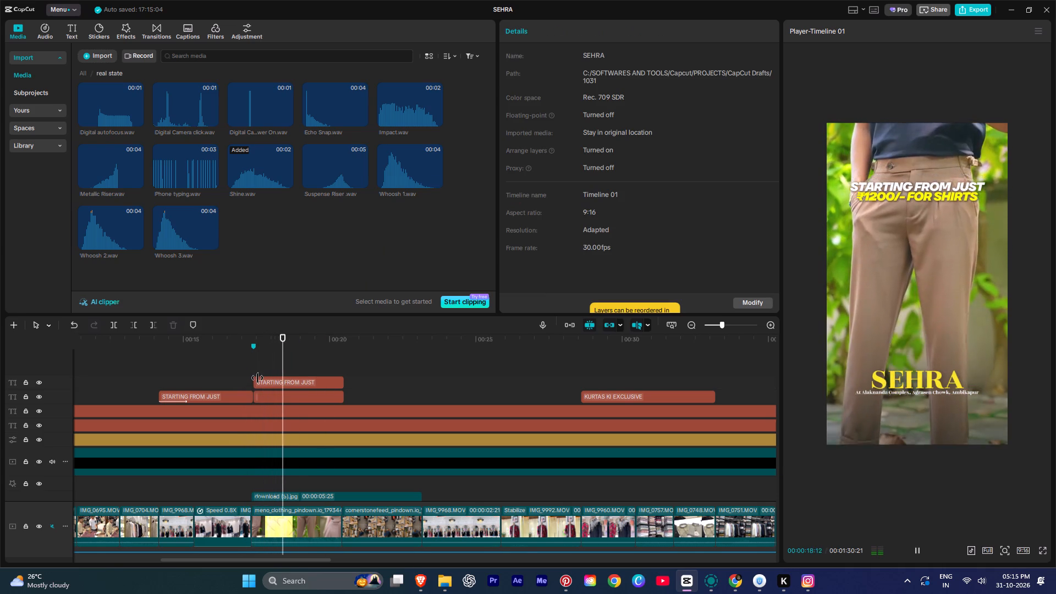
key(space)
Change the price in the split title below "STARTING FROM JUST" to ₹1699/-.
click(271, 393)
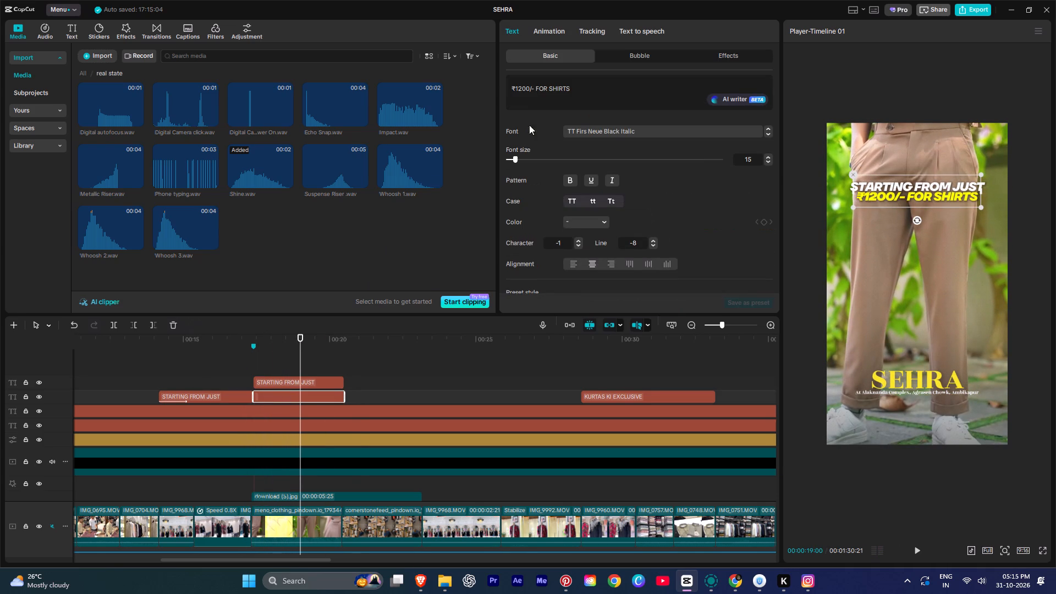
click(525, 87)
key(BackSpace)
key(BackSpace)
text(699)
key(Right)
key(BackSpace)
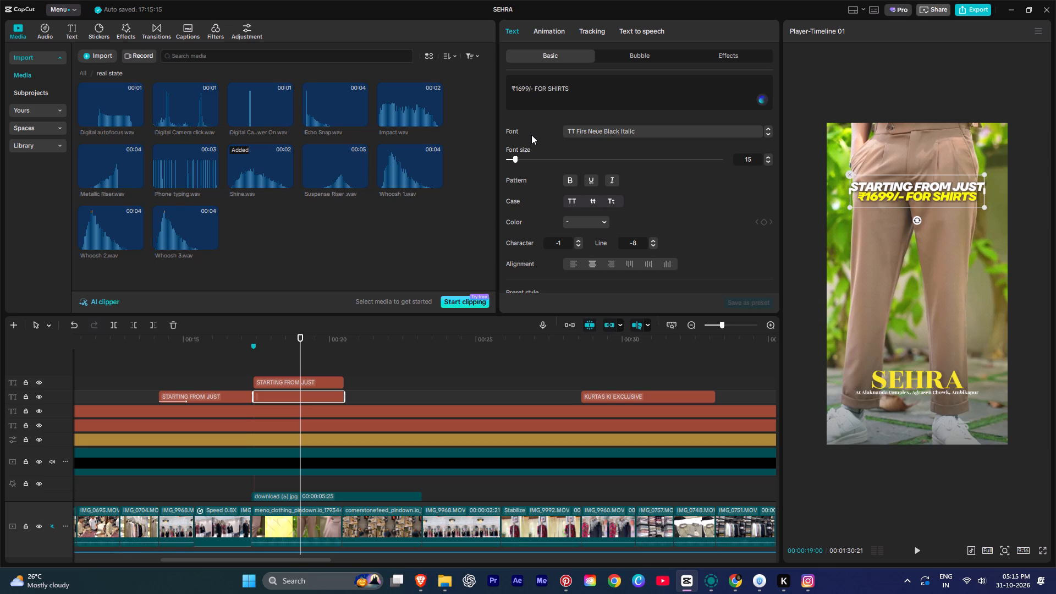
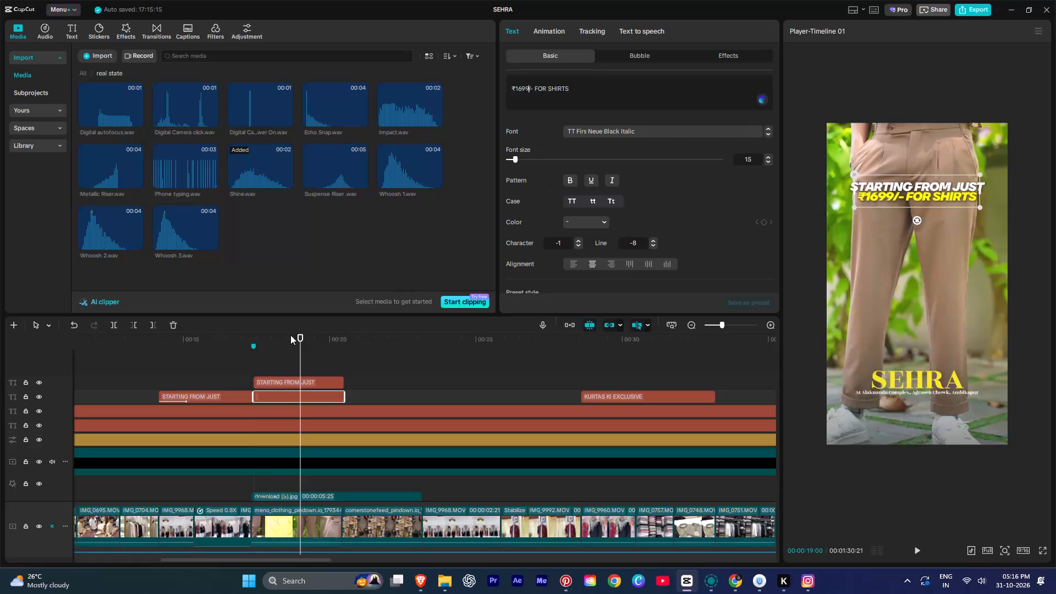
Play back the transition into the trousers clip to check the ₹1699/- title.
click(246, 359)
key(space)
alt+scroll(258, 400, down, 6)
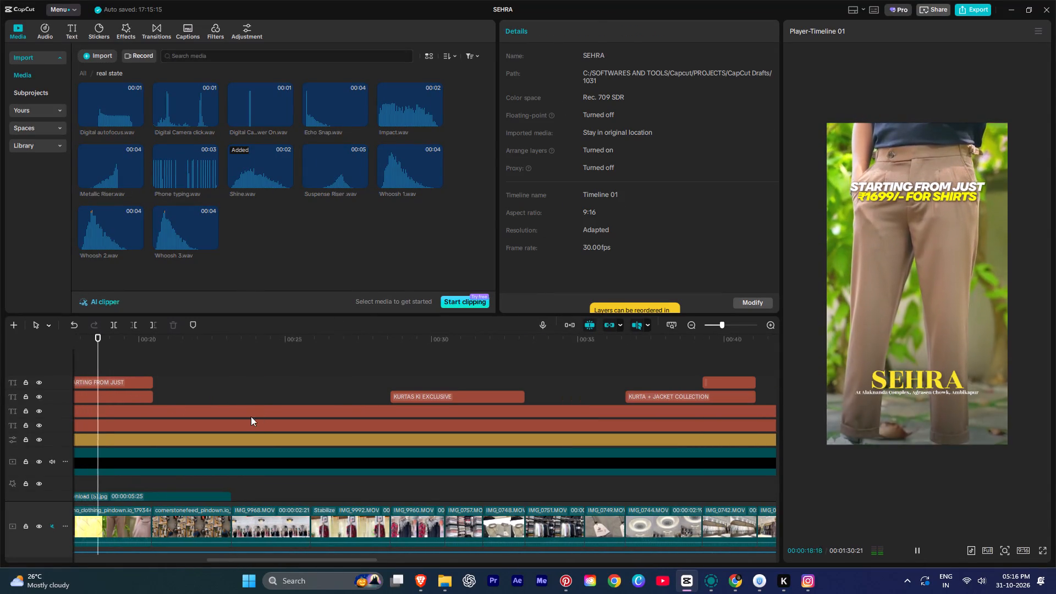
alt+scroll(173, 400, up, 3)
alt+scroll(173, 400, down, 1)
alt+scroll(173, 400, up, 2)
key(space)
Apply the Slide In entrance animation to the ₹1699/- title and lengthen the animation's duration.
click(354, 371)
click(358, 385)
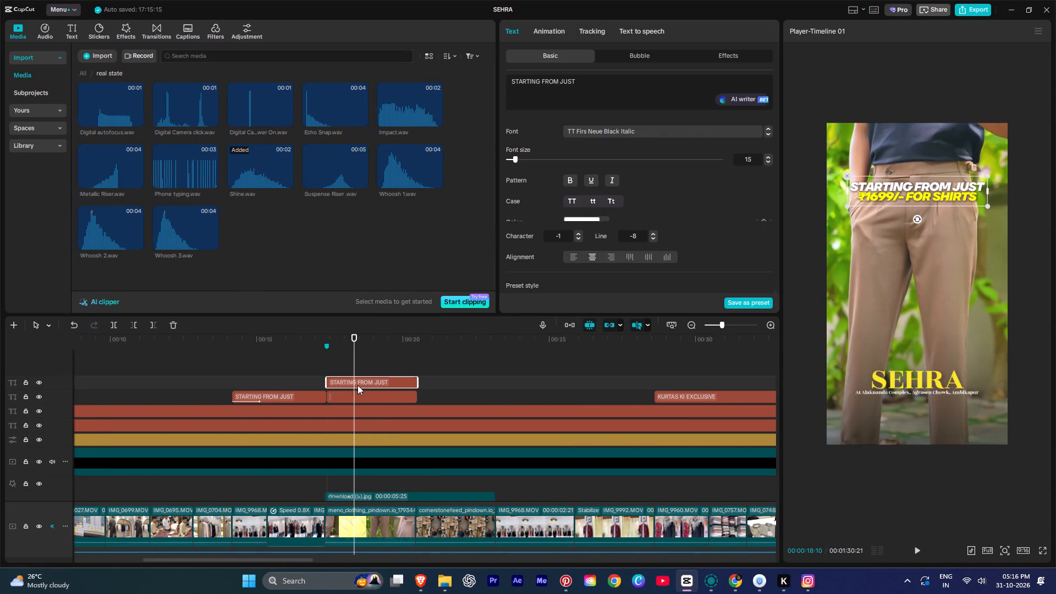
click(357, 394)
click(356, 396)
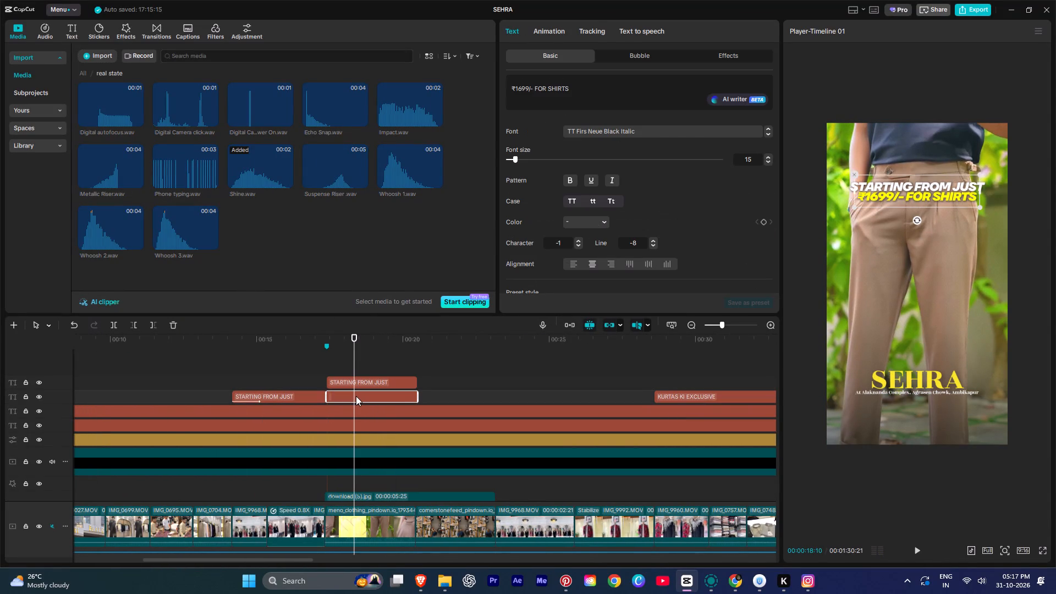
click(544, 22)
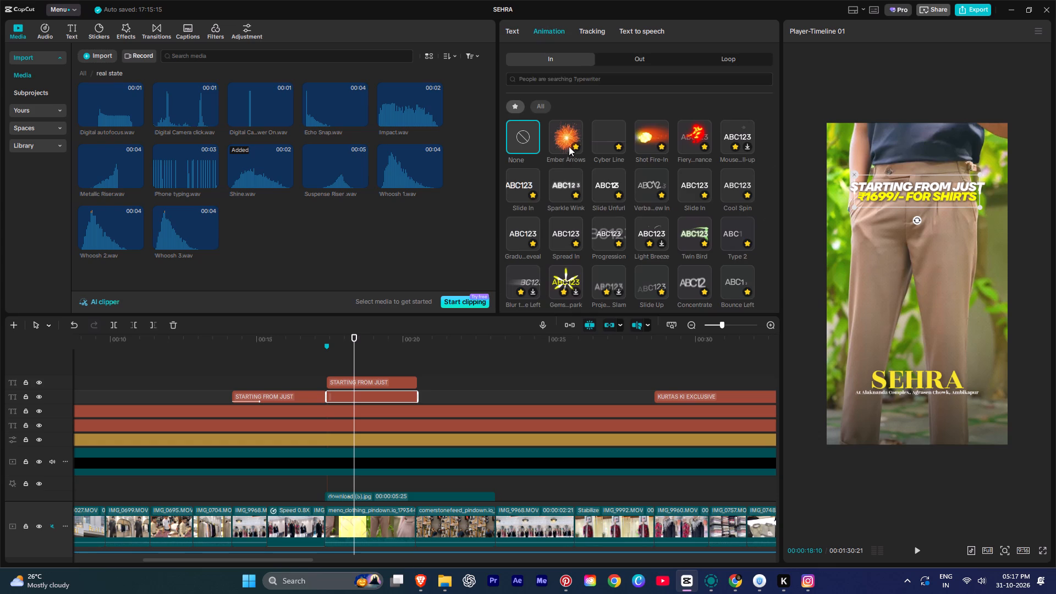
click(511, 108)
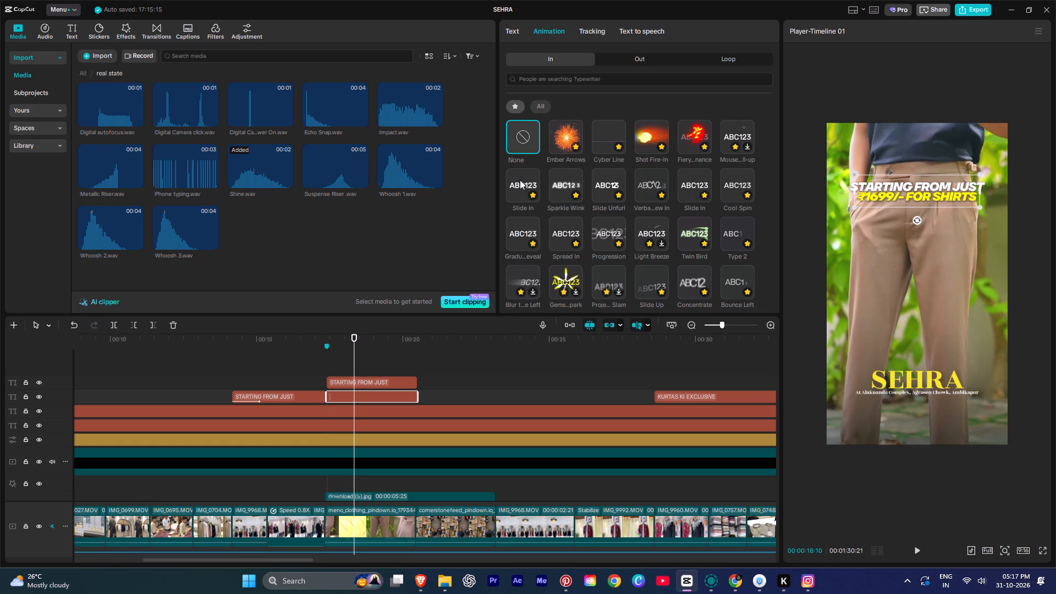
click(520, 180)
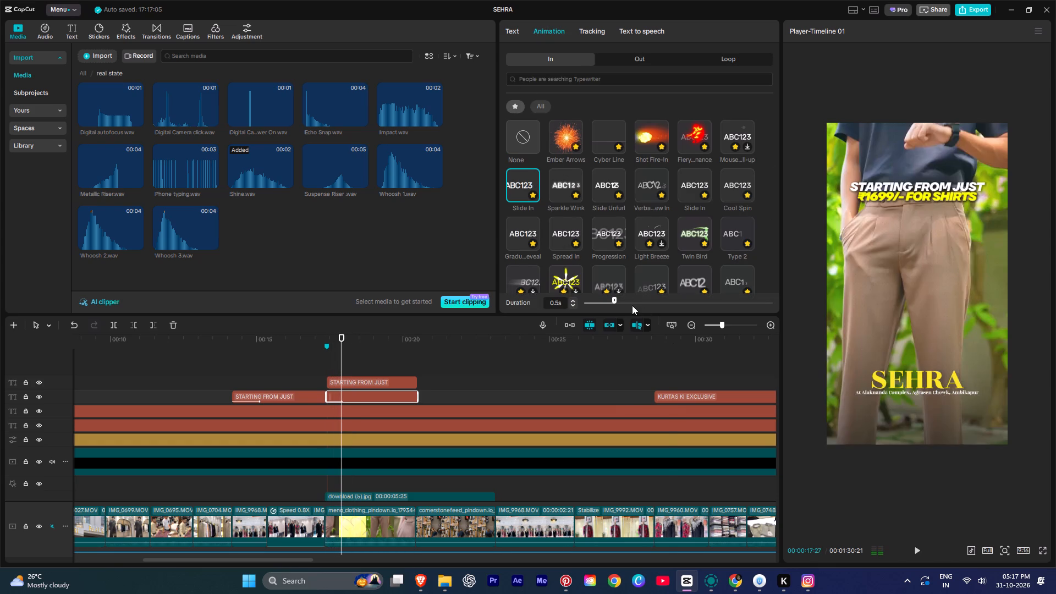
click(632, 305)
Review the animated ₹1699/- title by playing and scrubbing through its entrance over the trousers clip, and look over the audio tracks.
click(370, 381)
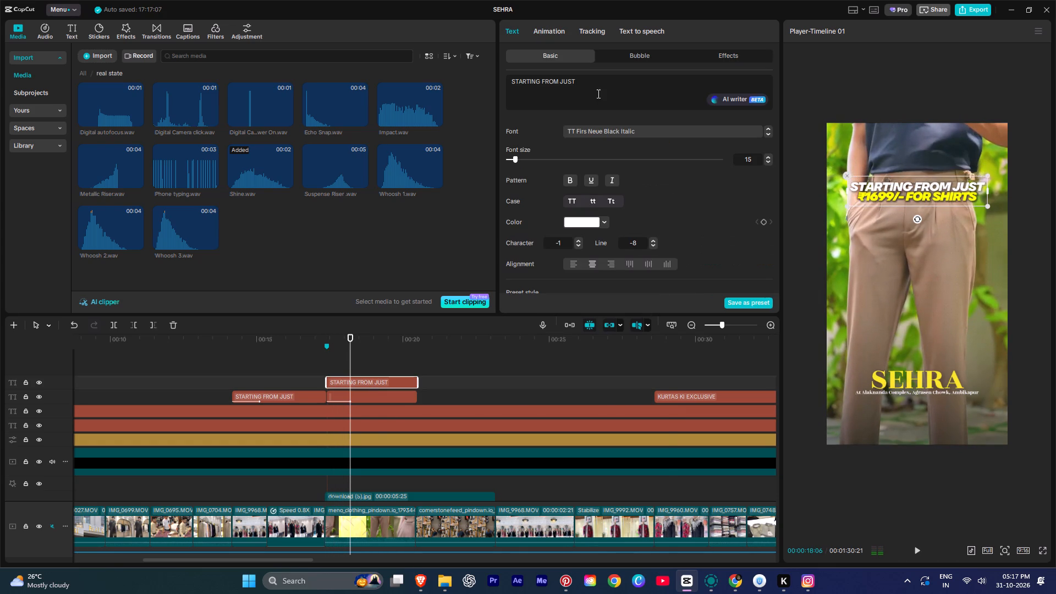
click(328, 358)
key(space)
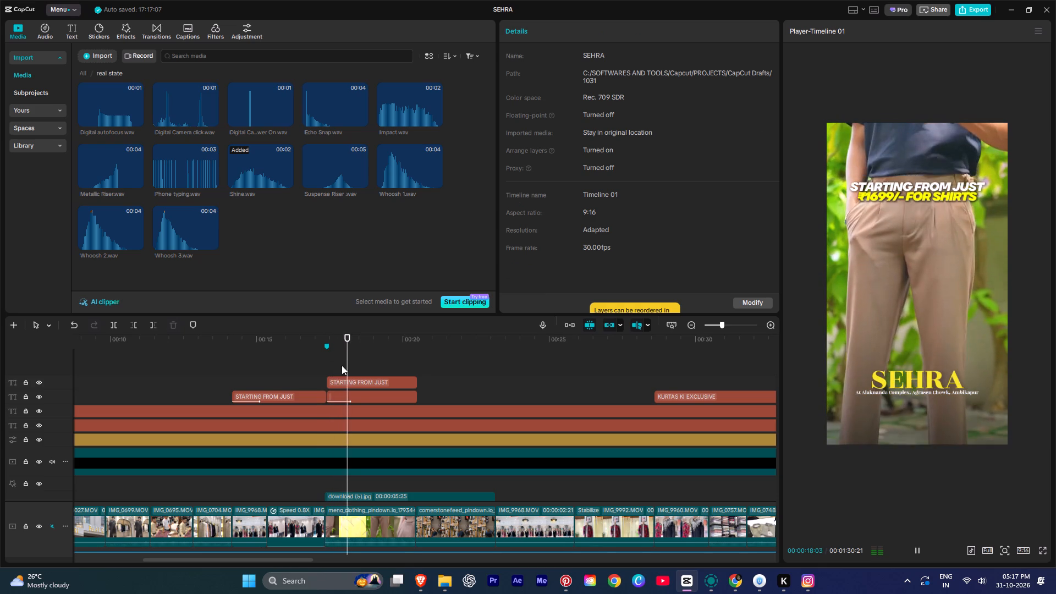
key(space)
click(350, 361)
click(354, 395)
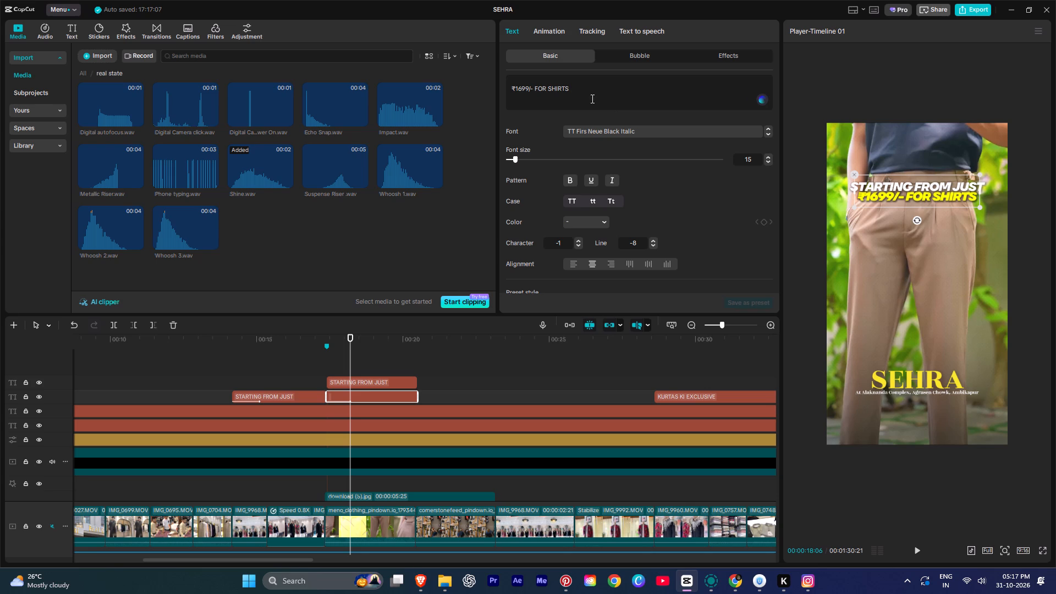
drag(350, 352, 326, 352)
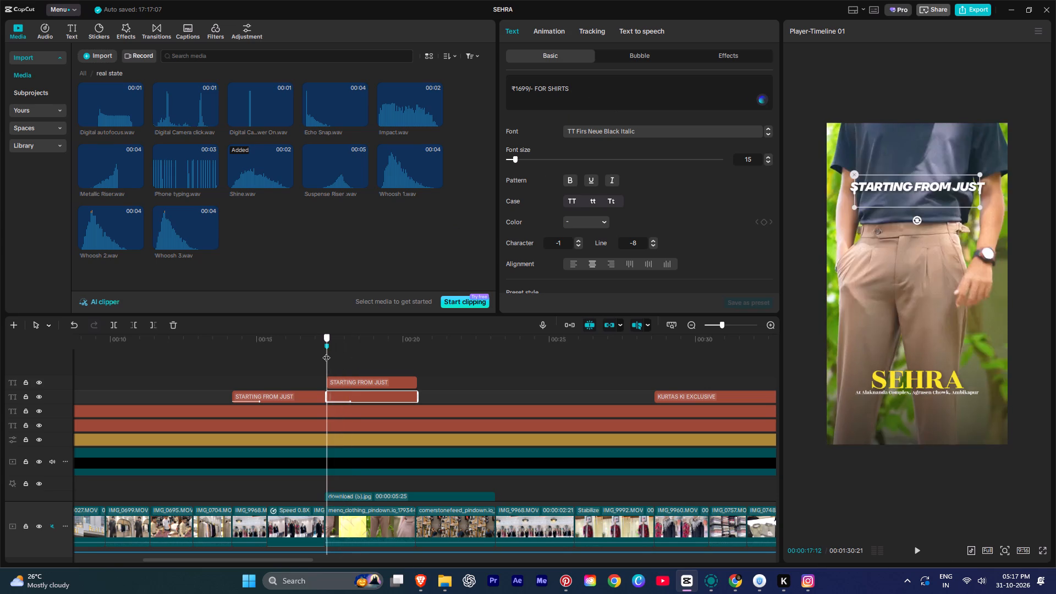
drag(326, 352, 337, 354)
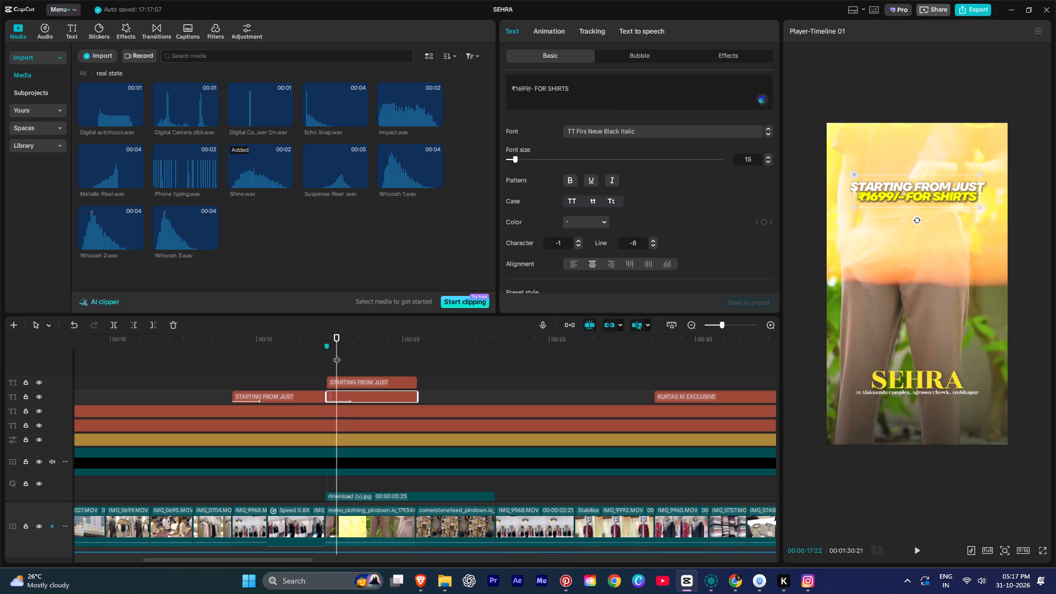
drag(337, 354, 346, 359)
scroll(346, 359, down, 4)
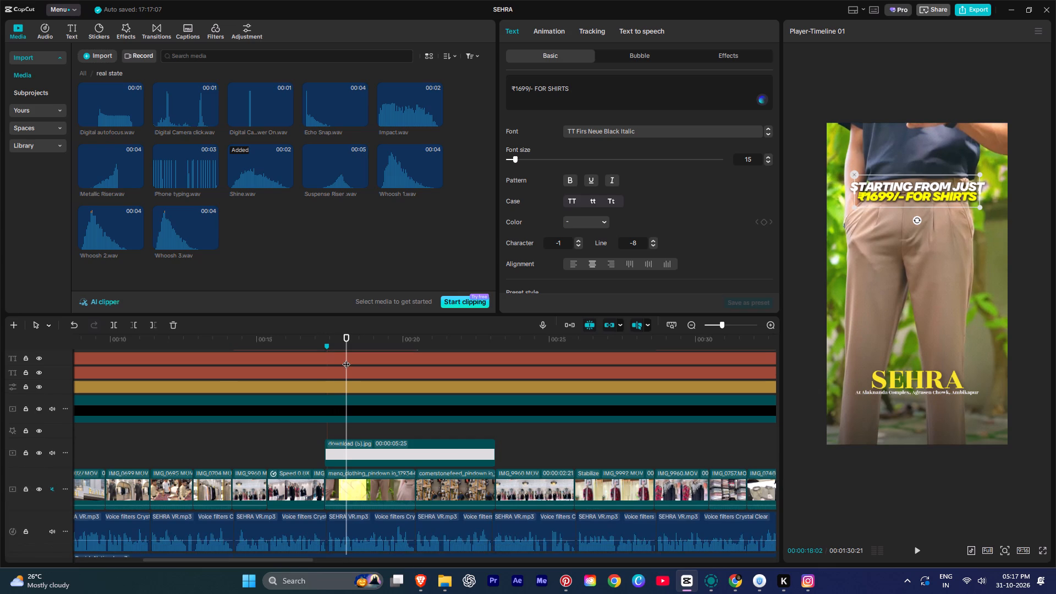
scroll(345, 358, down, 7)
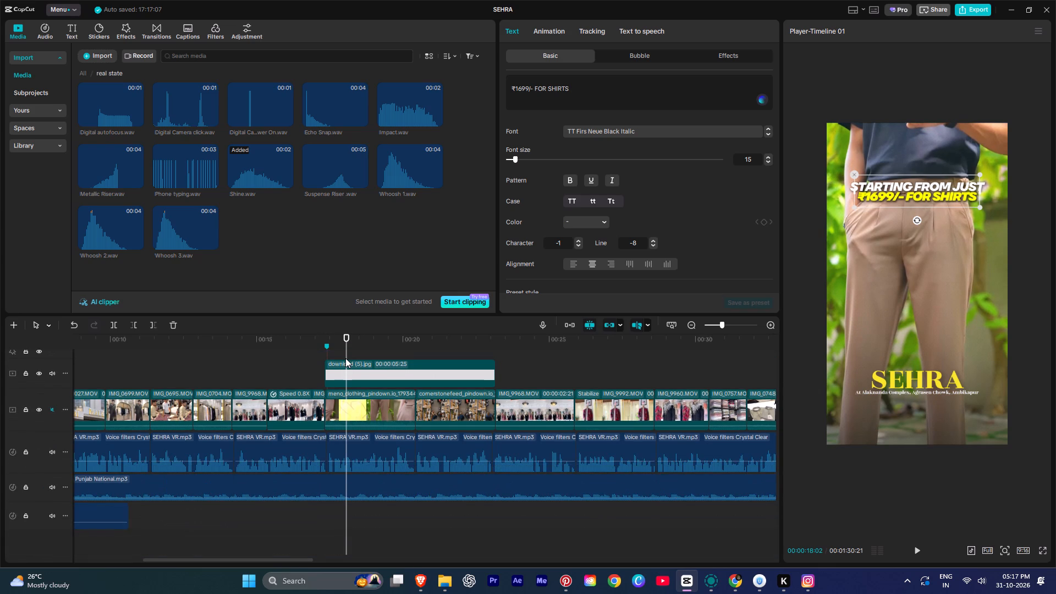
scroll(345, 358, down, 8)
Trim the ends of the ₹1699/- title and the "STARTING FROM JUST" title above it to the trousers clip's end at 00:00:20:13.
drag(346, 349, 413, 356)
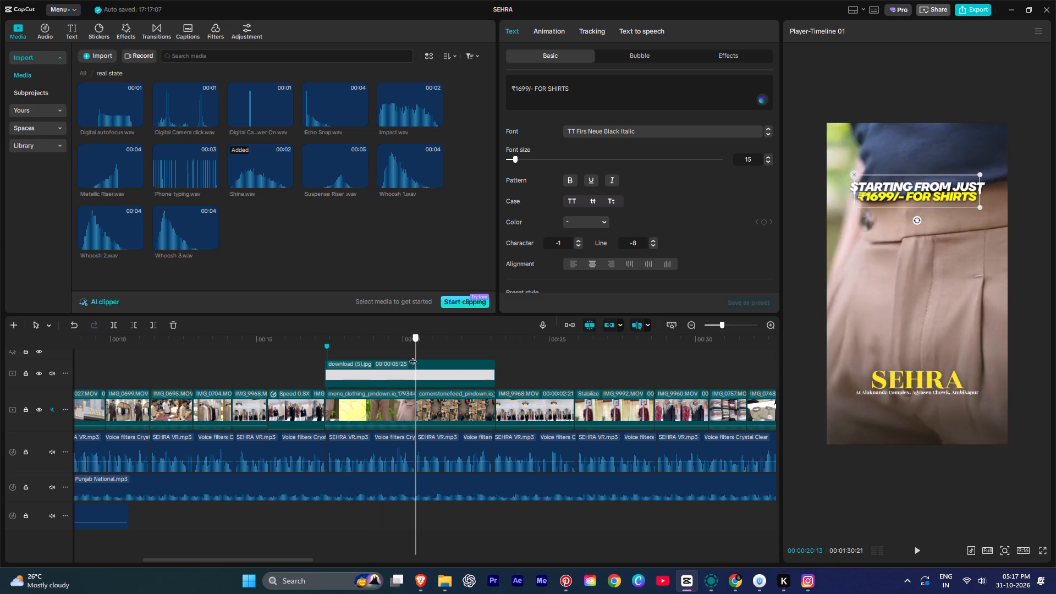
drag(413, 356, 416, 357)
scroll(417, 358, down, 2)
scroll(417, 358, up, 9)
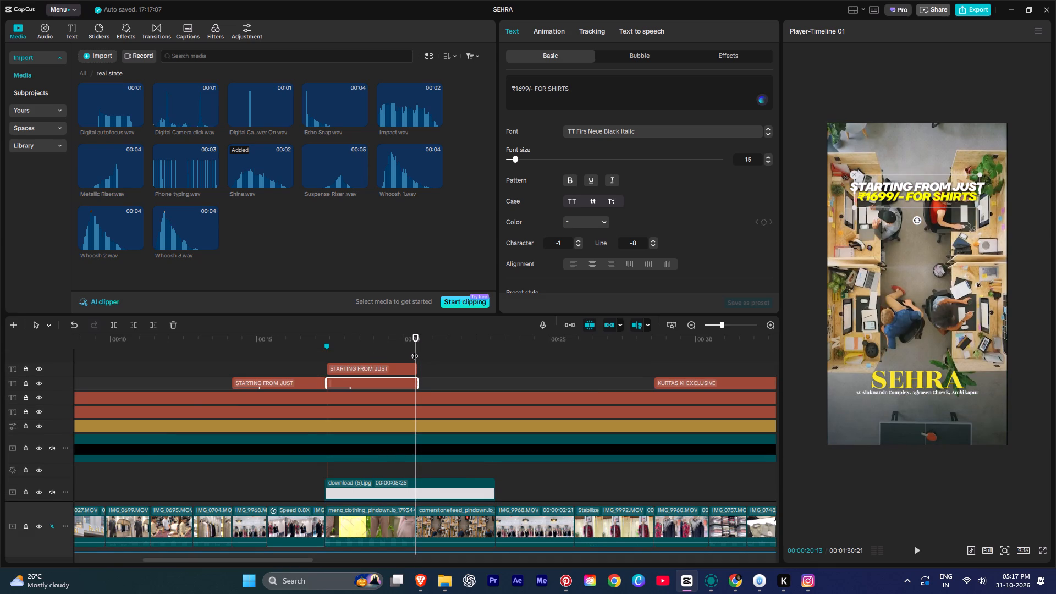
key(w)
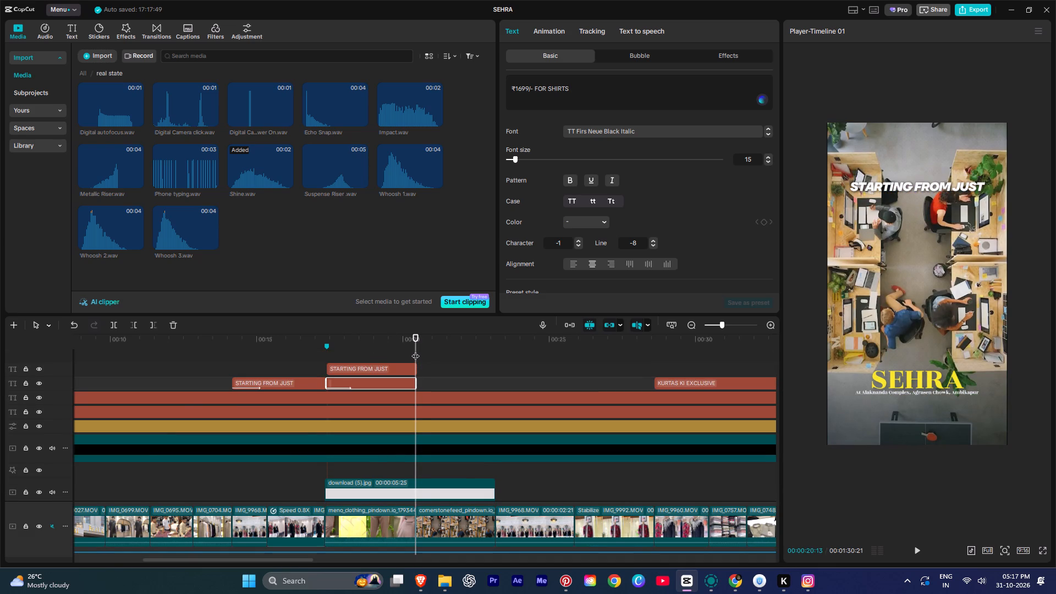
click(415, 350)
click(403, 366)
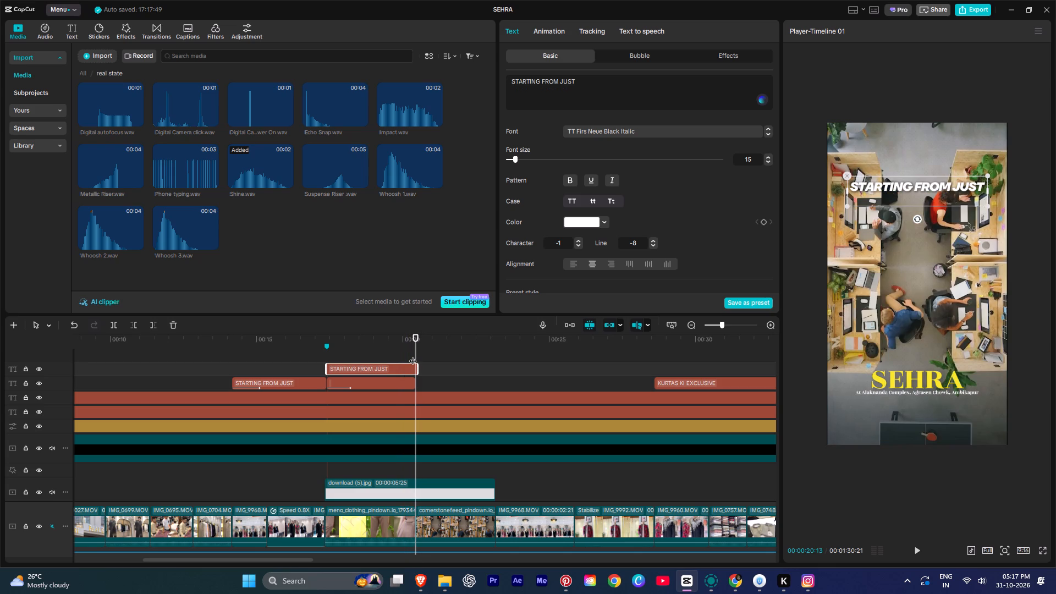
key(w)
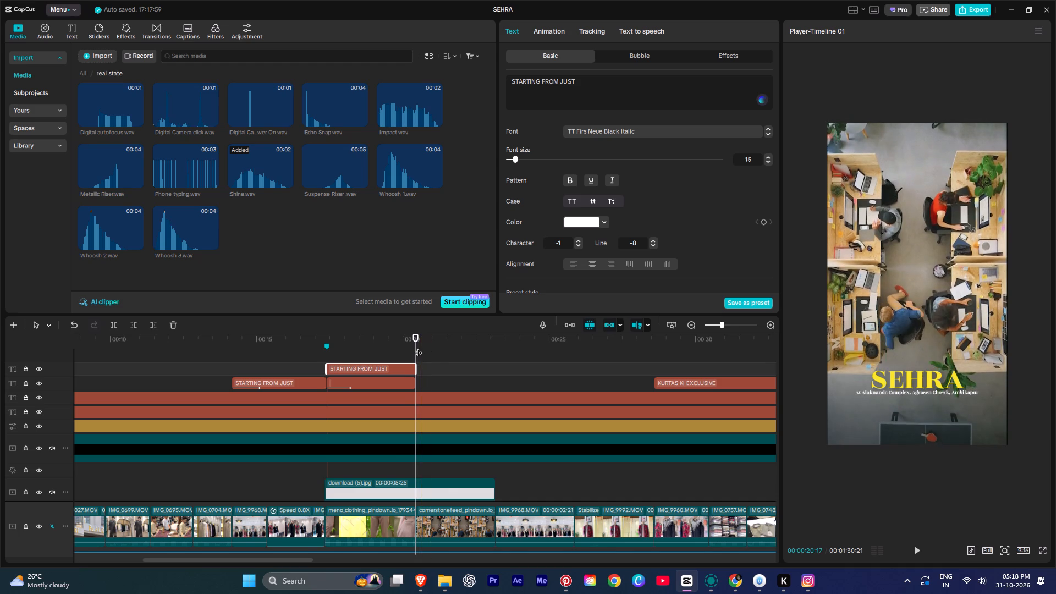
Play back the trimmed trousers titles from their start and look over the following section of the timeline.
drag(417, 347, 329, 358)
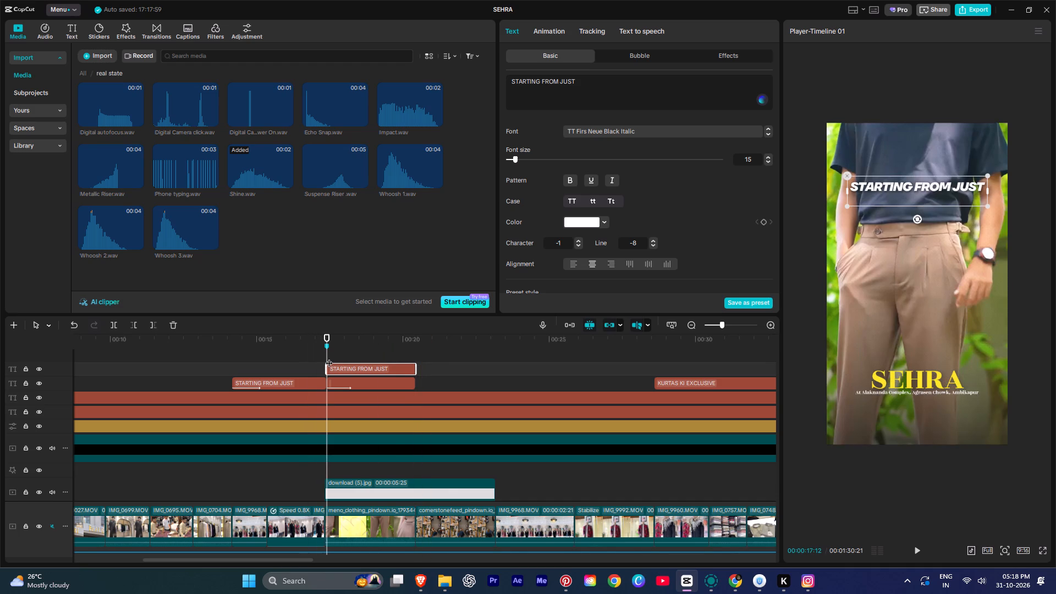
key(space)
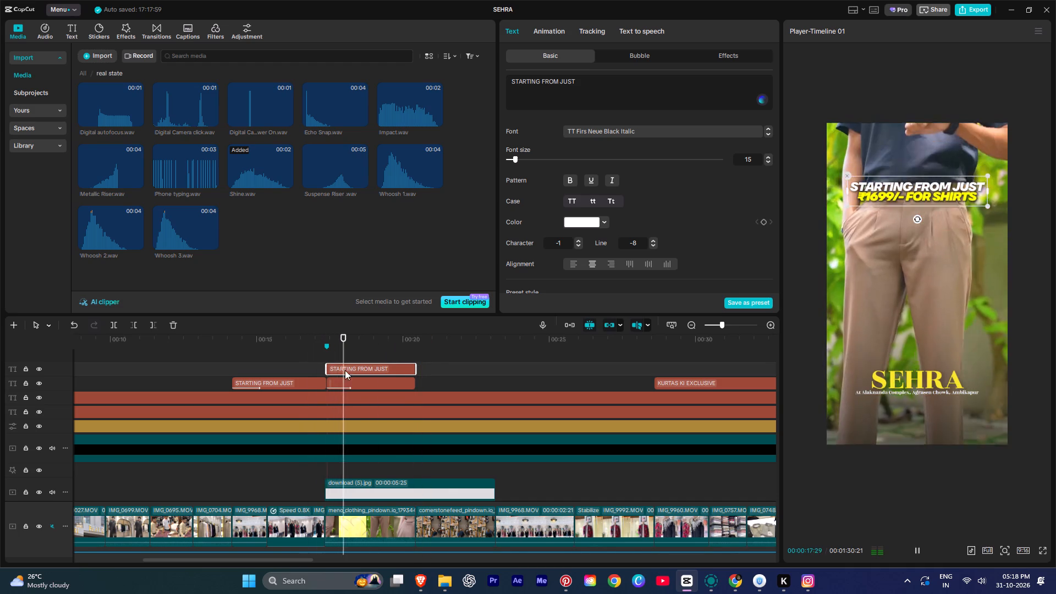
ctrl+scroll(365, 384, down, 9)
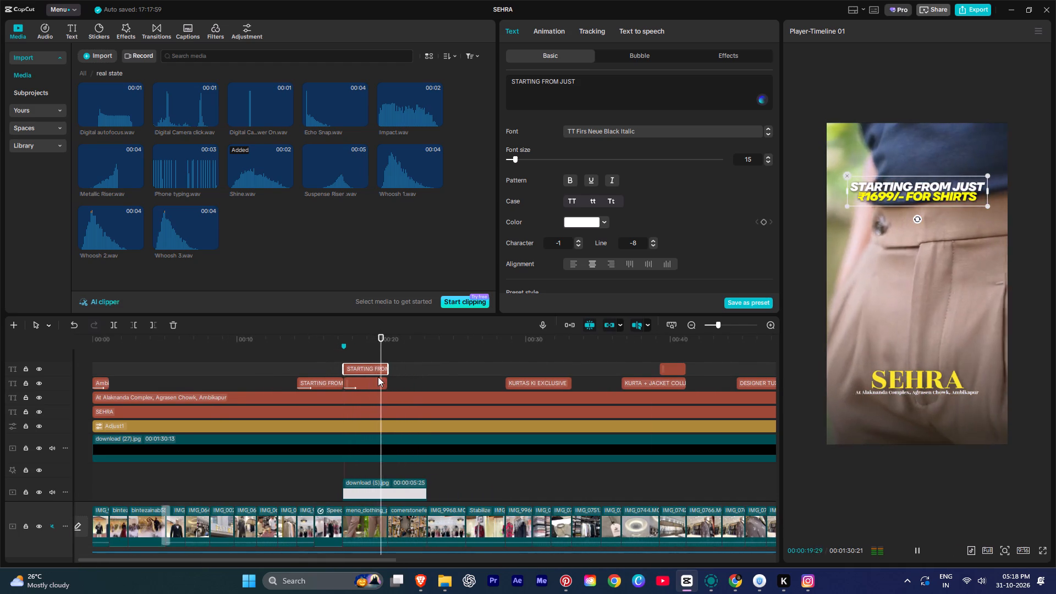
ctrl+scroll(378, 377, down, 2)
key(space)
scroll(378, 377, down, 12)
scroll(378, 377, up, 4)
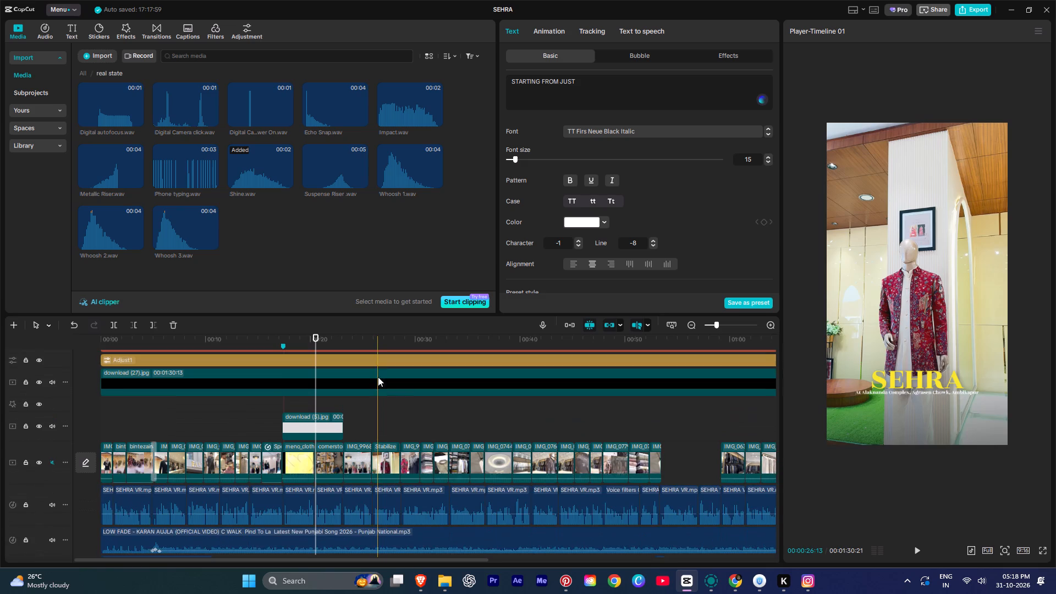
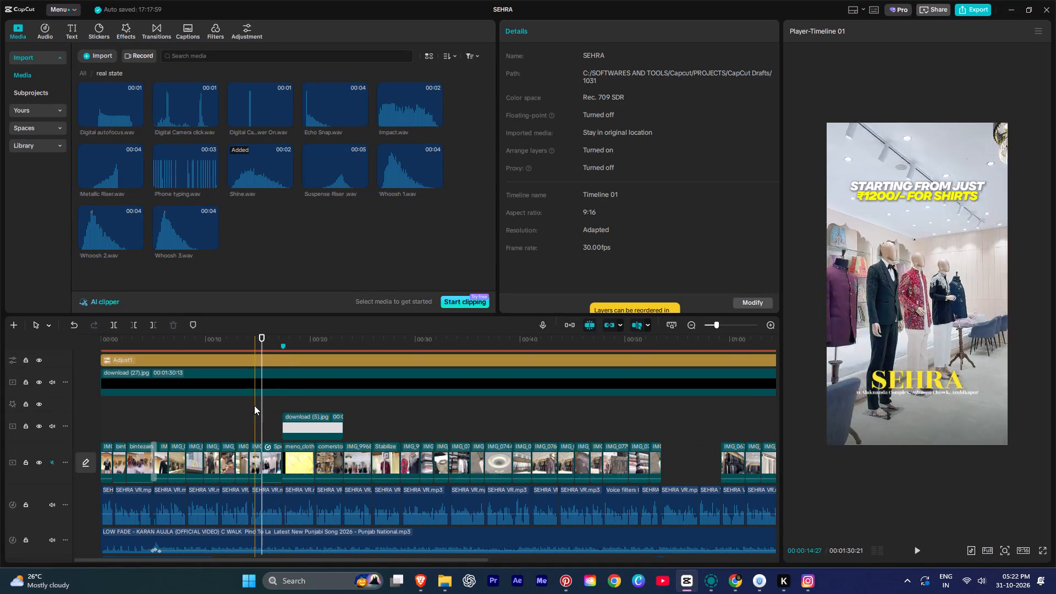
Play back the change from the shirts title to the trousers titles and look over the video and audio tracks.
drag(262, 408, 32, 476)
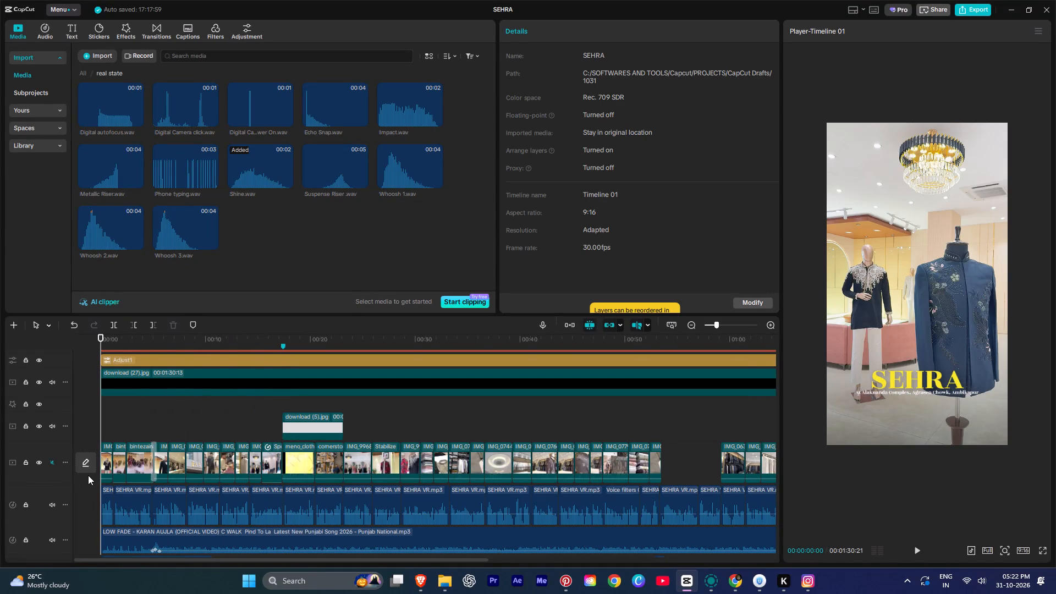
scroll(88, 475, up, 1)
scroll(161, 442, up, 5)
scroll(105, 450, down, 4)
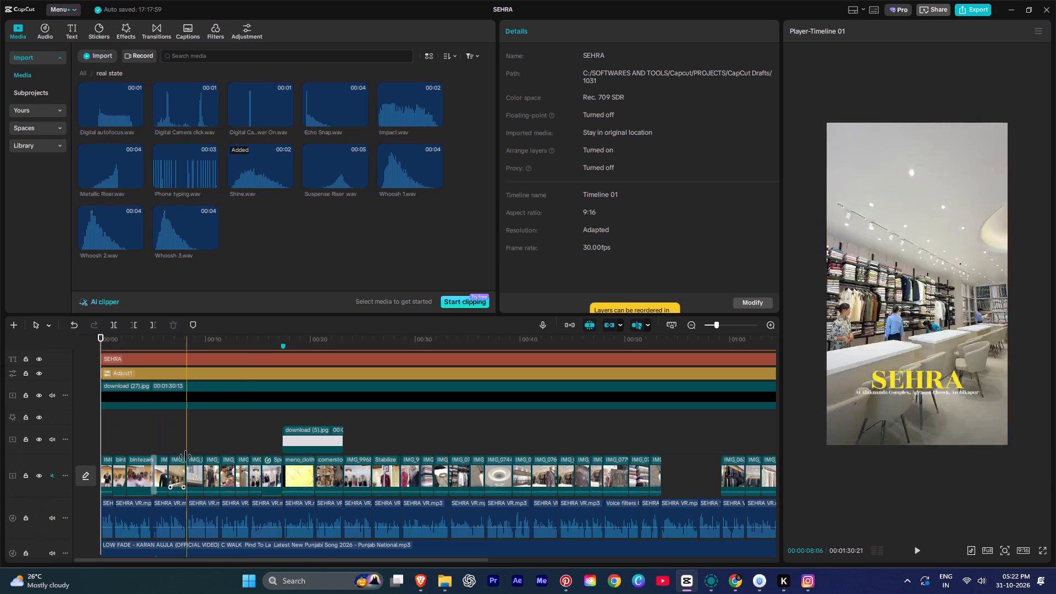
click(276, 428)
key(space)
scroll(276, 428, down, 4)
key(space)
scroll(283, 430, down, 5)
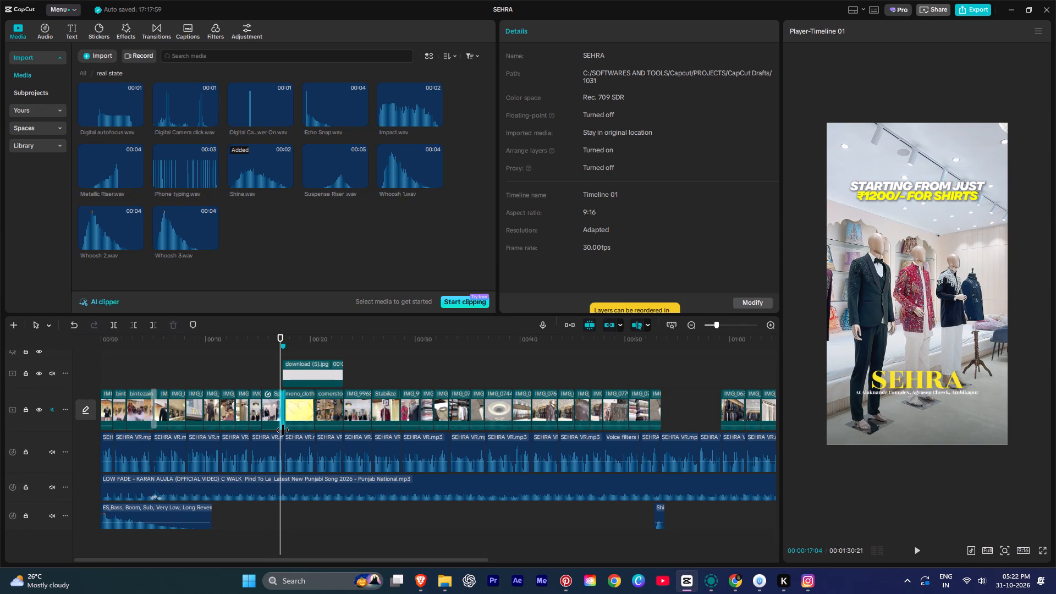
key(space)
ctrl+scroll(285, 430, up, 2)
key(space)
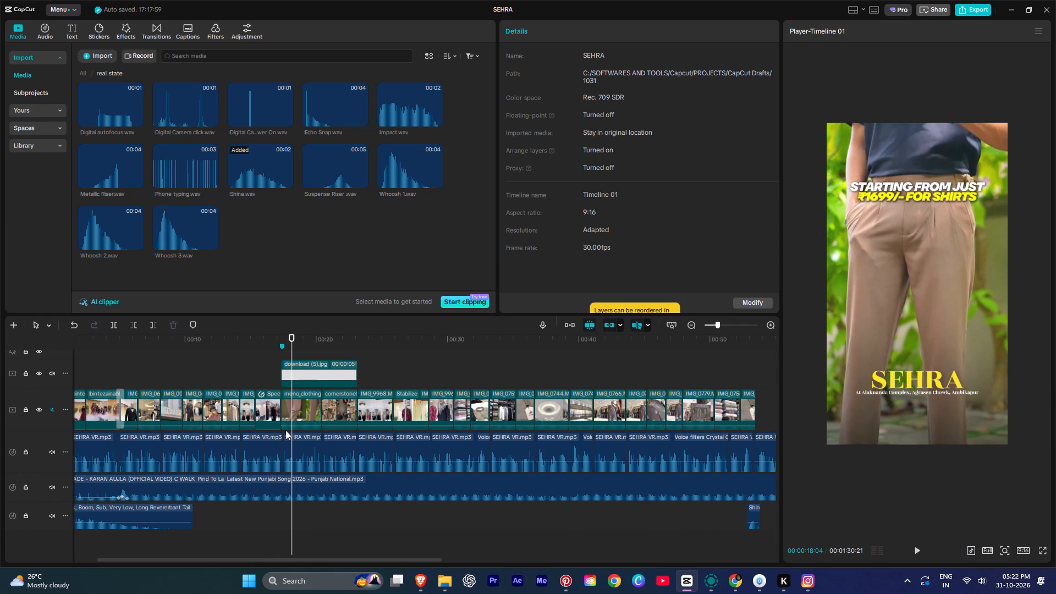
Reduce the height of the overlay track holding download (5).jpg.
click(63, 374)
click(158, 383)
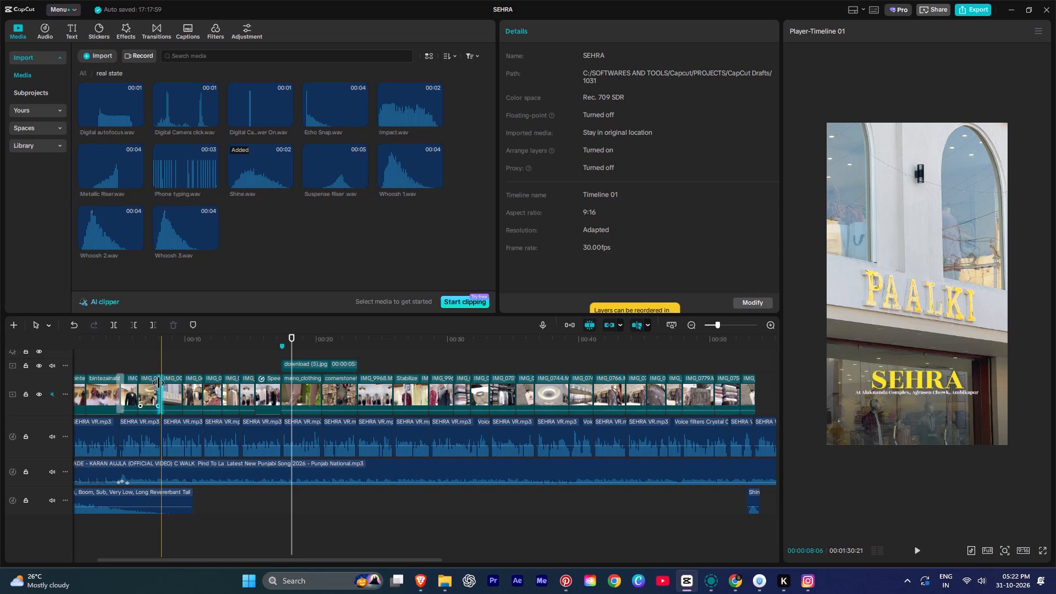
Review playback from the trousers titles through the ₹695/- kurta section to the hanging-clothes shot at 00:00:33:08.
key(space)
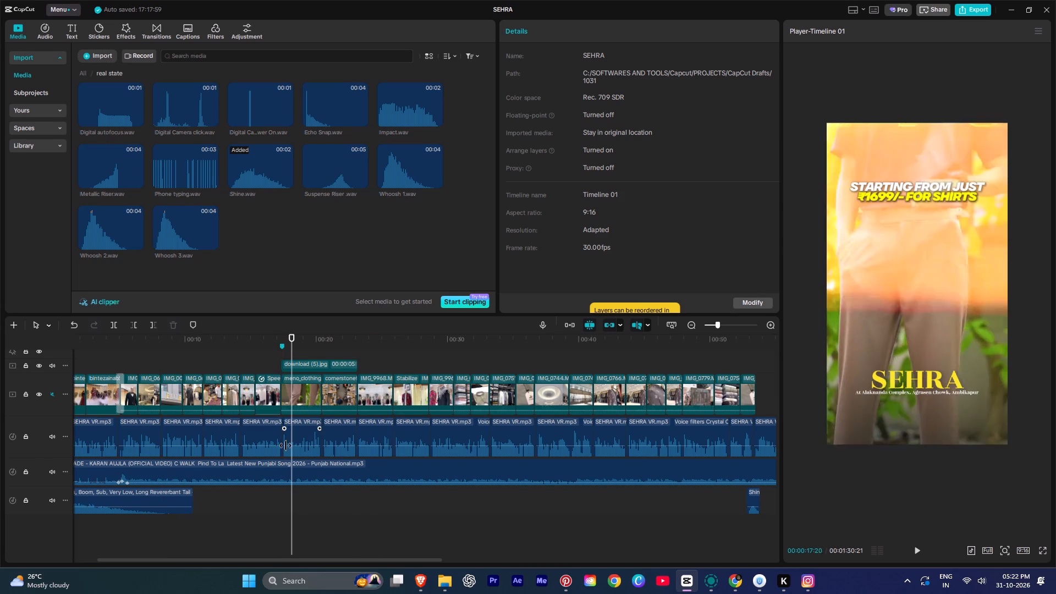
scroll(285, 446, up, 3)
key(space)
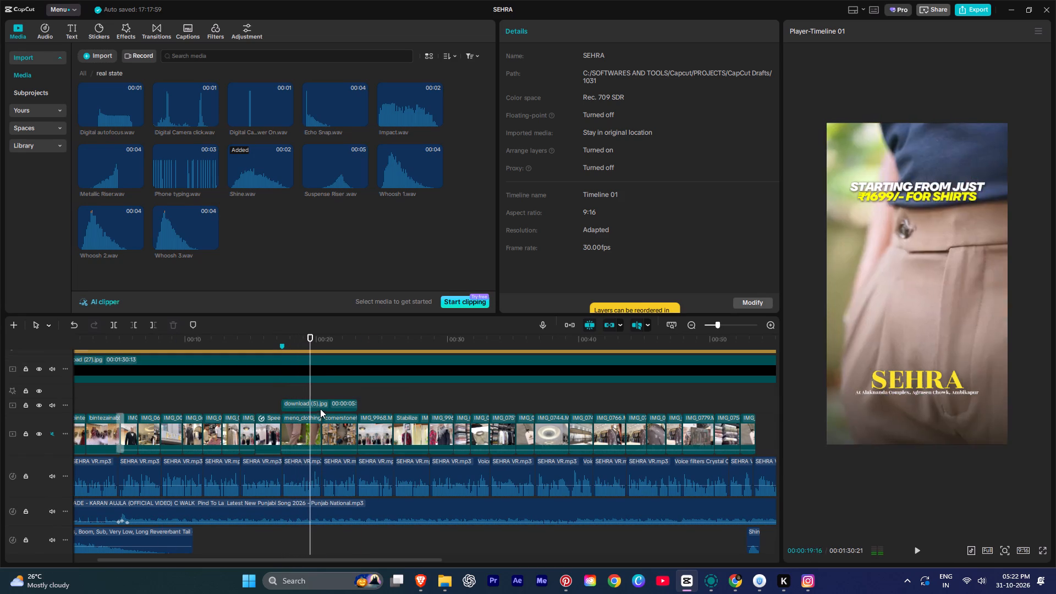
click(321, 408)
key(space)
key(space)
click(321, 394)
key(space)
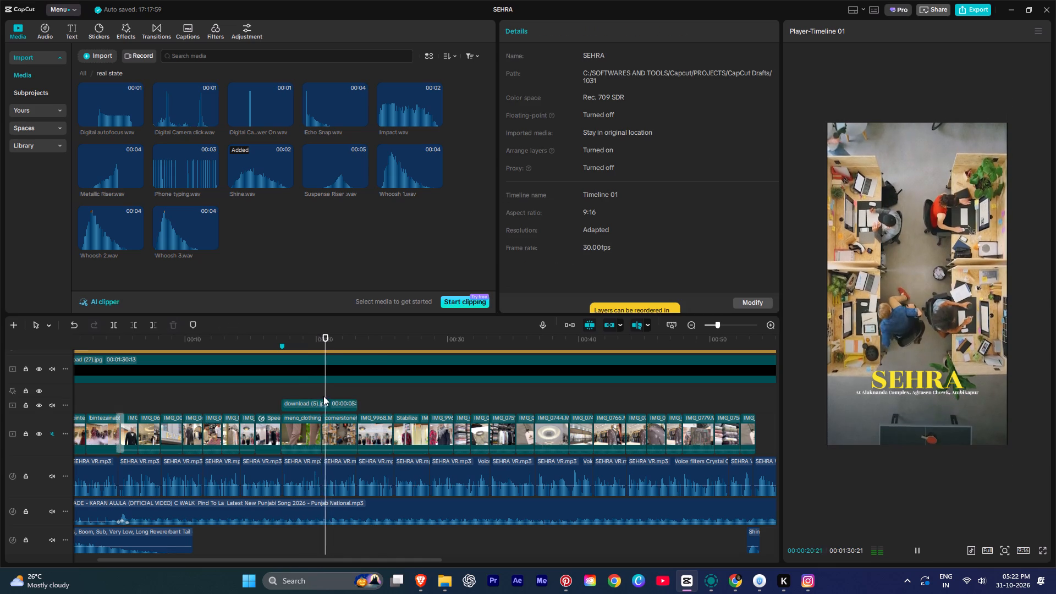
alt+scroll(327, 399, up, 1)
alt+scroll(327, 399, down, 4)
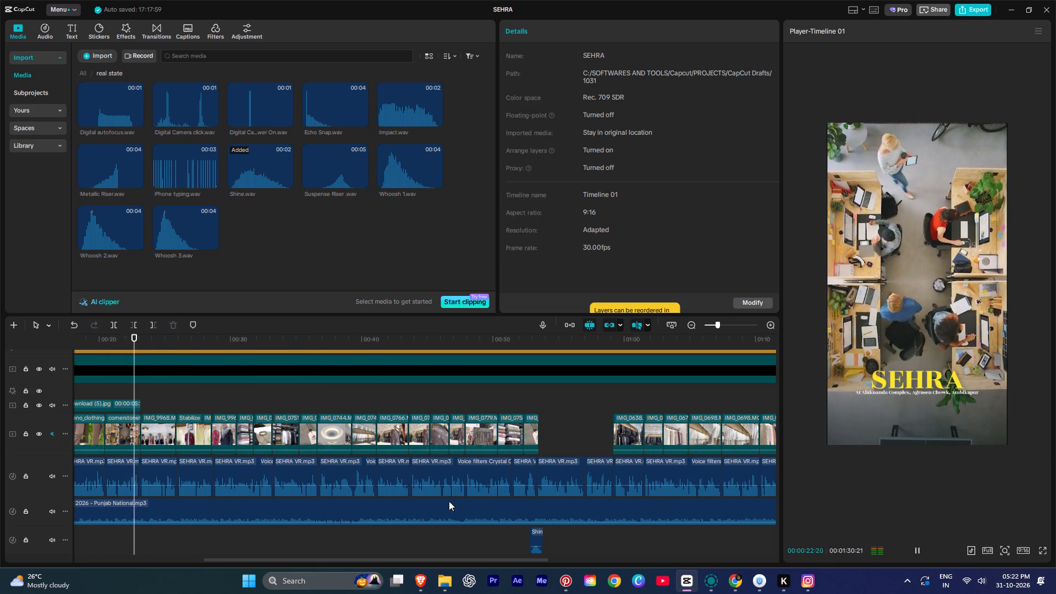
alt+scroll(224, 446, up, 3)
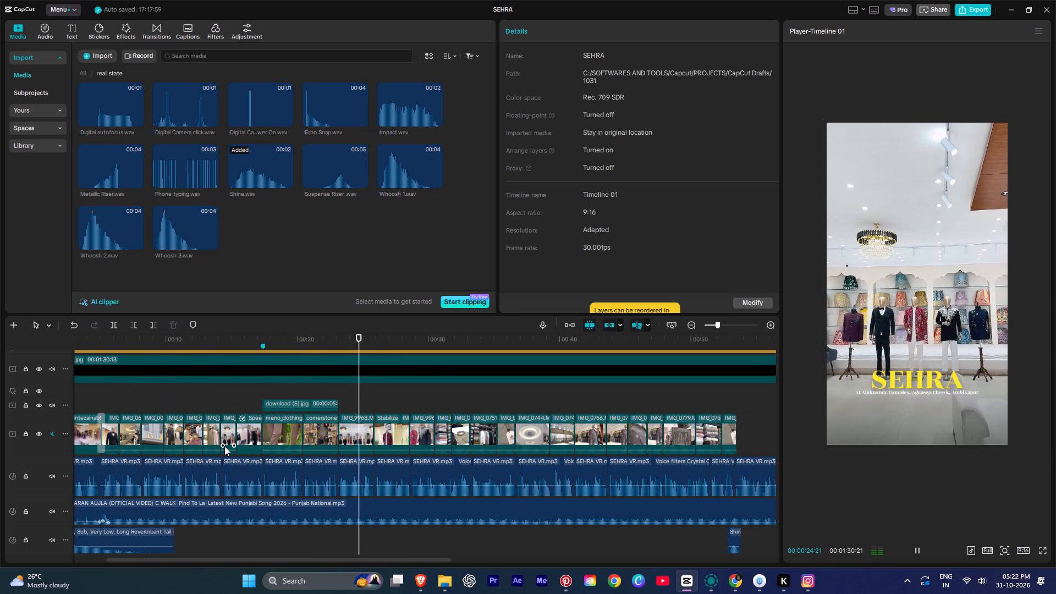
ctrl+scroll(381, 424, down, 2)
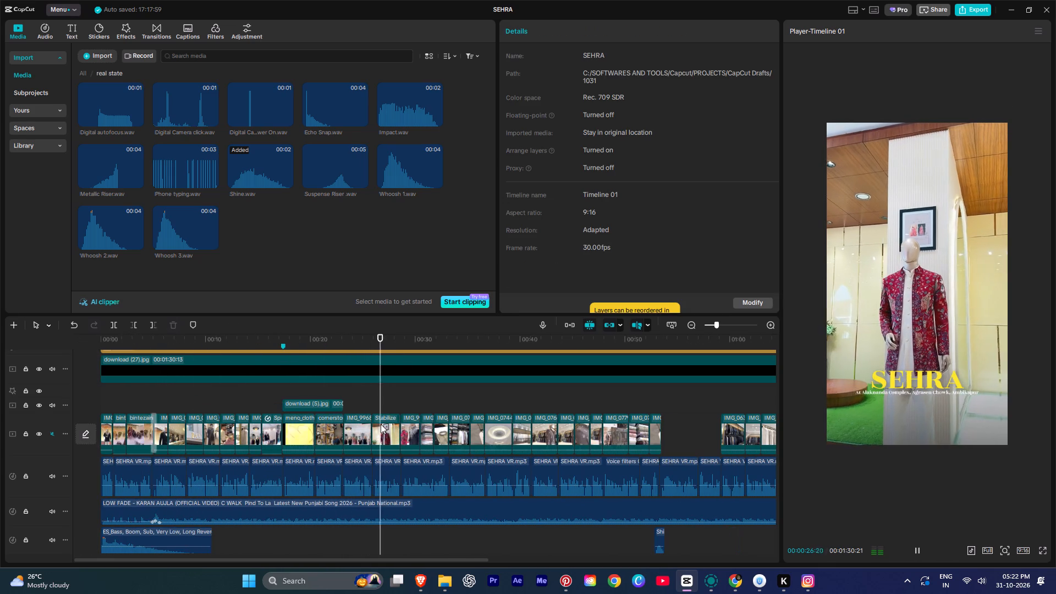
alt+scroll(381, 424, down, 1)
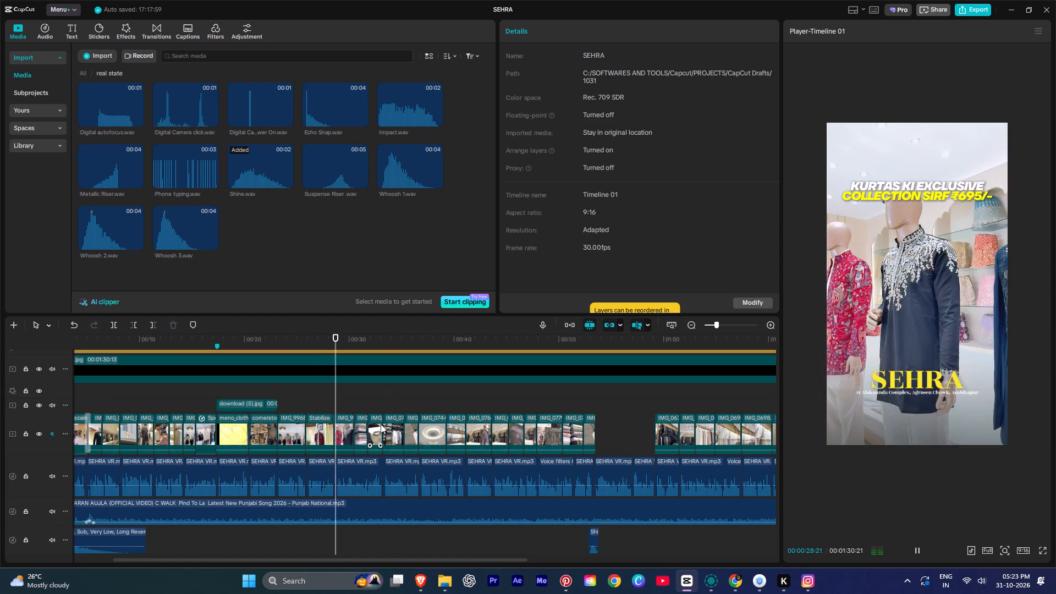
ctrl+scroll(381, 424, down, 3)
ctrl+scroll(381, 424, up, 3)
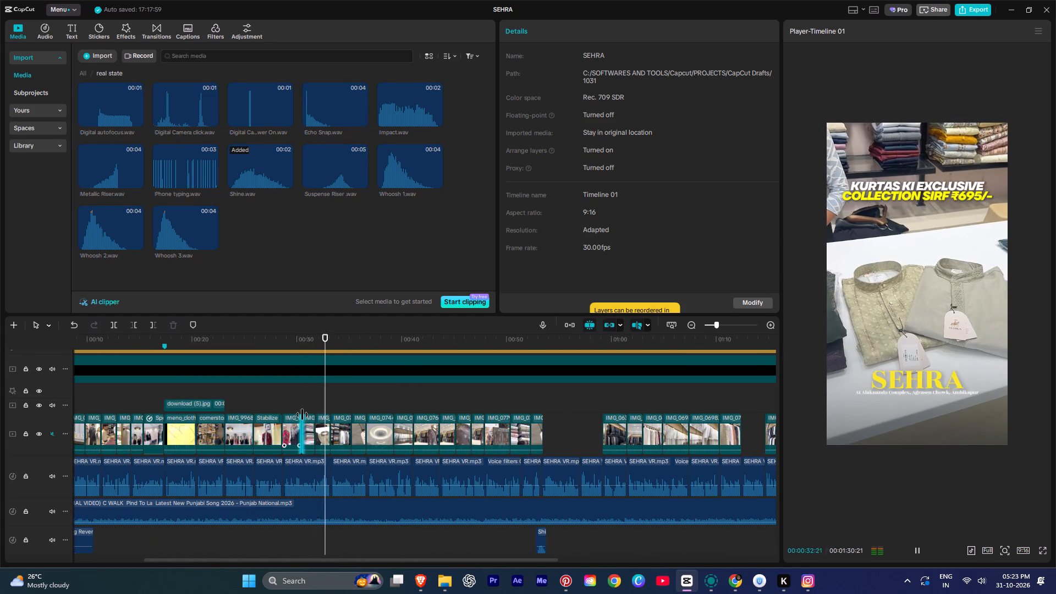
key(space)
click(333, 400)
scroll(244, 169, down, 4)
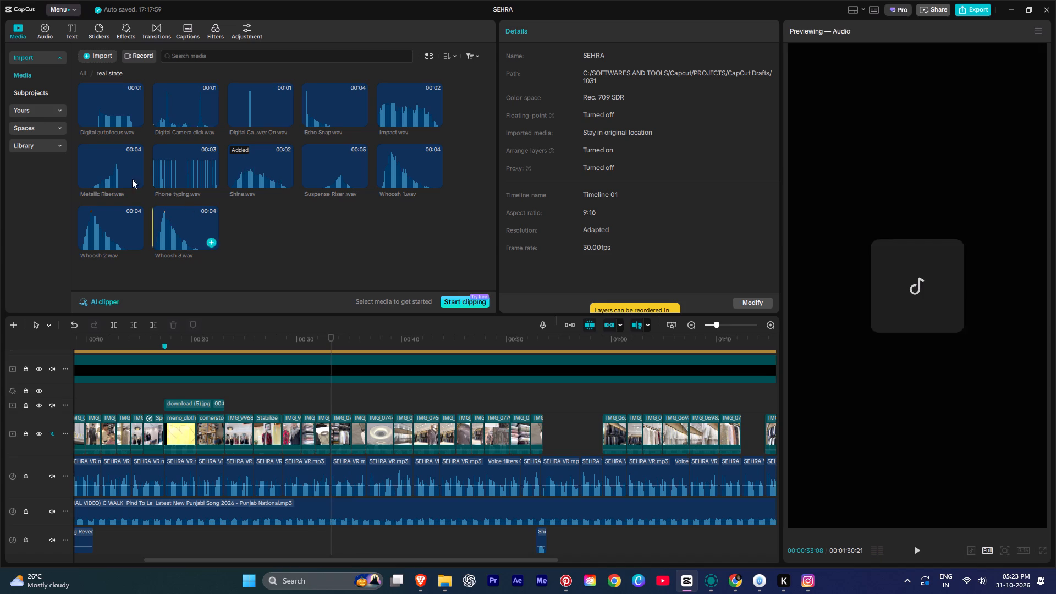
Browse the SEHRA RAW folder and preview its clips for footage suited to the section at 00:00:33:08.
click(24, 34)
click(82, 74)
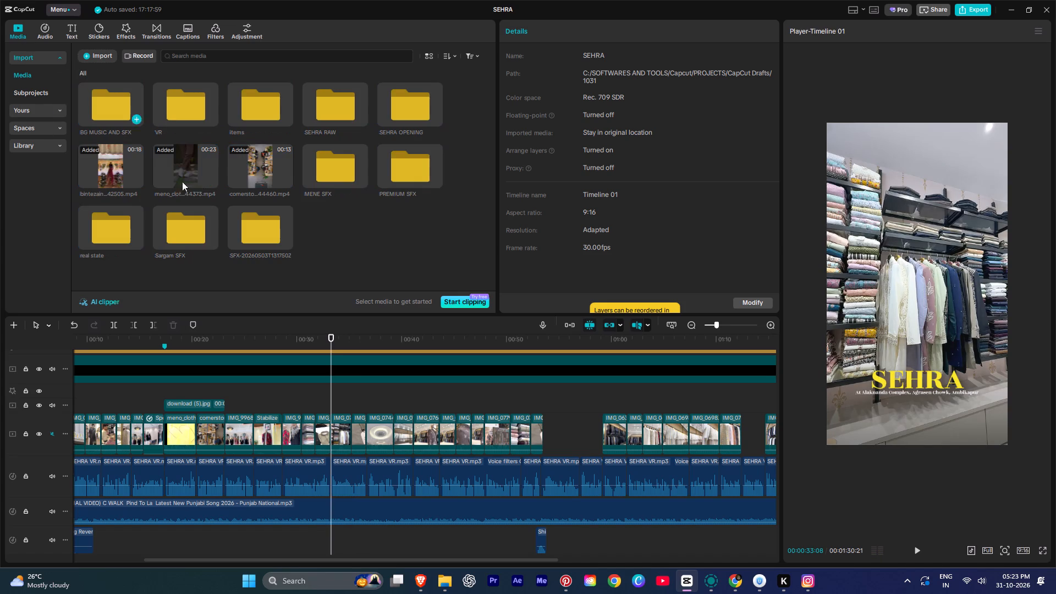
scroll(201, 188, down, 8)
double_click(323, 116)
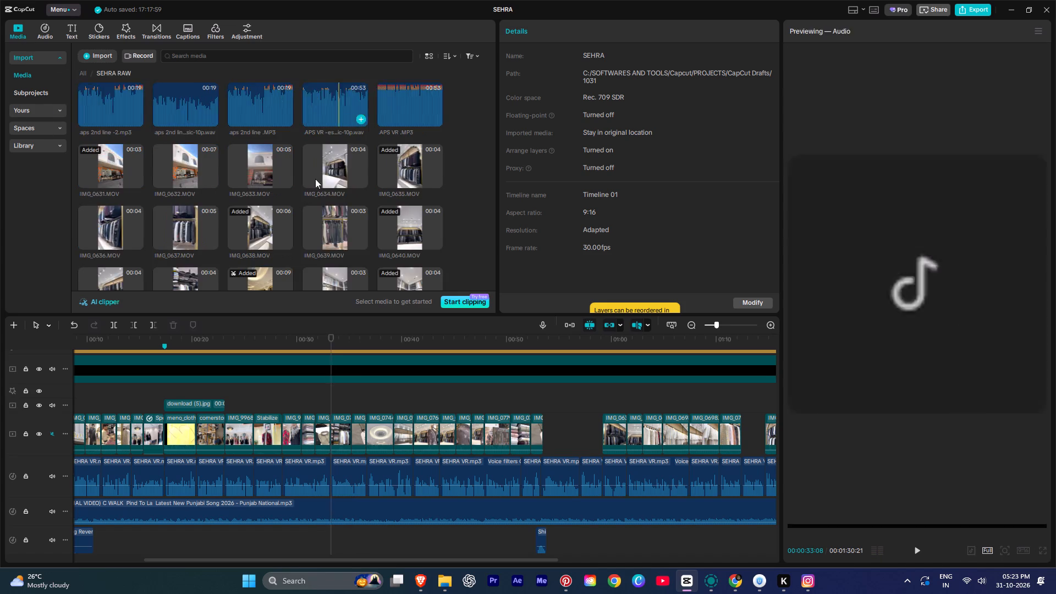
scroll(304, 194, down, 20)
scroll(304, 194, down, 17)
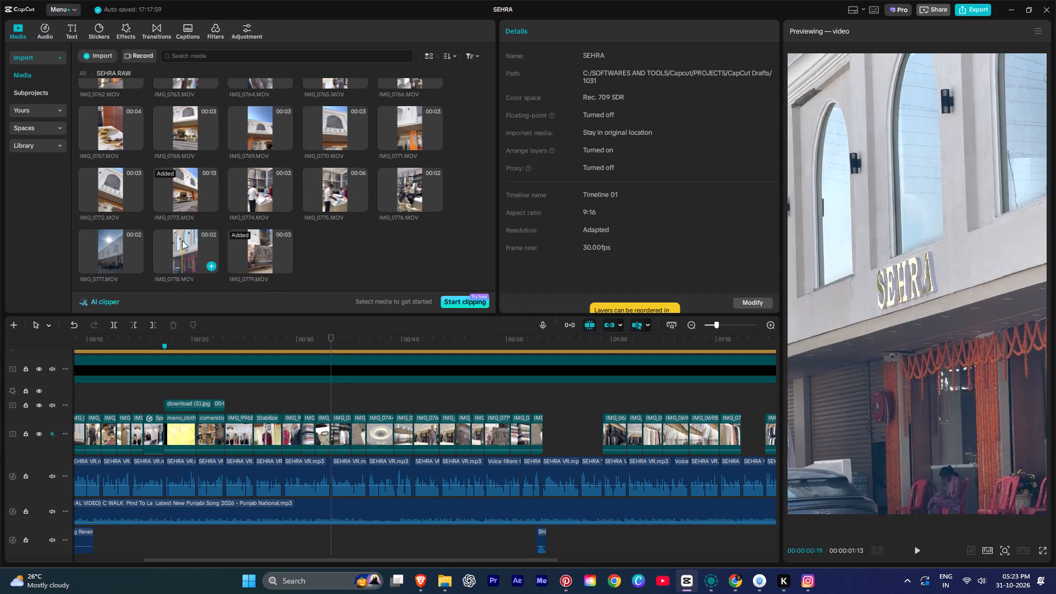
scroll(158, 223, up, 1)
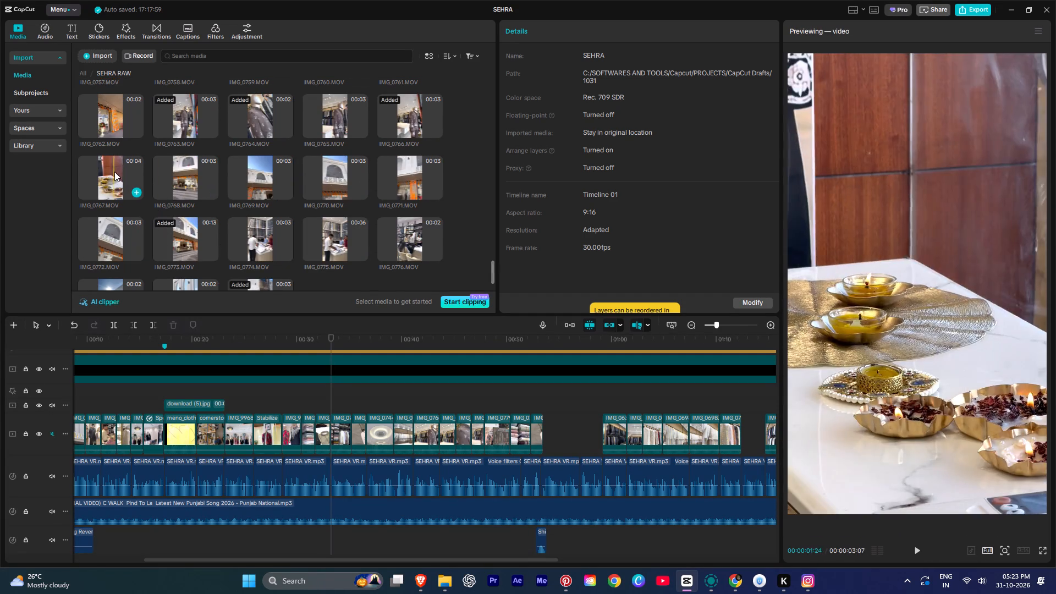
scroll(119, 172, up, 1)
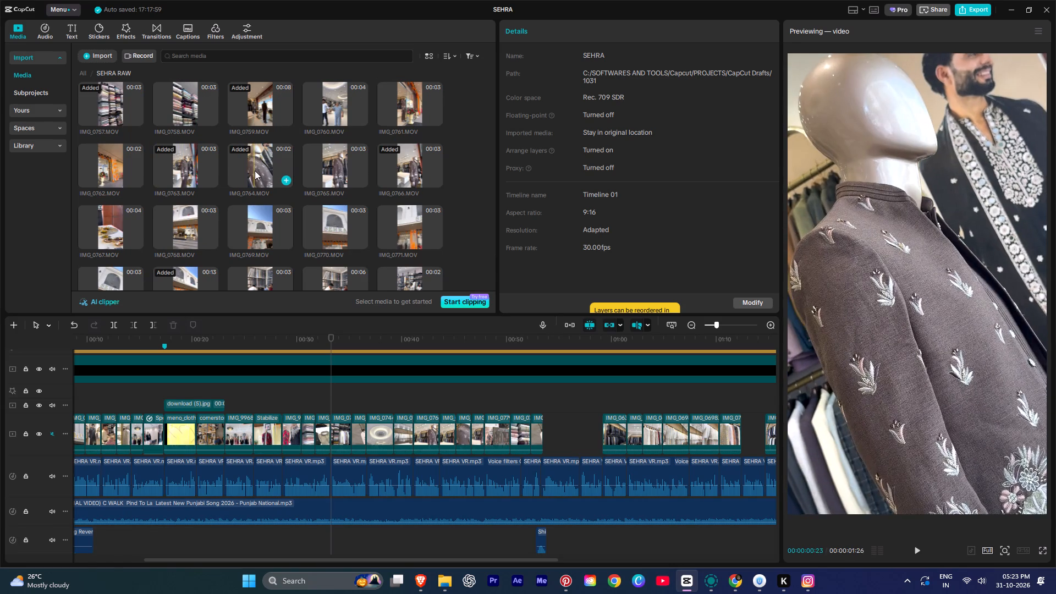
scroll(255, 170, up, 2)
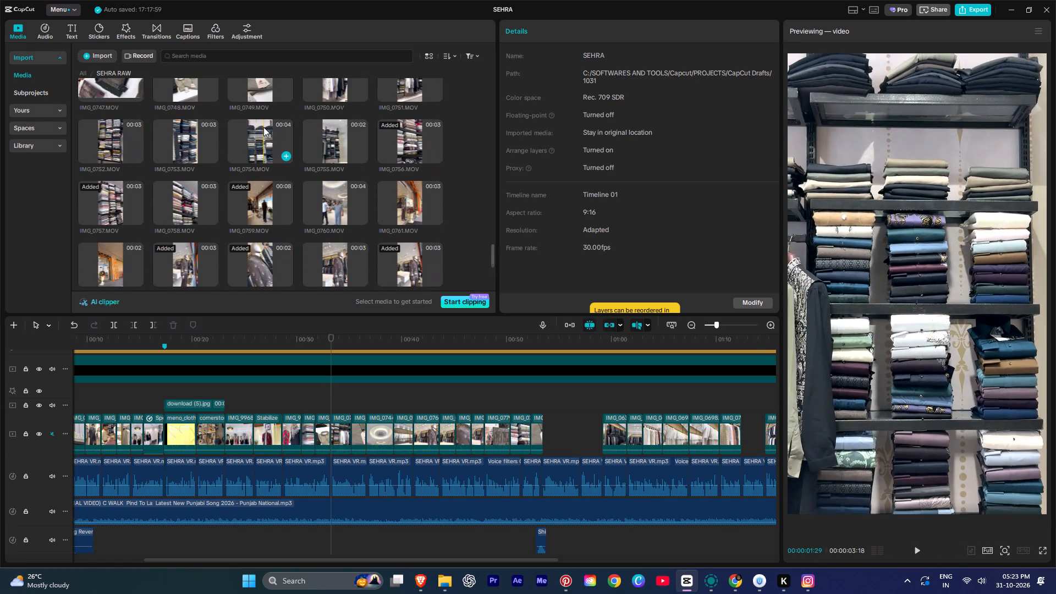
scroll(263, 127, up, 2)
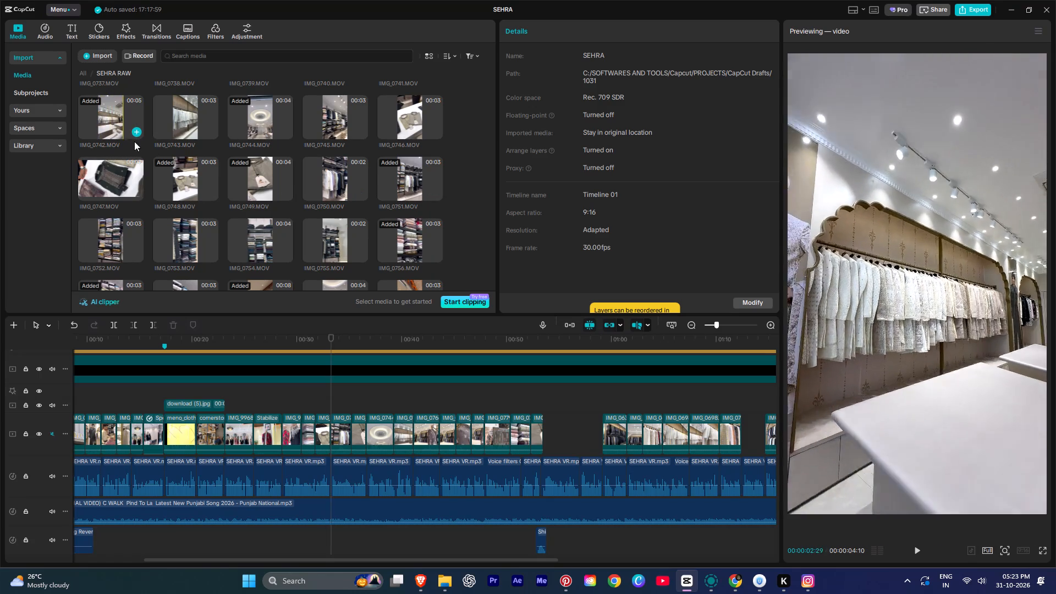
scroll(219, 219, up, 2)
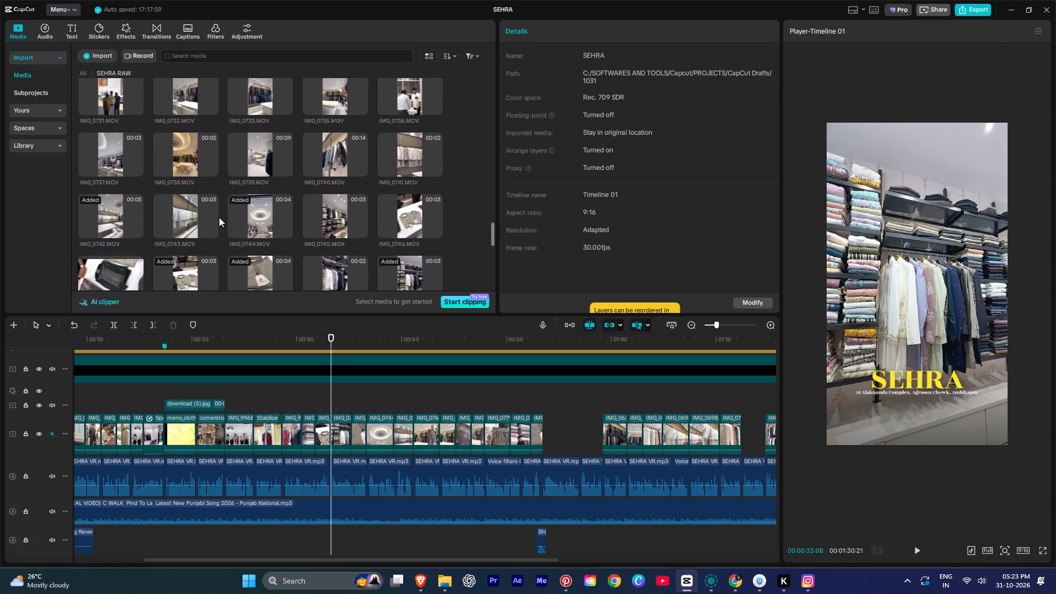
scroll(224, 203, up, 2)
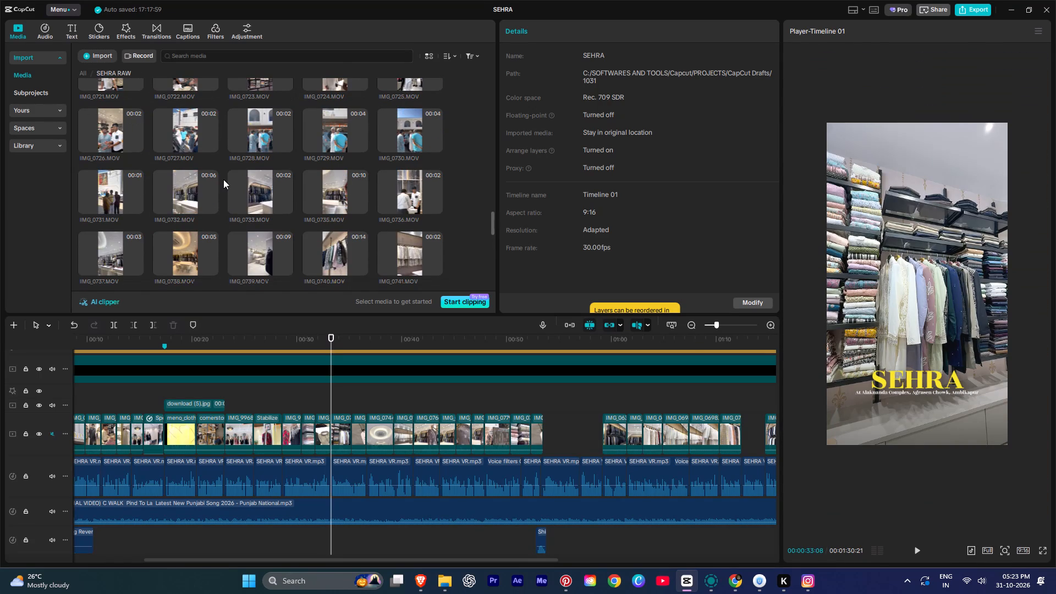
scroll(223, 179, up, 2)
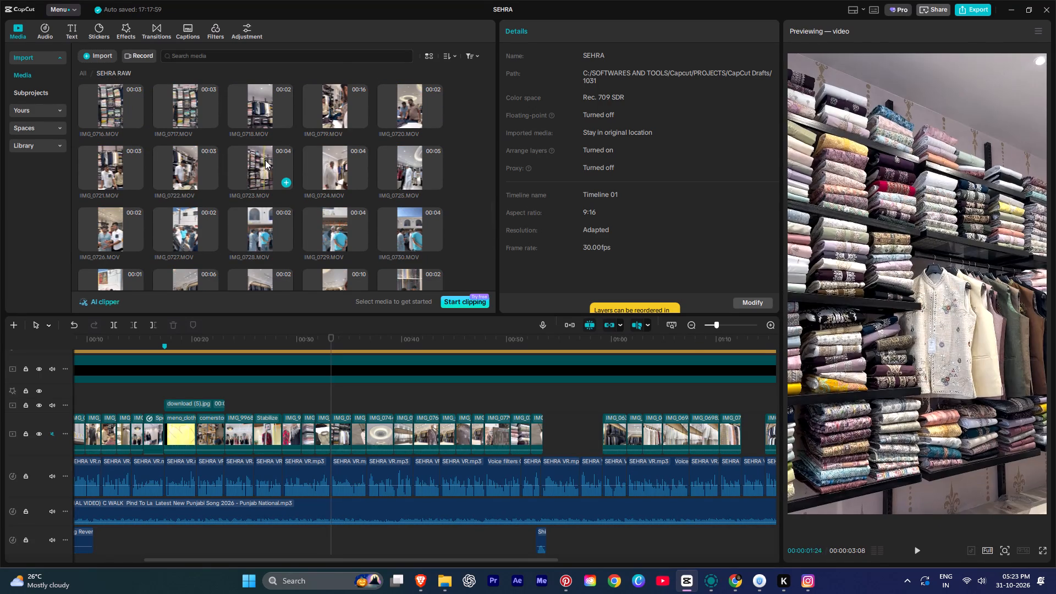
scroll(266, 161, up, 1)
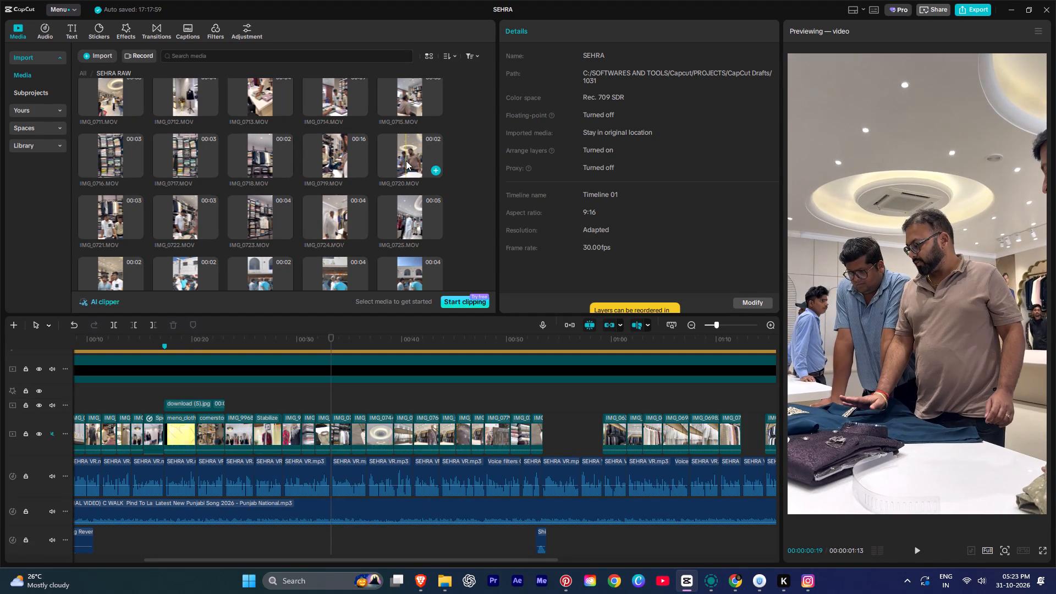
click(406, 161)
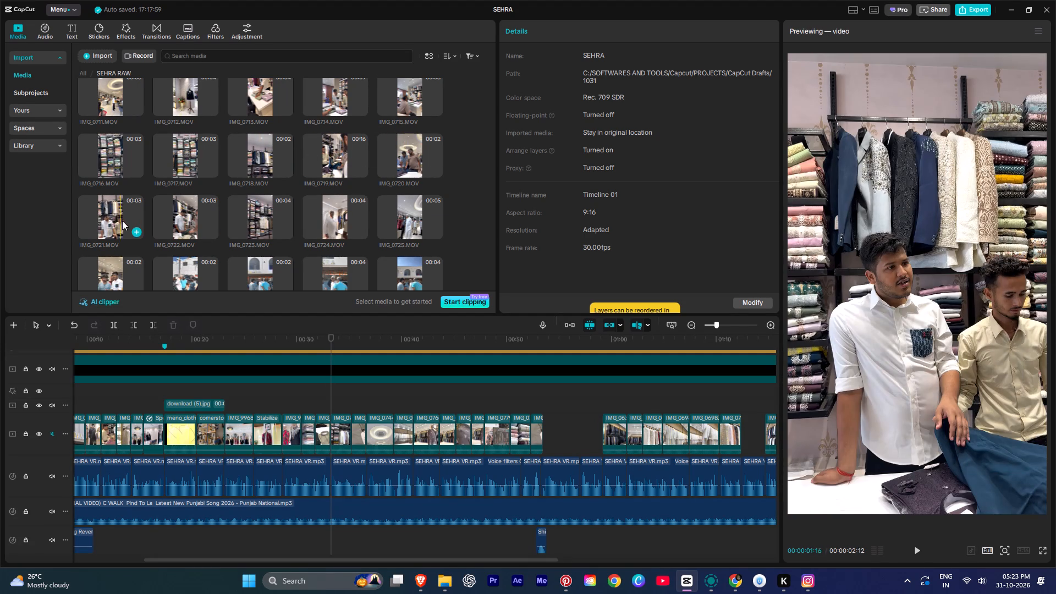
Add IMG_0722.MOV from SEHRA RAW on the overlay track at 00:00:33:08, accepting the notice about multiple audio tracks.
drag(183, 214, 221, 268)
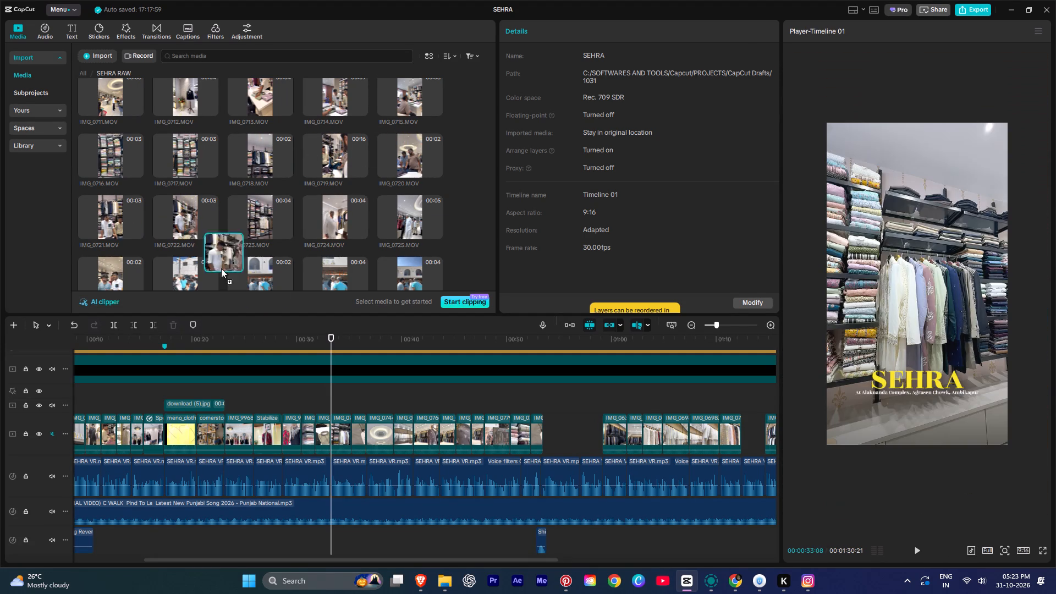
drag(221, 268, 329, 403)
ctrl+scroll(329, 403, up, 4)
click(592, 310)
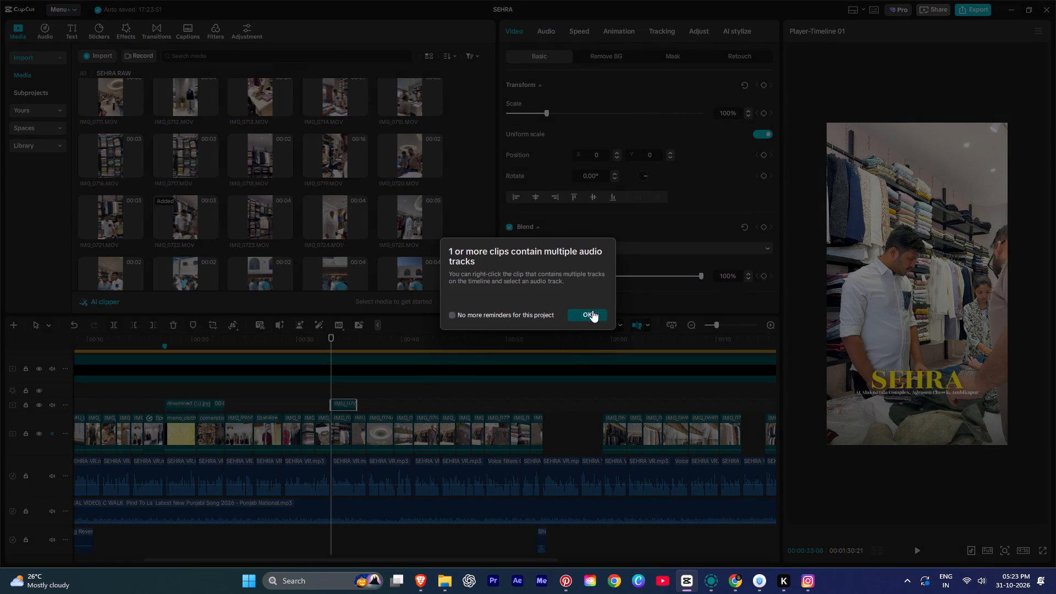
Play the IMG_0722.MOV overlay and trim its end to the end of the hanging-clothes clip beneath it.
ctrl+scroll(314, 448, up, 11)
ctrl+scroll(331, 403, down, 2)
ctrl+scroll(331, 403, up, 7)
key(space)
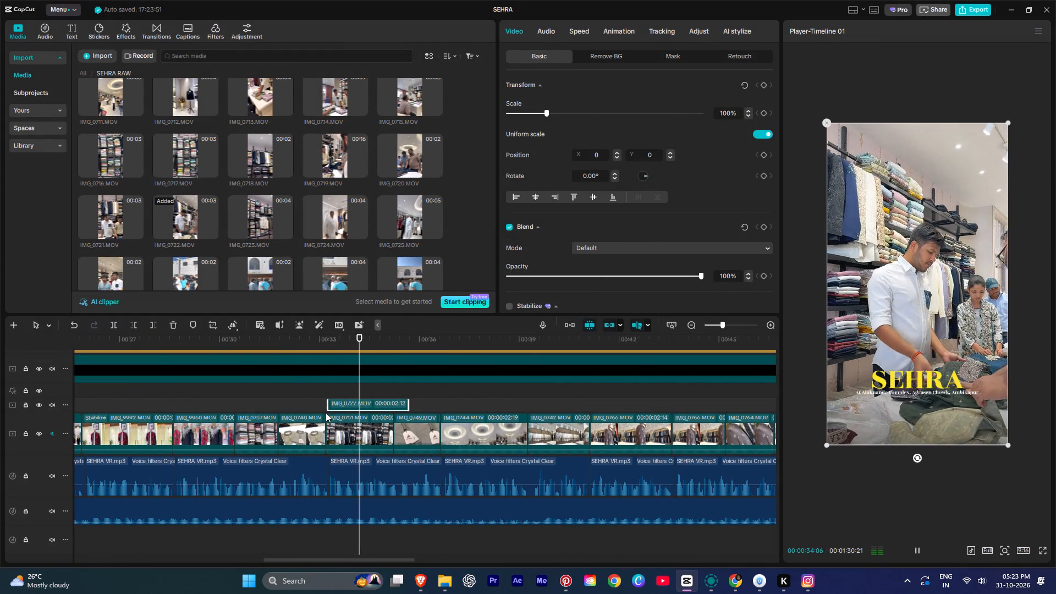
key(space)
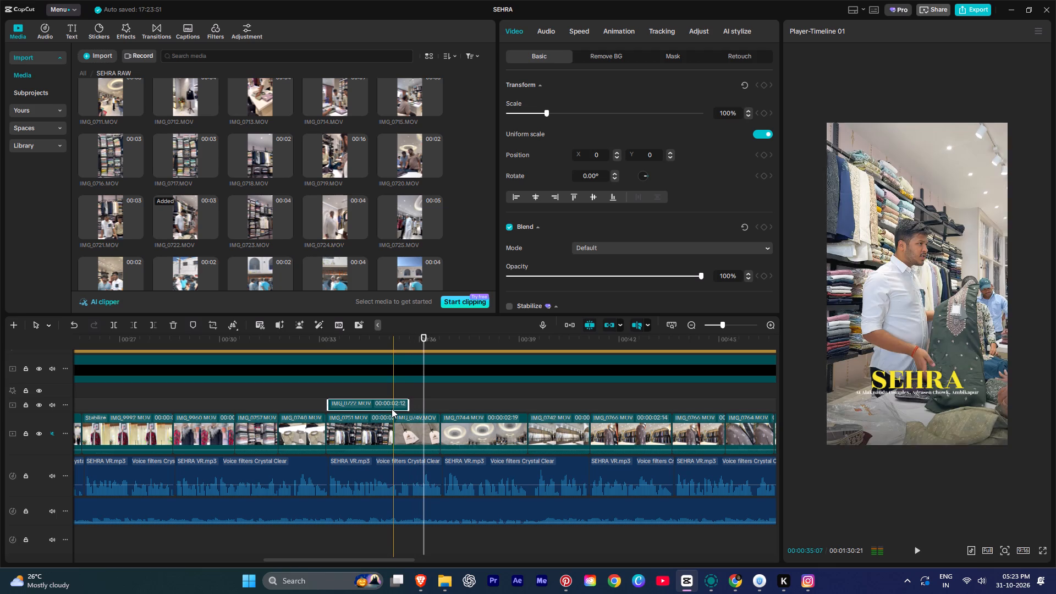
click(394, 406)
key(w)
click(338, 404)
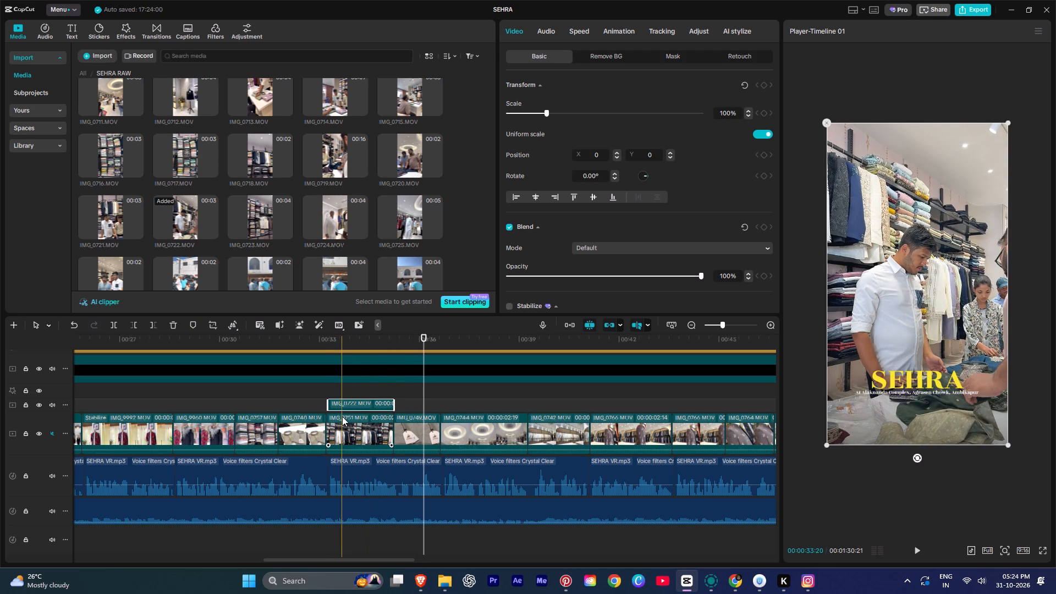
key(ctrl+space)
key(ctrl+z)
Delete the hanging-clothes clip from the main track and move IMG_0722.MOV into the gap, filling it.
click(339, 420)
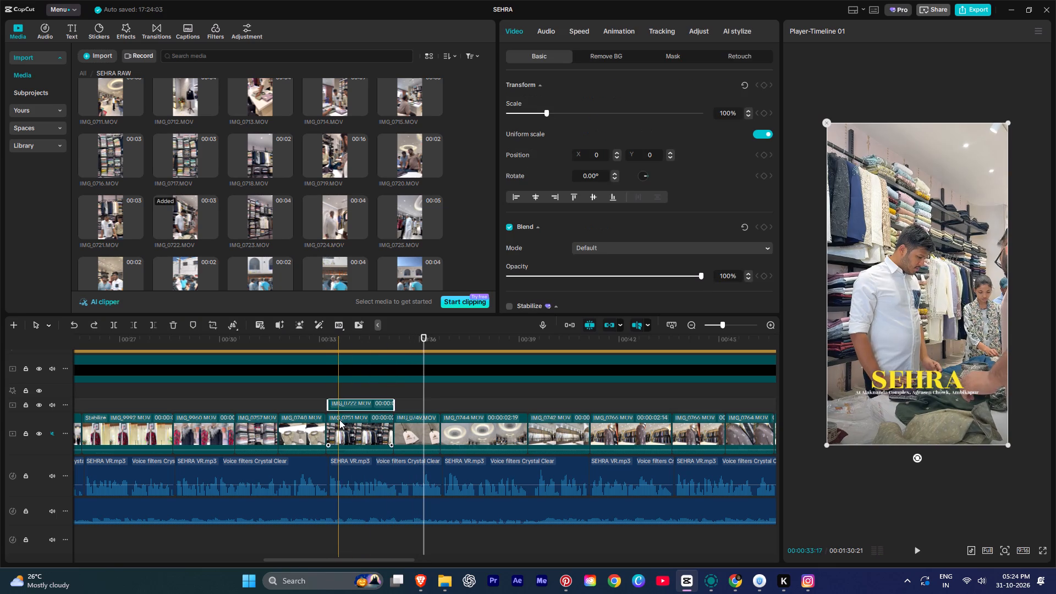
key(ctrl+space)
drag(358, 406, 355, 417)
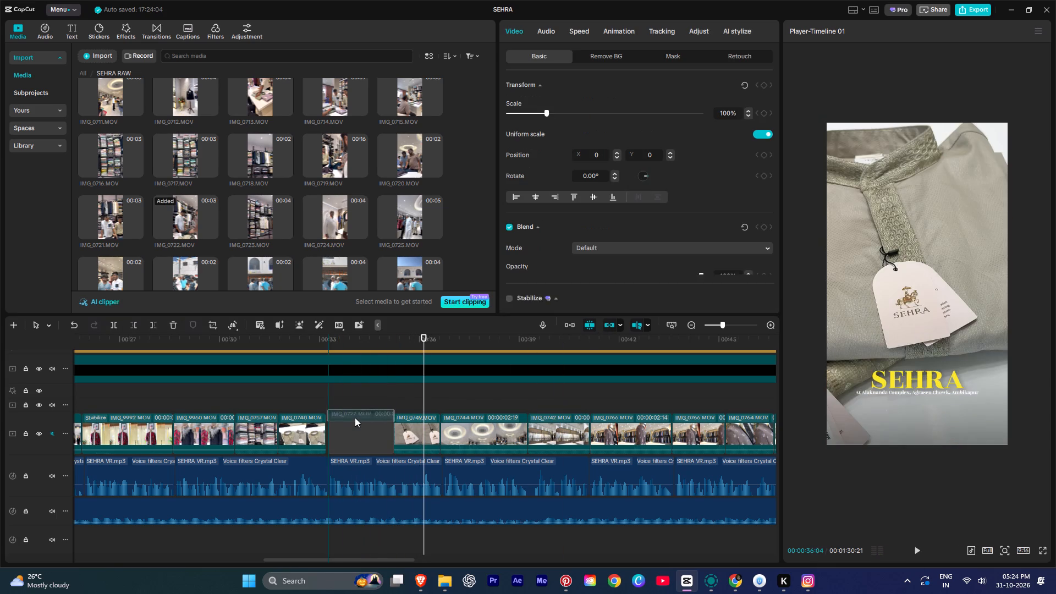
drag(355, 417, 353, 422)
drag(392, 422, 404, 426)
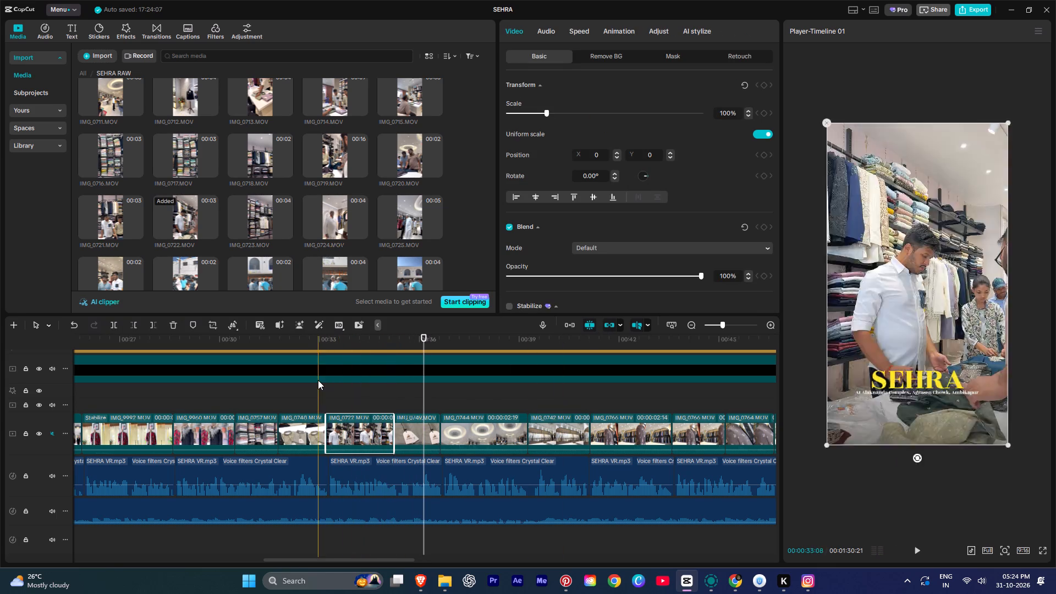
Play back the timeline from about 00:00:31 to 00:00:38 repeatedly to check how the IMG_0722.MOV clip fits the surrounding shots and voice-over.
key(space)
ctrl+scroll(336, 404, down, 6)
ctrl+scroll(406, 459, up, 6)
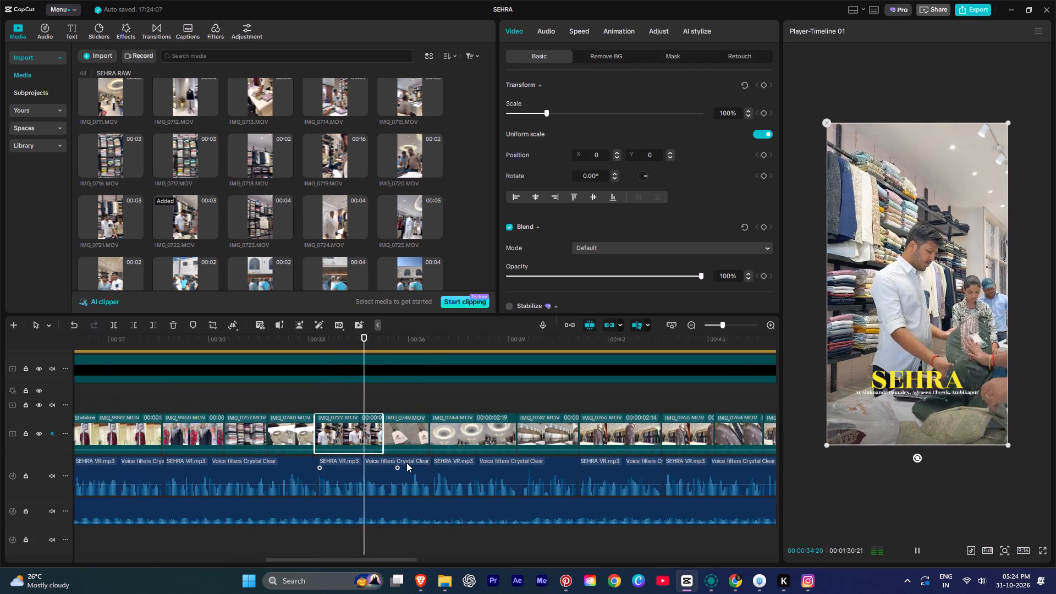
ctrl+scroll(406, 463, up, 7)
ctrl+scroll(406, 463, down, 7)
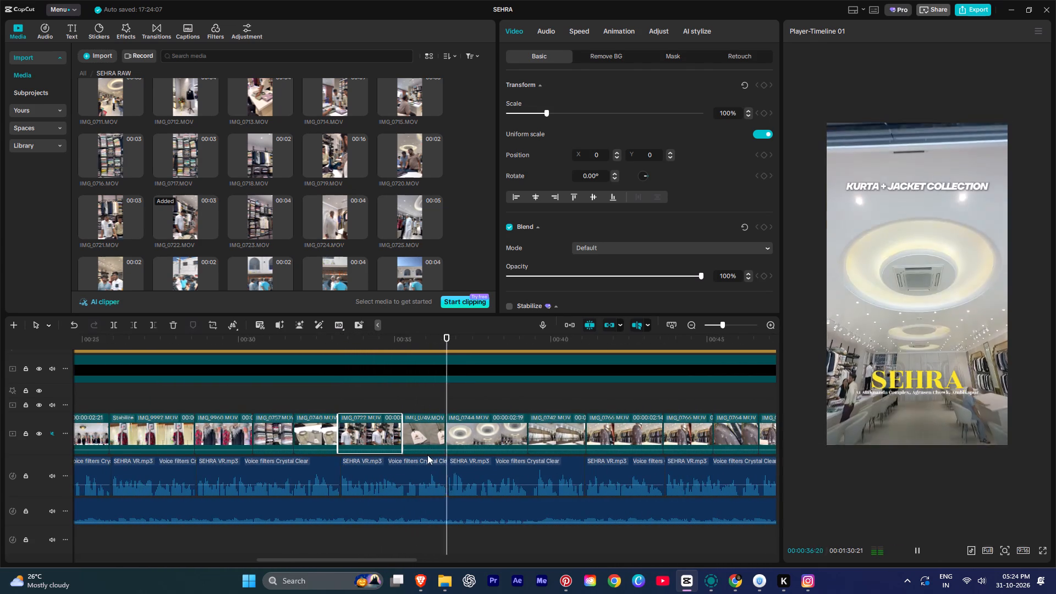
key(space)
key(space)
ctrl+scroll(299, 413, down, 2)
ctrl+scroll(299, 413, up, 3)
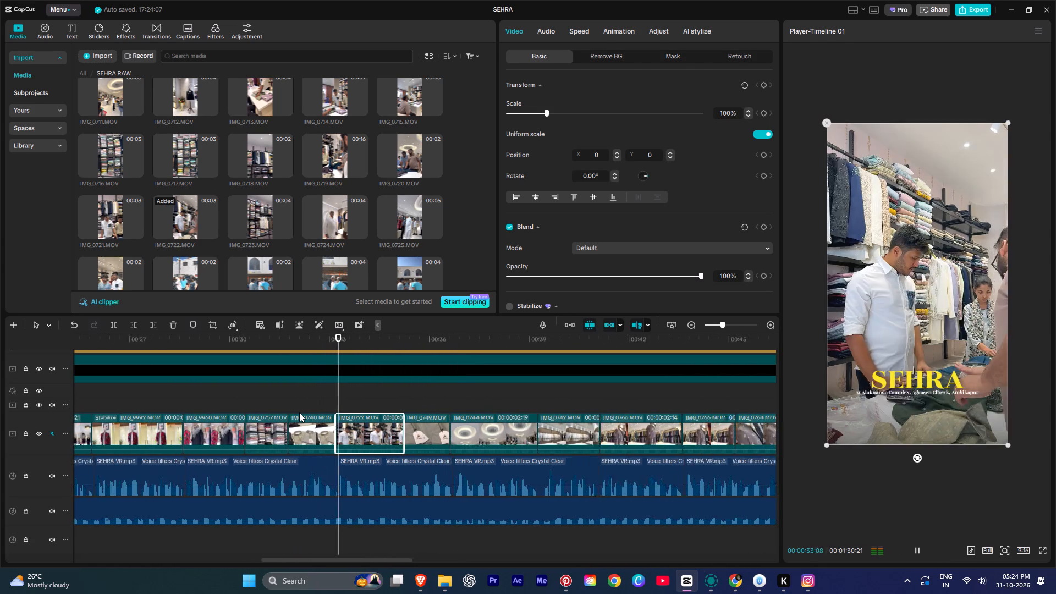
ctrl+scroll(299, 413, up, 2)
ctrl+scroll(299, 413, down, 4)
key(space)
key(space)
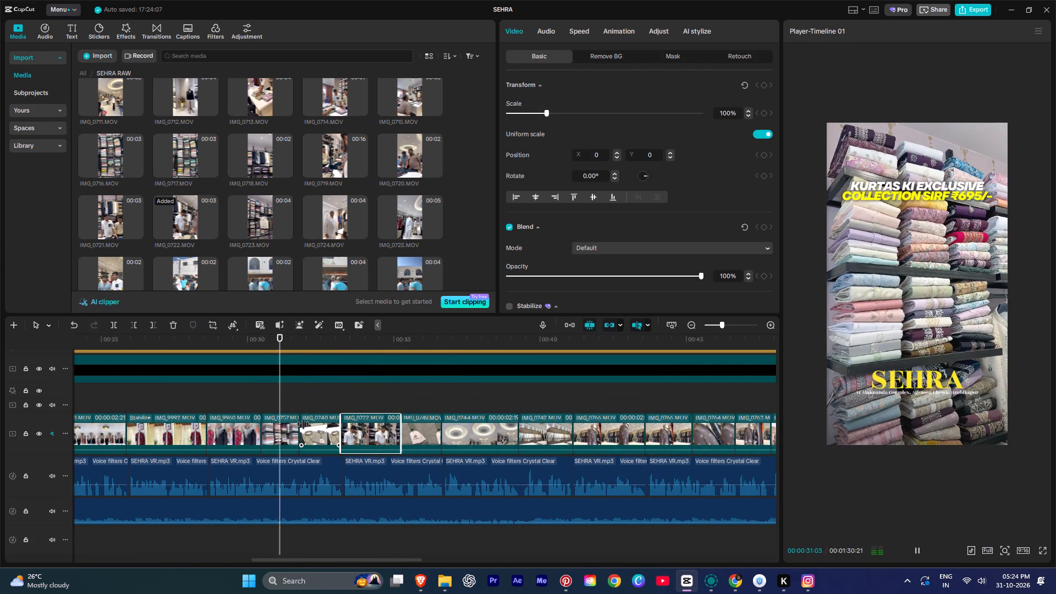
ctrl+scroll(303, 424, up, 5)
ctrl+scroll(303, 424, down, 5)
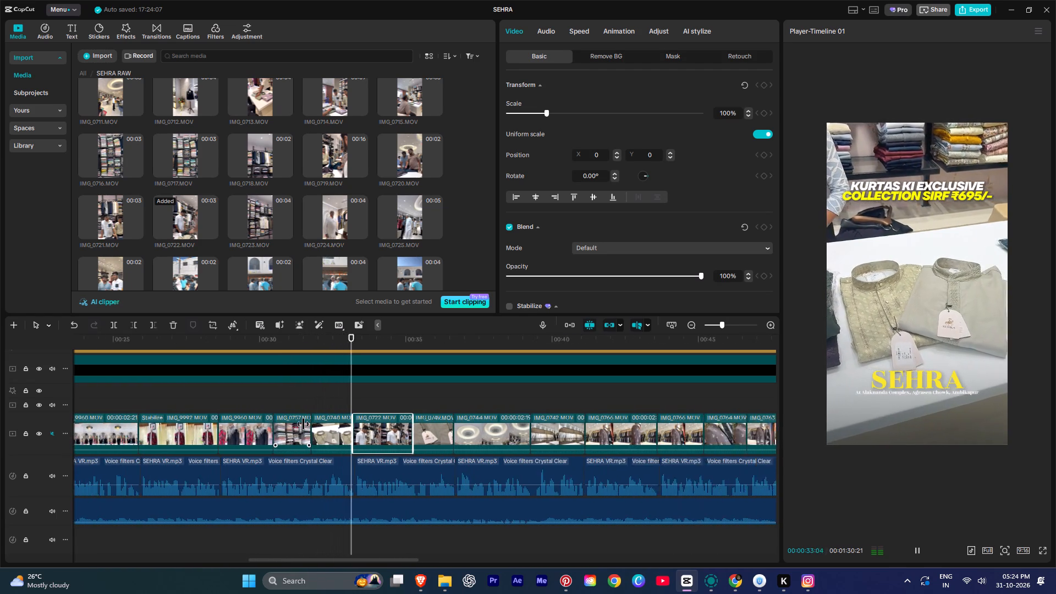
ctrl+scroll(303, 424, down, 1)
ctrl+scroll(303, 424, up, 1)
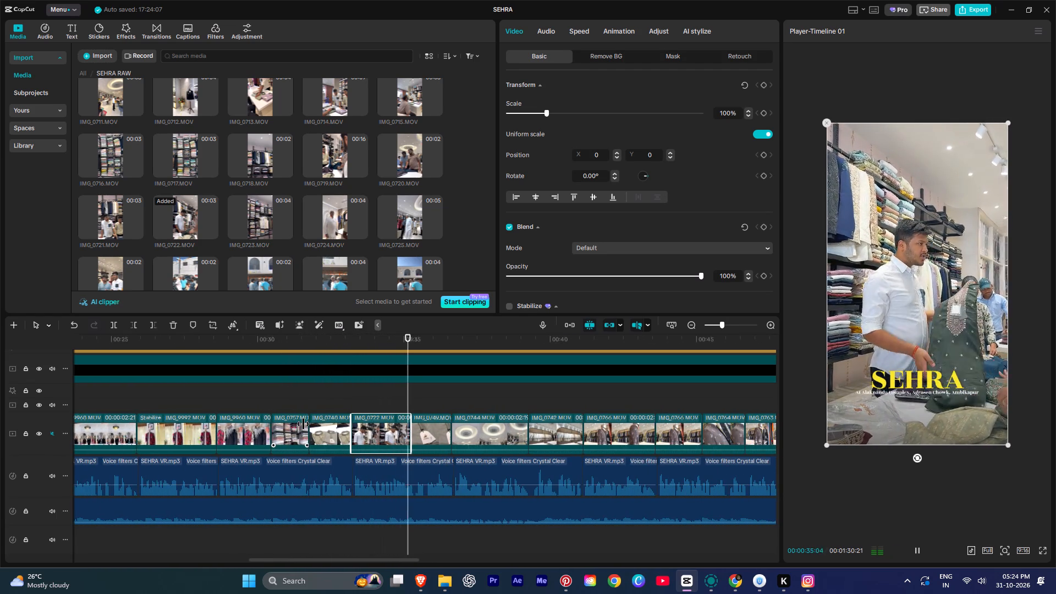
ctrl+scroll(303, 424, up, 5)
ctrl+scroll(382, 424, down, 2)
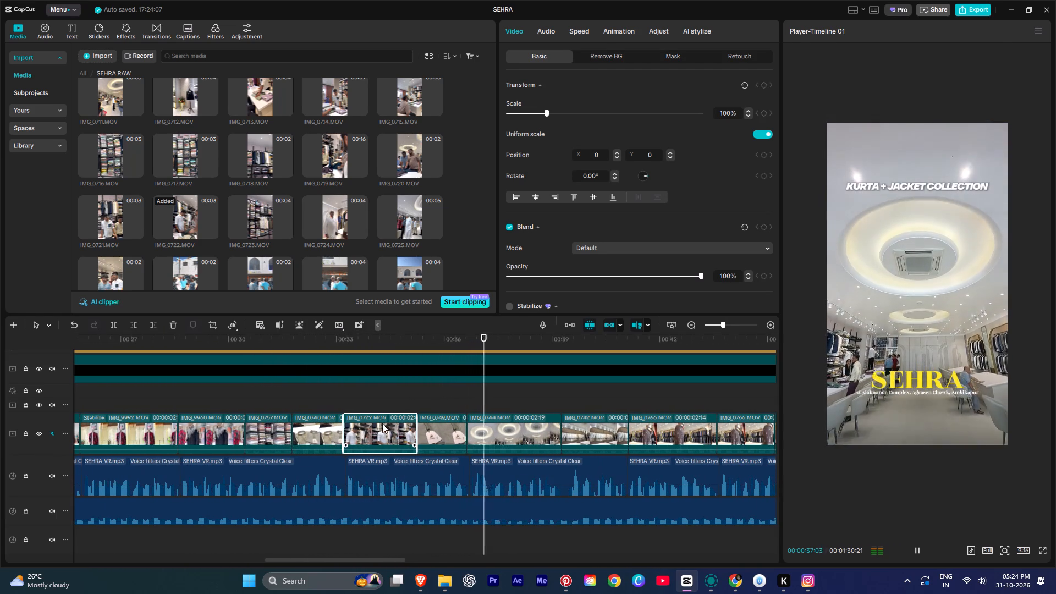
key(space)
key(space)
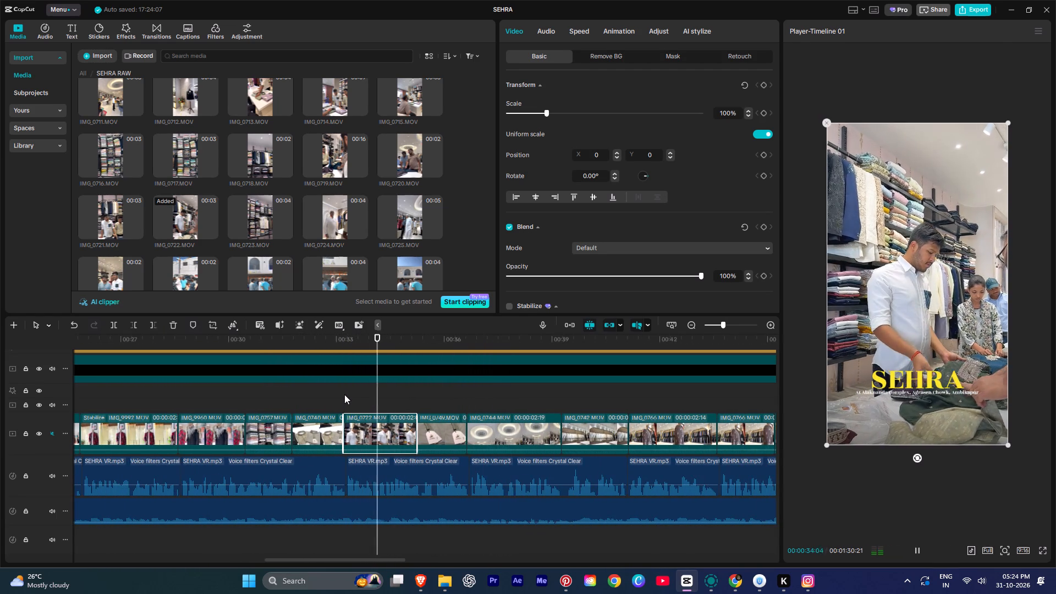
ctrl+scroll(344, 394, down, 5)
alt+scroll(382, 408, down, 3)
scroll(271, 433, up, 2)
alt+scroll(271, 433, up, 2)
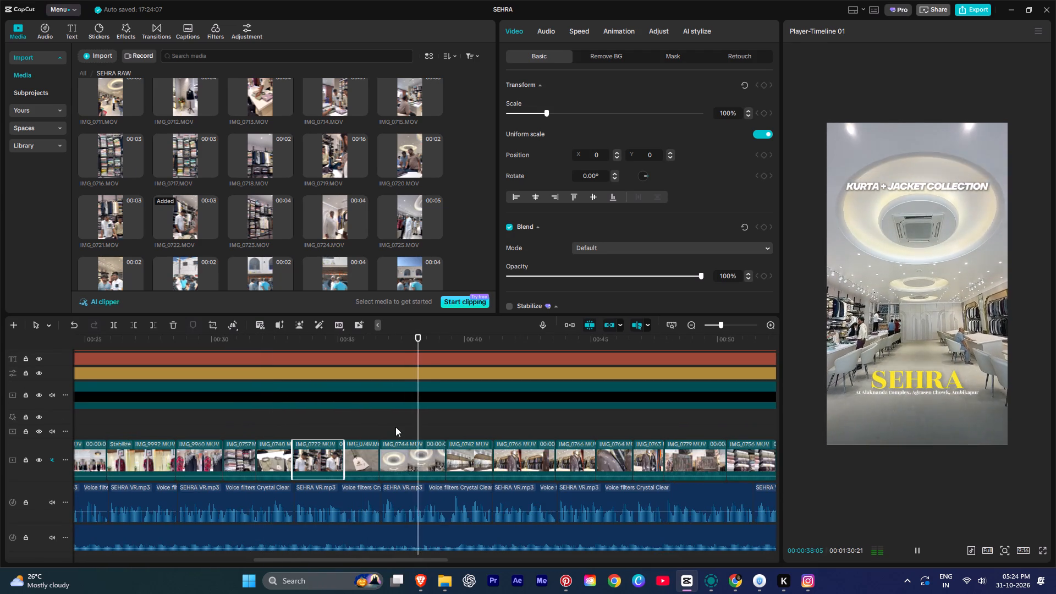
Find the voice-over cue at 00:00:37:24 and trim the start of the KURTA + JACKET COLLECTION title to it.
key(space)
key(space)
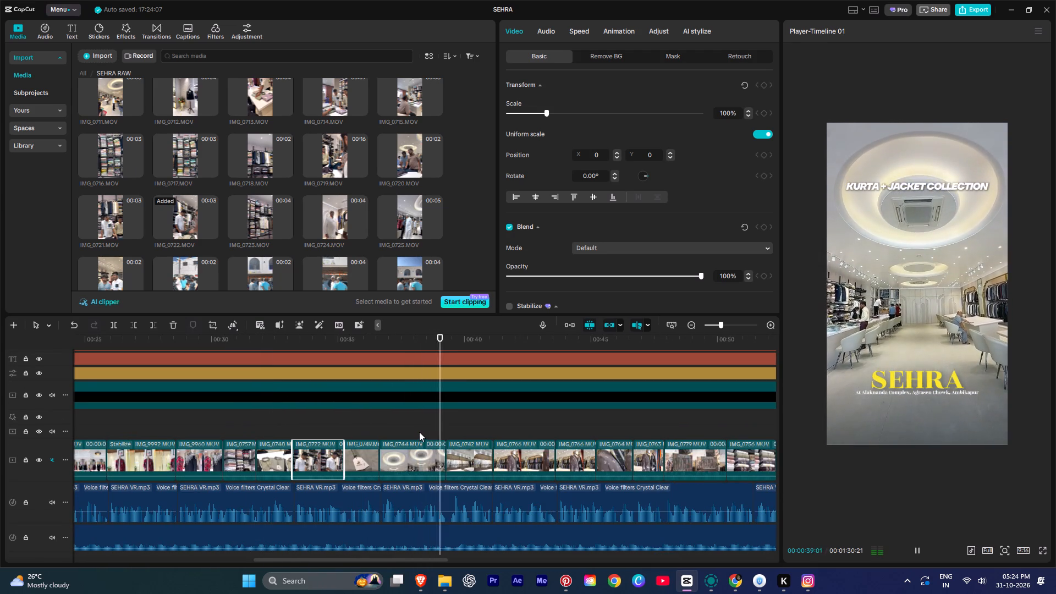
key(space)
key(space)
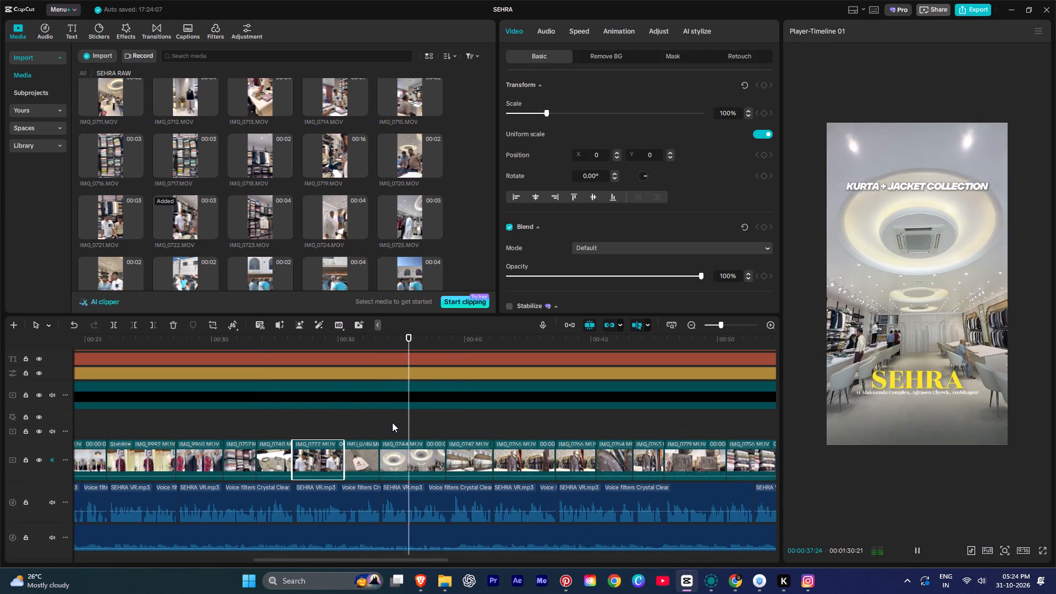
scroll(400, 426, up, 1)
key(space)
click(409, 437)
key(space)
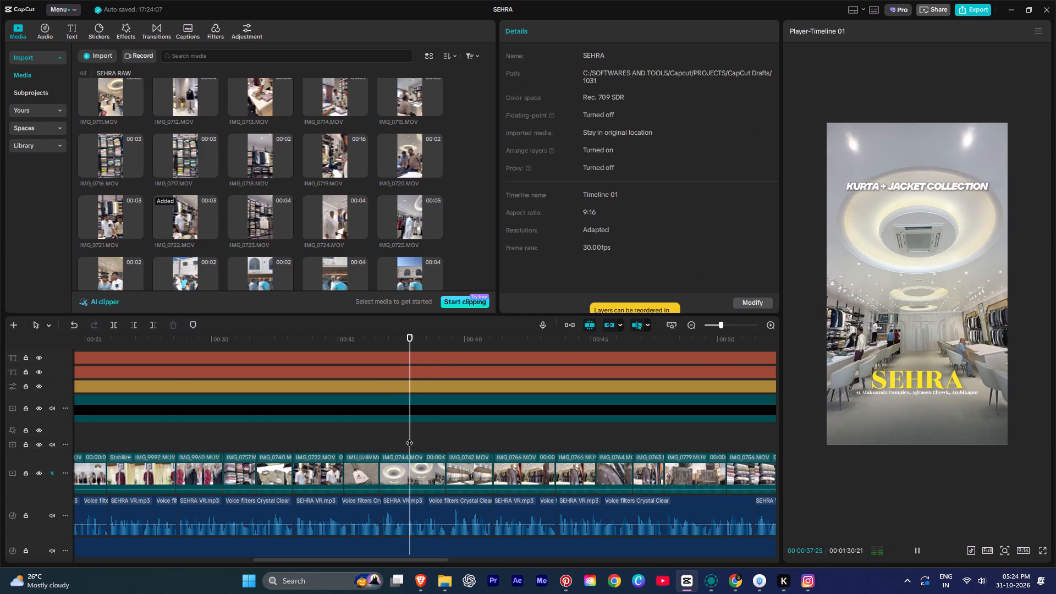
scroll(409, 437, up, 6)
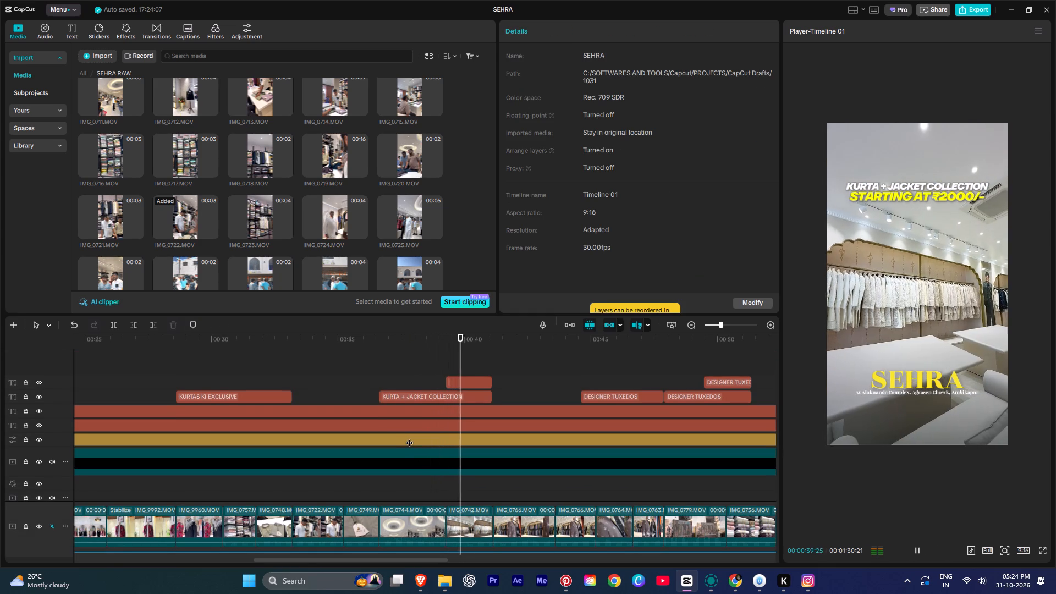
scroll(409, 437, down, 3)
click(409, 437)
scroll(409, 437, up, 1)
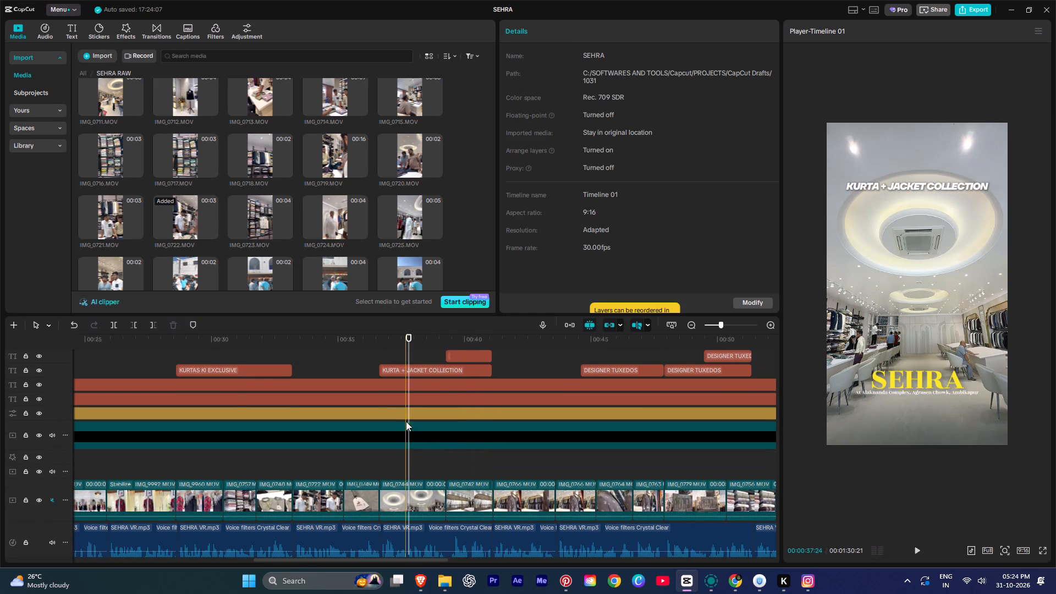
click(405, 370)
text(q)
Play back from the KURTA + JACKET COLLECTION title through the DESIGNER TUXEDOS titles to check their timing and text.
key(space)
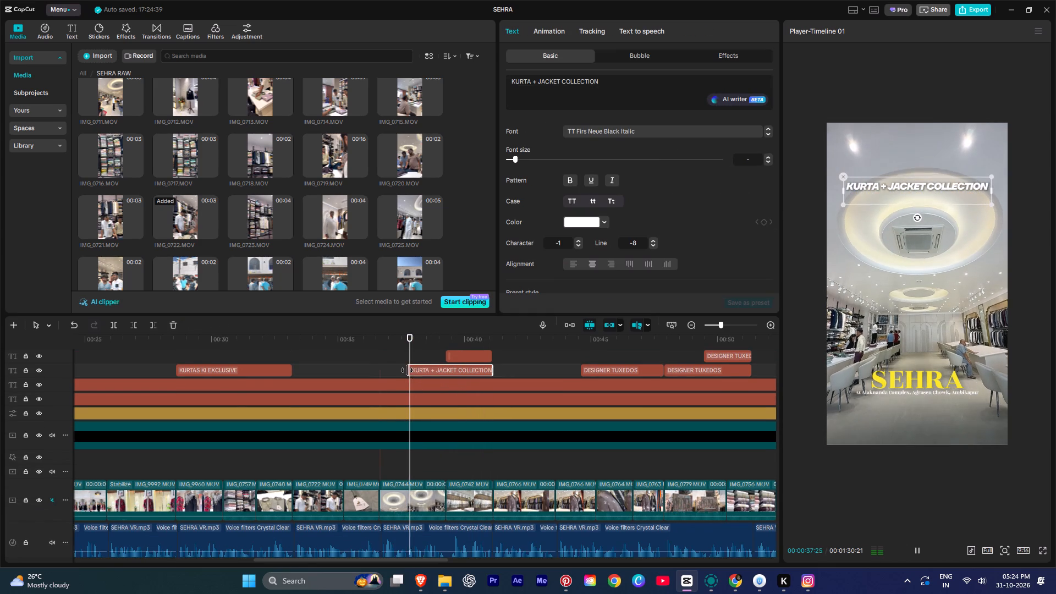
ctrl+scroll(427, 376, down, 1)
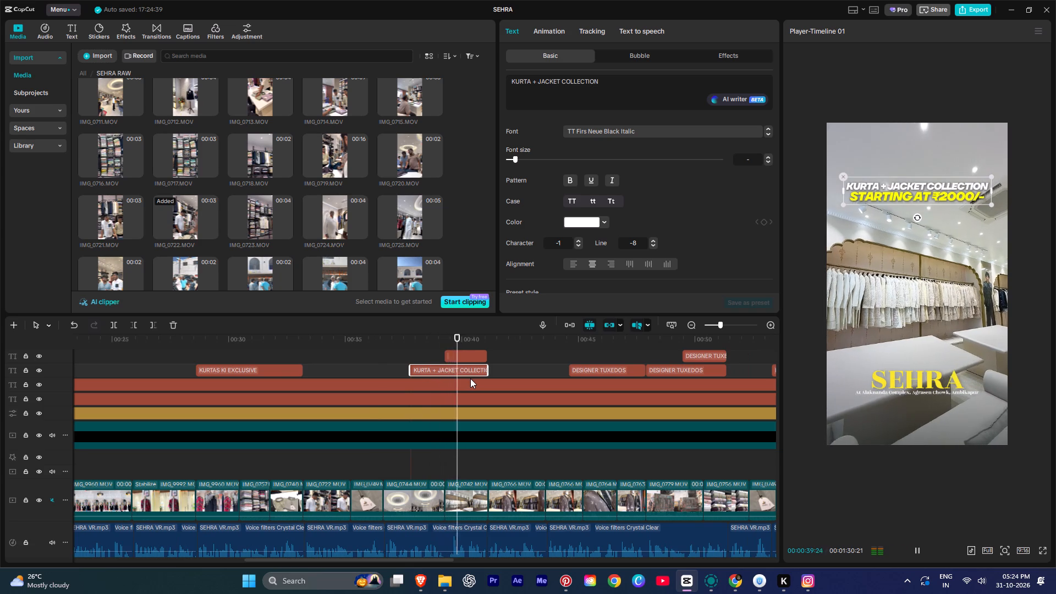
ctrl+scroll(470, 378, down, 2)
scroll(465, 402, down, 6)
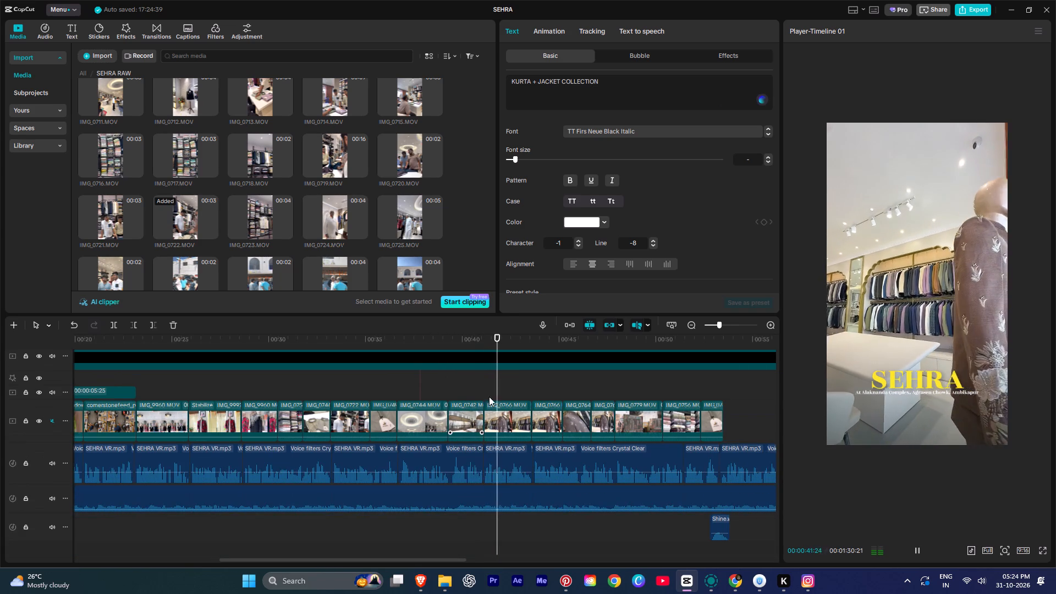
ctrl+scroll(528, 393, down, 2)
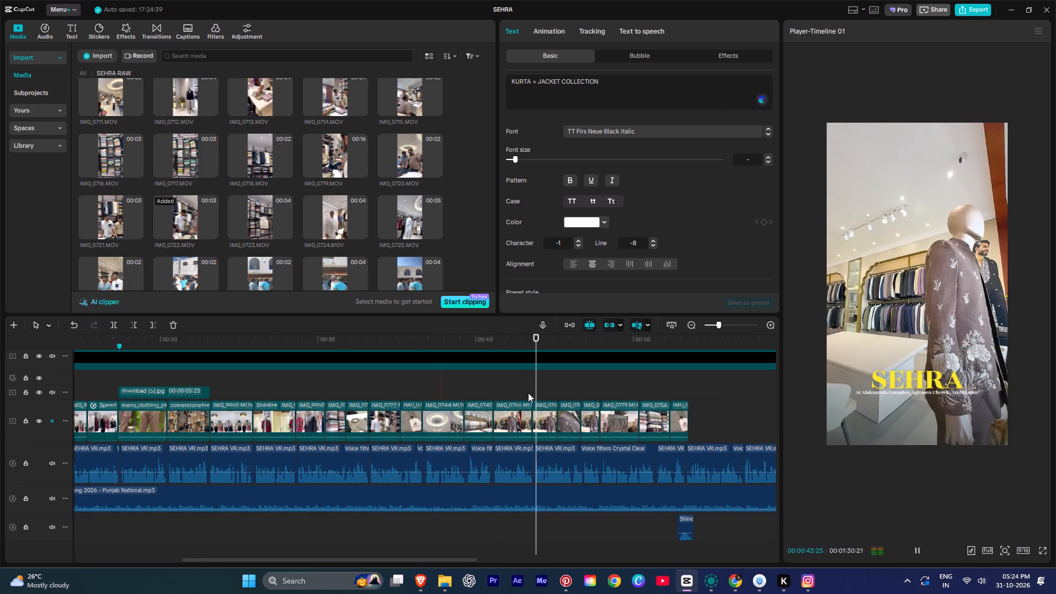
alt+scroll(507, 393, down, 1)
scroll(485, 402, down, 2)
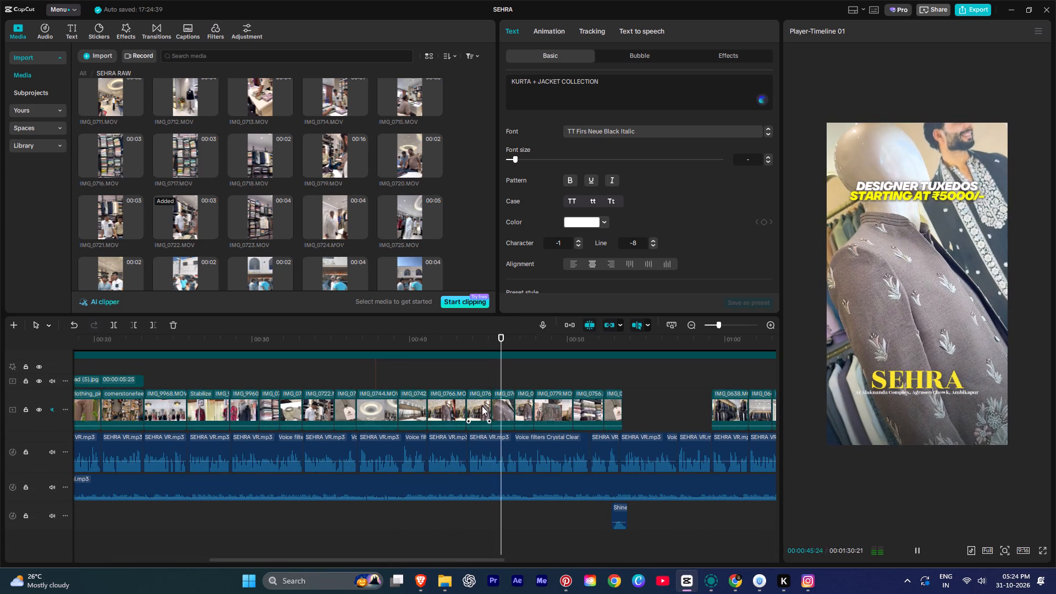
ctrl+scroll(481, 406, down, 3)
scroll(485, 398, down, 3)
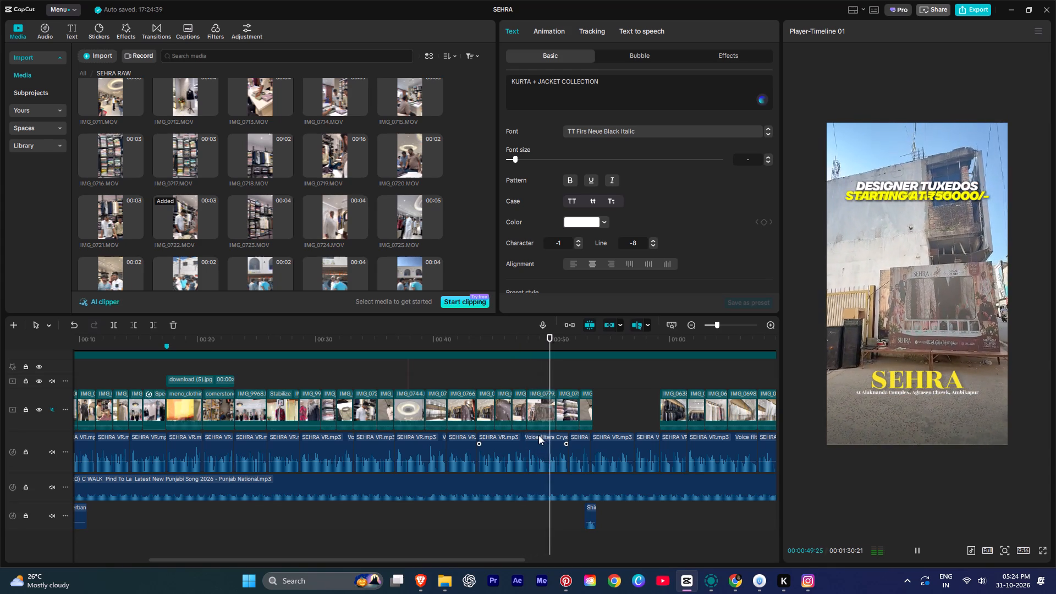
key(space)
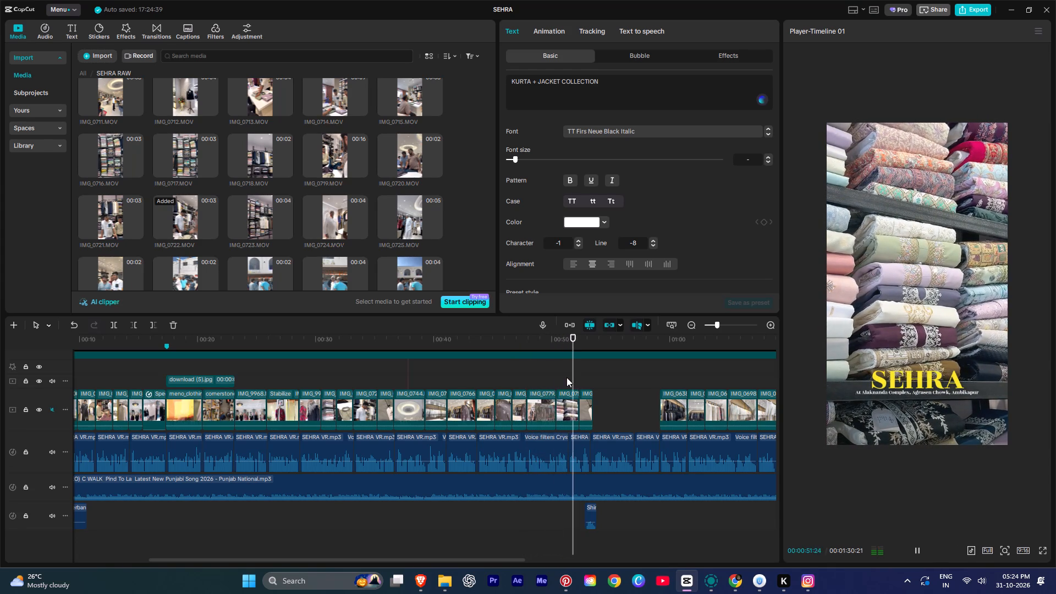
Remove the DESIGNER TUXEDOS line from the short overlapping ₹50000/- title near 00:00:50, leaving only its price line.
click(562, 372)
scroll(562, 372, up, 6)
scroll(562, 372, down, 1)
scroll(562, 372, up, 5)
click(557, 364)
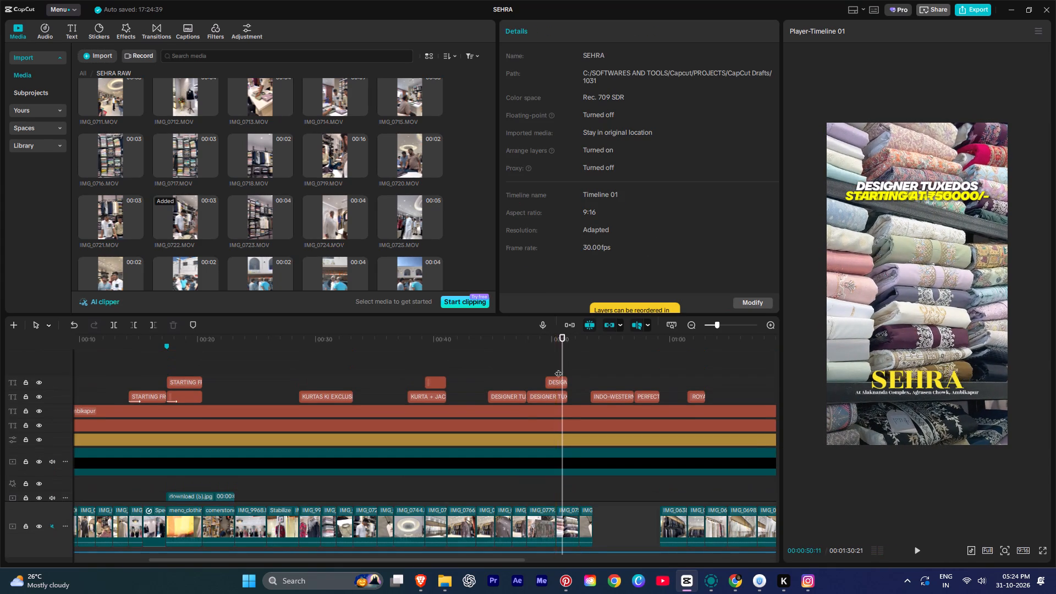
click(556, 393)
drag(576, 90, 576, 90)
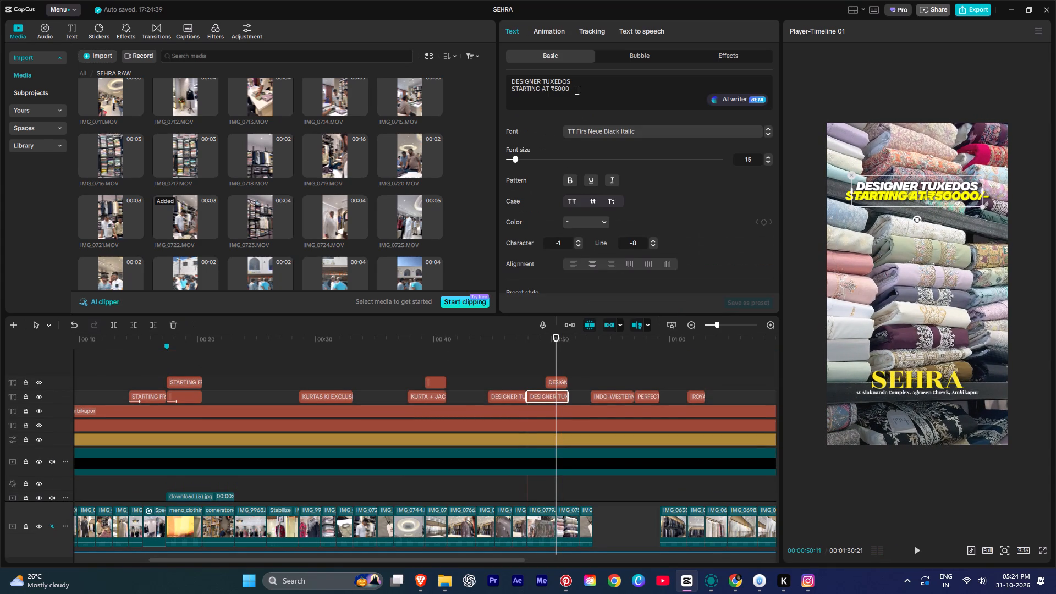
drag(576, 90, 512, 93)
click(559, 384)
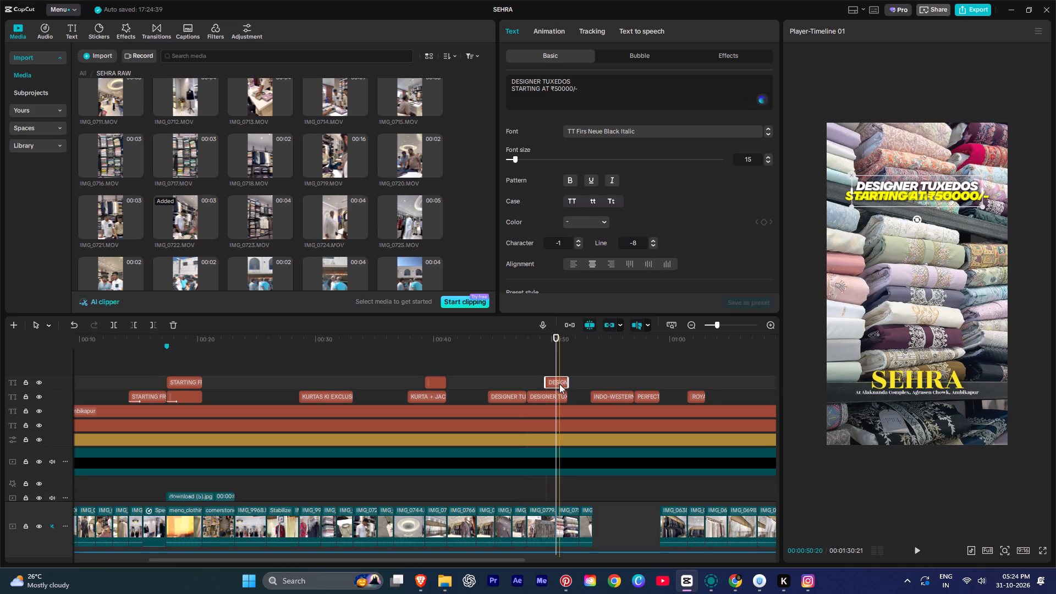
drag(579, 80, 552, 81)
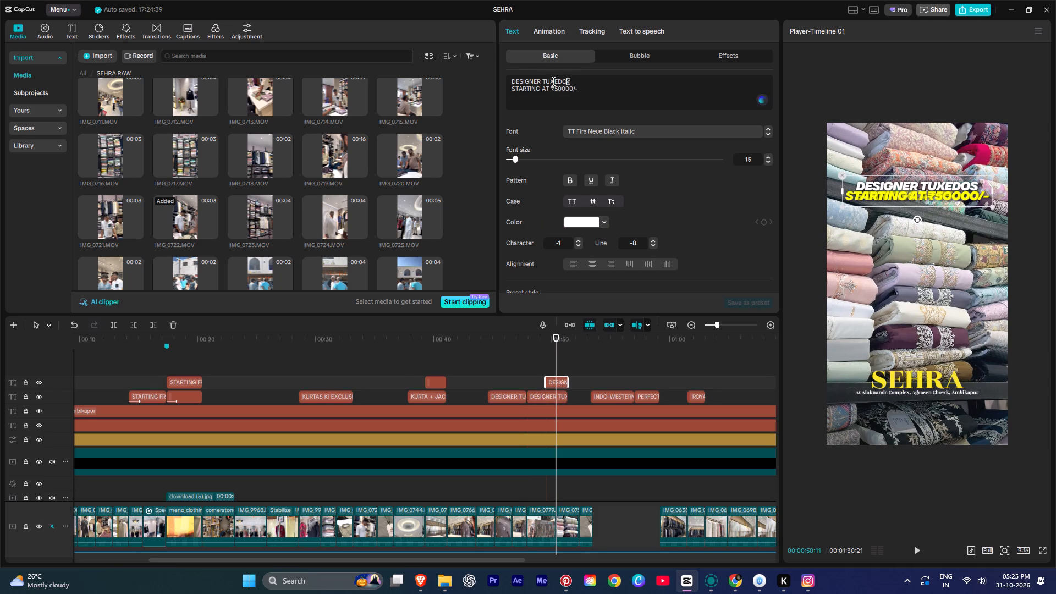
drag(552, 81, 504, 84)
key(BackSpace)
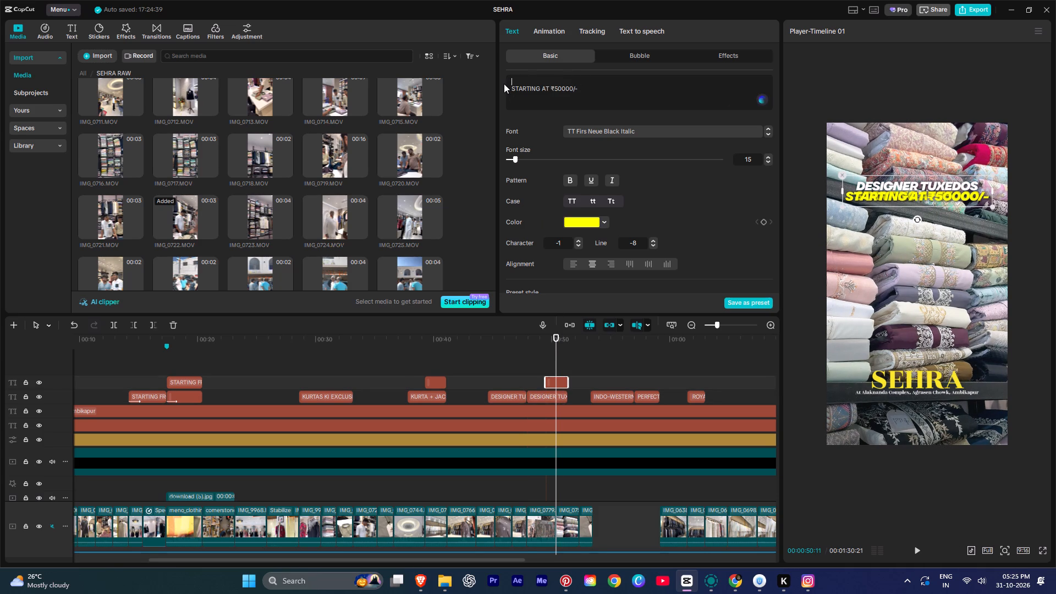
Delete the STARTING AT ₹5000 line from the second DESIGNER TUXEDOS title, beneath the price title near 00:00:50.
click(555, 401)
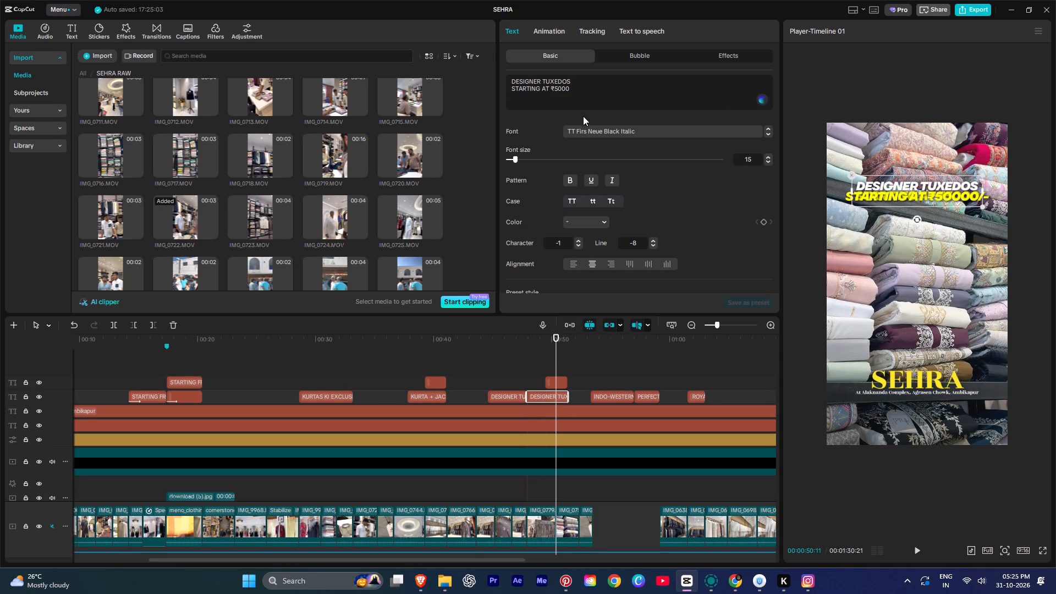
drag(585, 94, 505, 89)
key(BackSpace)
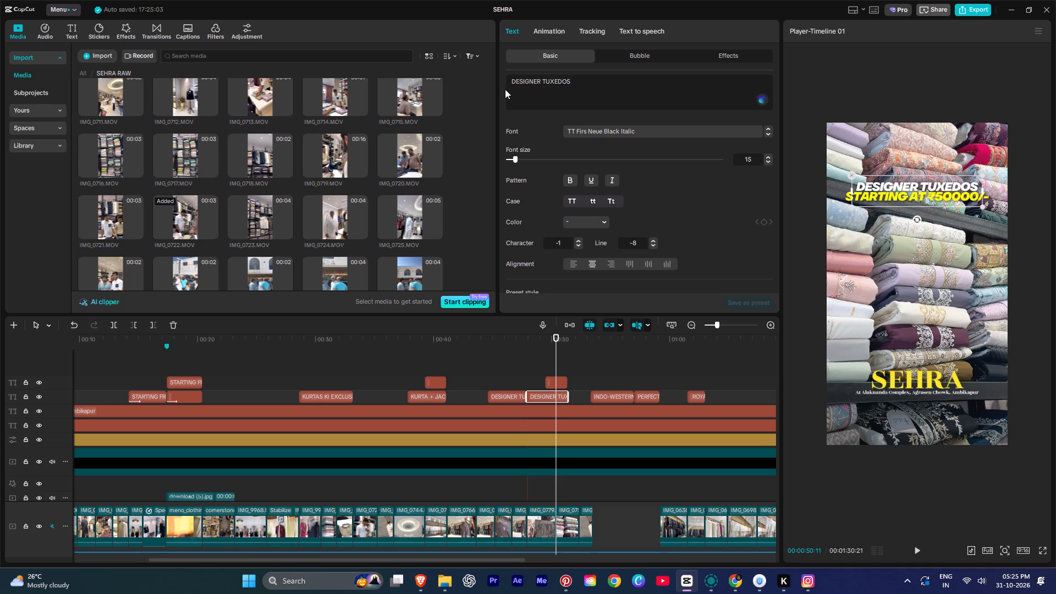
click(560, 379)
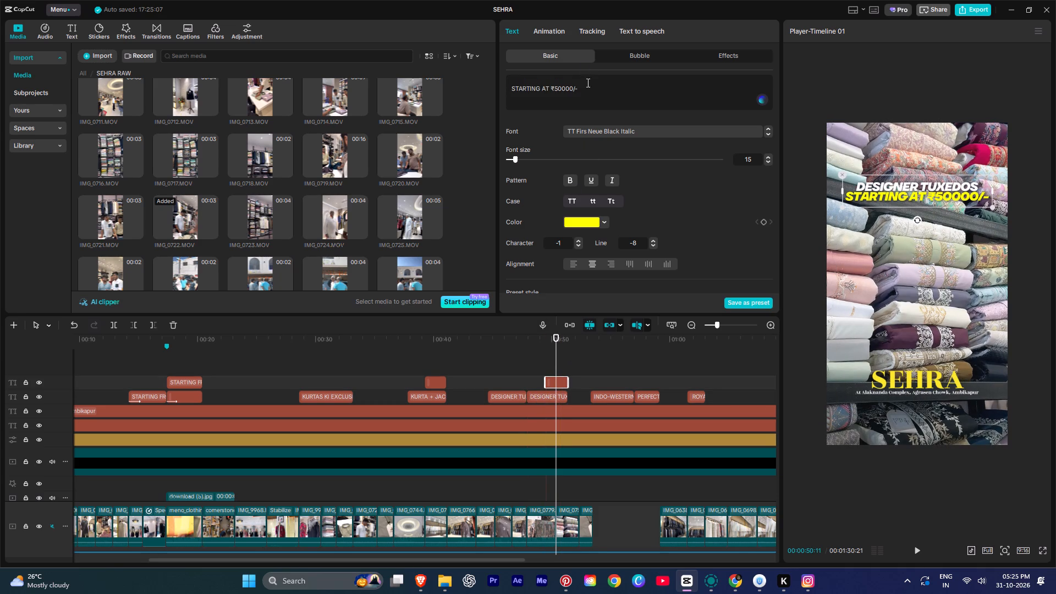
Play back from the second DESIGNER TUXEDOS title into the INDO-WESTERN OUTFITS section, and park the playhead at 00:00:51:11, where the tuxedo titles end.
click(544, 358)
key(space)
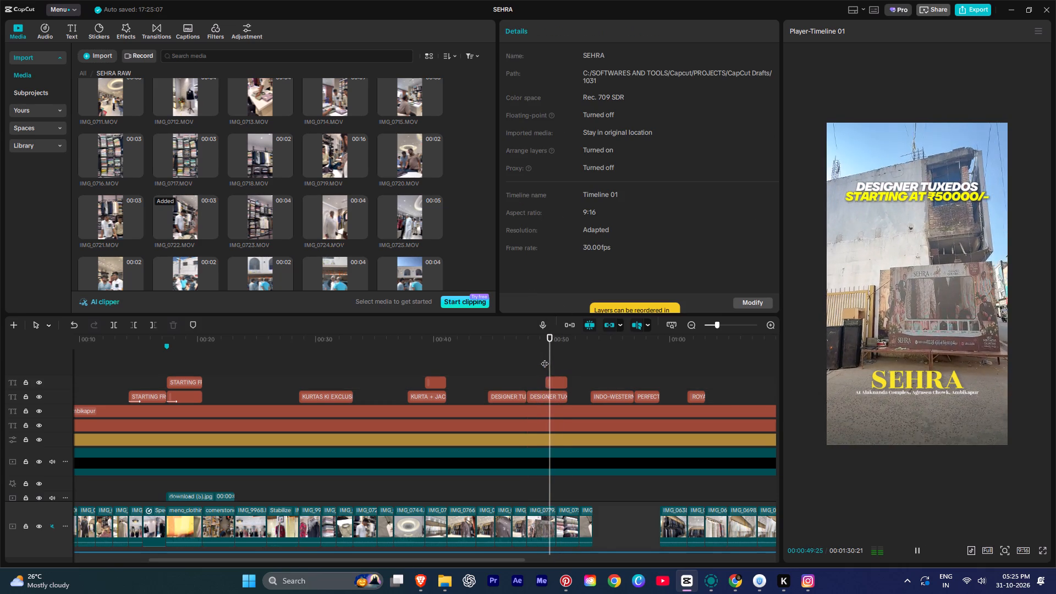
ctrl+scroll(555, 375, up, 6)
ctrl+scroll(555, 375, down, 4)
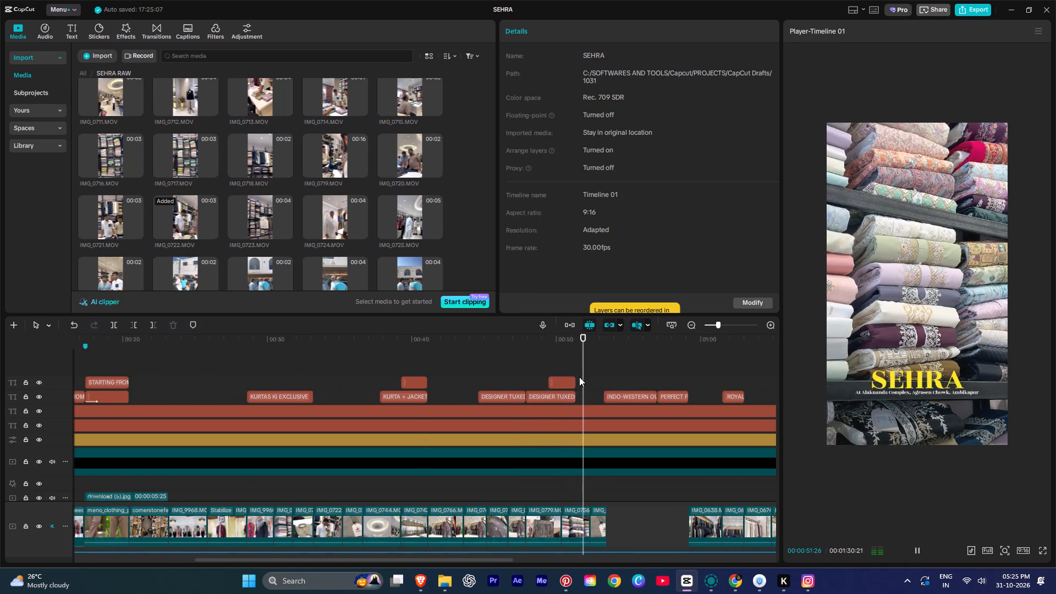
alt+scroll(580, 377, down, 3)
alt+scroll(580, 377, up, 1)
ctrl+scroll(475, 395, up, 5)
ctrl+scroll(475, 395, down, 3)
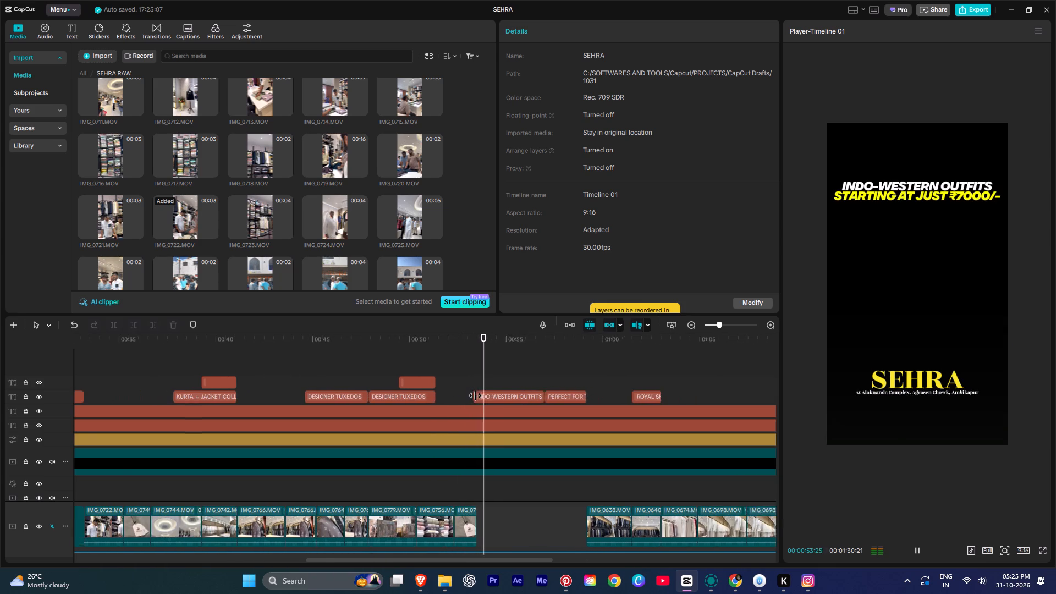
key(space)
key(space)
ctrl+scroll(441, 384, up, 8)
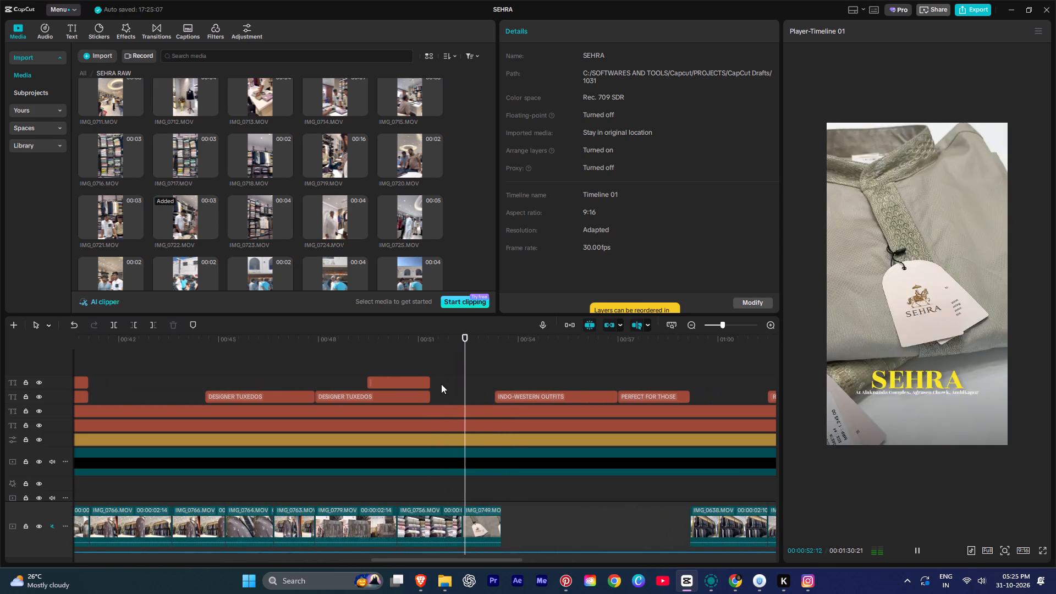
key(space)
key(space)
ctrl+scroll(387, 380, up, 8)
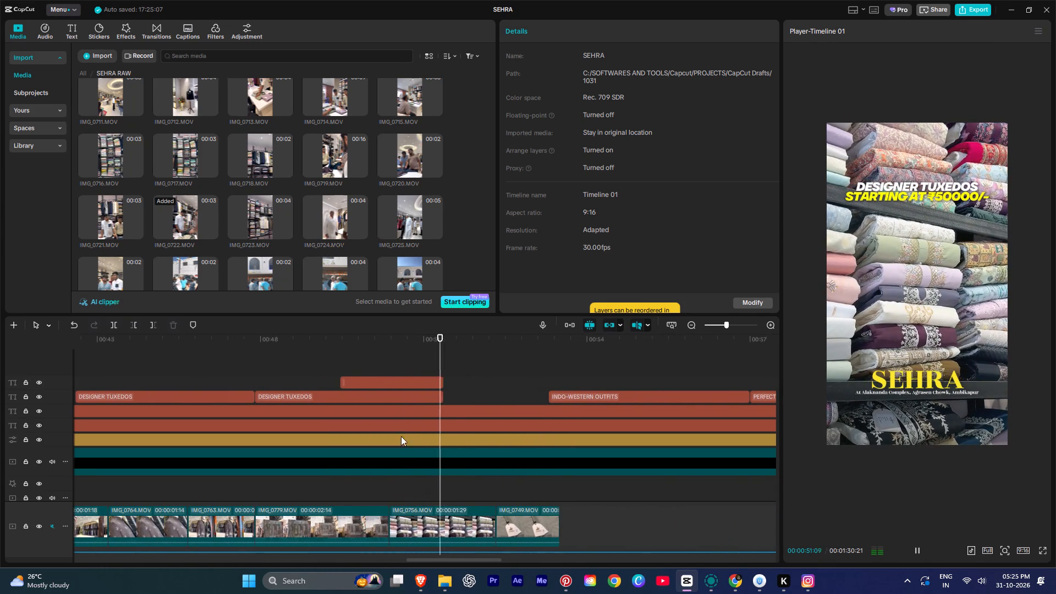
key(space)
click(441, 489)
click(442, 494)
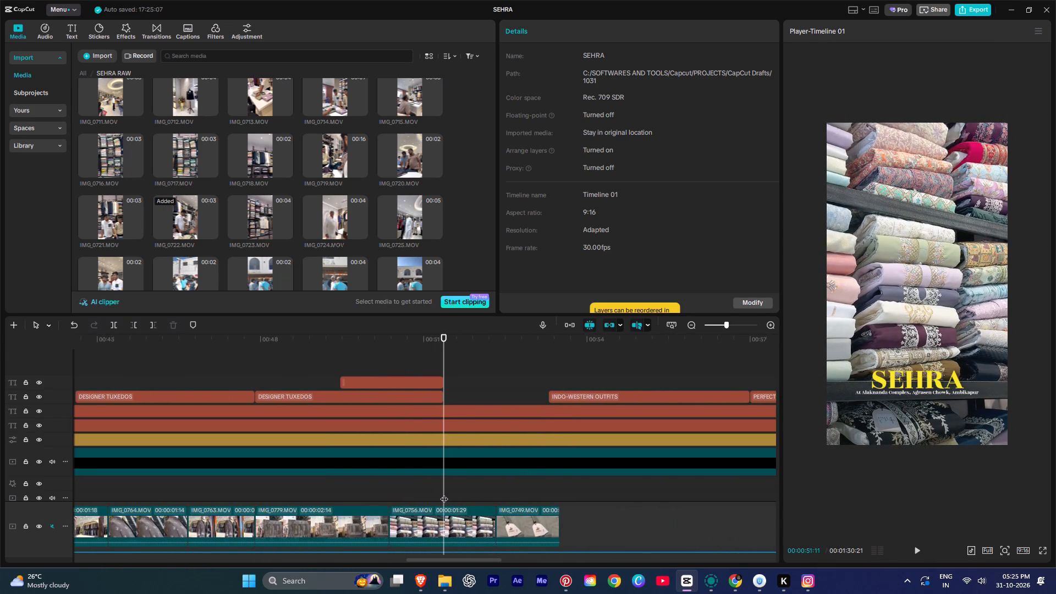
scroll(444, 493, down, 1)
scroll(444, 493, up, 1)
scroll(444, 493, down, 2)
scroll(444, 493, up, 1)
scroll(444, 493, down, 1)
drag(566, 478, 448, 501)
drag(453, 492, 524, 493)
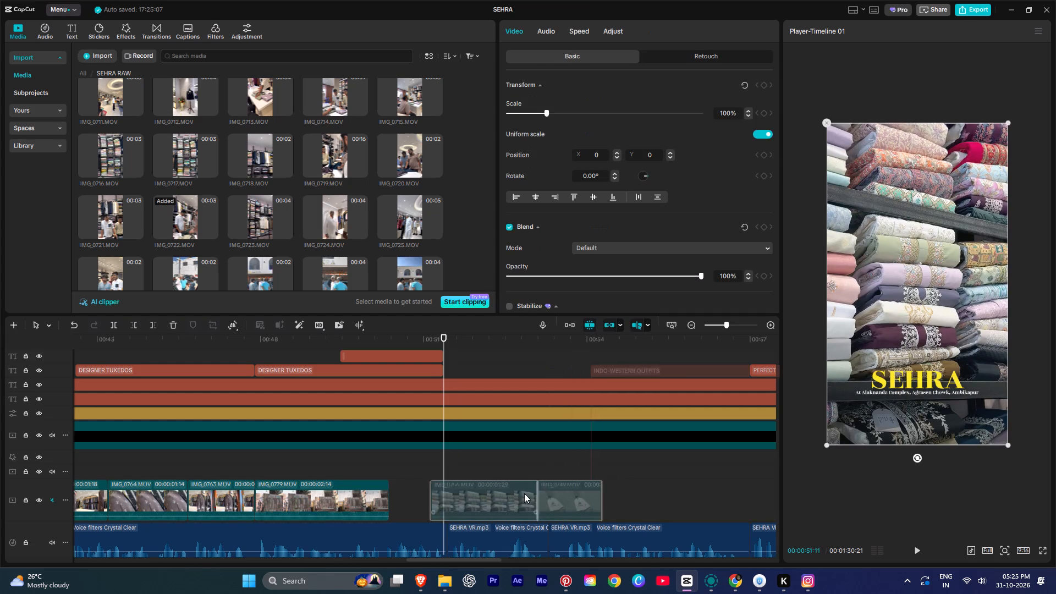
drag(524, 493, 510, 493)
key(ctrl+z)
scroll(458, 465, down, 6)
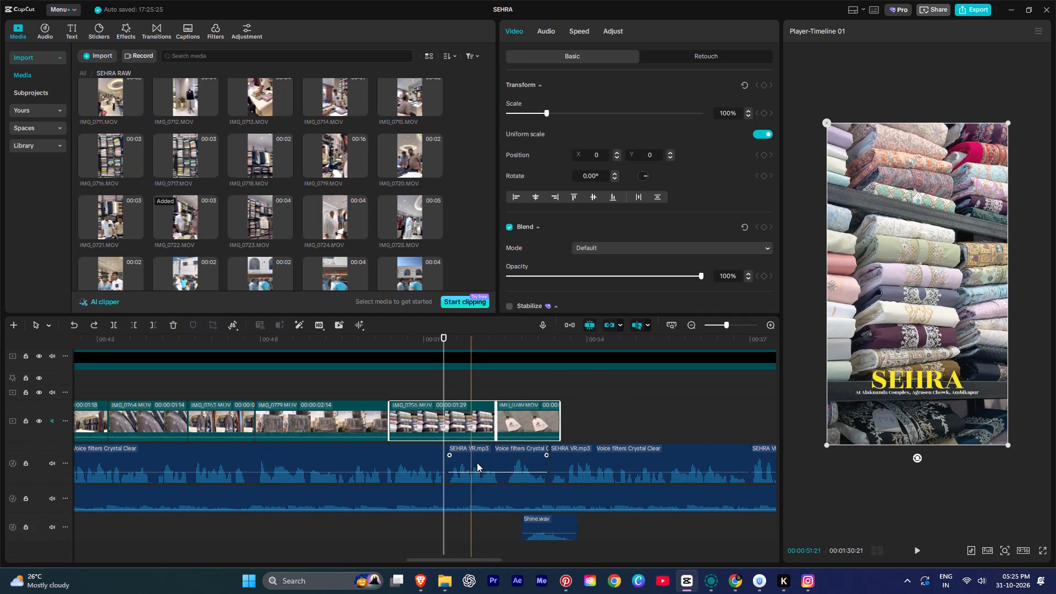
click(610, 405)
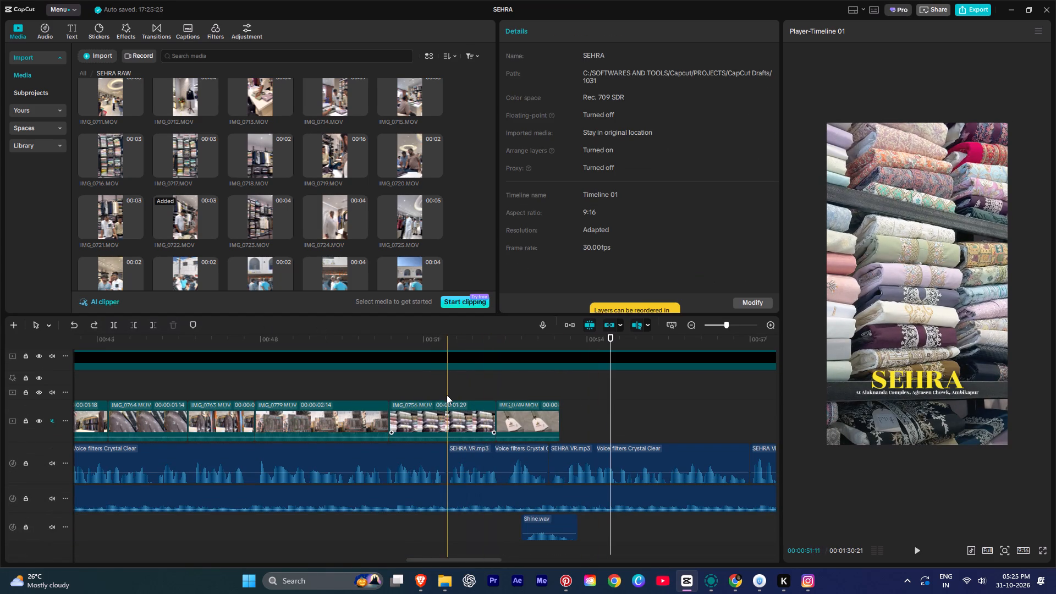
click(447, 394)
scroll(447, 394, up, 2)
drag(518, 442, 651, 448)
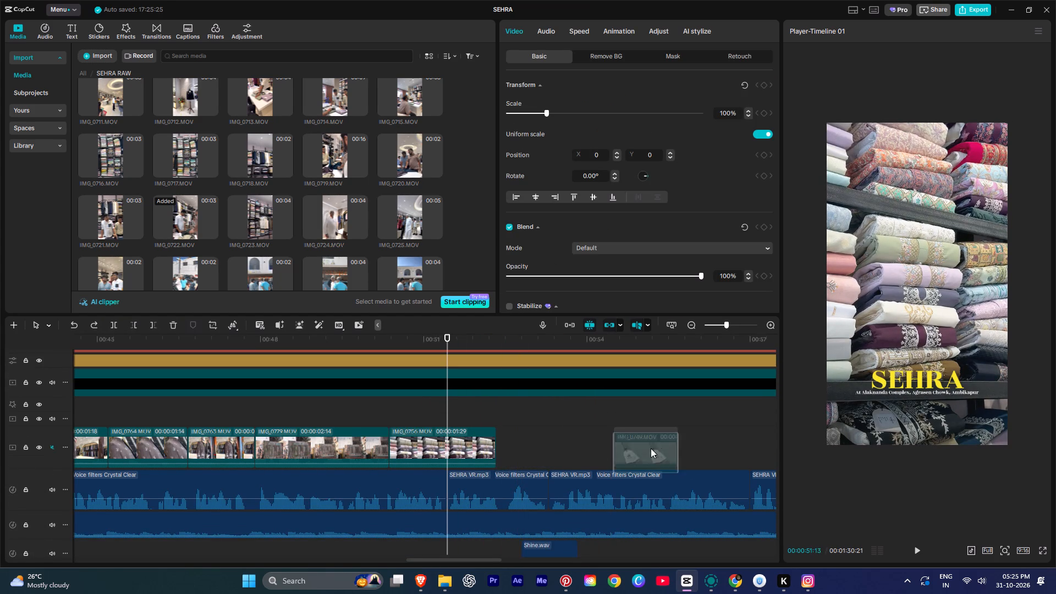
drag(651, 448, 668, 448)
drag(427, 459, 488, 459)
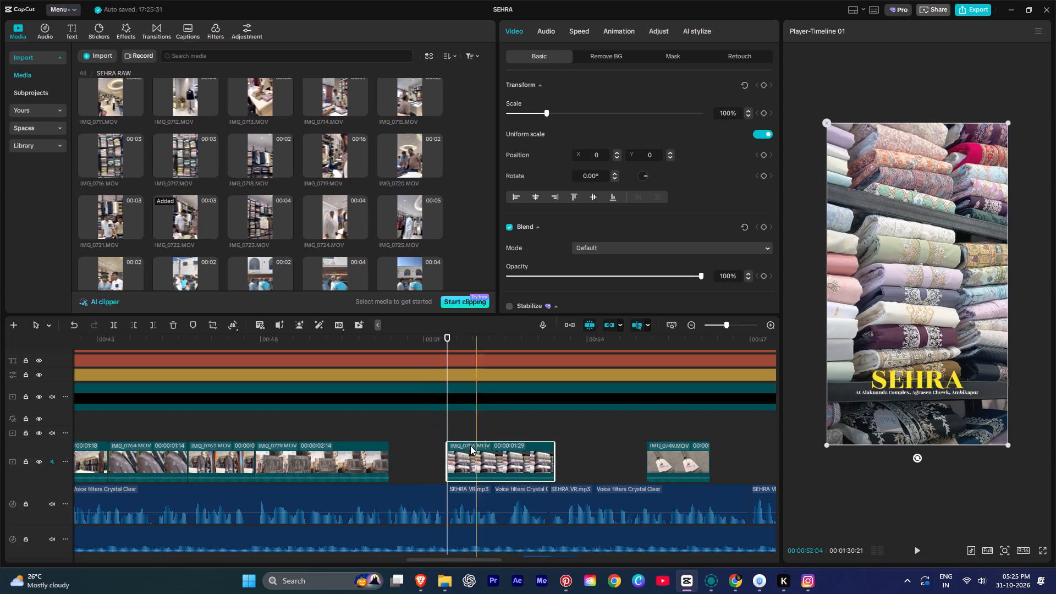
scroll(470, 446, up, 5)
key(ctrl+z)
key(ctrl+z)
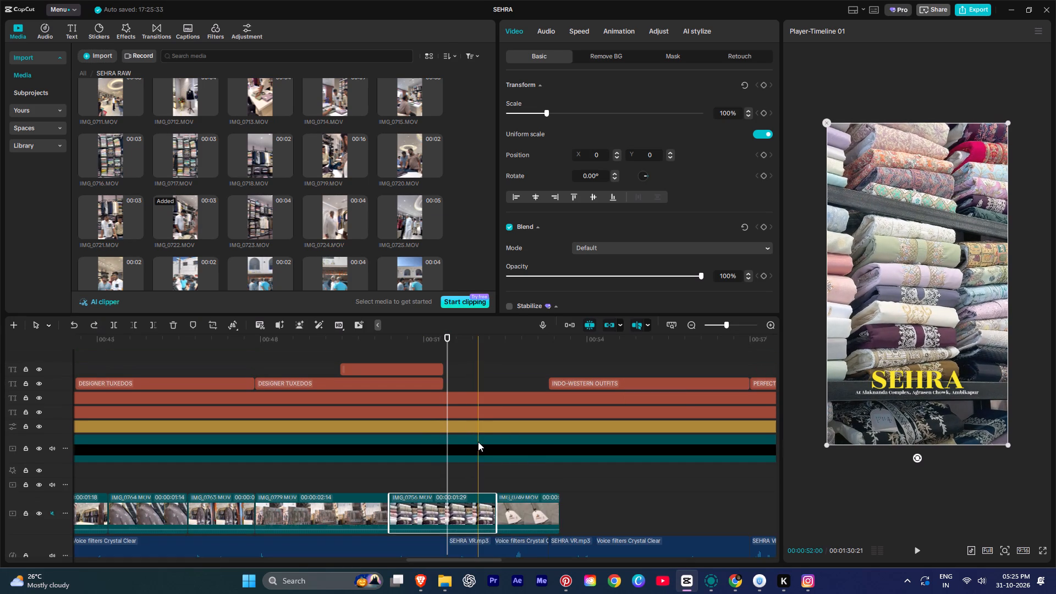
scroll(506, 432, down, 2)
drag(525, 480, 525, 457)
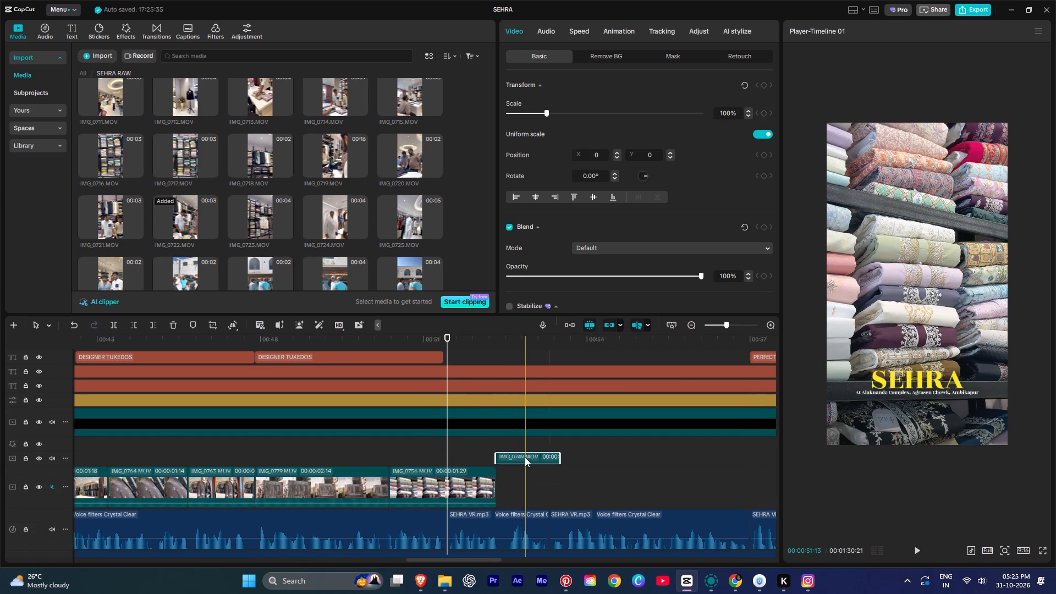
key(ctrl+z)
Turn off linkage and shift clips IMG_0749 and IMG_0756 to the right on the main track, leaving the titles in place.
click(606, 325)
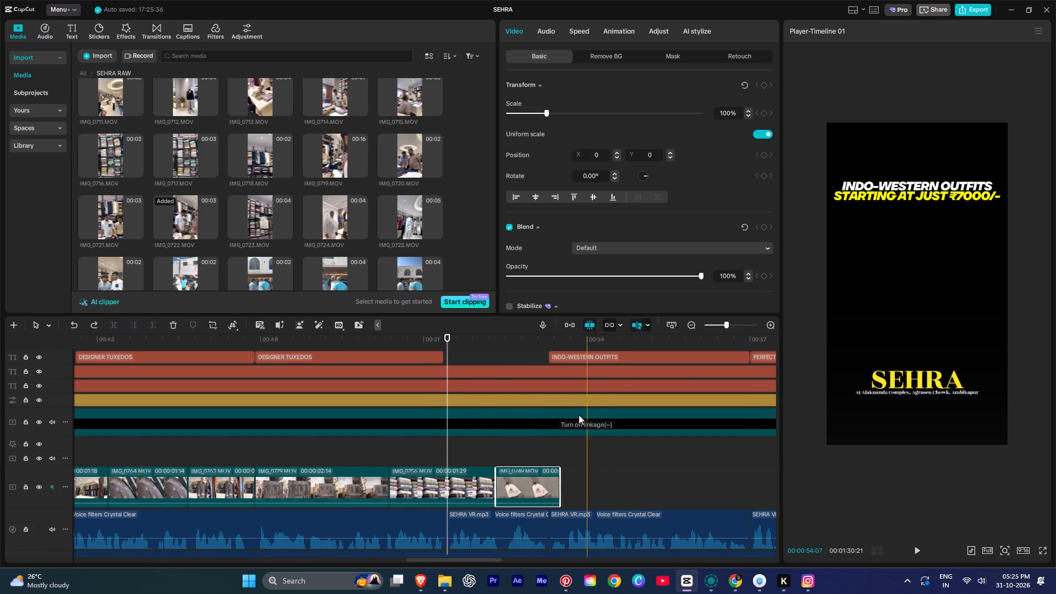
drag(531, 476, 697, 477)
drag(461, 486, 465, 486)
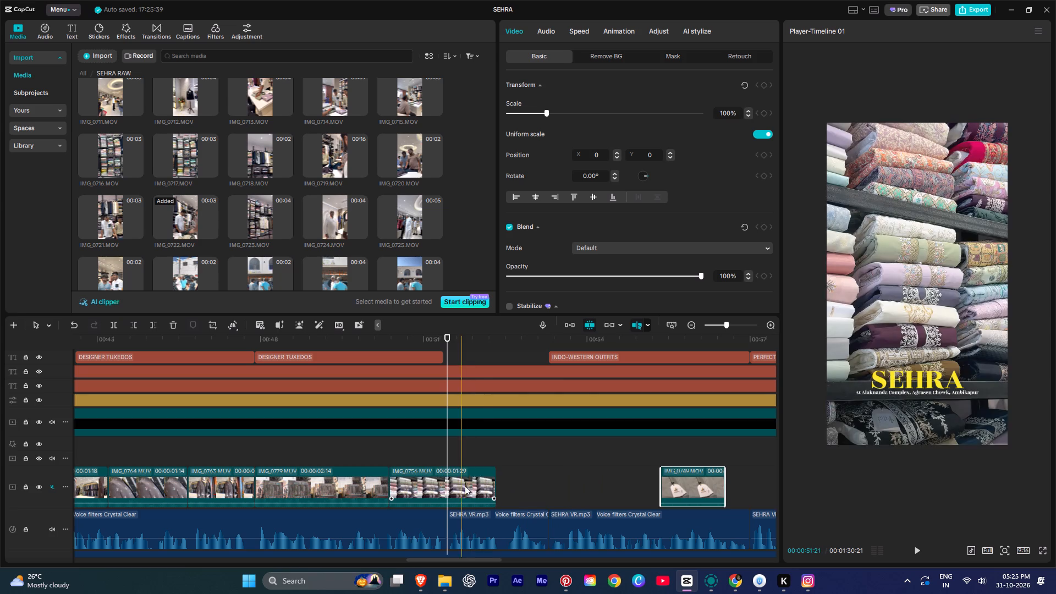
drag(465, 486, 532, 486)
key(space)
ctrl+scroll(385, 453, up, 3)
key(space)
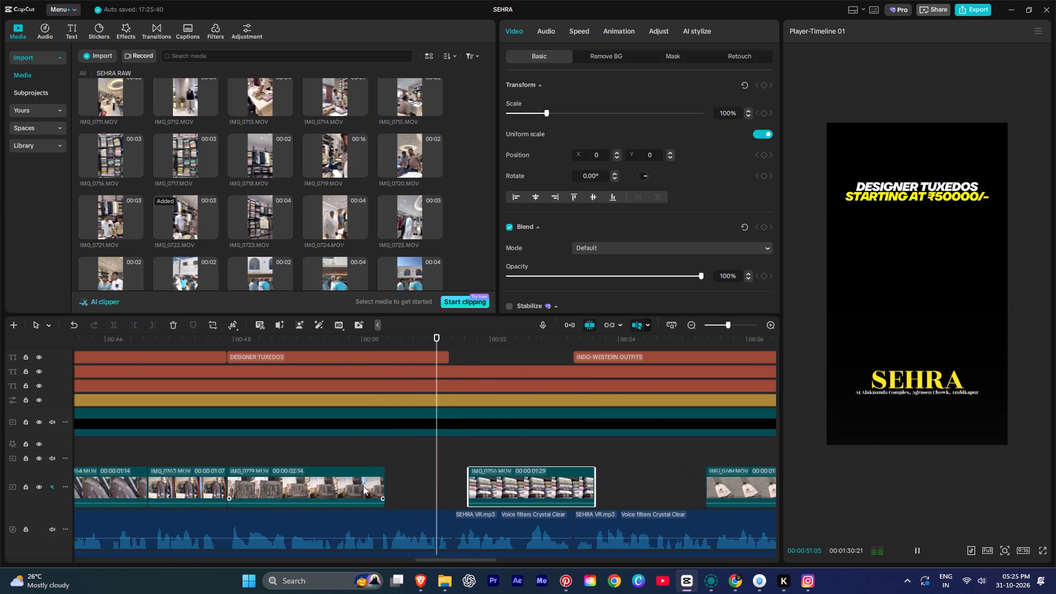
Slow clip IMG_0779 to 0.67x speed so that it fills the gap before IMG_0756.
click(358, 486)
drag(383, 486, 456, 486)
click(337, 464)
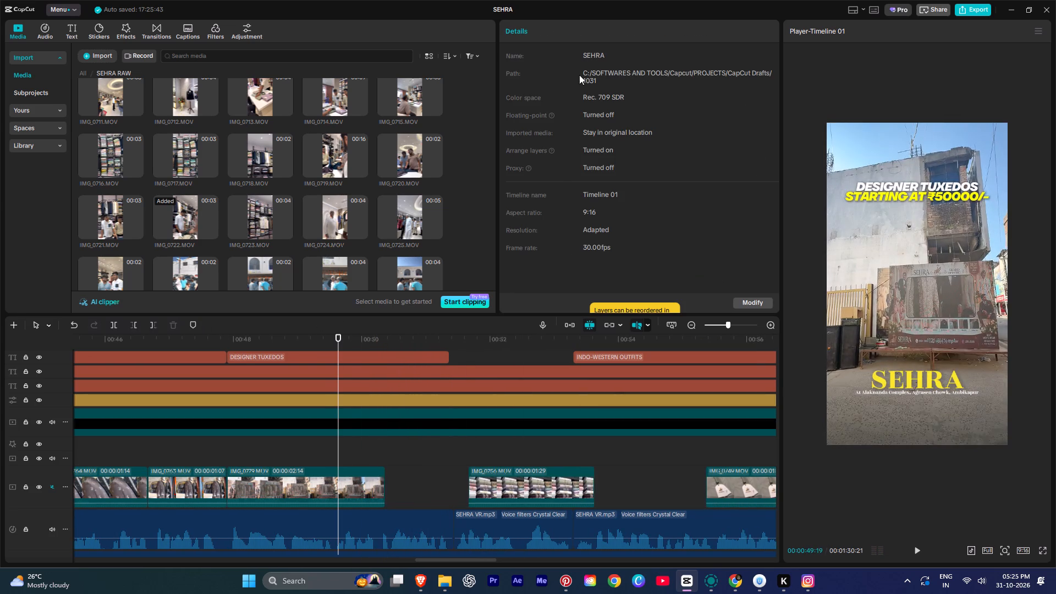
click(351, 488)
click(588, 28)
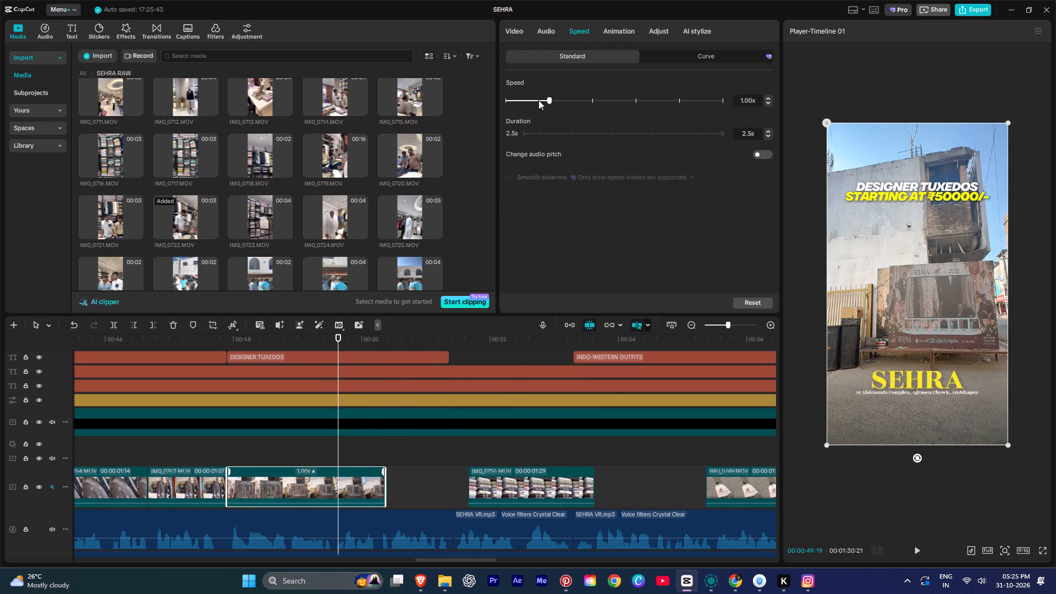
click(534, 98)
Trim the end of IMG_0779 to a length of 00:00:03:16 and move IMG_0756 directly against it.
key(space)
ctrl+scroll(425, 434, up, 2)
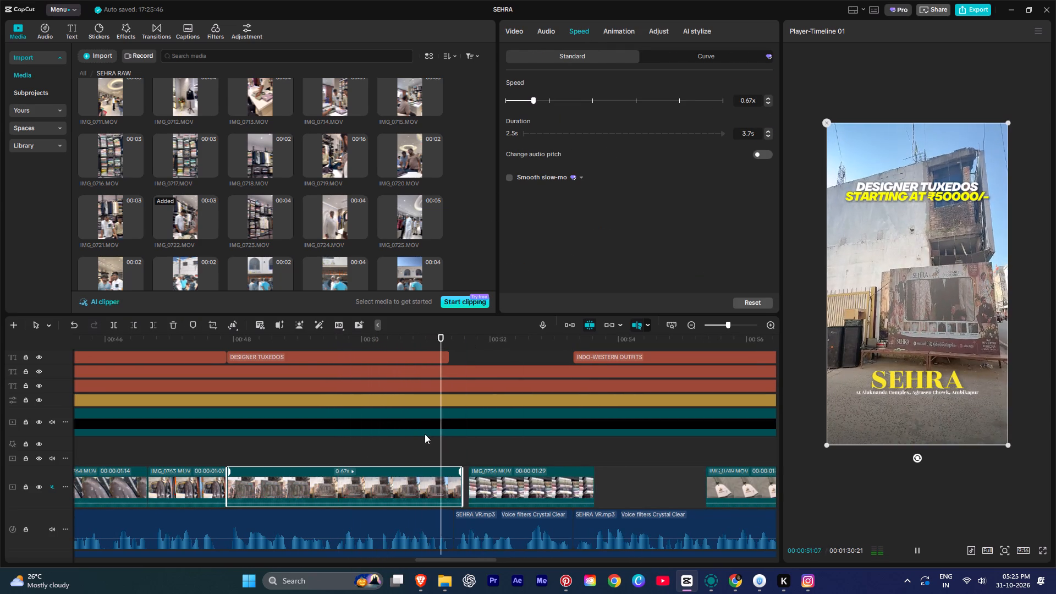
ctrl+scroll(425, 434, up, 2)
key(space)
text(w)
key(space)
key(space)
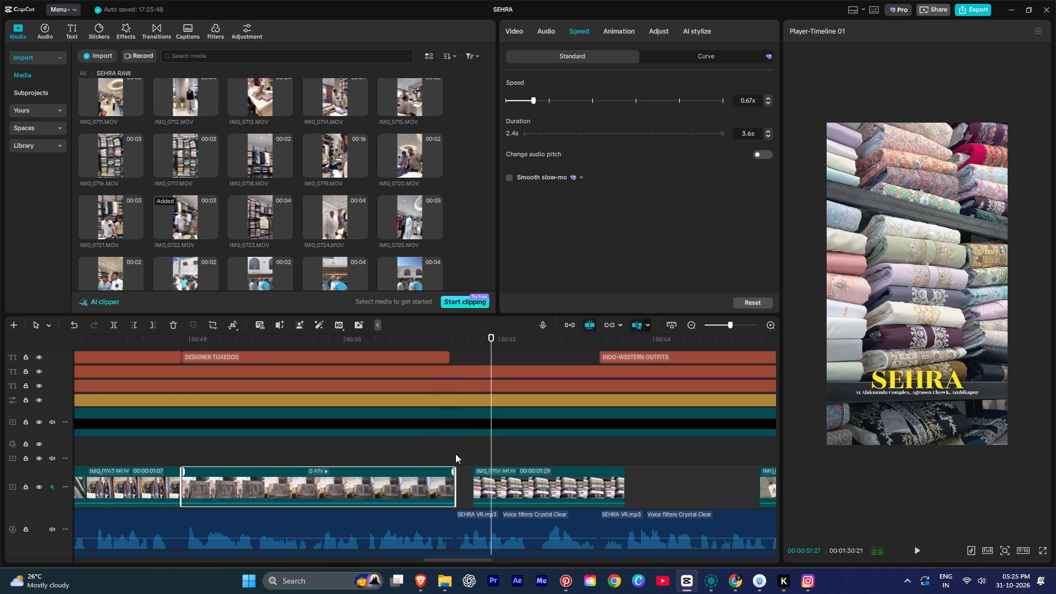
click(456, 449)
drag(510, 476, 494, 484)
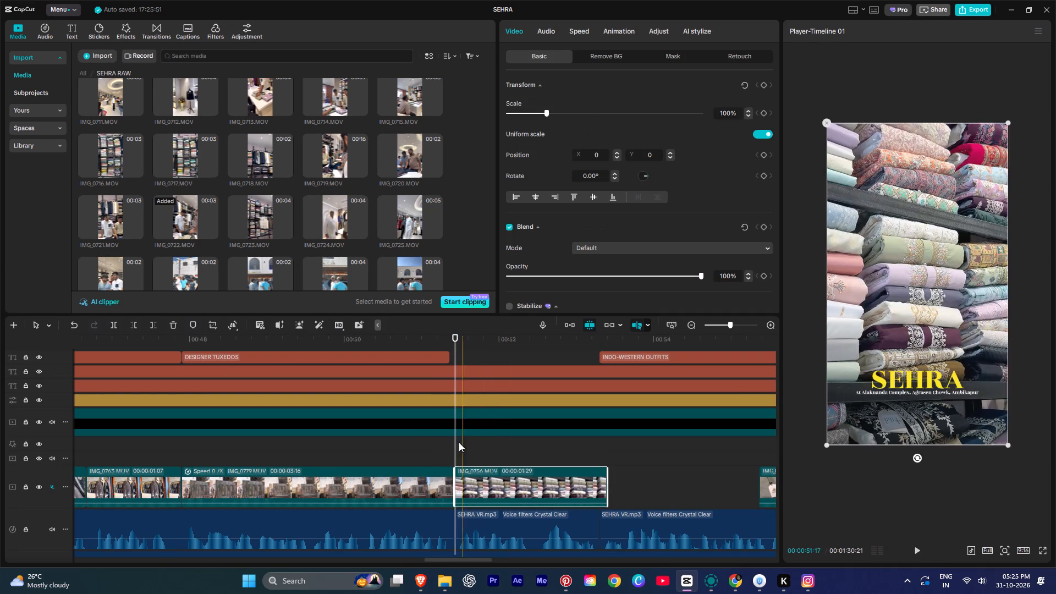
Play IMG_0756 against the voice-over and trim its end to a length of 00:00:01:02.
key(space)
ctrl+scroll(453, 439, down, 1)
ctrl+scroll(453, 439, up, 4)
key(space)
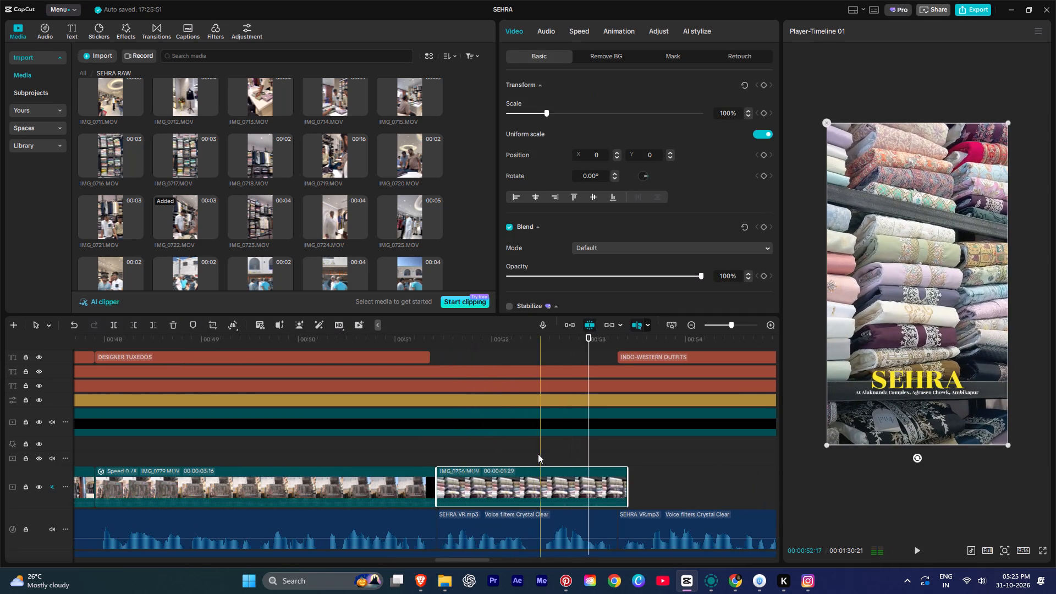
text(w)
key(space)
scroll(551, 453, down, 5)
key(space)
Browse the raw footage and add IMG_0741.MOV to the main track directly after IMG_0756, at 00:00:52:15.
click(544, 393)
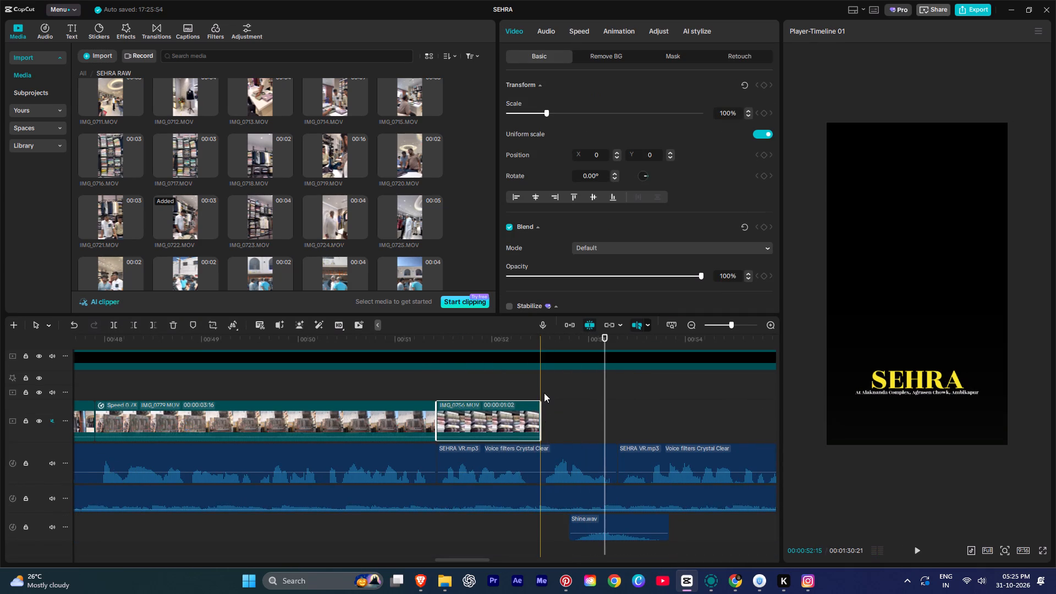
scroll(544, 393, up, 3)
scroll(329, 225, up, 1)
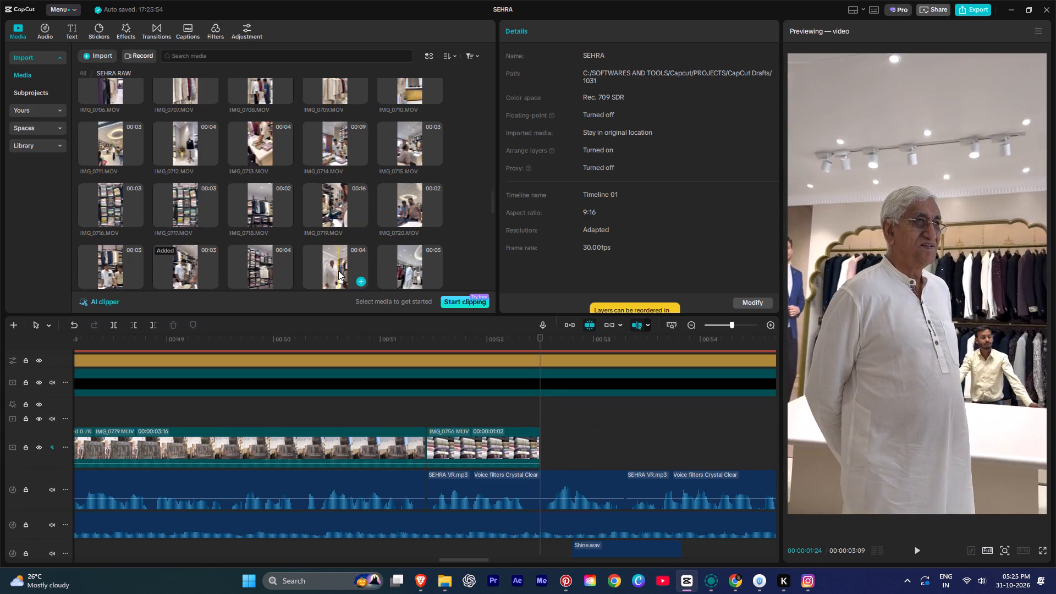
scroll(407, 190, down, 3)
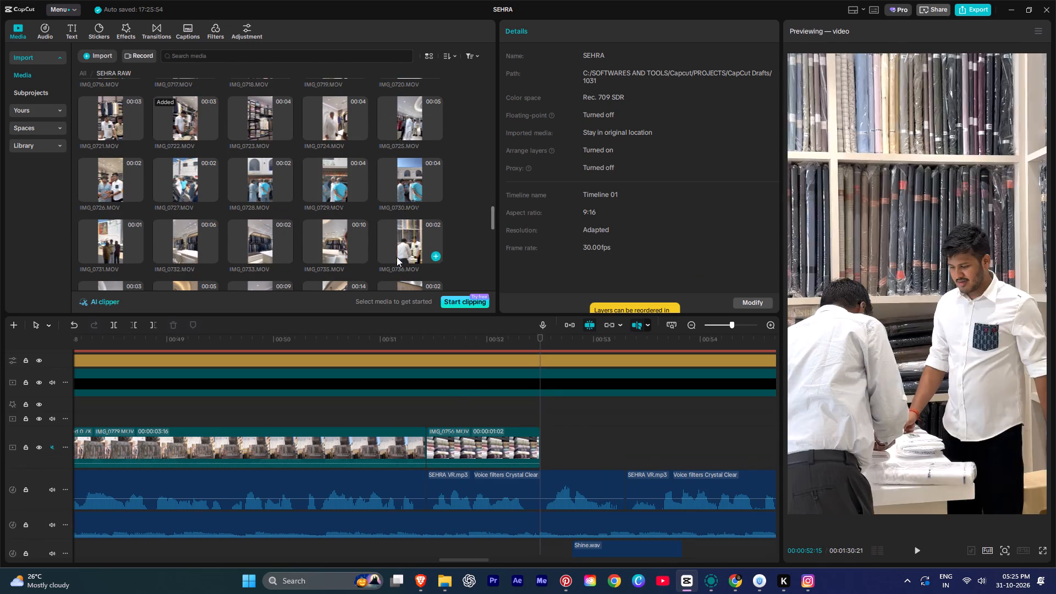
scroll(397, 258, down, 1)
drag(408, 250, 537, 432)
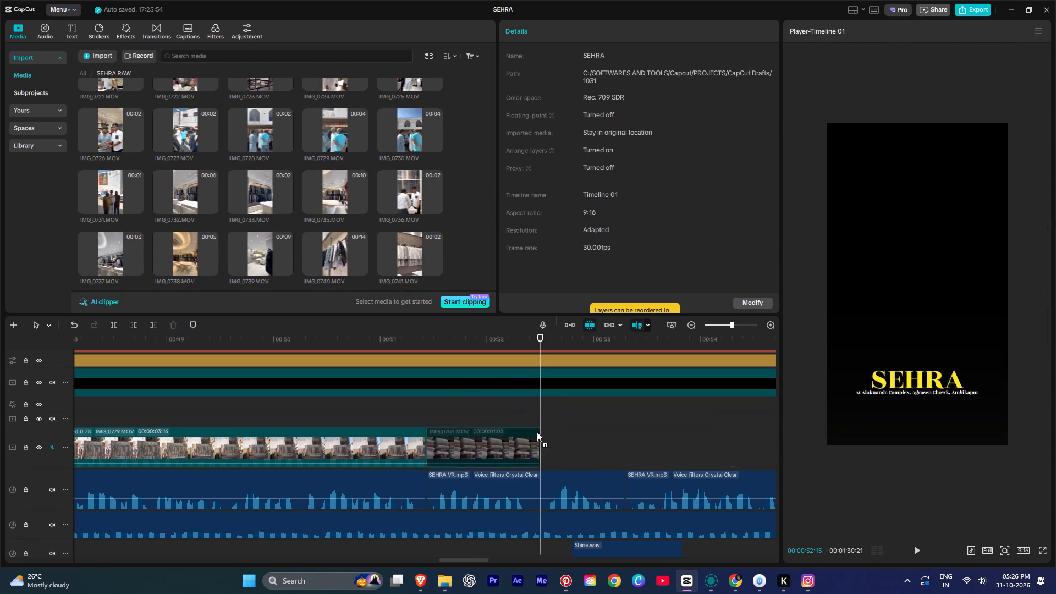
drag(537, 432, 541, 446)
key(space)
alt+scroll(543, 439, down, 5)
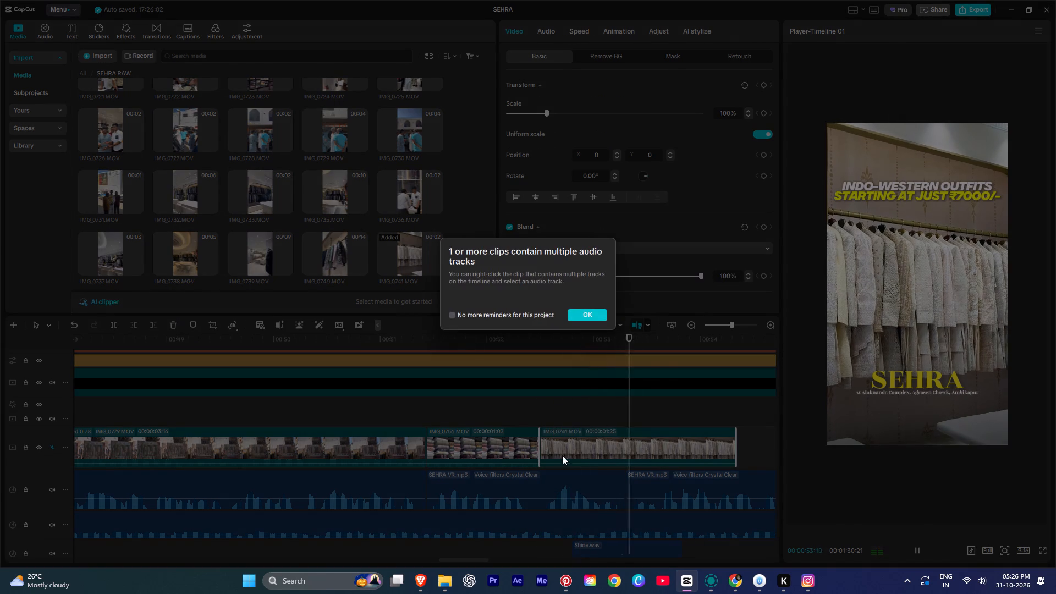
click(584, 314)
Trim the end of IMG_0741 to a length of 00:00:01:05 under the INDO-WESTERN OUTFITS title.
key(space)
text(w)
key(space)
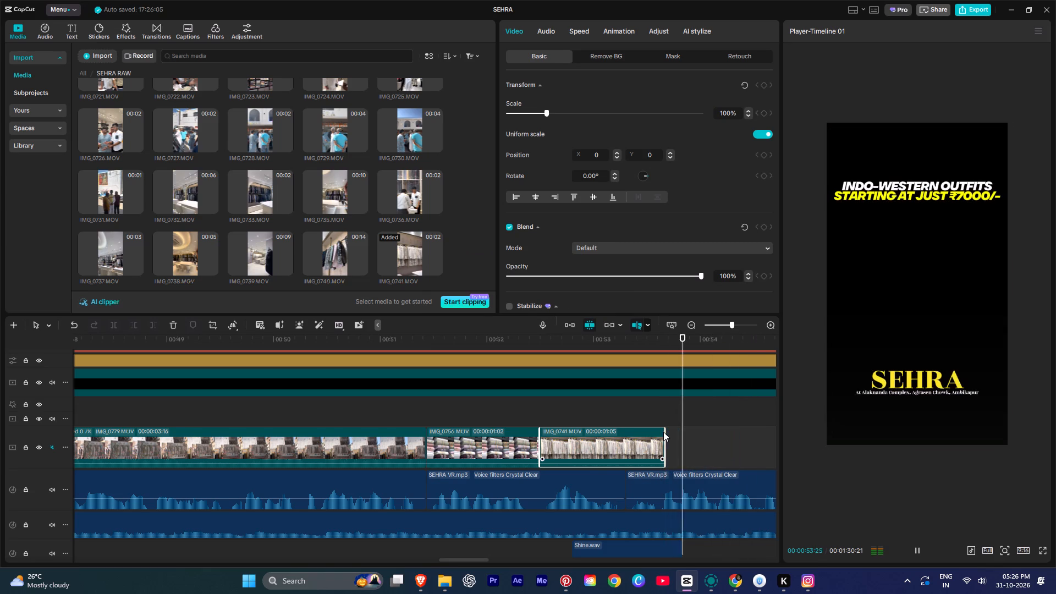
scroll(663, 432, down, 3)
scroll(663, 425, up, 1)
key(space)
Play back from the end of IMG_0741 to about 00:01:15, checking the footage, titles and gaps along the main track.
click(667, 382)
alt+scroll(665, 392, up, 1)
alt+scroll(665, 392, down, 2)
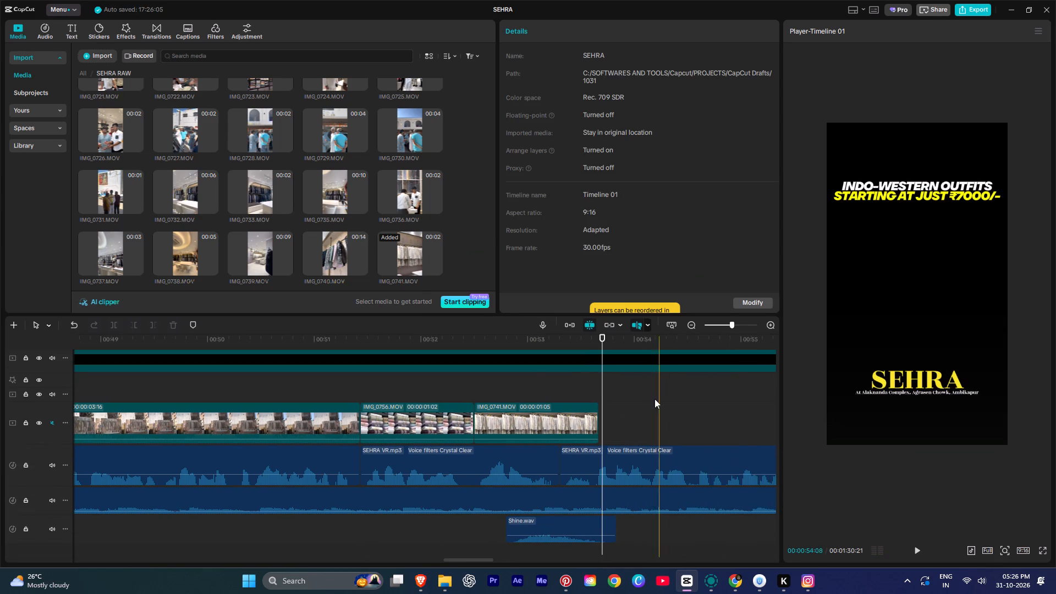
alt+scroll(617, 408, down, 3)
alt+scroll(617, 409, up, 1)
alt+scroll(617, 409, down, 1)
click(608, 419)
key(ctrl+space)
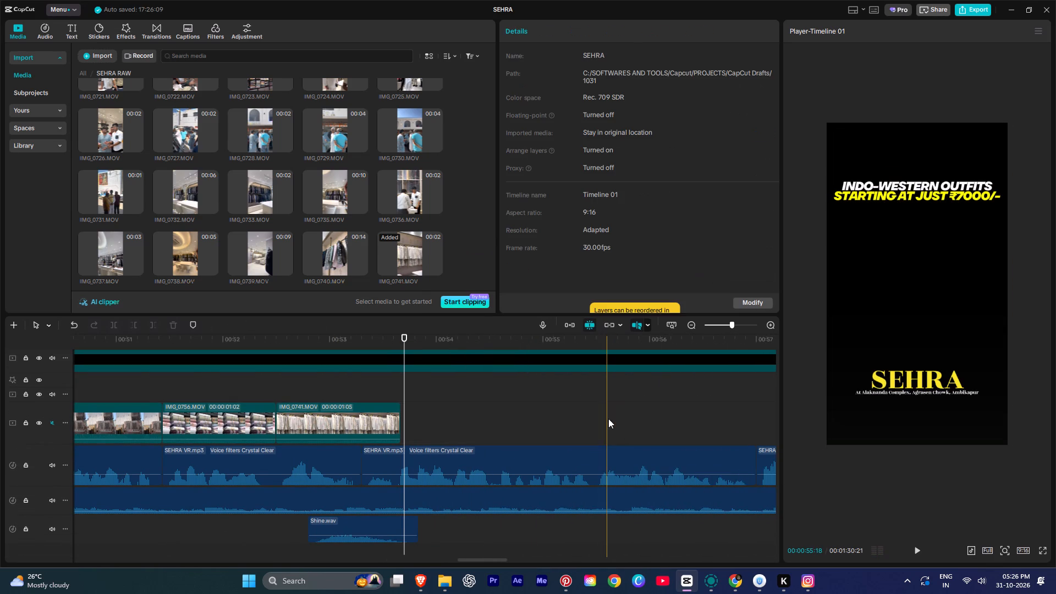
ctrl+scroll(593, 414, down, 11)
key(space)
ctrl+scroll(593, 414, down, 2)
ctrl+scroll(593, 414, up, 5)
ctrl+scroll(593, 414, down, 10)
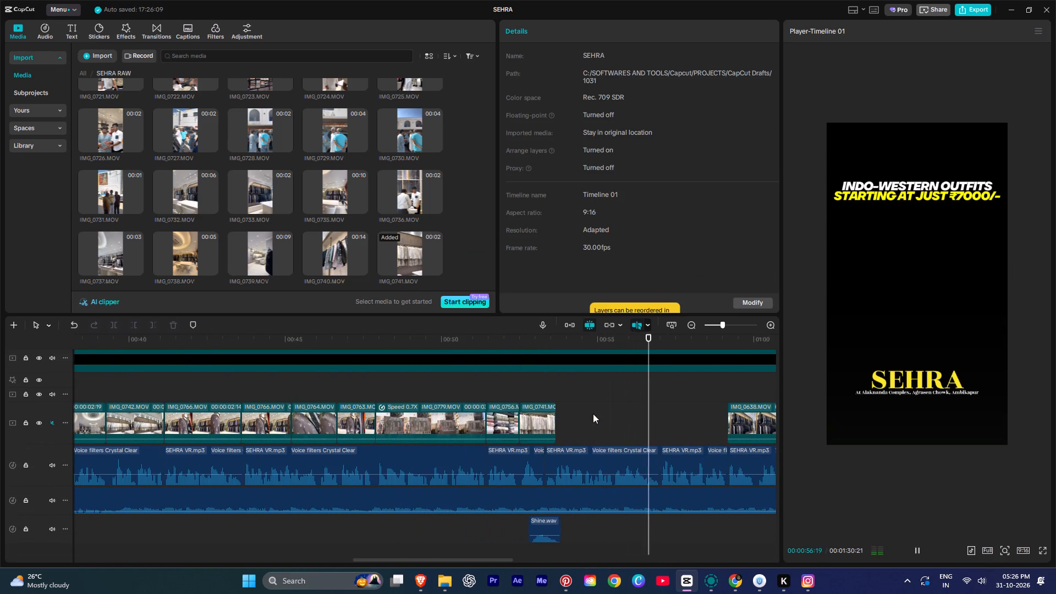
alt+scroll(593, 414, down, 7)
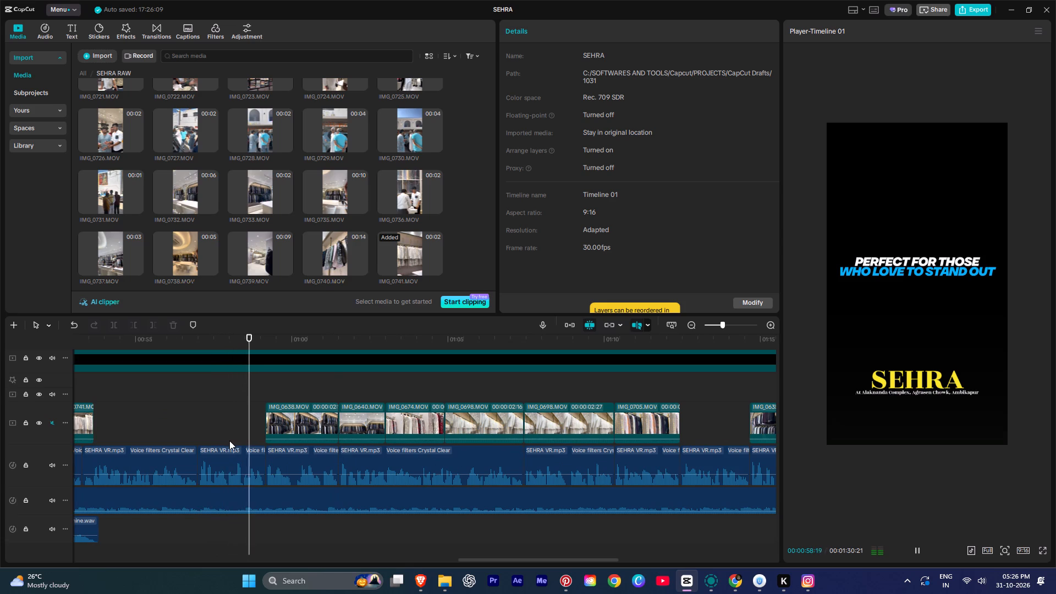
ctrl+scroll(253, 440, down, 4)
ctrl+scroll(253, 440, up, 1)
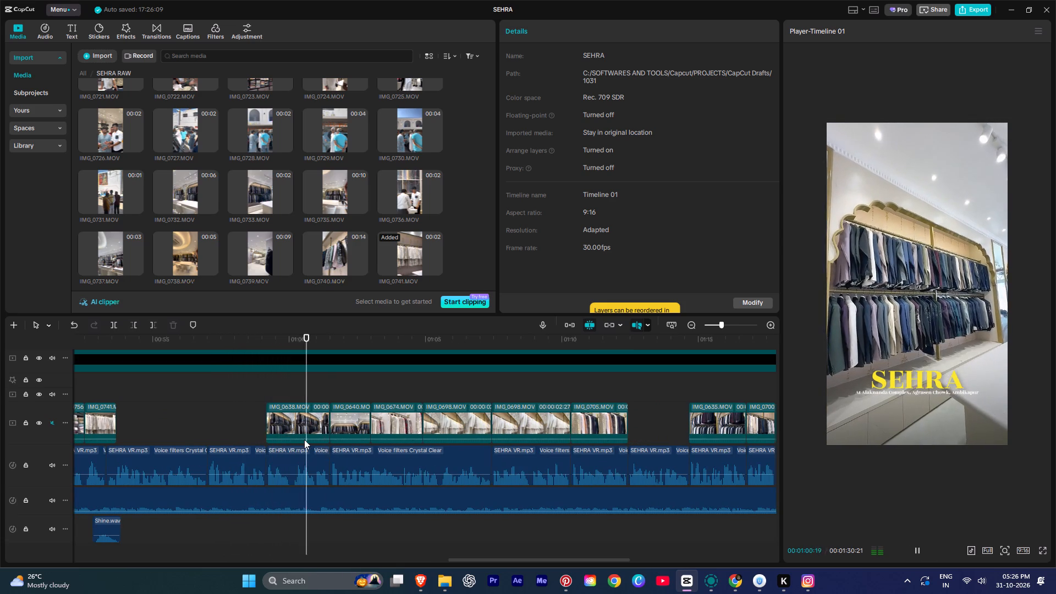
alt+scroll(304, 439, up, 2)
ctrl+scroll(536, 438, down, 7)
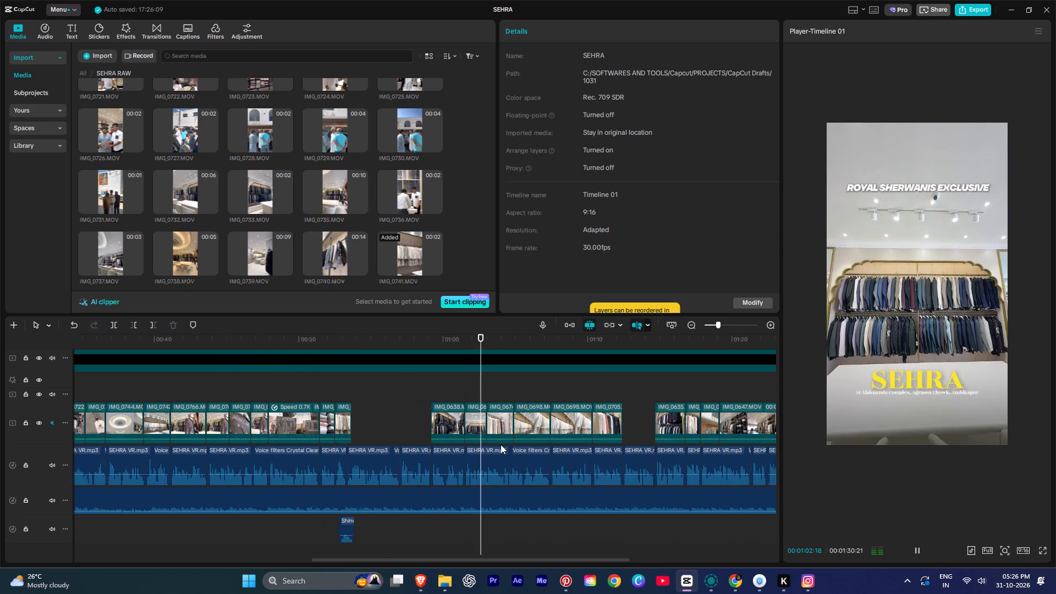
ctrl+scroll(501, 444, down, 8)
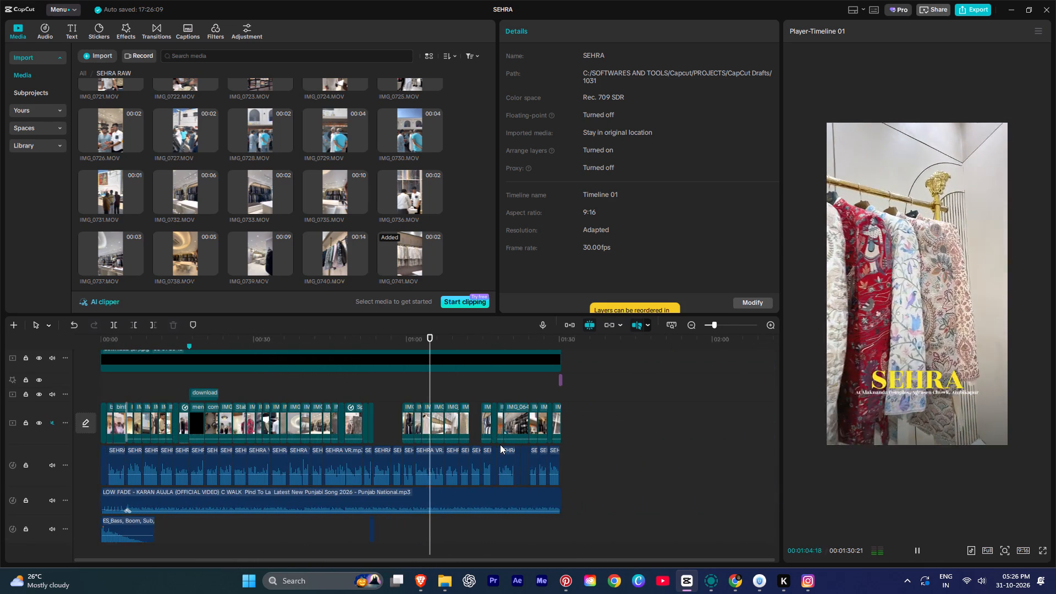
ctrl+scroll(500, 444, up, 8)
ctrl+scroll(500, 444, down, 4)
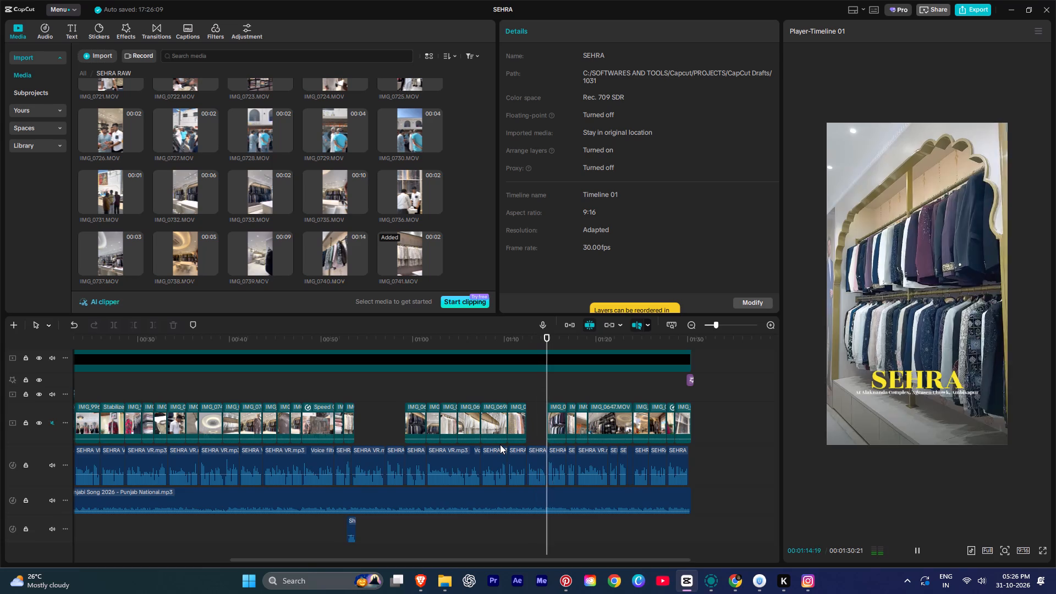
key(space)
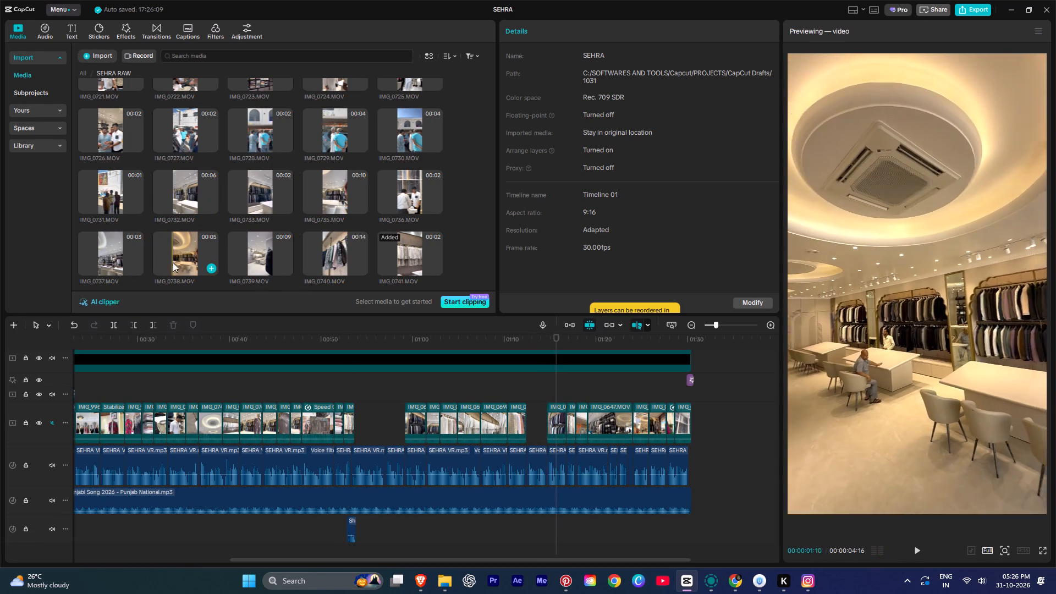
Place IMG_0738.MOV above the main track at 00:01:12:13, over the gap between IMG_0705 and IMG_0635.
drag(180, 259, 530, 395)
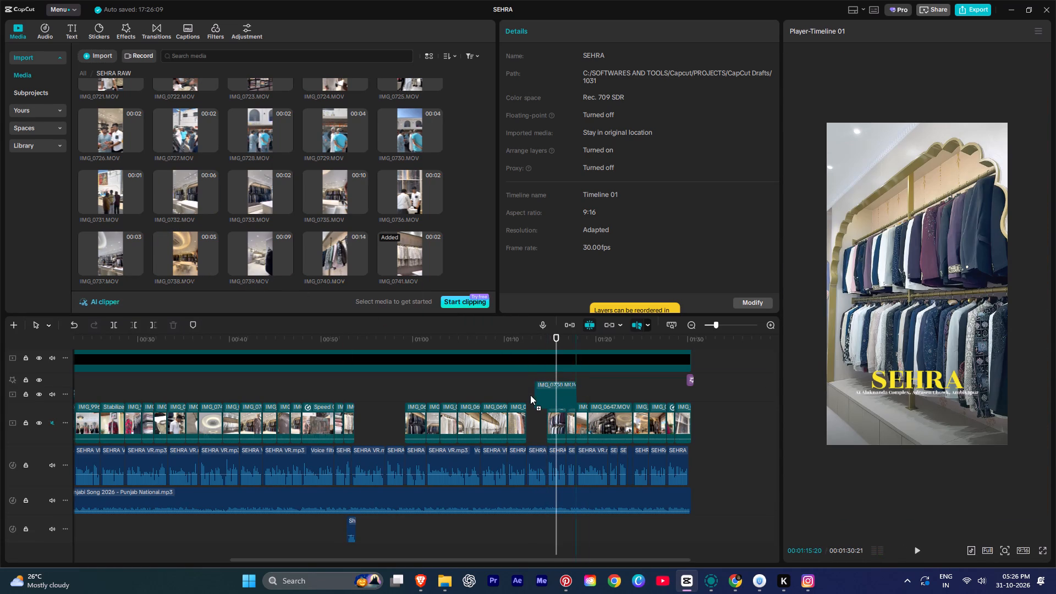
drag(530, 395, 528, 395)
key(space)
ctrl+scroll(528, 384, up, 2)
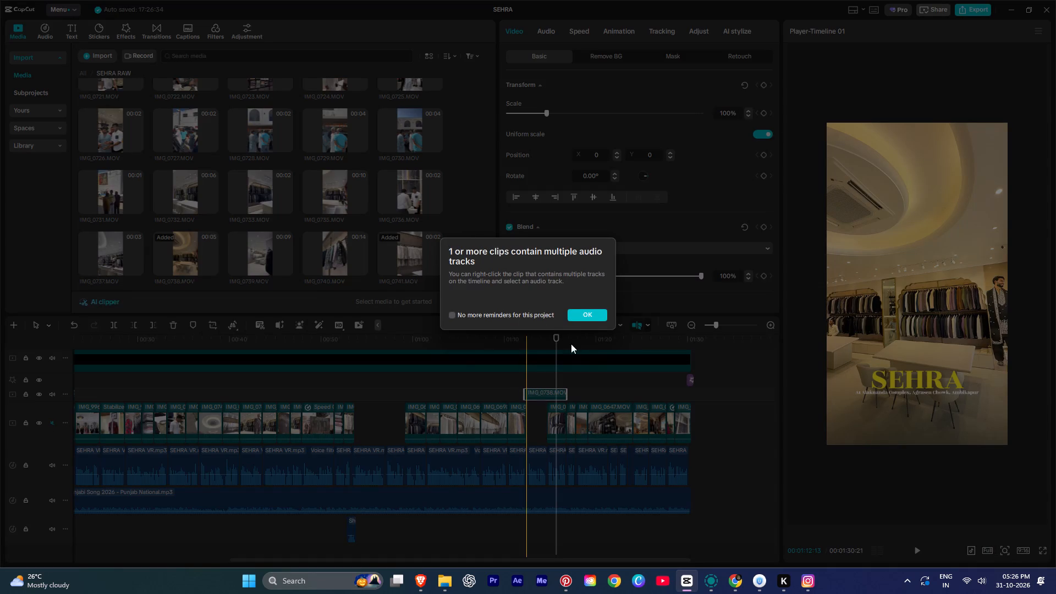
click(592, 321)
Preview IMG_0738 and trim off its opening up to about 00:01:14.
ctrl+scroll(535, 406, up, 5)
text(q)
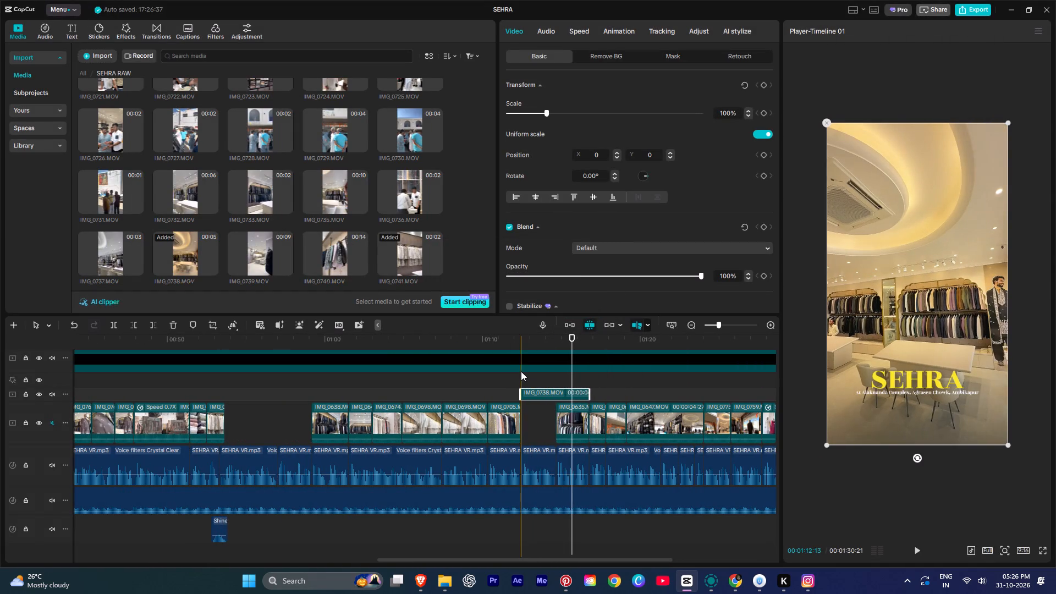
key(space)
ctrl+scroll(529, 382, up, 5)
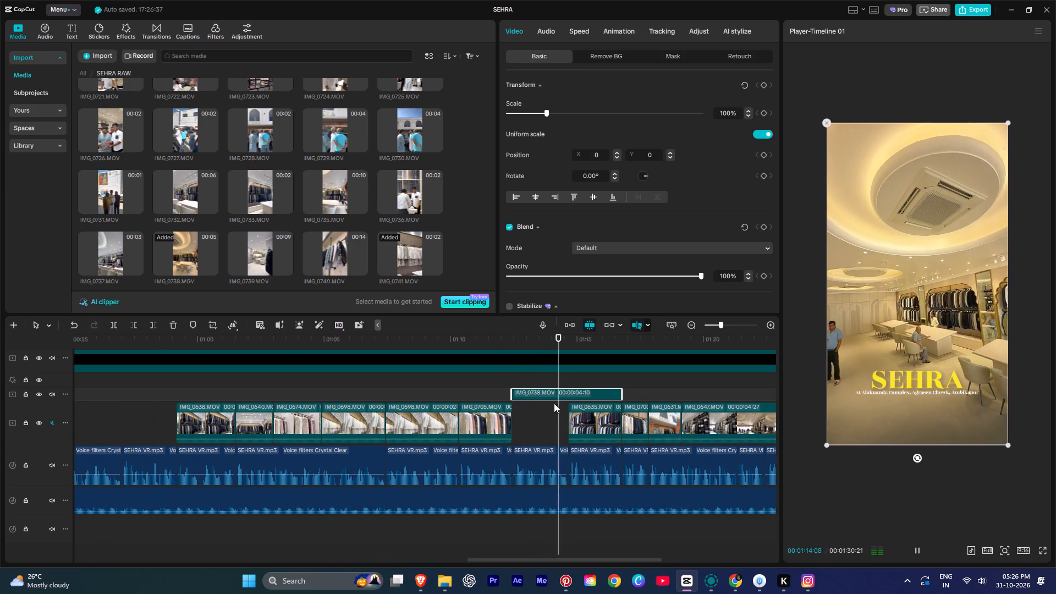
key(space)
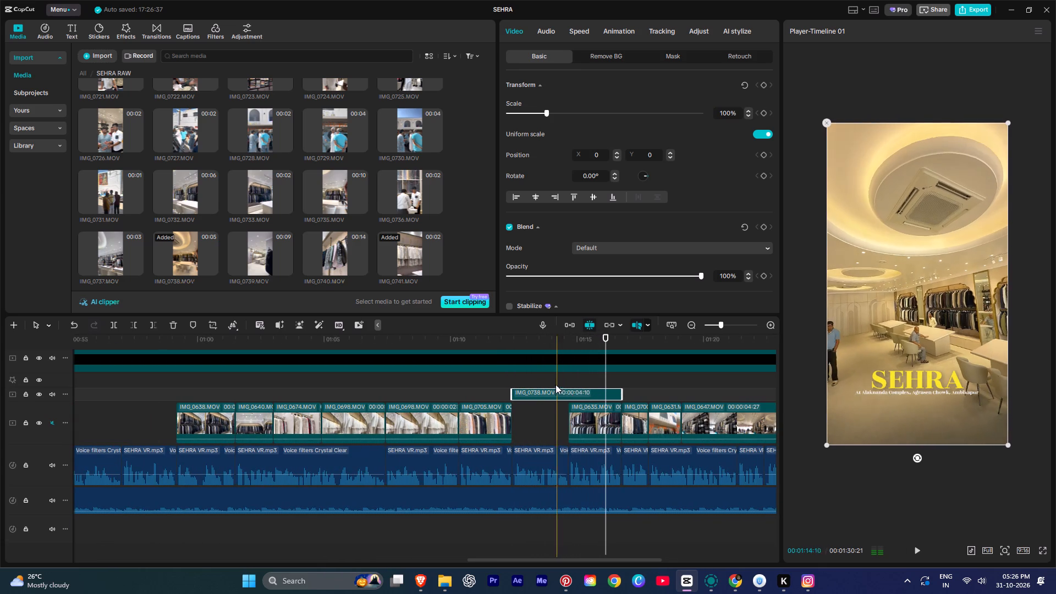
key(q)
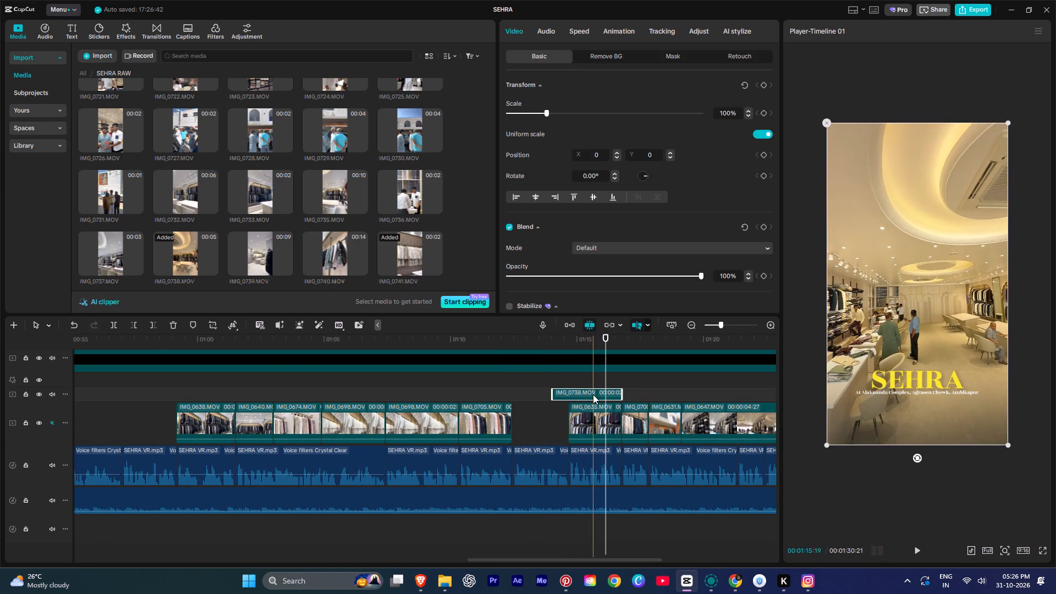
Move IMG_0738 back to the end of IMG_0705, trim its end to meet IMG_0635, and drop it into the main-track gap.
drag(588, 391, 547, 393)
key(w)
key(space)
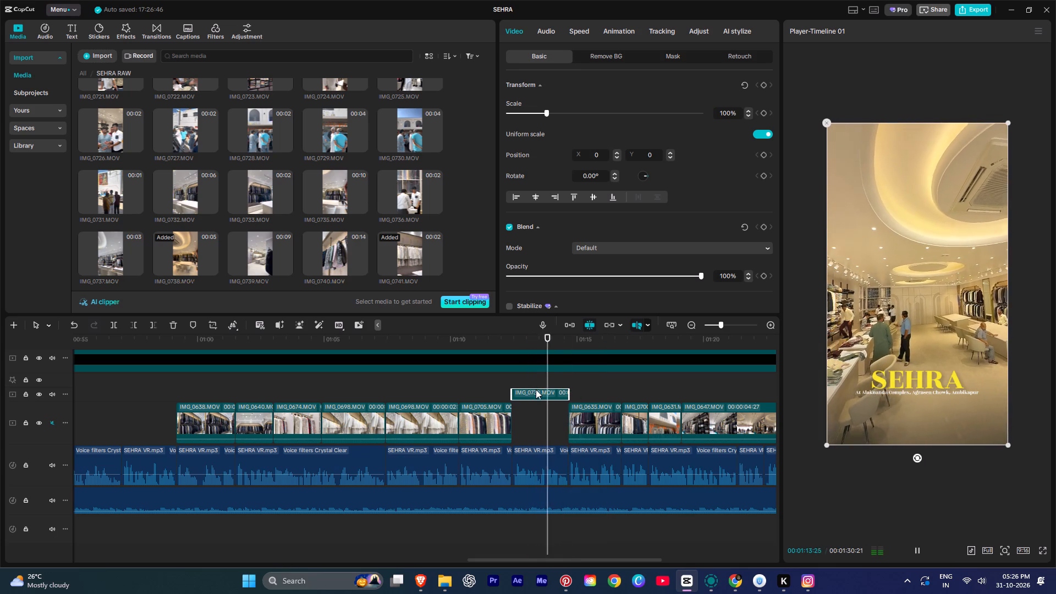
drag(537, 395, 537, 406)
Play back from the inserted IMG_0738 clip into IMG_0635 to check the filled gap.
key(space)
ctrl+scroll(537, 406, down, 7)
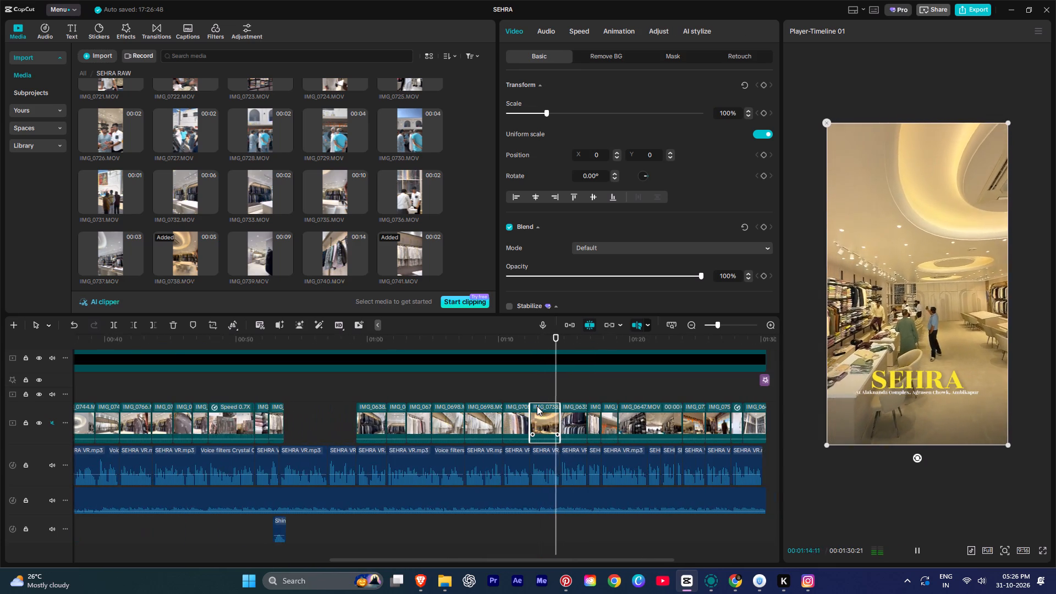
ctrl+scroll(552, 414, up, 7)
ctrl+scroll(552, 414, down, 1)
ctrl+scroll(552, 414, up, 1)
ctrl+scroll(552, 414, down, 6)
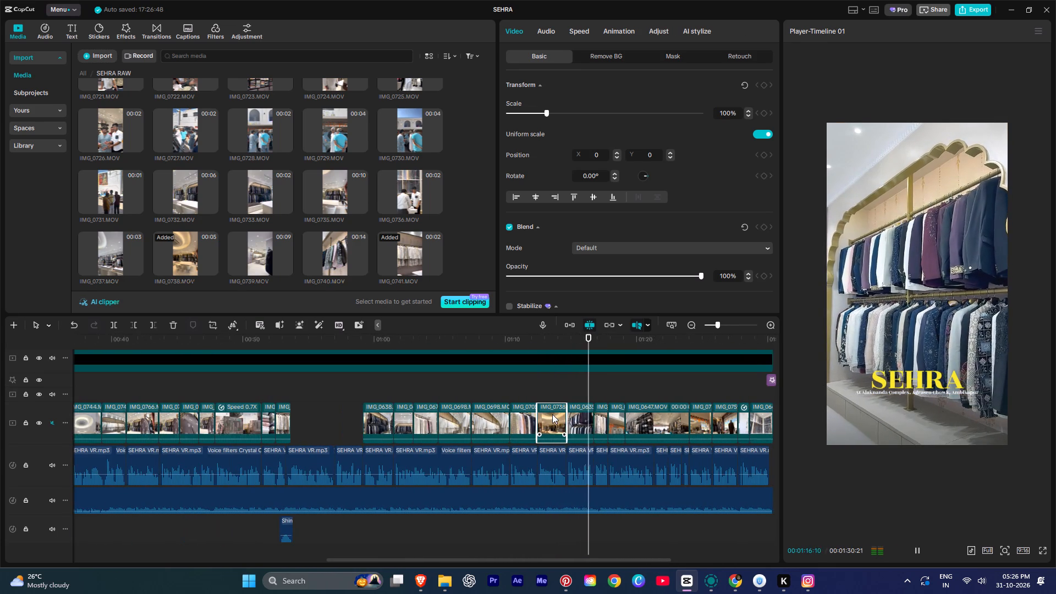
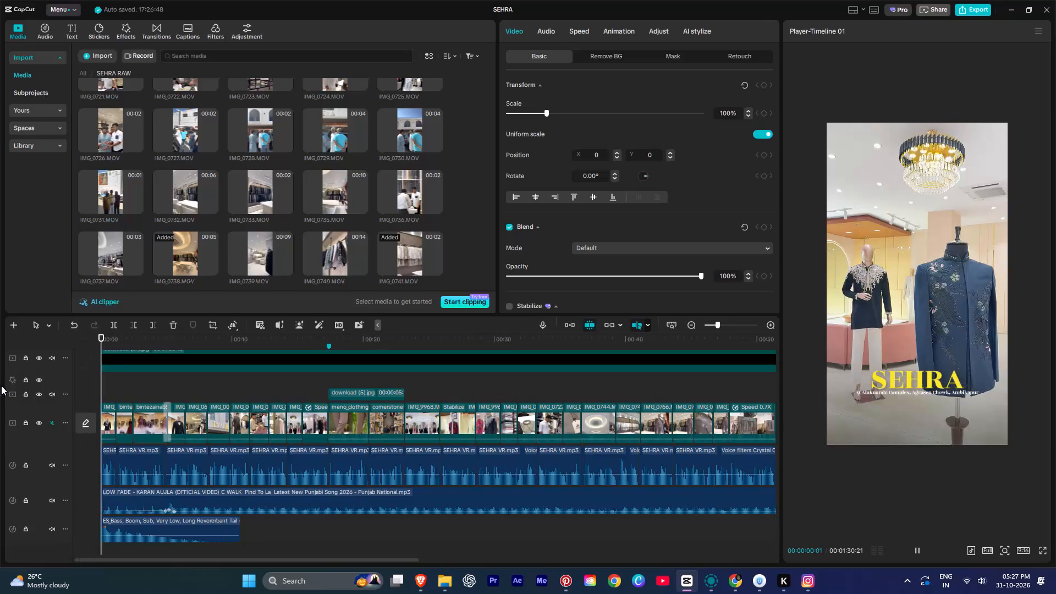
Play back the opening of the video up to the storefront shot IMG_0027 and its following clip.
ctrl+scroll(159, 411, down, 4)
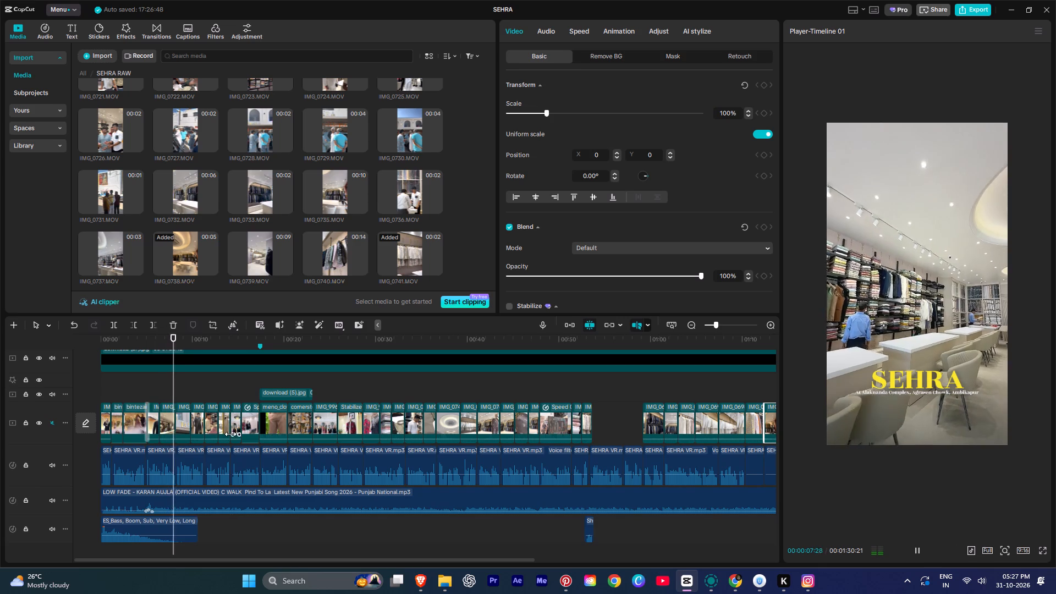
ctrl+scroll(205, 412, up, 5)
ctrl+scroll(205, 412, down, 1)
ctrl+scroll(205, 412, up, 4)
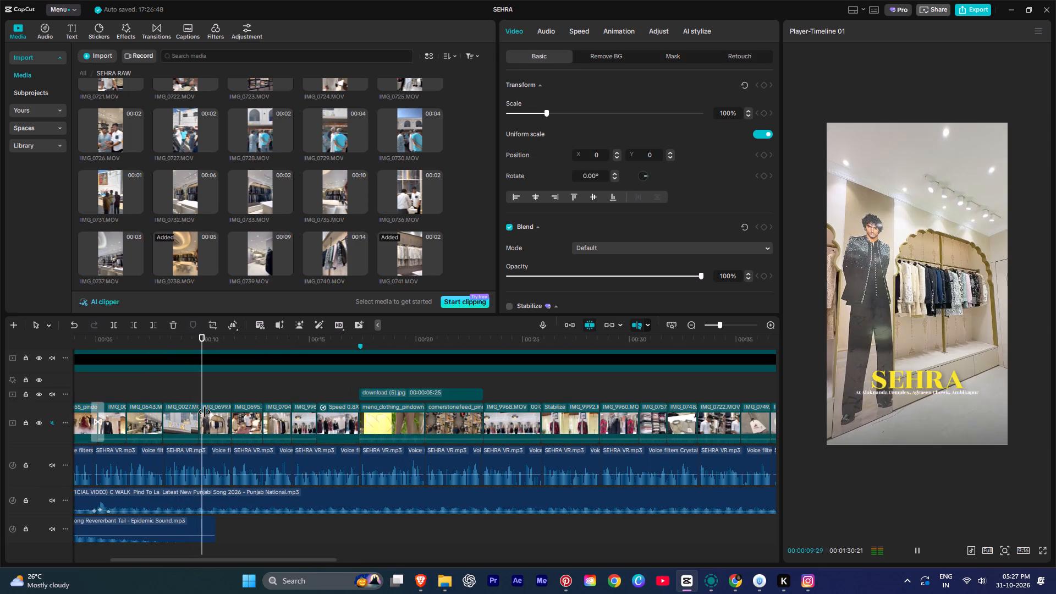
key(space)
click(172, 383)
key(space)
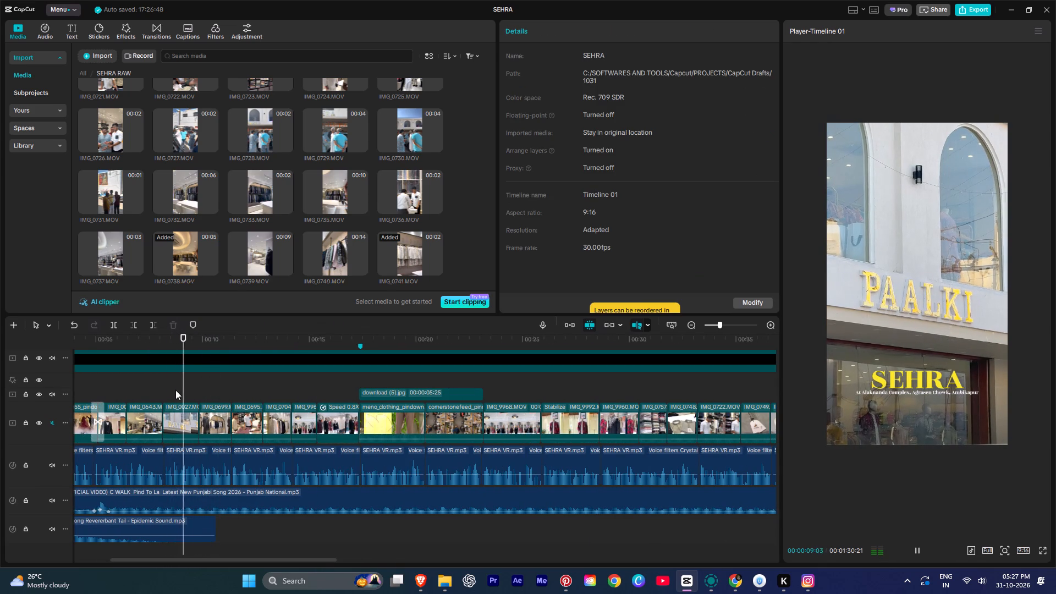
key(space)
Add the Flashing Shards video effect above the main track, starting at the beginning of the storefront clip IMG_0027.
click(178, 382)
click(181, 407)
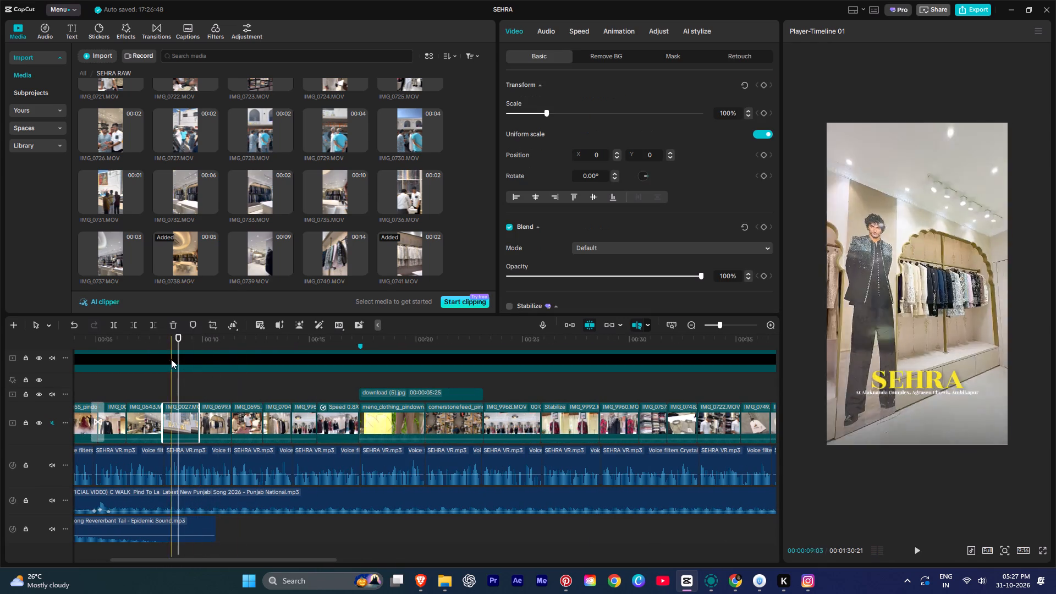
click(583, 34)
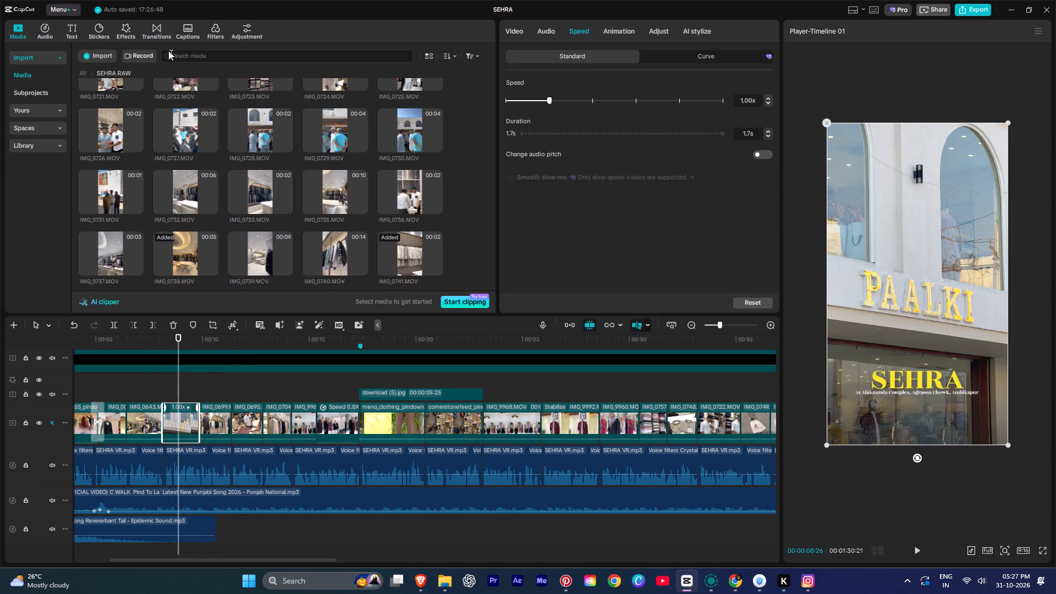
click(156, 27)
click(122, 33)
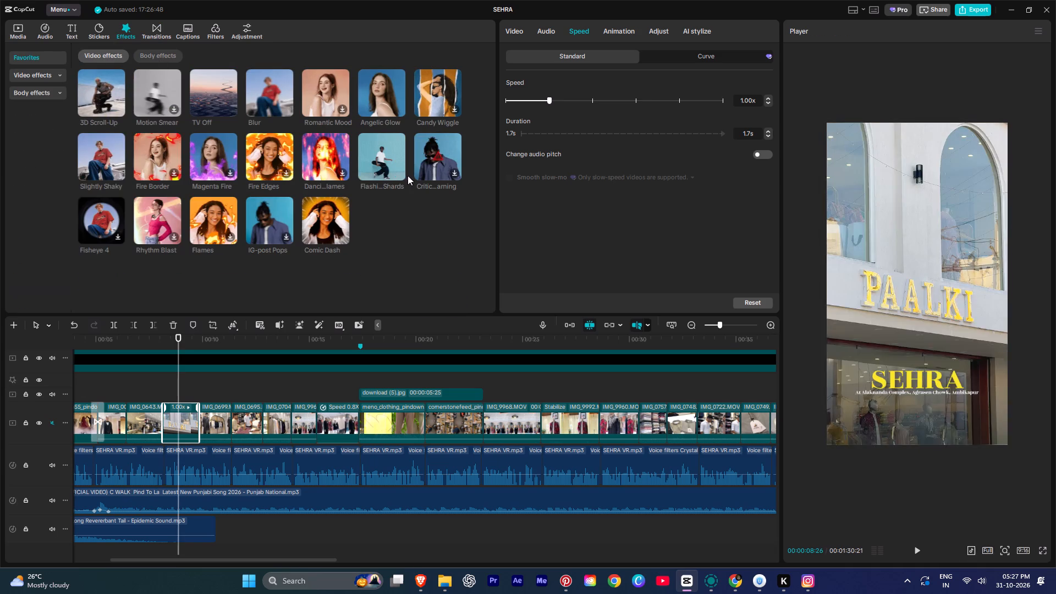
drag(381, 152, 161, 387)
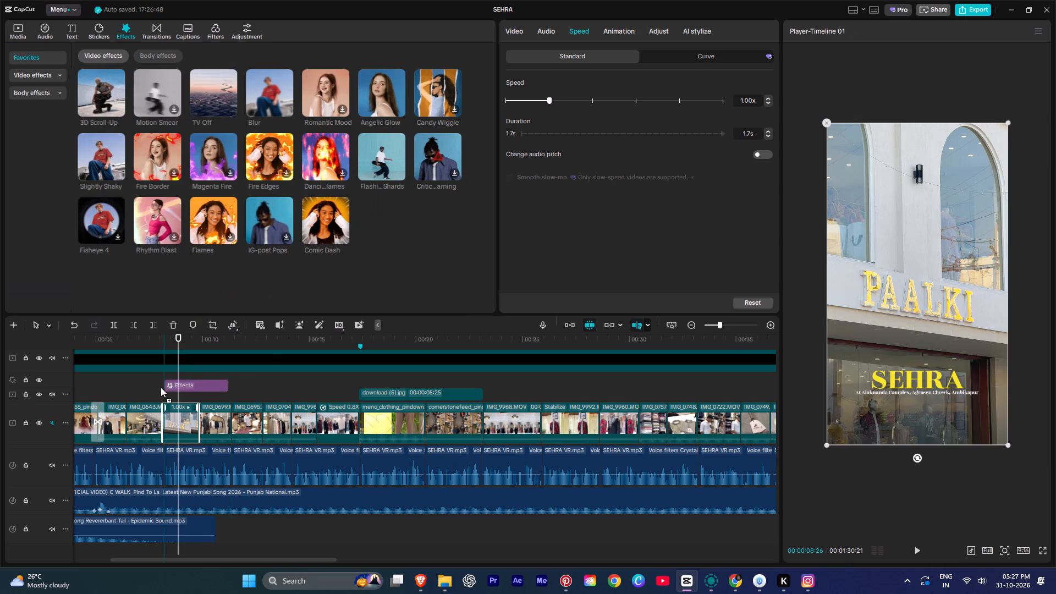
drag(161, 387, 161, 384)
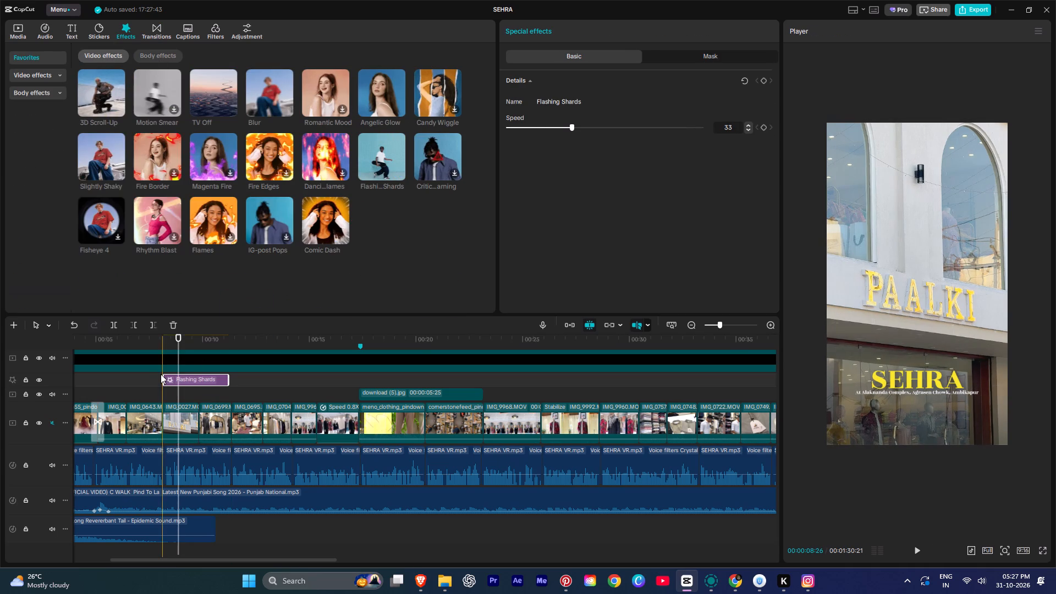
Trim the end of the Flashing Shards effect to the end of IMG_0027 and play back the following clips.
key(space)
ctrl+scroll(170, 371, up, 7)
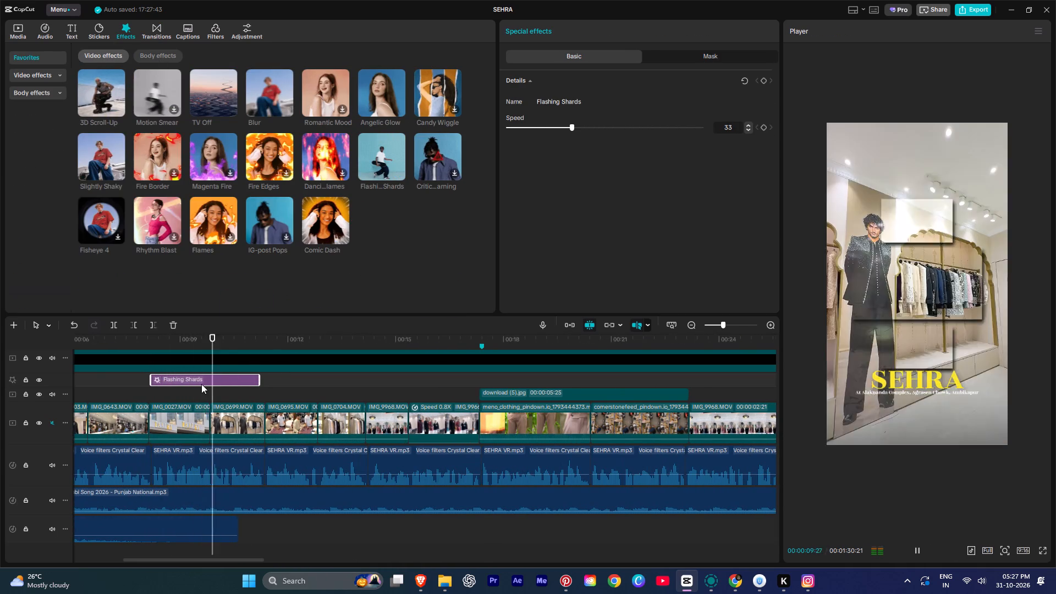
key(space)
text(w)
key(space)
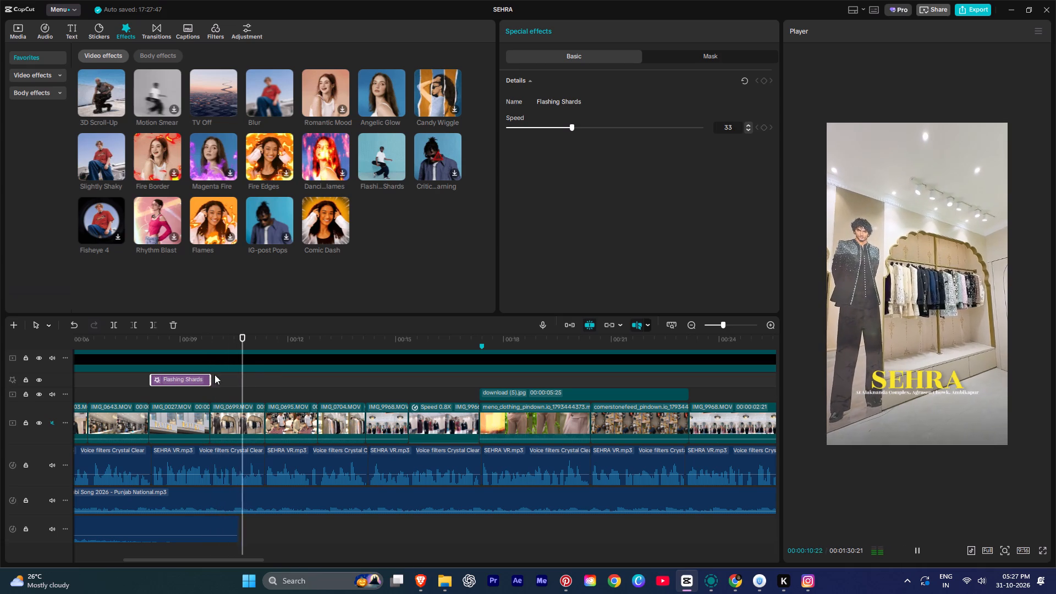
key(space)
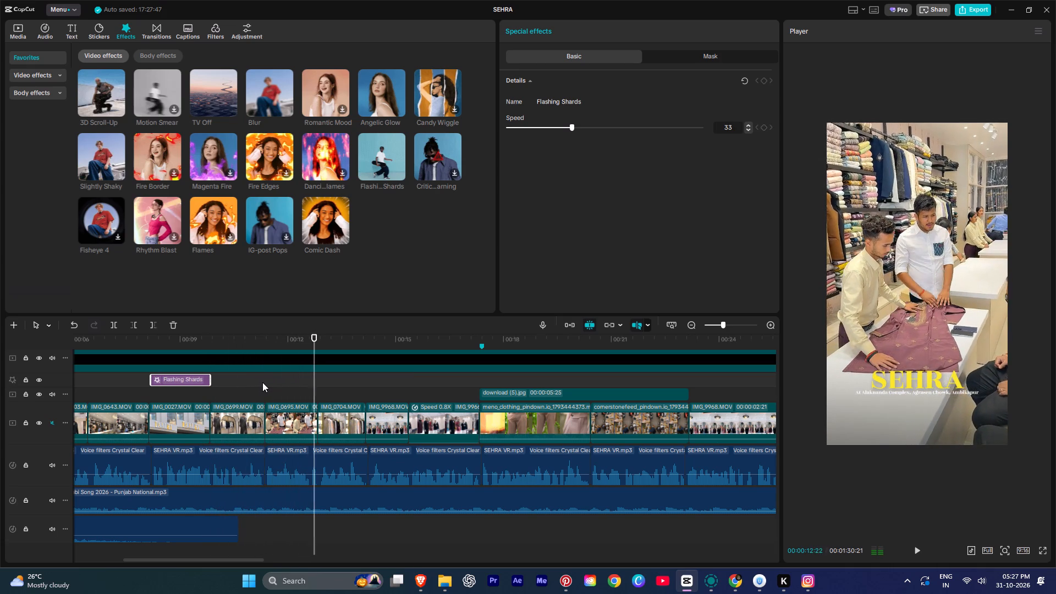
Check the rest of the timeline by playing the main-track gap around 00:00:54 and the ending near 00:01:29.
ctrl+scroll(263, 384, down, 4)
click(263, 384)
ctrl+scroll(263, 384, down, 7)
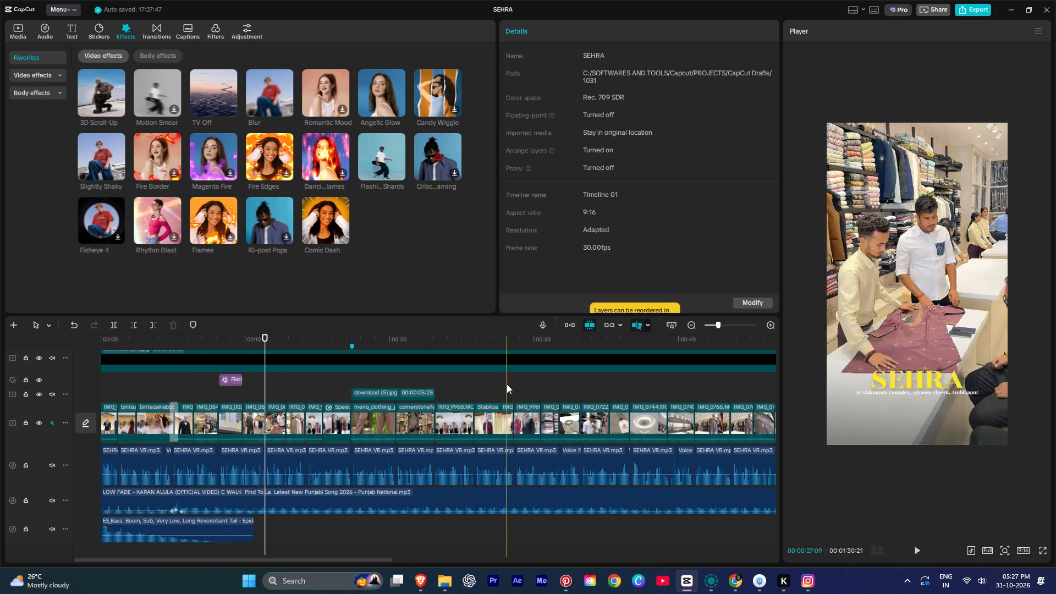
key(space)
ctrl+scroll(573, 386, down, 3)
ctrl+scroll(573, 386, up, 1)
ctrl+scroll(573, 386, down, 2)
ctrl+scroll(573, 386, up, 2)
key(space)
scroll(620, 385, down, 1)
ctrl+scroll(620, 385, up, 1)
ctrl+scroll(620, 385, down, 3)
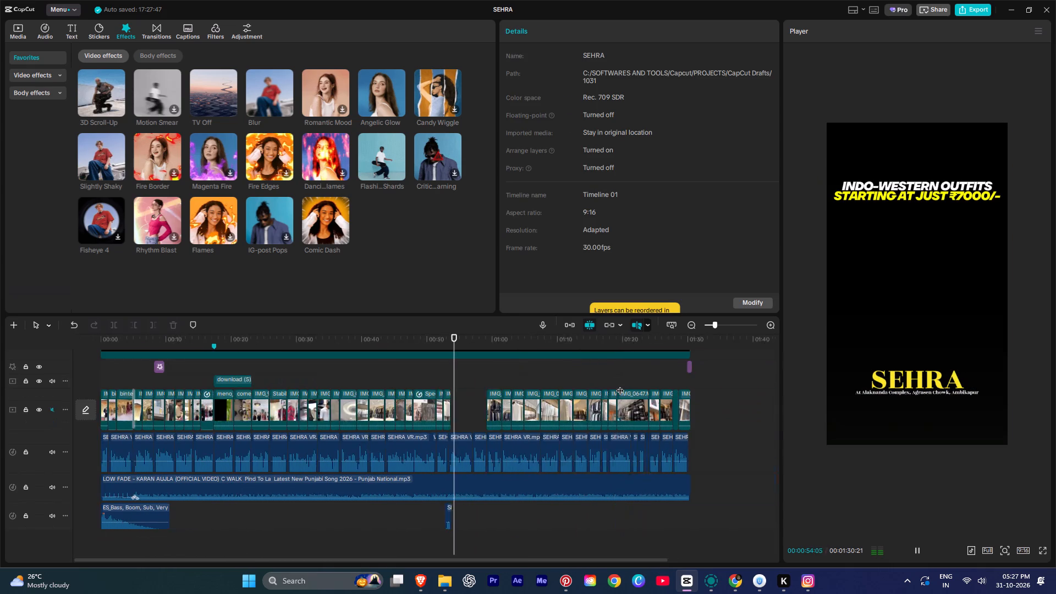
ctrl+scroll(620, 385, down, 4)
key(space)
key(space)
ctrl+scroll(491, 383, up, 3)
key(space)
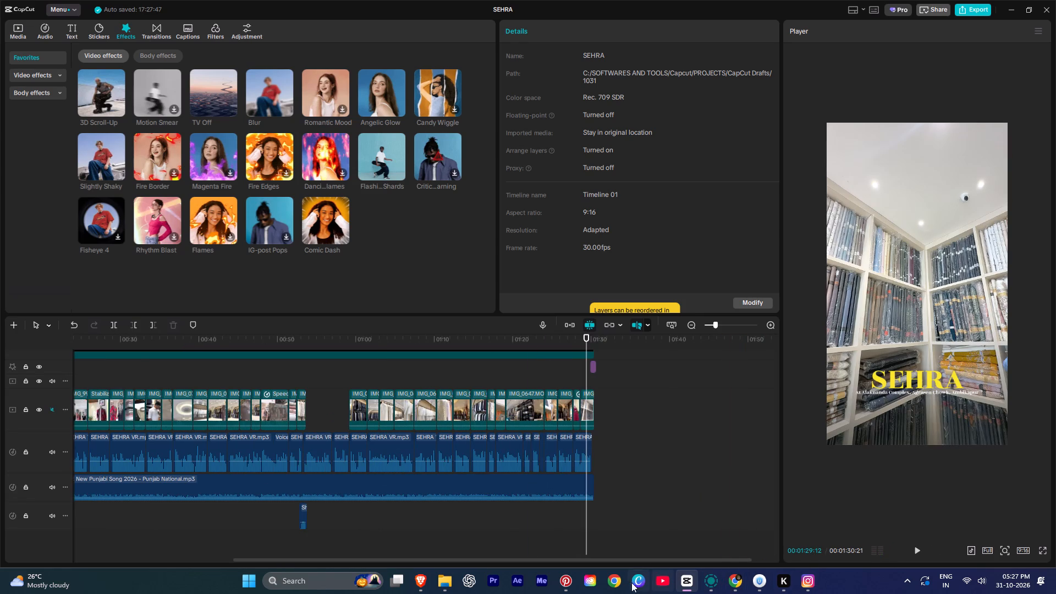
Switch to Pinterest and search for "indo western outfits men".
click(566, 580)
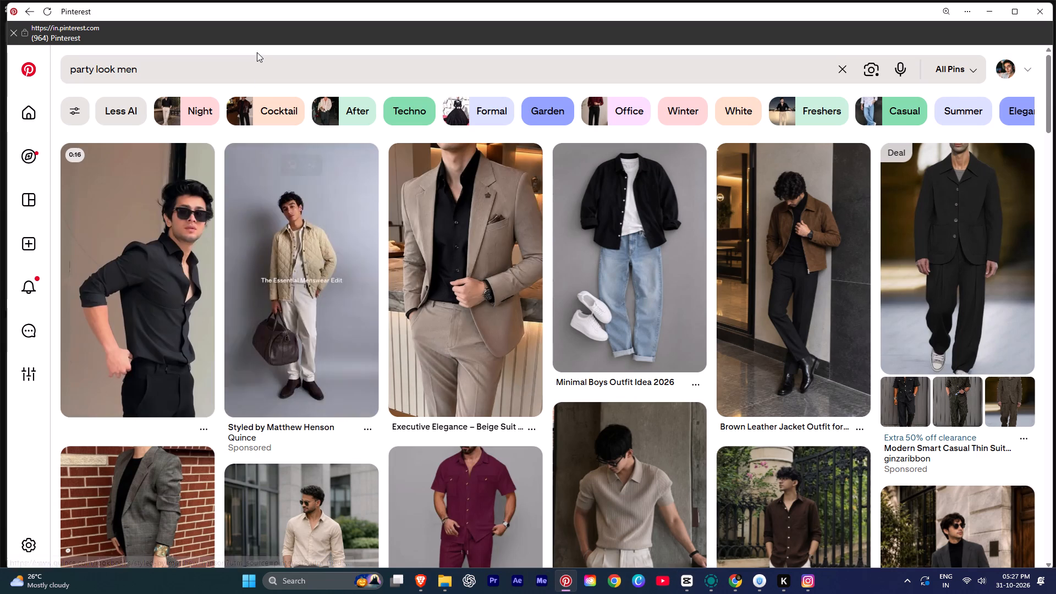
click(263, 73)
key(ctrl+a)
key(BackSpace)
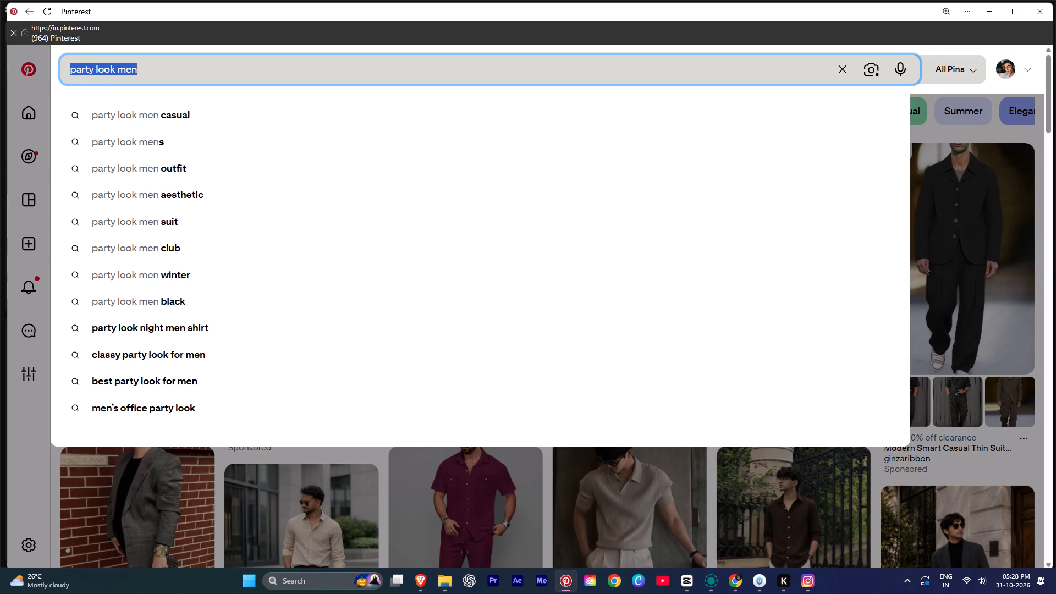
text(indo western)
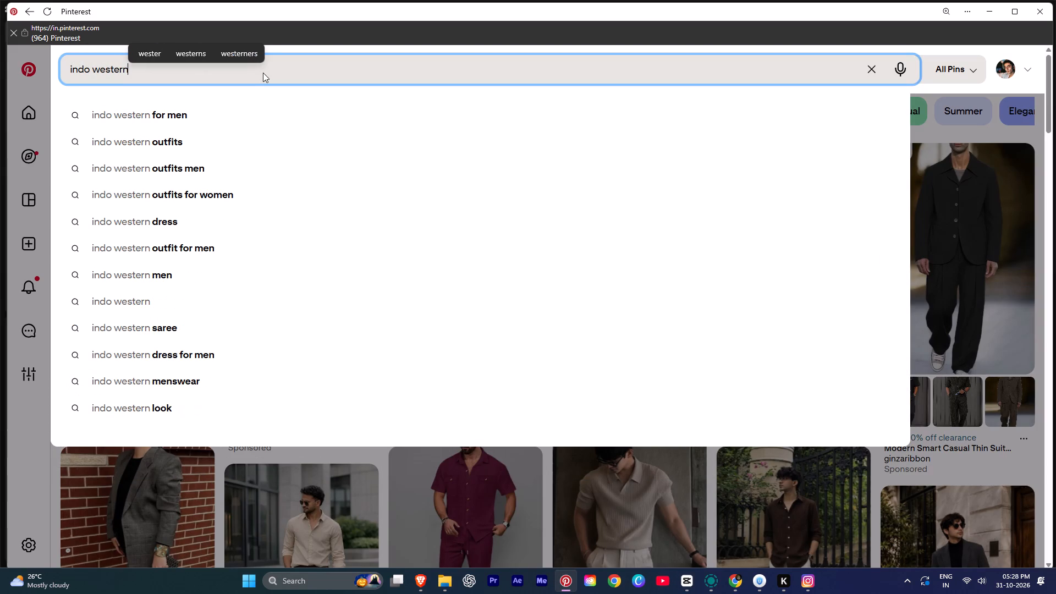
key(space)
text(outfits)
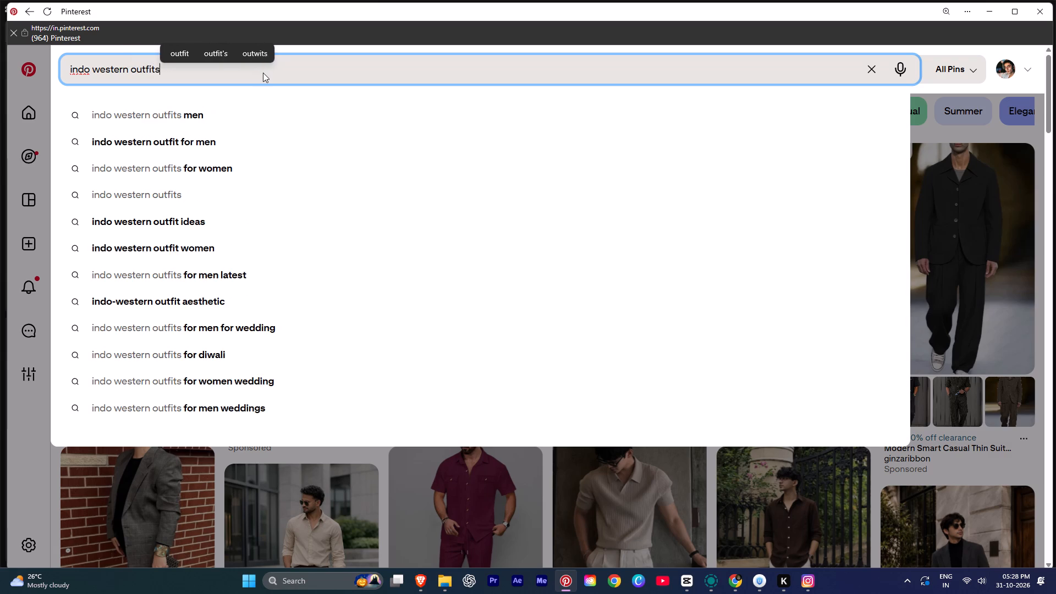
key(space)
key(Down)
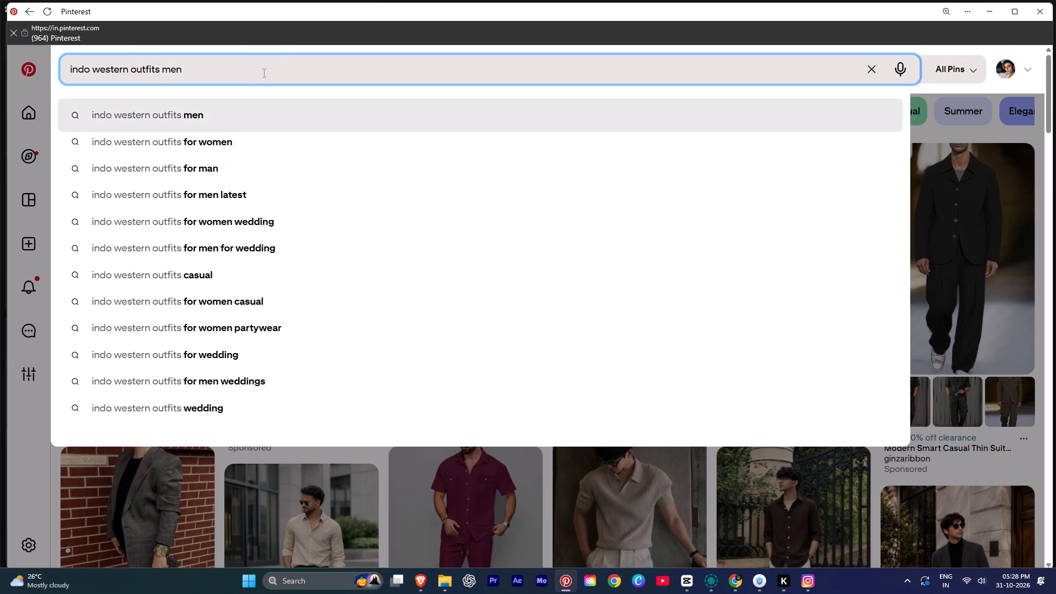
key(Return)
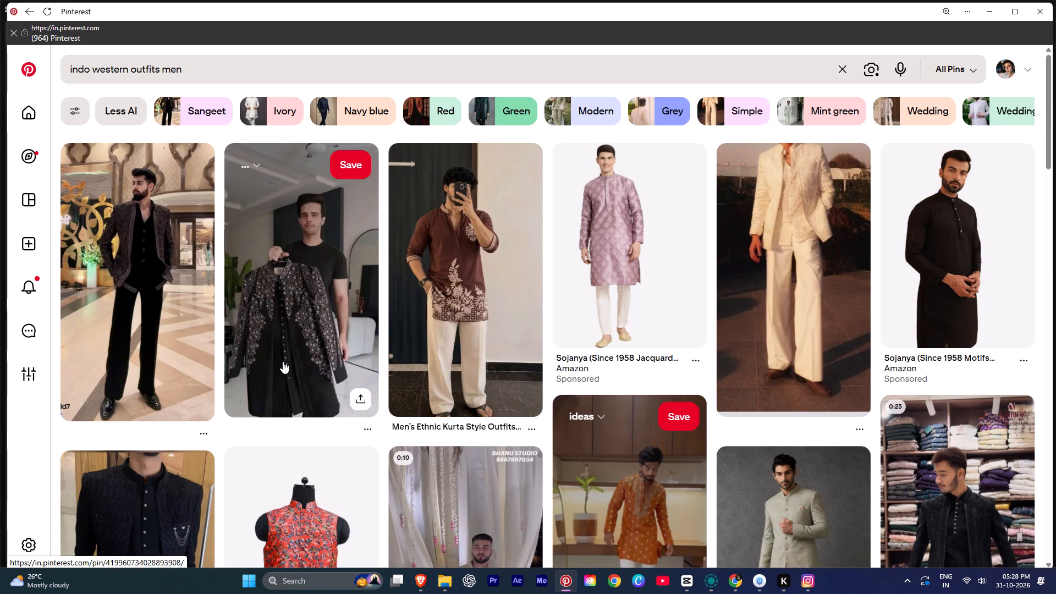
Browse the men's Indo-Western results for outfit footage suitable for the Indo-Western price segment.
scroll(179, 297, down, 2)
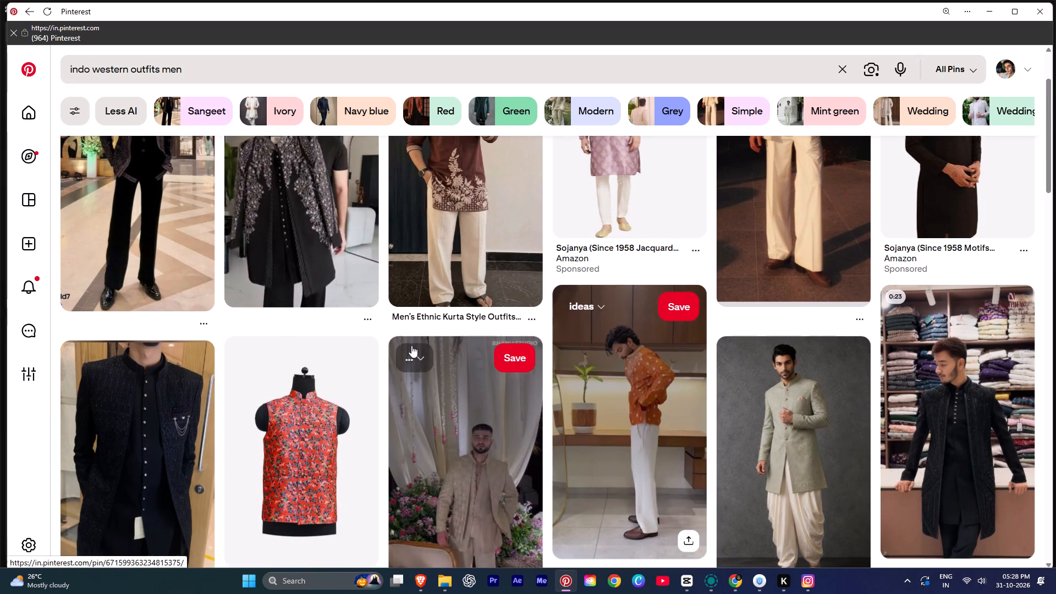
scroll(411, 345, down, 5)
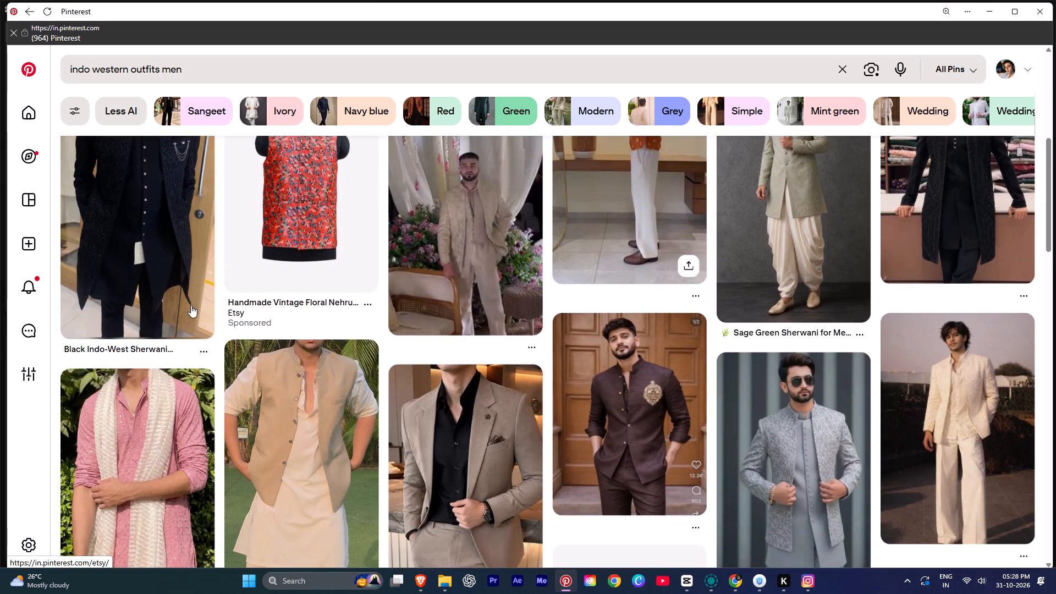
scroll(169, 289, up, 1)
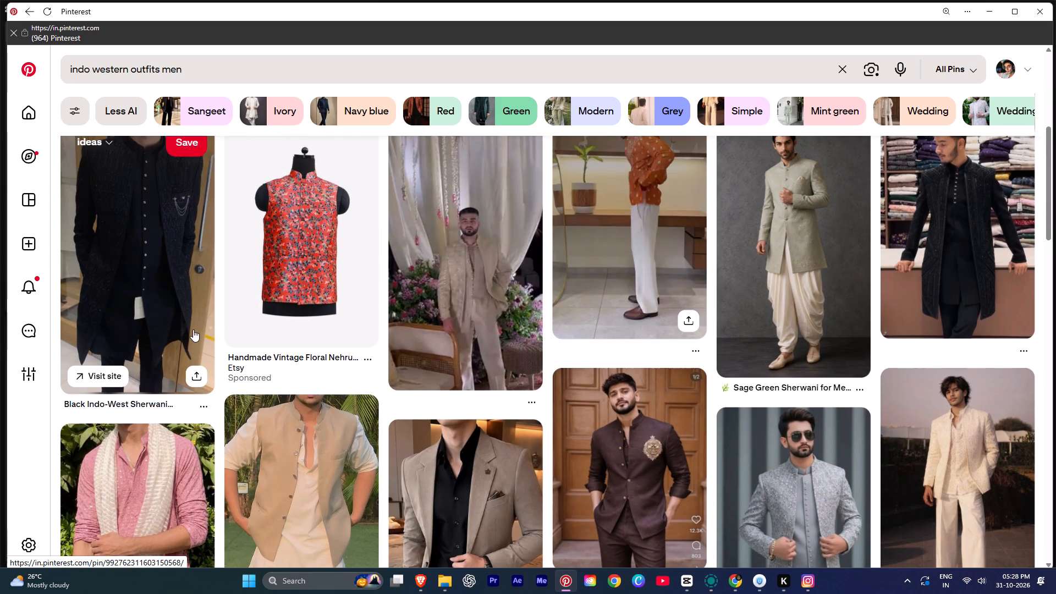
key(alt+Tab)
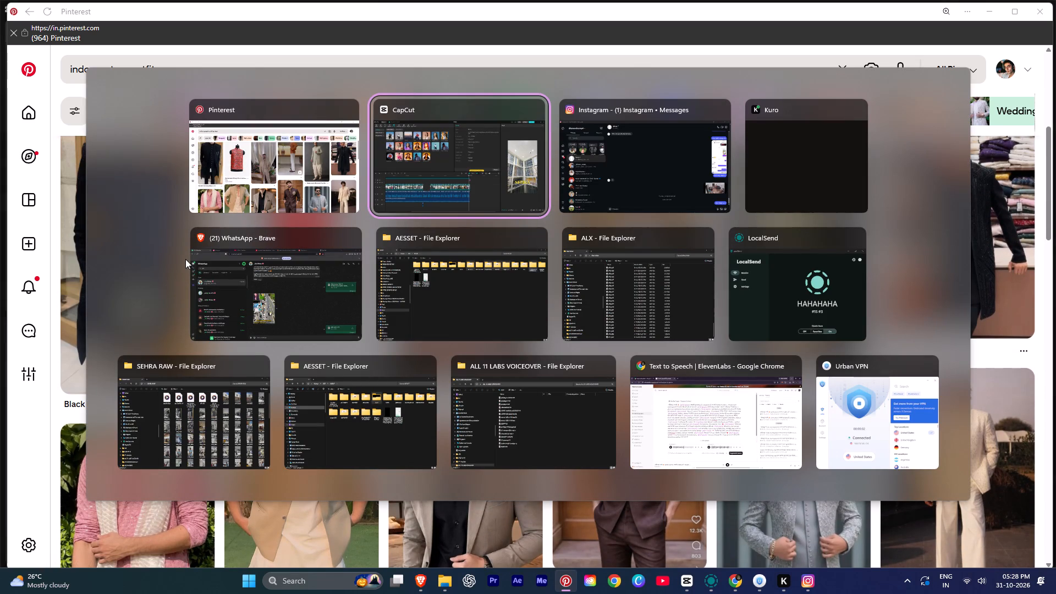
alt+click(62, 253)
scroll(181, 255, down, 11)
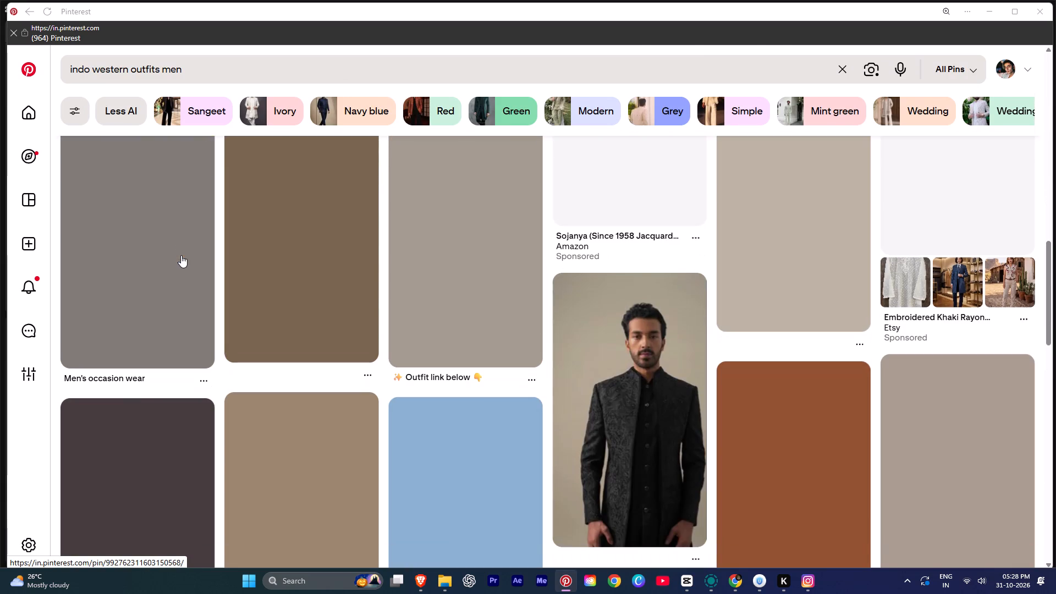
scroll(568, 358, up, 1)
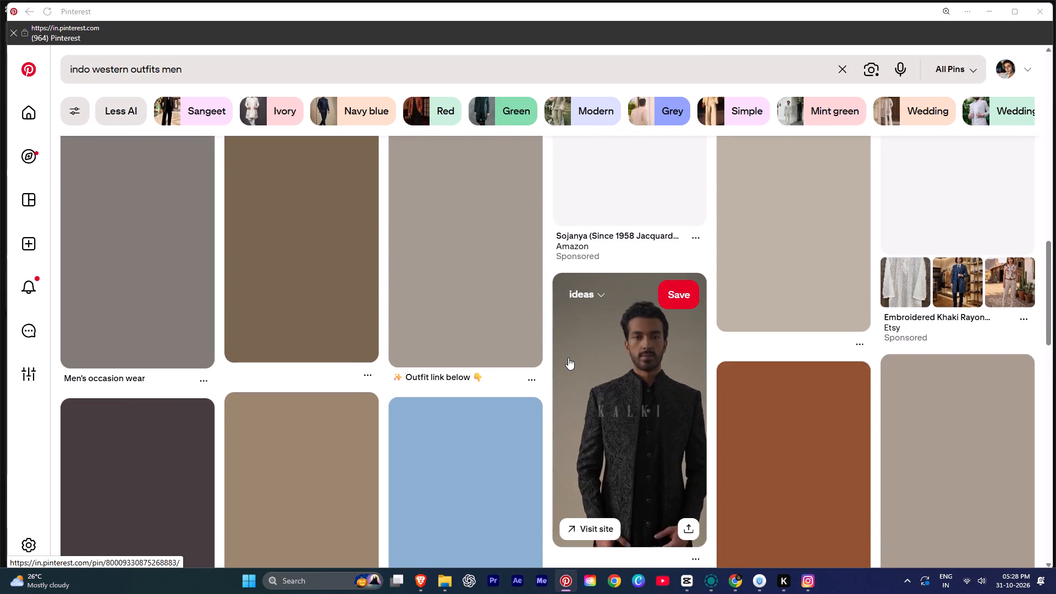
scroll(568, 358, up, 9)
scroll(652, 358, down, 1)
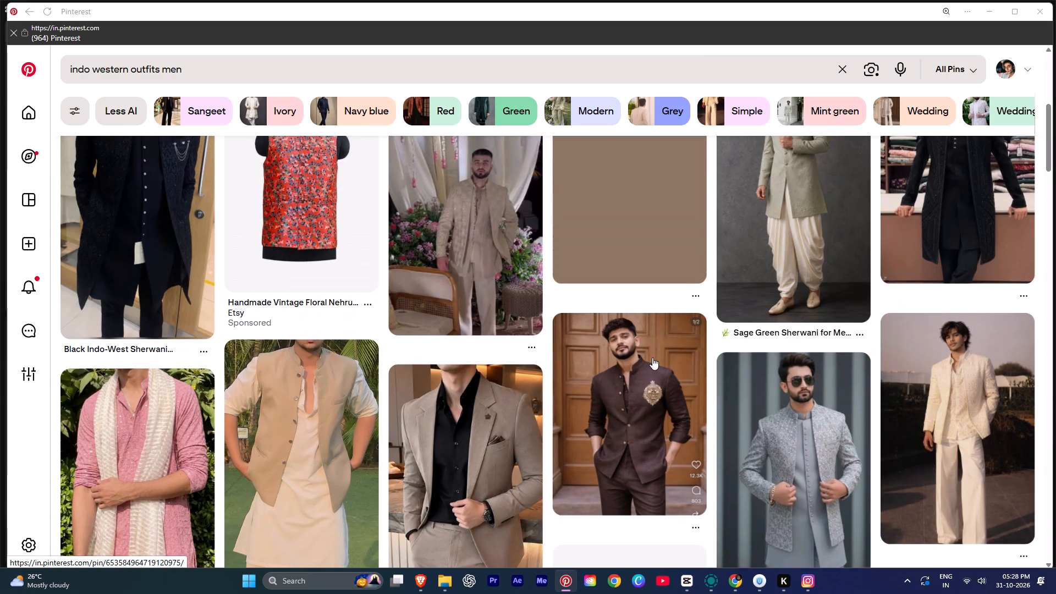
scroll(652, 358, up, 5)
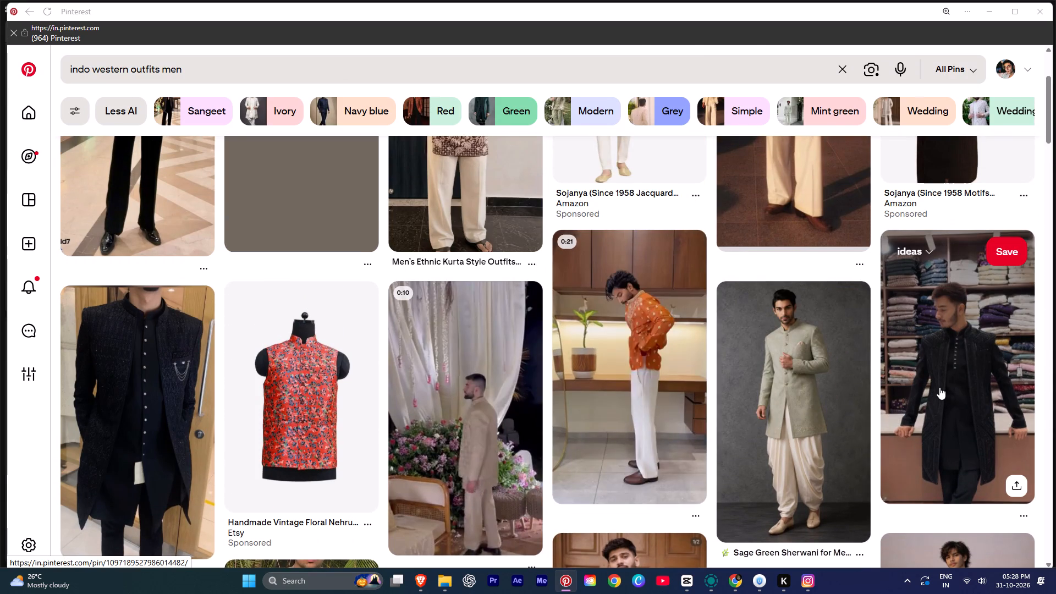
scroll(939, 387, up, 3)
scroll(735, 388, down, 4)
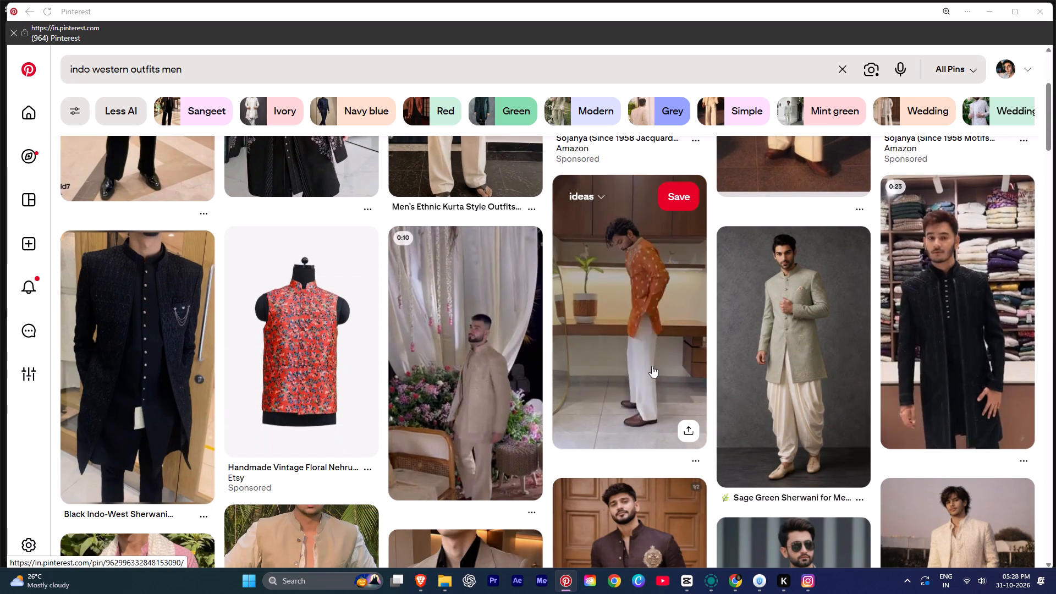
Open the orange kurta video pin to preview it, and return to the search results.
click(651, 365)
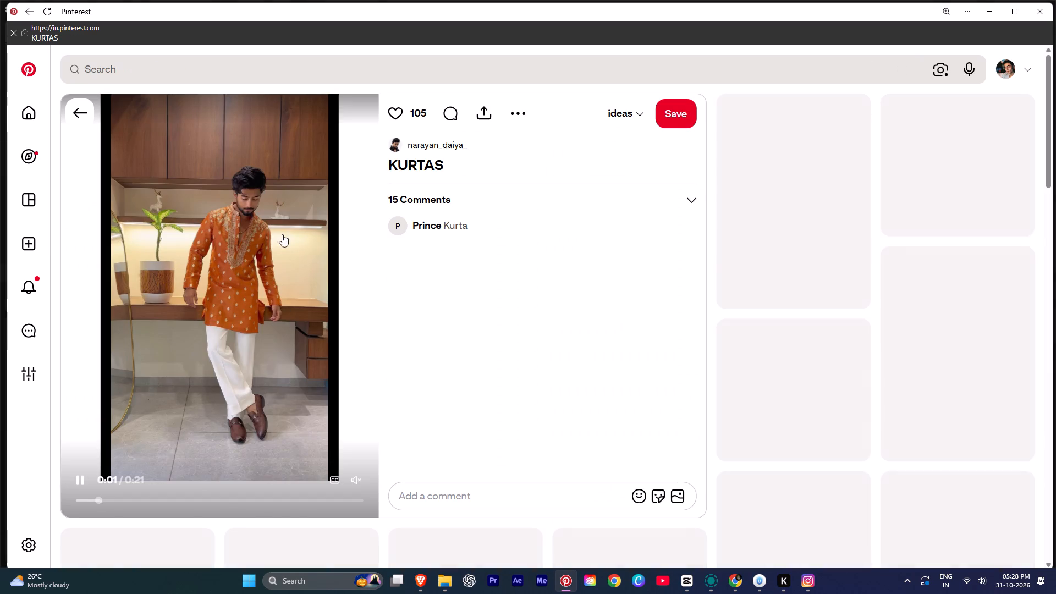
click(308, 229)
scroll(513, 317, up, 8)
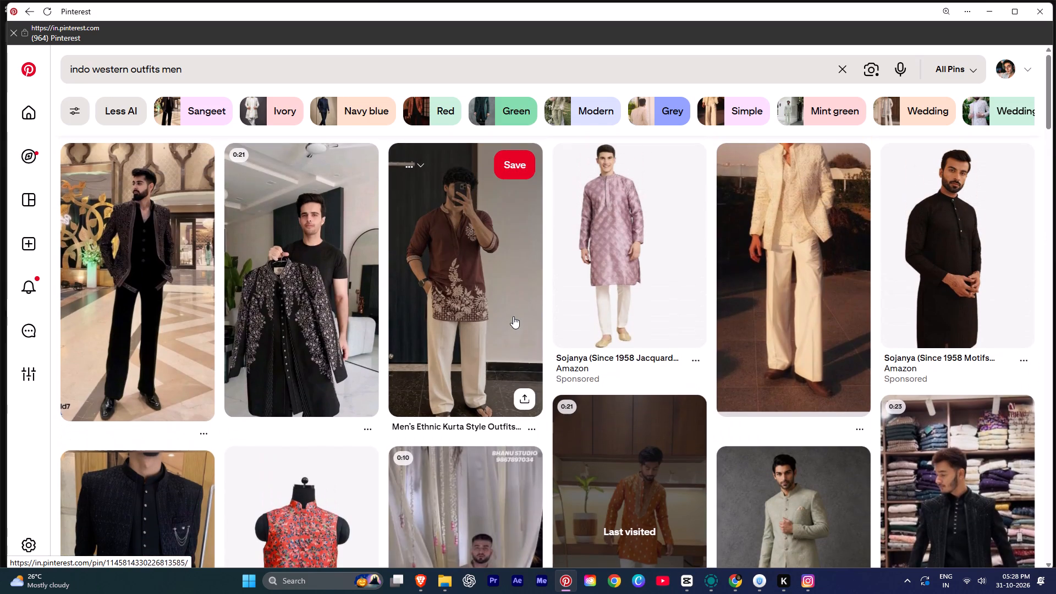
scroll(513, 316, up, 7)
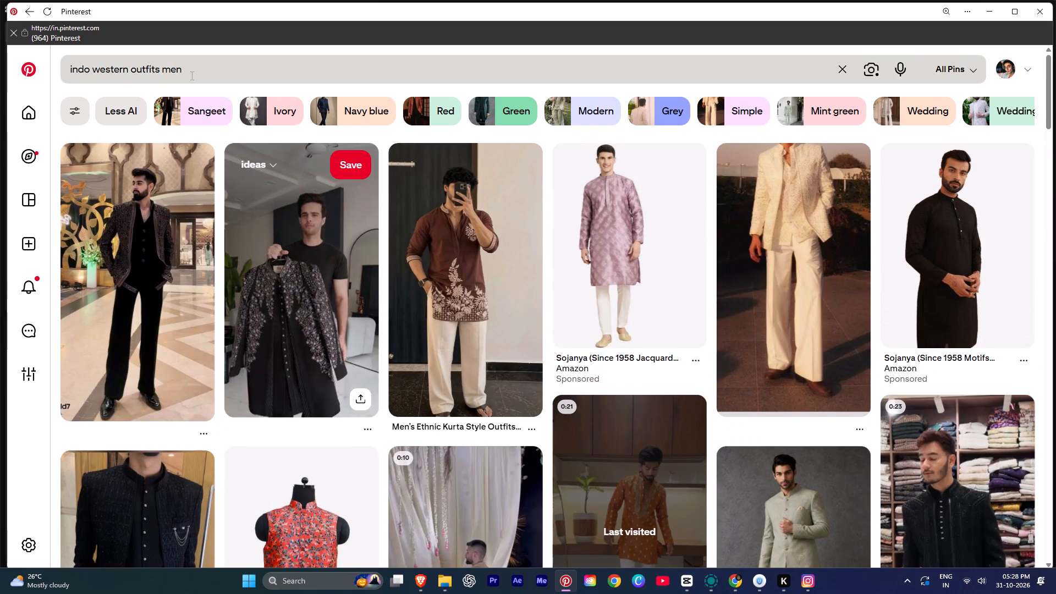
Broaden the Pinterest search to "indo western outfits" and look through the results for usable outfit footage.
click(191, 75)
key(BackSpace)
key(BackSpace)
key(BackSpace)
key(BackSpace)
key(Return)
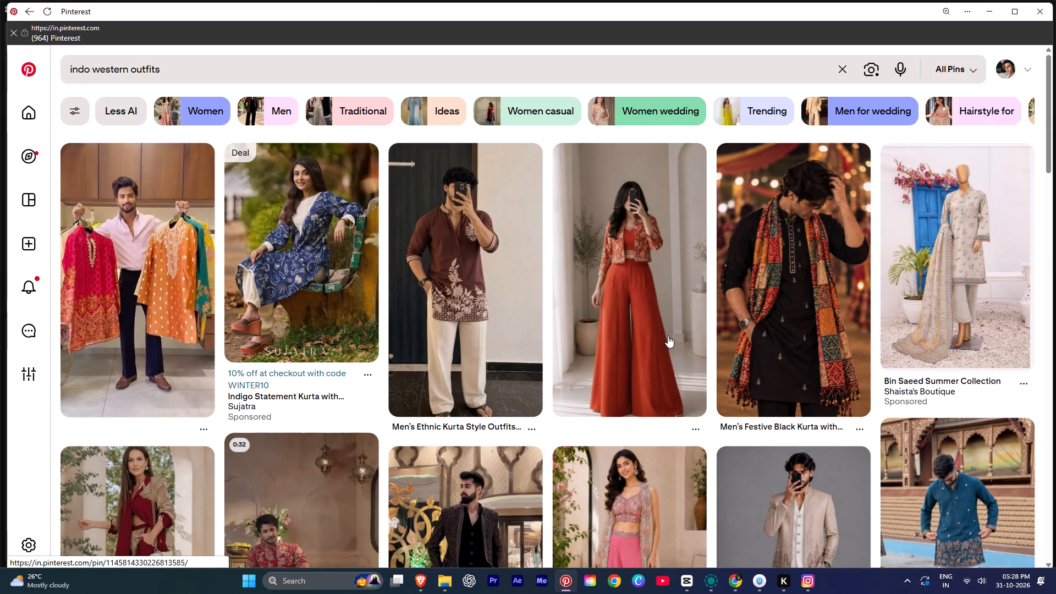
scroll(864, 296, down, 3)
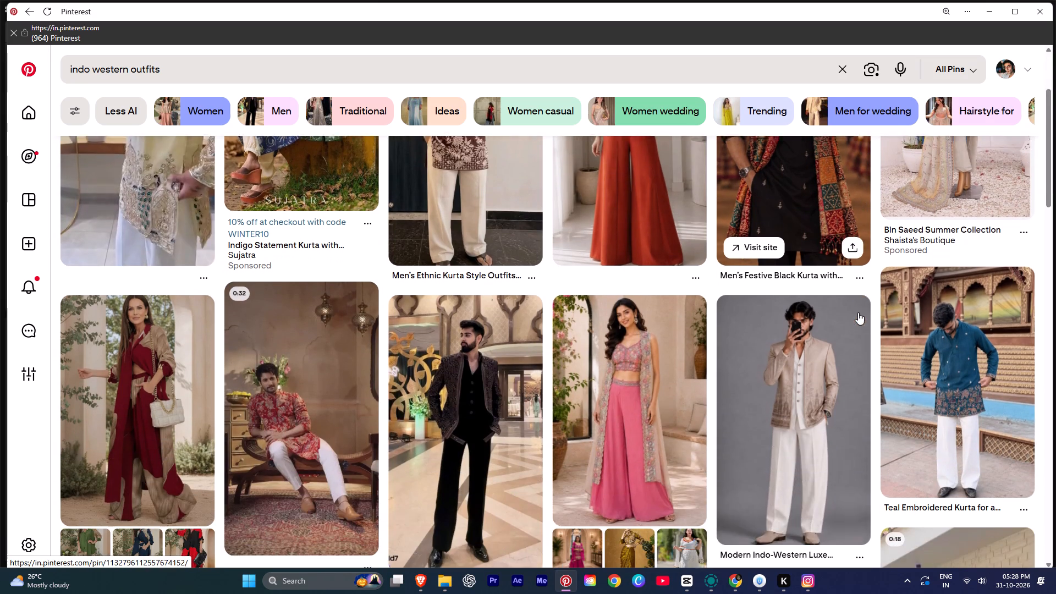
scroll(560, 331, up, 4)
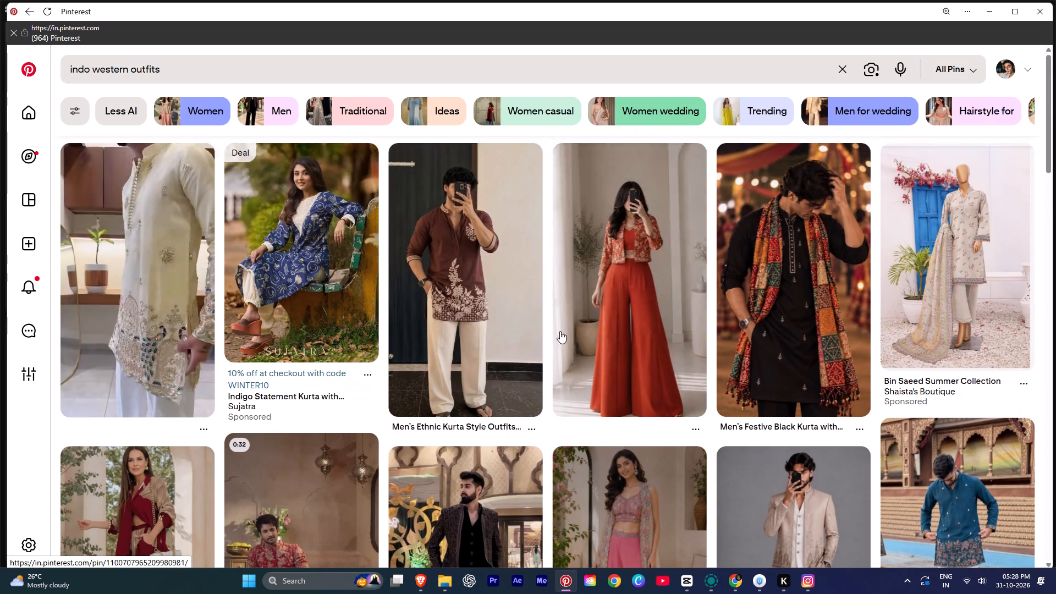
scroll(560, 331, down, 5)
scroll(370, 358, down, 5)
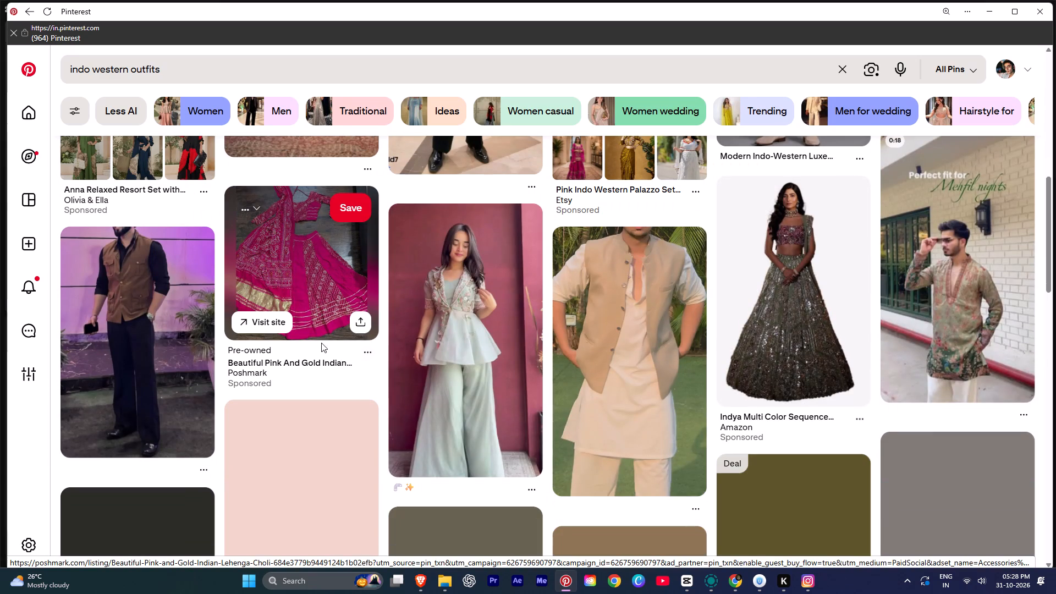
Switch back to the SEHRA project in CapCut and return the playhead to the start of the timeline.
key(alt+Tab)
alt+click(460, 155)
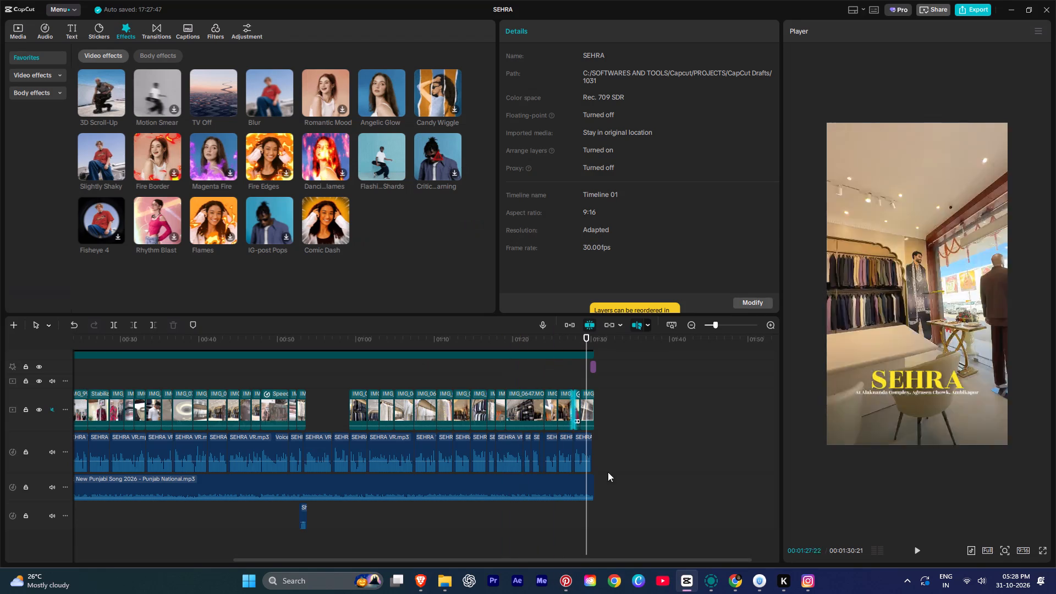
drag(587, 514, 0, 465)
scroll(314, 476, down, 5)
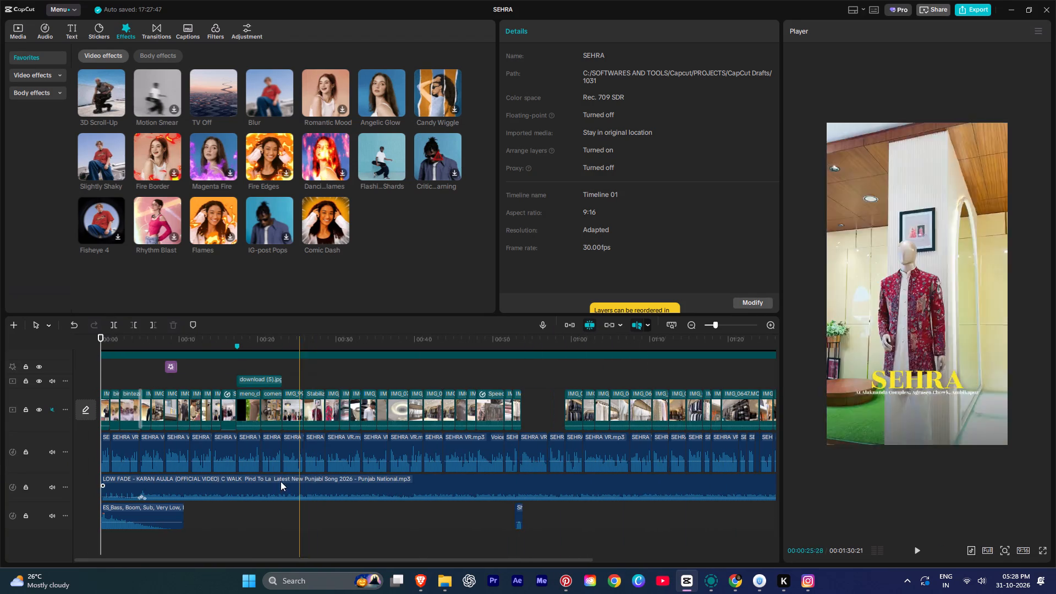
scroll(136, 193, up, 3)
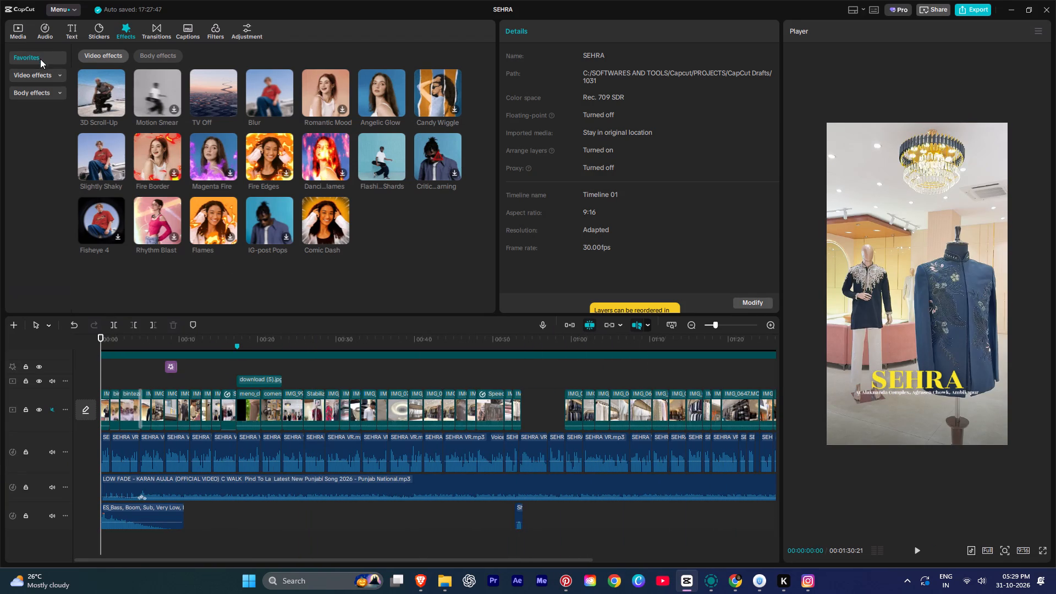
Add 01 Riser.wav from the PREMIUM SFX Risers folder to the sound-effects track at about 00:00:13.
click(37, 54)
click(10, 34)
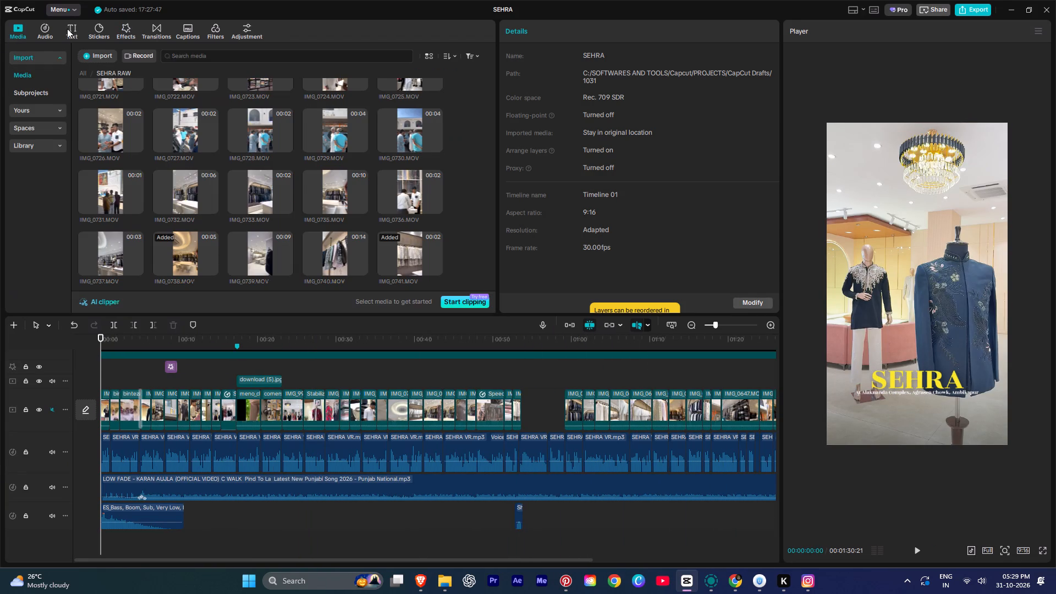
scroll(274, 184, down, 2)
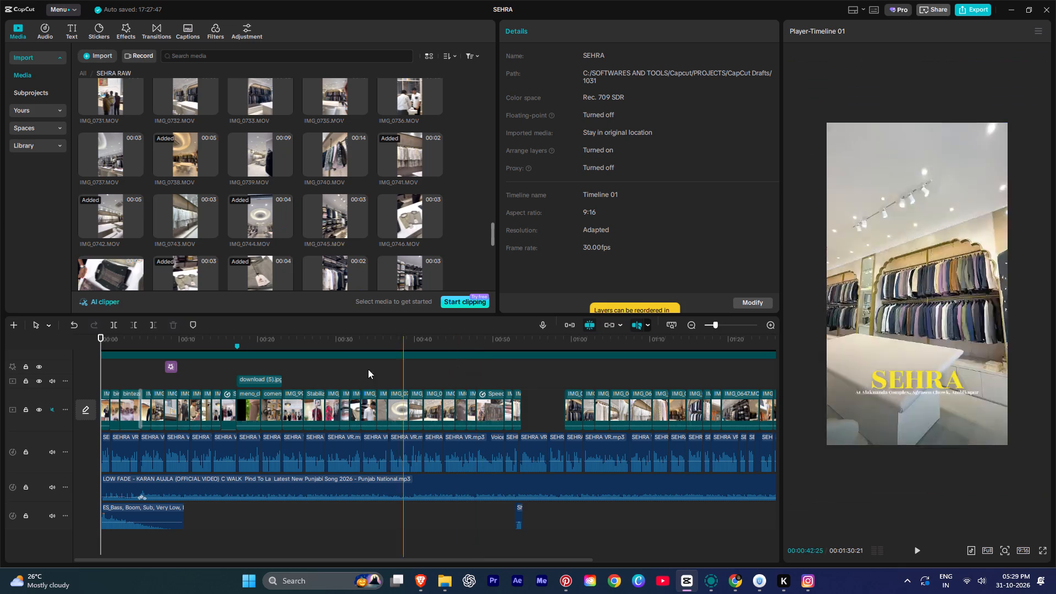
ctrl+scroll(266, 229, down, 2)
ctrl+scroll(266, 229, up, 1)
ctrl+scroll(266, 229, down, 1)
click(82, 69)
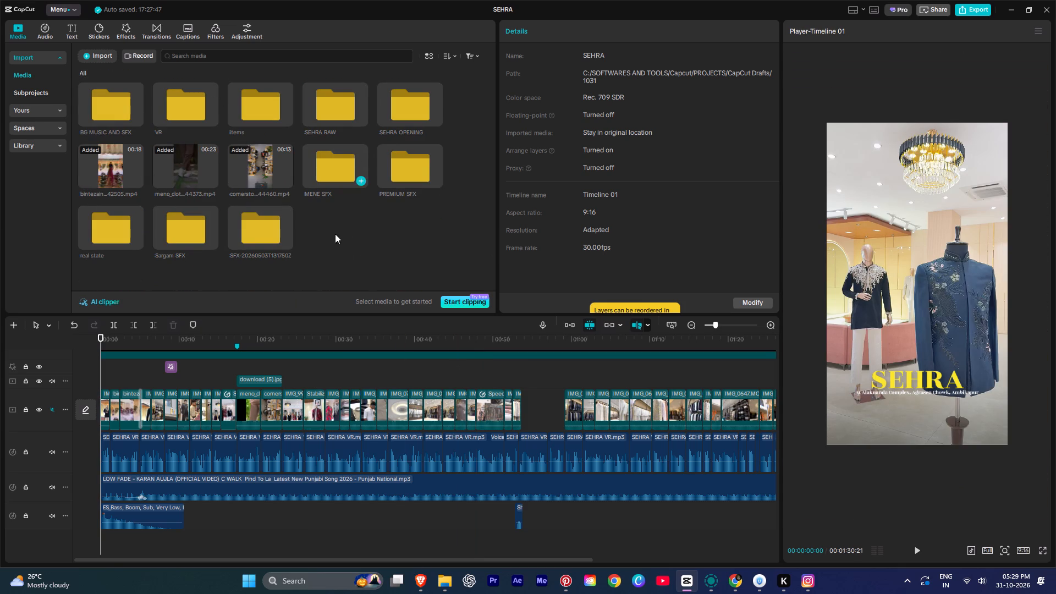
click(352, 248)
double_click(393, 180)
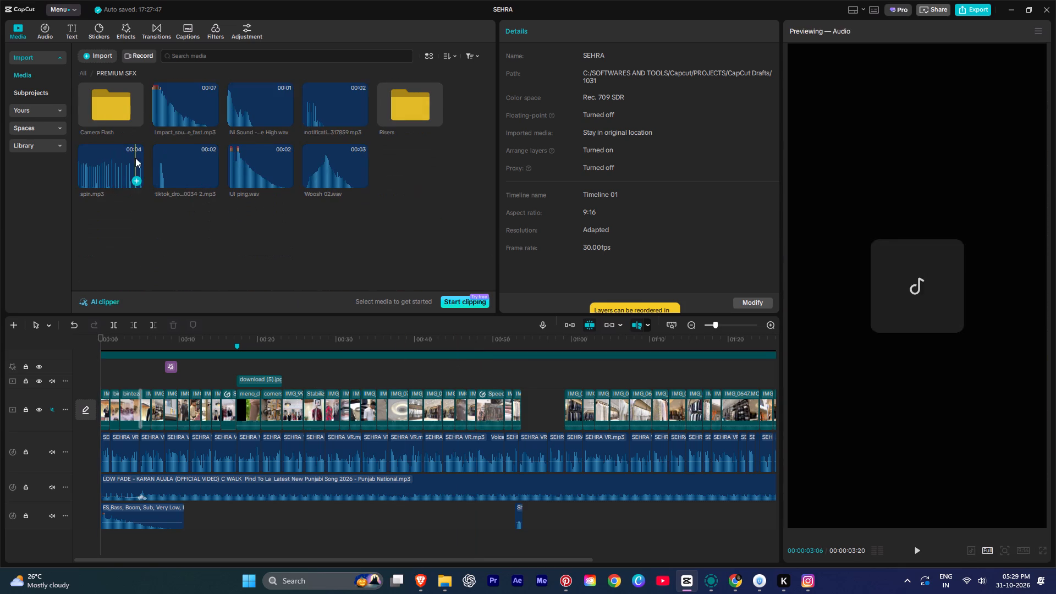
click(99, 89)
double_click(402, 107)
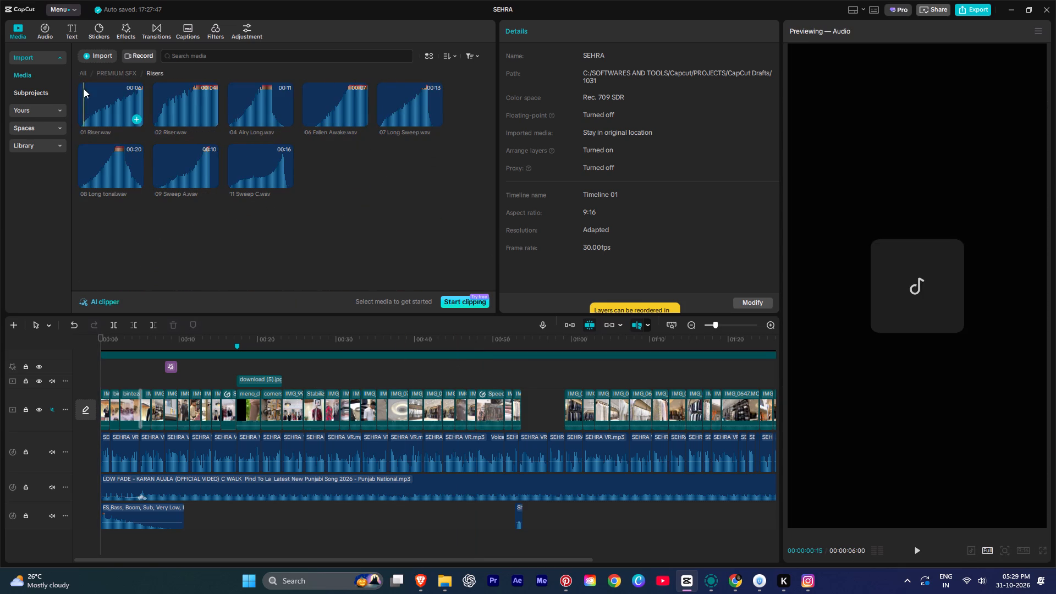
drag(113, 99, 207, 518)
Play the riser section against the video, reduce the riser clip's volume to -19.2 dB, and replay its ending near 00:00:19.
key(space)
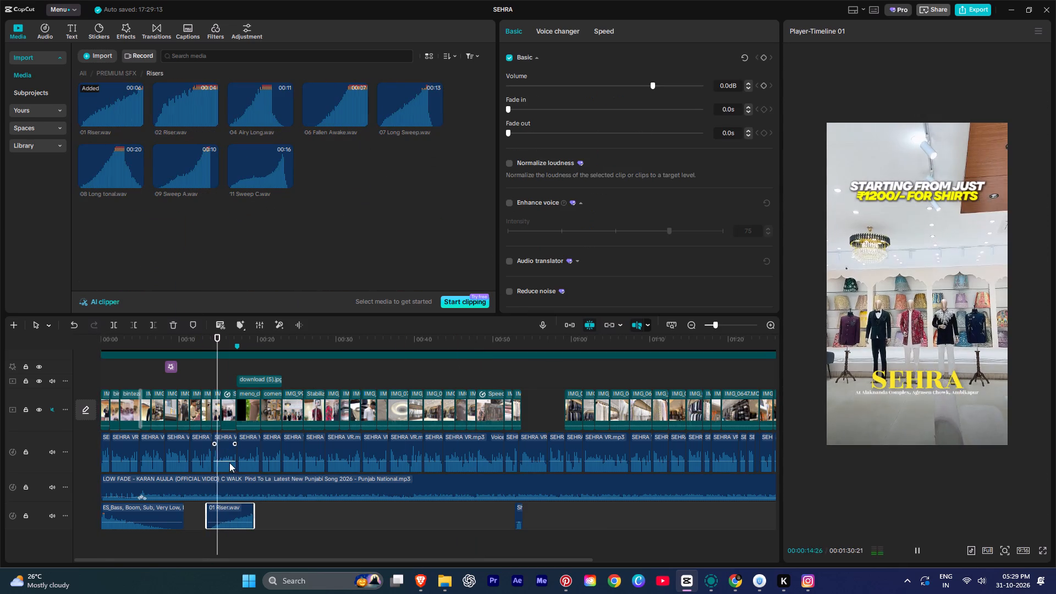
ctrl+scroll(229, 463, up, 8)
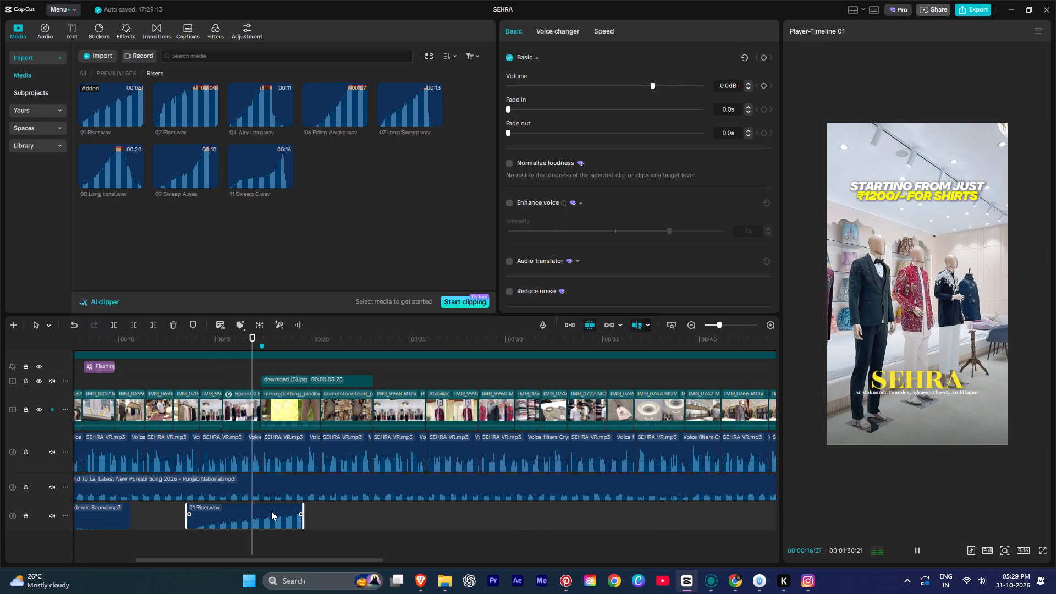
click(271, 511)
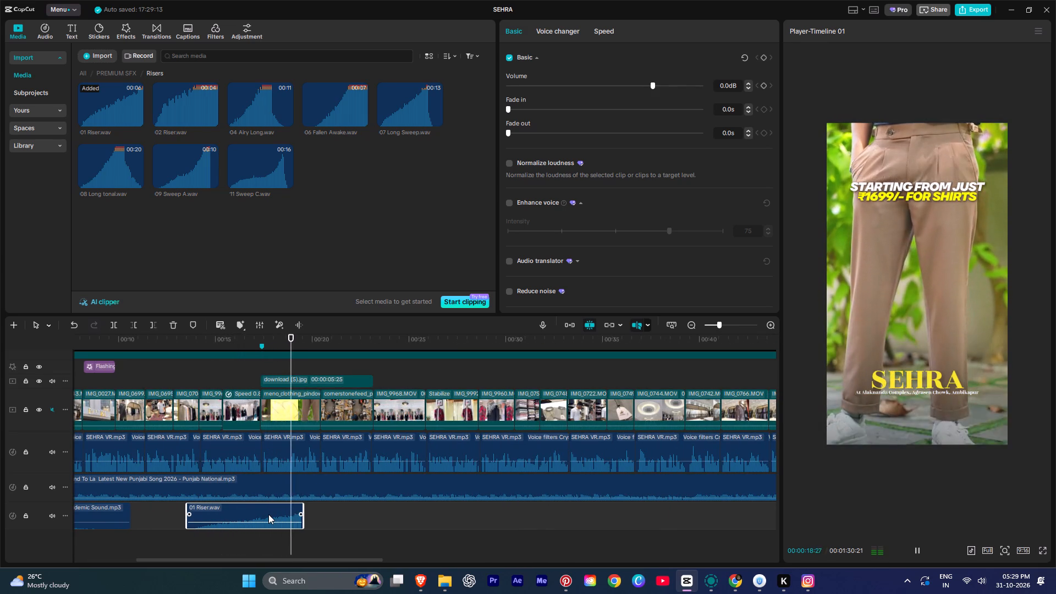
key(space)
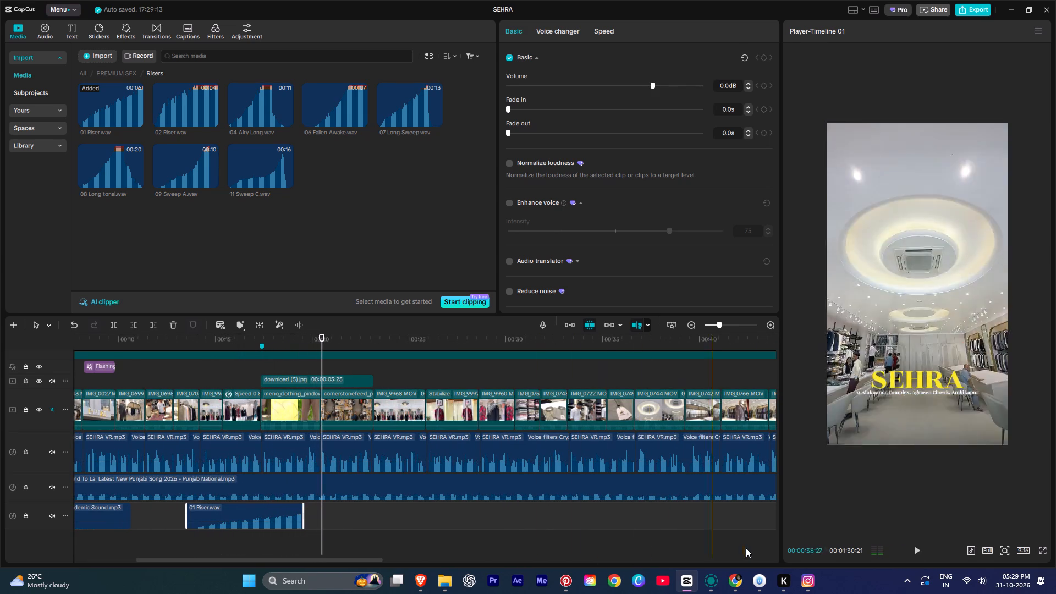
click(604, 87)
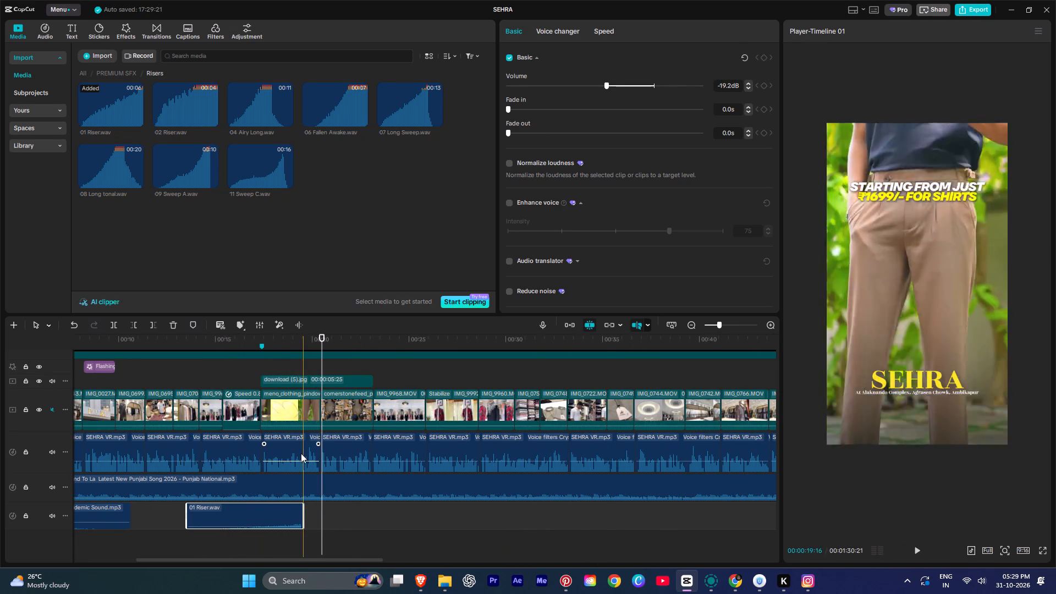
key(space)
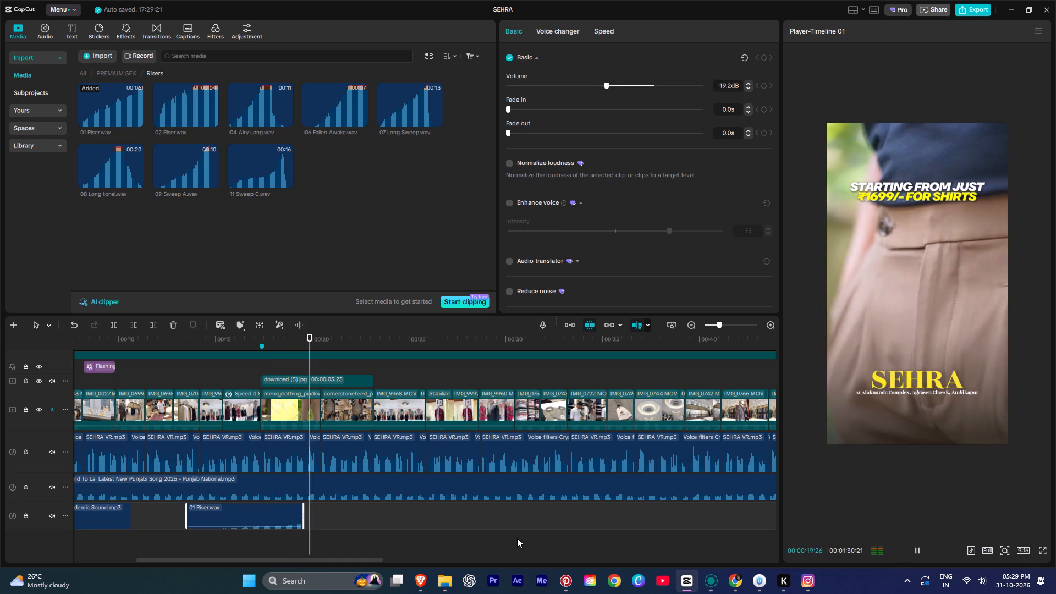
key(space)
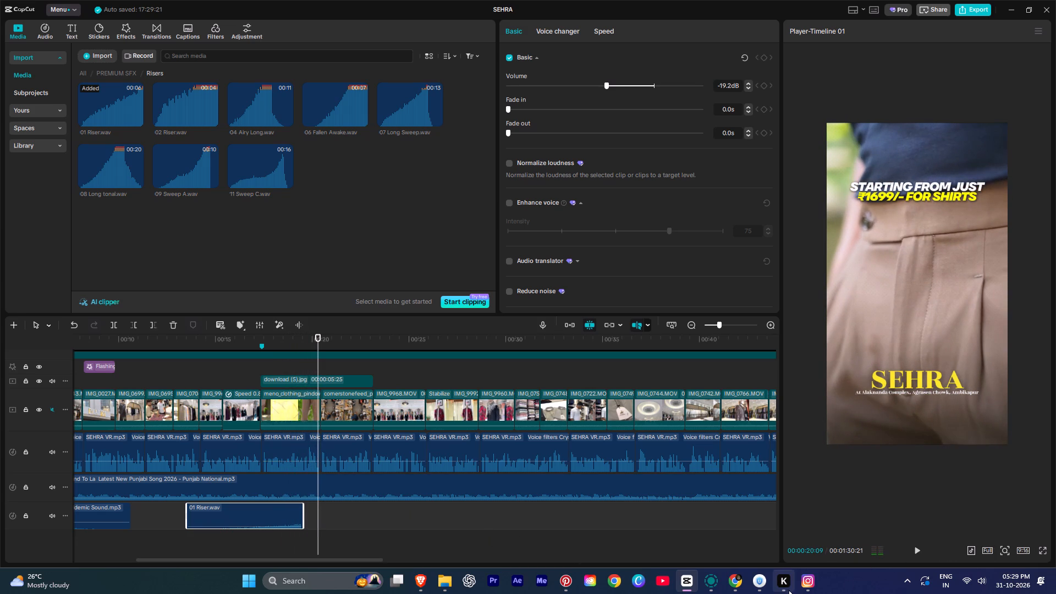
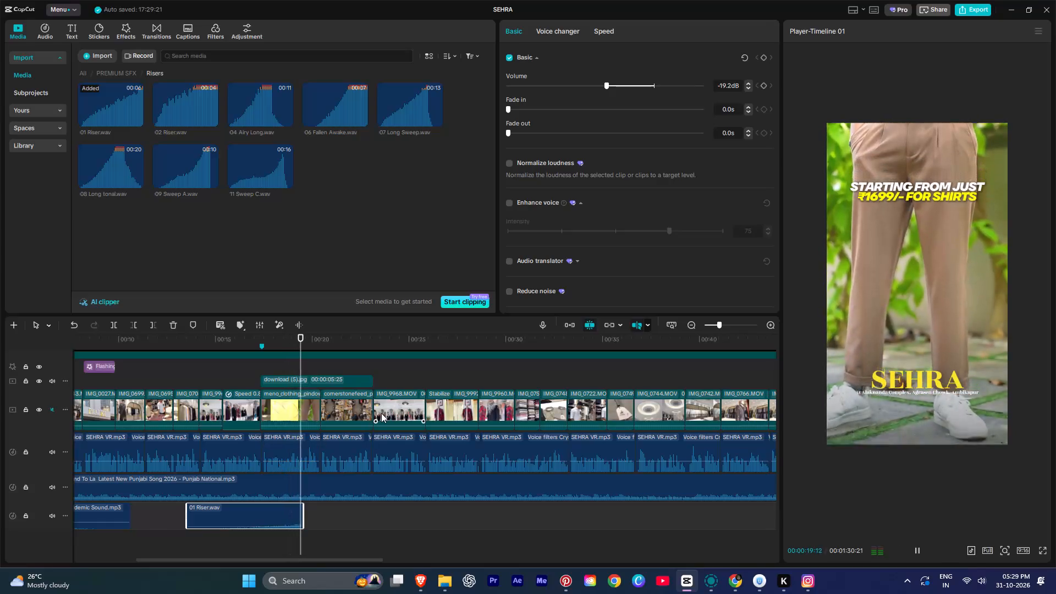
Play the video onward from the riser's ending to about 00:00:26 to review the following clips.
ctrl+scroll(349, 479, down, 3)
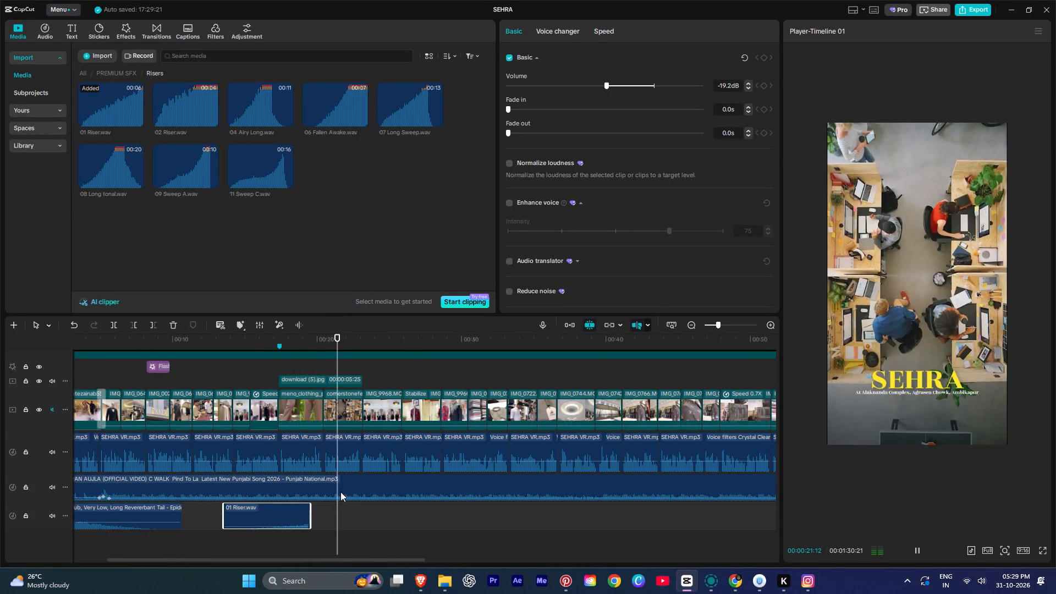
ctrl+scroll(340, 508, up, 7)
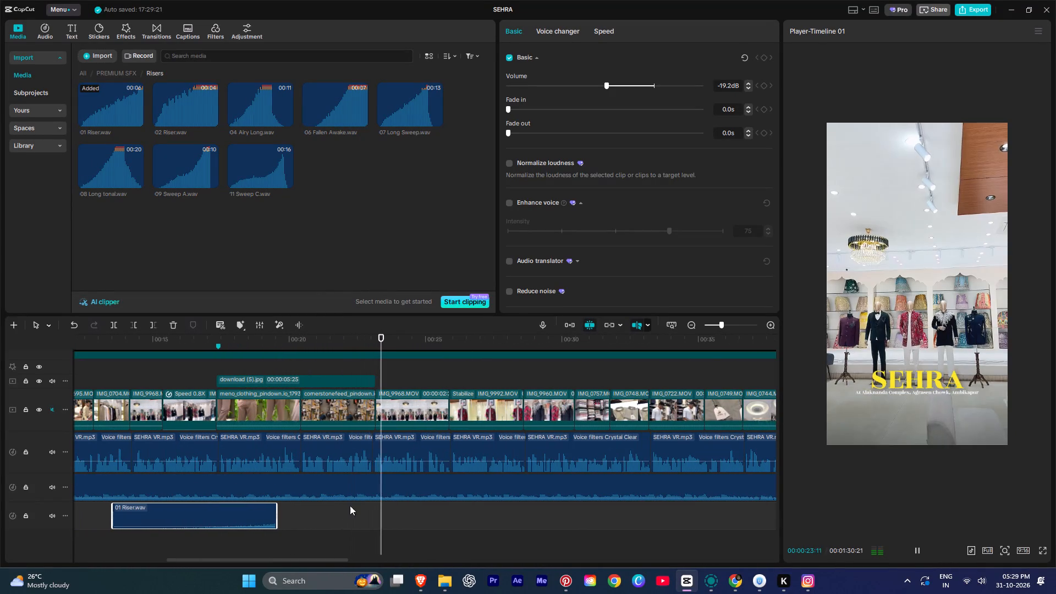
ctrl+scroll(355, 246, down, 3)
ctrl+scroll(371, 396, down, 5)
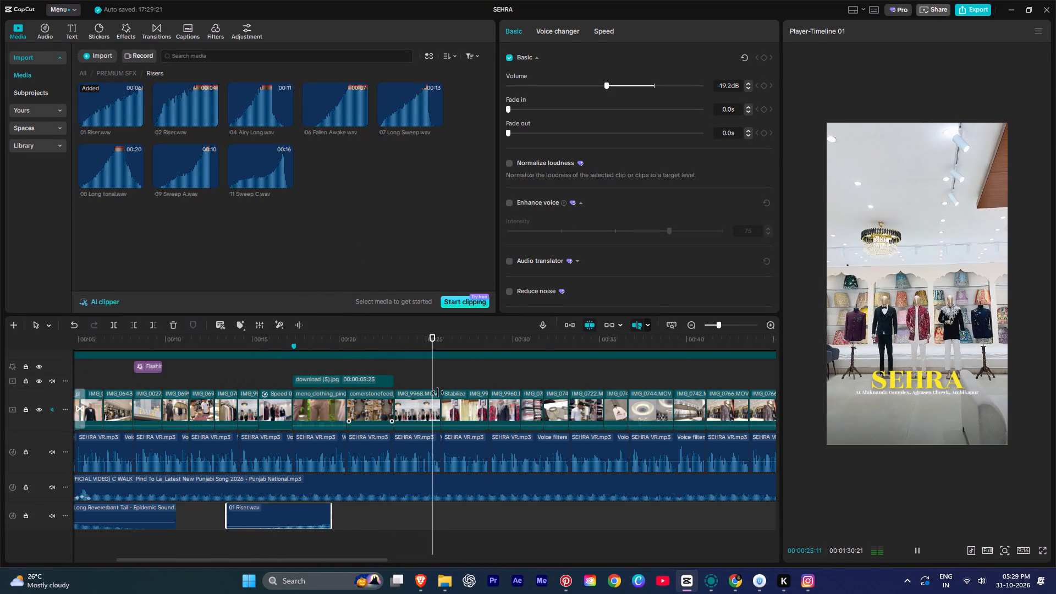
key(space)
Leave the PREMIUM SFX Risers folder and open the Sargam SFX 2026 folder inside Sargam SFX.
click(288, 244)
click(121, 70)
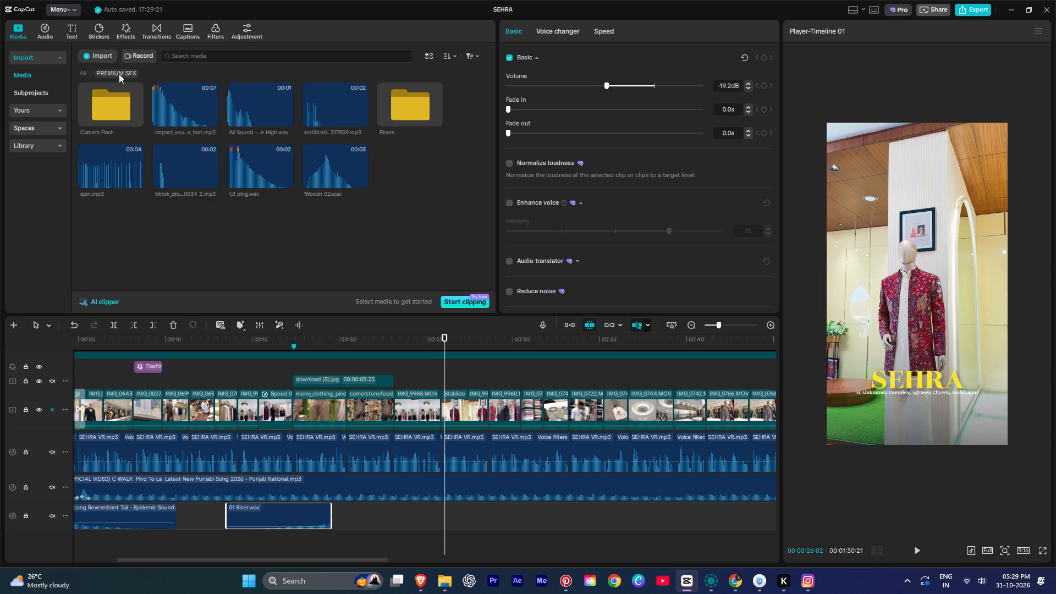
click(87, 70)
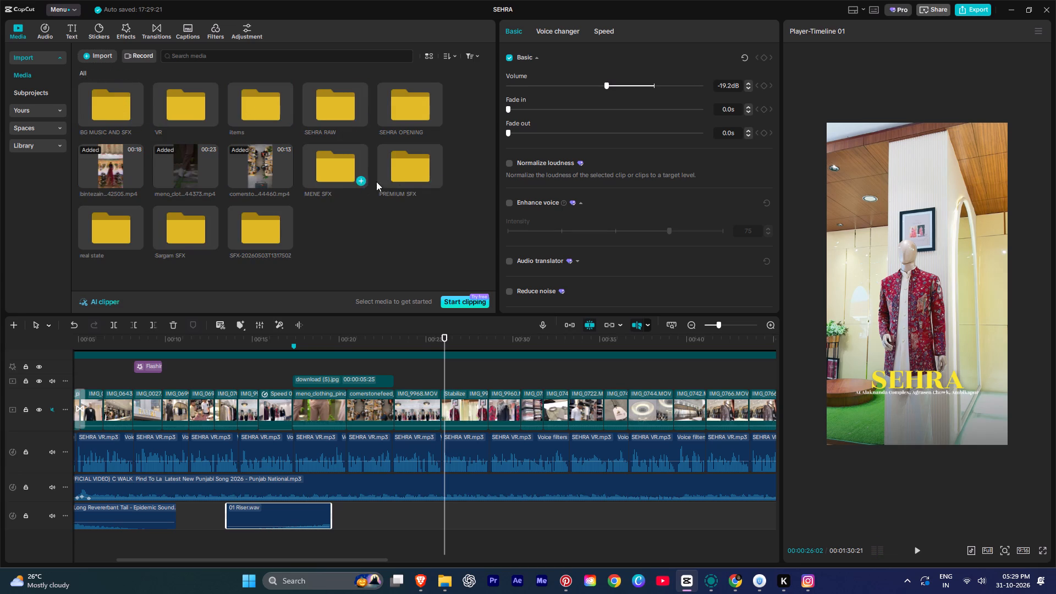
double_click(166, 230)
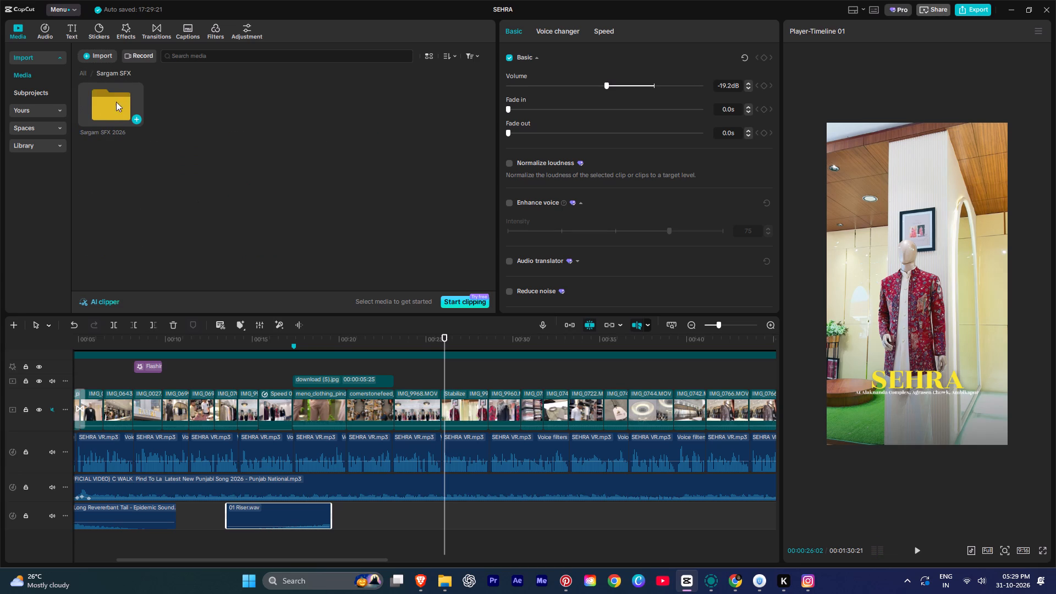
double_click(120, 102)
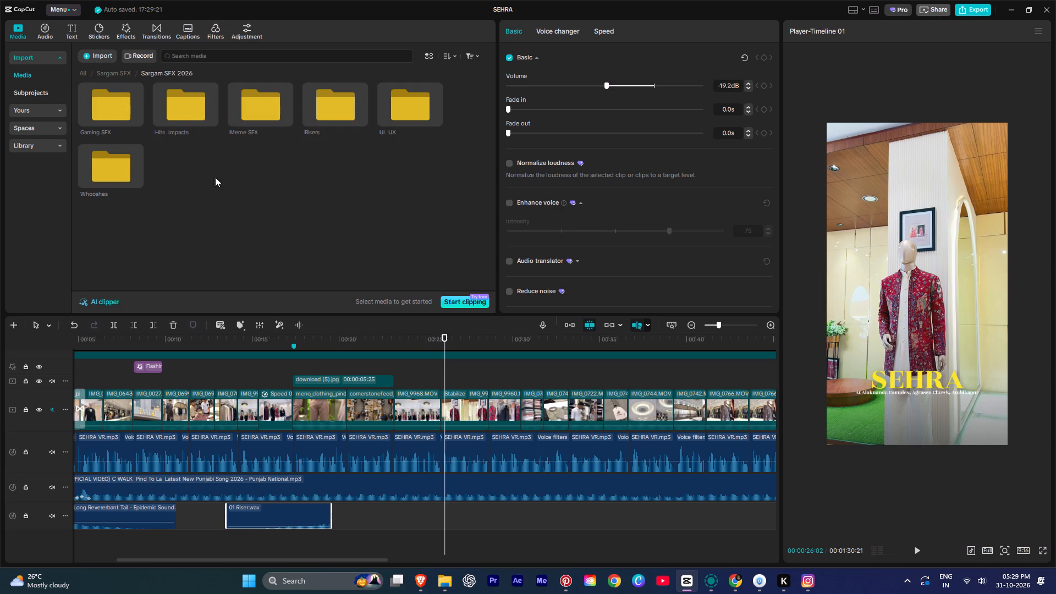
scroll(306, 205, down, 4)
Move the playhead back to about 00:00:23, near the cut between the cornerstonefeed clip and IMG_9968.MOV.
drag(443, 367, 434, 368)
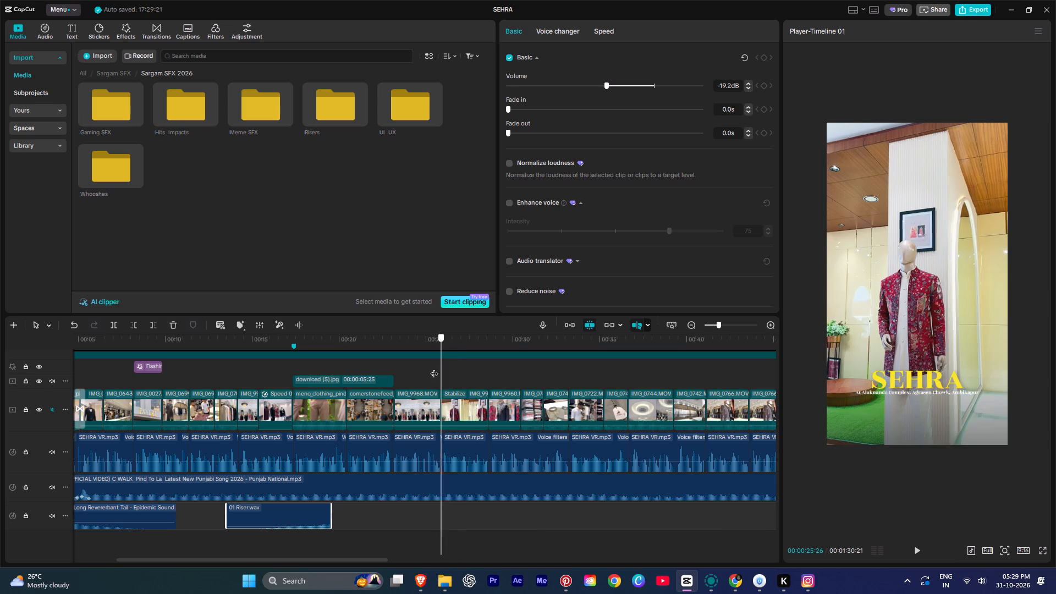
drag(434, 368, 438, 372)
drag(443, 368, 390, 391)
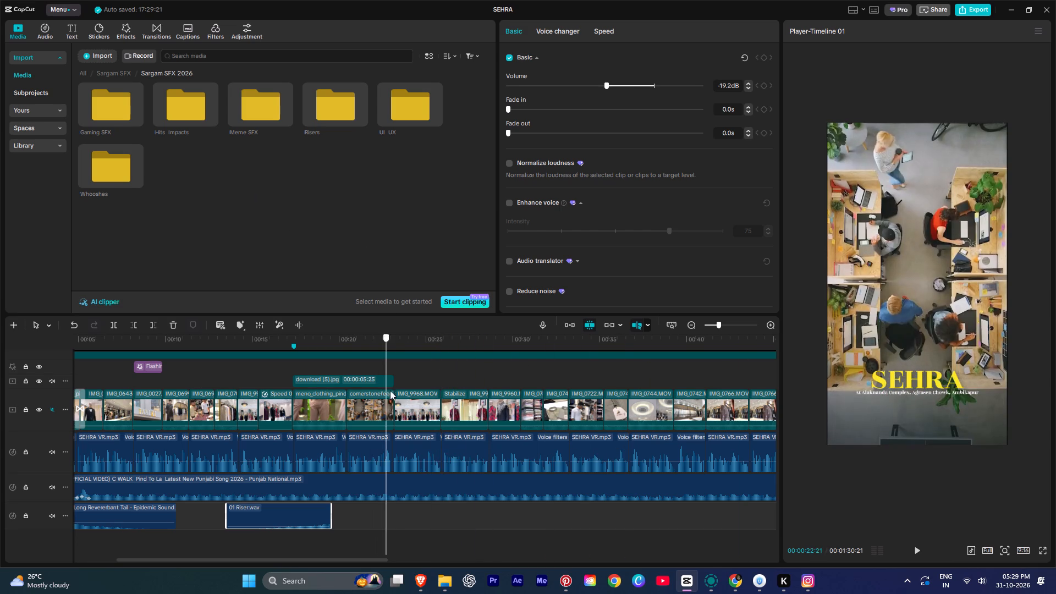
drag(390, 391, 395, 392)
Open the Meme SFX folder and audition sounds including bruh.mp3, a lot of damage.mp3 and the "a few mom...later" clip.
click(279, 197)
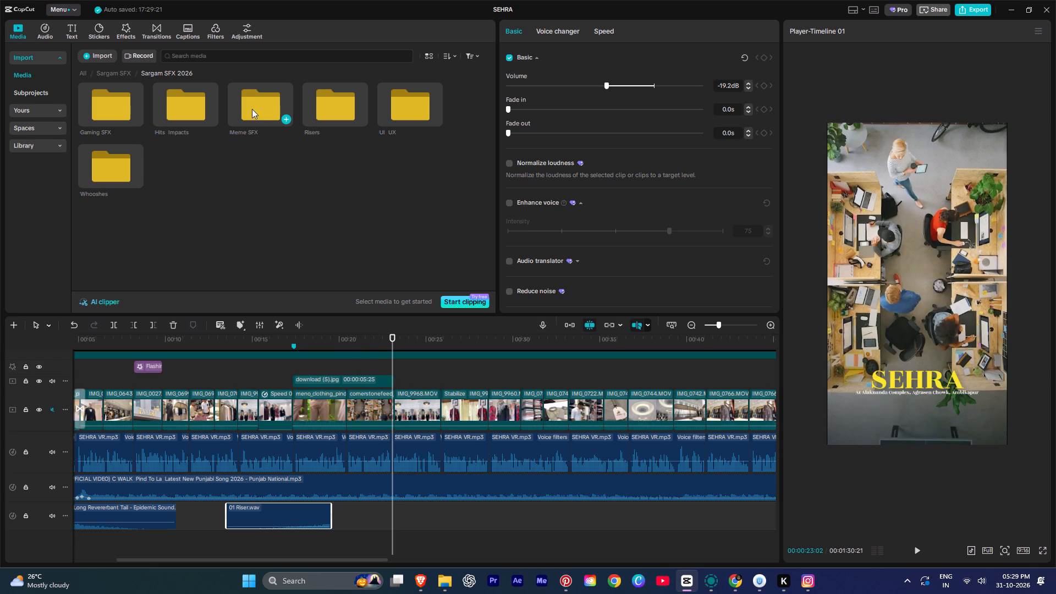
double_click(249, 100)
click(238, 214)
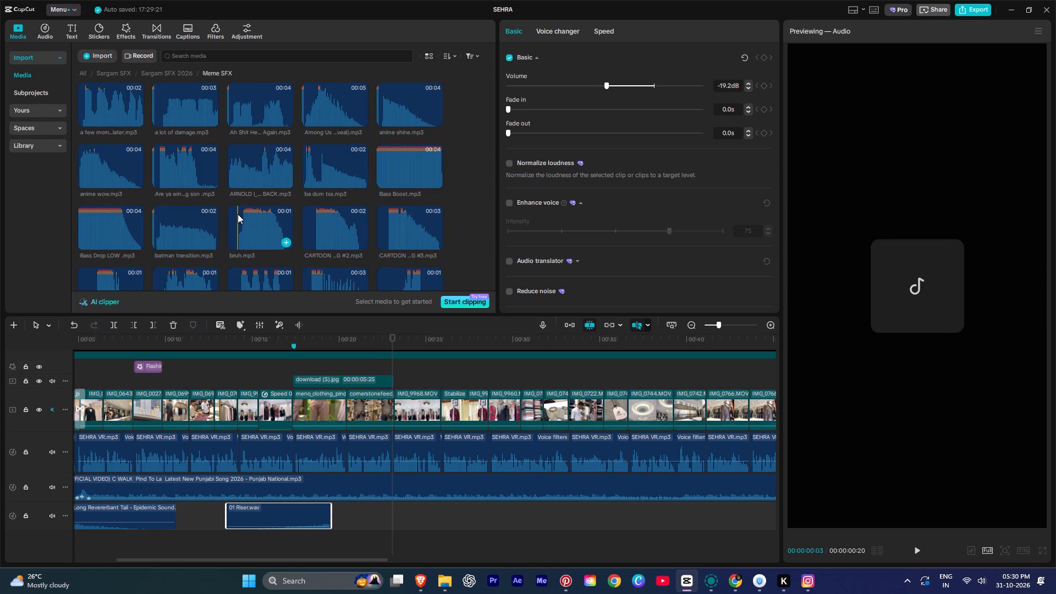
key(space)
click(167, 101)
key(space)
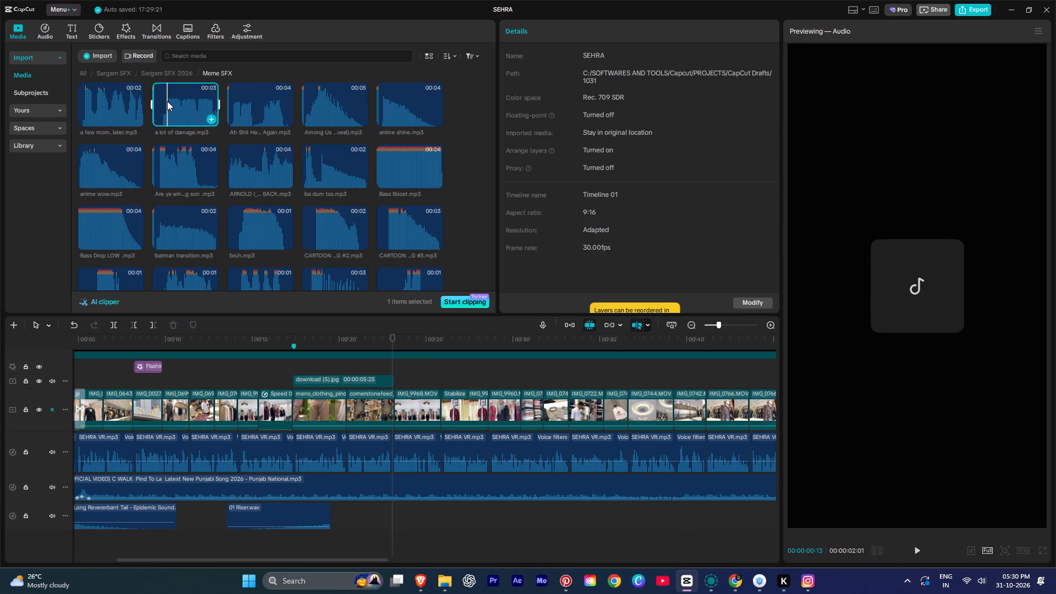
click(93, 94)
key(space)
key(space)
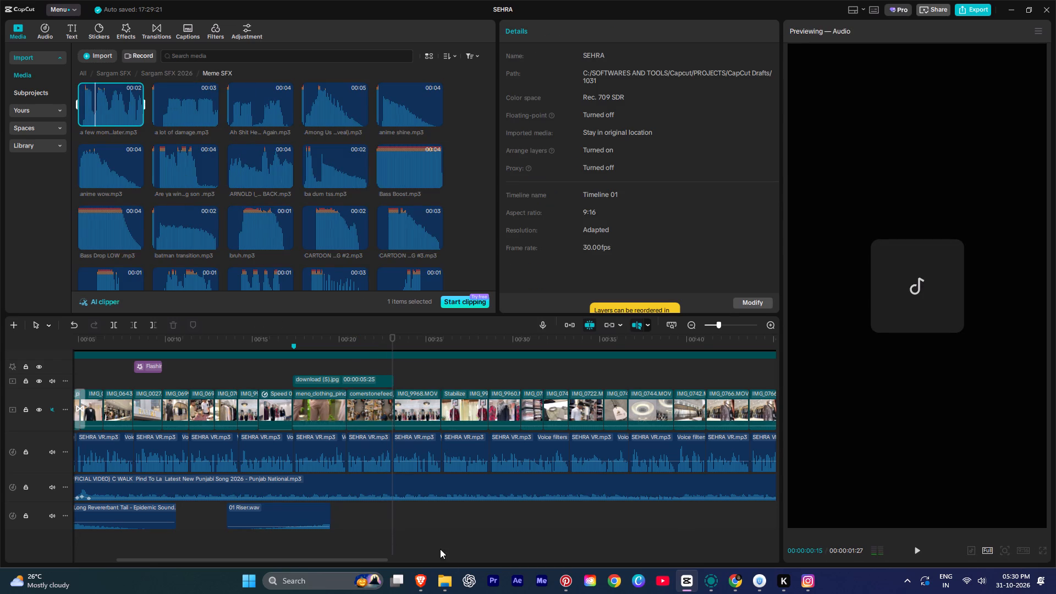
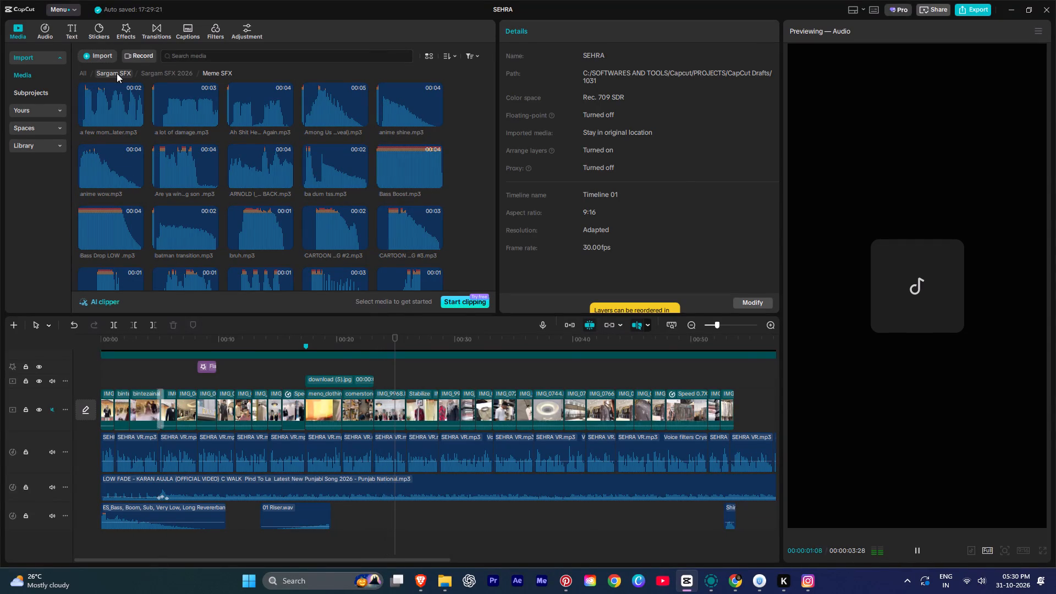
Bring up the overview of open windows to switch away from the CapCut project.
key(alt+Tab)
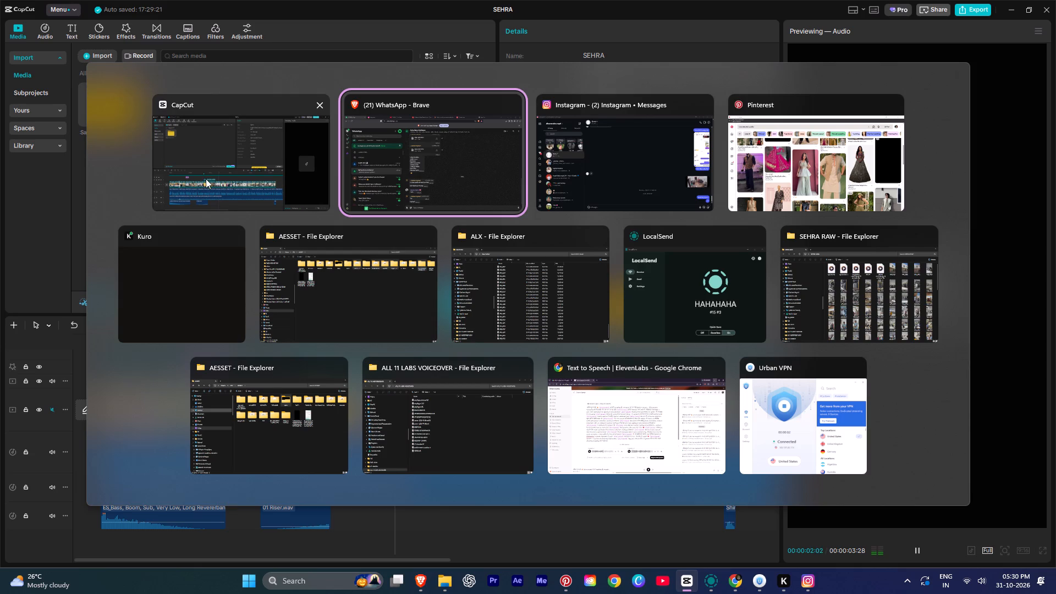
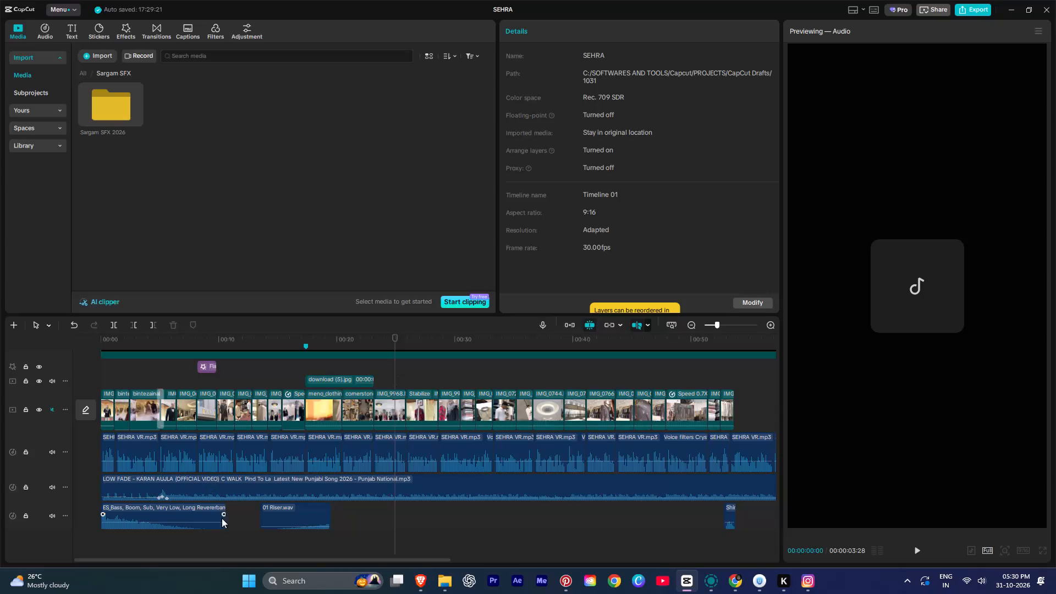
Copy the 01 Riser.wav clip further along its audio track so the copy ends about 0:33, near the start of the IMG_0722 clip.
click(344, 512)
click(309, 516)
alt+drag(309, 514, 410, 516)
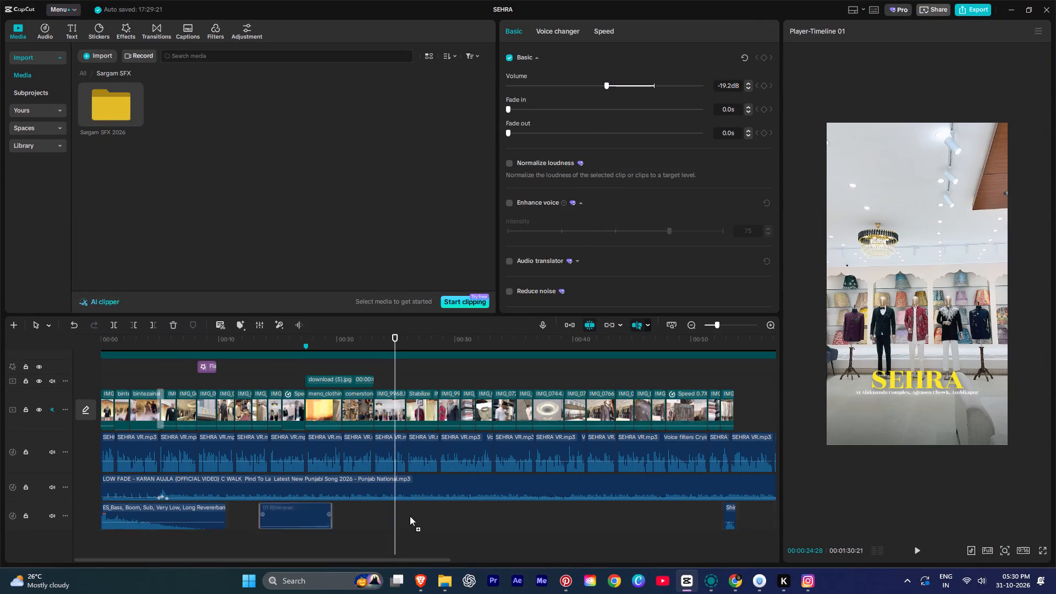
alt+drag(410, 516, 476, 522)
key(space)
ctrl+scroll(472, 508, up, 10)
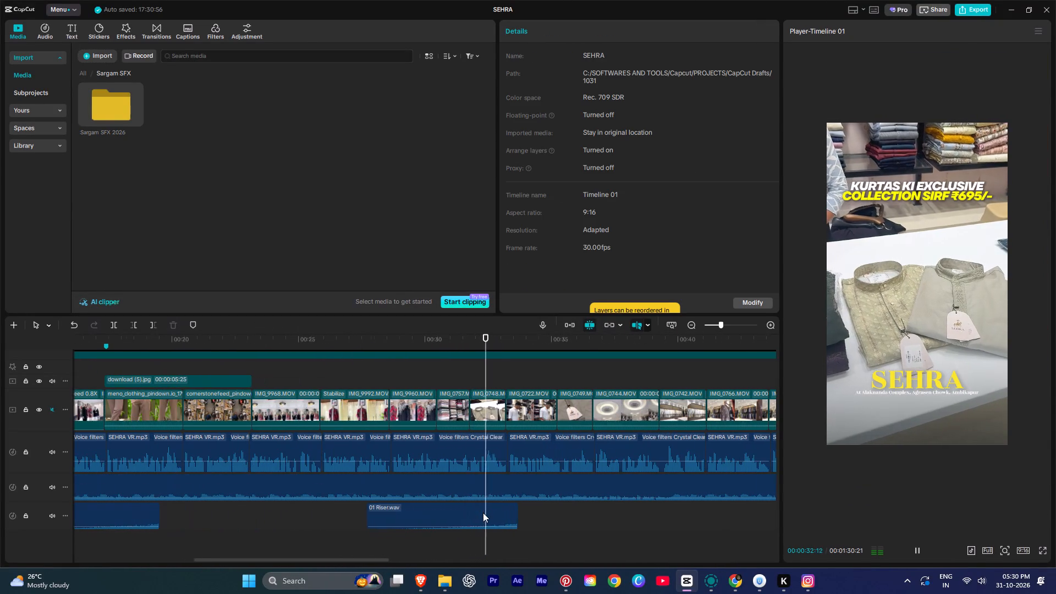
key(space)
click(508, 533)
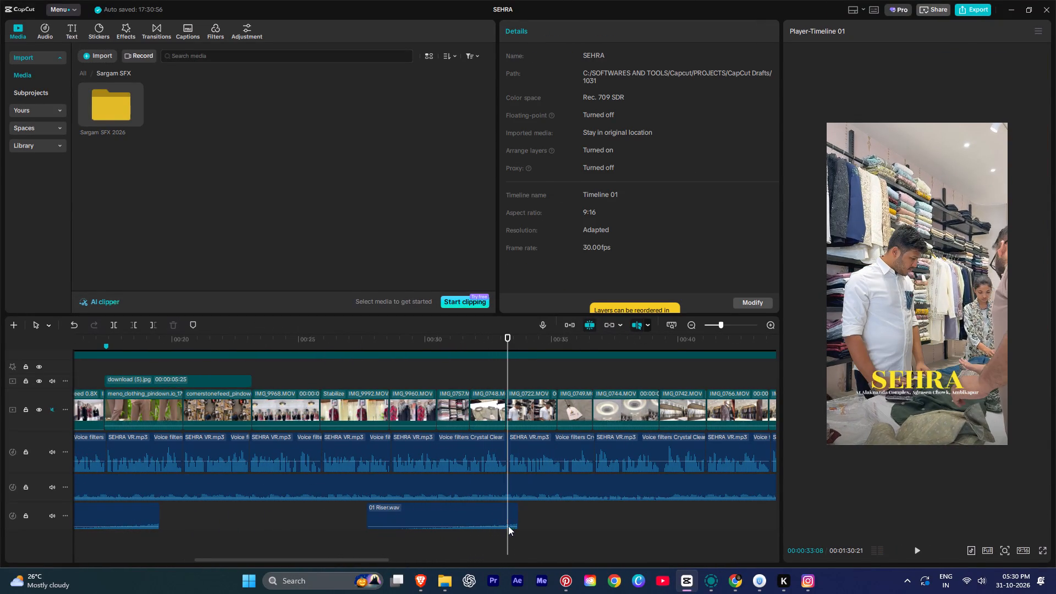
drag(504, 513, 495, 513)
key(space)
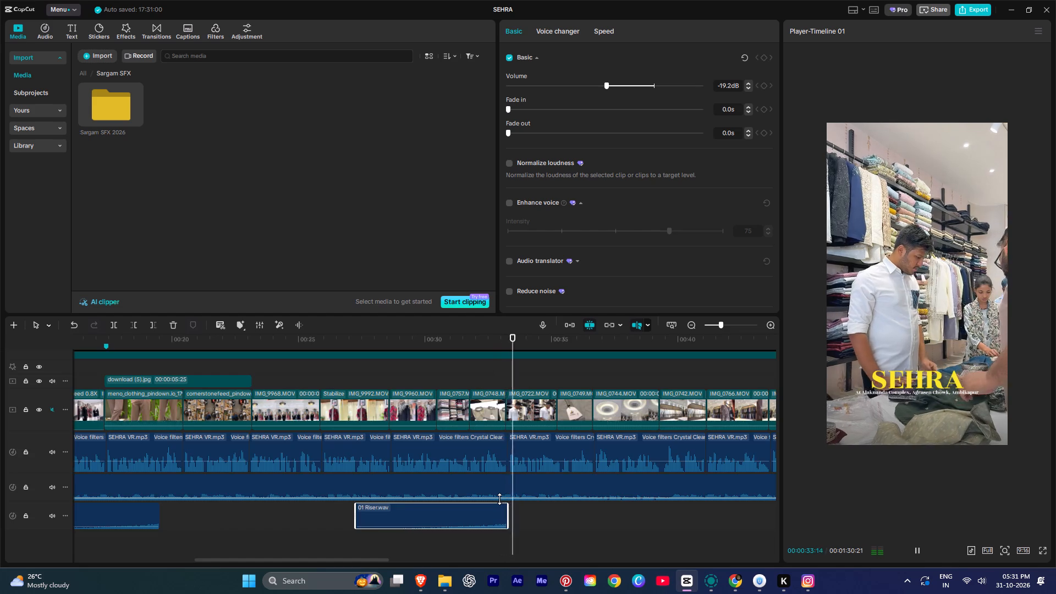
Place another copy of 01 Riser.wav starting at about 0:57, across the start of the footage following the gap, and play it back.
ctrl+scroll(499, 499, down, 2)
ctrl+scroll(499, 499, up, 1)
ctrl+scroll(499, 499, down, 15)
alt+drag(257, 515, 260, 515)
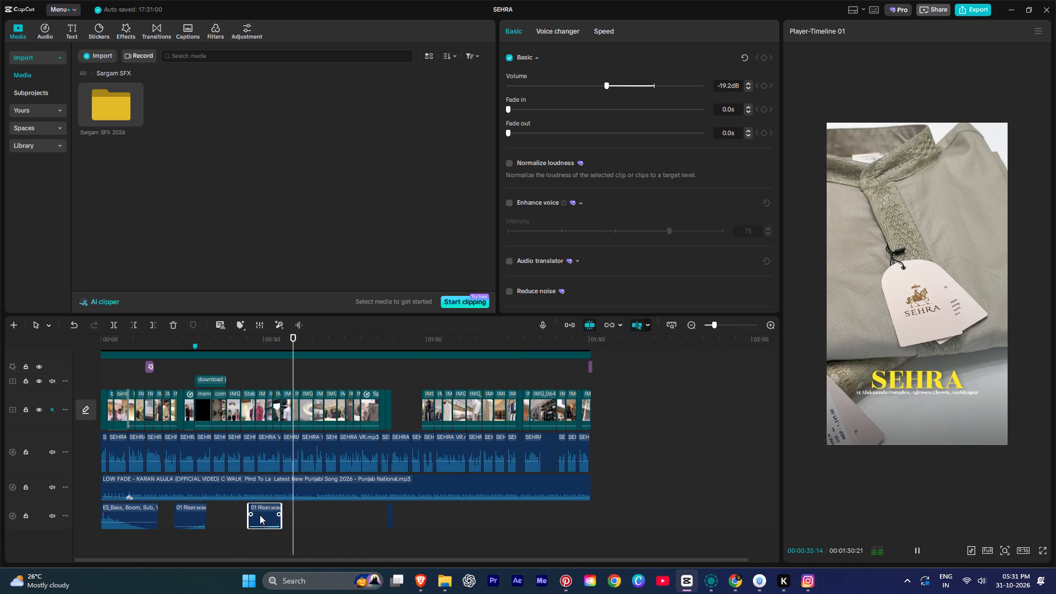
alt+drag(260, 515, 419, 516)
key(space)
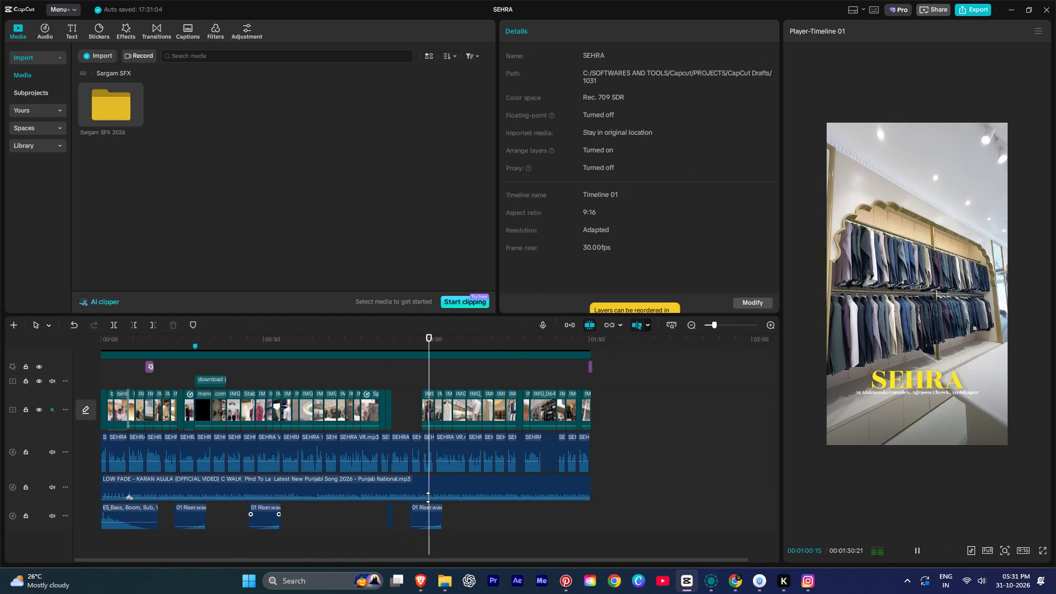
ctrl+scroll(428, 497, up, 18)
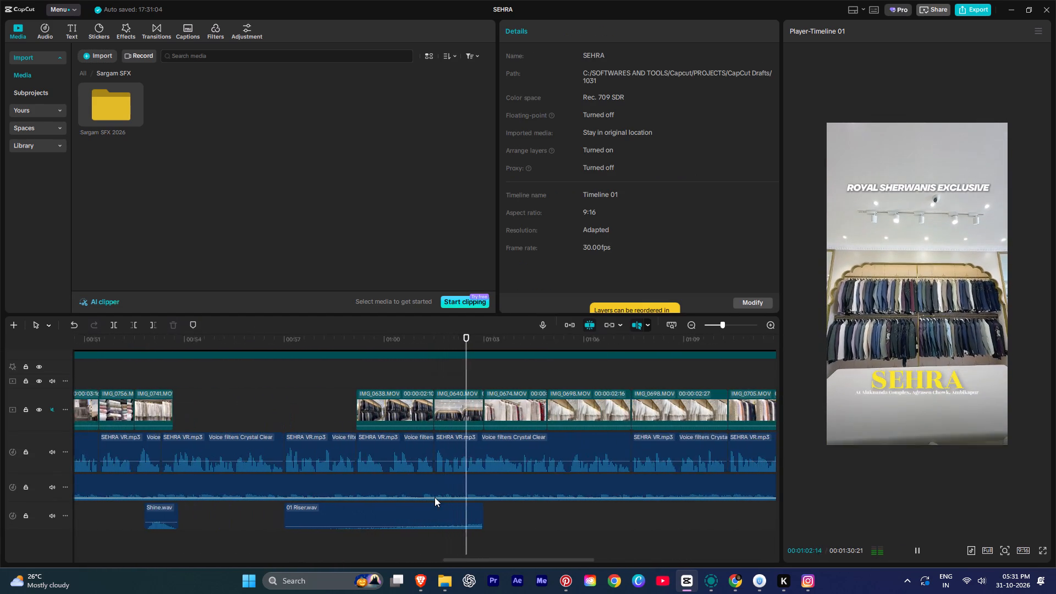
ctrl+scroll(435, 497, up, 3)
ctrl+scroll(530, 518, down, 12)
ctrl+scroll(530, 518, up, 1)
ctrl+scroll(530, 518, down, 5)
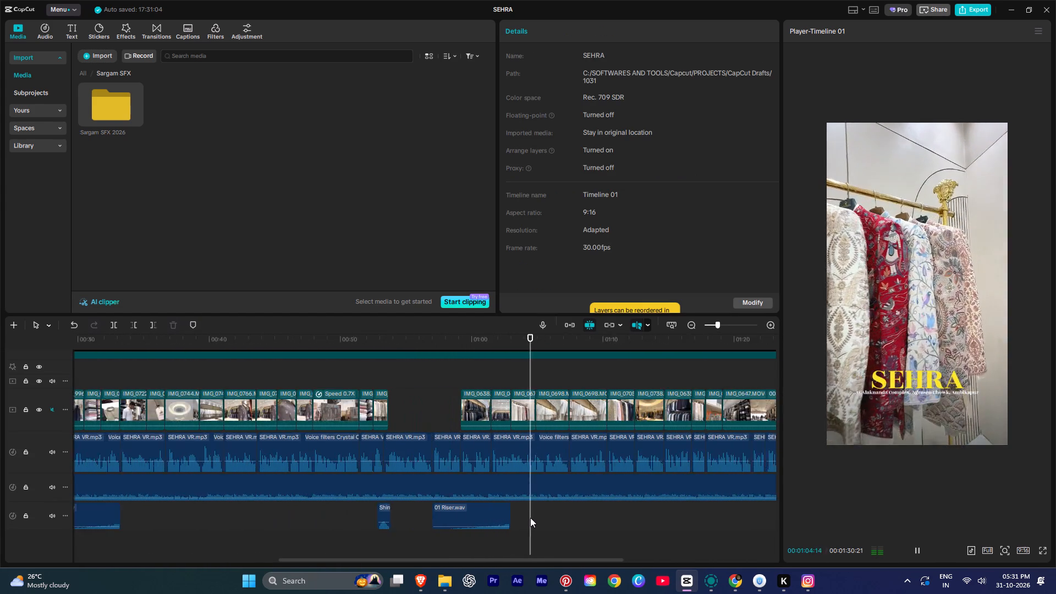
Add a 01 Riser.wav copy near the video's end, position it to start at about 1:22, and play the section.
ctrl+scroll(530, 518, down, 2)
alt+drag(505, 518, 719, 516)
key(space)
ctrl+scroll(717, 507, up, 8)
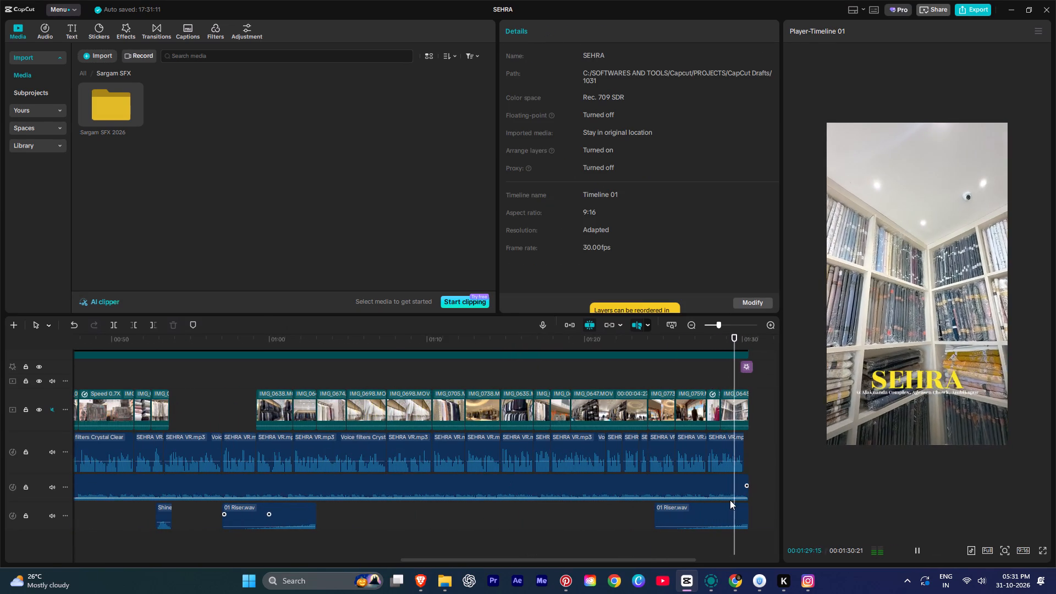
alt+scroll(730, 500, down, 4)
drag(546, 514, 538, 514)
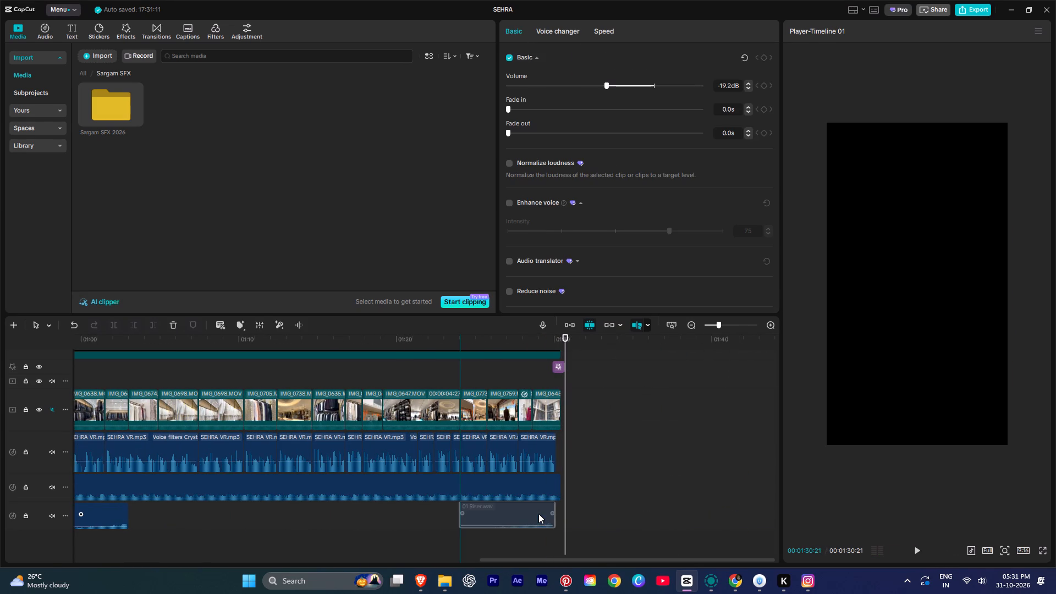
drag(538, 514, 503, 513)
key(space)
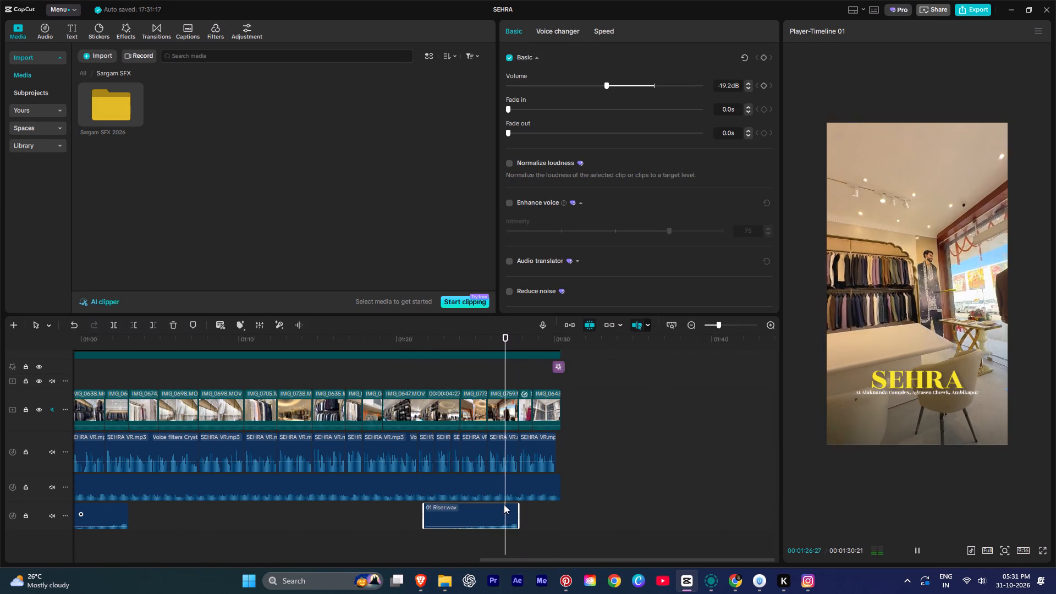
ctrl+scroll(505, 504, down, 5)
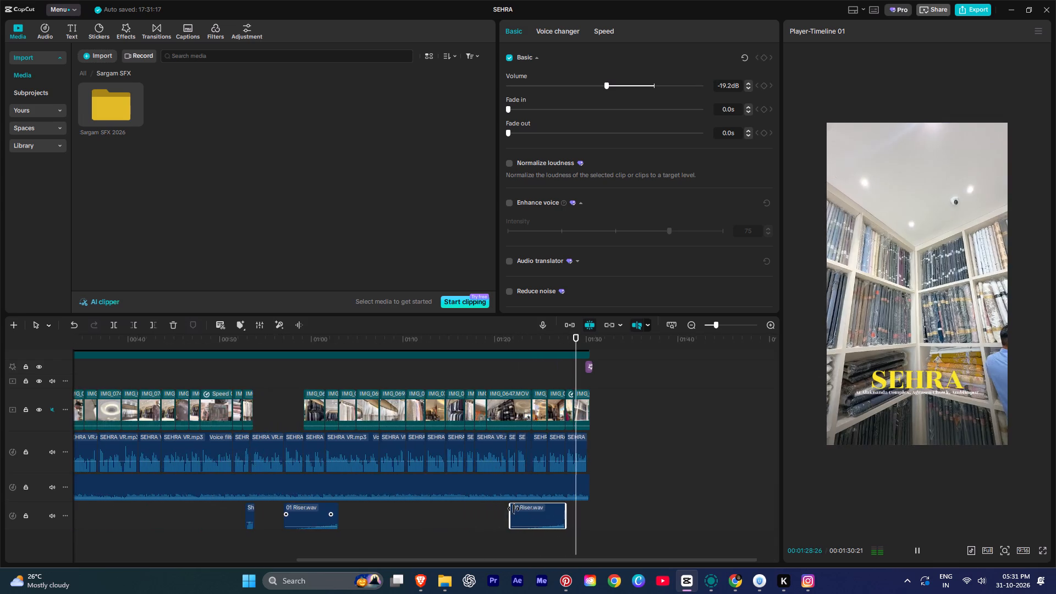
ctrl+scroll(578, 536, down, 3)
Add Woosh 02.wav from the PREMIUM SFX folder on a separate audio track below the first riser's end, at about 0:18.
drag(589, 538, 20, 537)
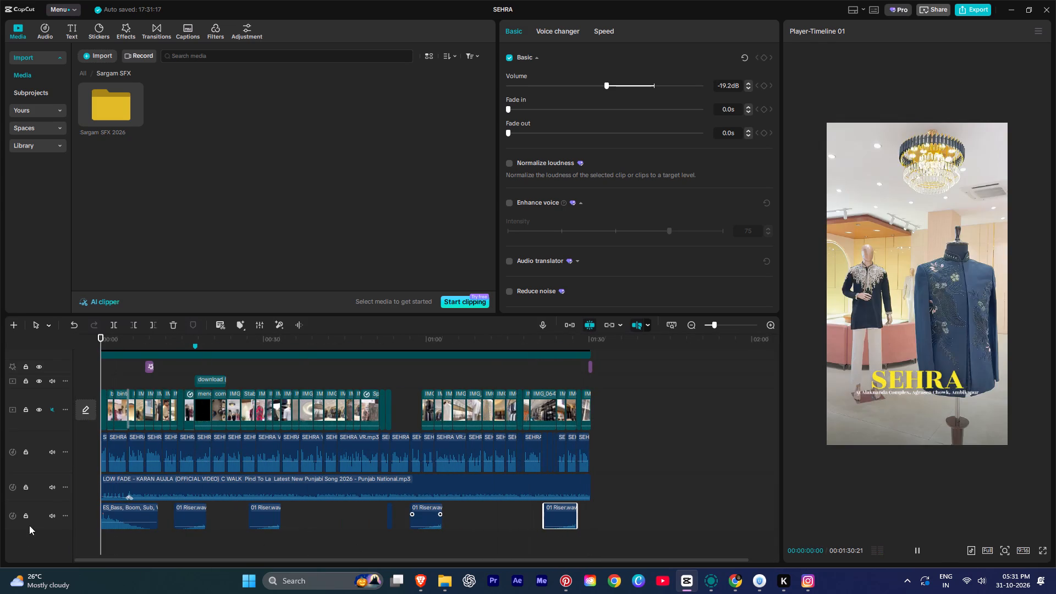
scroll(179, 434, up, 1)
scroll(179, 434, down, 1)
scroll(179, 434, up, 2)
click(170, 199)
click(84, 71)
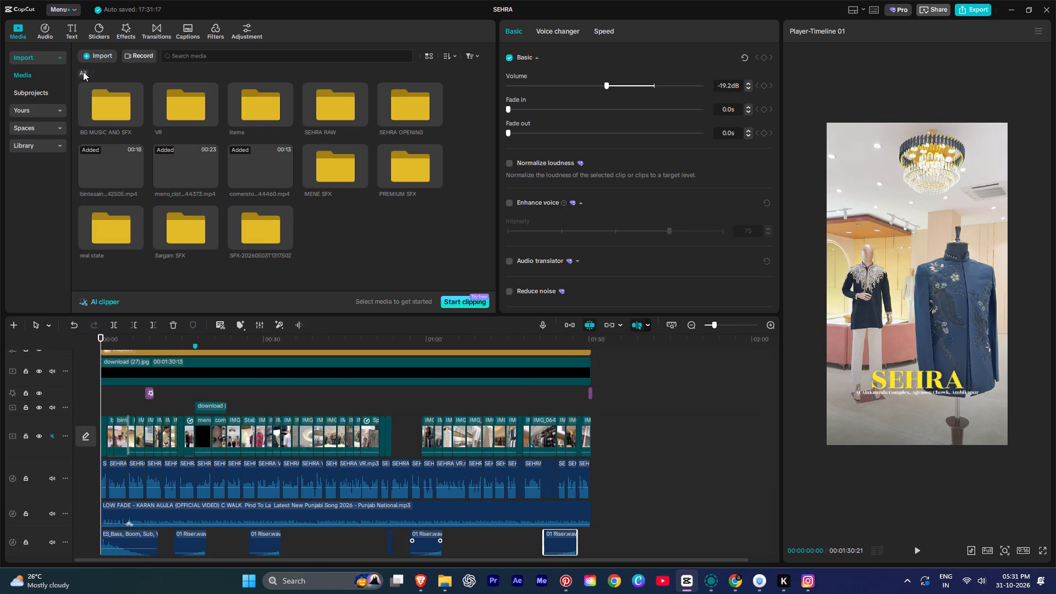
click(376, 229)
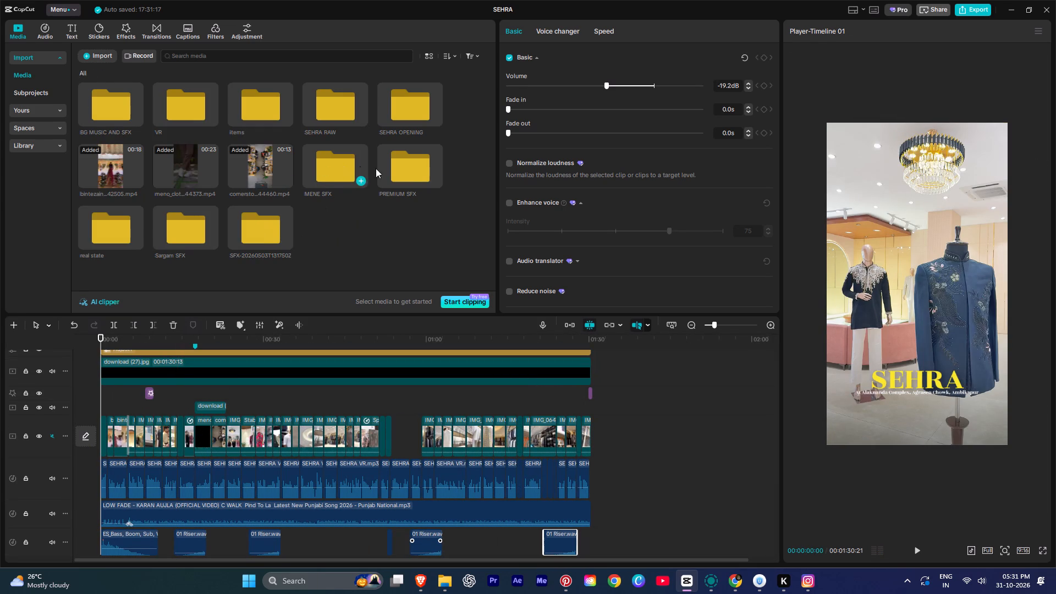
double_click(402, 172)
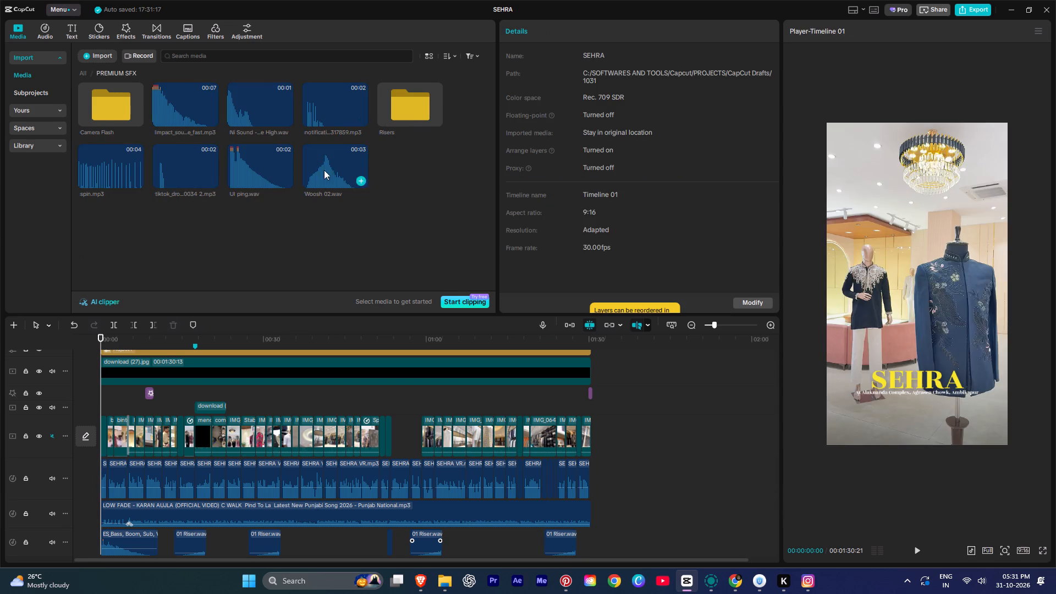
drag(319, 162, 232, 541)
scroll(230, 533, down, 5)
ctrl+scroll(218, 497, up, 5)
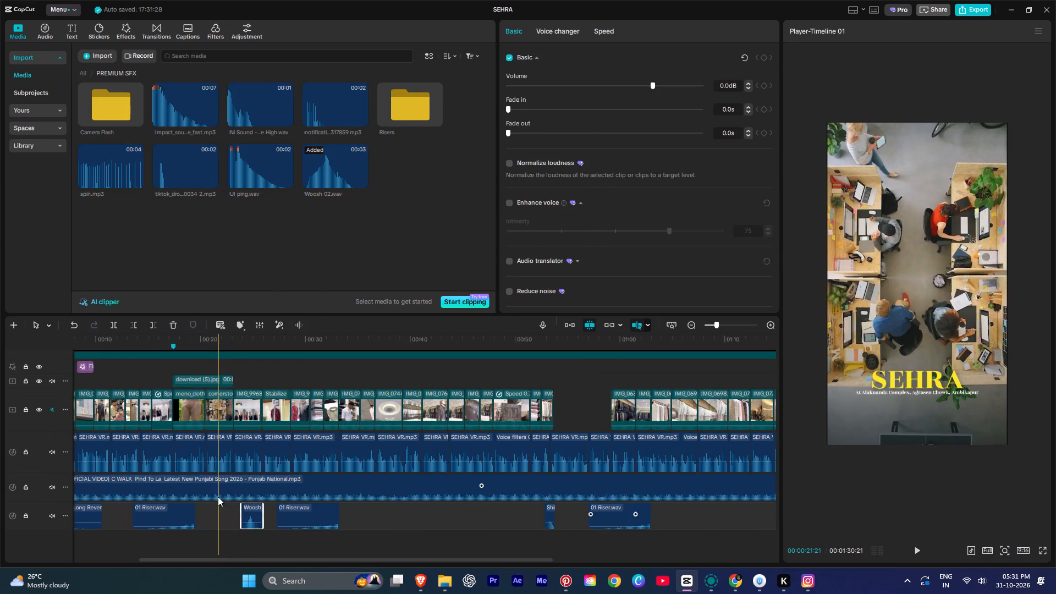
ctrl+scroll(218, 497, up, 4)
drag(262, 513, 190, 538)
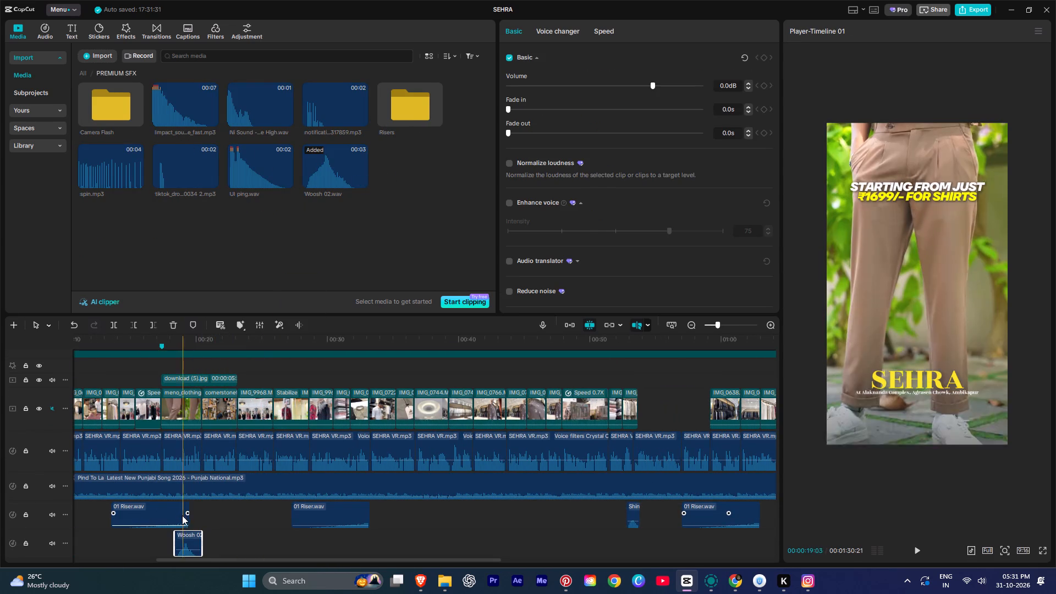
Play the section with the Woosh 02.wav clip and shift the sound slightly later, to start at about 0:18.6.
key(space)
ctrl+scroll(181, 513, up, 8)
key(space)
drag(185, 540, 191, 541)
key(space)
Set the Woosh 02.wav clip's volume to about -21.5 dB and play it back.
click(599, 82)
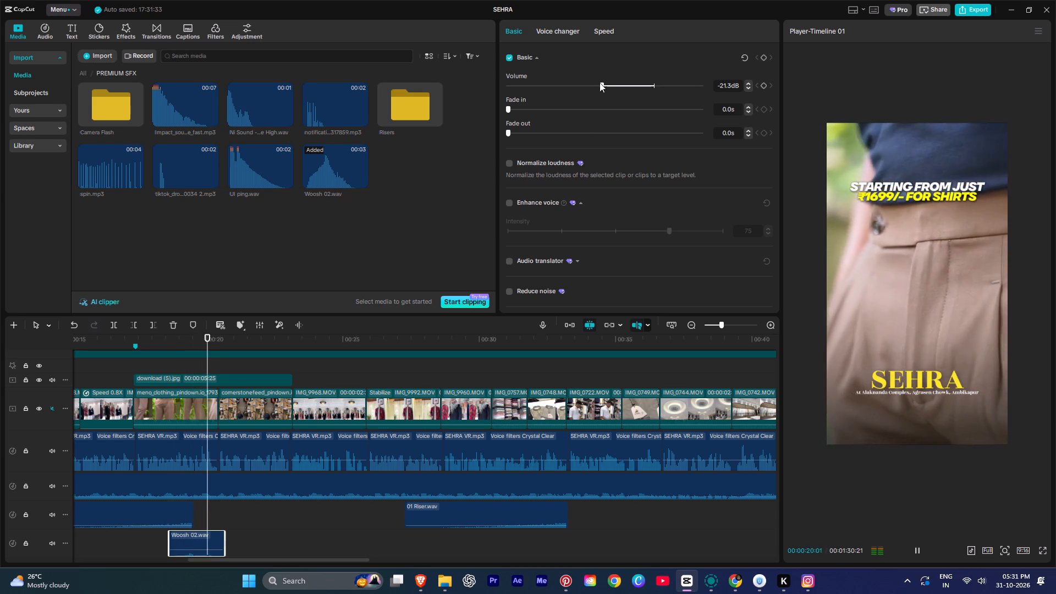
key(space)
key(space)
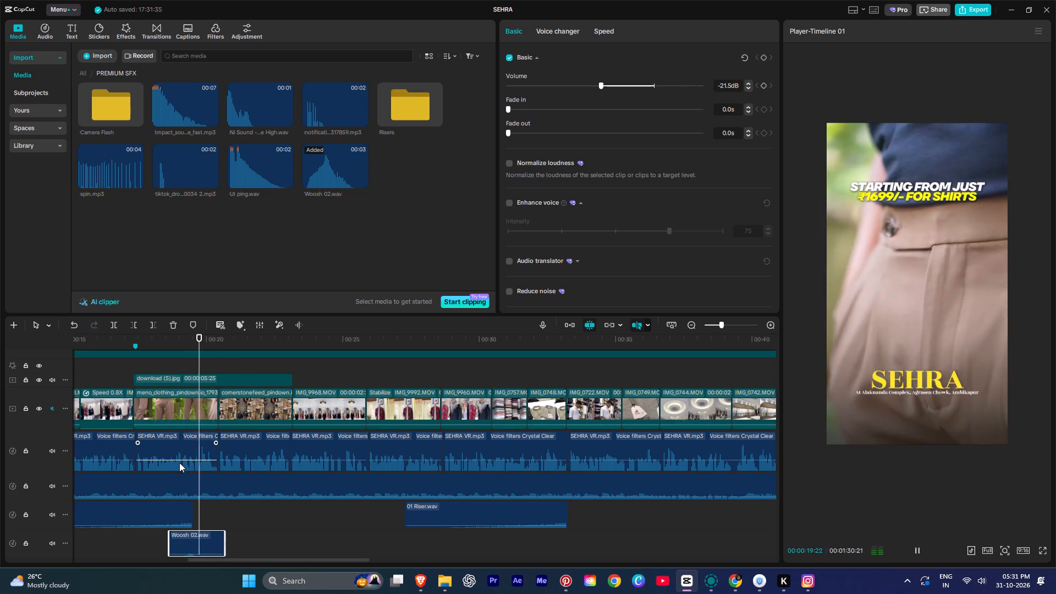
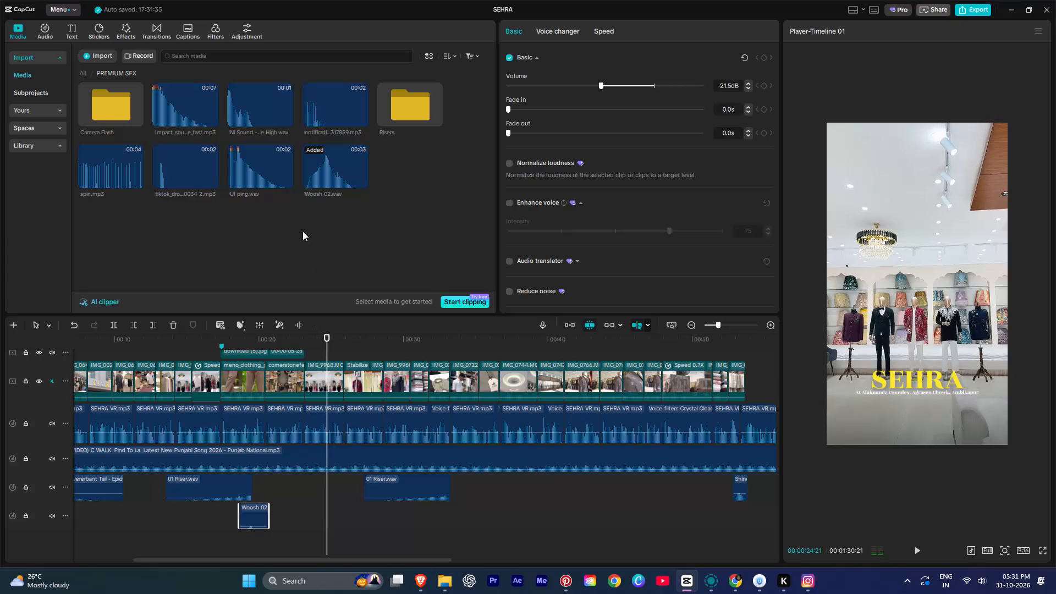
Preview the camera shot flash sound in the Camera Flash folder and return to the main media folder list.
double_click(98, 106)
click(84, 95)
key(space)
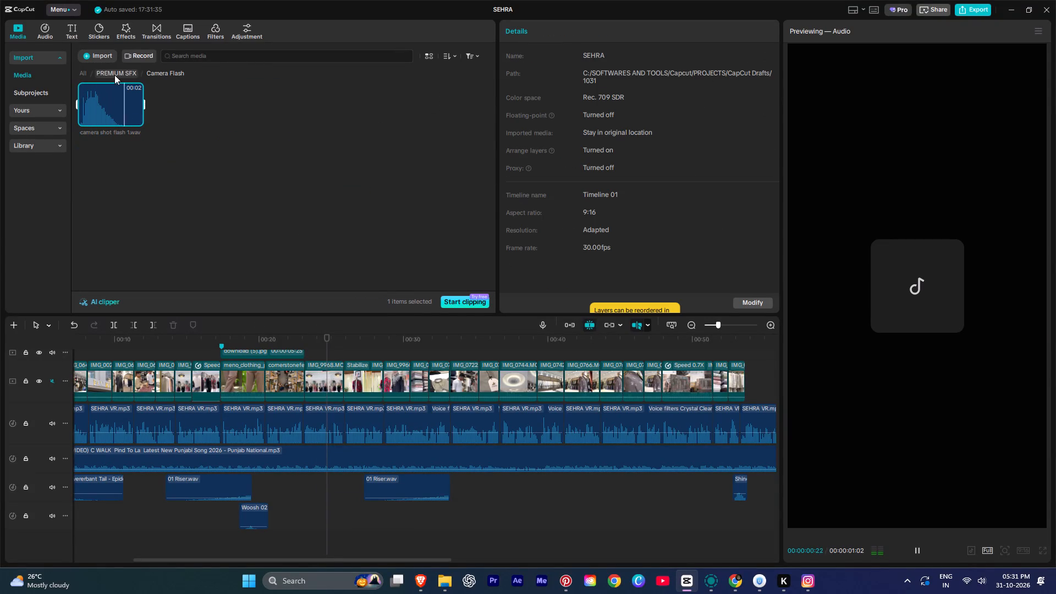
click(85, 96)
key(space)
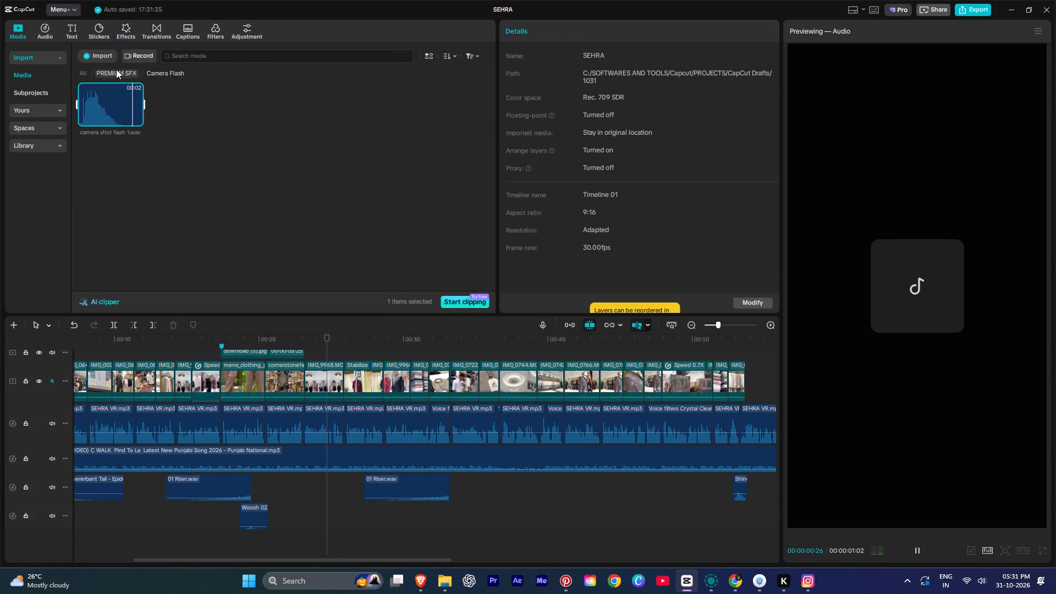
click(116, 69)
click(82, 71)
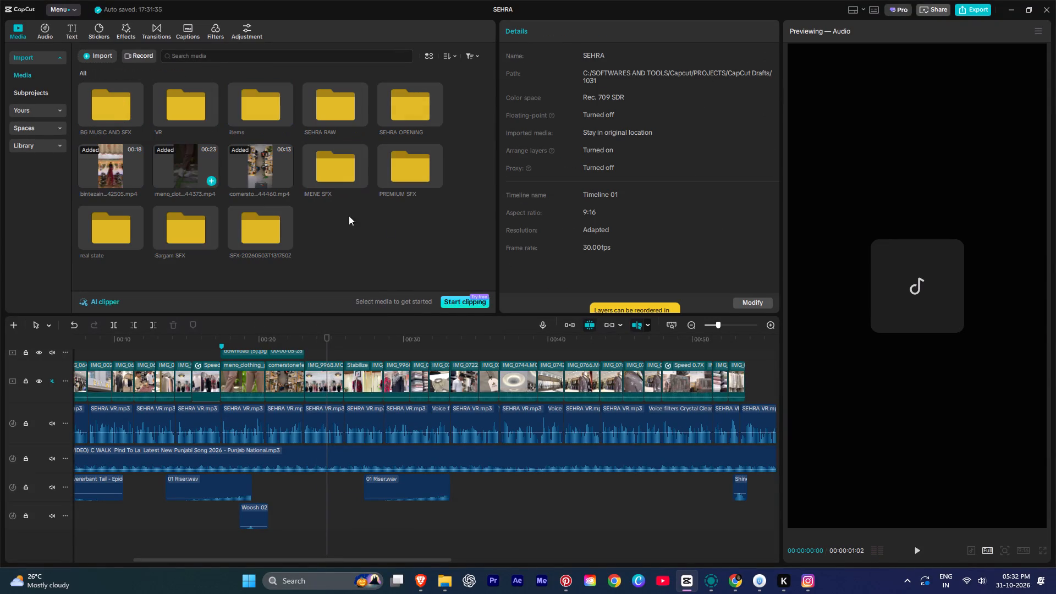
click(387, 227)
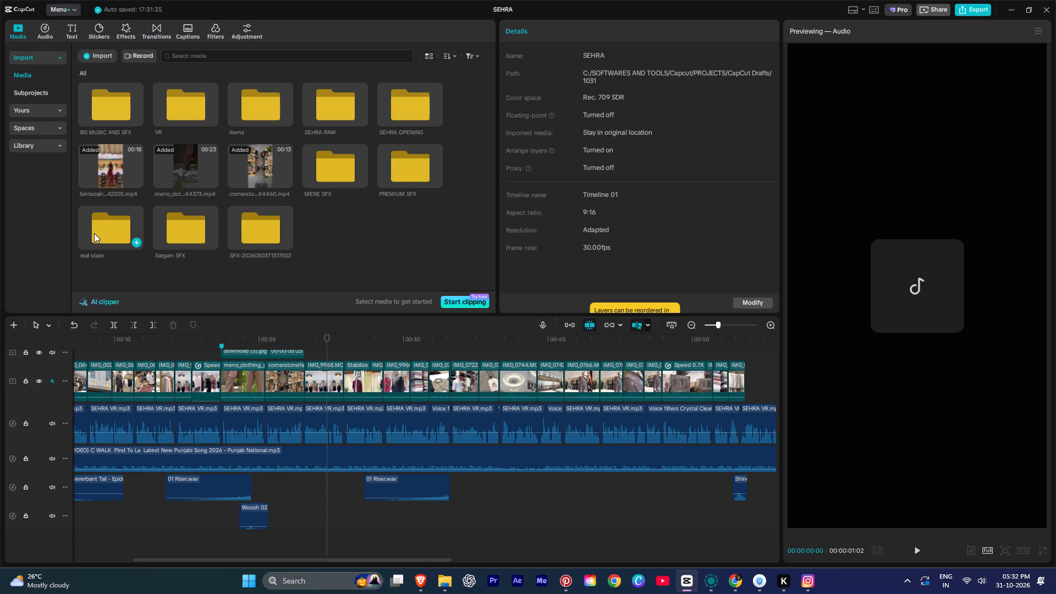
Audition sounds in the real state folder and add Metallic Riser.wav on a new bottom audio track at about 0:22.5, playing the section.
double_click(94, 230)
click(102, 115)
key(space)
click(99, 177)
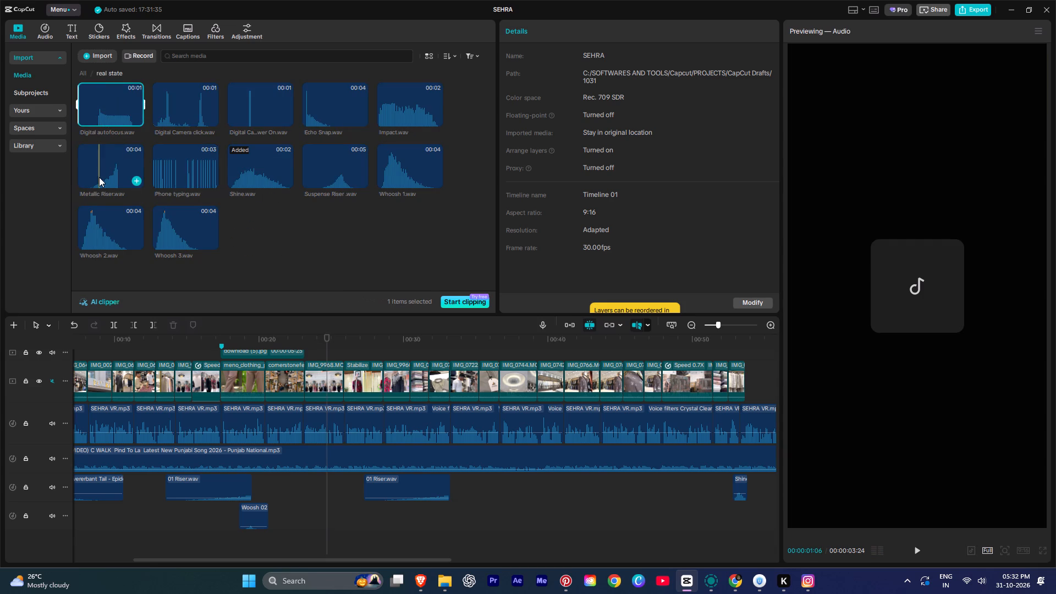
key(space)
drag(106, 172, 295, 530)
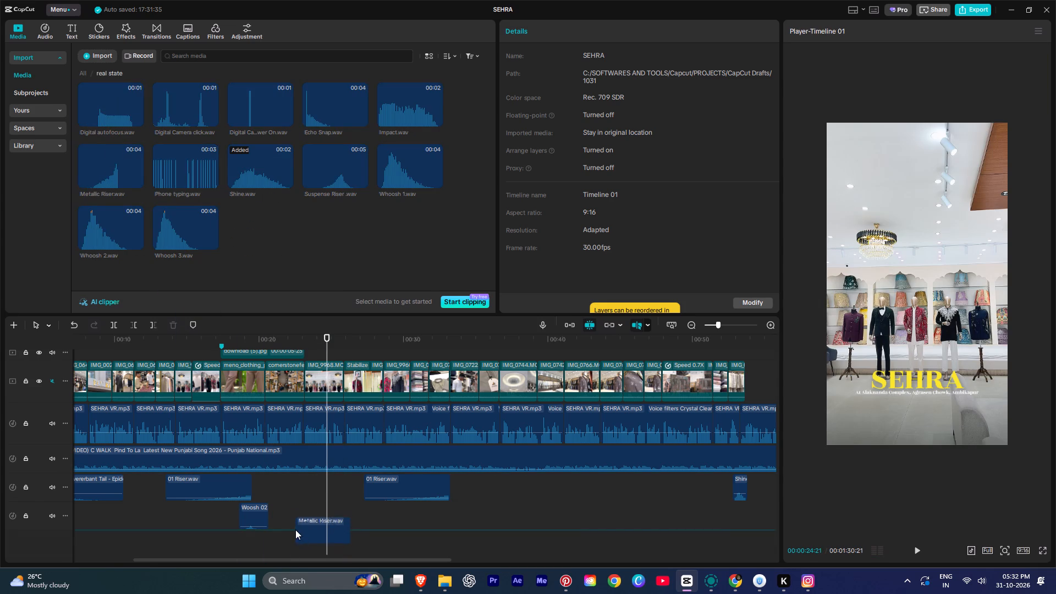
key(space)
ctrl+scroll(323, 497, up, 20)
ctrl+scroll(323, 497, up, 1)
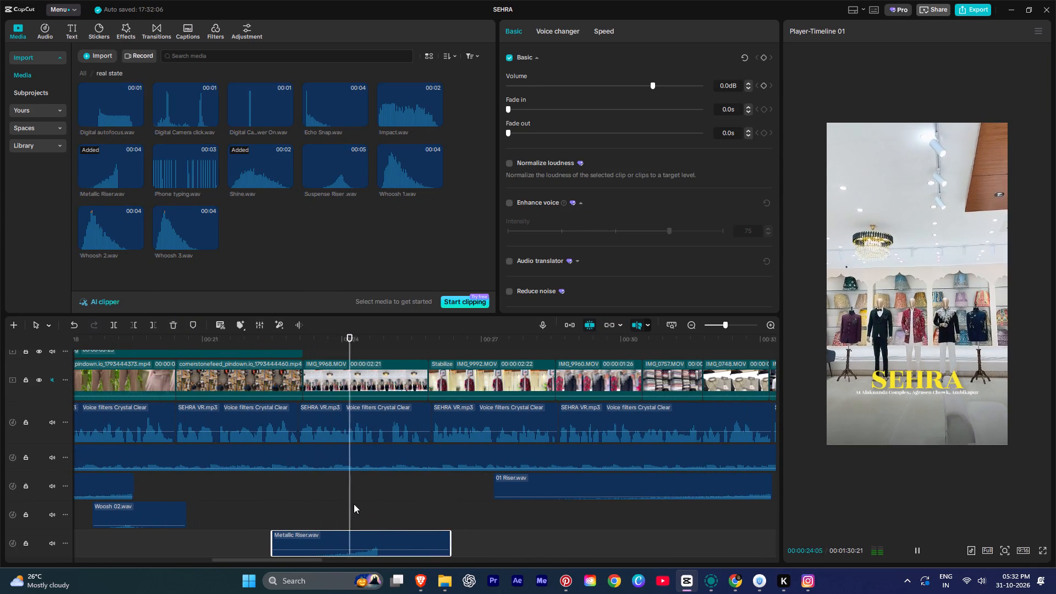
key(space)
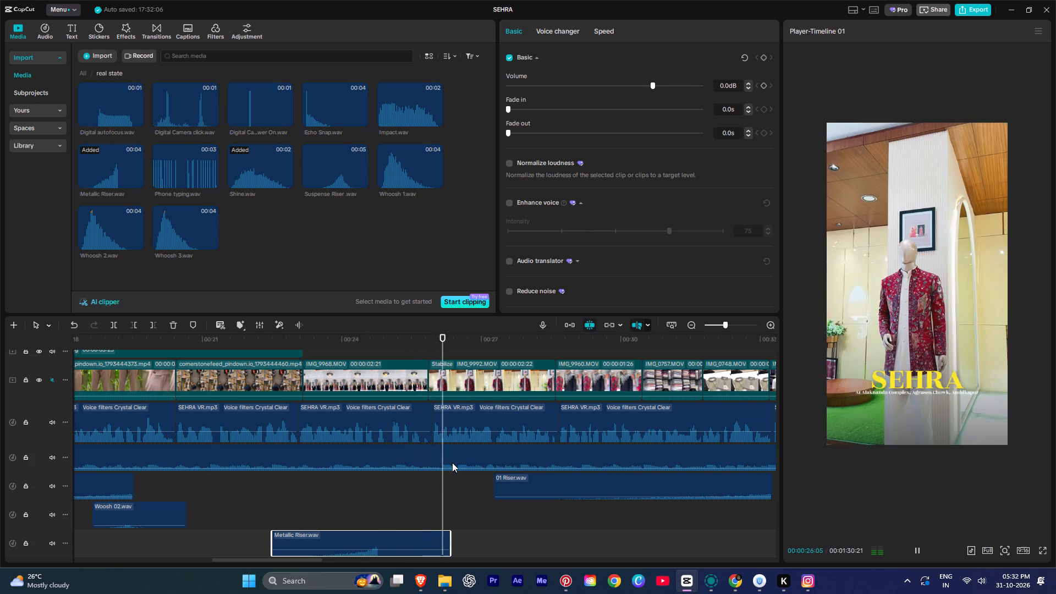
Shift the Metallic Riser.wav clip later to start at about 0:23.6, aligning its peak with the start of IMG_9992.MOV, and play it.
click(426, 483)
drag(416, 539, 456, 540)
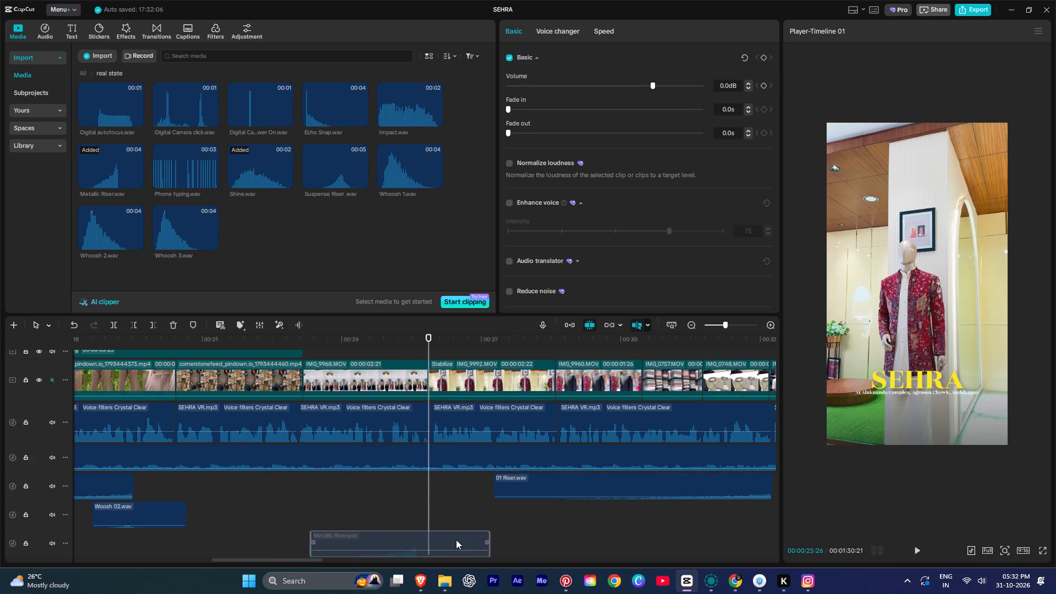
drag(456, 540, 467, 537)
key(space)
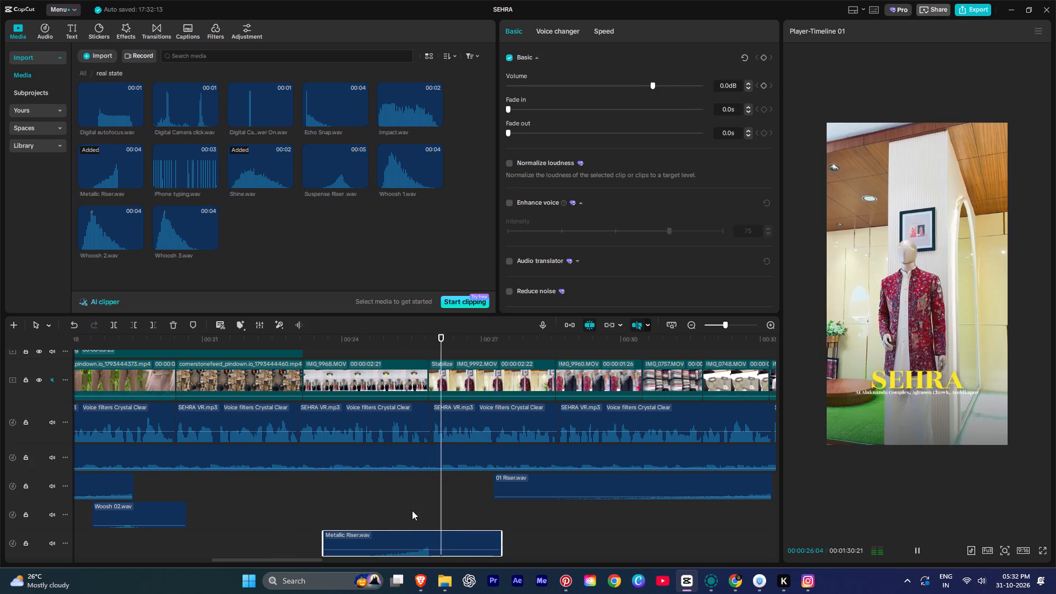
Place a copy of the Metallic Riser.wav clip further along the same track, at about 0:35.6, and play the section.
ctrl+scroll(460, 499, down, 2)
ctrl+scroll(555, 490, down, 10)
scroll(531, 509, down, 5)
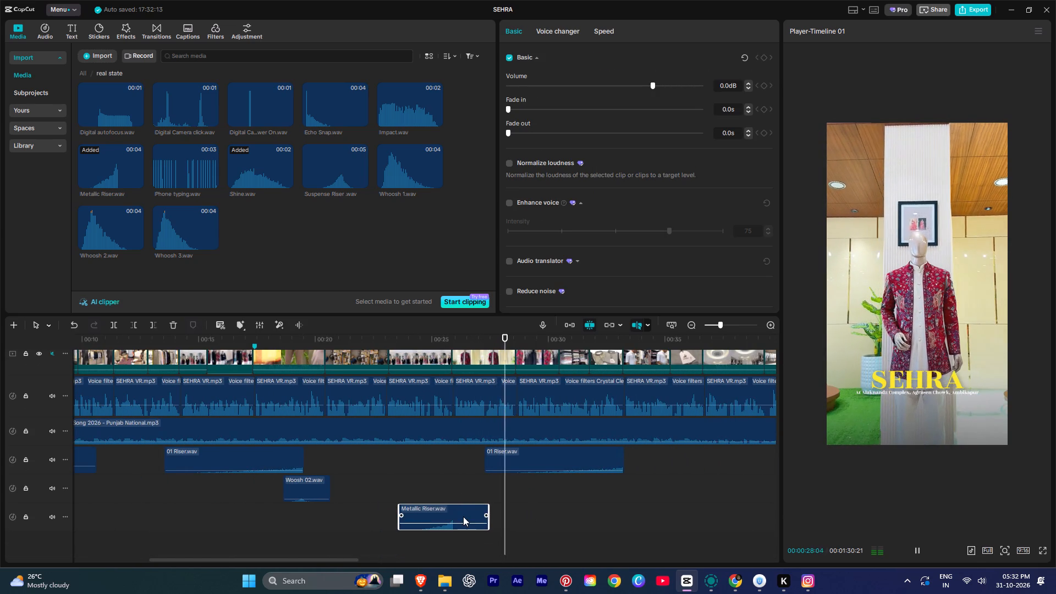
alt+drag(458, 513, 737, 509)
key(space)
Place another Metallic Riser.wav copy on the same track before the Shine sound, at about 0:48.7, and play the section.
alt+scroll(708, 469, down, 5)
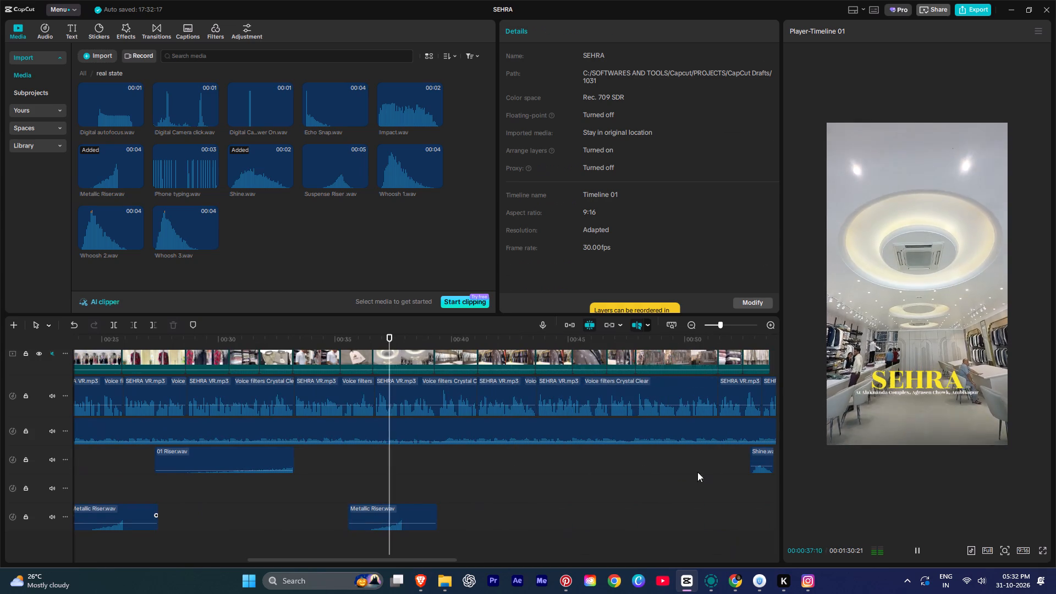
alt+scroll(466, 482, down, 3)
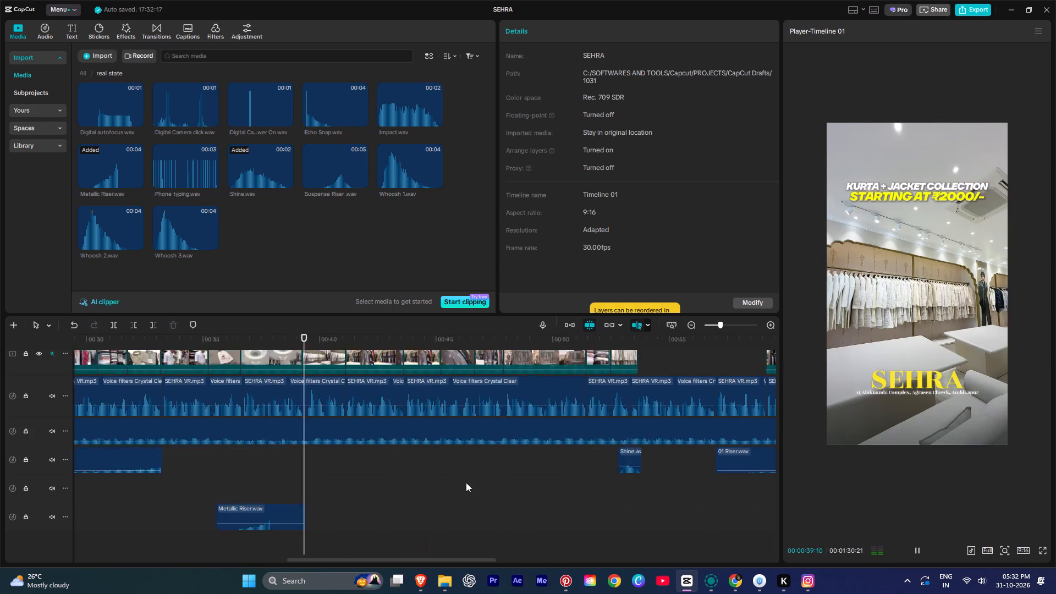
alt+scroll(466, 482, down, 2)
alt+scroll(324, 505, up, 4)
alt+drag(341, 513, 646, 513)
key(space)
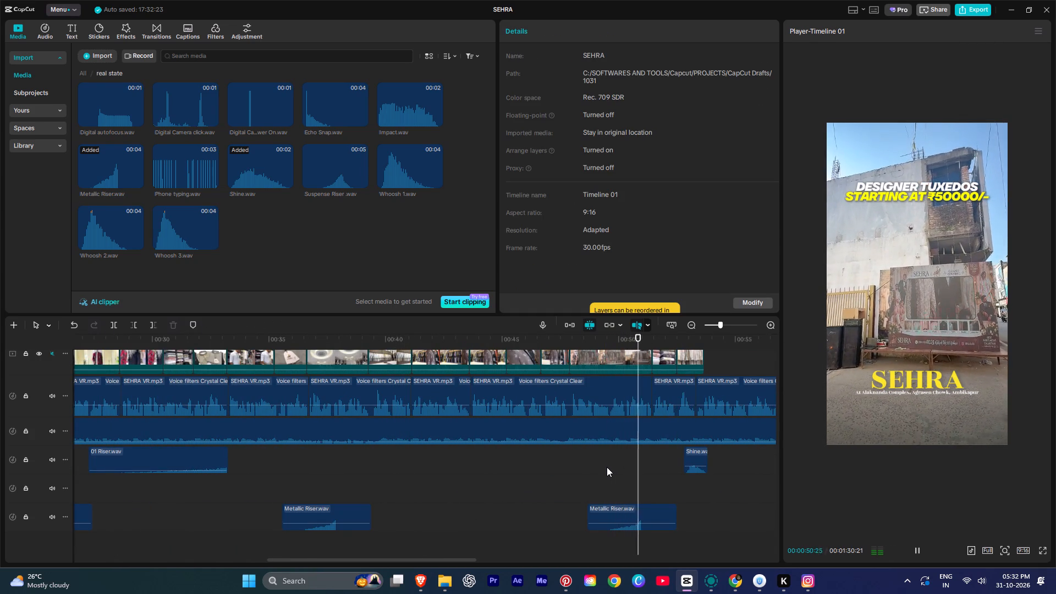
Shift the last Metallic Riser.wav copy slightly later, to start at about 0:48.9, and play it back.
key(space)
click(650, 472)
drag(645, 516, 650, 518)
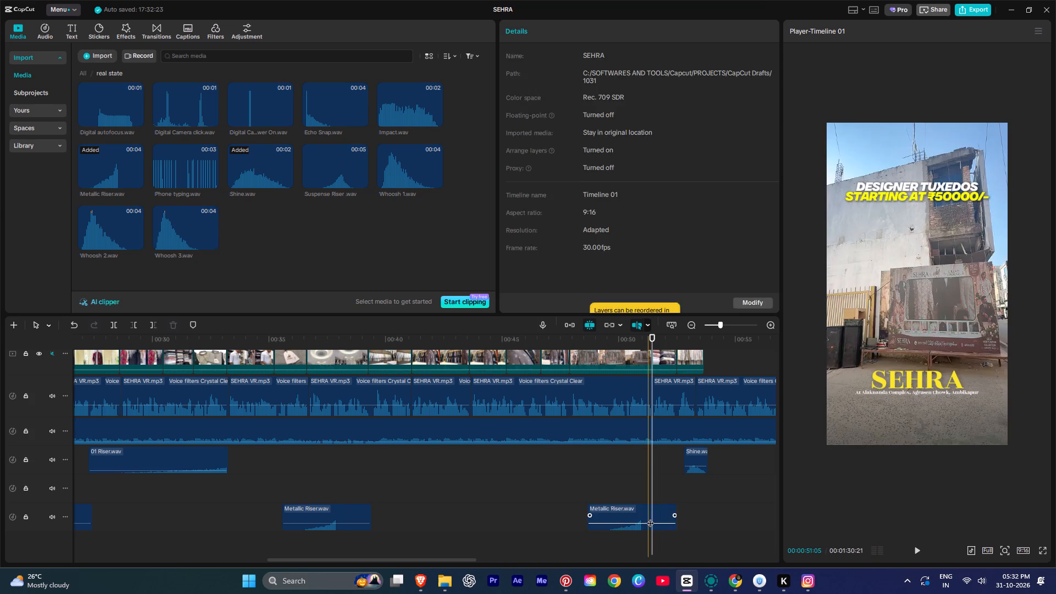
drag(650, 518, 654, 518)
key(space)
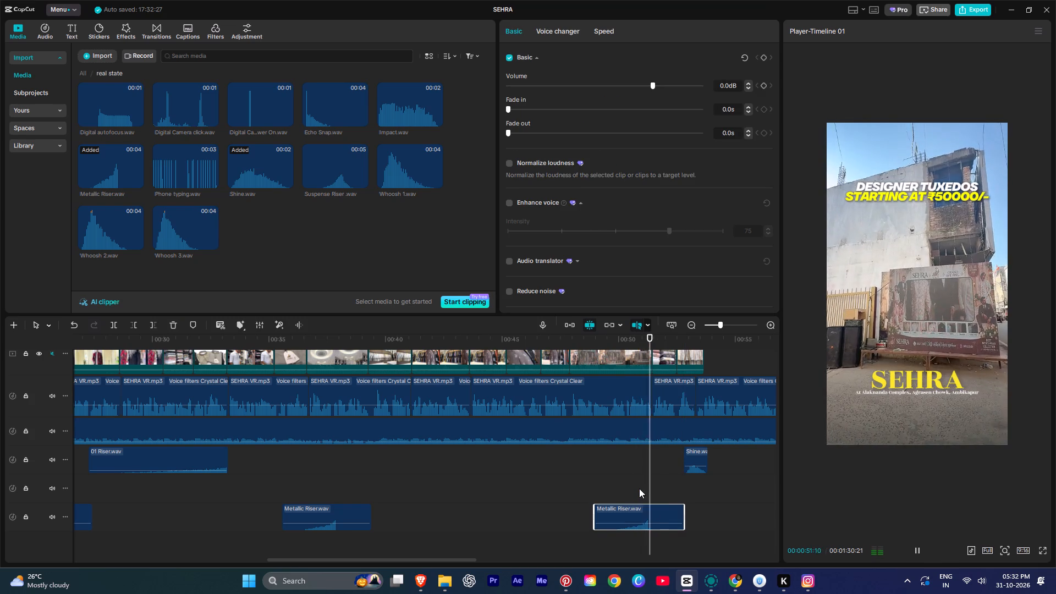
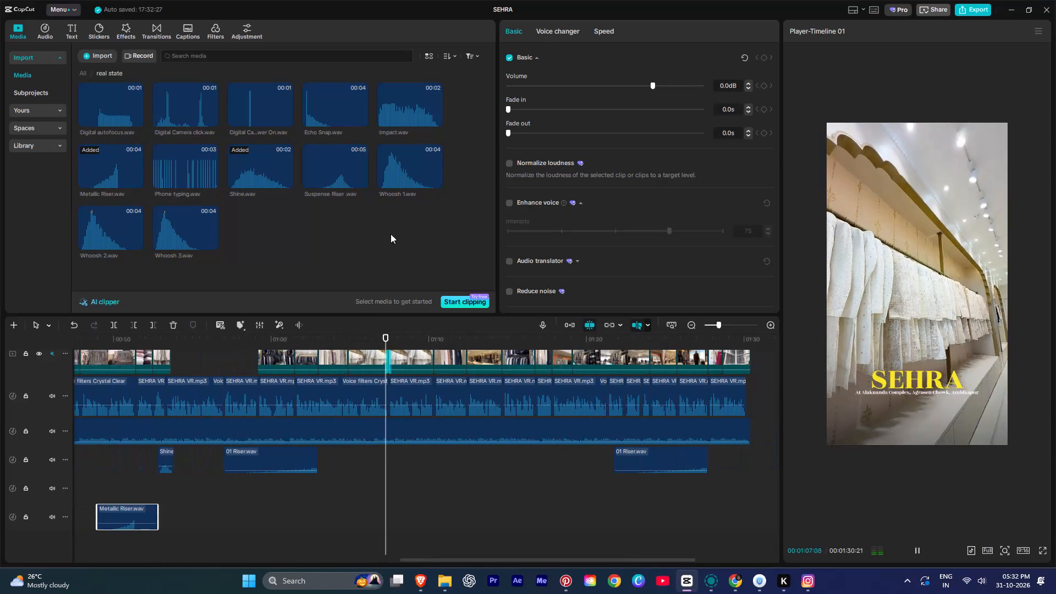
Add Suspense Riser.wav to the track below 01 Riser.wav, starting at about 1:04.8, and play the section.
key(space)
drag(323, 170, 365, 492)
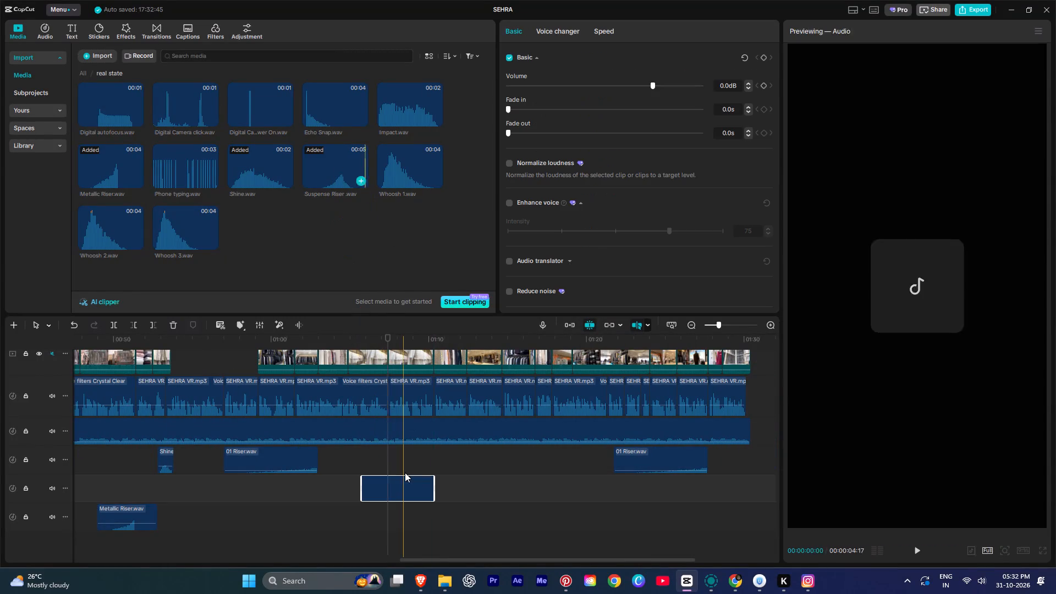
key(space)
key(space)
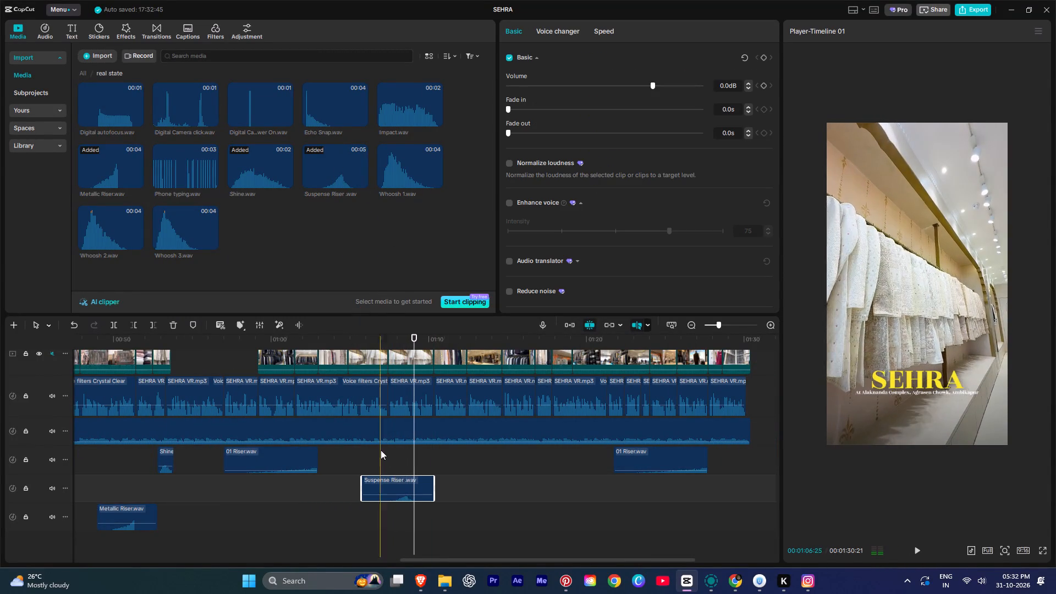
click(386, 452)
drag(403, 480, 389, 478)
key(space)
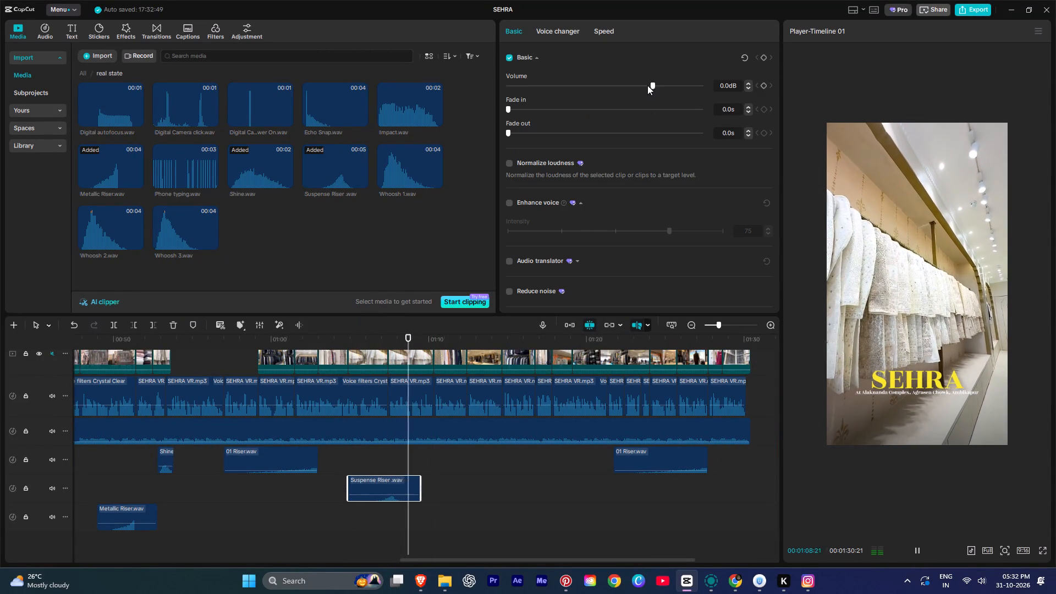
Lower the Suspense Riser.wav volume to -6.0 dB and replay the section.
drag(646, 85, 636, 85)
key(space)
key(space)
Preview Echo Snap.wav and place it after the Suspense Riser on the same track, at about 1:14.1, and play it.
ctrl+scroll(381, 461, down, 3)
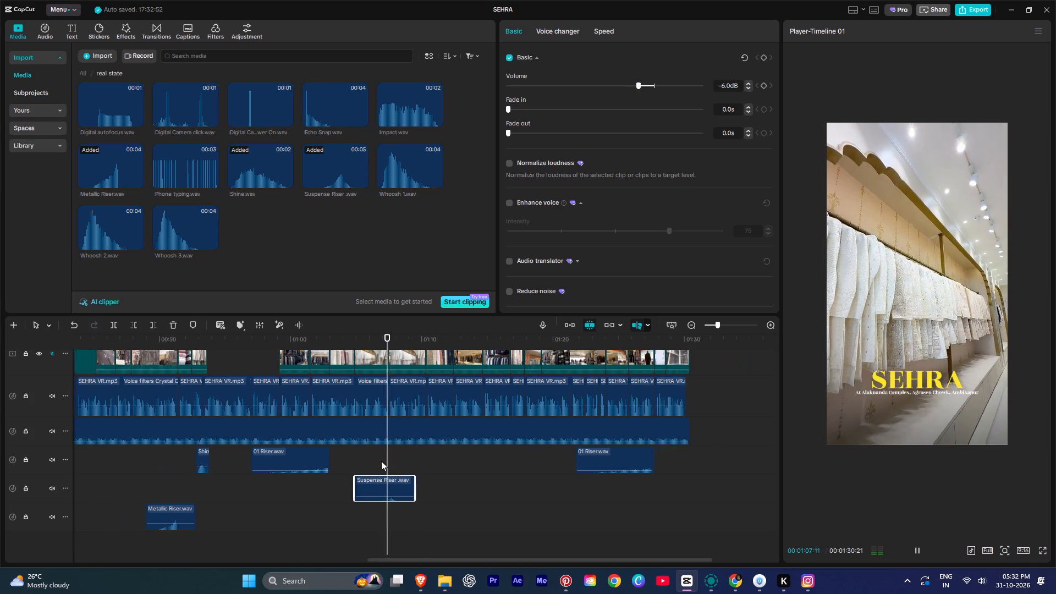
ctrl+scroll(381, 461, down, 7)
scroll(510, 492, up, 11)
scroll(512, 492, down, 5)
scroll(512, 492, up, 2)
scroll(512, 492, down, 6)
scroll(512, 492, up, 1)
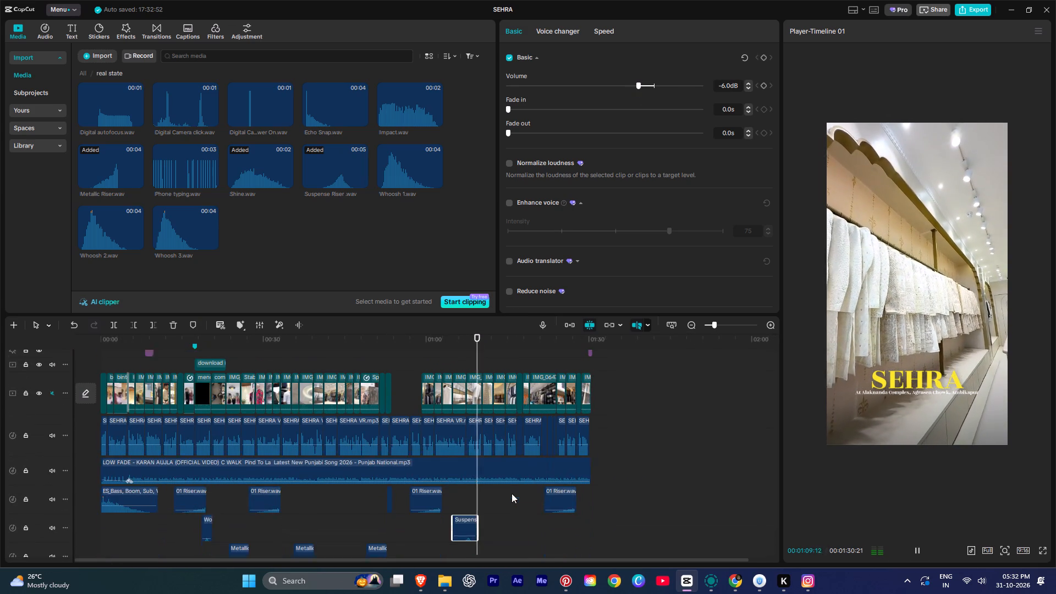
ctrl+scroll(504, 494, up, 2)
ctrl+scroll(504, 494, down, 4)
ctrl+scroll(504, 494, up, 1)
ctrl+scroll(504, 494, down, 2)
ctrl+scroll(447, 494, up, 5)
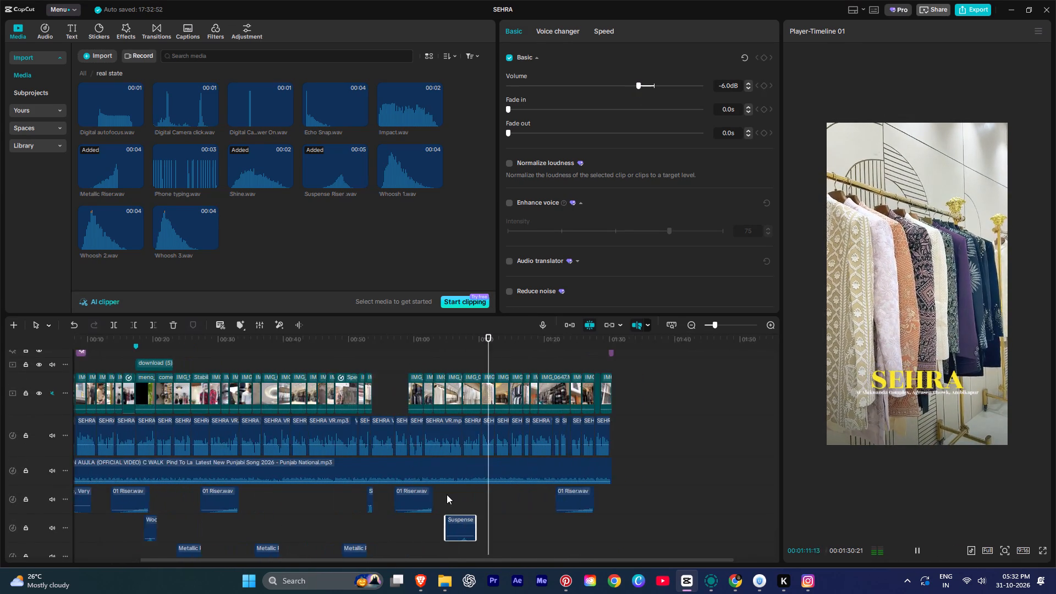
ctrl+scroll(447, 494, up, 2)
scroll(508, 509, up, 3)
scroll(521, 501, down, 8)
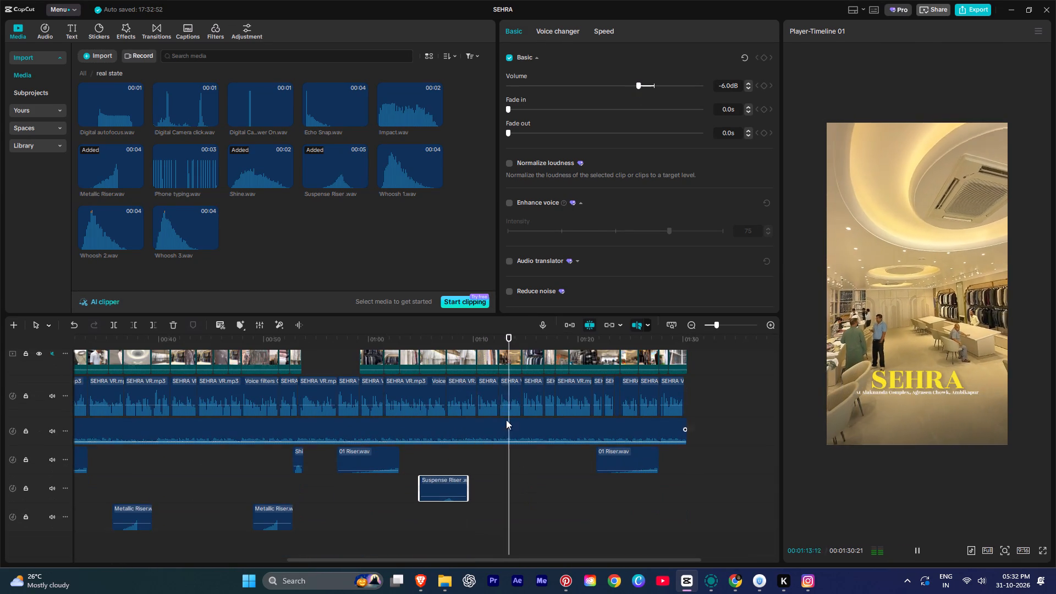
click(304, 108)
key(space)
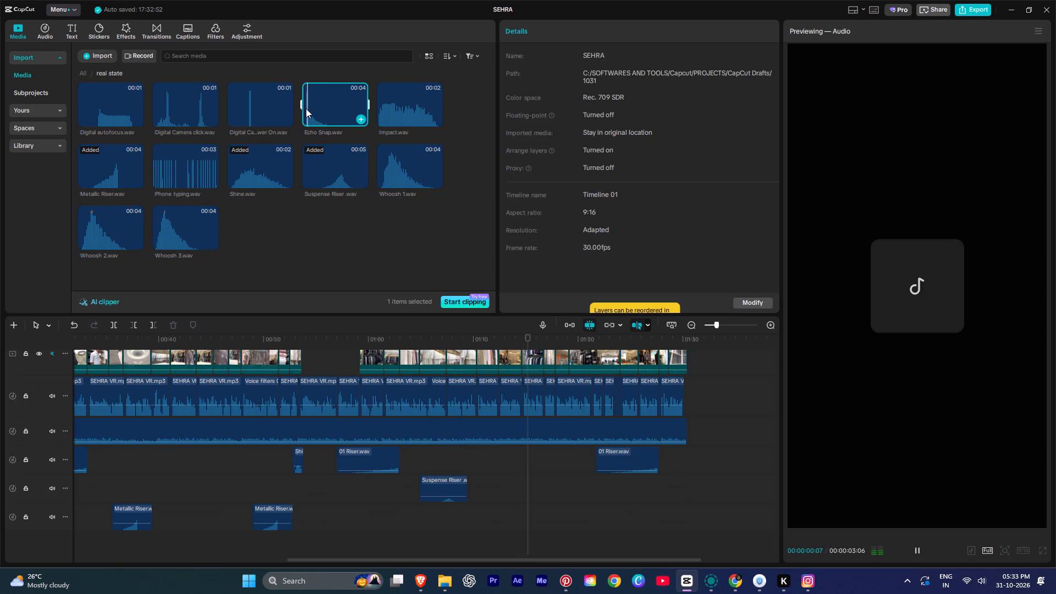
drag(310, 108, 518, 493)
key(space)
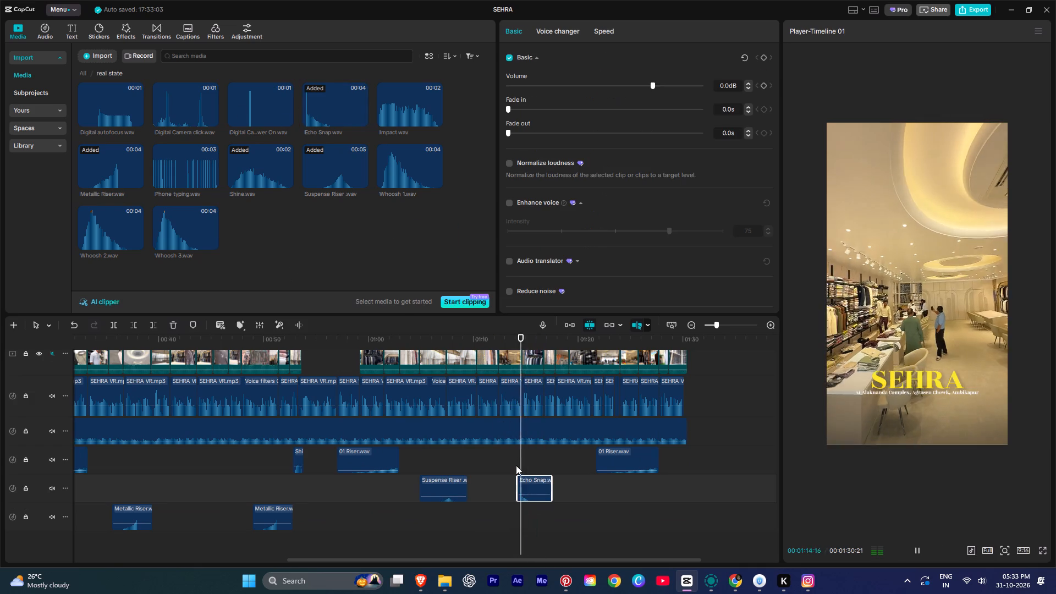
Shift the Echo Snap.wav clip slightly earlier, to start at about 1:14.0, and play it against the cut.
ctrl+scroll(516, 465, up, 6)
key(space)
click(520, 455)
key(space)
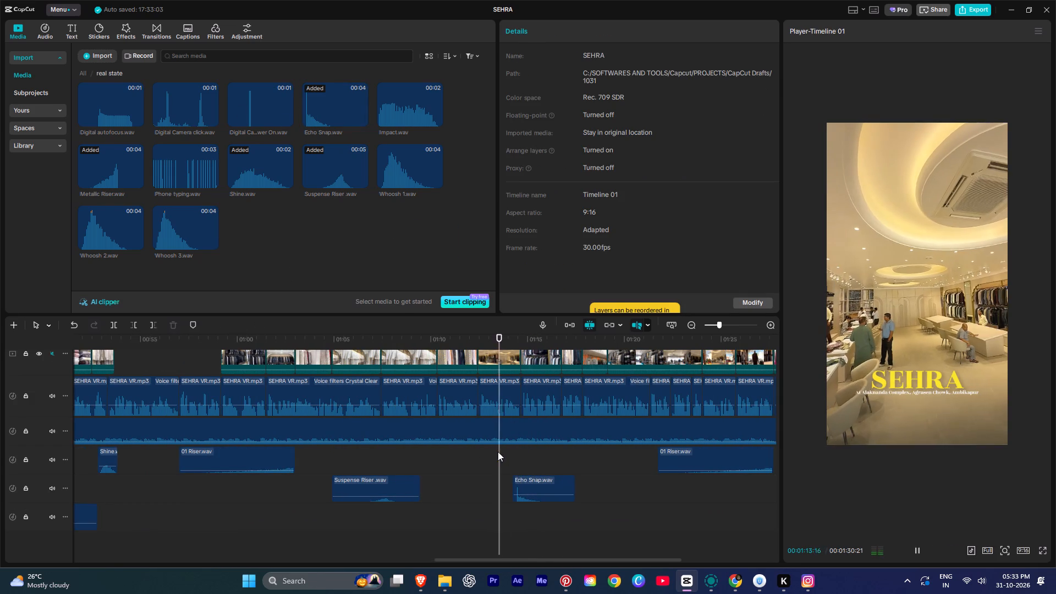
ctrl+scroll(508, 465, up, 11)
key(space)
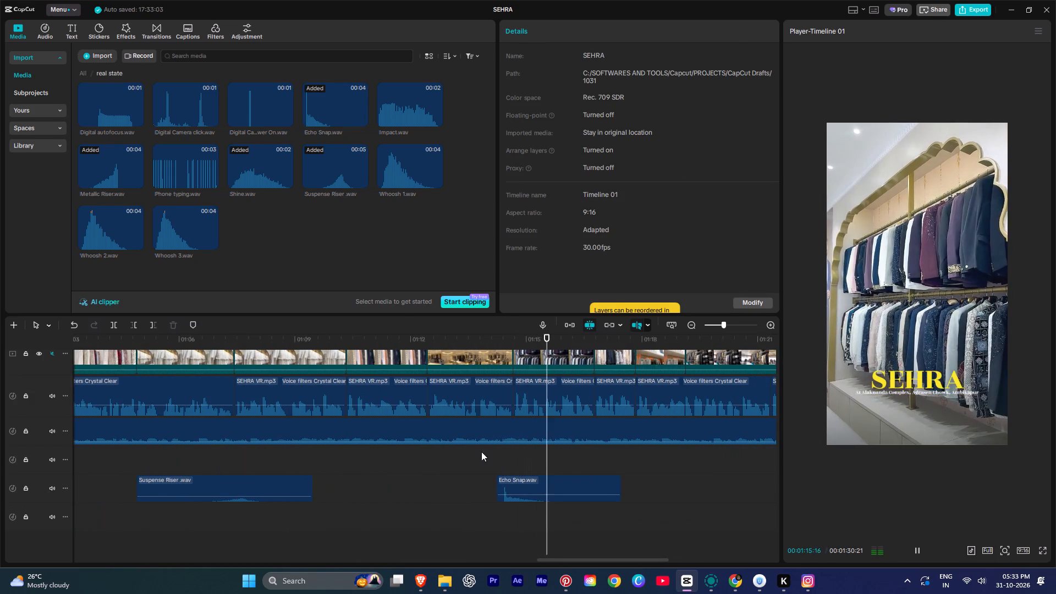
key(space)
key(space)
drag(507, 486, 497, 483)
key(space)
ctrl+scroll(500, 472, down, 6)
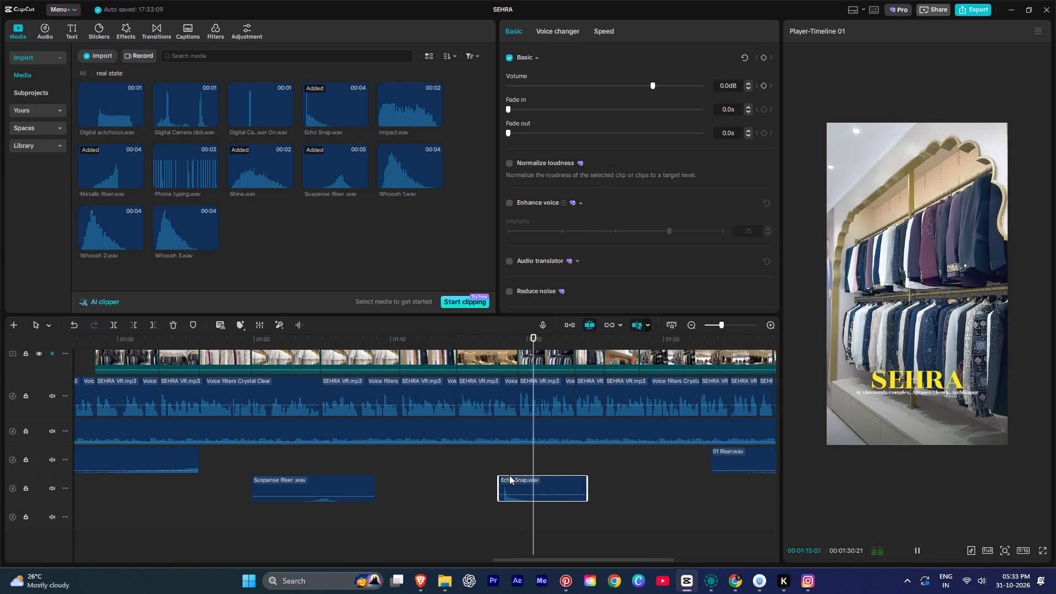
Lower the Echo Snap.wav volume to -4.4 dB.
click(640, 78)
click(640, 83)
Place another Metallic Riser.wav copy on the Metallic Riser track, starting at about 1:15.7, and play the section.
ctrl+scroll(566, 509, down, 4)
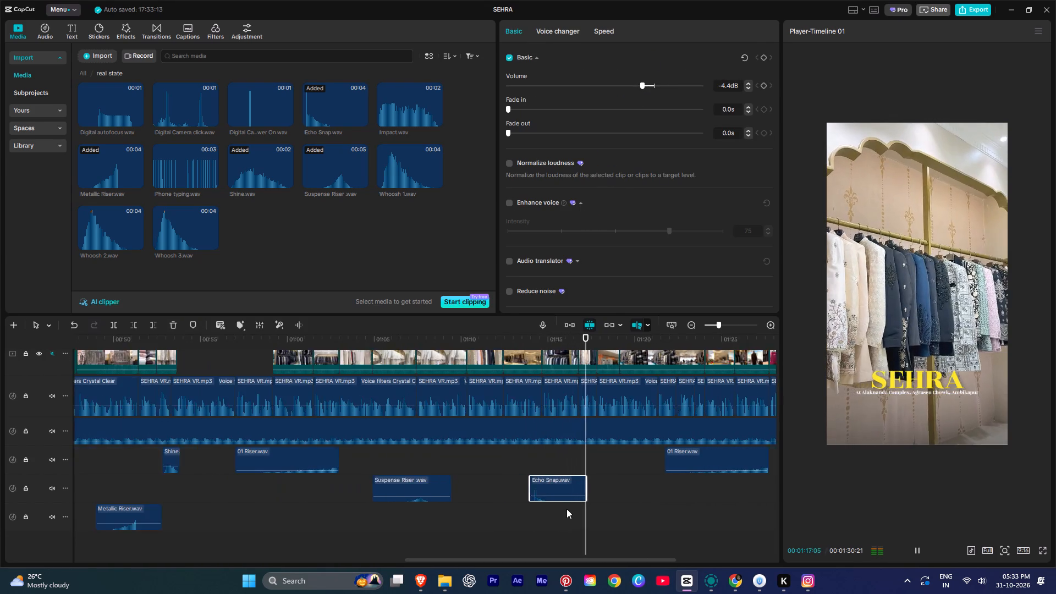
ctrl+scroll(566, 509, down, 7)
scroll(602, 503, down, 4)
scroll(602, 503, up, 1)
key(space)
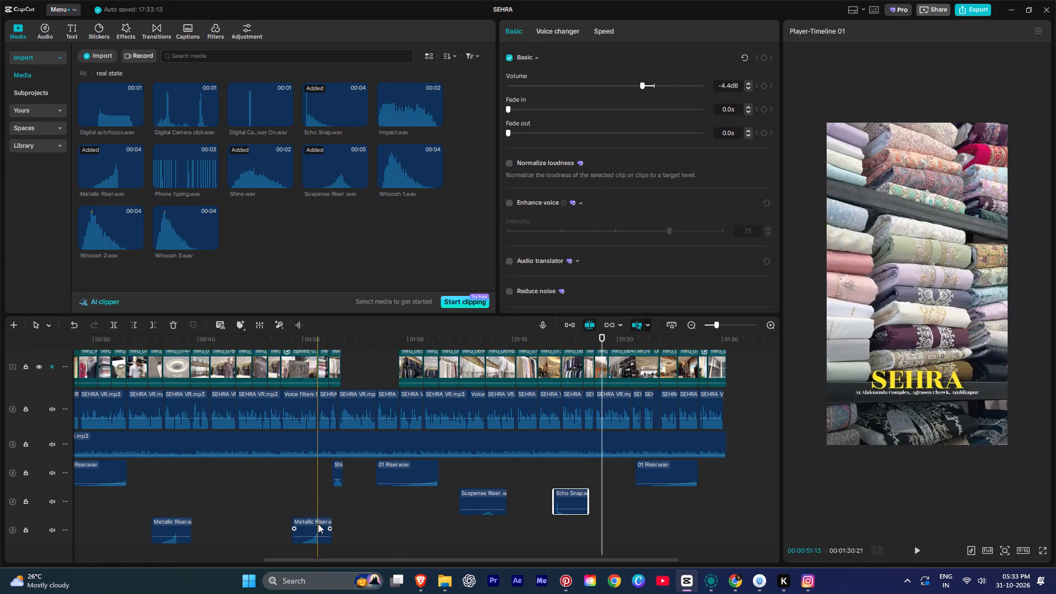
alt+drag(318, 524, 599, 517)
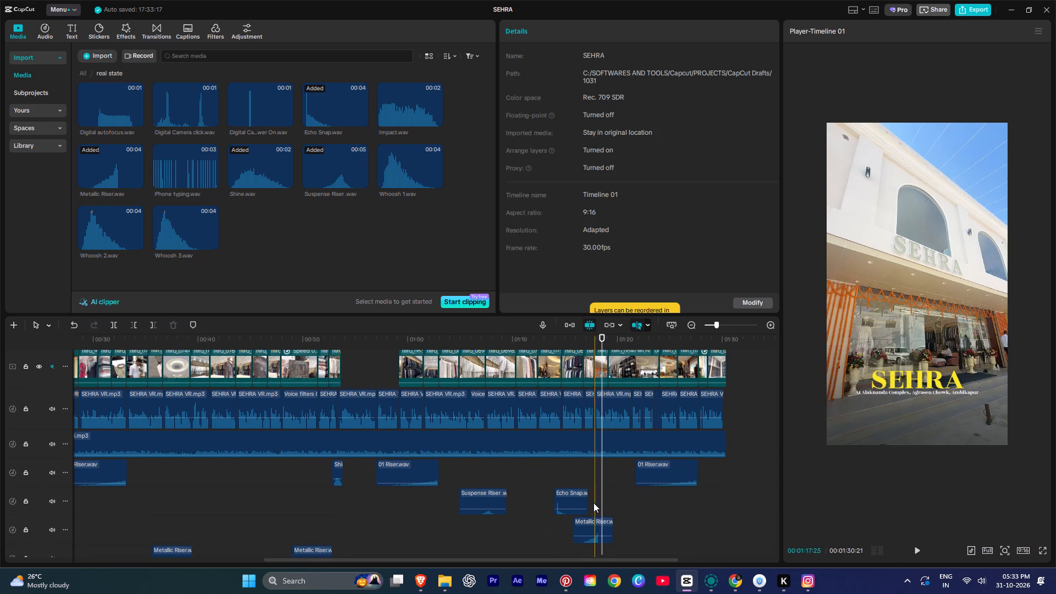
key(space)
key(space)
click(613, 489)
scroll(613, 491, down, 6)
drag(602, 487, 599, 507)
key(space)
Play through to the last shot and add Shine.wav near the end, on the Echo Snap track at about 1:28.6.
ctrl+scroll(596, 482, up, 3)
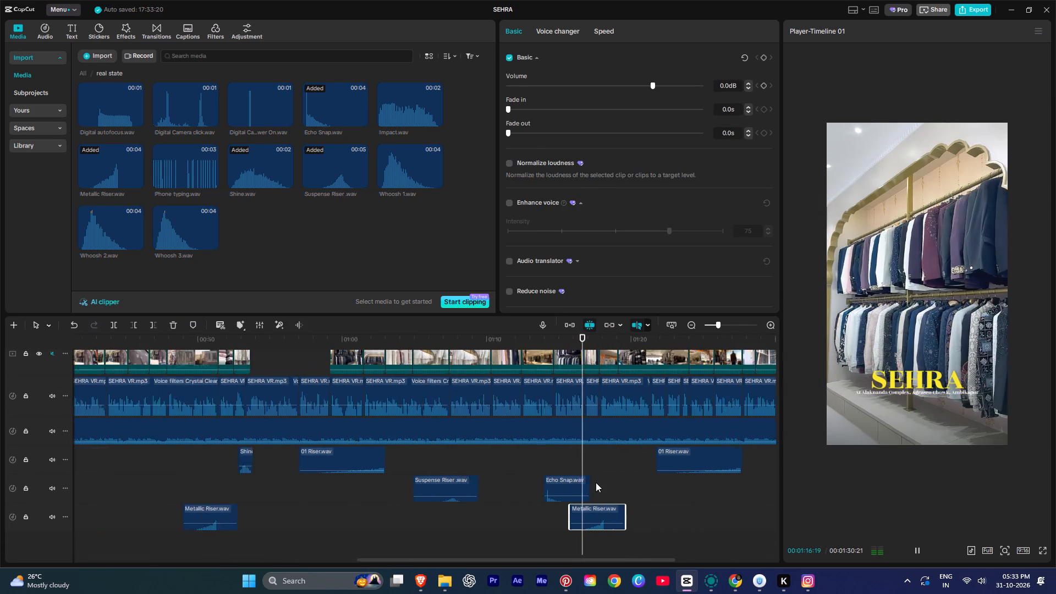
ctrl+scroll(596, 482, up, 7)
ctrl+scroll(596, 485, down, 13)
ctrl+scroll(610, 514, up, 1)
ctrl+scroll(610, 514, down, 1)
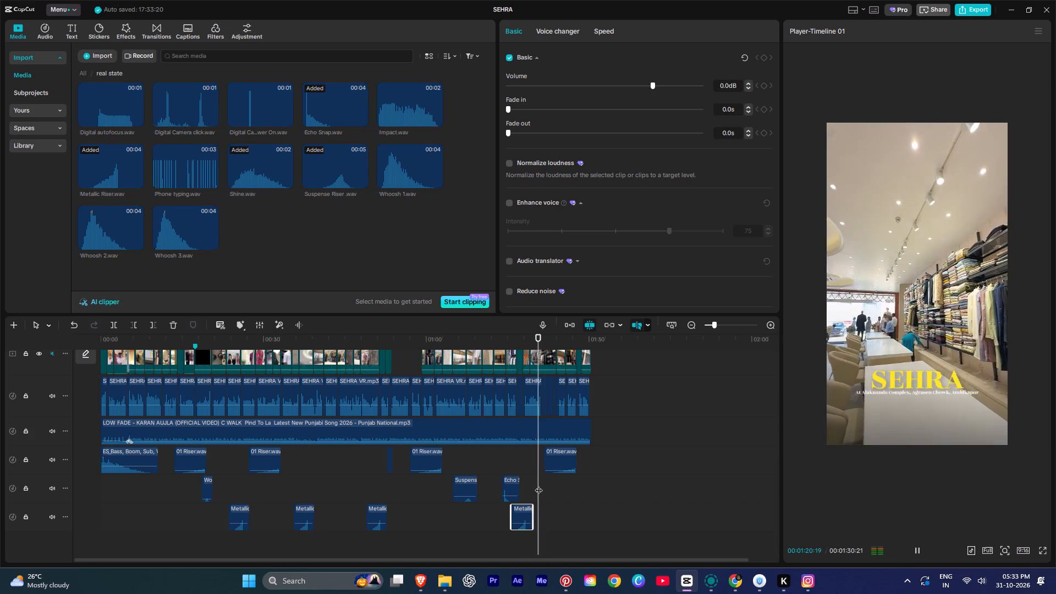
drag(538, 485, 581, 493)
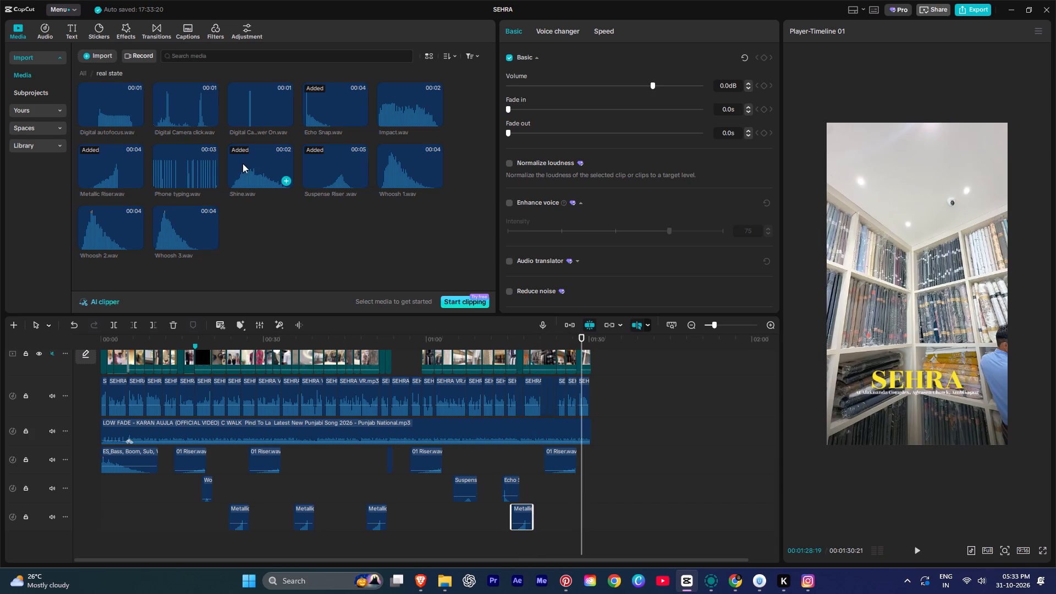
drag(250, 166, 584, 478)
Move the new Shine.wav clip onto the 01 Riser track, starting at about 1:29.4, and play the ending.
ctrl+scroll(582, 475, up, 1)
ctrl+scroll(582, 475, down, 1)
ctrl+scroll(582, 475, up, 5)
ctrl+scroll(582, 469, down, 1)
ctrl+scroll(582, 469, up, 8)
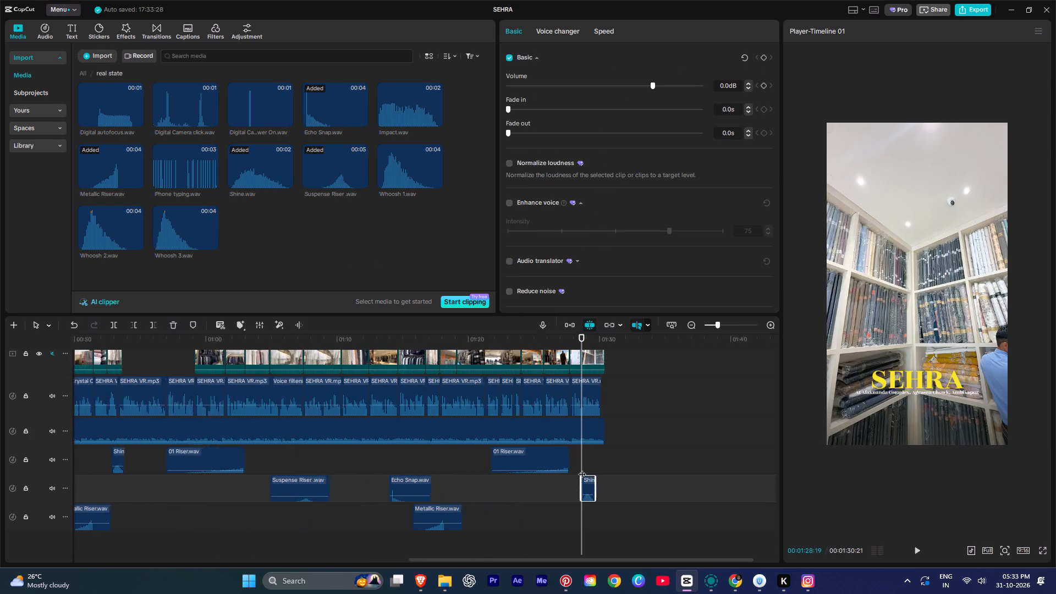
ctrl+scroll(582, 469, up, 1)
drag(592, 487, 607, 463)
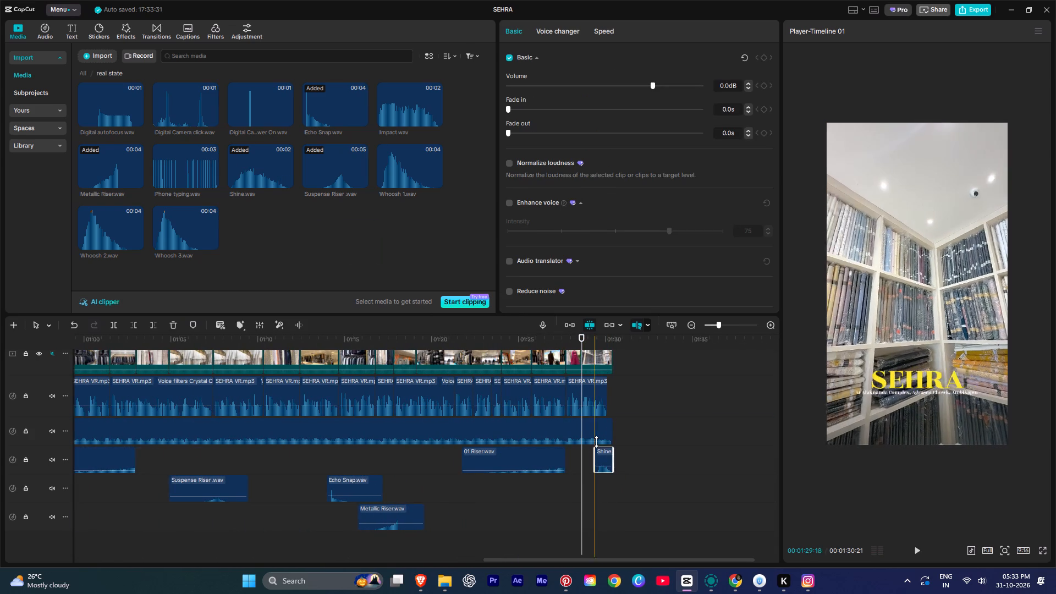
key(space)
Shift the closing Shine.wav clip slightly later, to start at about 1:29.6 and end at 1:30:21.
ctrl+scroll(595, 448, up, 14)
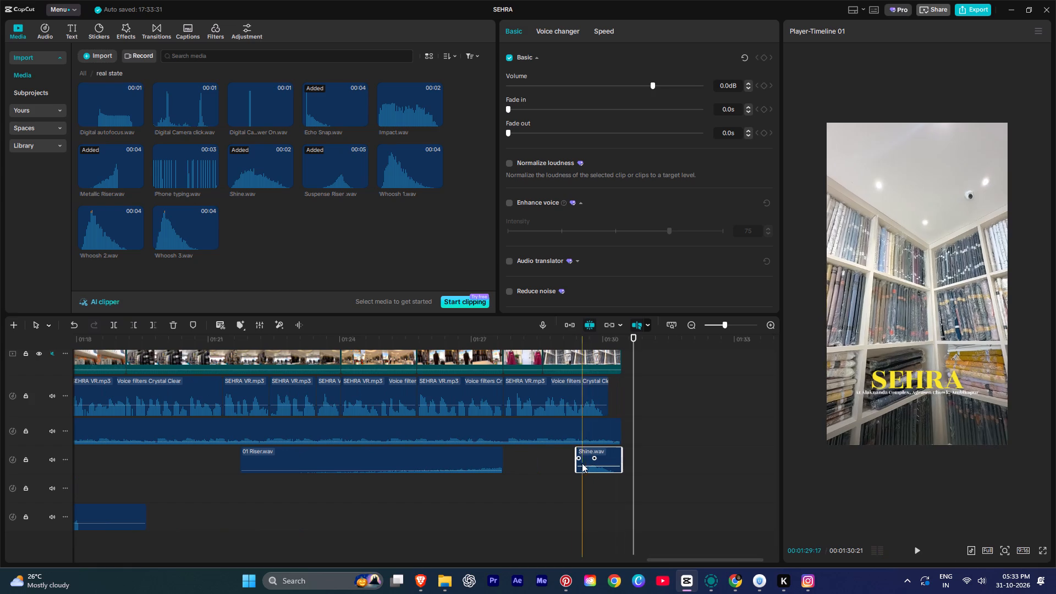
key(space)
drag(597, 462, 604, 463)
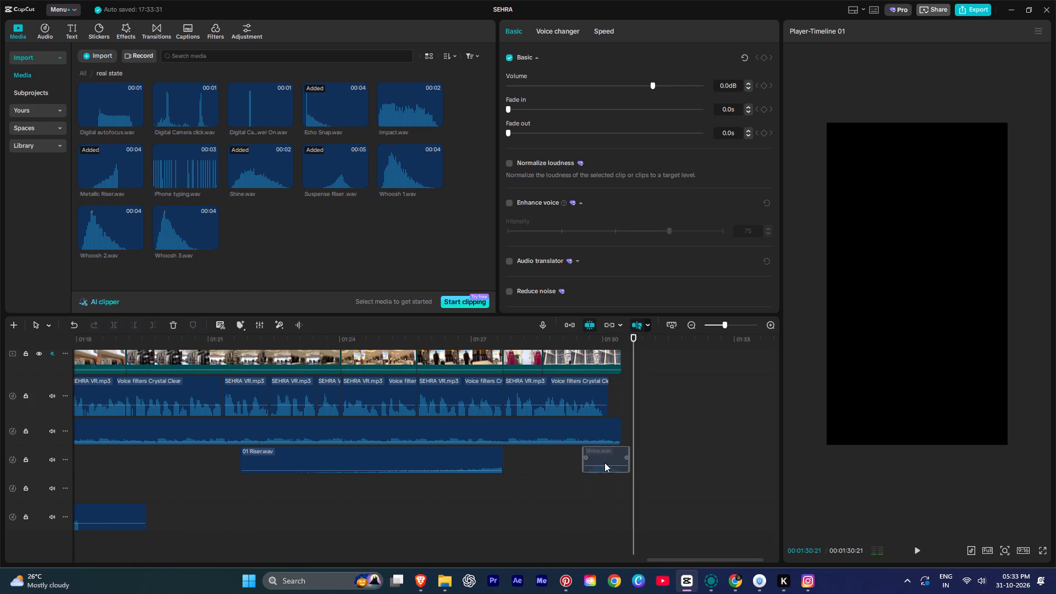
drag(604, 463, 607, 463)
key(space)
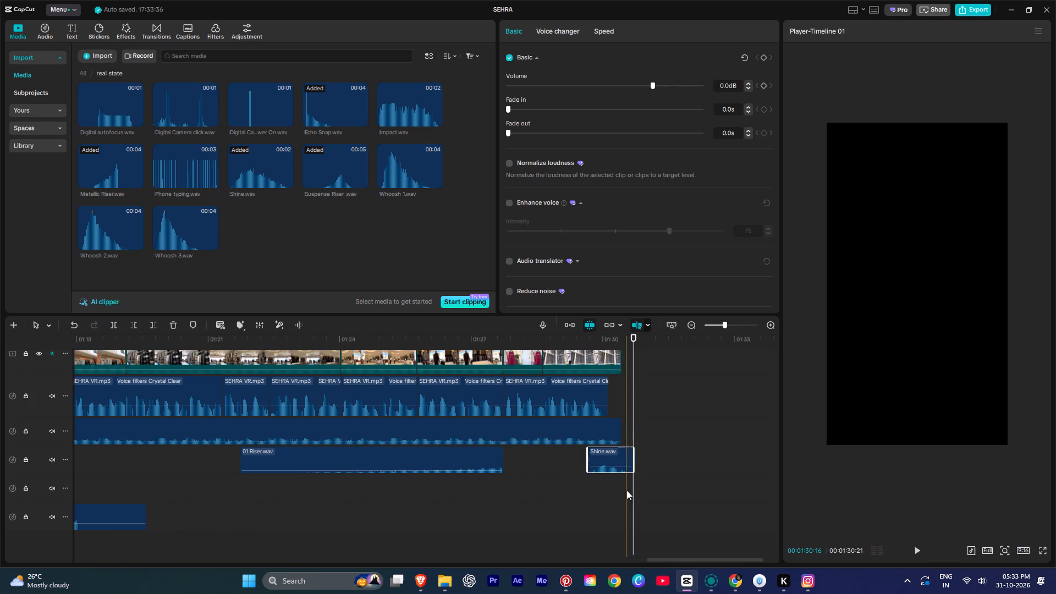
Lower the closing Shine.wav volume to -6.9 dB.
click(634, 82)
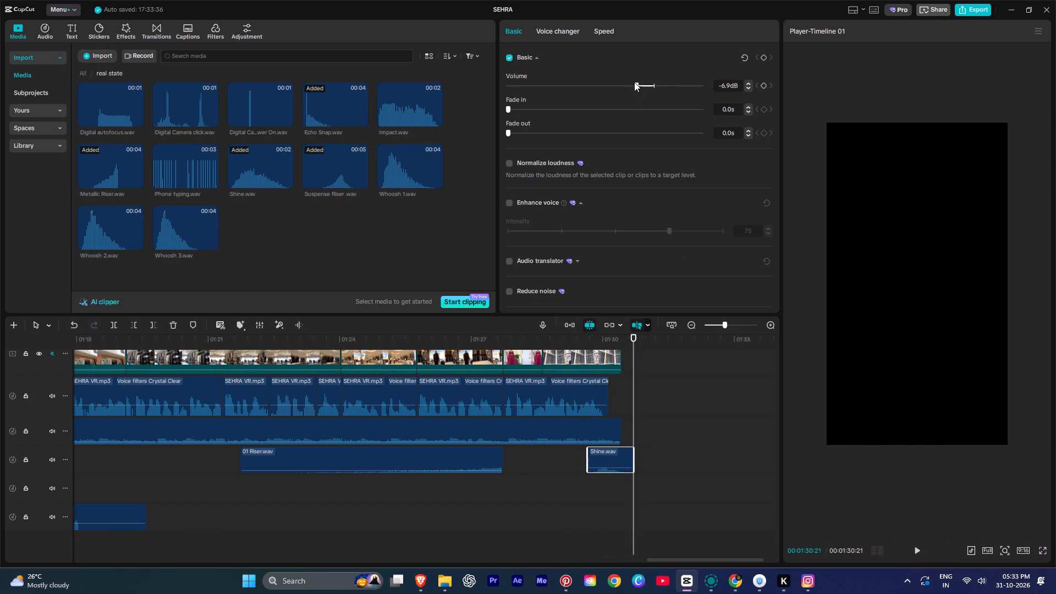
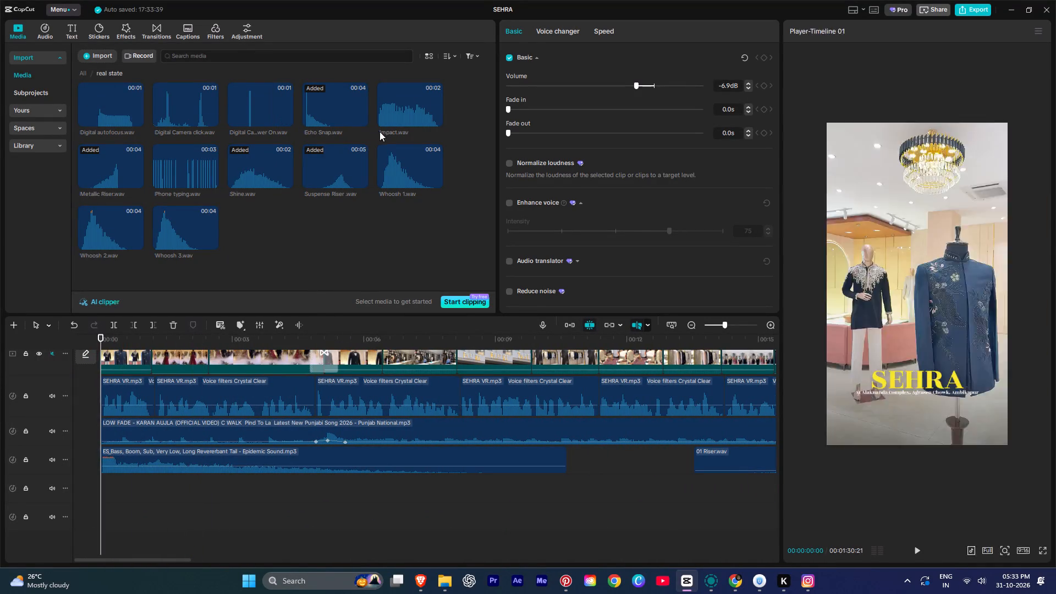
Audition the Impact.wav, Whoosh 1.wav and Phone typing.wav sounds in the imported media.
click(385, 109)
key(space)
click(386, 170)
key(space)
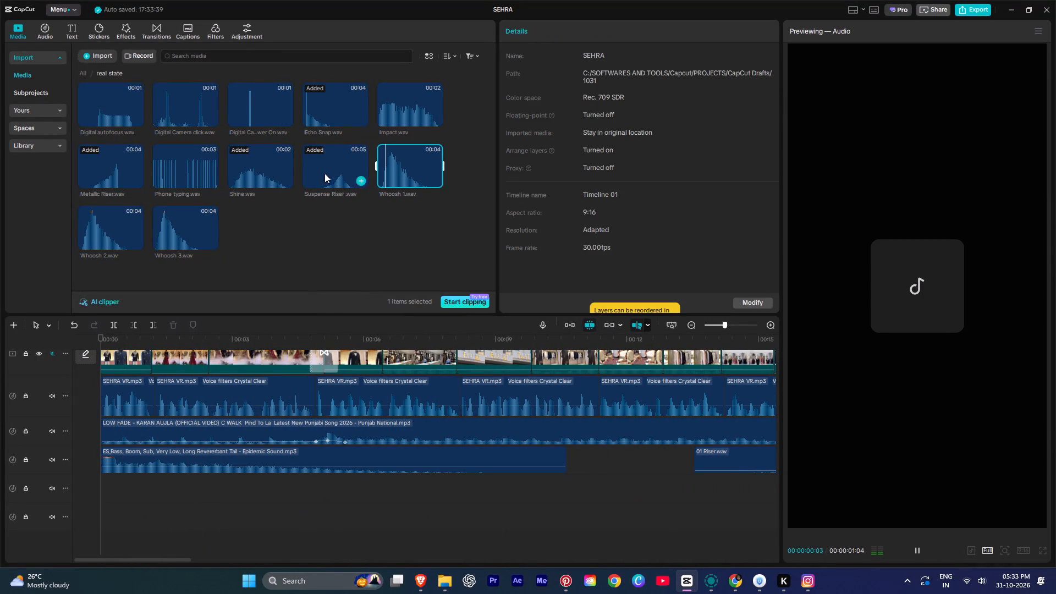
click(179, 166)
key(space)
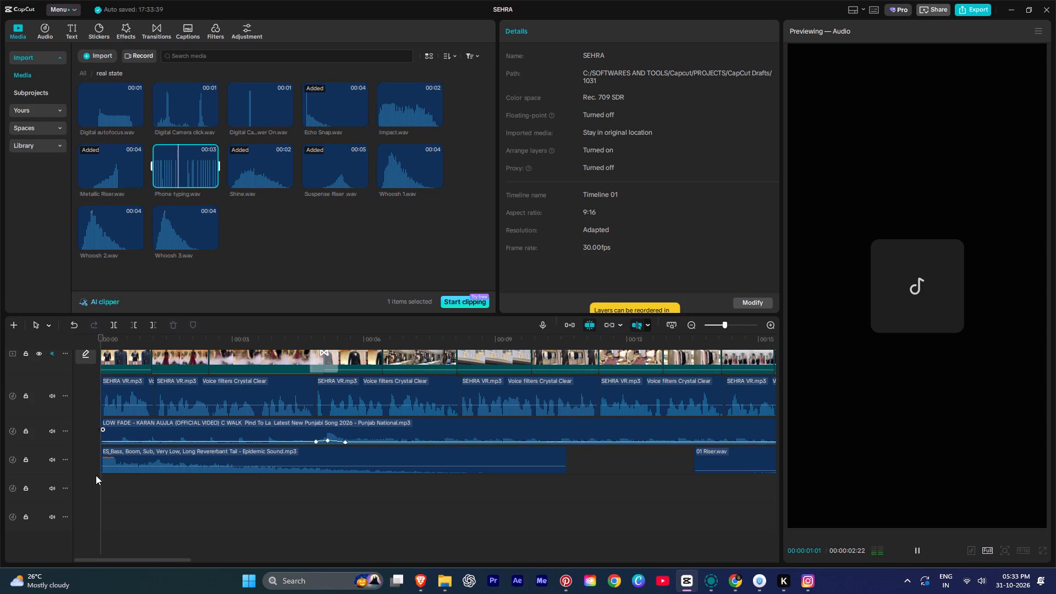
key(space)
Play the video from the start to about 5 seconds to check the opening's sound.
click(107, 498)
key(space)
drag(107, 496, 28, 488)
key(space)
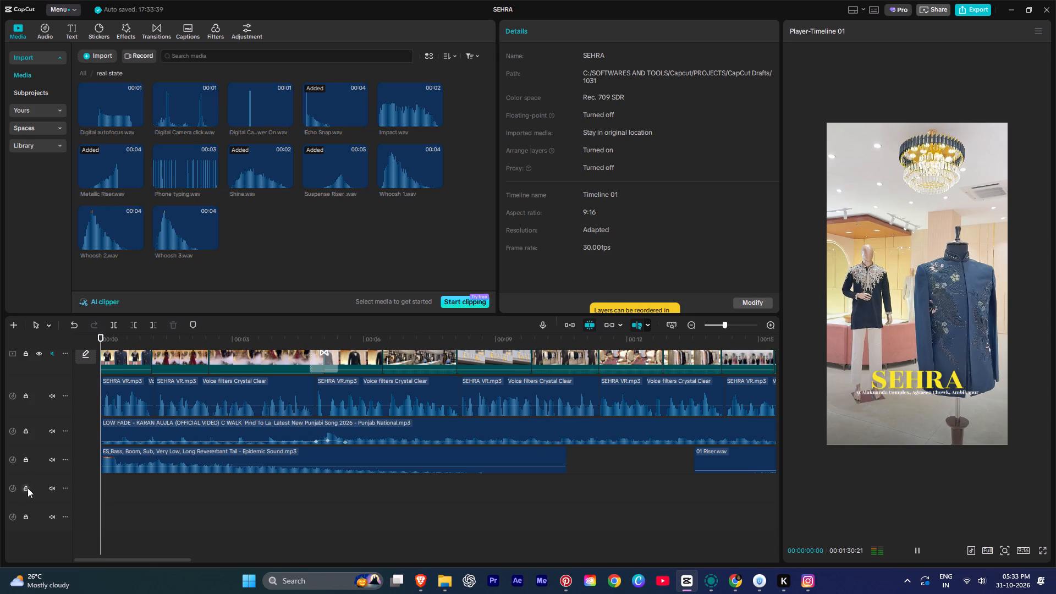
key(space)
scroll(156, 500, up, 6)
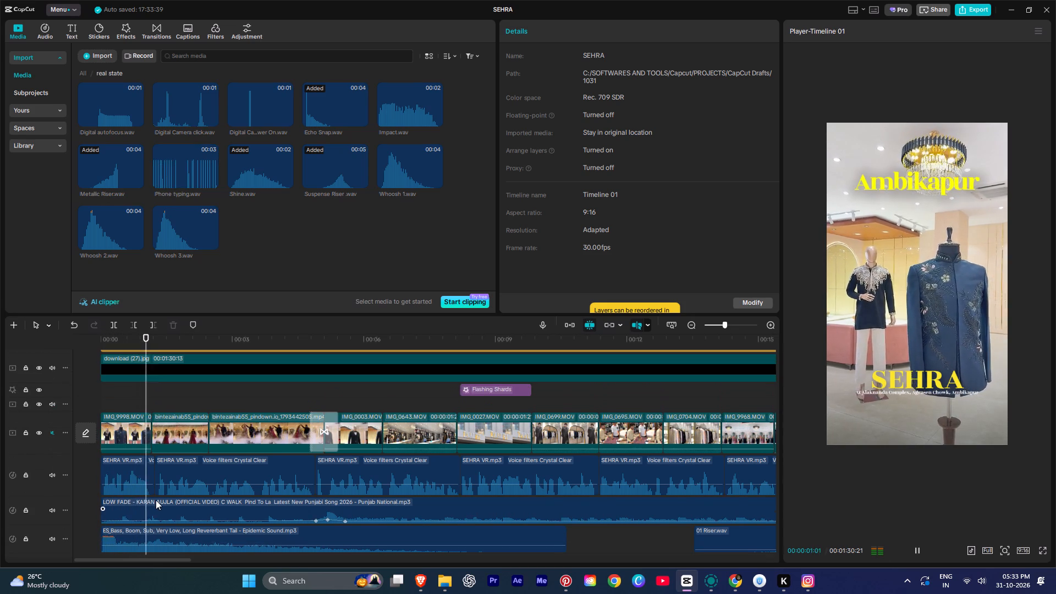
ctrl+scroll(156, 500, down, 8)
scroll(140, 471, up, 3)
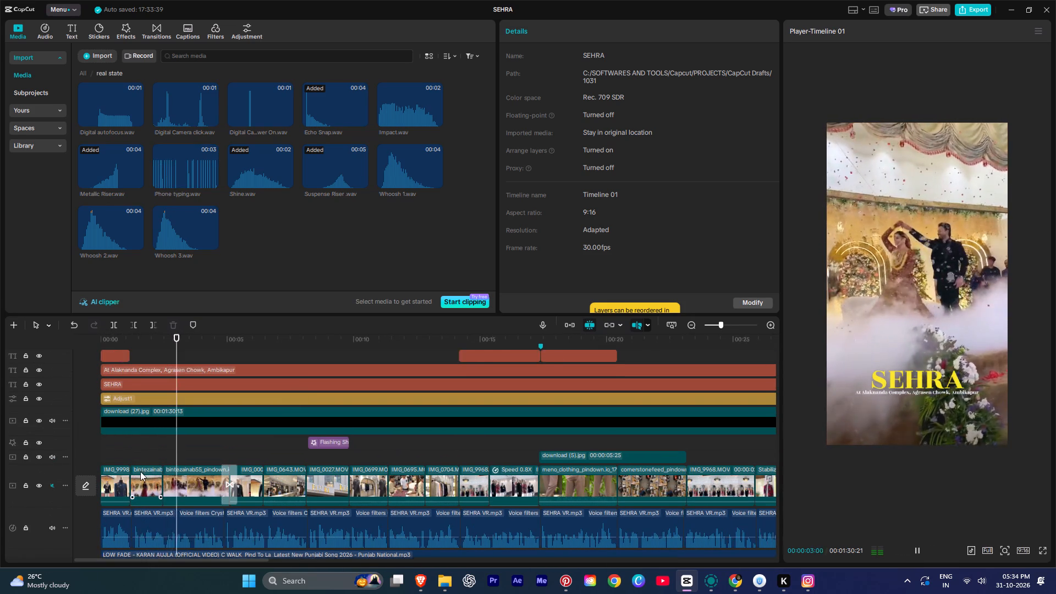
scroll(140, 471, up, 3)
scroll(140, 471, down, 5)
ctrl+scroll(203, 469, down, 3)
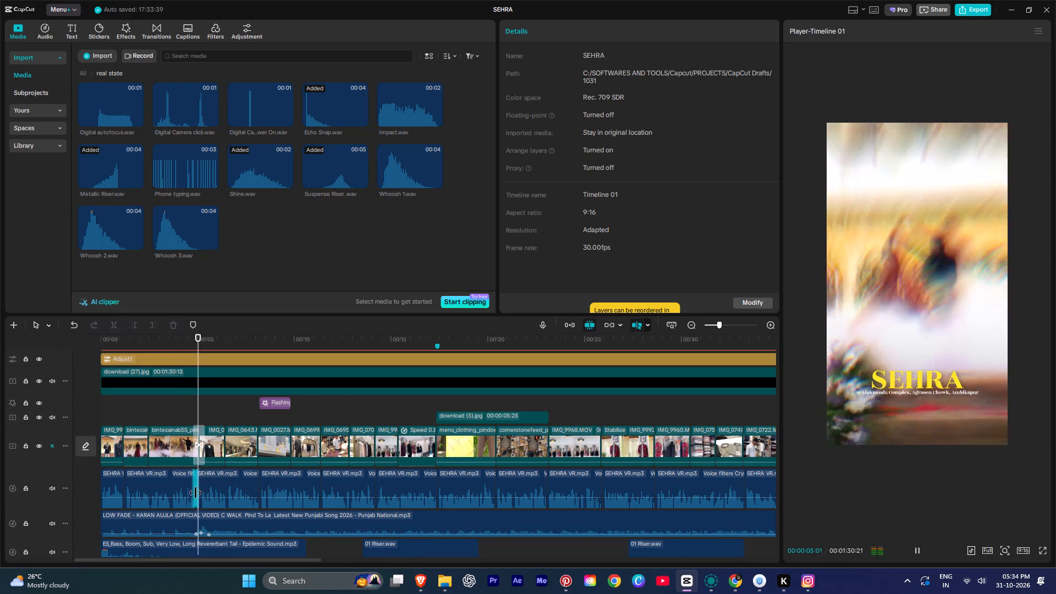
key(space)
Split the LOW FADE music clip at 00:00:04:27, at the transition into the store shots.
scroll(200, 527, down, 5)
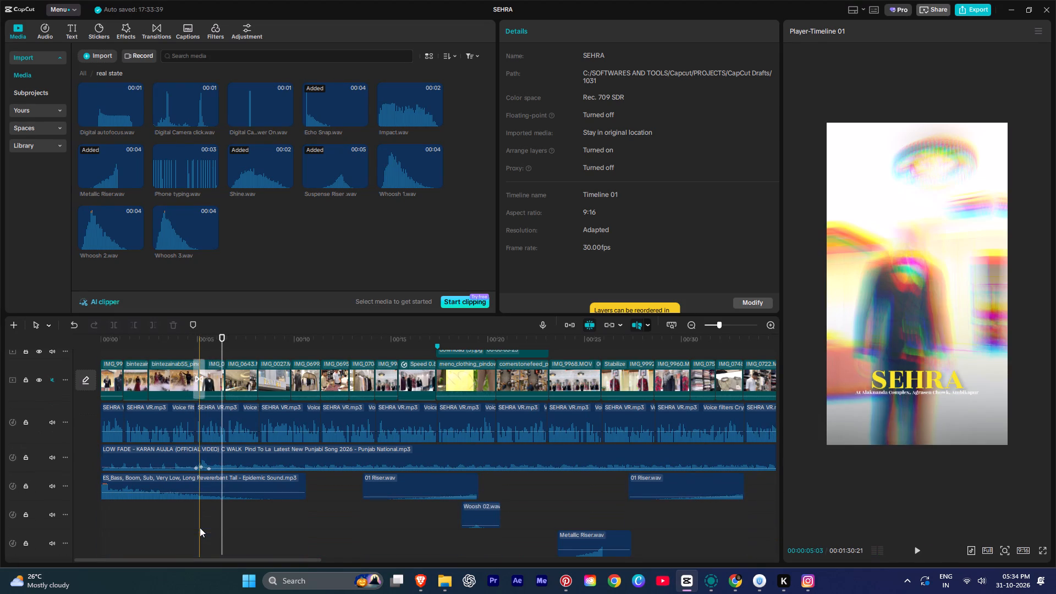
click(200, 527)
click(193, 457)
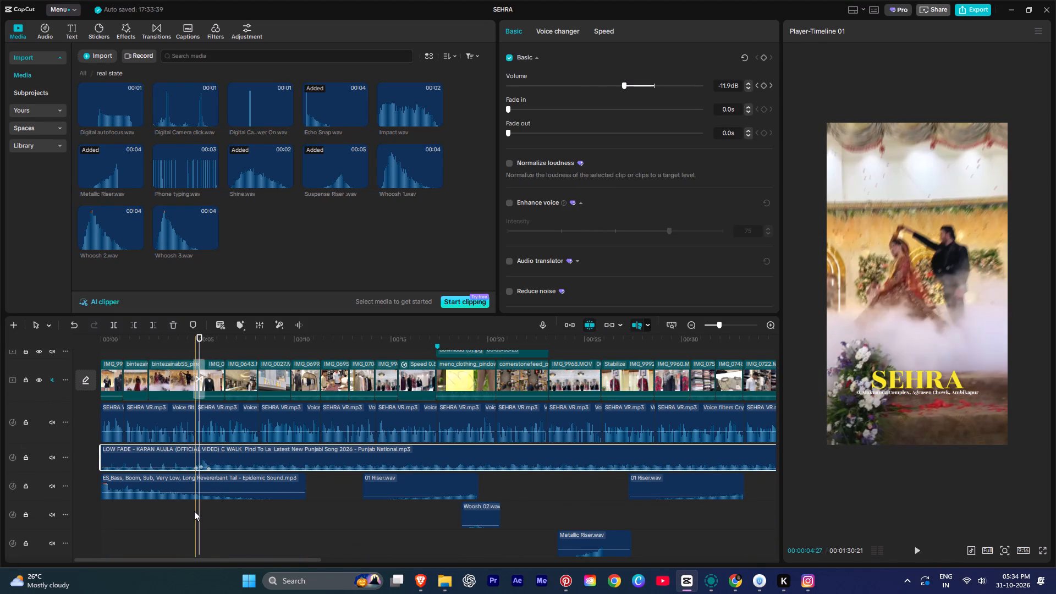
click(194, 511)
click(185, 463)
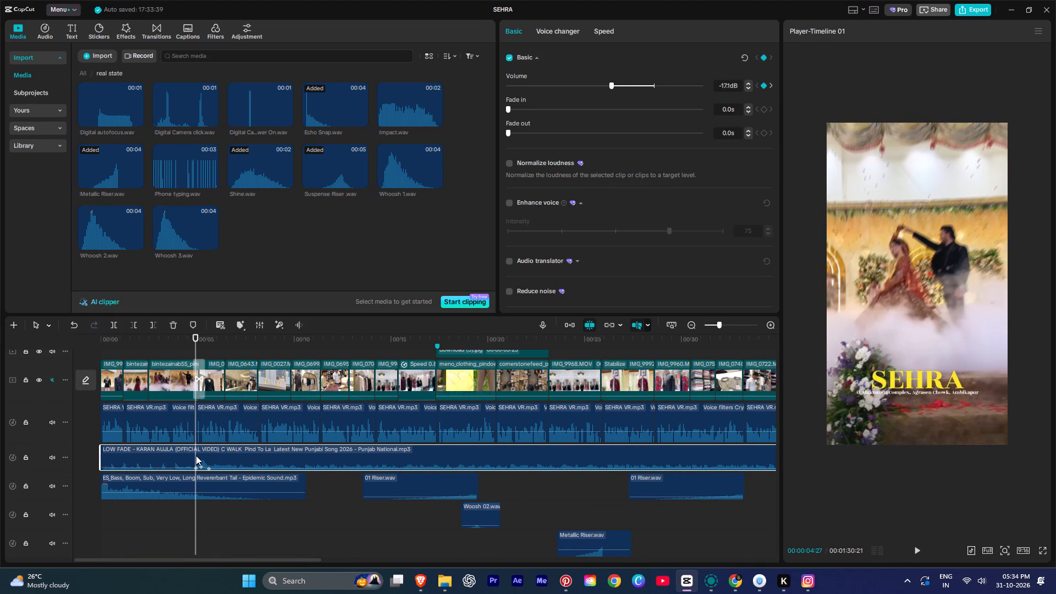
key(ctrl+b)
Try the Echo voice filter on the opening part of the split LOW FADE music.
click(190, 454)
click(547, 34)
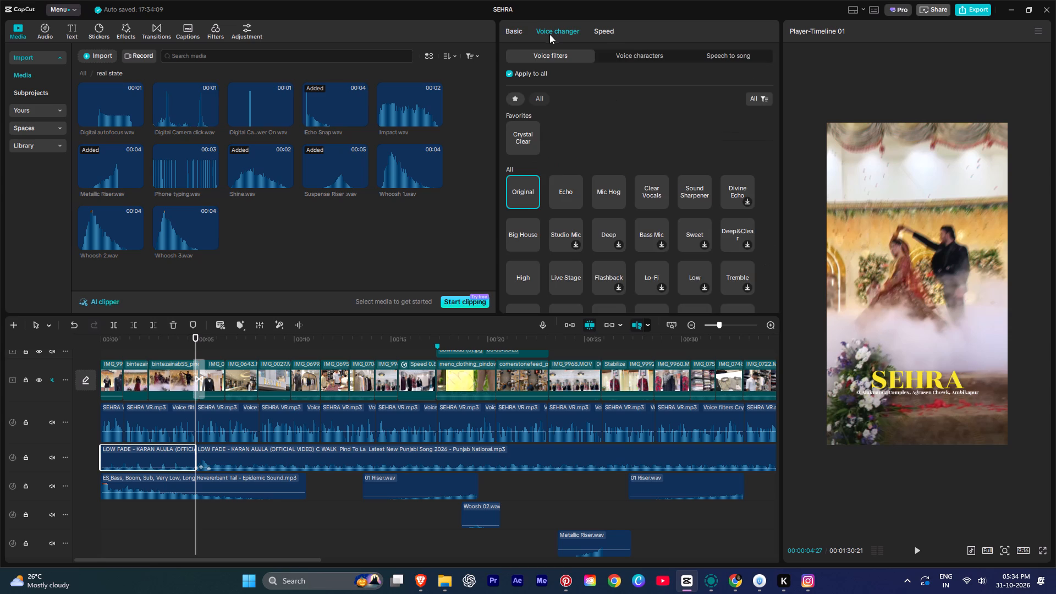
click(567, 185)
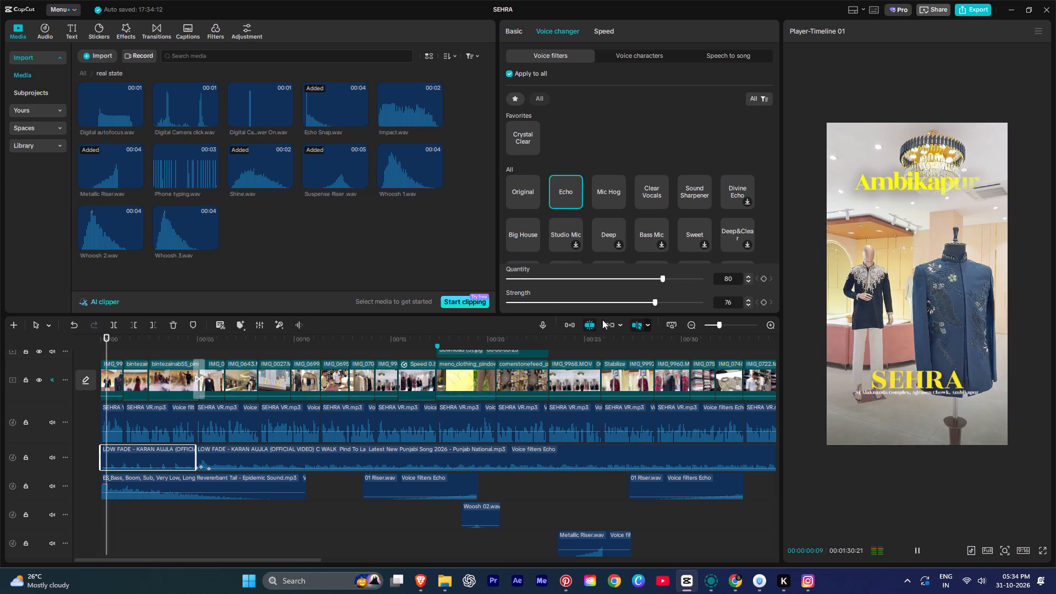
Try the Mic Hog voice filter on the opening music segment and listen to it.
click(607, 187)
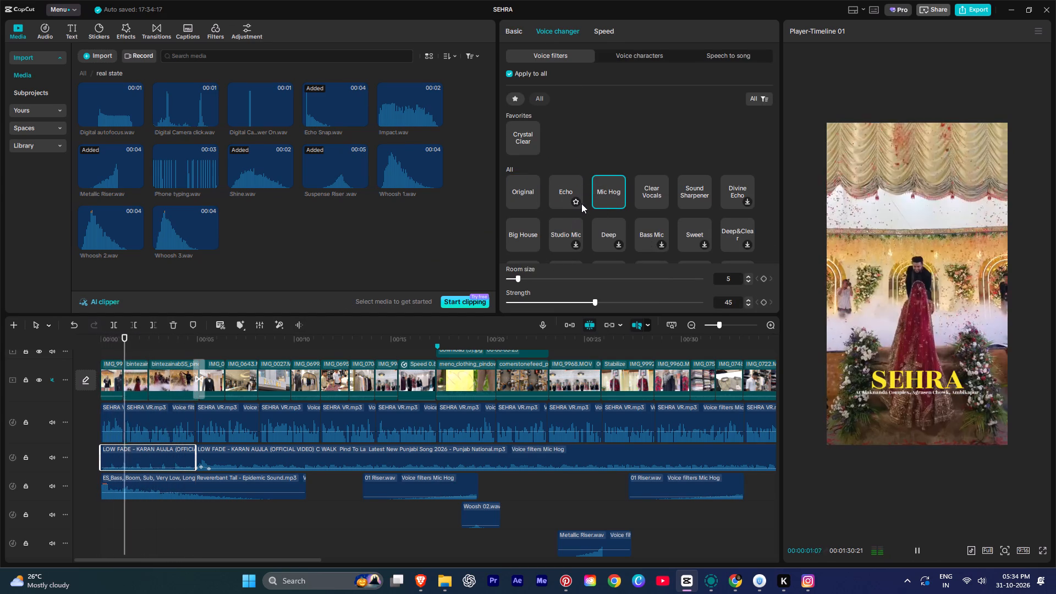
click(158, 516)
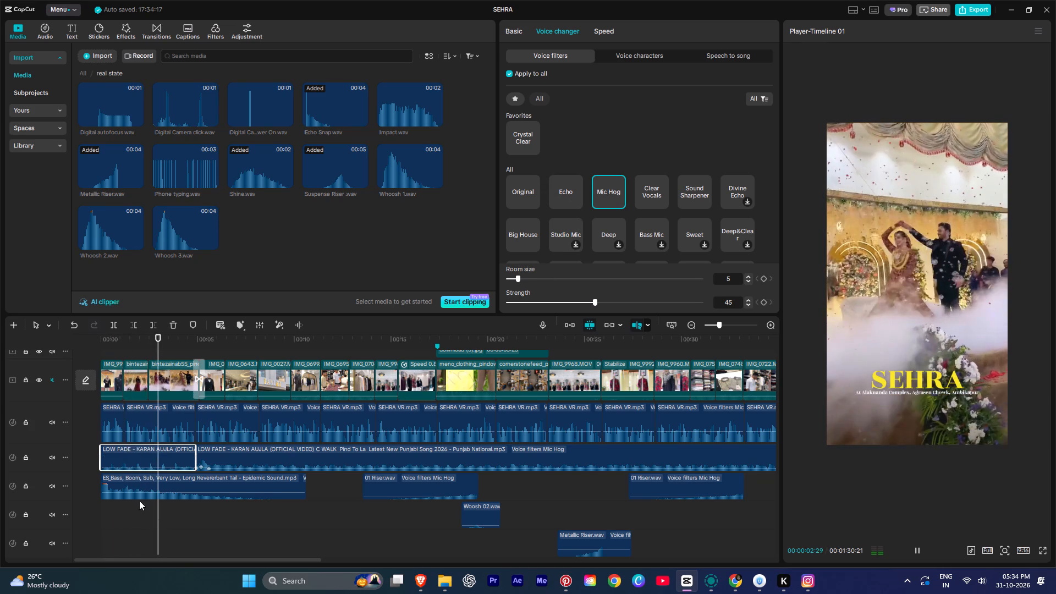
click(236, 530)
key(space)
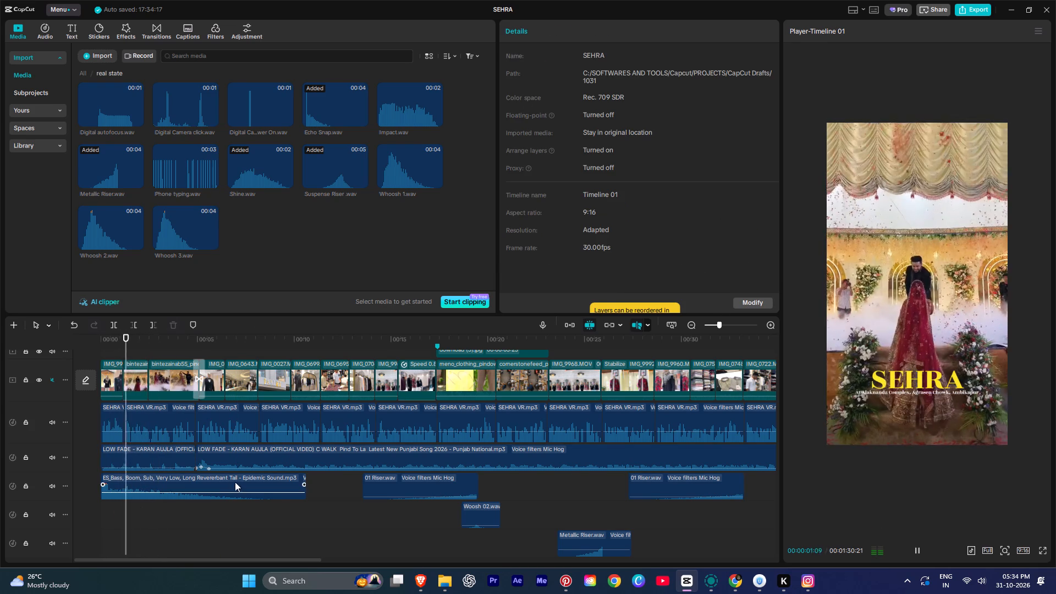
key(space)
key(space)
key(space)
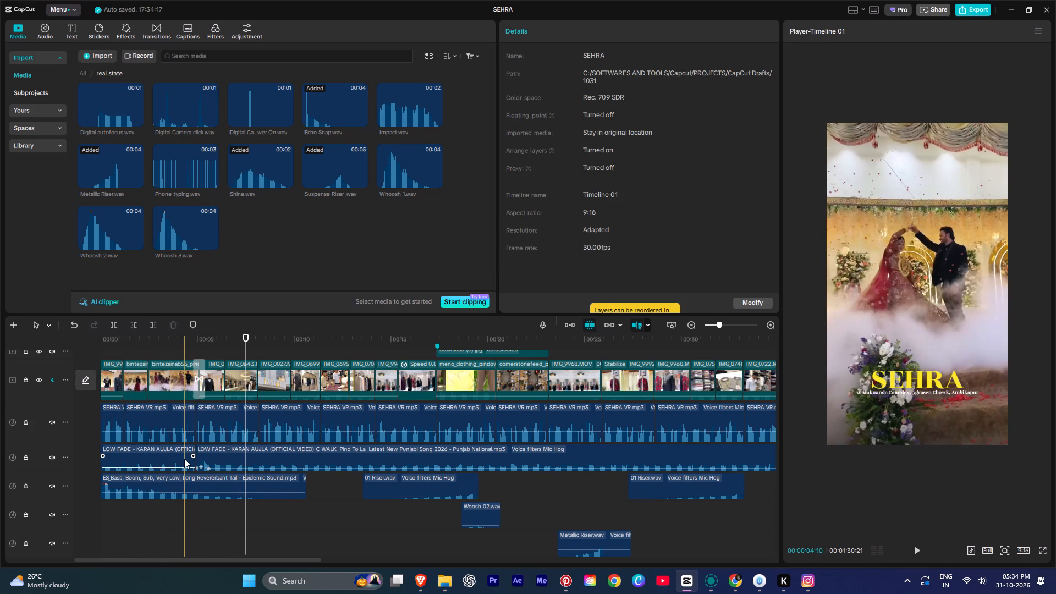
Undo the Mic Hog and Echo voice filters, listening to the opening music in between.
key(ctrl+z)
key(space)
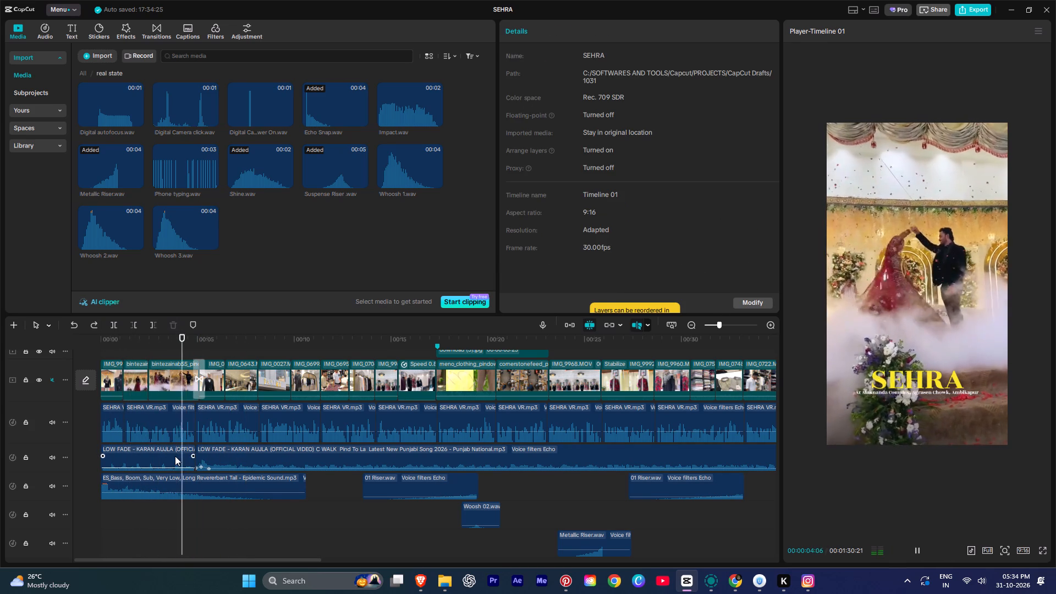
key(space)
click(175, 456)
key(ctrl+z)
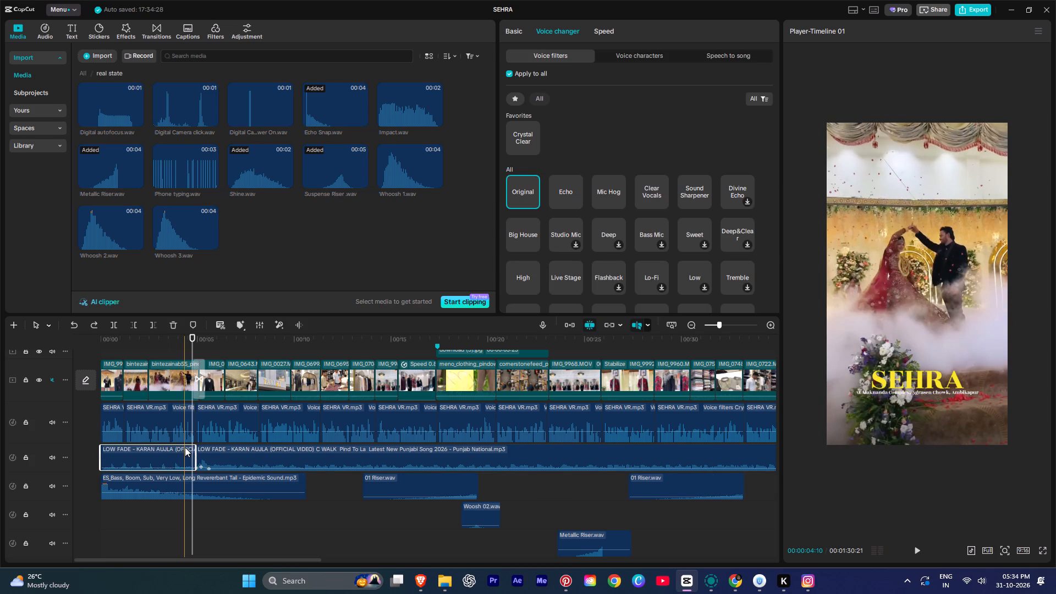
Play the opening music across the split at about 5 seconds and return the playhead to that transition.
key(space)
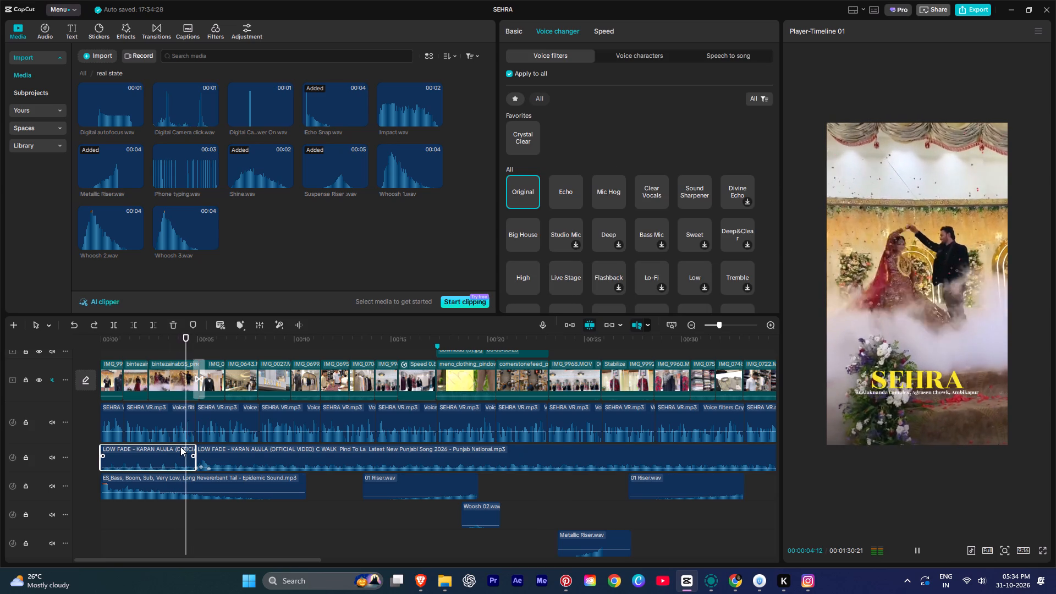
ctrl+scroll(180, 447, down, 5)
ctrl+scroll(180, 447, up, 1)
ctrl+scroll(180, 447, down, 1)
key(space)
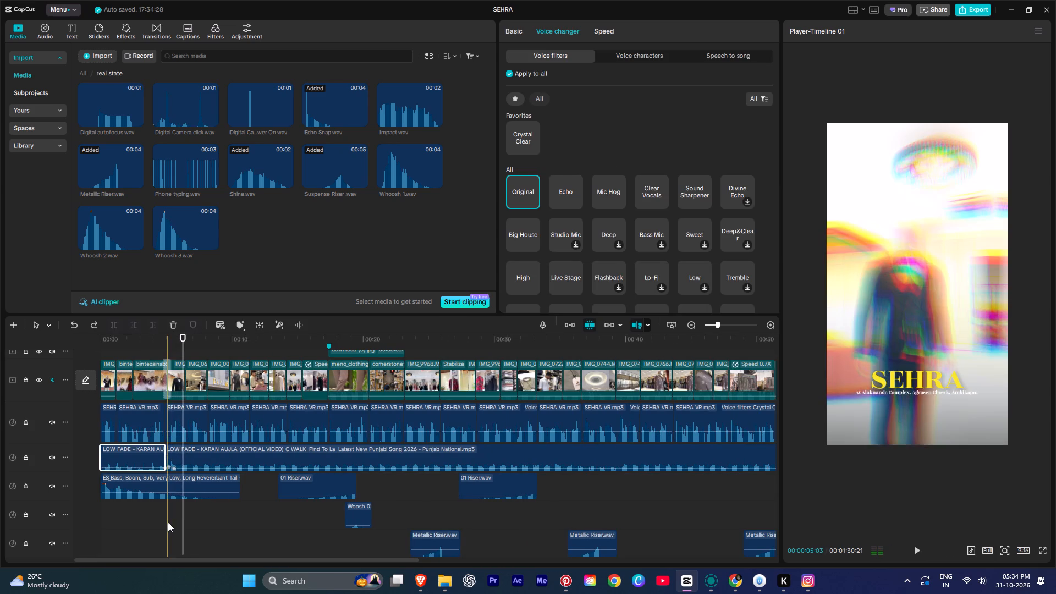
click(167, 521)
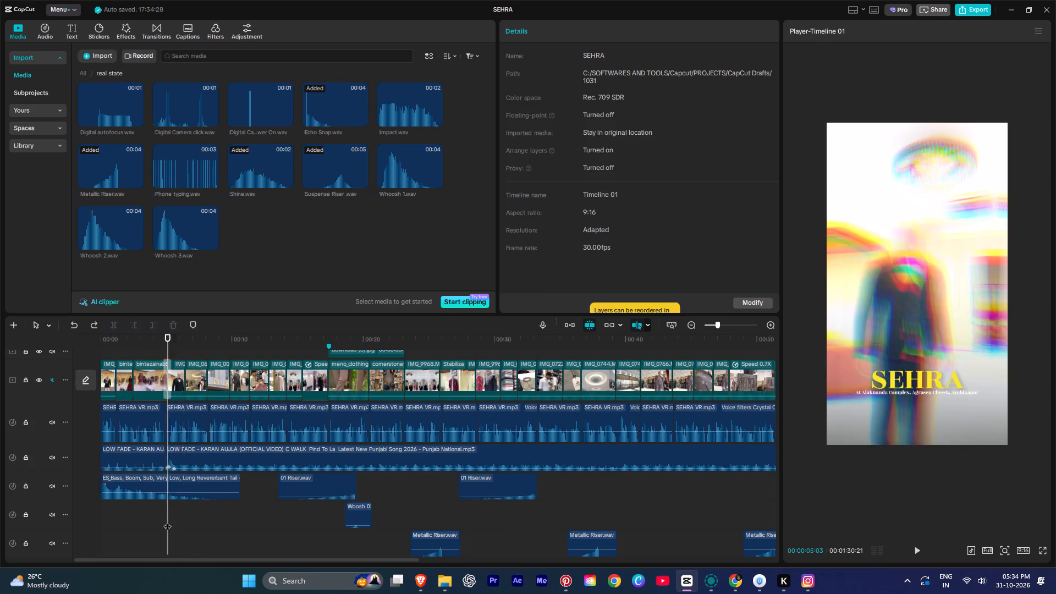
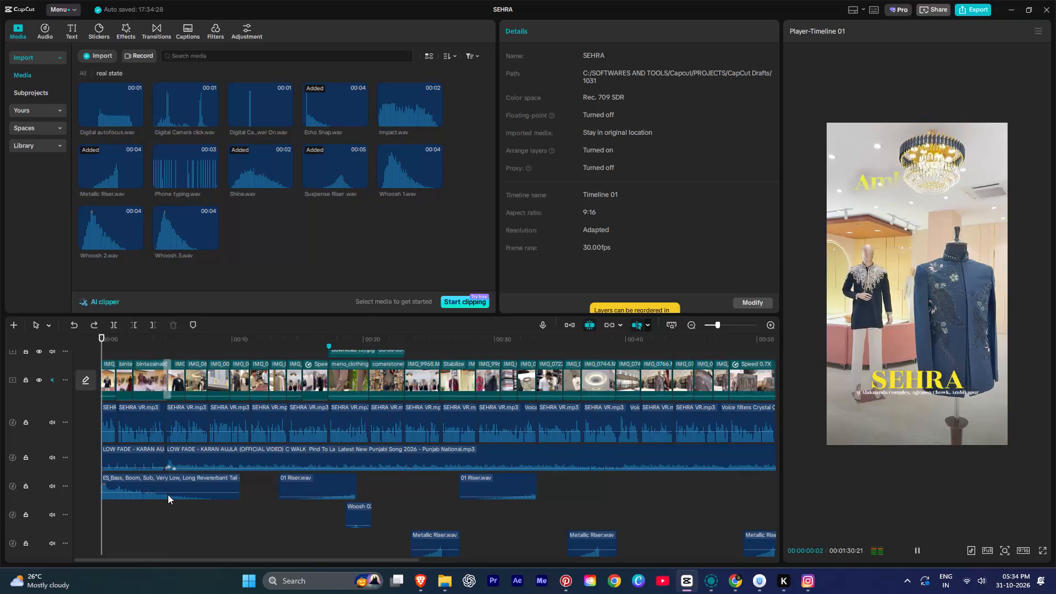
Play the opening with its music and sound effects, and preview the section around the KURTAS KI EXCLUSIVE title from about 29 seconds.
scroll(168, 494, down, 6)
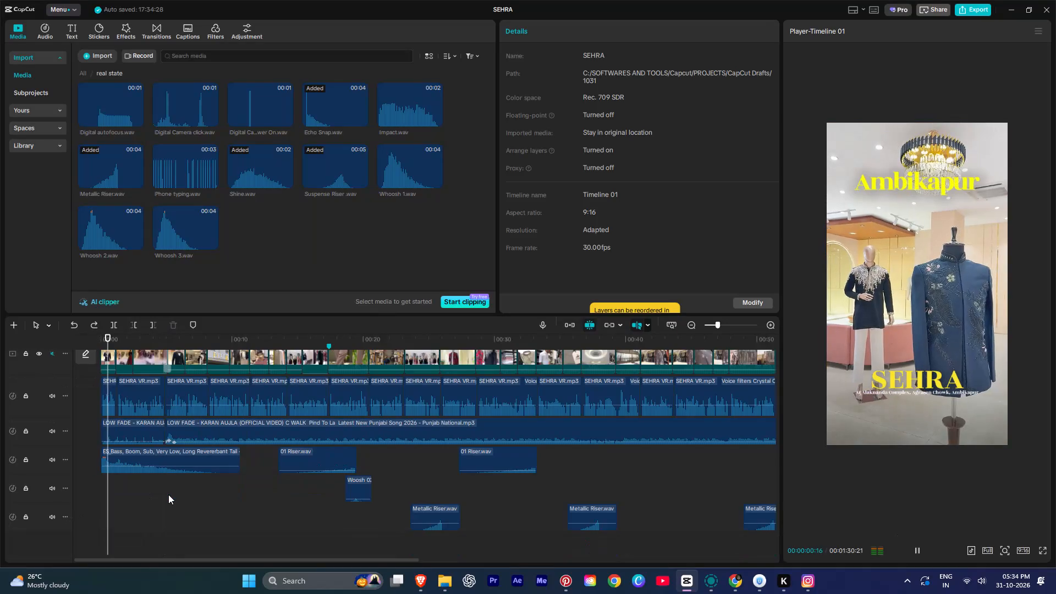
scroll(168, 494, down, 8)
key(space)
scroll(225, 511, up, 6)
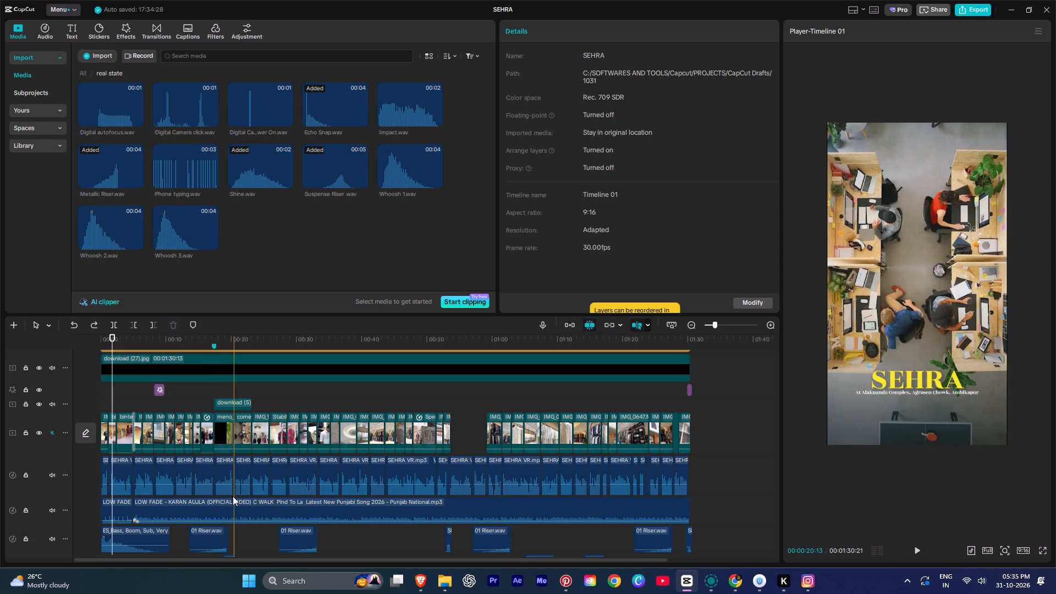
scroll(231, 486, up, 5)
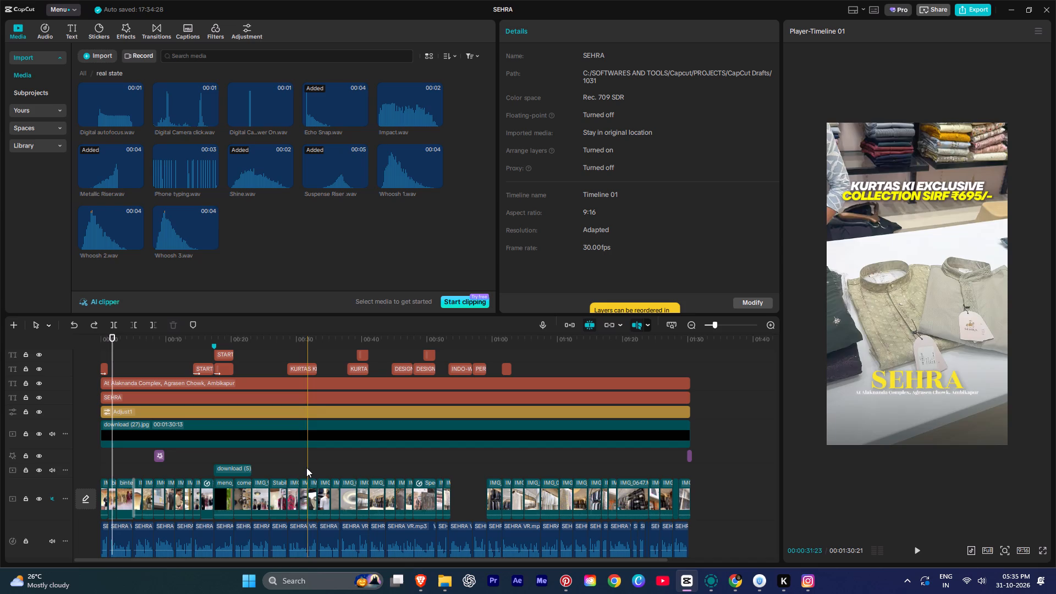
click(289, 460)
key(space)
ctrl+scroll(287, 458, up, 10)
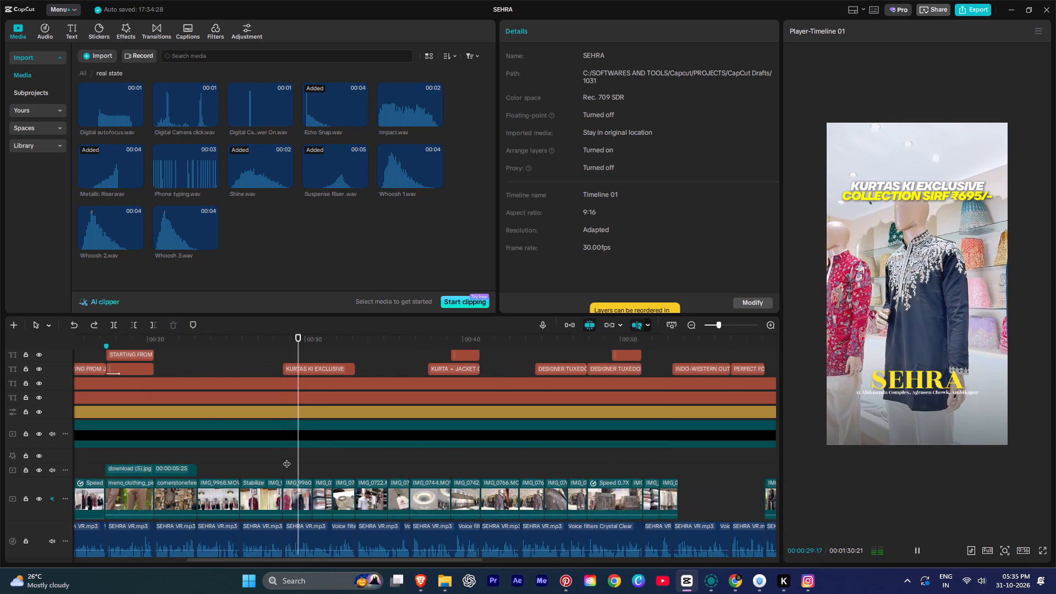
ctrl+scroll(287, 458, up, 1)
ctrl+scroll(287, 458, down, 3)
ctrl+scroll(287, 458, up, 2)
ctrl+scroll(287, 458, down, 7)
ctrl+scroll(287, 458, up, 2)
ctrl+scroll(287, 458, down, 4)
key(space)
scroll(287, 458, up, 5)
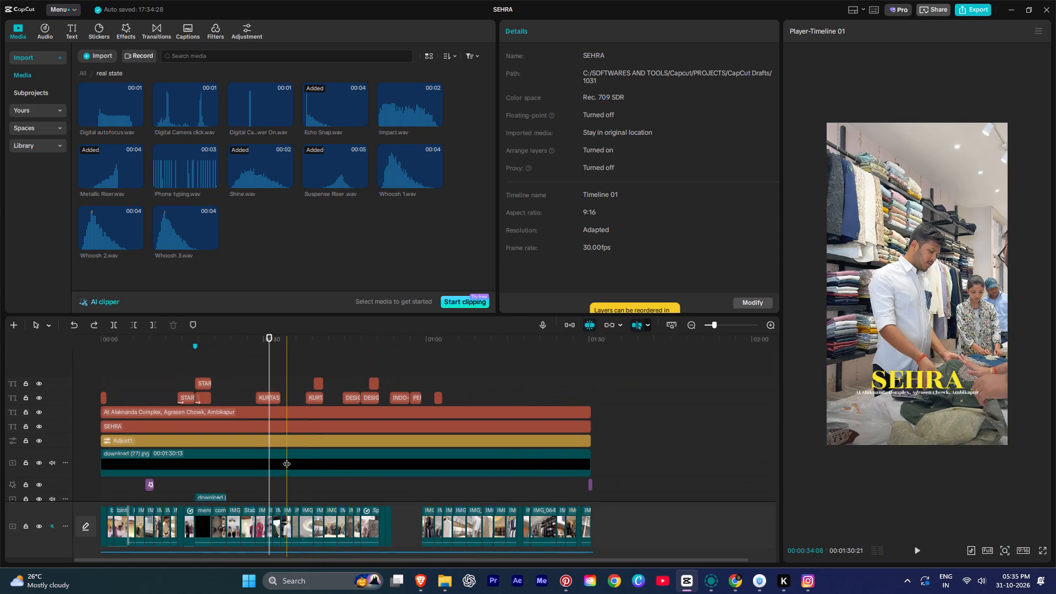
scroll(287, 458, up, 2)
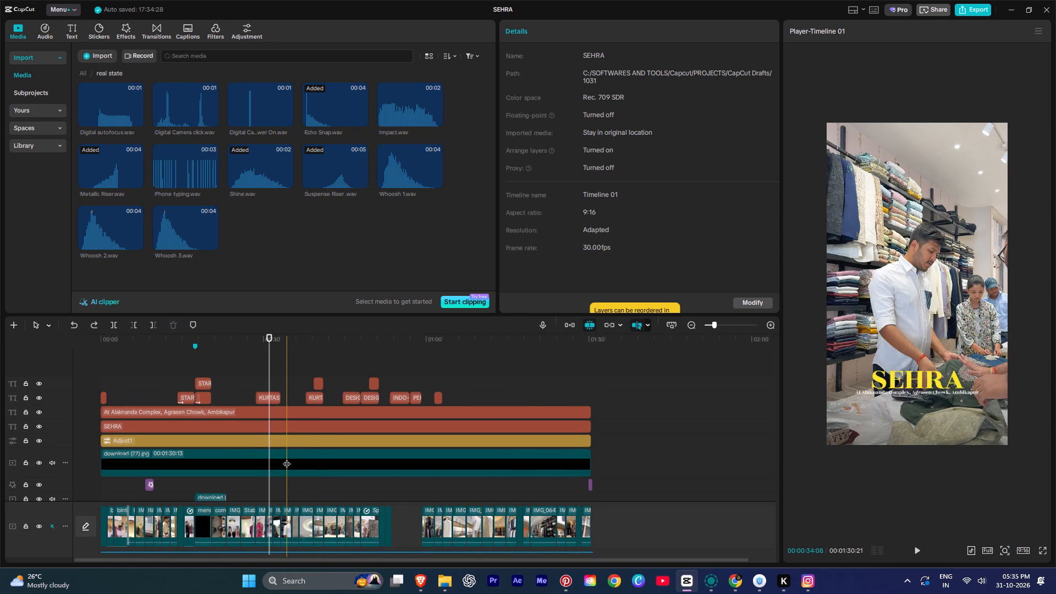
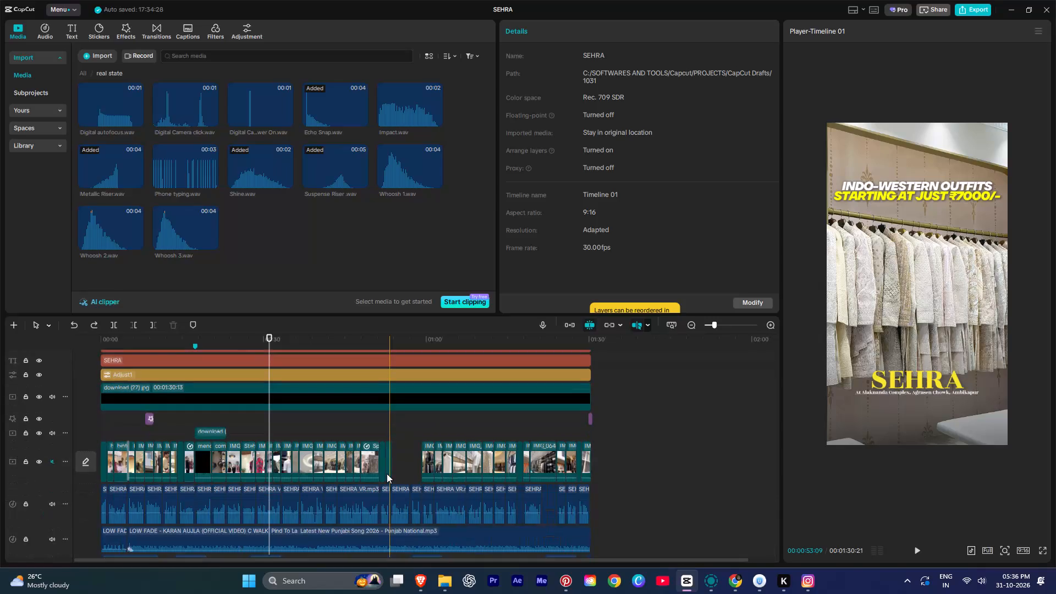
Examine the title, clip and sound-effect layers across the timeline, and move the playhead to the start of the KURTAS KI EXCLUSIVE title.
scroll(387, 474, up, 1)
scroll(387, 474, down, 1)
scroll(387, 474, up, 3)
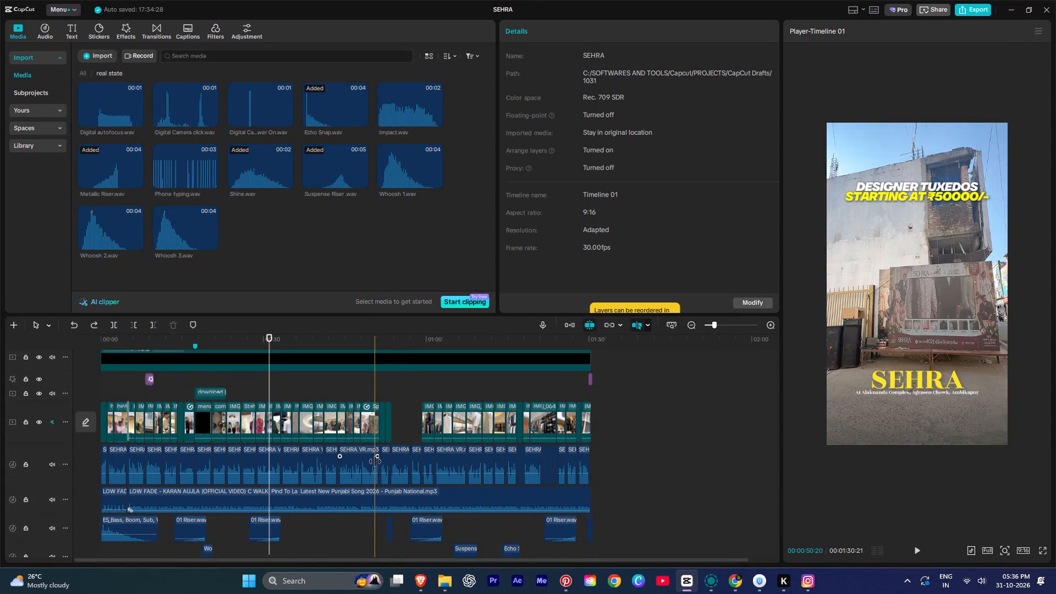
ctrl+scroll(375, 461, up, 8)
alt+scroll(375, 461, up, 3)
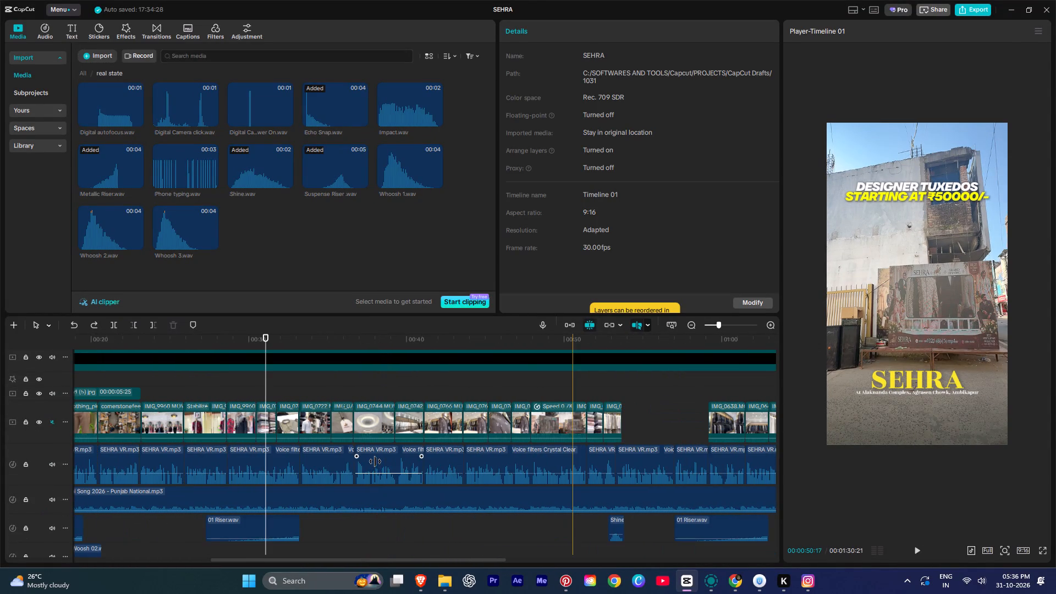
scroll(266, 417, up, 2)
scroll(266, 417, down, 1)
scroll(266, 417, up, 2)
scroll(266, 417, down, 2)
scroll(266, 417, up, 4)
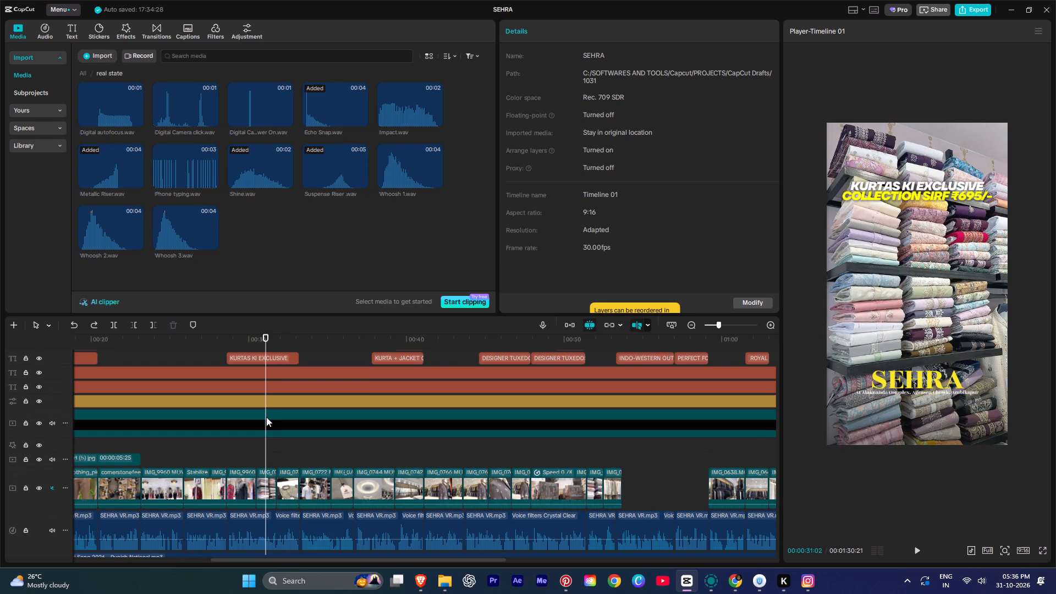
drag(267, 439, 229, 447)
ctrl+scroll(229, 447, down, 8)
scroll(261, 452, down, 12)
scroll(269, 494, up, 17)
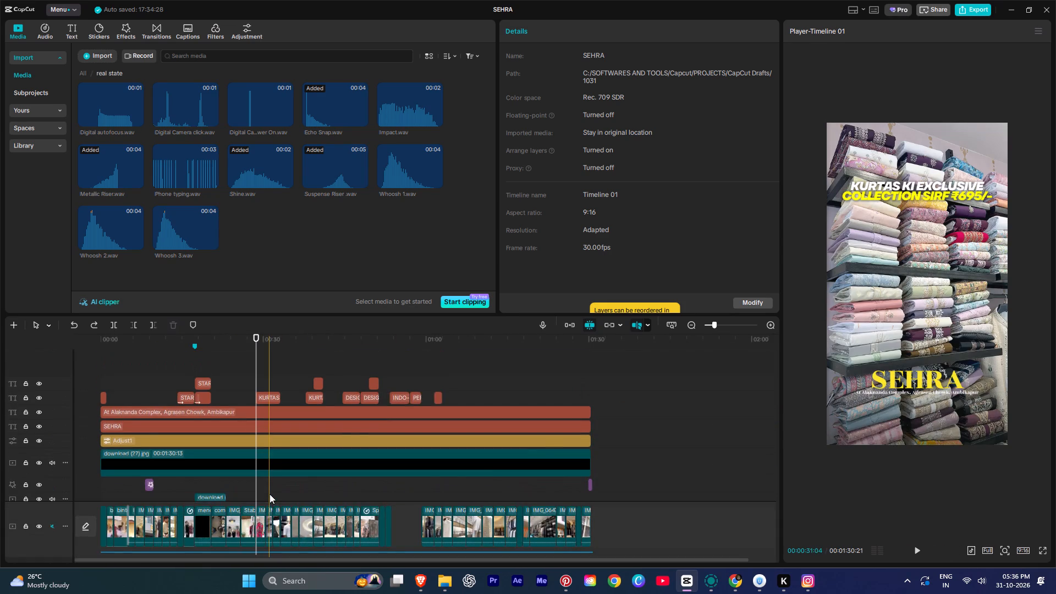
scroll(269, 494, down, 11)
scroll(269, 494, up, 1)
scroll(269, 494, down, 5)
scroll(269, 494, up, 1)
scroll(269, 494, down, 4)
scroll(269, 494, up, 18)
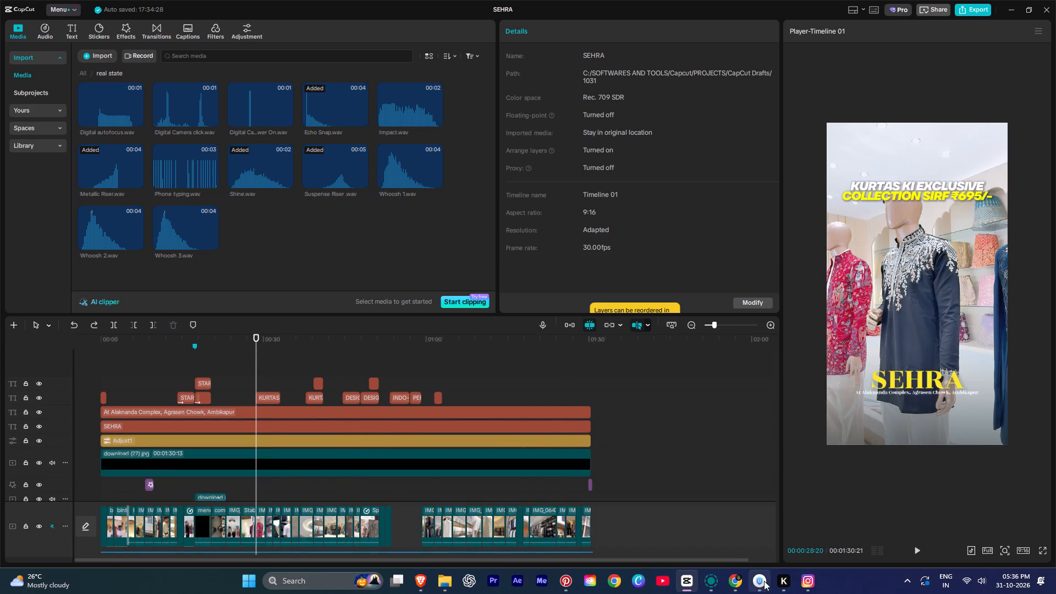
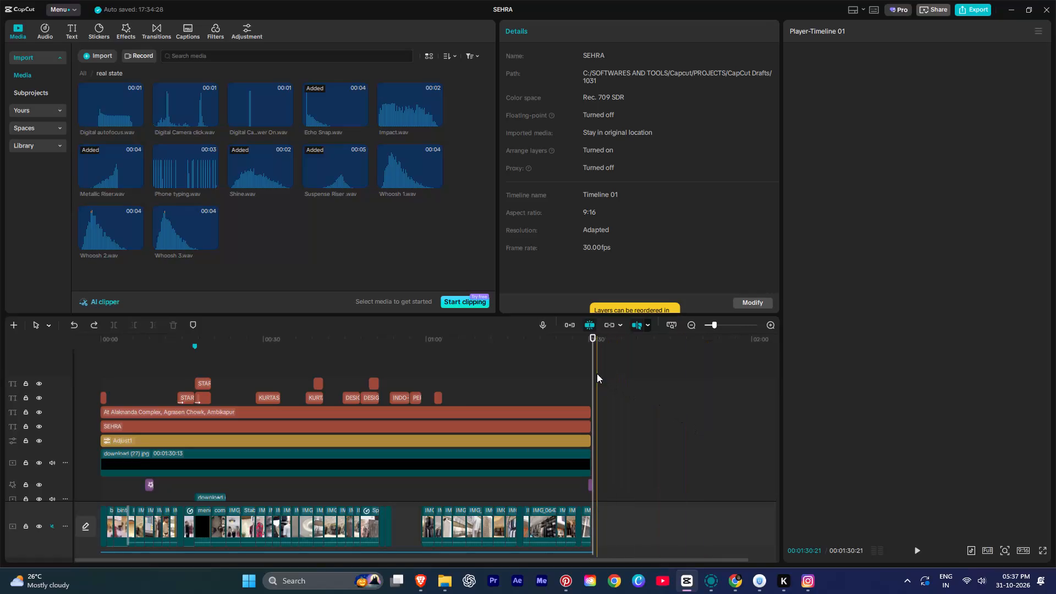
Play back from the STARTING FROM JUST title through the overhead office clip, checking the visuals against the audio layers.
drag(592, 372, 0, 387)
scroll(196, 463, down, 3)
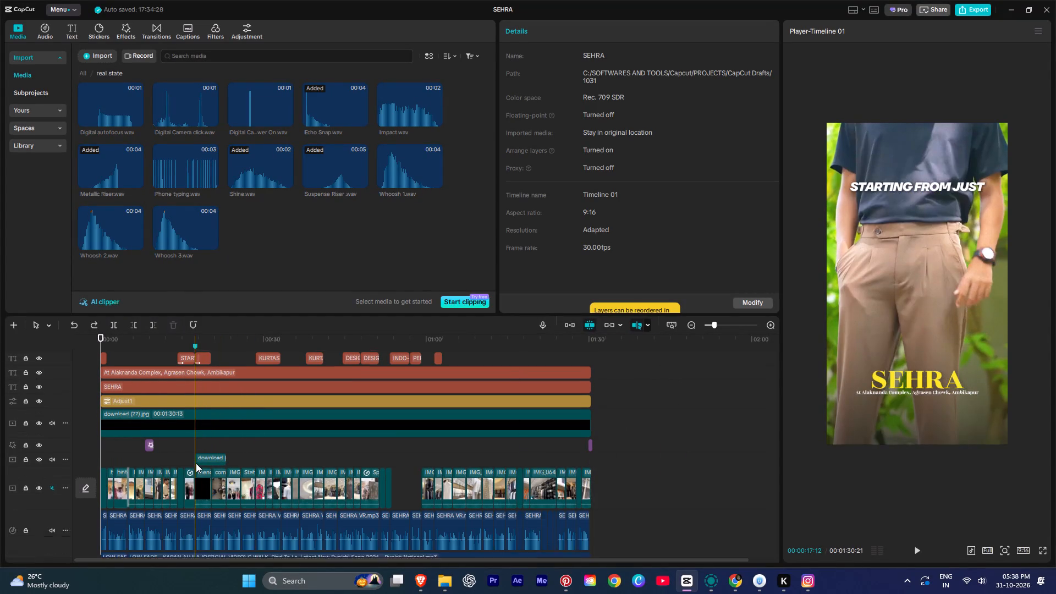
scroll(196, 463, down, 1)
click(194, 424)
key(space)
scroll(194, 424, down, 8)
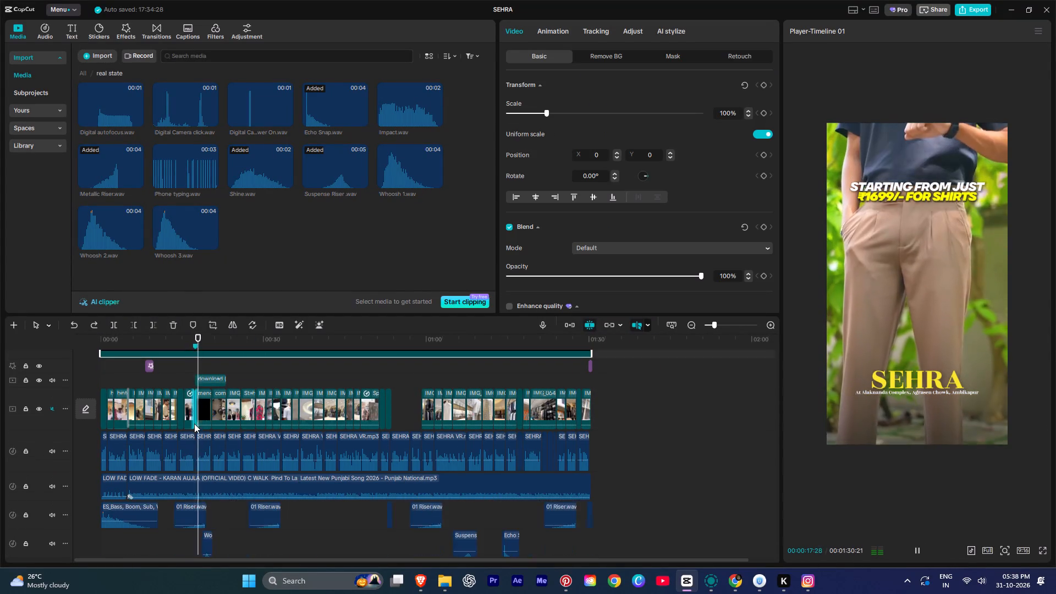
scroll(194, 424, down, 4)
key(space)
scroll(194, 424, down, 3)
key(space)
ctrl+scroll(194, 424, up, 2)
ctrl+scroll(194, 424, down, 1)
ctrl+scroll(194, 424, up, 5)
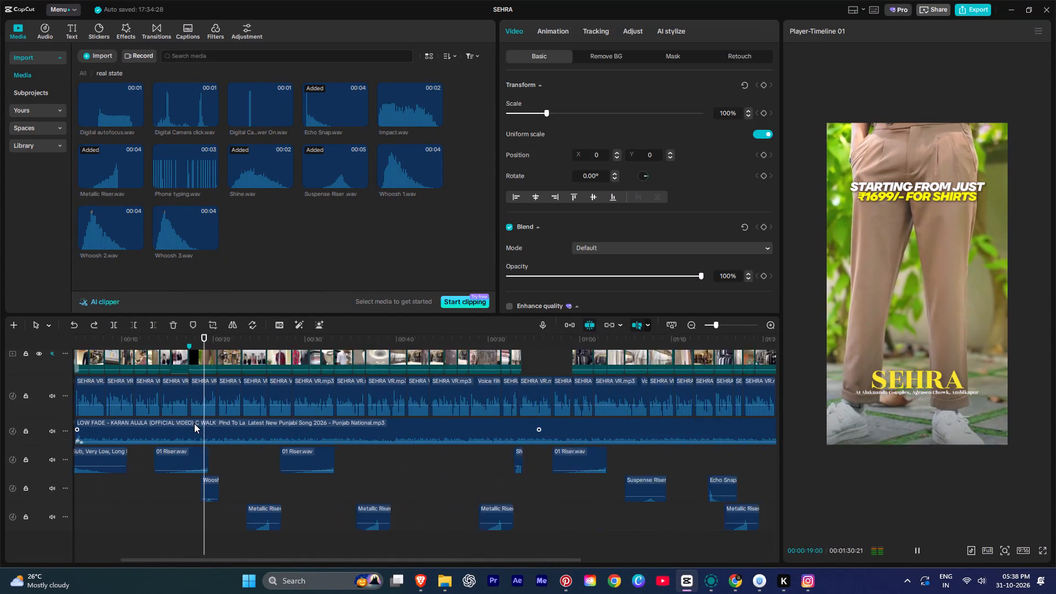
ctrl+scroll(194, 424, up, 2)
ctrl+scroll(194, 424, down, 9)
ctrl+scroll(193, 425, up, 10)
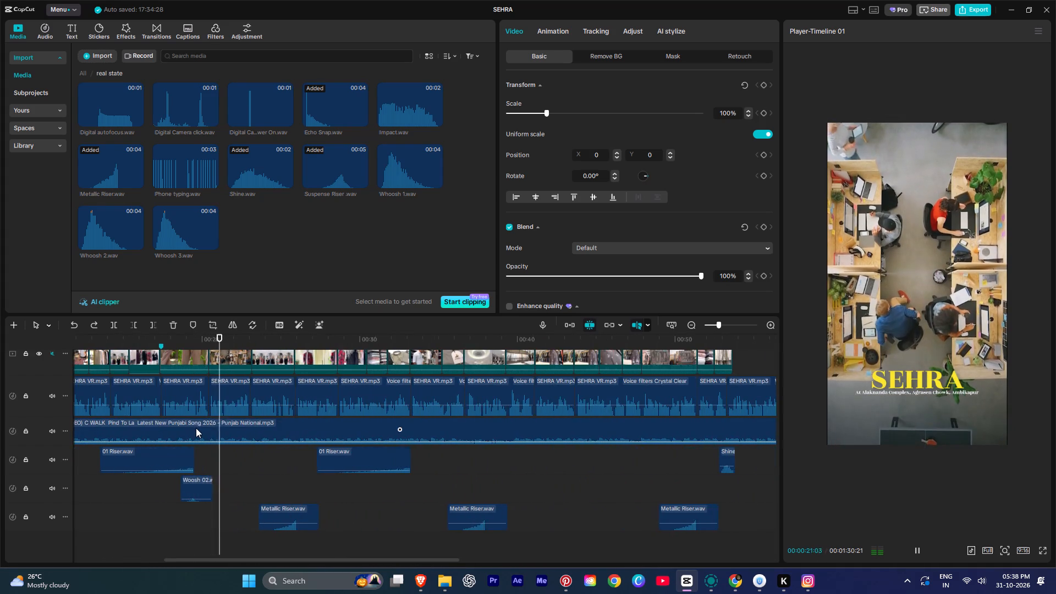
scroll(220, 411, up, 6)
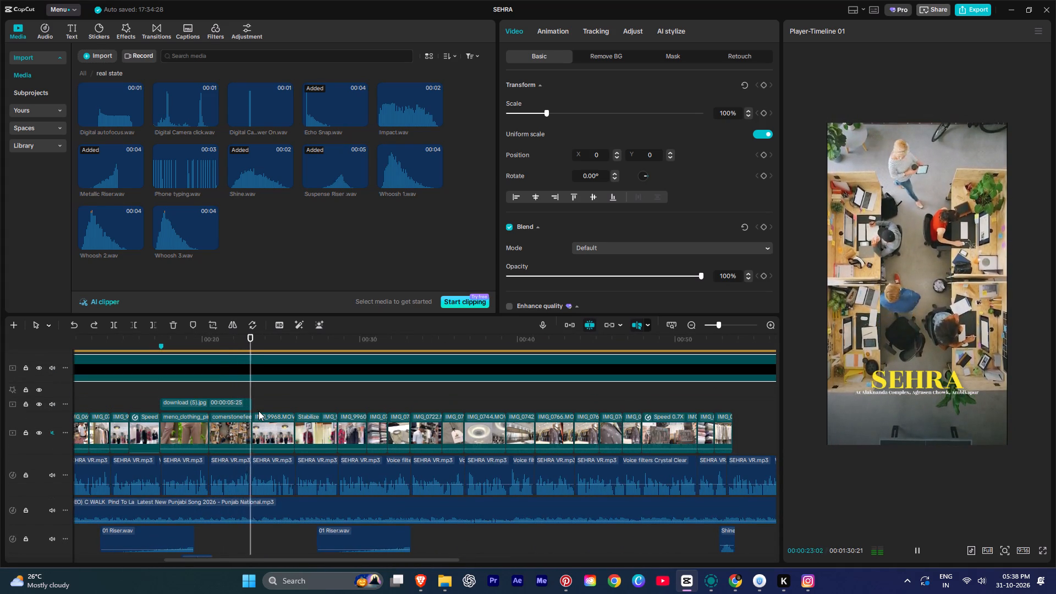
ctrl+scroll(258, 411, up, 4)
key(space)
Add the Blur video effect at the start of the overhead office clip and trim it to end with that clip.
click(186, 386)
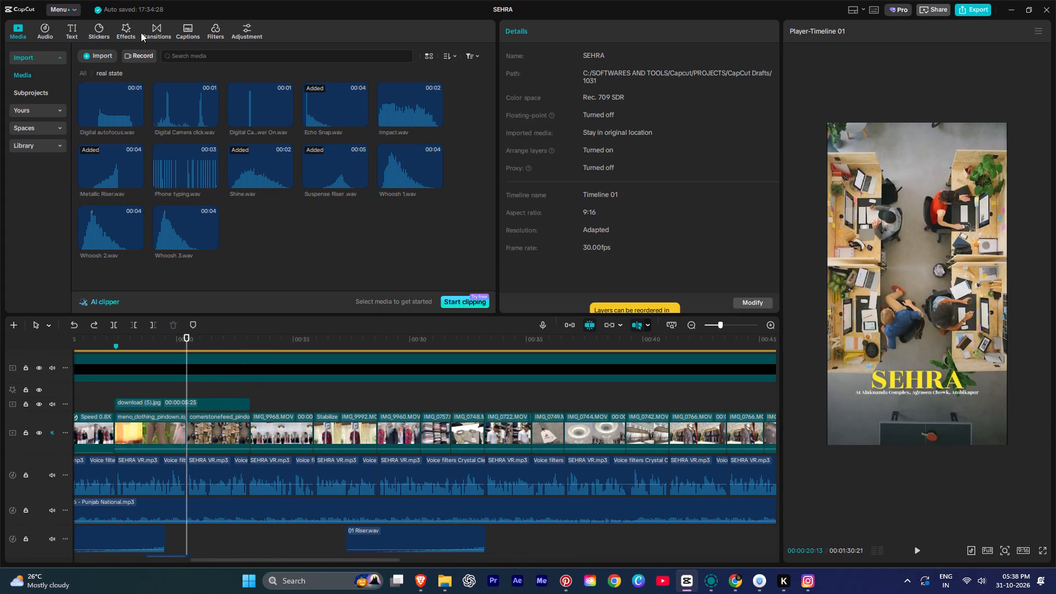
click(119, 29)
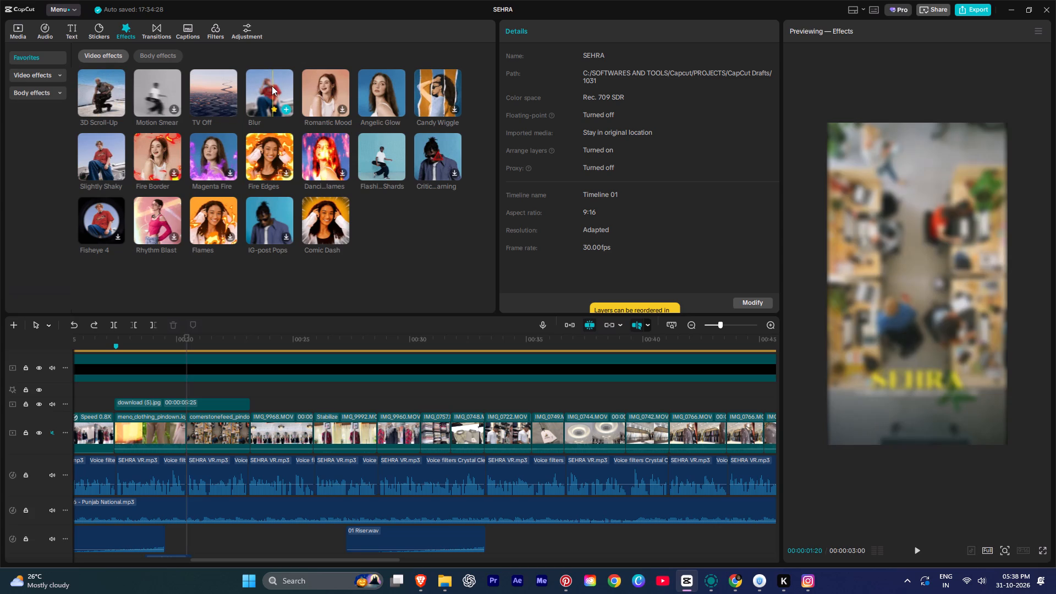
drag(271, 85, 190, 391)
key(space)
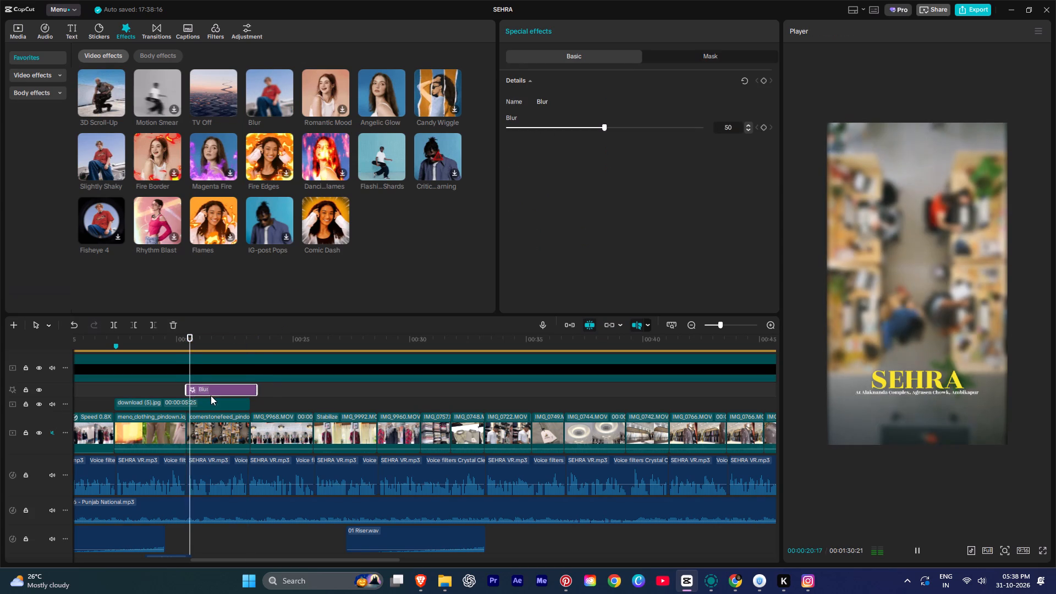
key(space)
click(254, 388)
key(w)
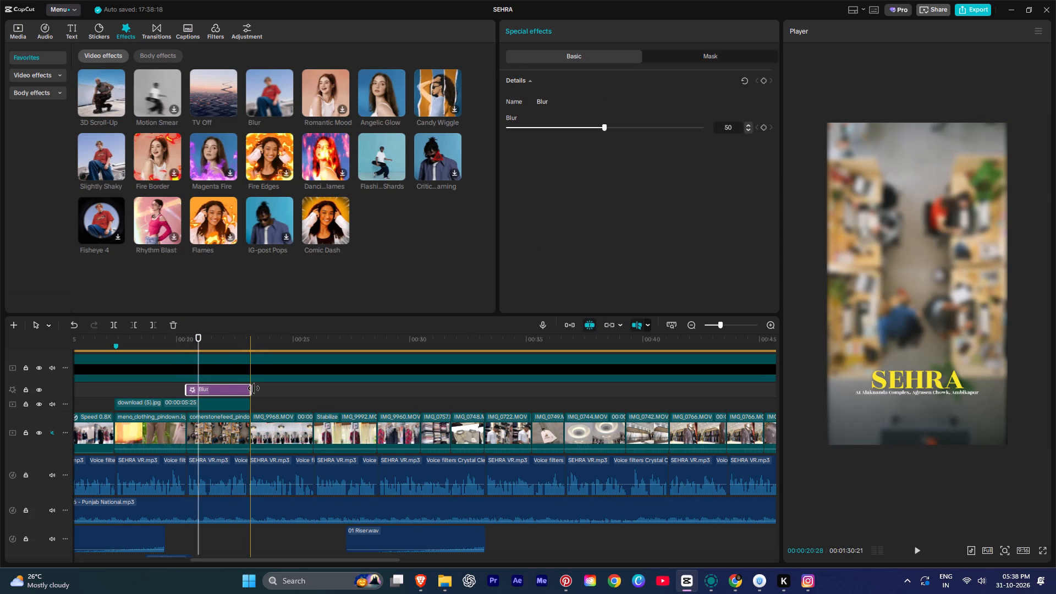
Set the Blur effect's strength to 17 and play back the blurred overhead office clip.
key(space)
key(space)
click(201, 389)
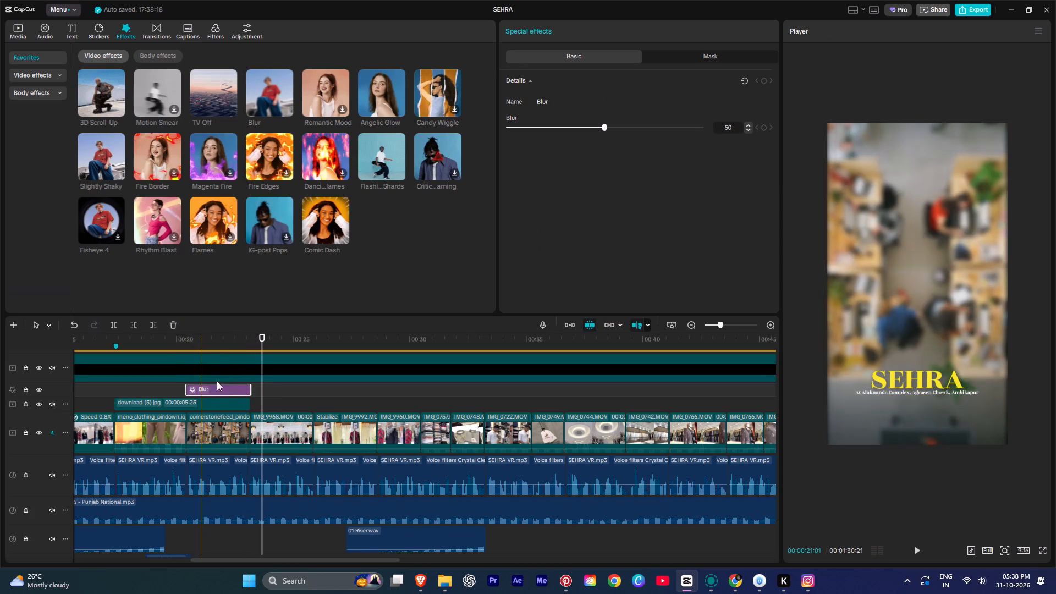
click(540, 132)
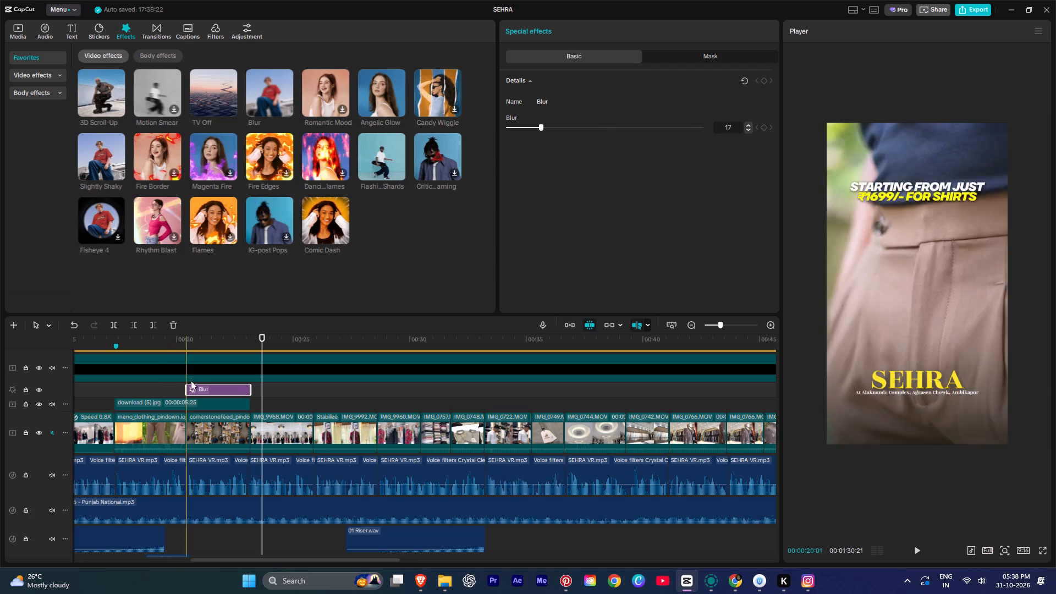
key(space)
key(space)
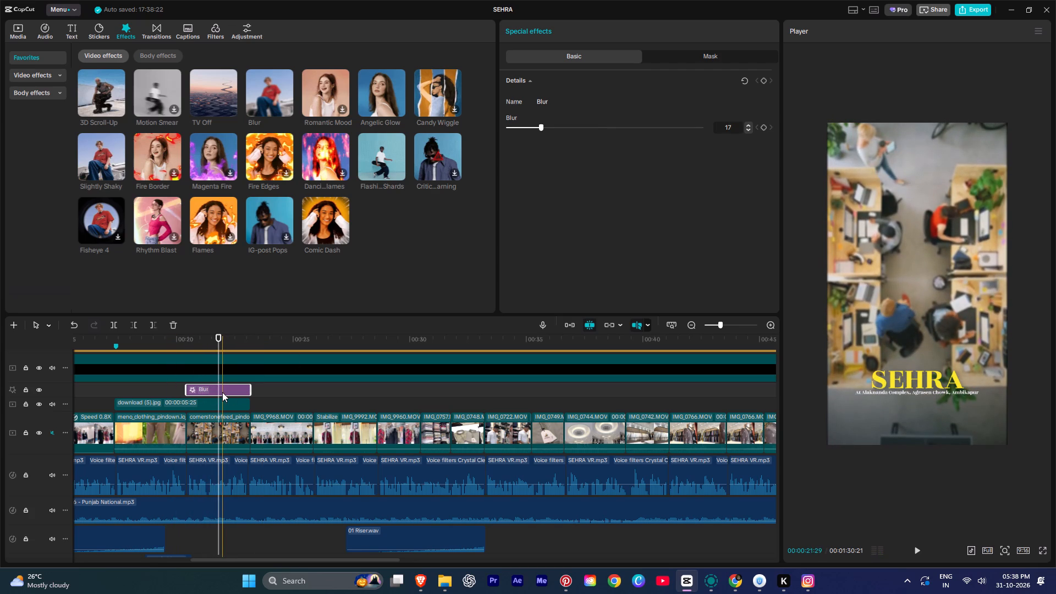
Examine the sound-effect layers around and after the blurred overhead office clip.
scroll(222, 392, up, 4)
scroll(222, 392, down, 5)
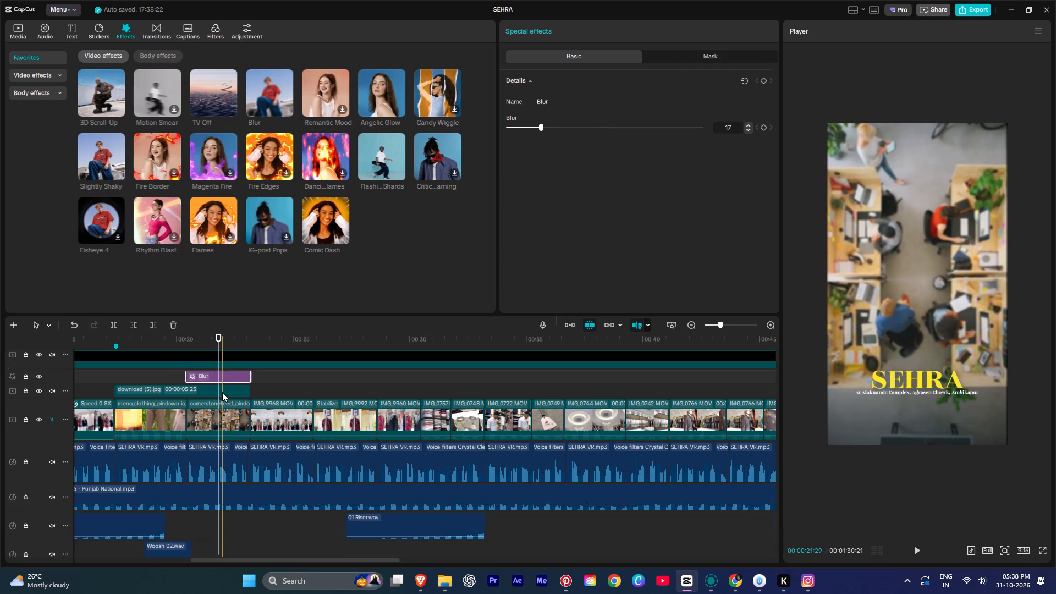
scroll(222, 392, down, 5)
ctrl+scroll(222, 392, down, 3)
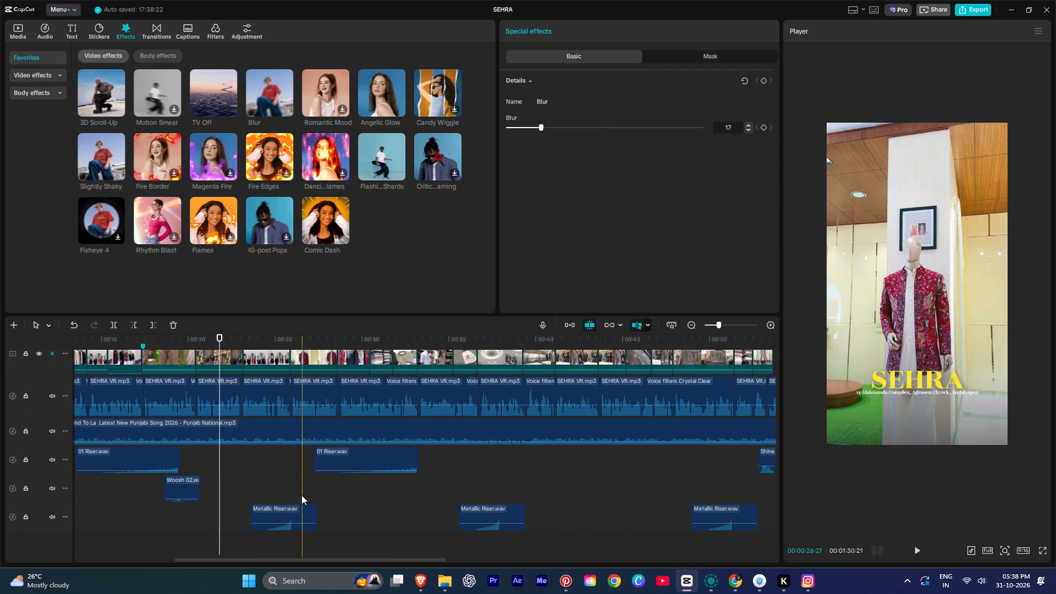
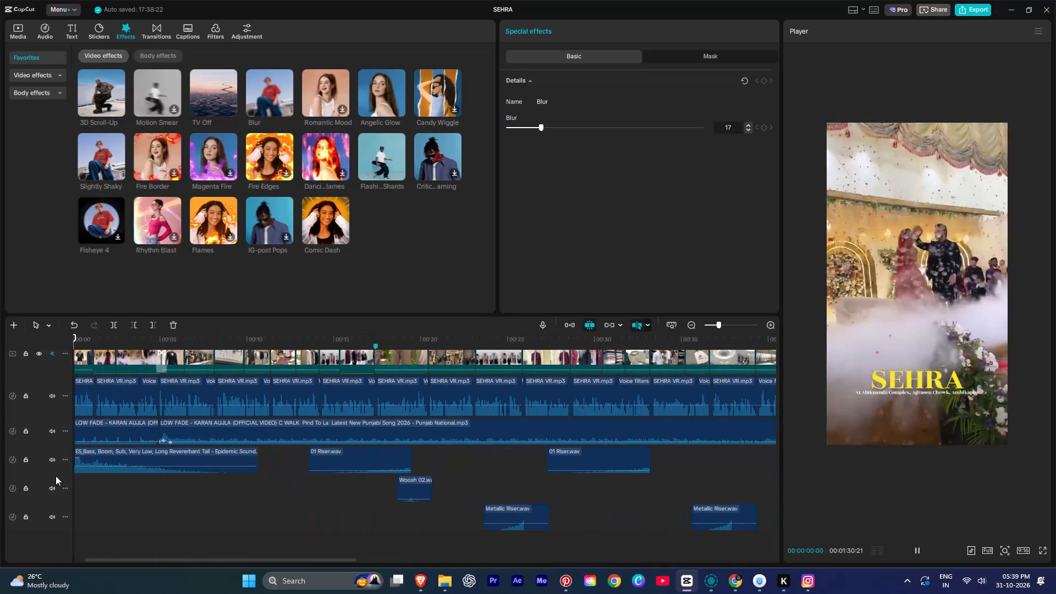
Play back the ₹1200/- and ₹1699/- FOR SHIRTS title sections, checking how the titles enter over the clips.
ctrl+scroll(175, 455, down, 7)
scroll(316, 464, down, 1)
scroll(316, 464, up, 3)
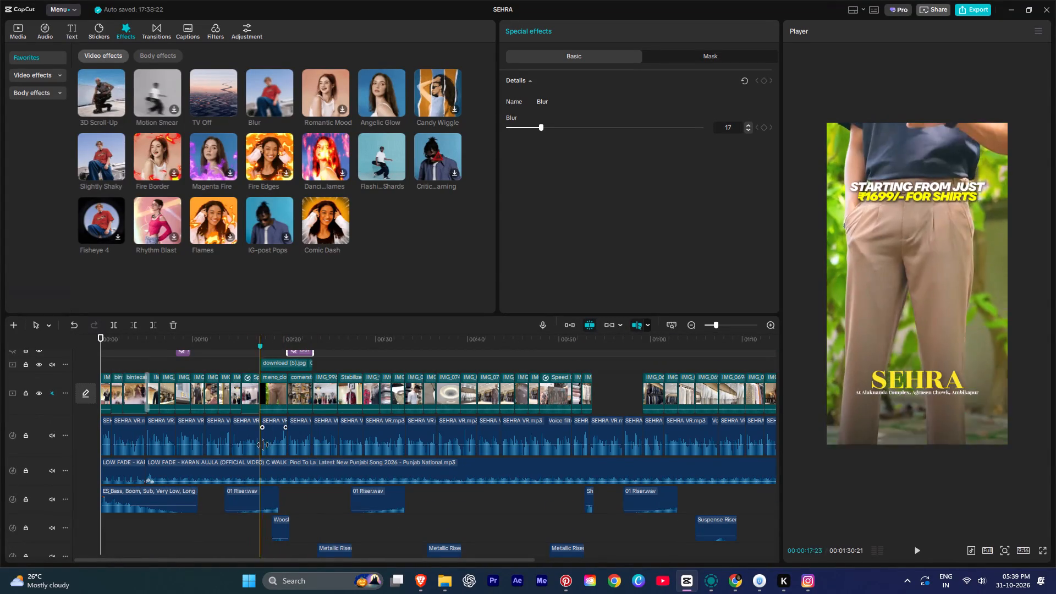
key(space)
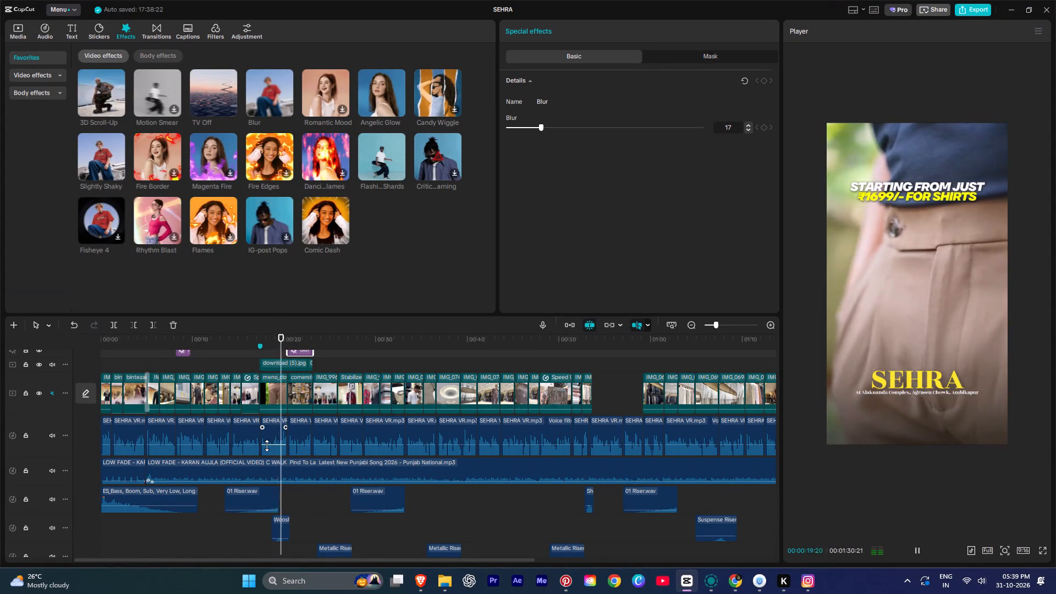
scroll(267, 446, up, 14)
key(space)
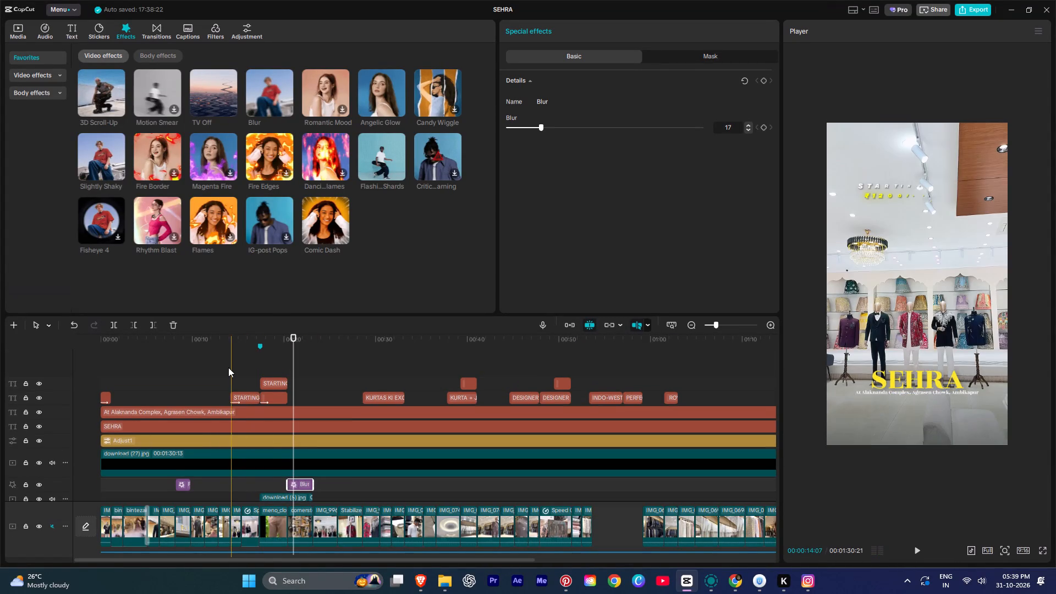
key(space)
ctrl+scroll(228, 367, up, 19)
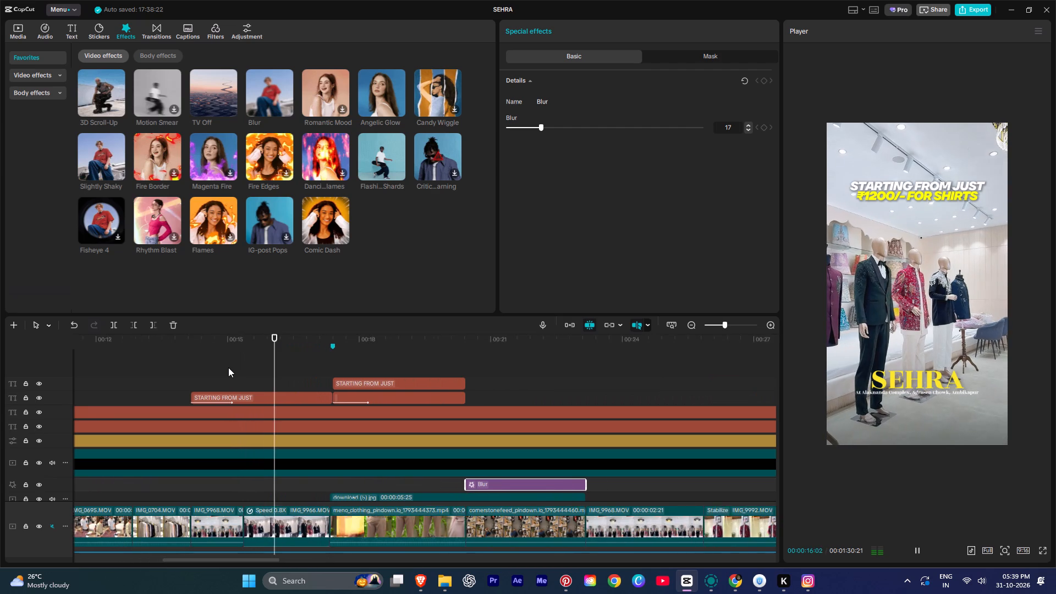
ctrl+scroll(228, 367, up, 1)
key(space)
key(space)
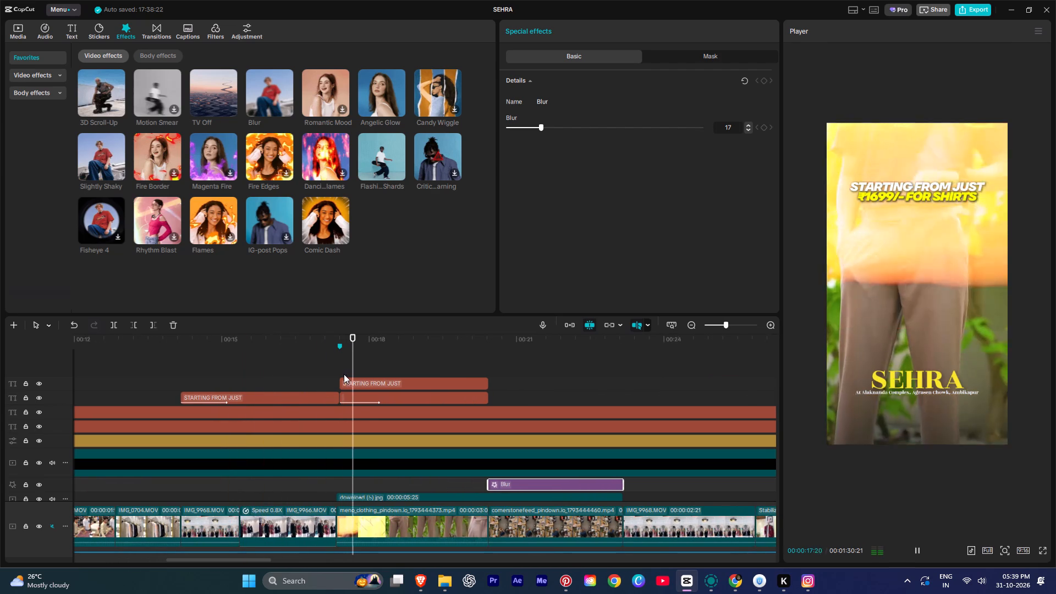
key(space)
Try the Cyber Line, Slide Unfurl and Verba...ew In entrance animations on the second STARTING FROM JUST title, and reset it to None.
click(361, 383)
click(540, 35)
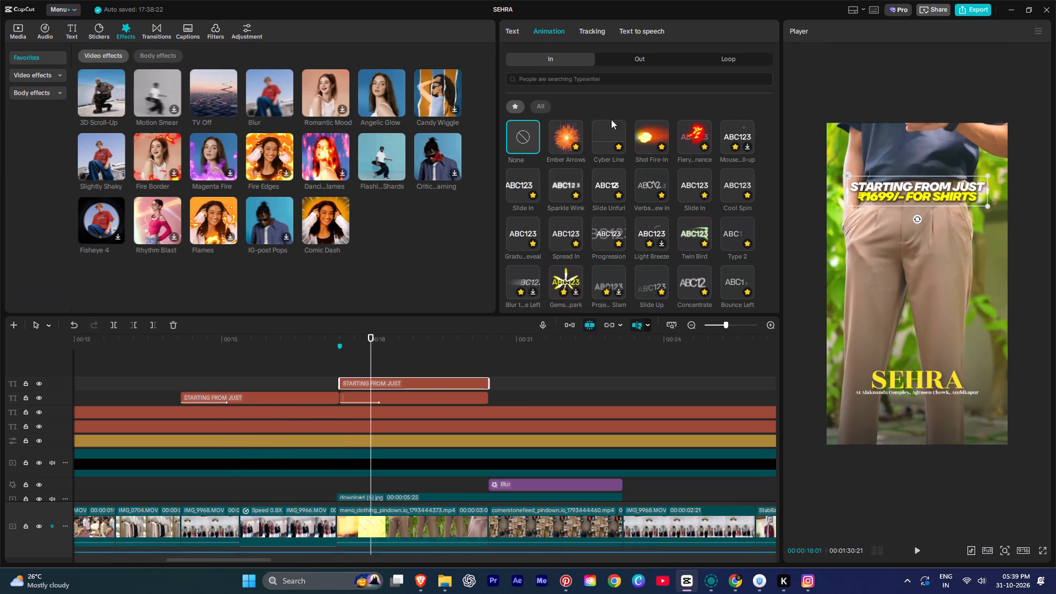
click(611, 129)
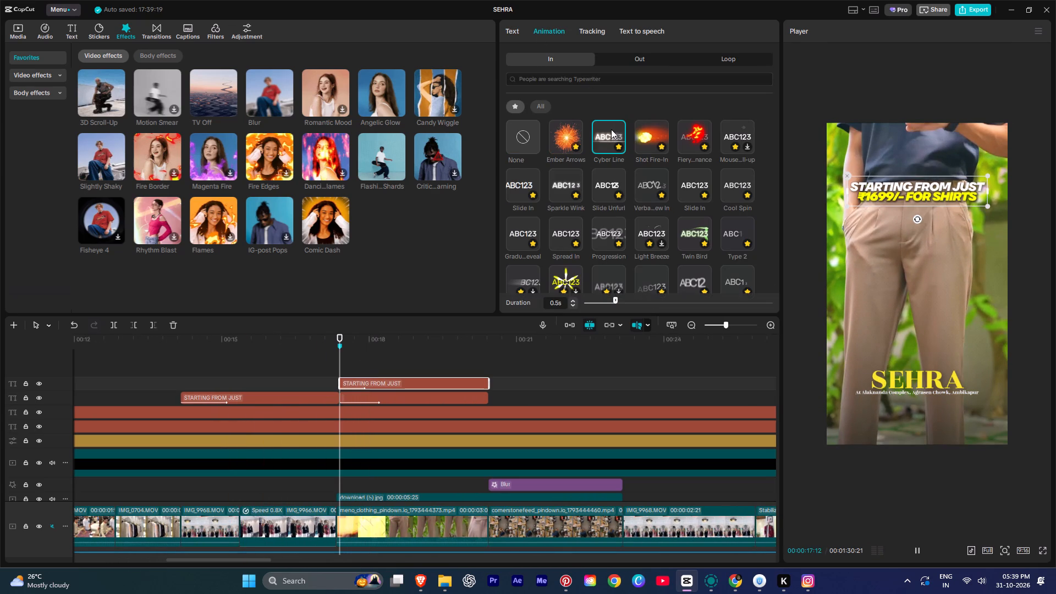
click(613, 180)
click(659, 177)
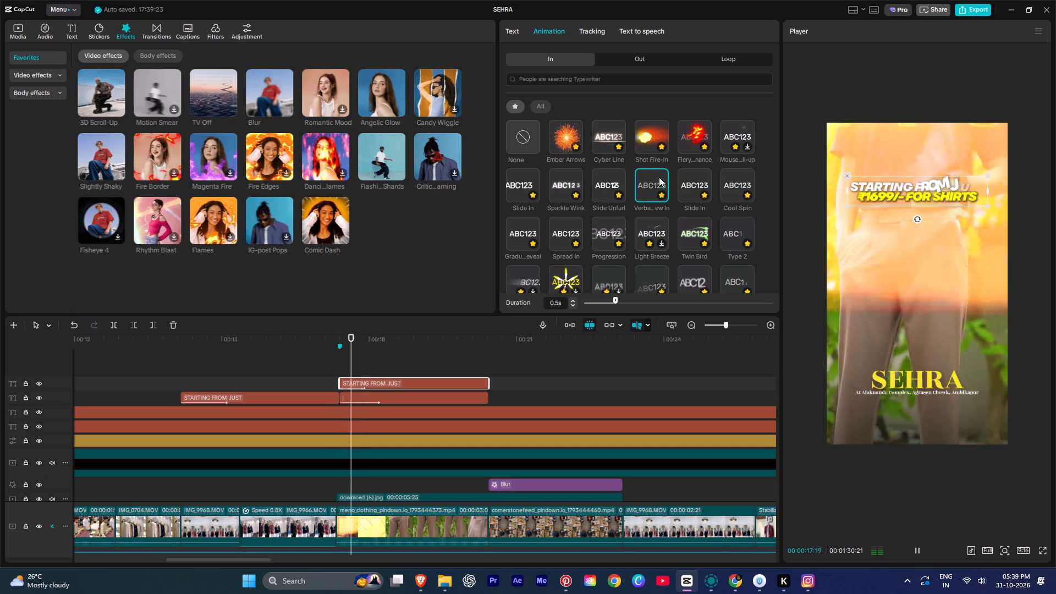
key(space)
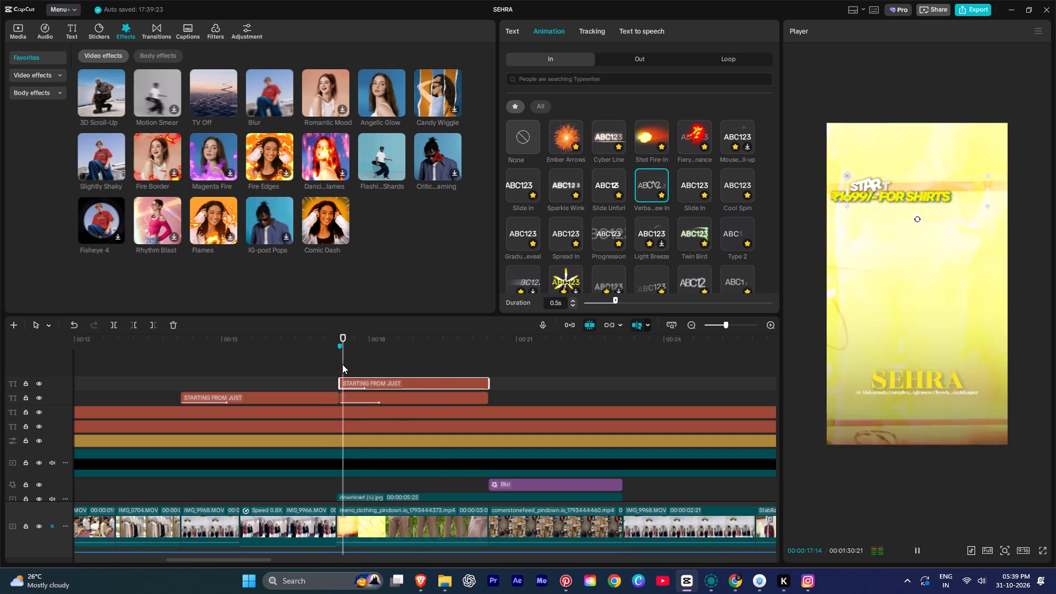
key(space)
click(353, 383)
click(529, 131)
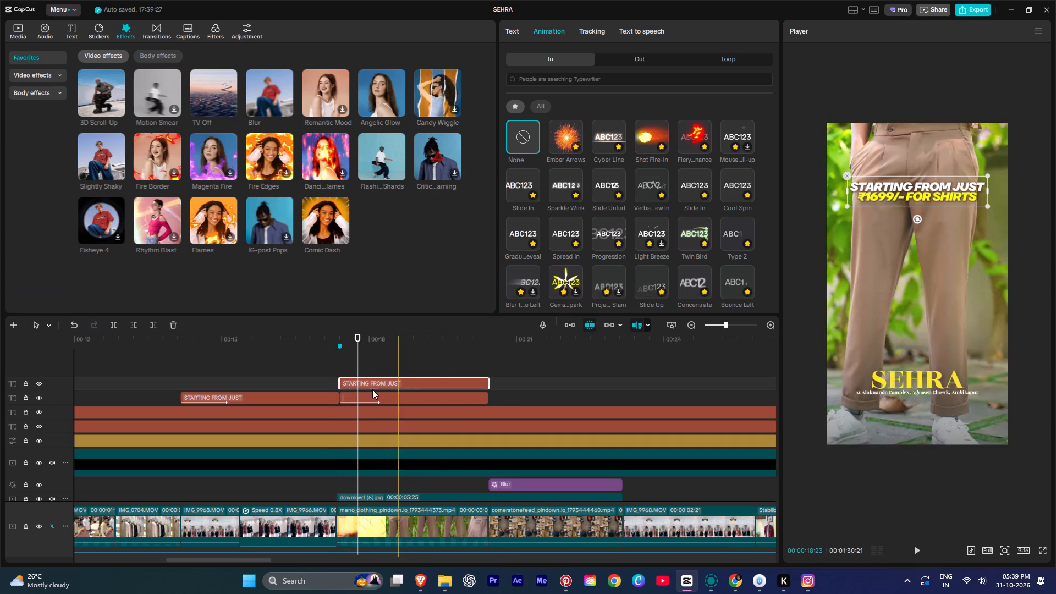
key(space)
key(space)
Change the ₹1699/- FOR SHIRTS title's entrance animation to Cyber Line and play back through the blurred overhead office clip.
click(358, 399)
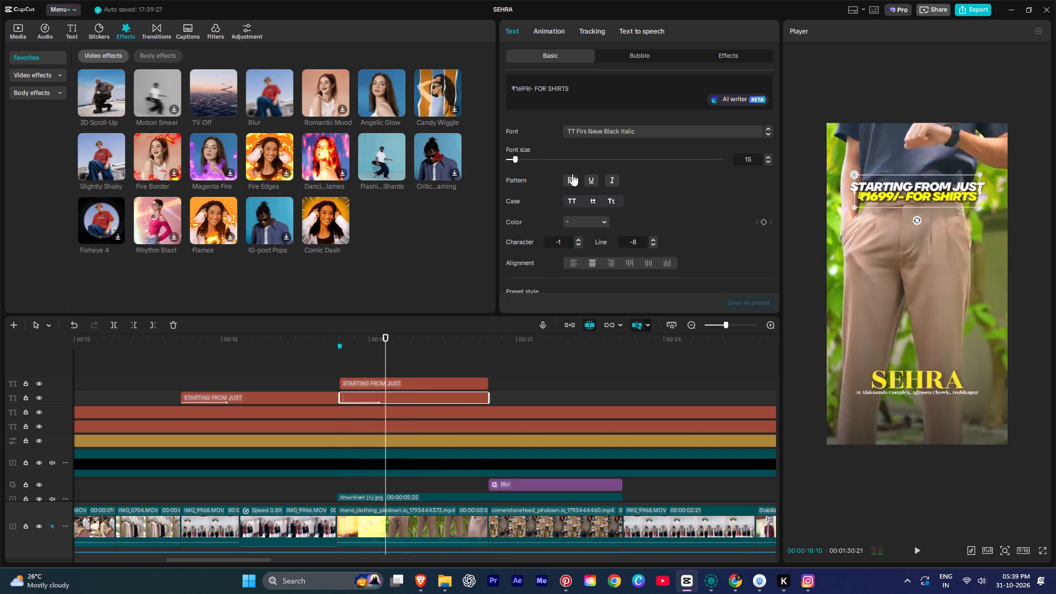
click(547, 29)
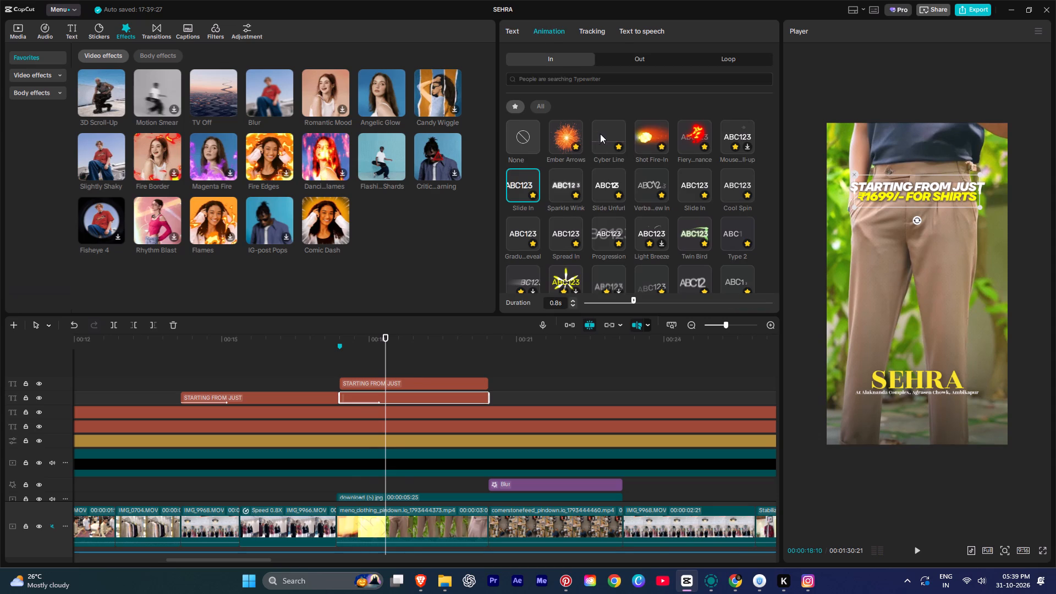
click(600, 132)
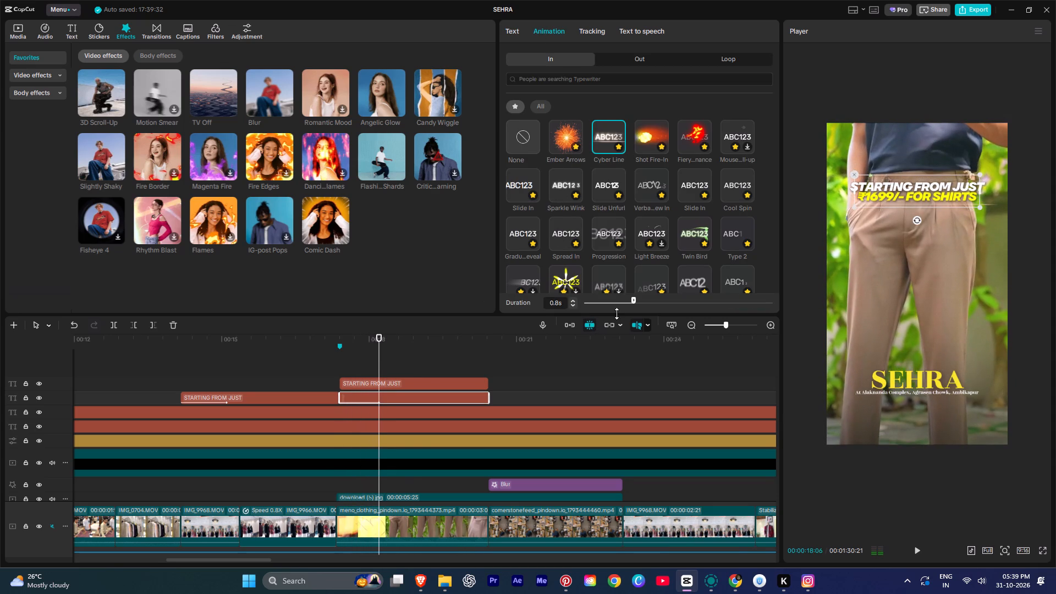
click(358, 356)
key(space)
ctrl+scroll(358, 356, down, 6)
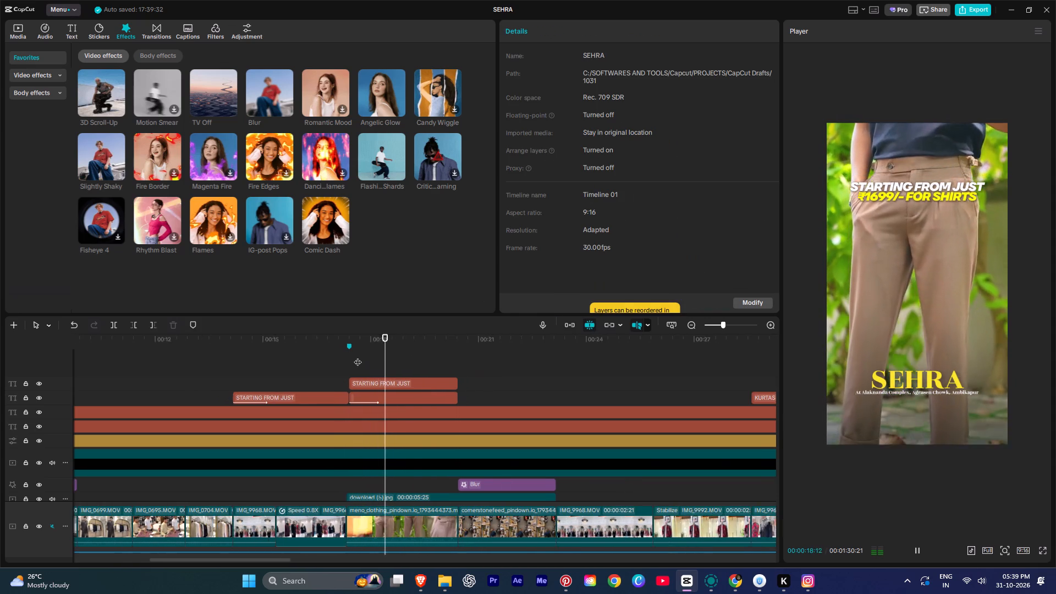
ctrl+scroll(358, 356, down, 4)
scroll(358, 356, down, 1)
alt+scroll(358, 356, down, 1)
alt+scroll(358, 356, up, 1)
alt+scroll(358, 356, down, 1)
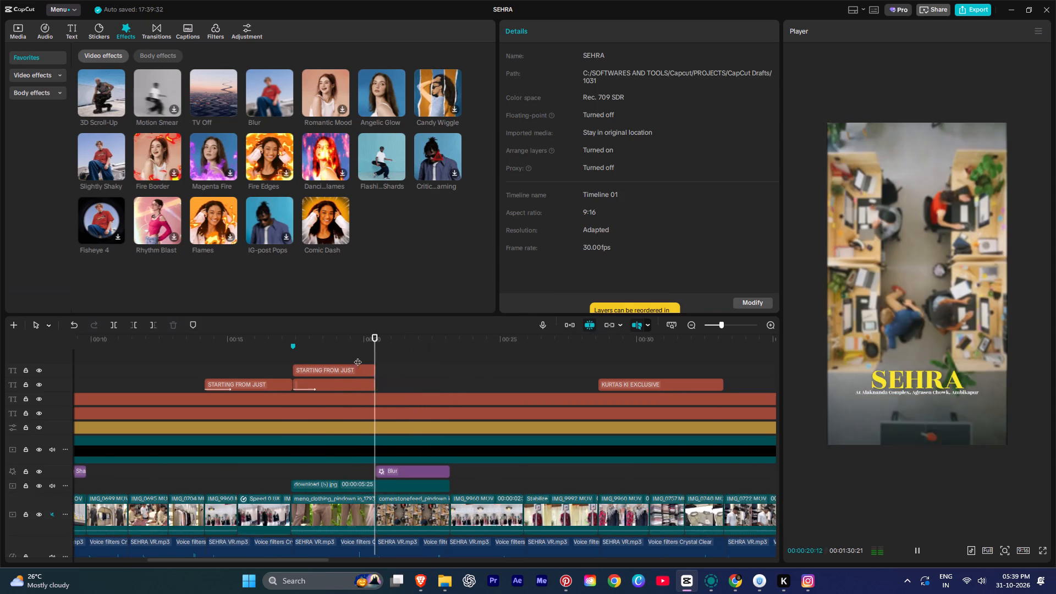
alt+scroll(393, 402, down, 1)
key(space)
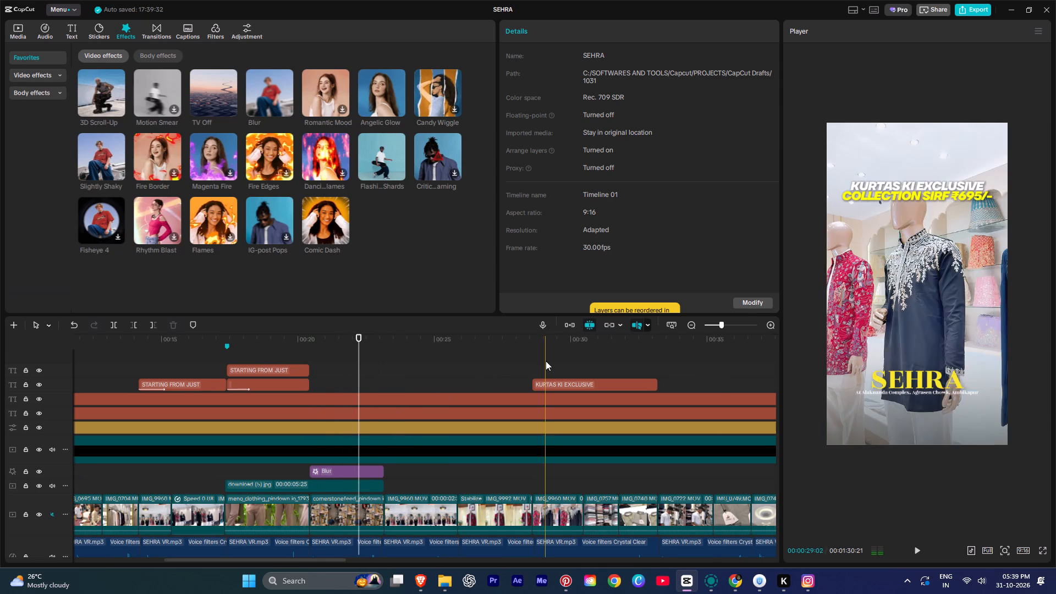
Apply the Inhale entrance animation to the KURTAS KI EXCLUSIVE title with a duration of 0.8 s, after trying Slide In and Type 2.
key(space)
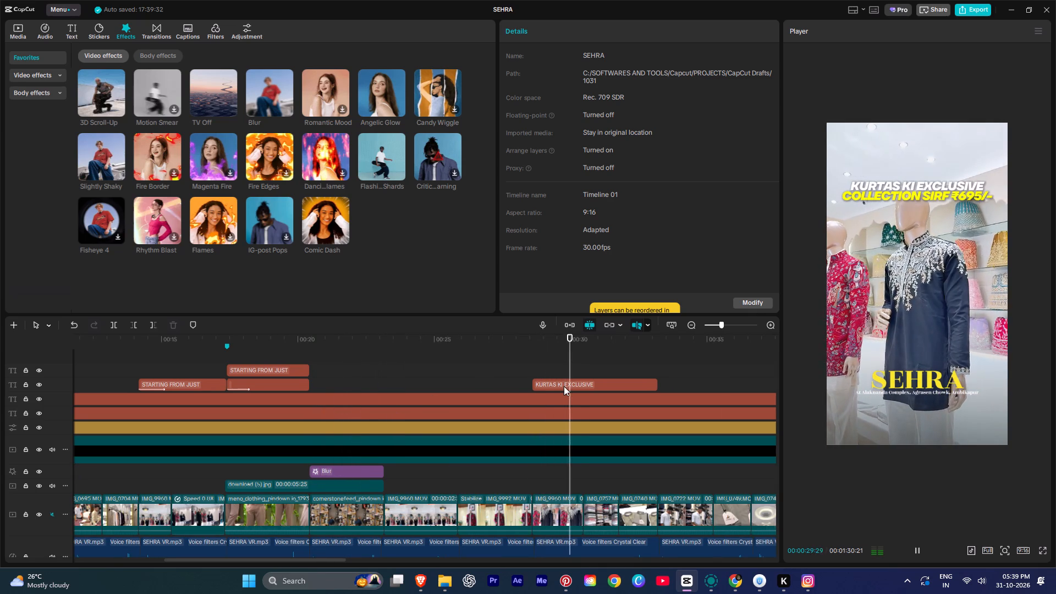
key(space)
click(590, 383)
click(548, 32)
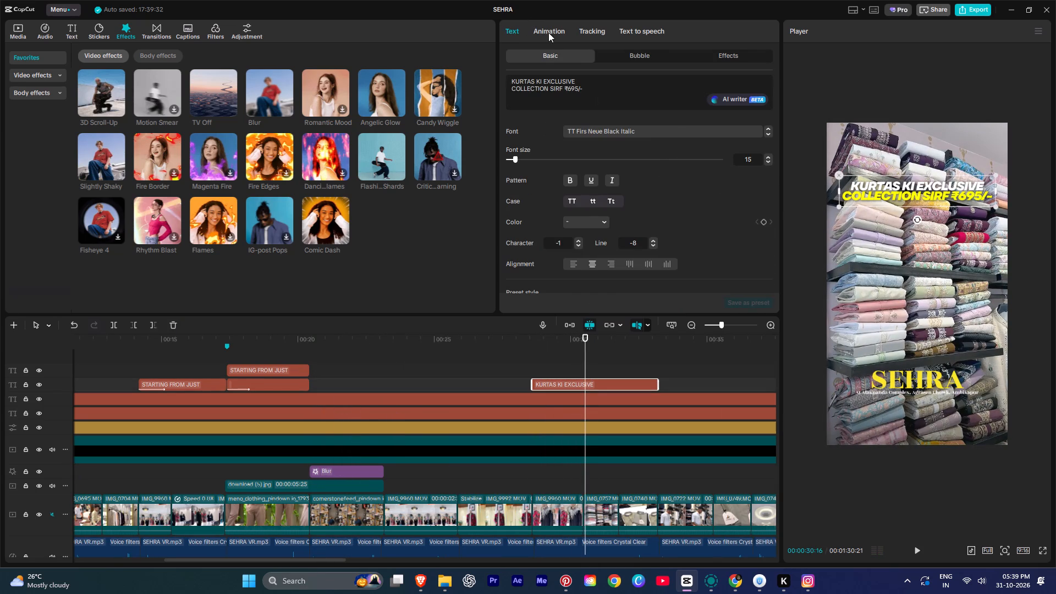
click(688, 182)
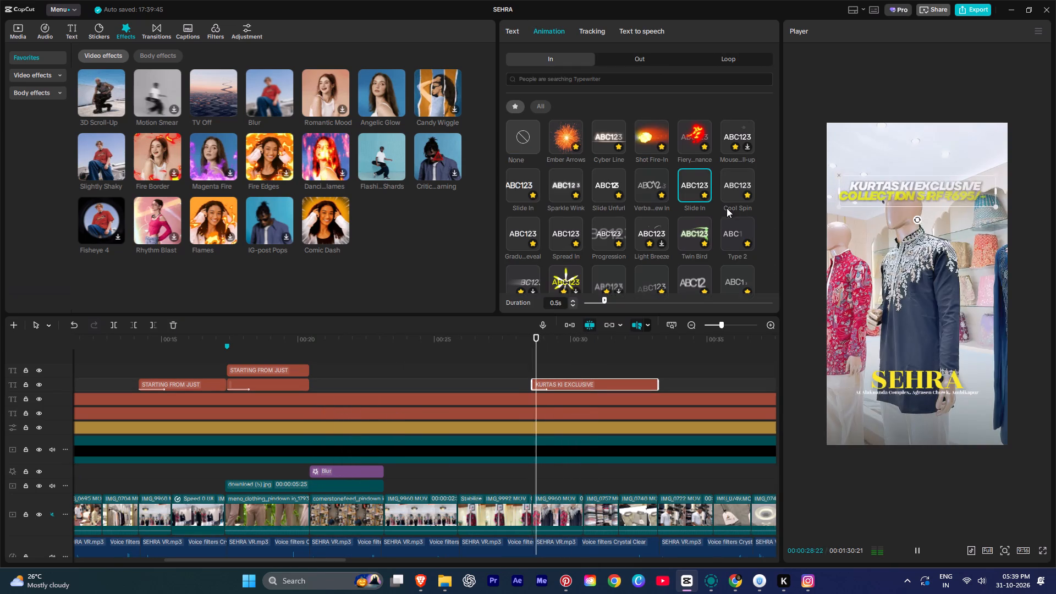
click(736, 222)
scroll(736, 222, down, 2)
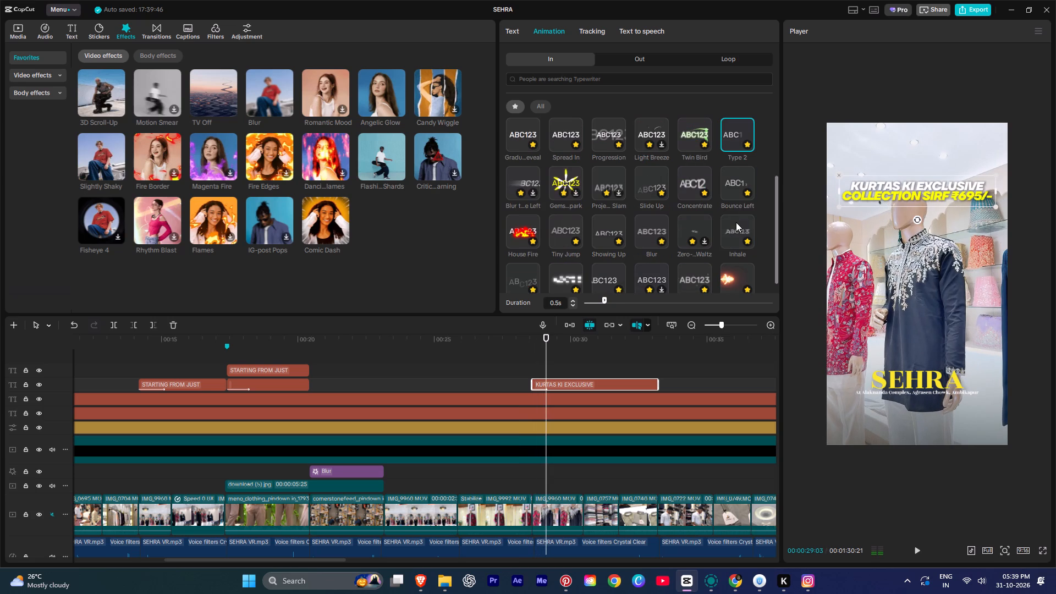
click(736, 230)
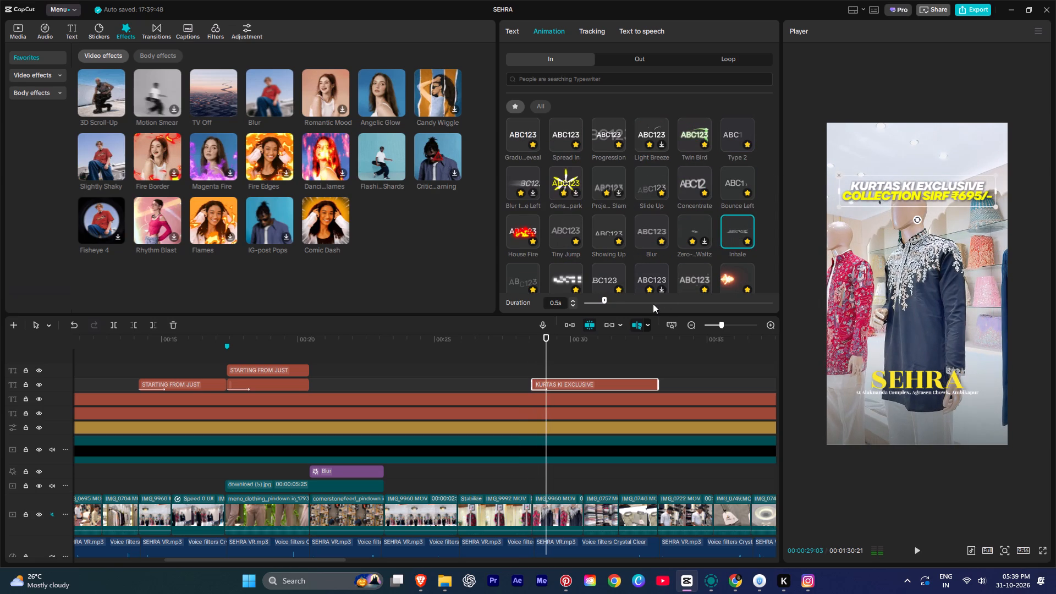
click(616, 301)
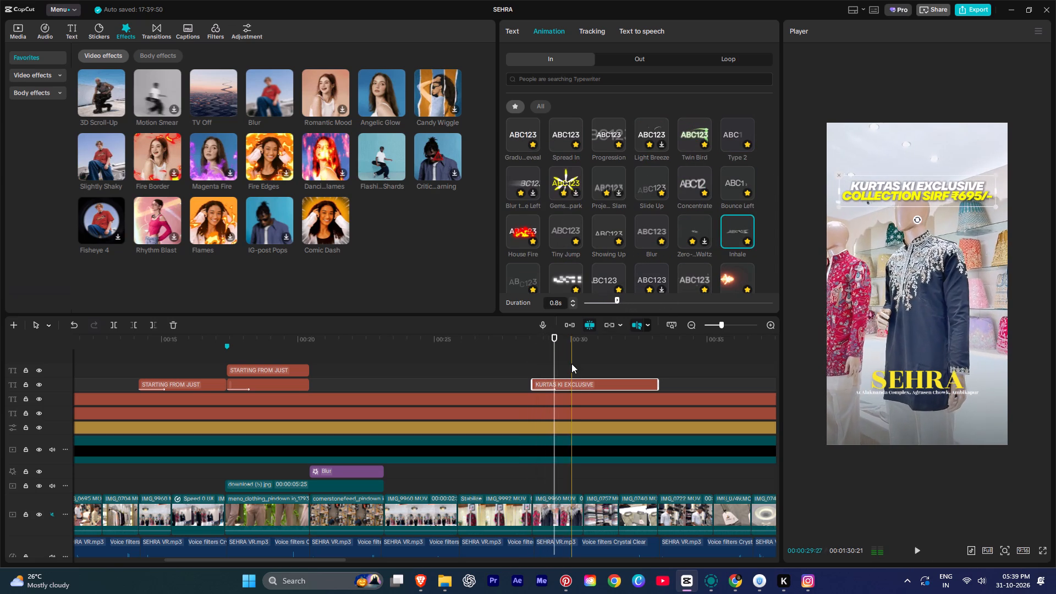
Play back the KURTAS KI EXCLUSIVE title section and the start of the KURTA + JACKET COLLECTION title.
click(571, 364)
key(space)
alt+scroll(602, 385, down, 3)
key(space)
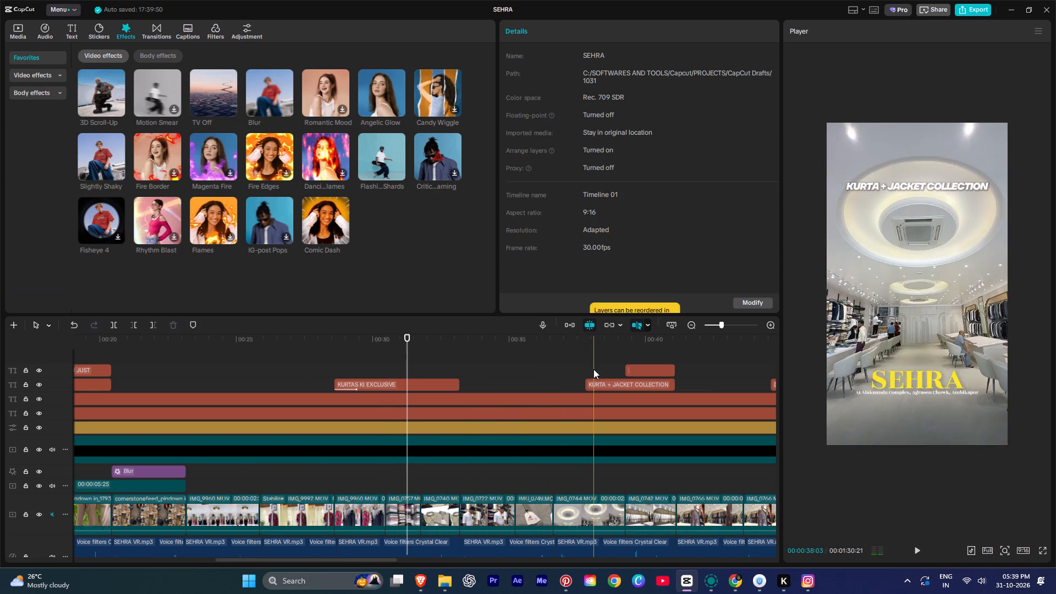
key(space)
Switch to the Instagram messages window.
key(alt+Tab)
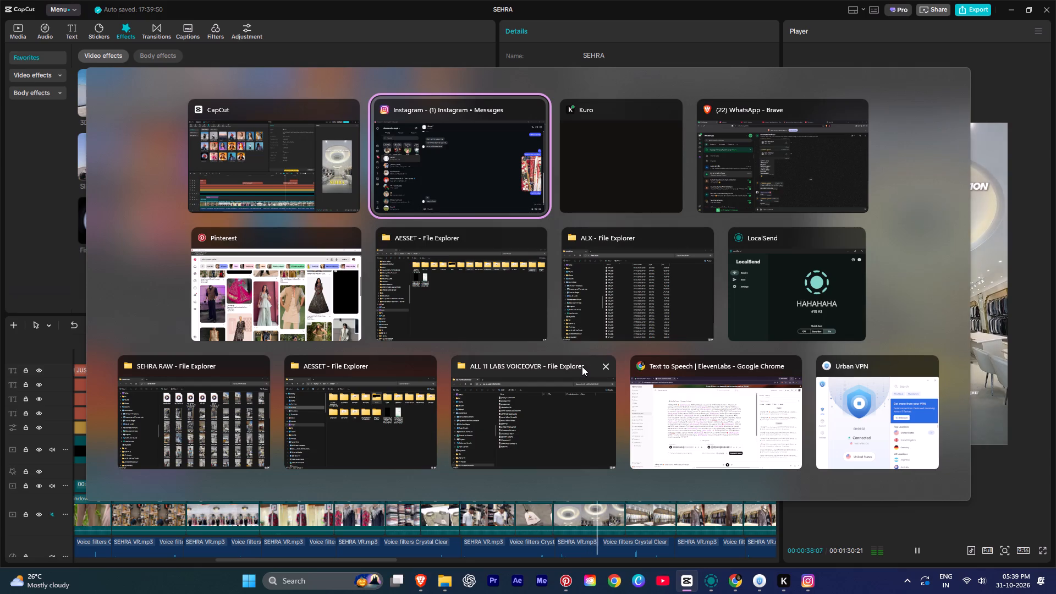
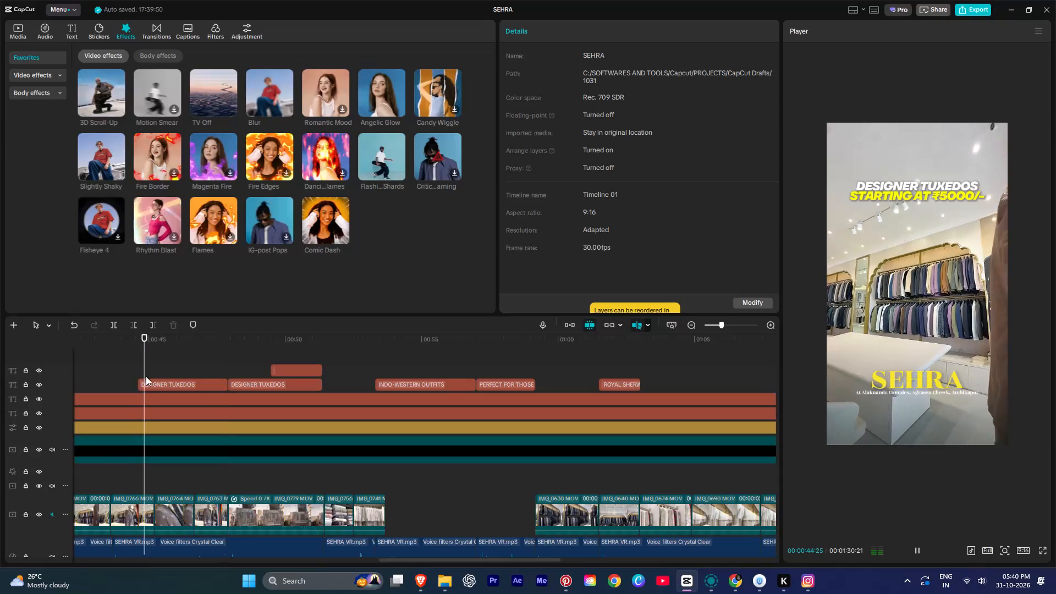
Apply the Verba...ew In entrance animation to the DESIGNER TUXEDOS STARTING AT ₹5000/- title with a duration of 1.1 s.
key(space)
click(148, 383)
alt+scroll(182, 397, down, 1)
alt+scroll(182, 397, up, 1)
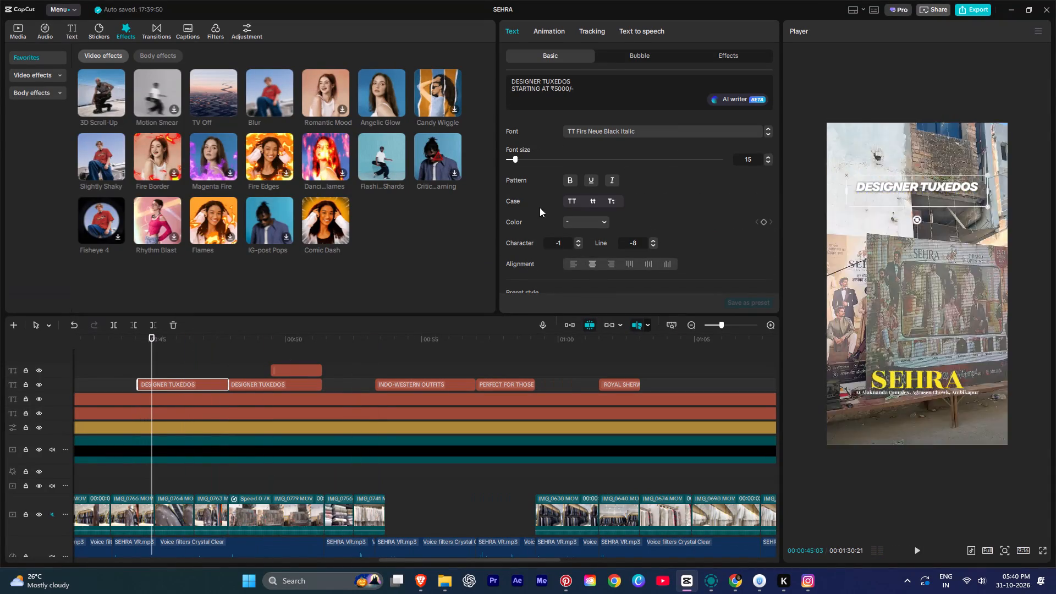
click(553, 37)
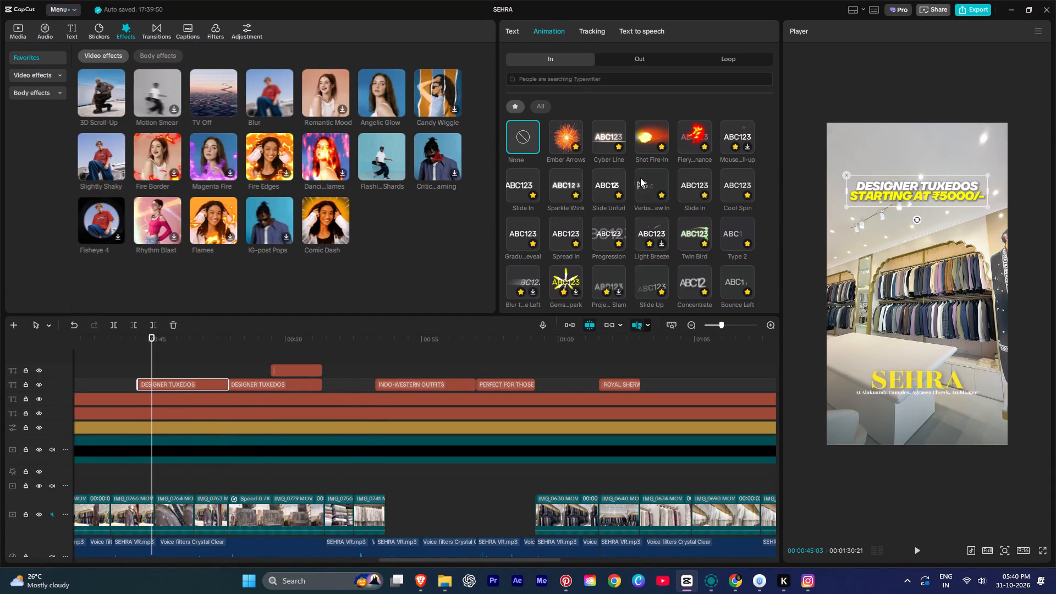
click(640, 178)
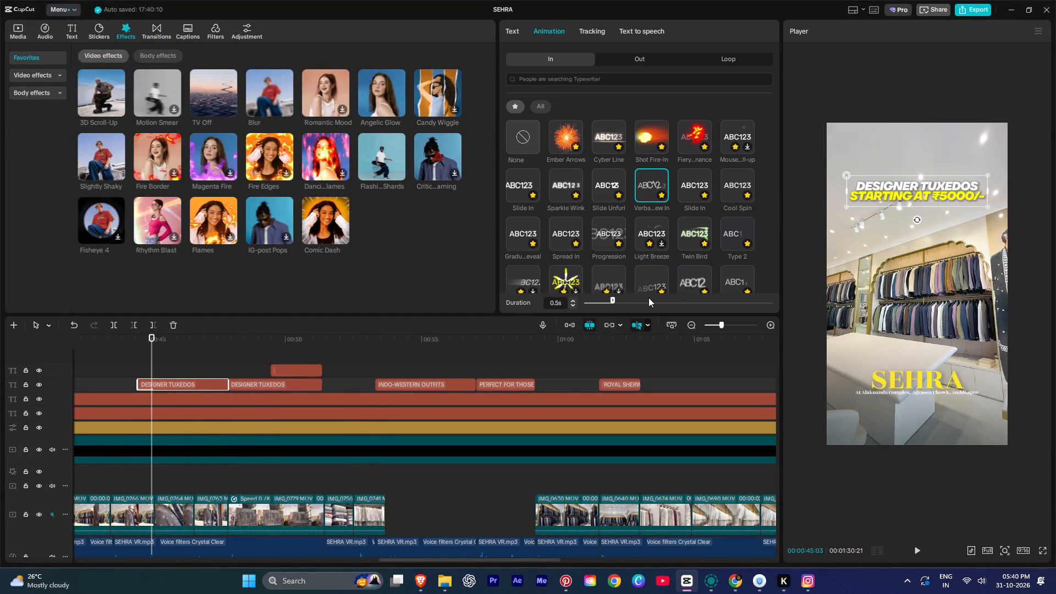
click(648, 298)
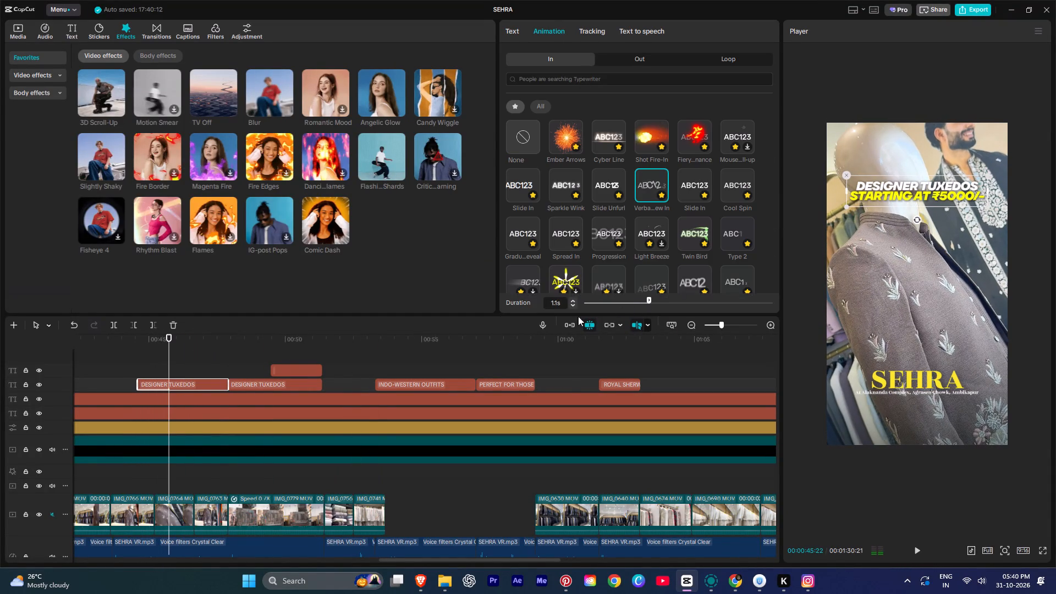
click(183, 356)
key(space)
key(space)
key(space)
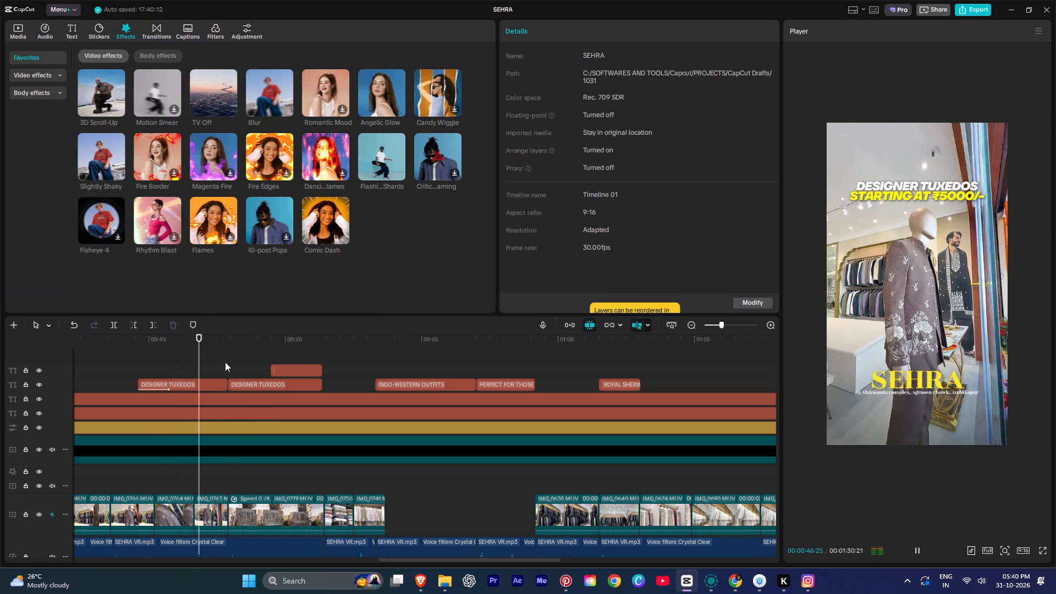
Change the second DESIGNER TUXEDOS title's text to ROYAL JODHPURI SUIT in uppercase and place it just above the ₹50000/- price line.
click(225, 362)
key(space)
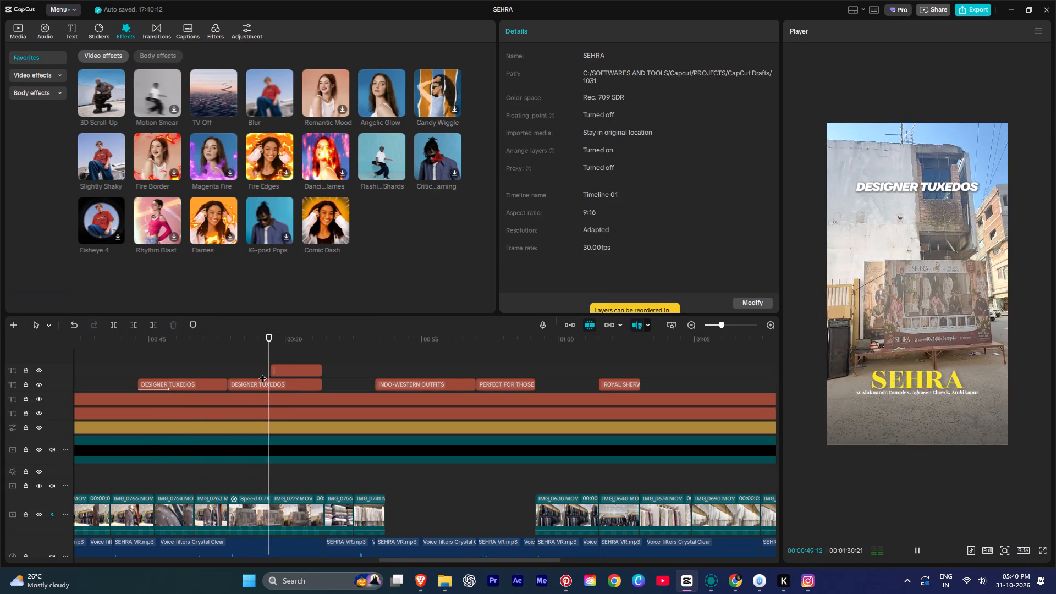
key(space)
click(280, 387)
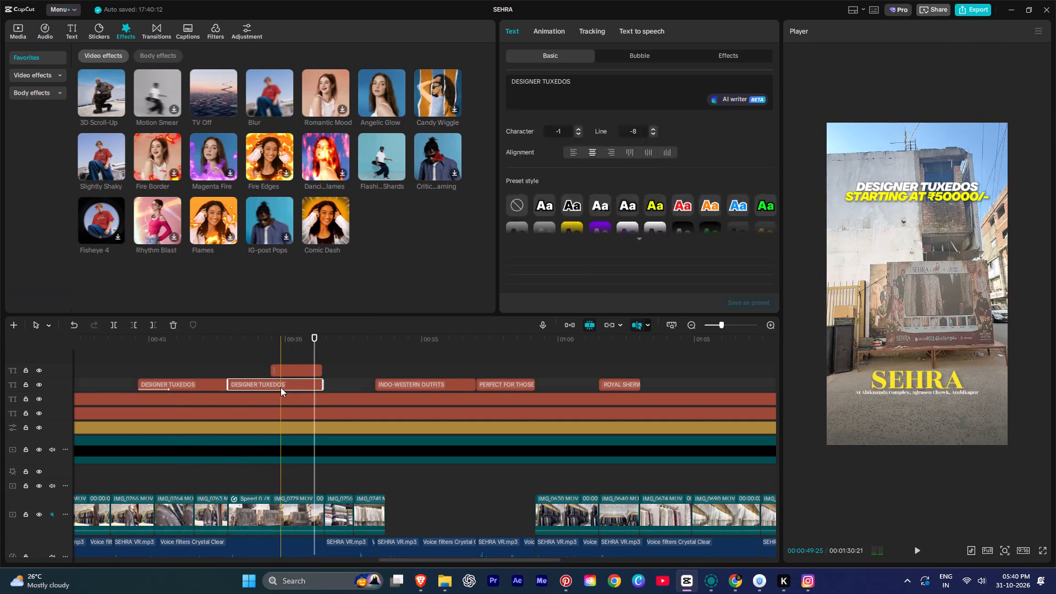
drag(601, 86, 487, 84)
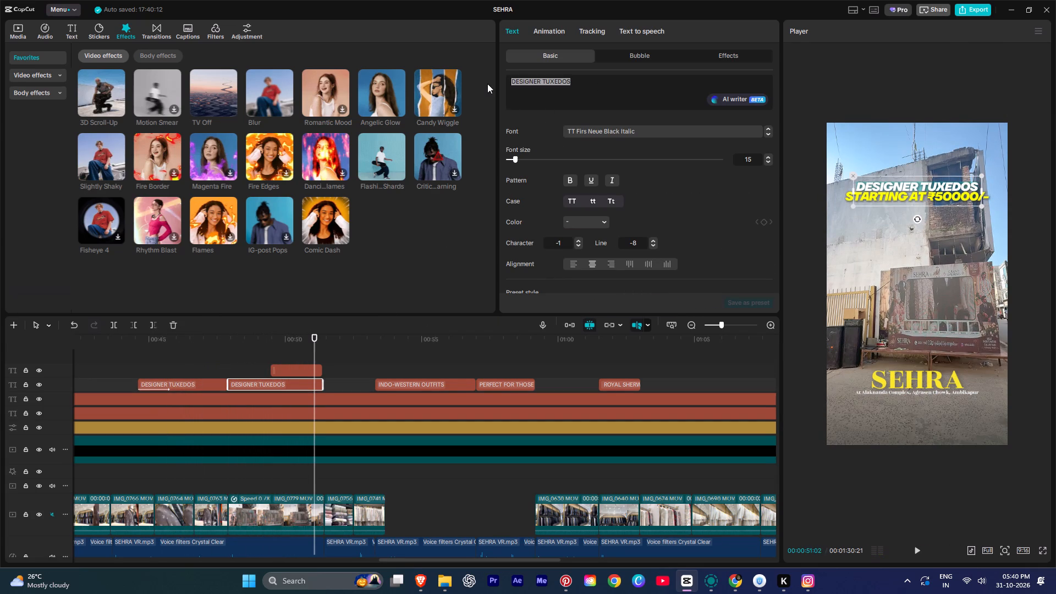
key(BackSpace)
key(BackSpace)
key(BackSpace)
text(royal jodhpuri)
key(space)
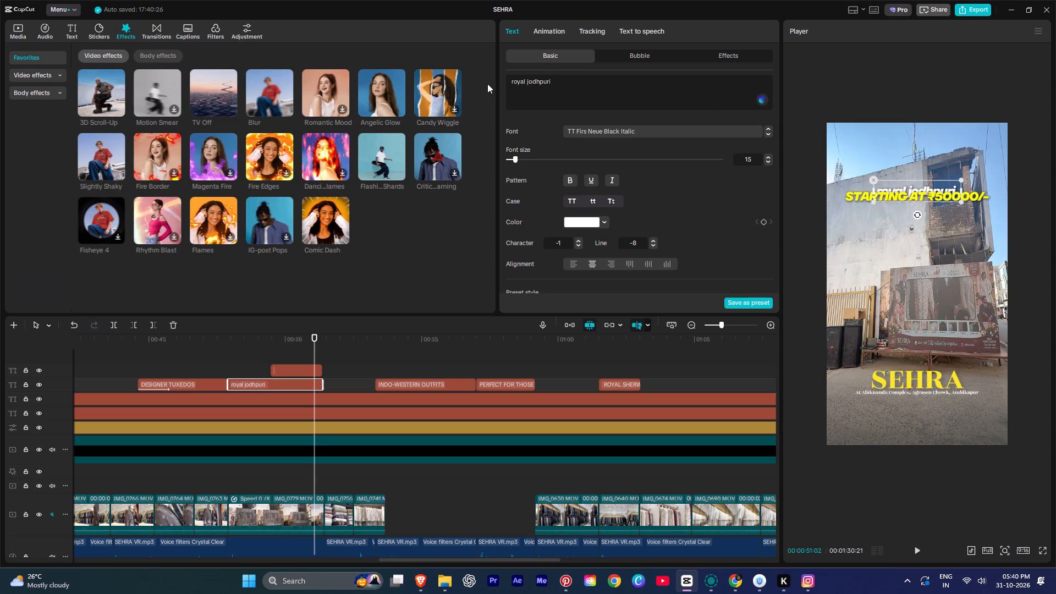
text(suit)
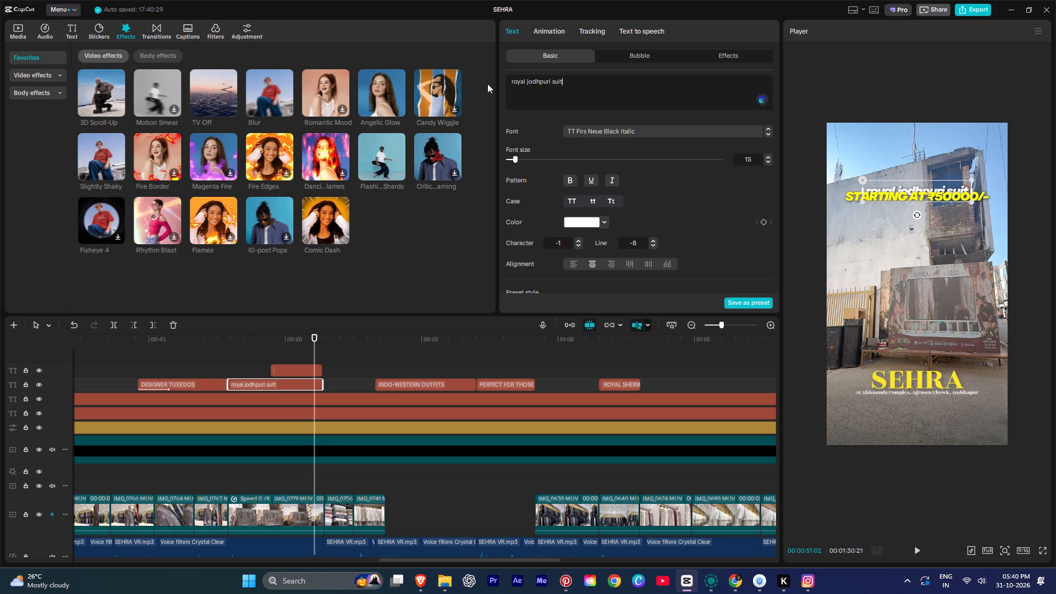
click(574, 203)
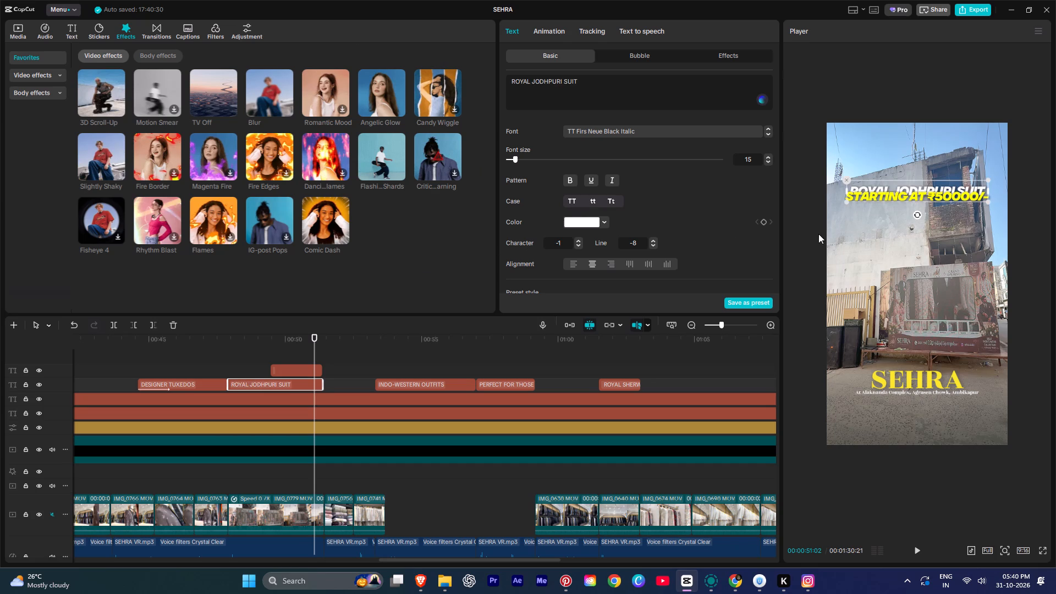
drag(950, 185, 949, 182)
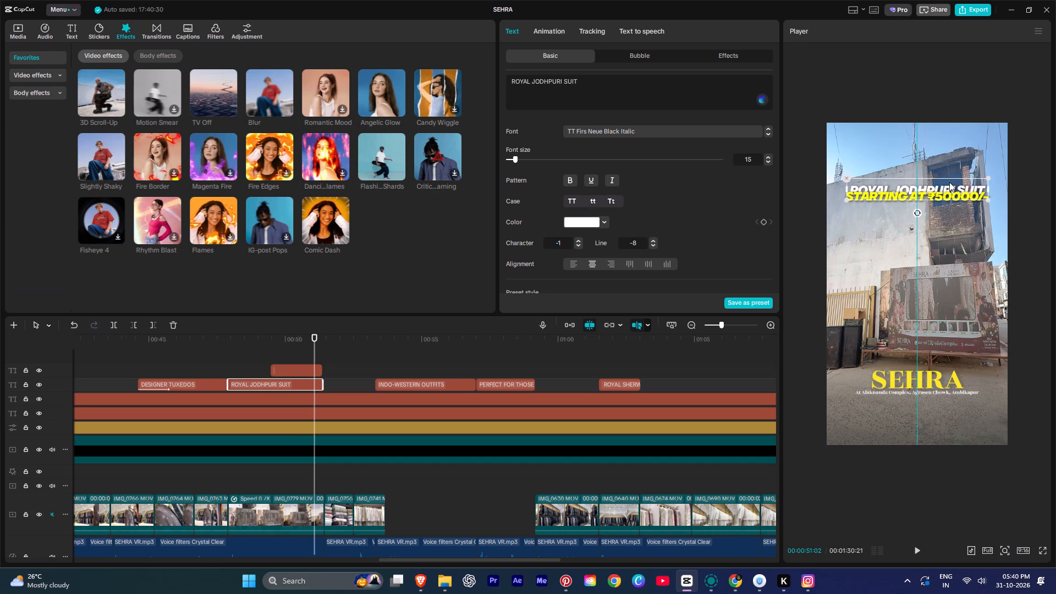
drag(949, 182, 950, 180)
click(288, 356)
key(space)
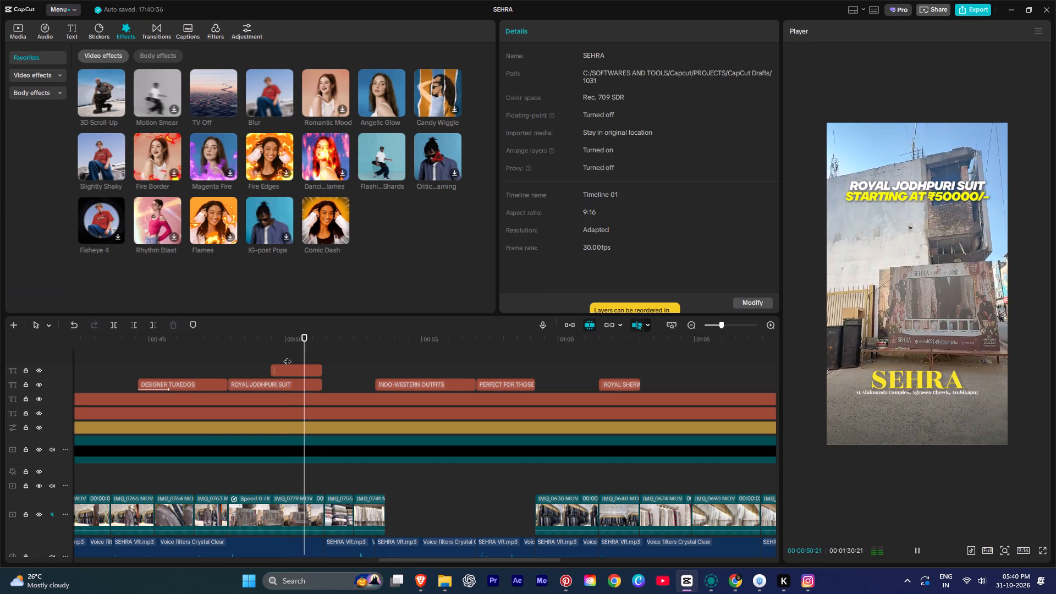
Trim the start of the INDO-WESTERN OUTFITS title to the point where the preceding clip ends.
ctrl+scroll(317, 376, down, 3)
ctrl+scroll(317, 376, up, 1)
key(space)
key(space)
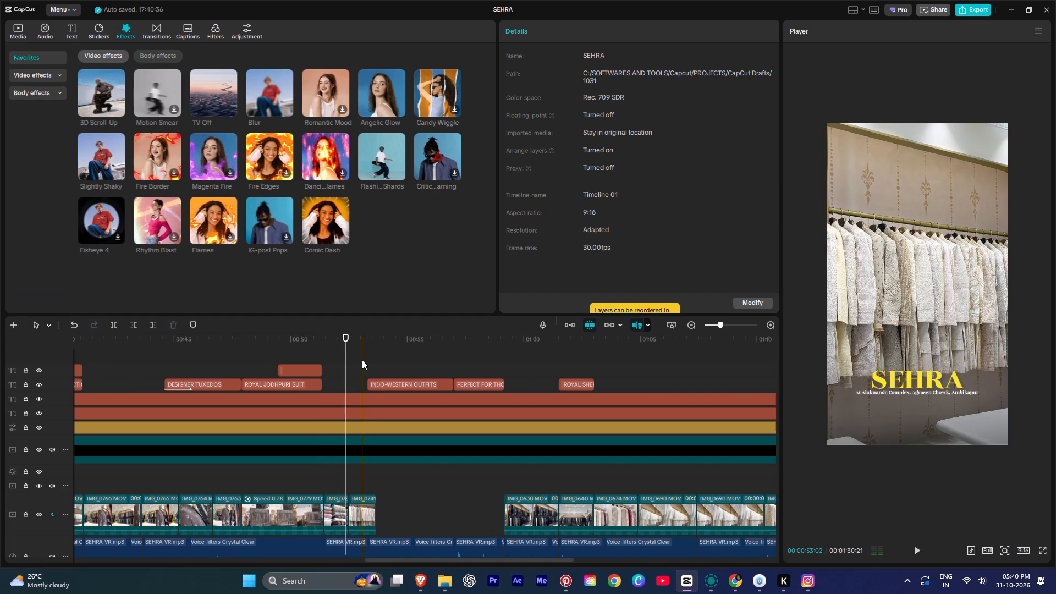
key(space)
click(376, 364)
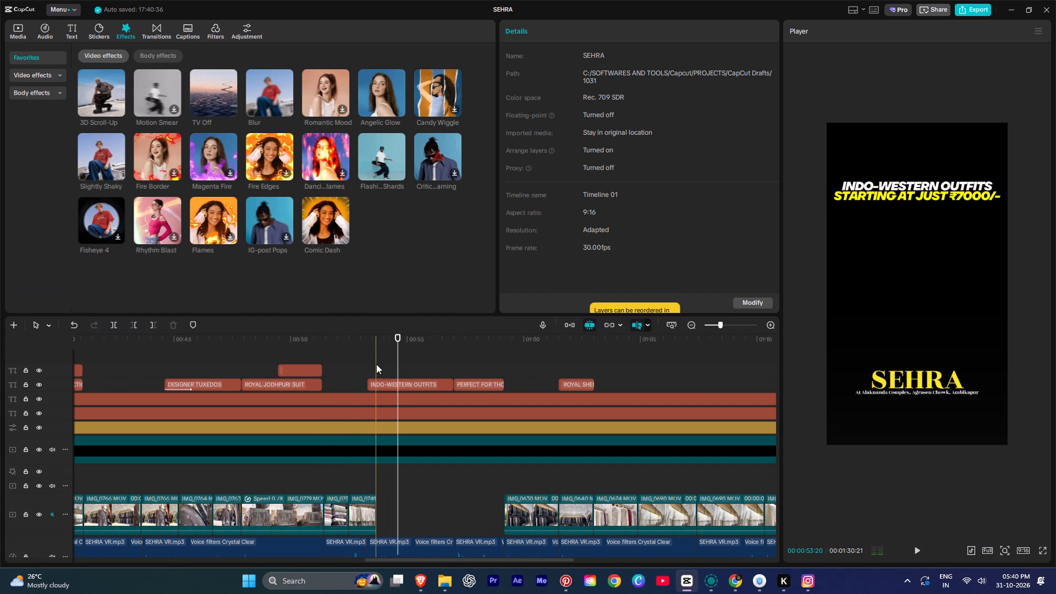
click(378, 384)
text(q)
key(space)
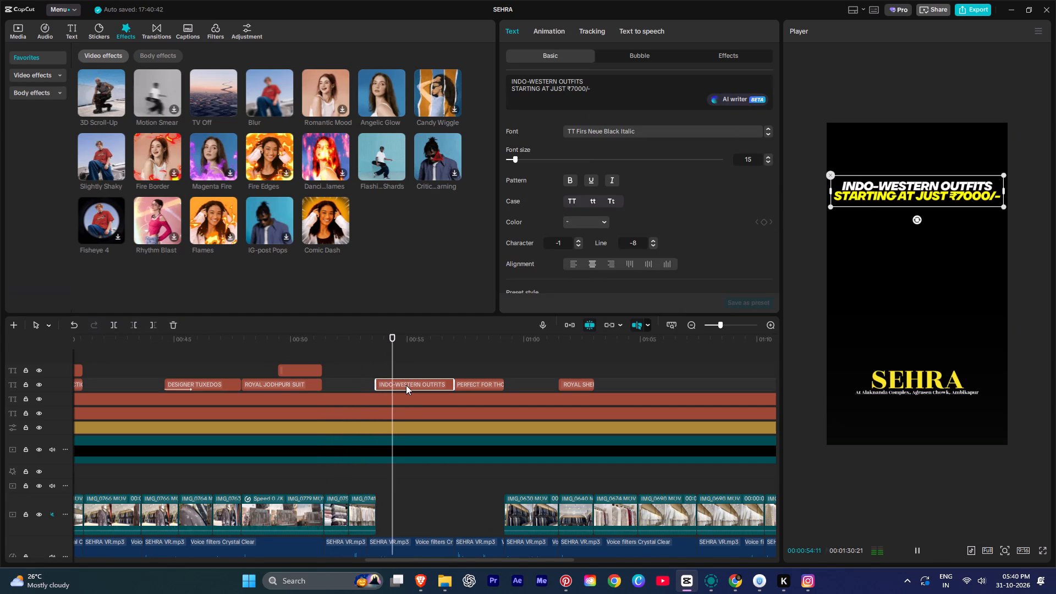
key(space)
Apply the Cyber Line entrance animation to the INDO-WESTERN OUTFITS title with a duration of 0.9 s.
click(406, 385)
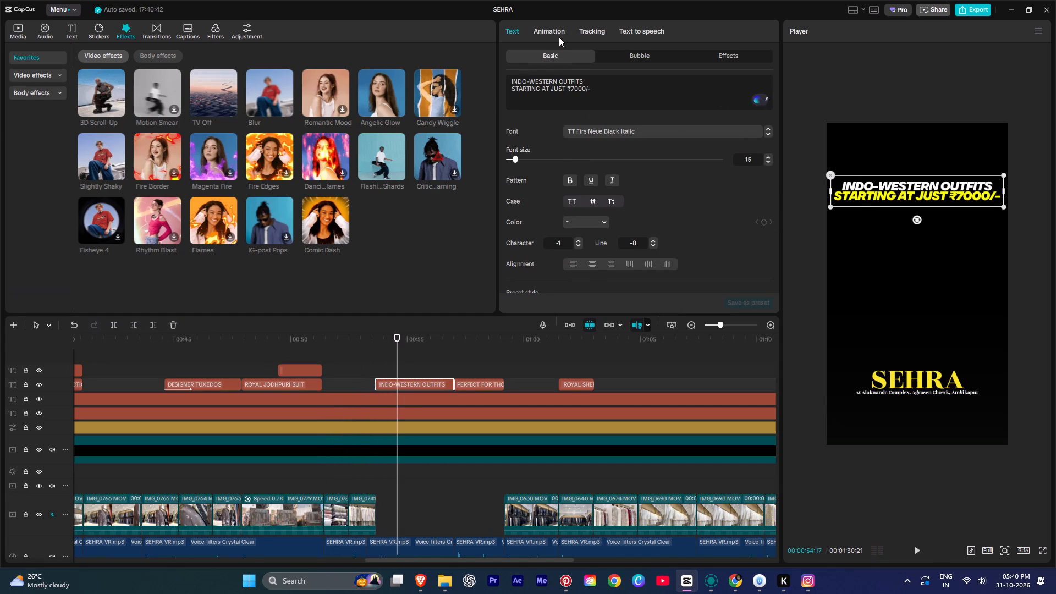
click(559, 37)
click(603, 133)
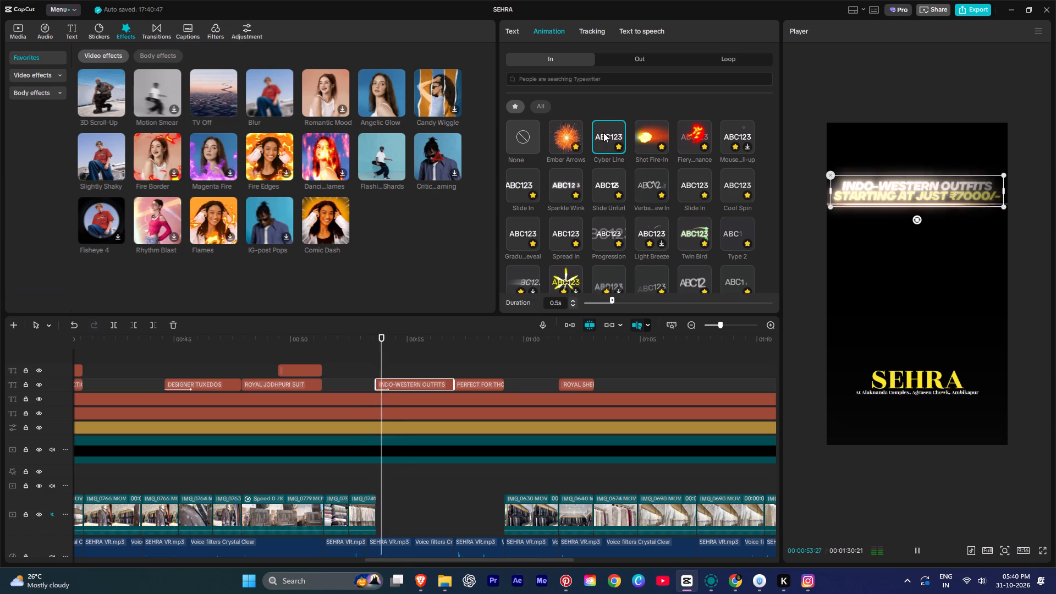
click(632, 298)
key(space)
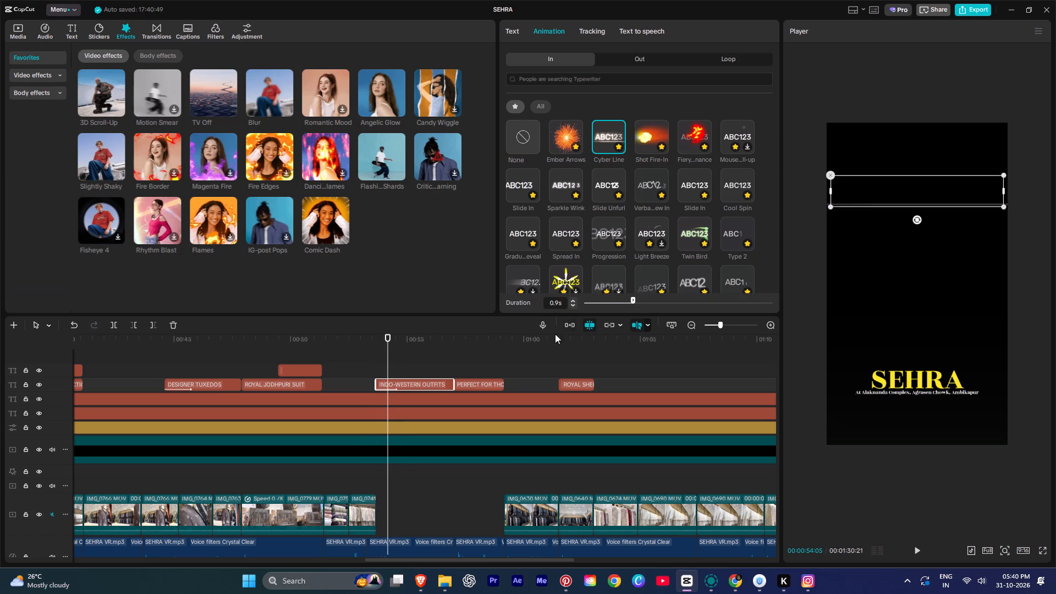
click(426, 356)
key(space)
Apply the Progression entrance animation to the PERFECT FOR THOSE WHO LOVE TO STAND OUT title and lengthen its duration.
ctrl+scroll(426, 356, down, 4)
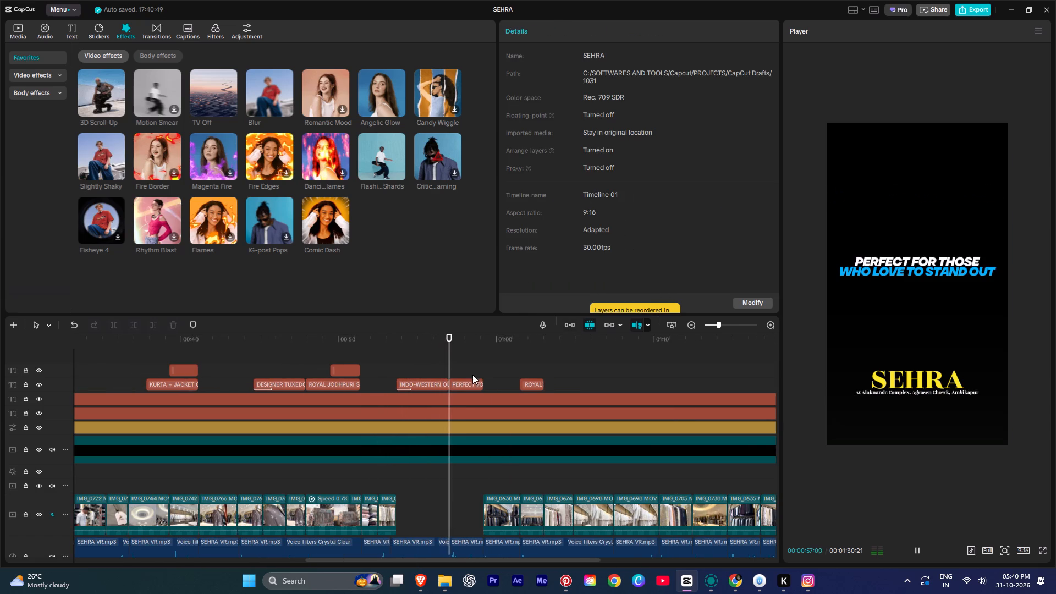
scroll(455, 371, down, 5)
scroll(455, 371, up, 4)
key(space)
click(466, 375)
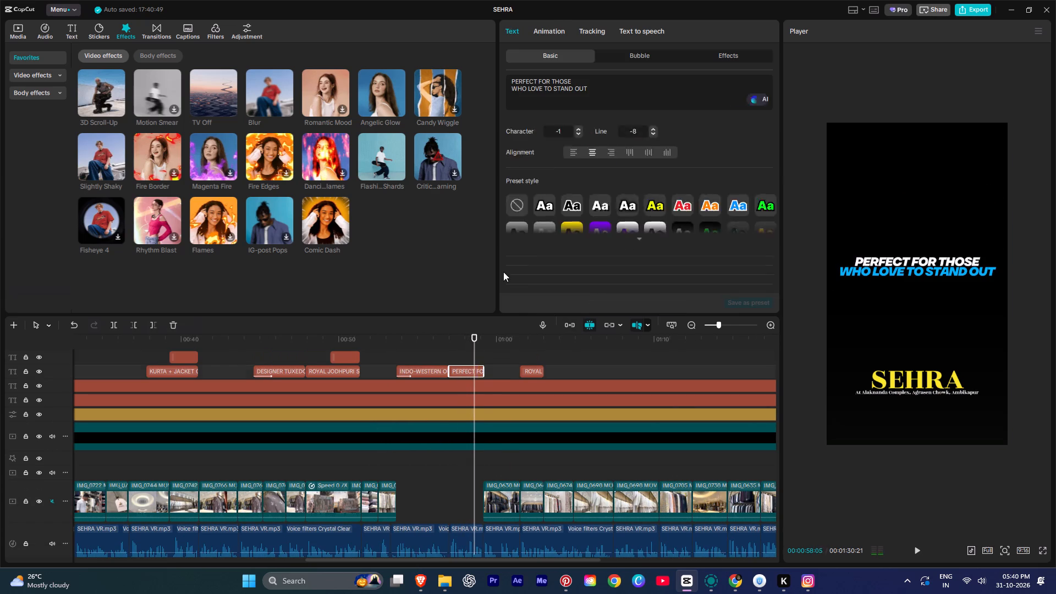
click(553, 28)
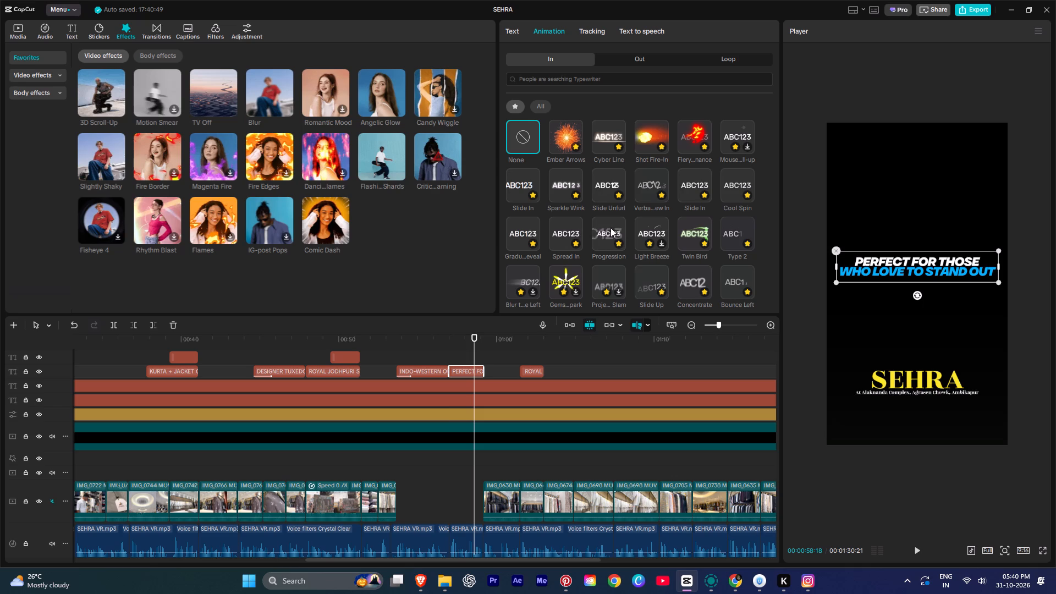
click(610, 226)
click(473, 352)
key(space)
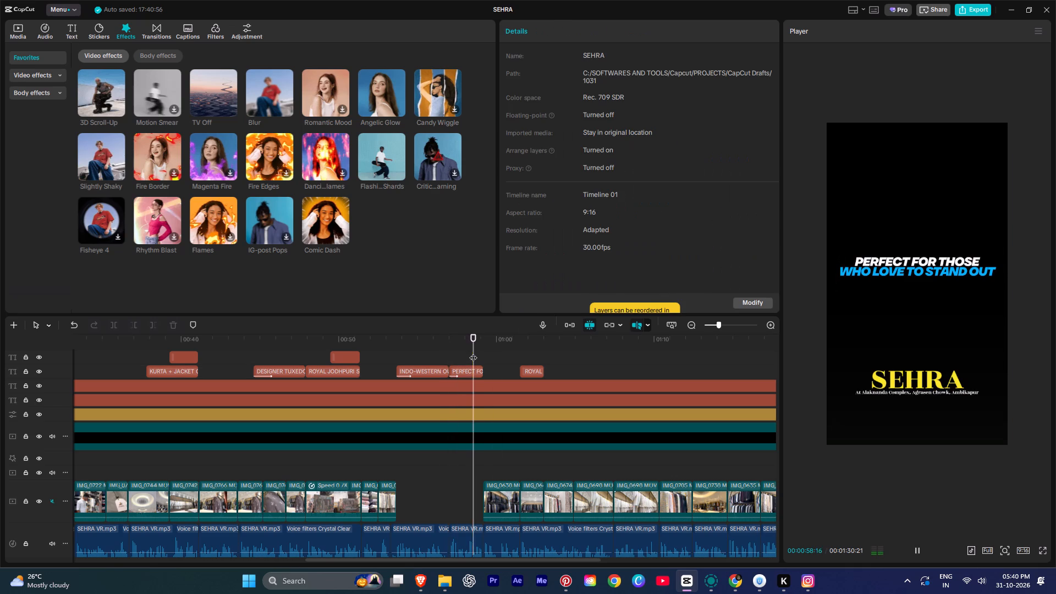
key(space)
click(469, 370)
click(550, 40)
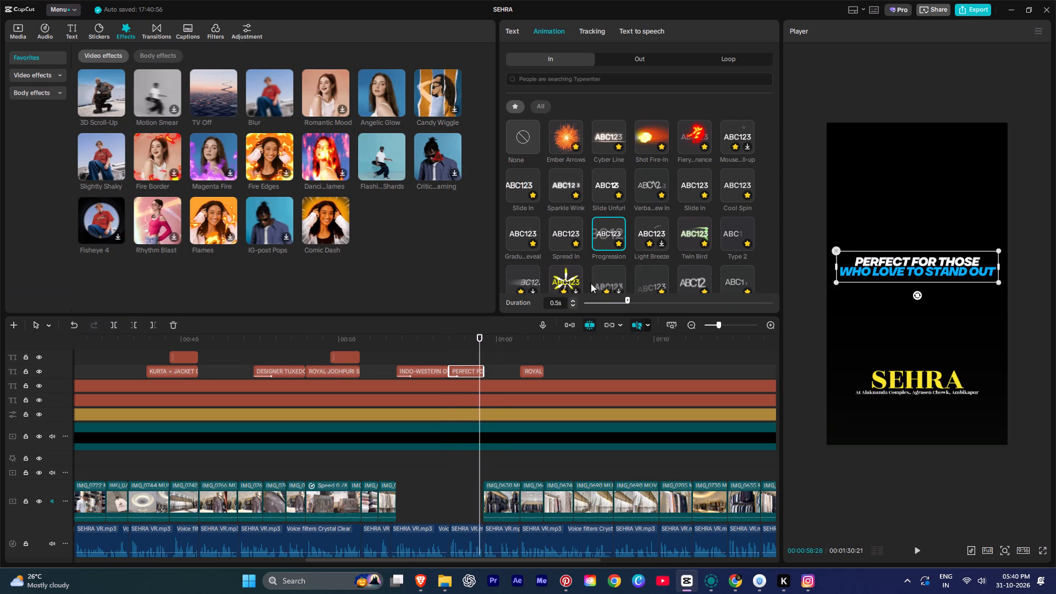
click(637, 301)
Play back the ROYAL SHERWANIS EXCLUSIVE title and the clothing-rack clips after it to check the title's timing.
click(523, 358)
click(520, 349)
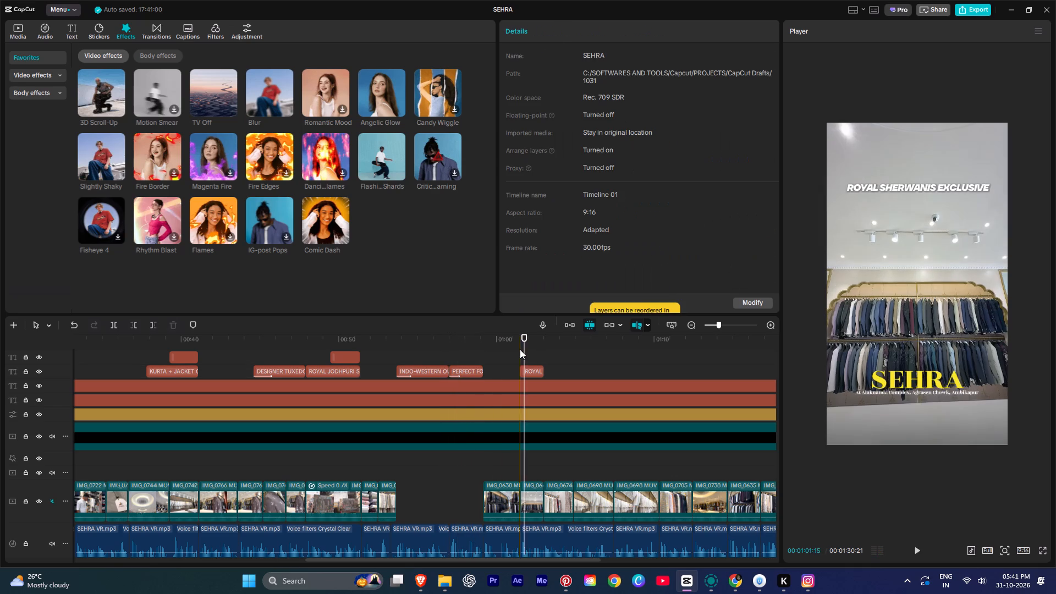
key(space)
scroll(520, 349, up, 14)
ctrl+scroll(528, 374, up, 1)
ctrl+scroll(528, 374, down, 2)
ctrl+scroll(528, 374, up, 2)
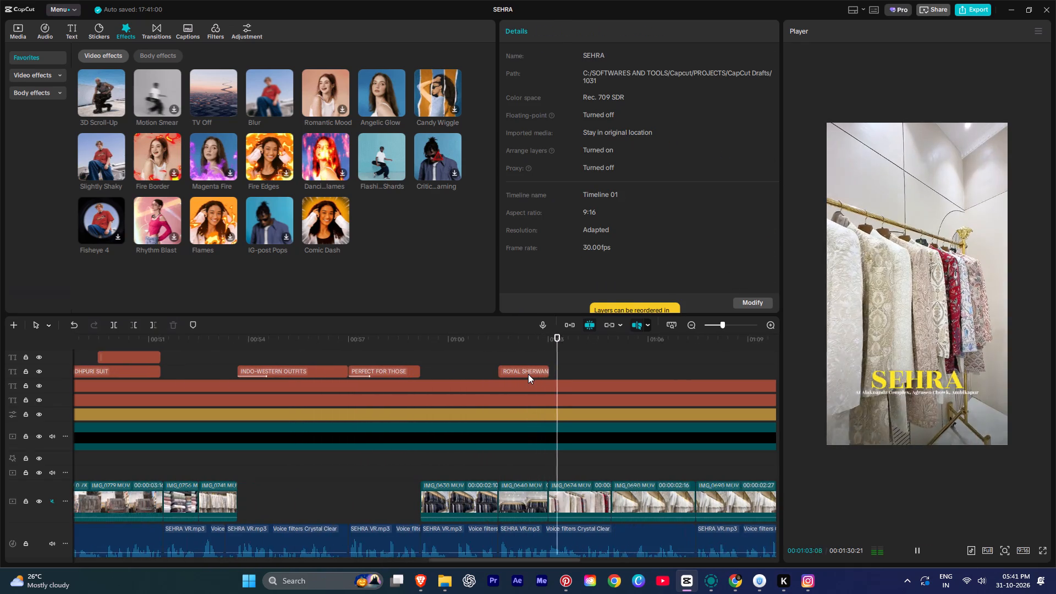
ctrl+scroll(528, 374, up, 2)
ctrl+scroll(595, 369, down, 5)
ctrl+scroll(595, 369, up, 1)
ctrl+scroll(595, 369, down, 7)
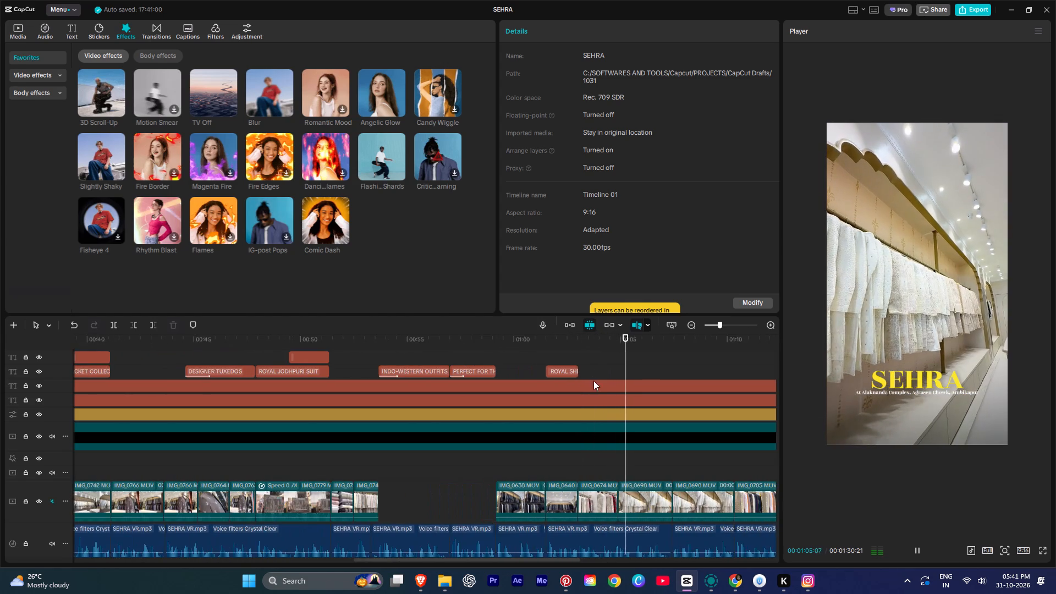
ctrl+scroll(593, 387, down, 3)
ctrl+scroll(593, 387, up, 6)
scroll(593, 394, up, 2)
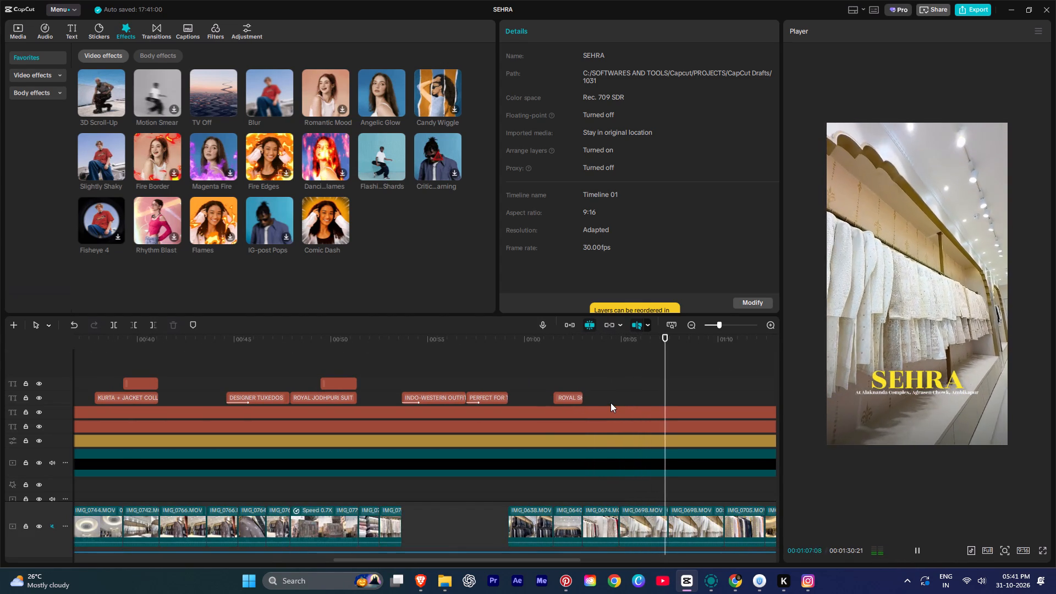
ctrl+scroll(610, 403, down, 2)
ctrl+scroll(610, 403, up, 1)
ctrl+scroll(610, 403, down, 3)
key(space)
key(space)
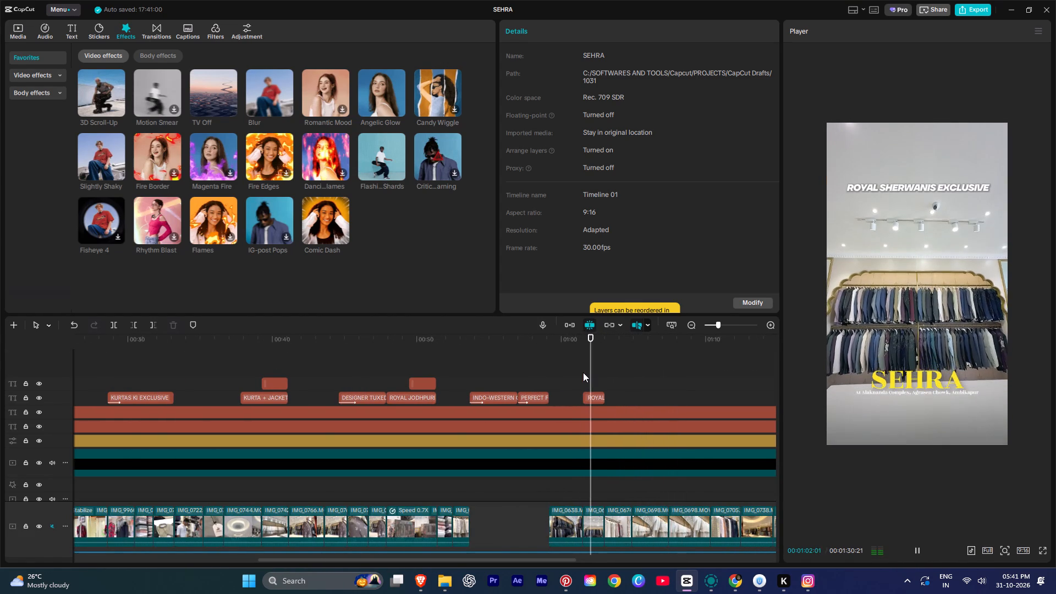
key(space)
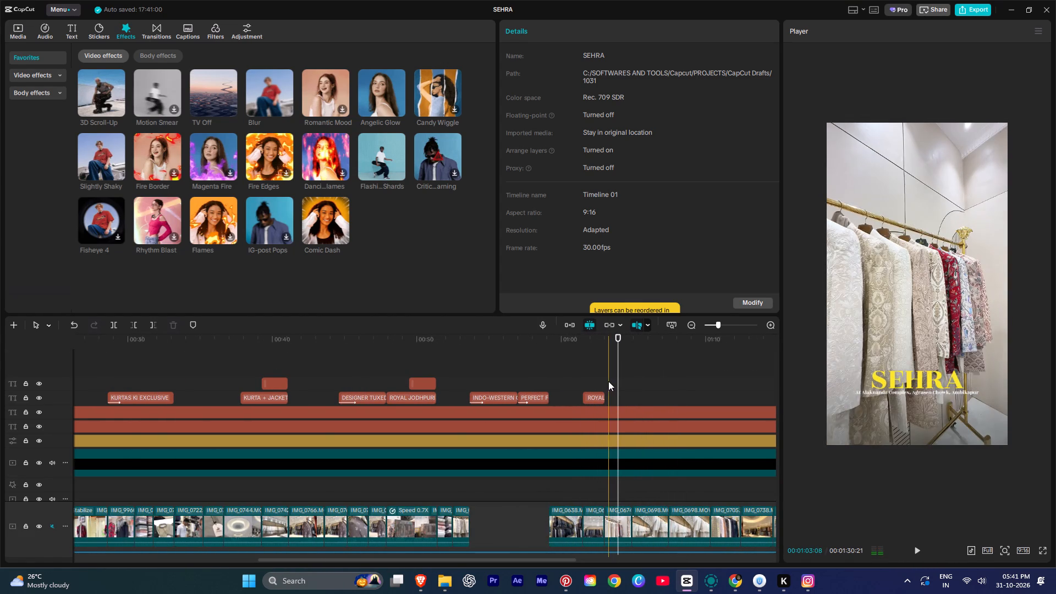
key(space)
Move the ROYAL SHERWANIS EXCLUSIVE title along its track to start at about 00:01:03:01, aligned with the IMG_0674 clip.
click(606, 376)
drag(595, 397, 609, 400)
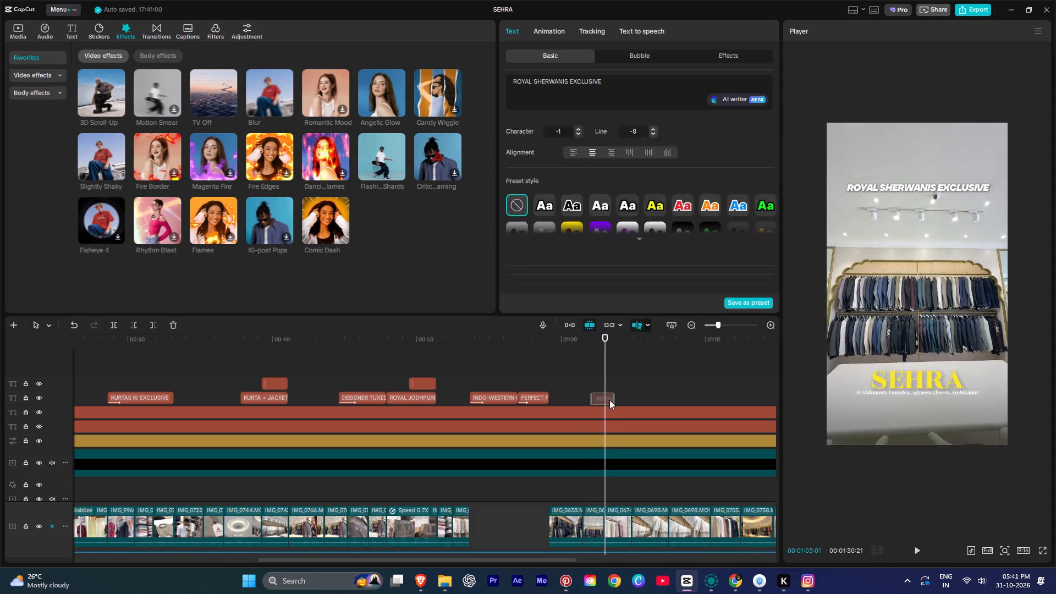
drag(609, 400, 615, 400)
Enlarge the timeline area to show the sound-effect tracks and play back the INDO-WESTERN OUTFITS and PERFECT FOR THOSE titles.
scroll(541, 405, down, 5)
key(space)
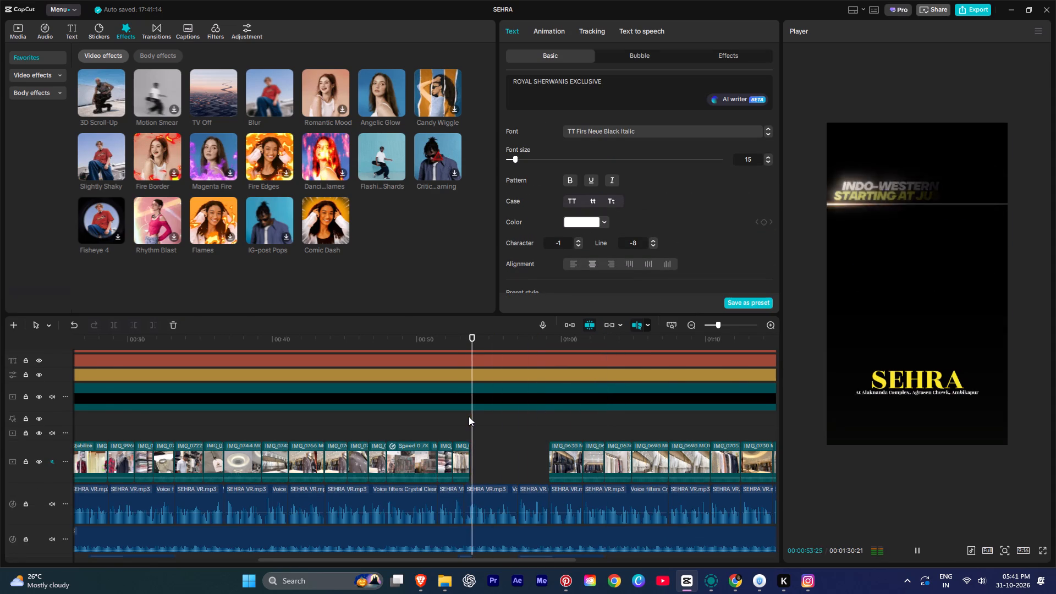
ctrl+scroll(469, 416, down, 7)
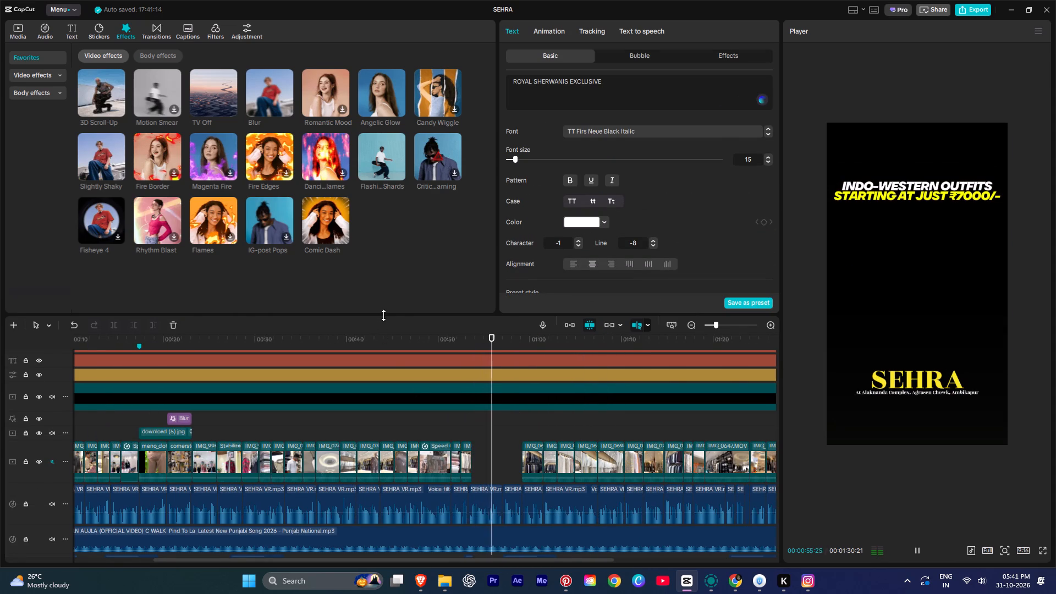
drag(383, 315, 380, 192)
scroll(546, 397, down, 6)
scroll(471, 382, up, 11)
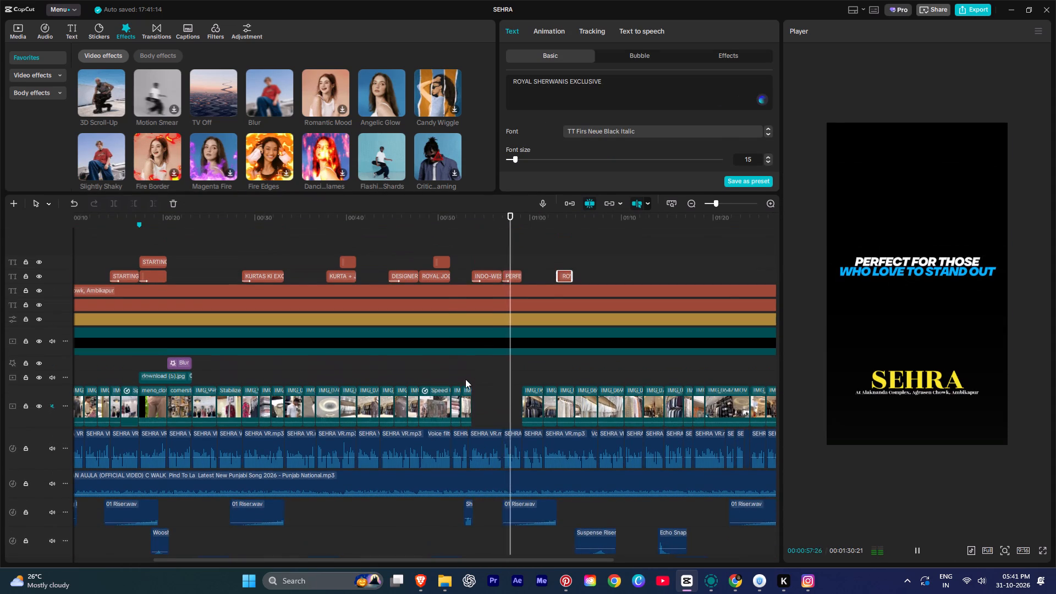
alt+scroll(487, 353, down, 4)
key(space)
alt+scroll(272, 333, up, 3)
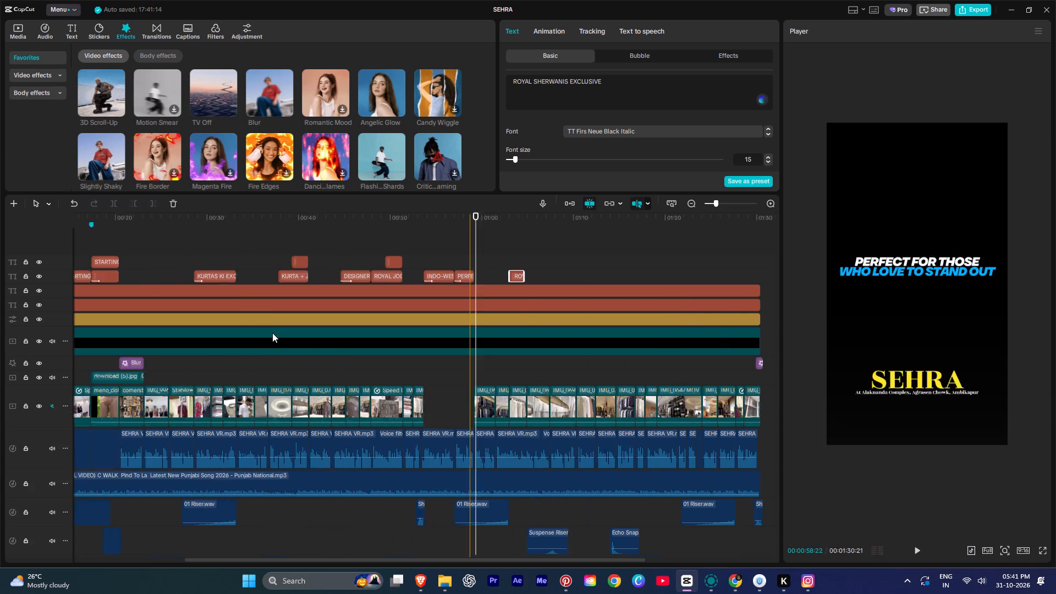
Play back the gap in the background footage under the INDO-WESTERN OUTFITS and PERFECT FOR THOSE titles.
alt+scroll(272, 333, up, 1)
click(492, 361)
click(504, 366)
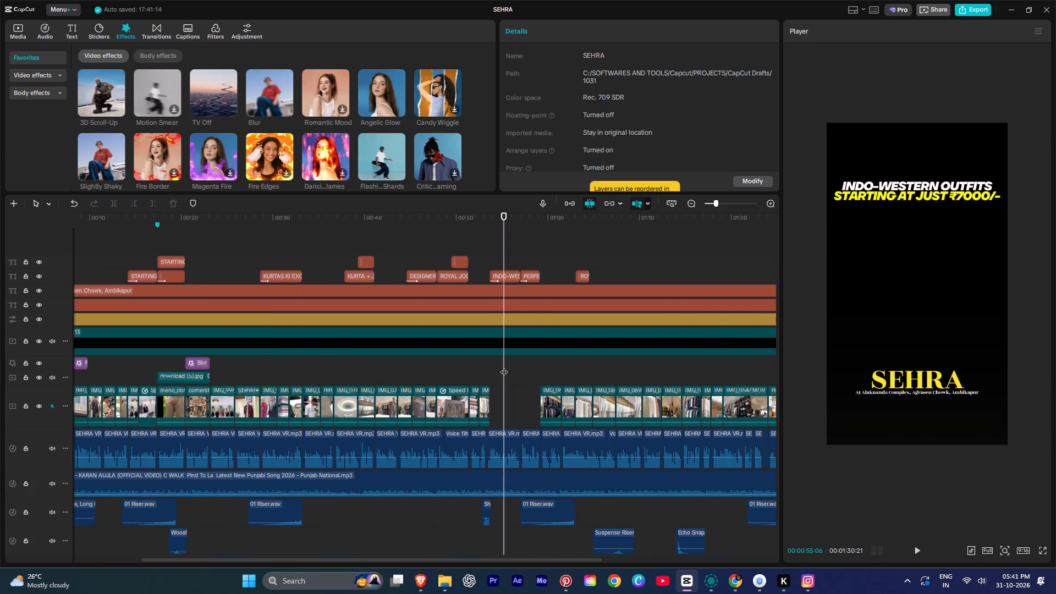
click(531, 354)
key(space)
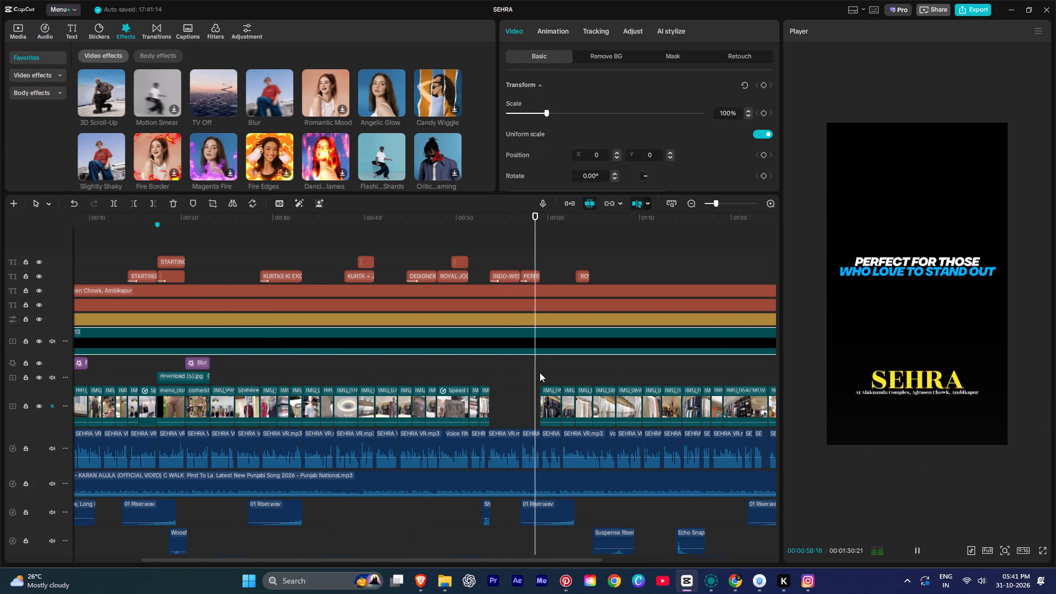
key(space)
click(526, 367)
Play back the STARTING FROM JUST ₹1699/- FOR SHIRTS title over the mens_clothing trousers clip to check how they match.
ctrl+scroll(526, 367, down, 5)
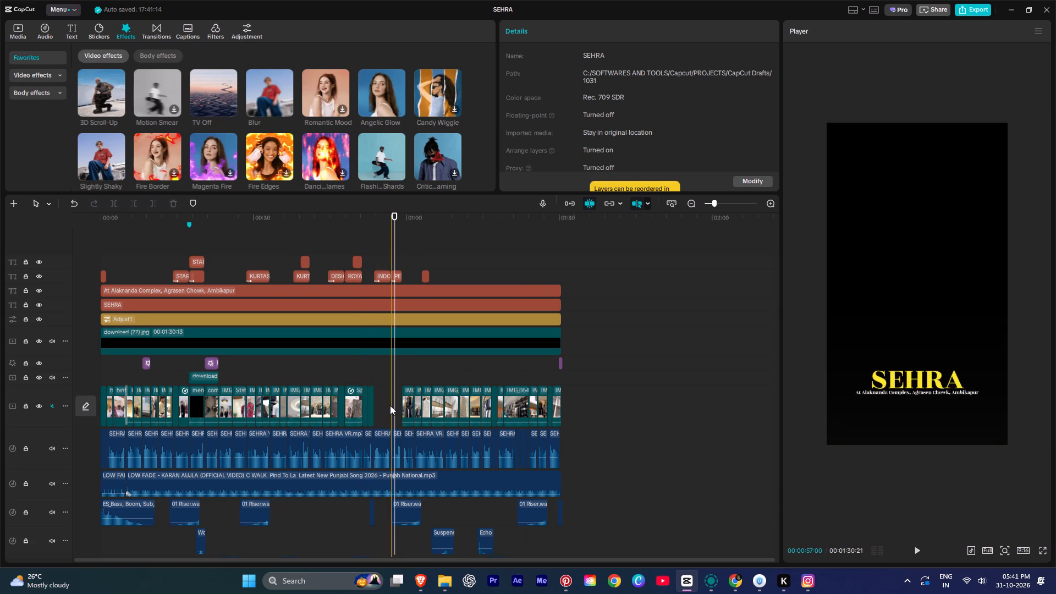
ctrl+scroll(191, 386, up, 11)
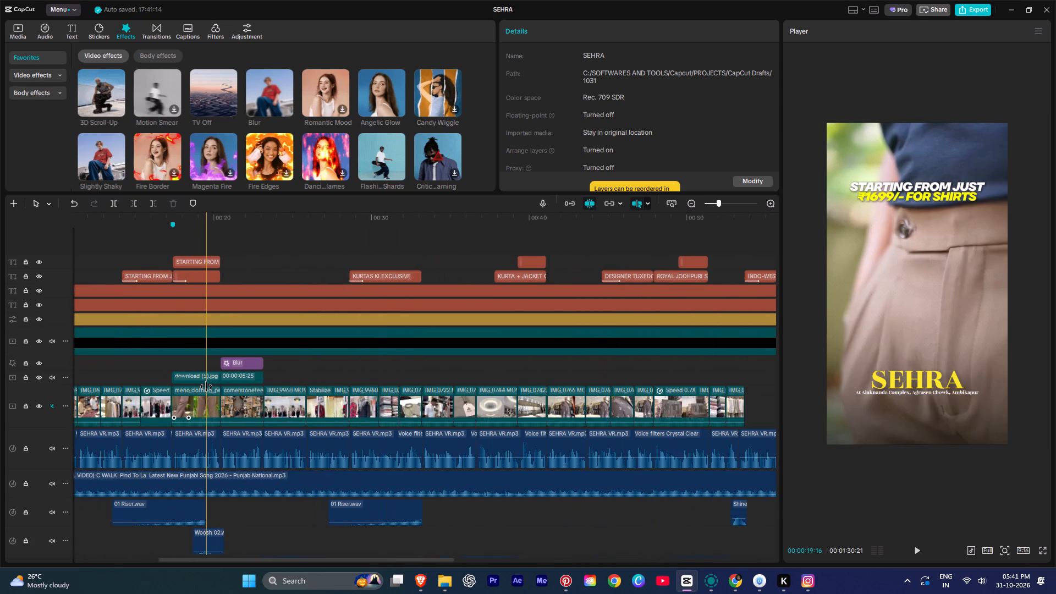
ctrl+scroll(206, 387, down, 1)
ctrl+scroll(206, 387, up, 4)
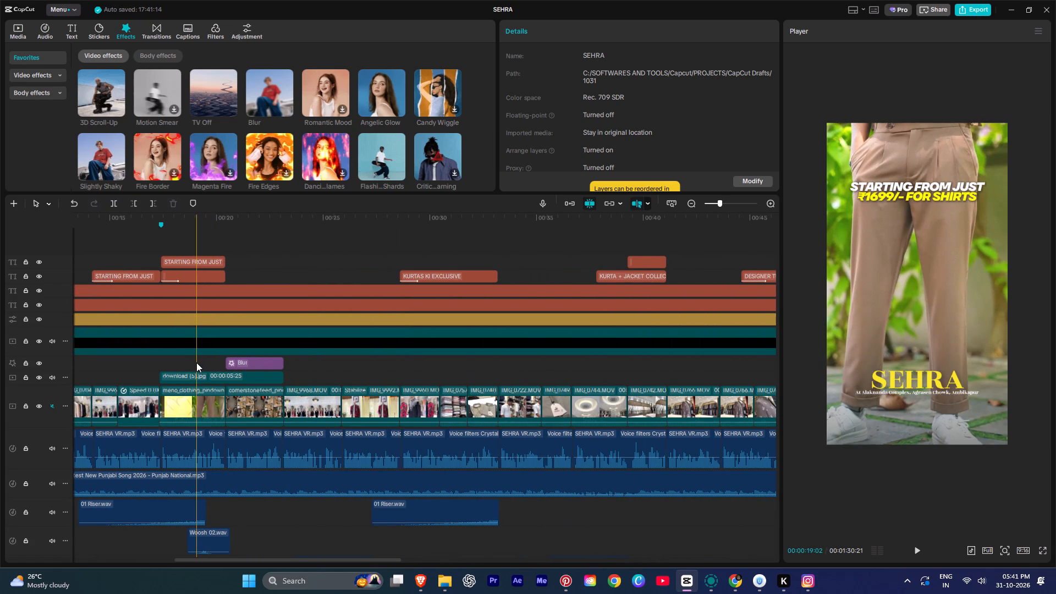
click(207, 362)
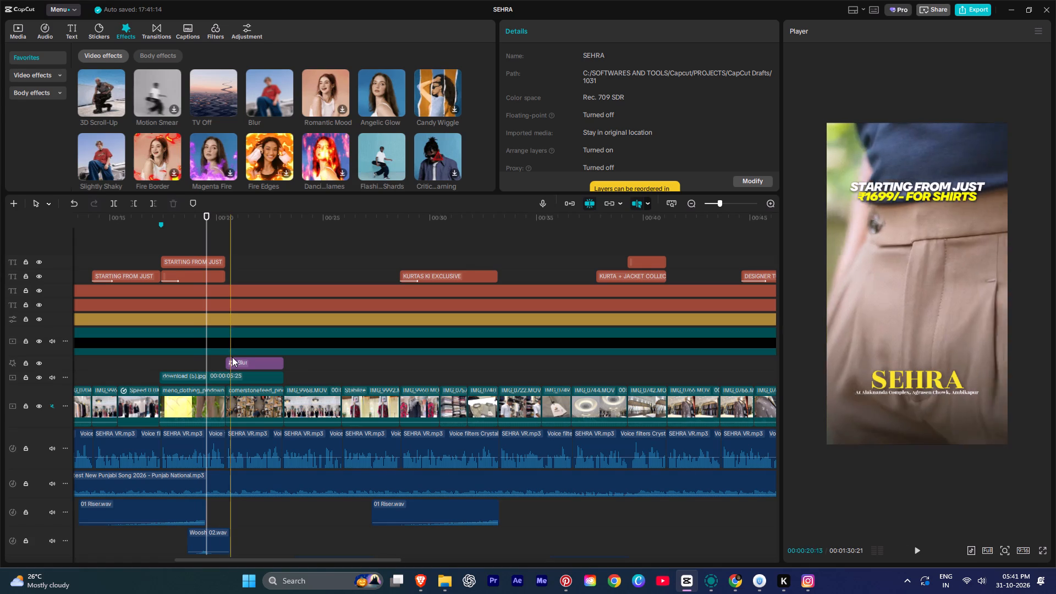
key(space)
ctrl+scroll(169, 364, up, 5)
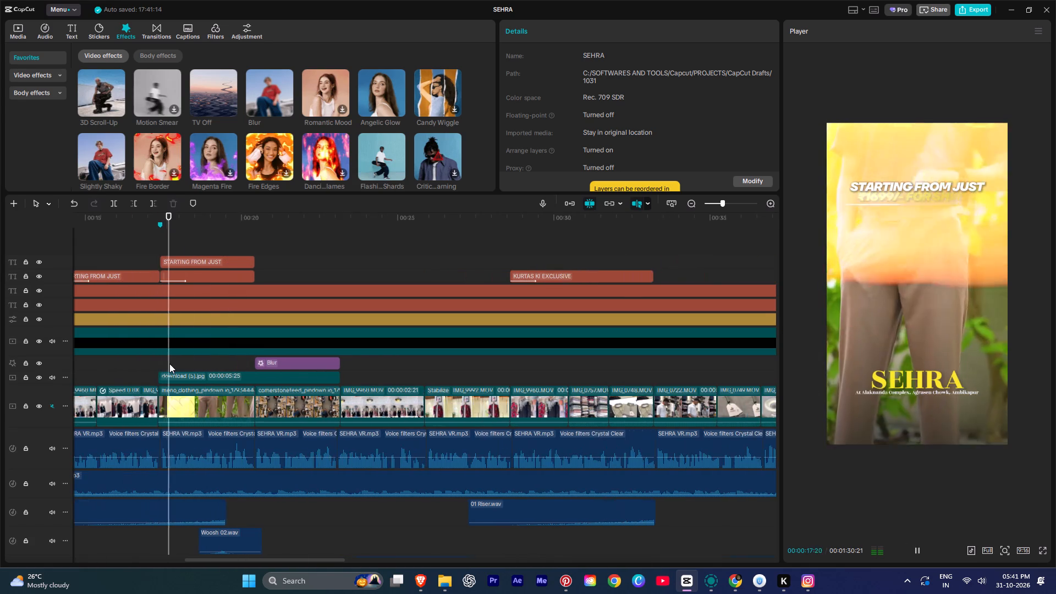
ctrl+scroll(169, 364, up, 3)
alt+scroll(169, 364, down, 1)
alt+scroll(169, 364, up, 3)
alt+scroll(307, 378, up, 3)
alt+scroll(415, 378, down, 1)
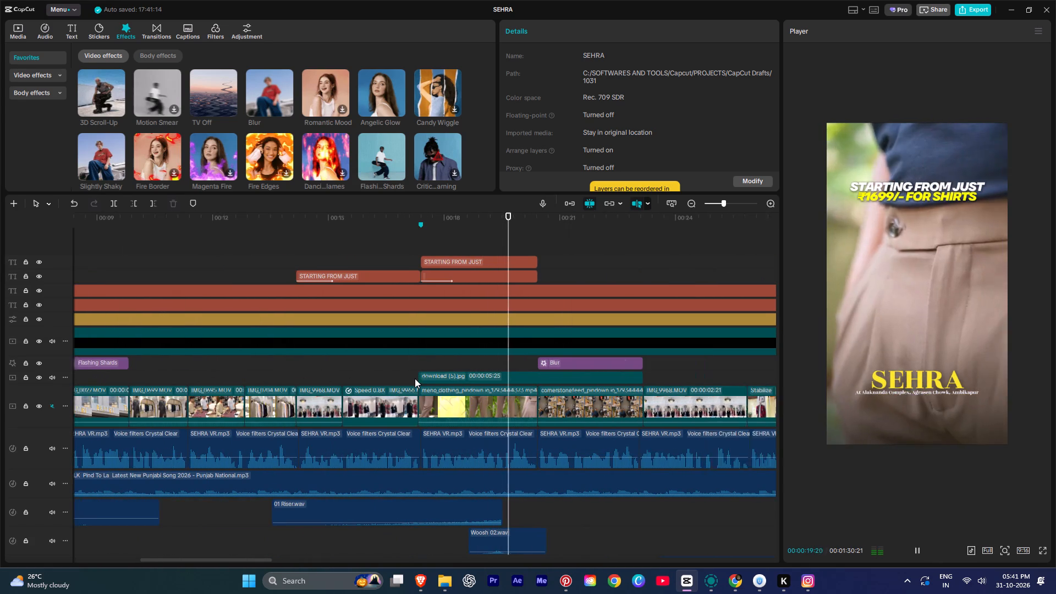
alt+scroll(415, 378, down, 2)
key(space)
click(373, 361)
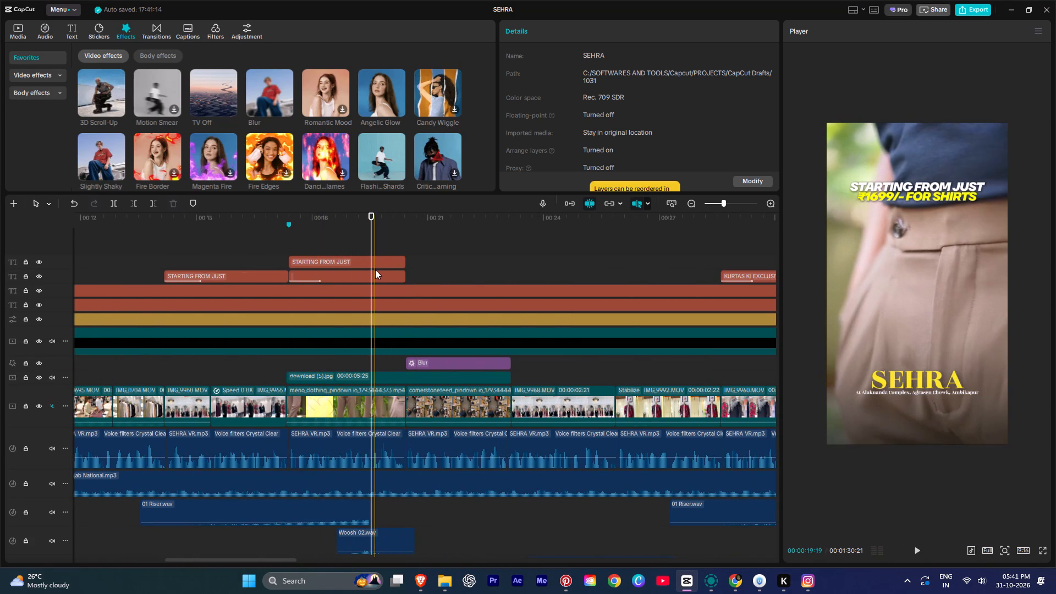
Replay the section from the ₹1200/- FOR SHIRTS title through the ₹1699/- FOR SHIRTS title to compare titles with clips and voiceover.
key(space)
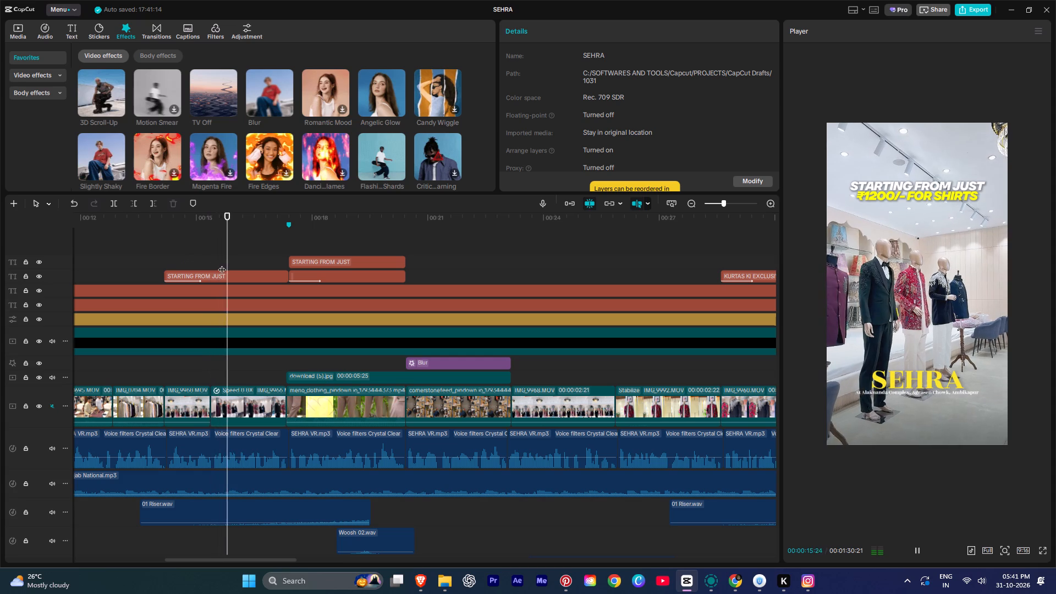
key(space)
key(space)
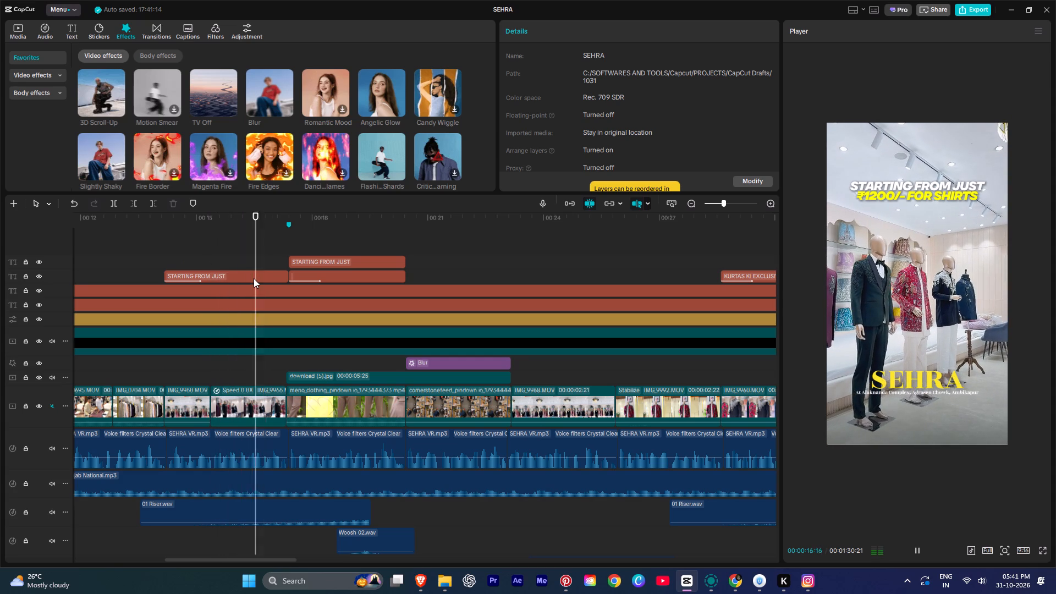
key(space)
click(266, 263)
key(space)
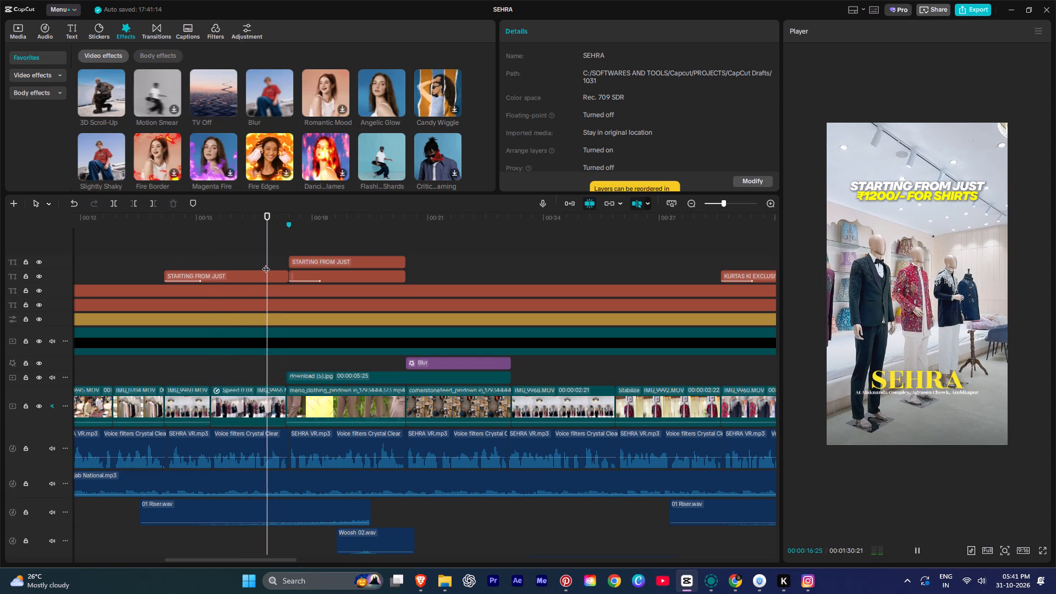
key(space)
click(243, 257)
key(space)
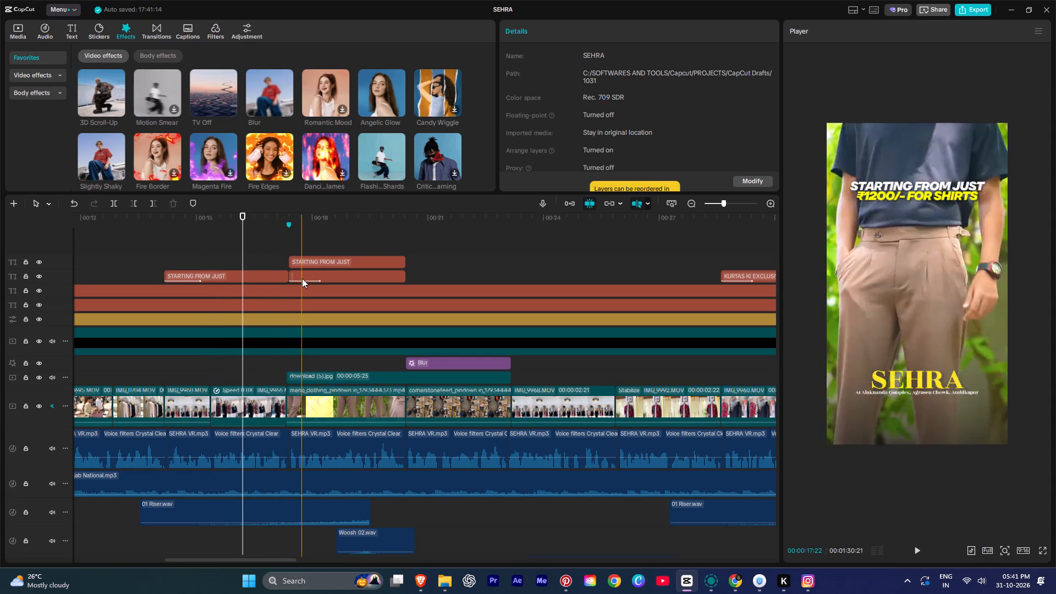
click(320, 221)
click(325, 245)
key(space)
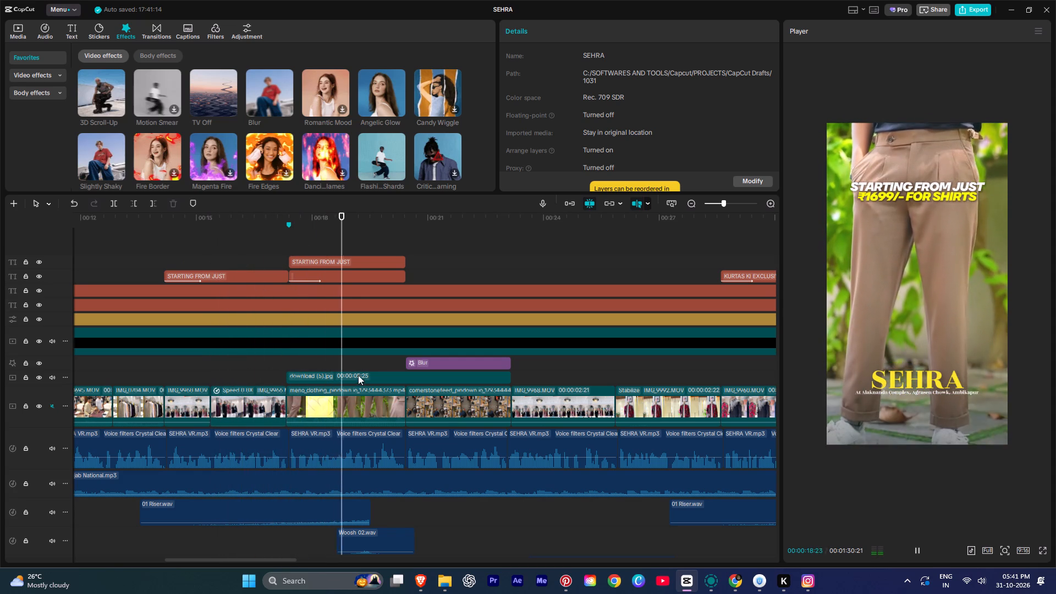
key(space)
Open the text of both layers of the STARTING FROM JUST ₹1699/- FOR SHIRTS title to check the wording.
click(355, 261)
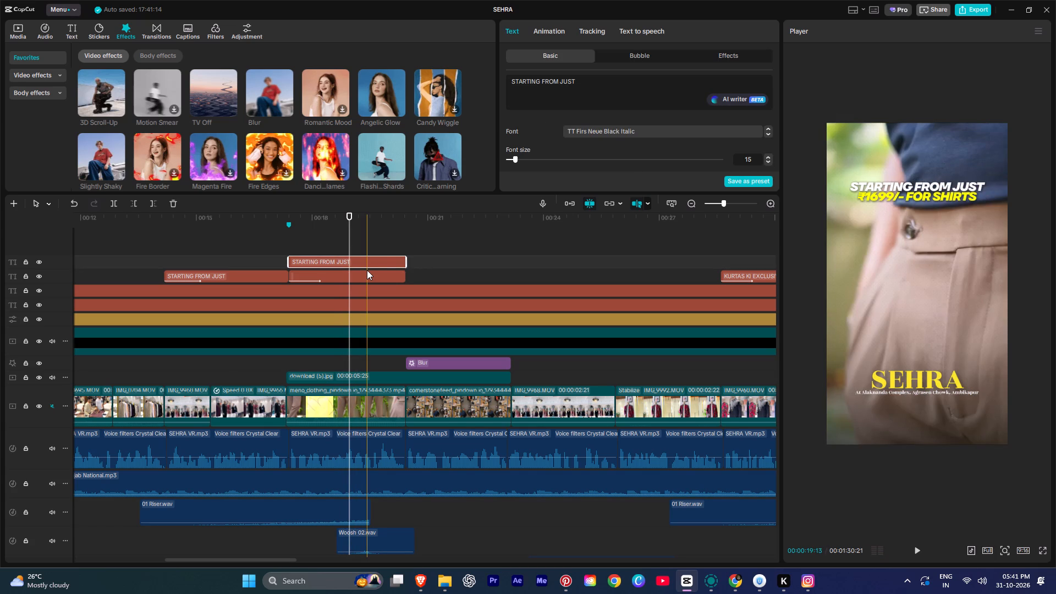
click(592, 75)
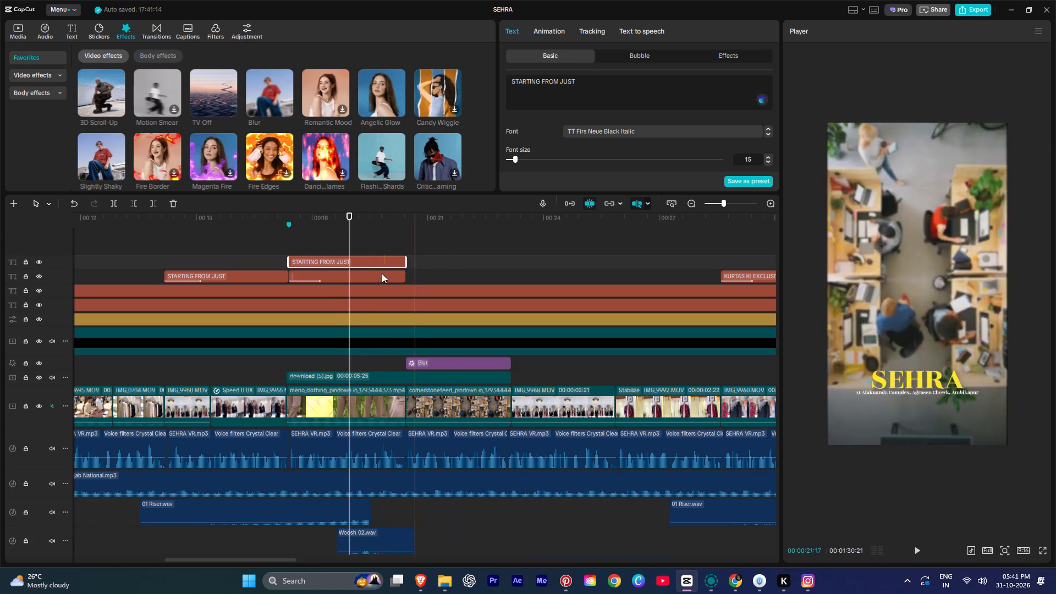
click(373, 271)
click(581, 86)
Switch to Pinterest and replace the previous search with a search for "shirts".
key(alt+Tab)
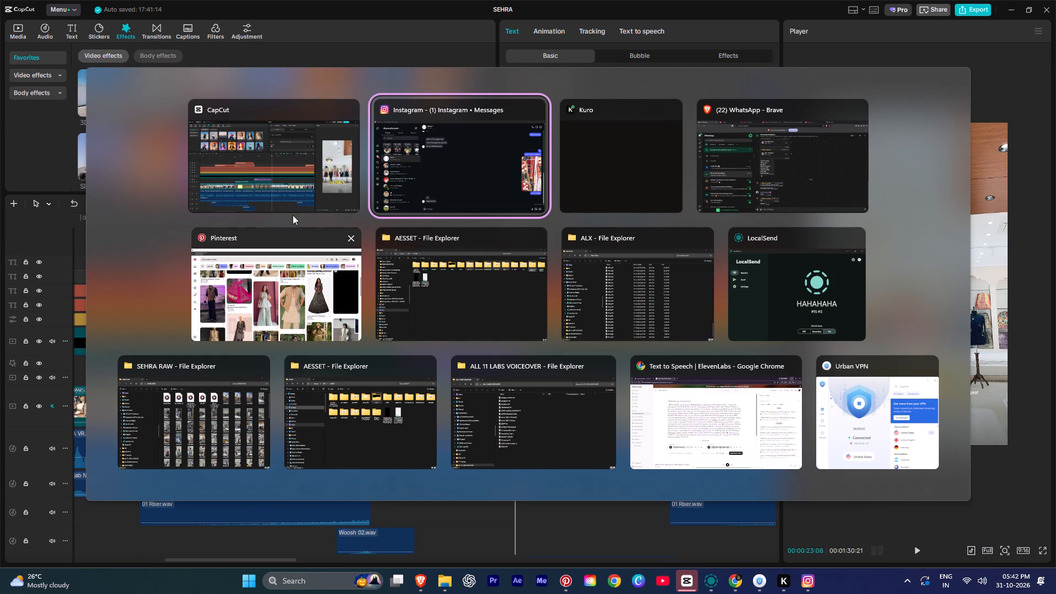
alt+click(338, 291)
scroll(335, 349, up, 5)
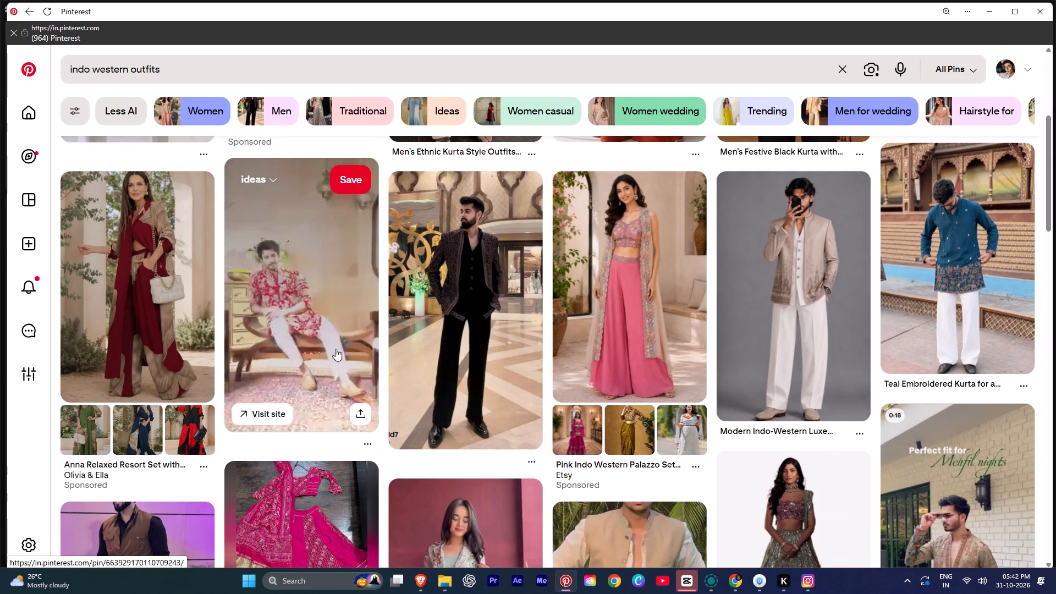
scroll(335, 349, up, 12)
click(311, 64)
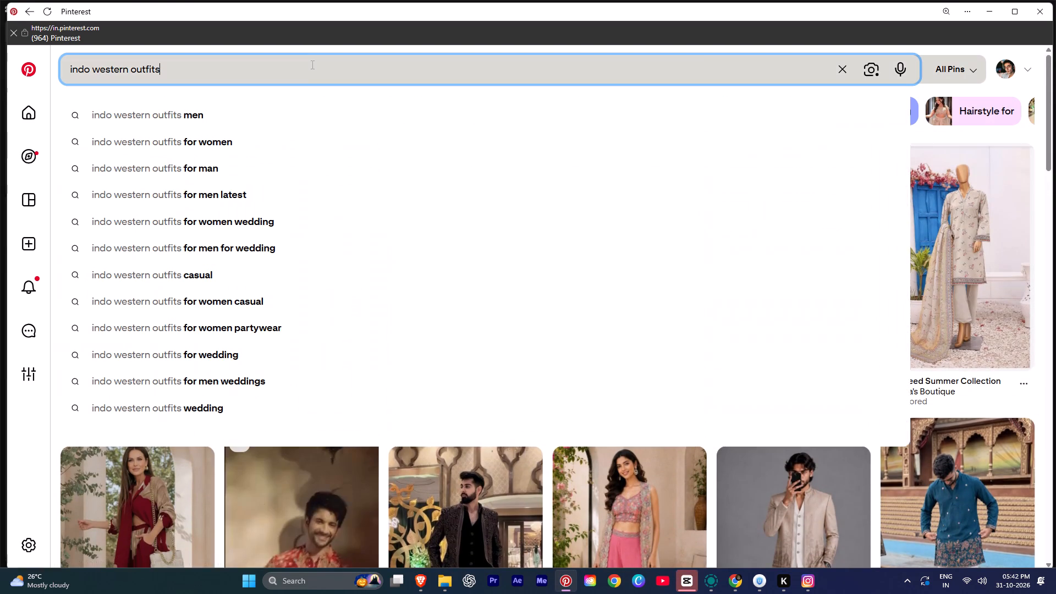
key(ctrl+a)
key(BackSpace)
key(BackSpace)
text(shirts)
key(Return)
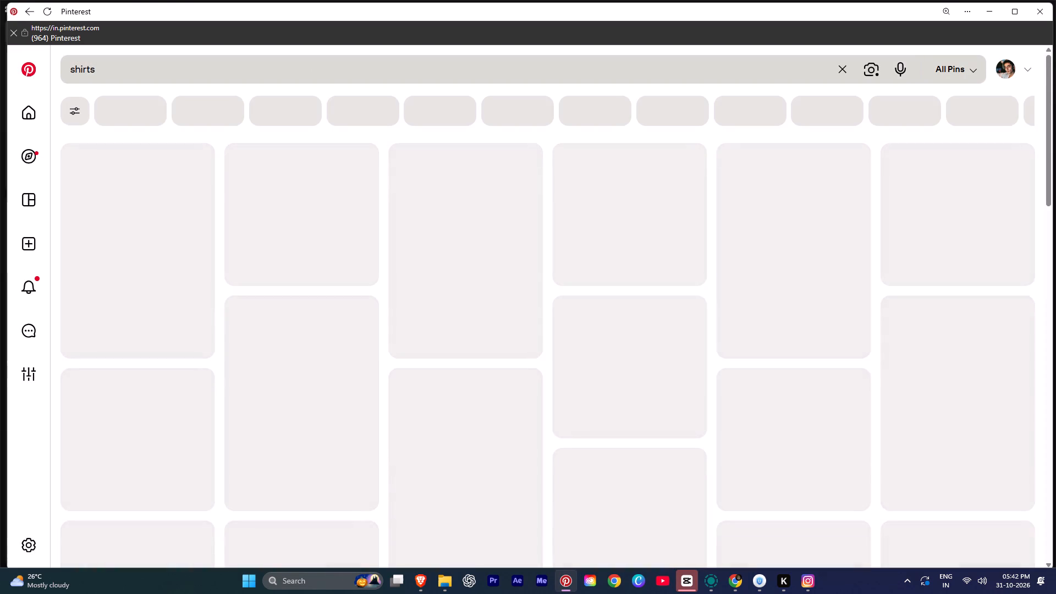
Browse the shirts results for an image or video that suits the shirt offer section.
scroll(327, 126, down, 4)
scroll(250, 264, down, 1)
scroll(249, 265, up, 1)
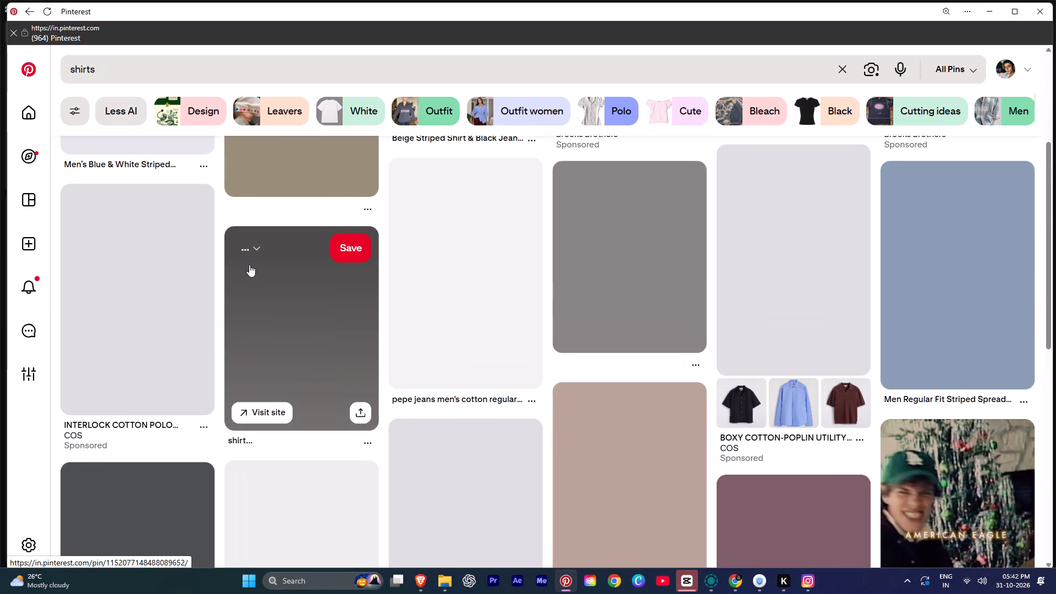
scroll(249, 265, up, 7)
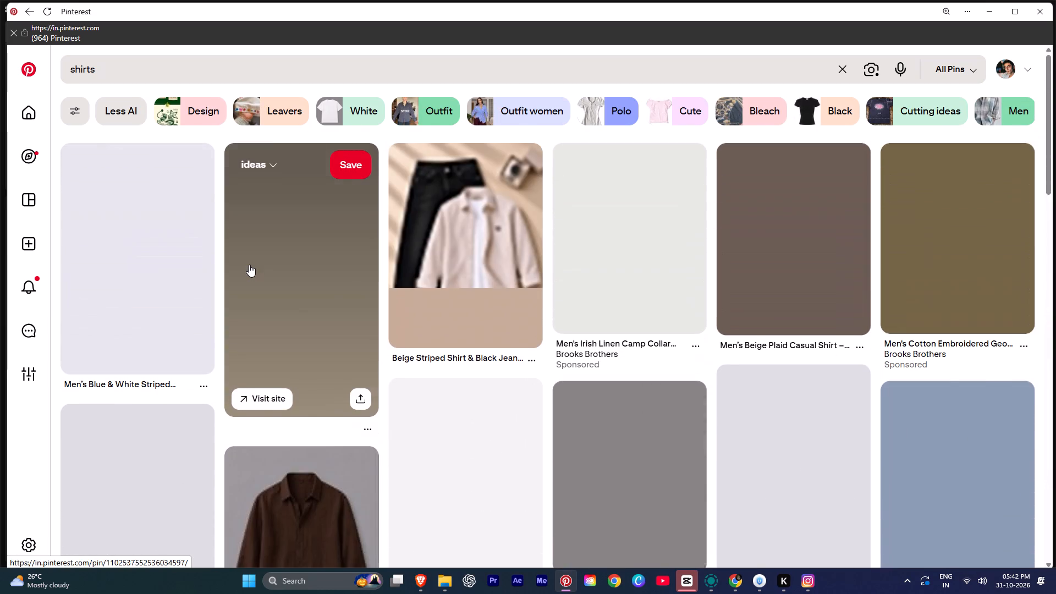
scroll(249, 265, down, 3)
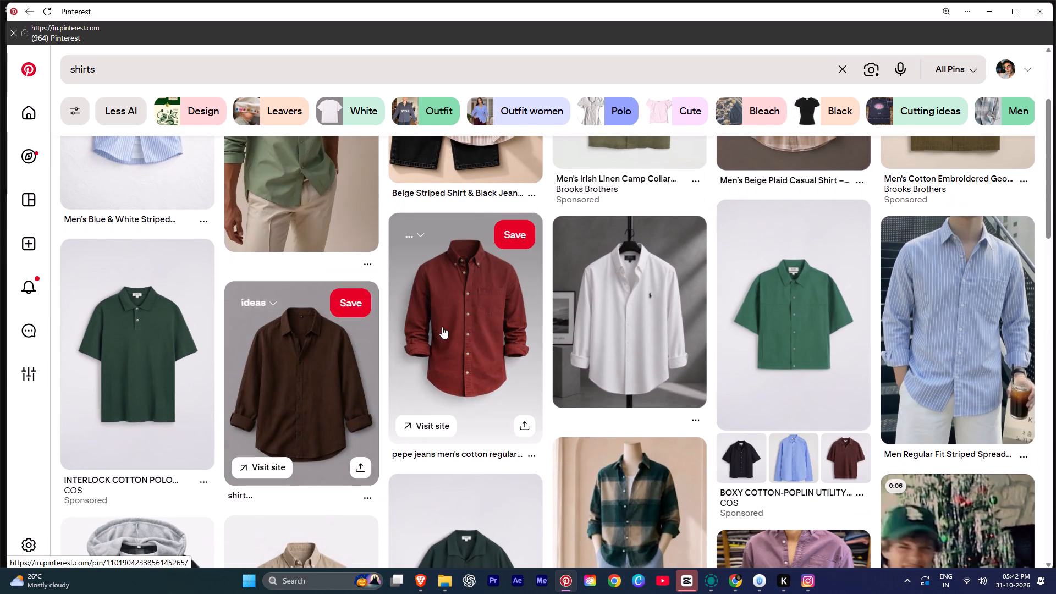
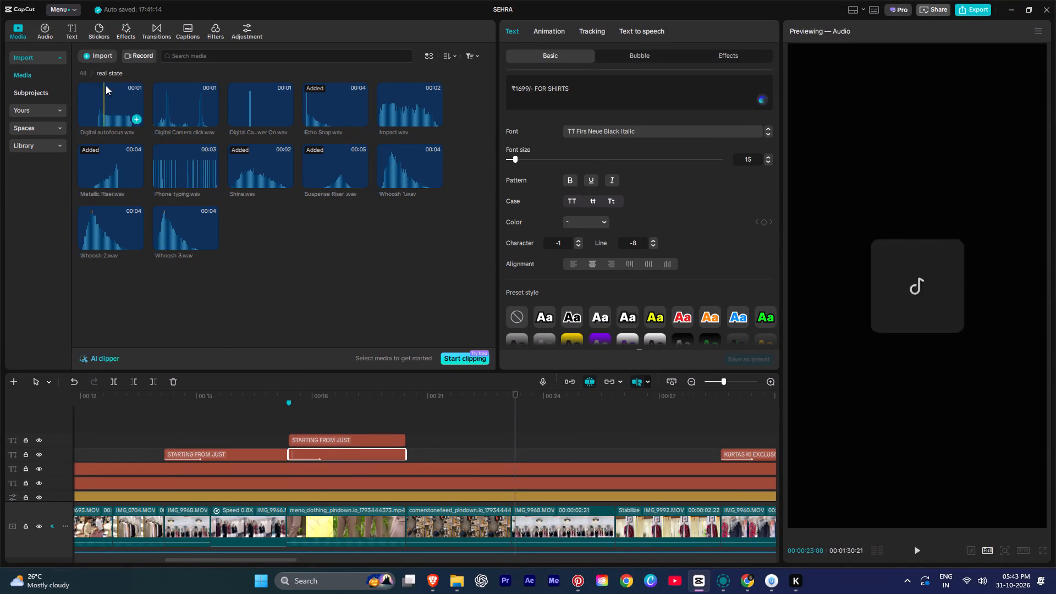
Switch to File Explorer and cut the files IMG_9198 through IMG_9213 from the Downloads folder.
click(85, 71)
click(329, 264)
key(alt+Tab)
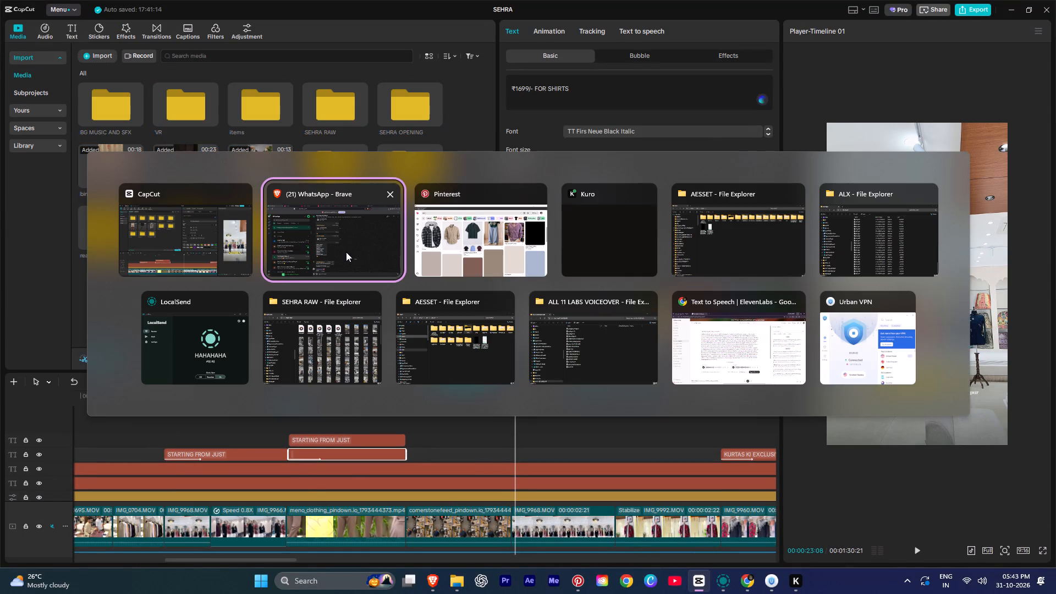
alt+click(750, 260)
scroll(82, 183, up, 4)
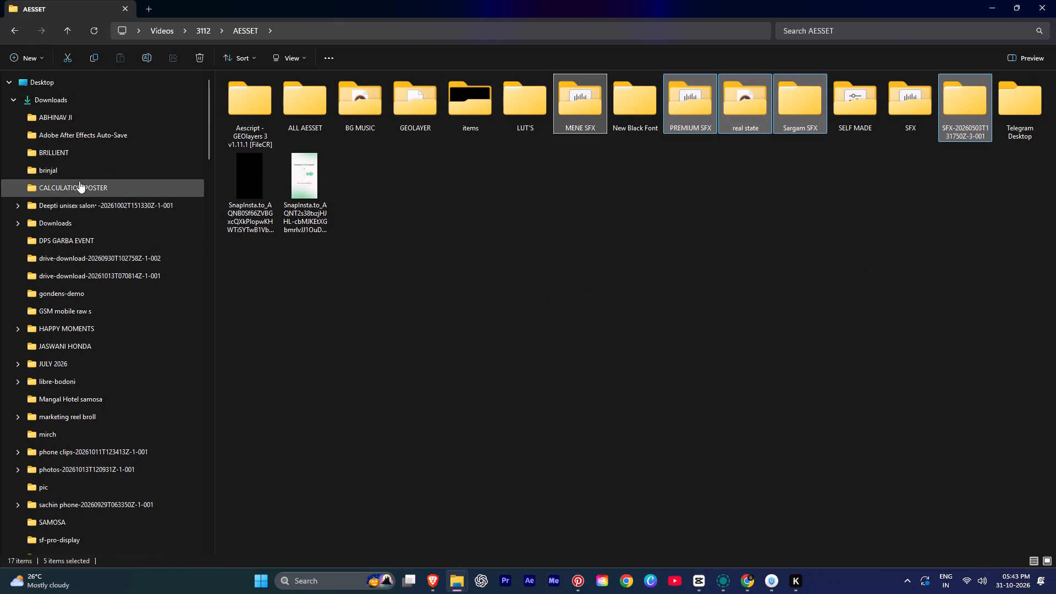
click(68, 91)
click(70, 103)
click(244, 120)
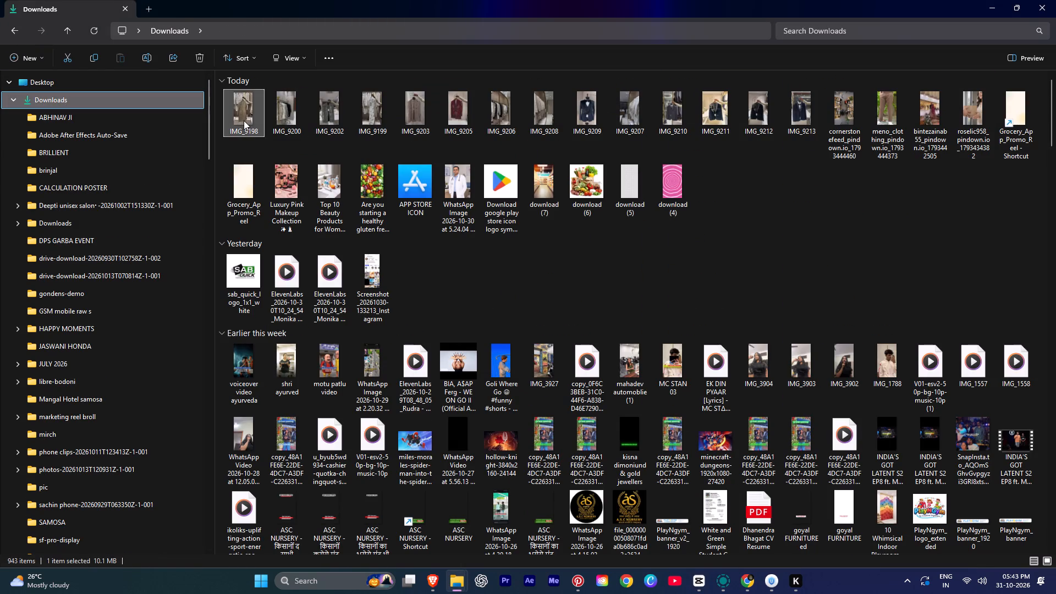
shift+click(812, 105)
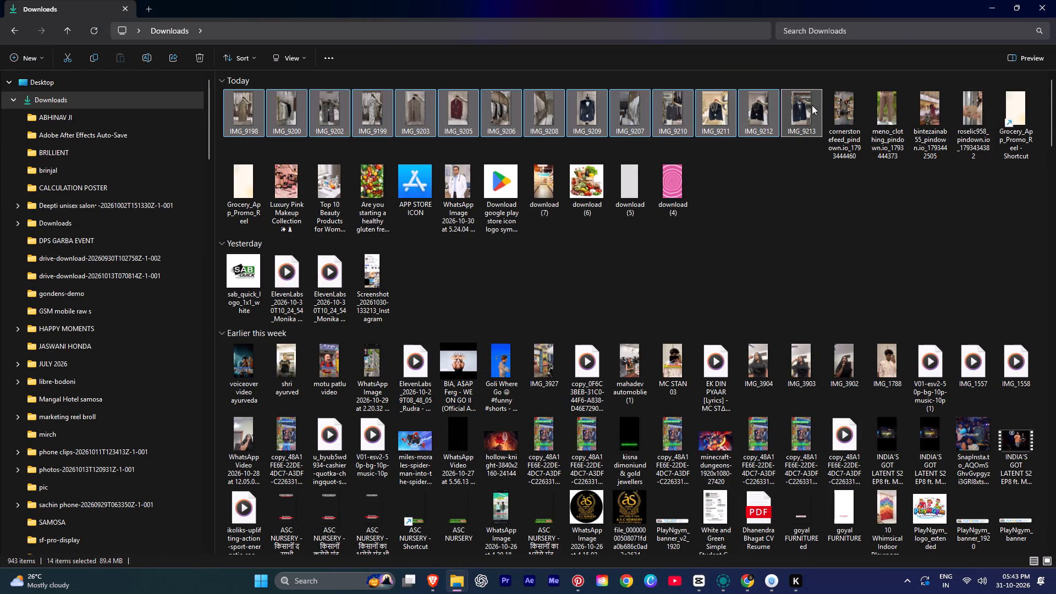
key(ctrl+x)
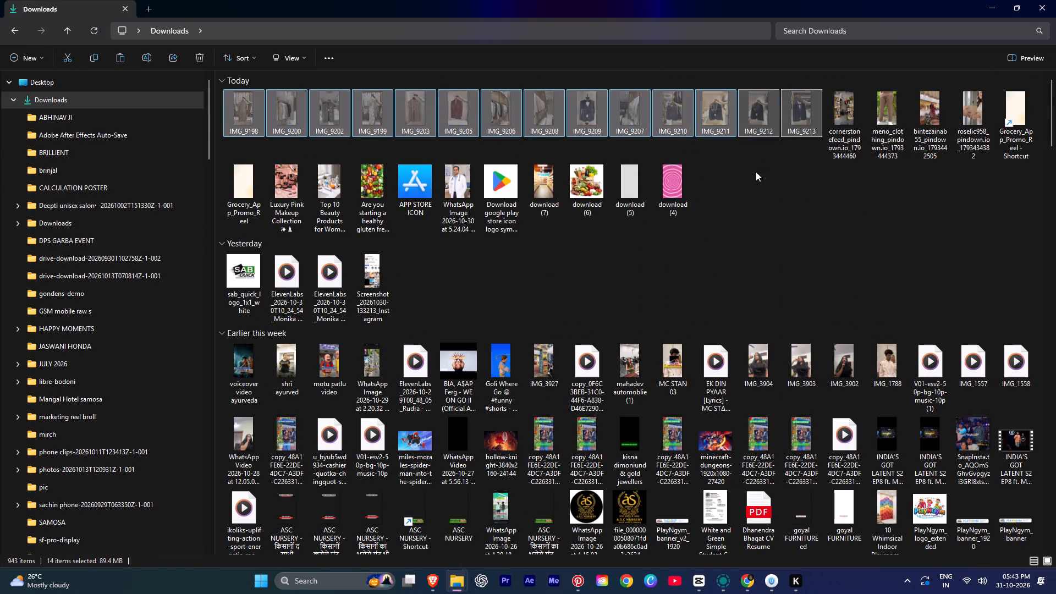
Create a new folder named SEHRA inside Downloads.
right_click(756, 172)
click(788, 296)
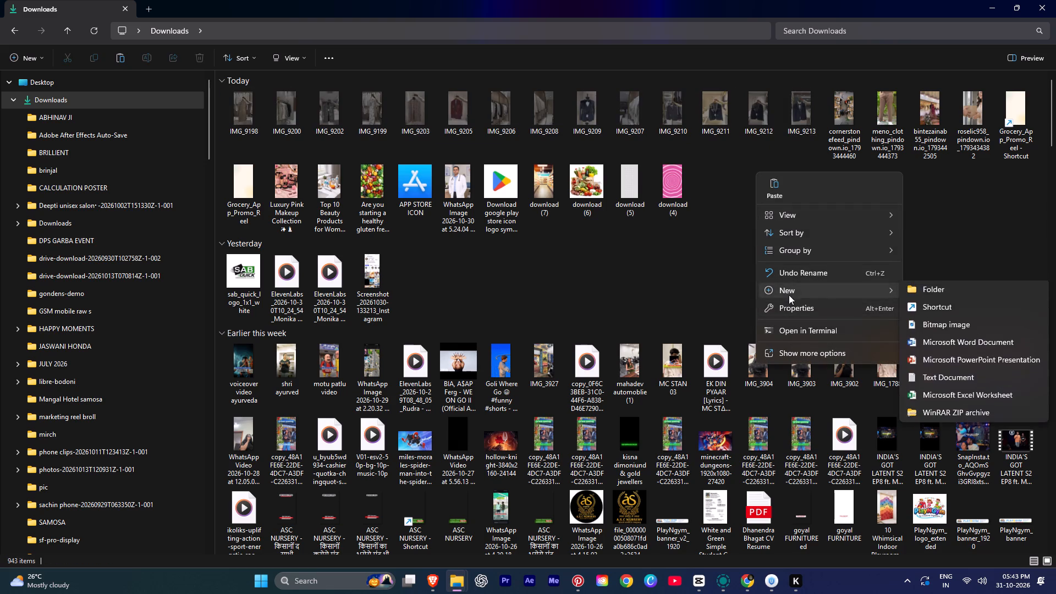
click(928, 294)
key(BackSpace)
key(BackSpace)
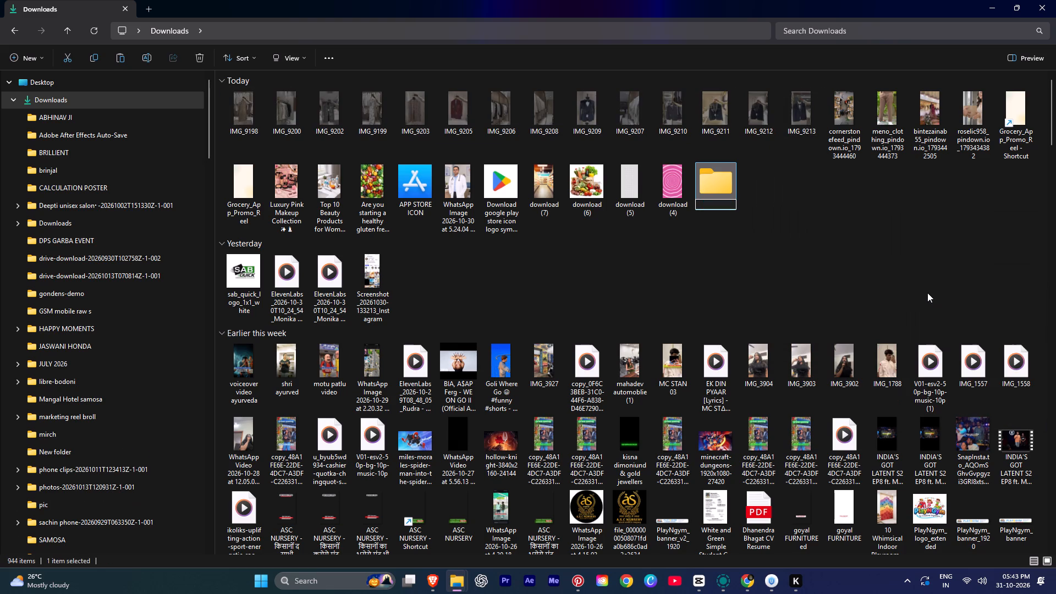
key(BackSpace)
text(sehra)
key(Return)
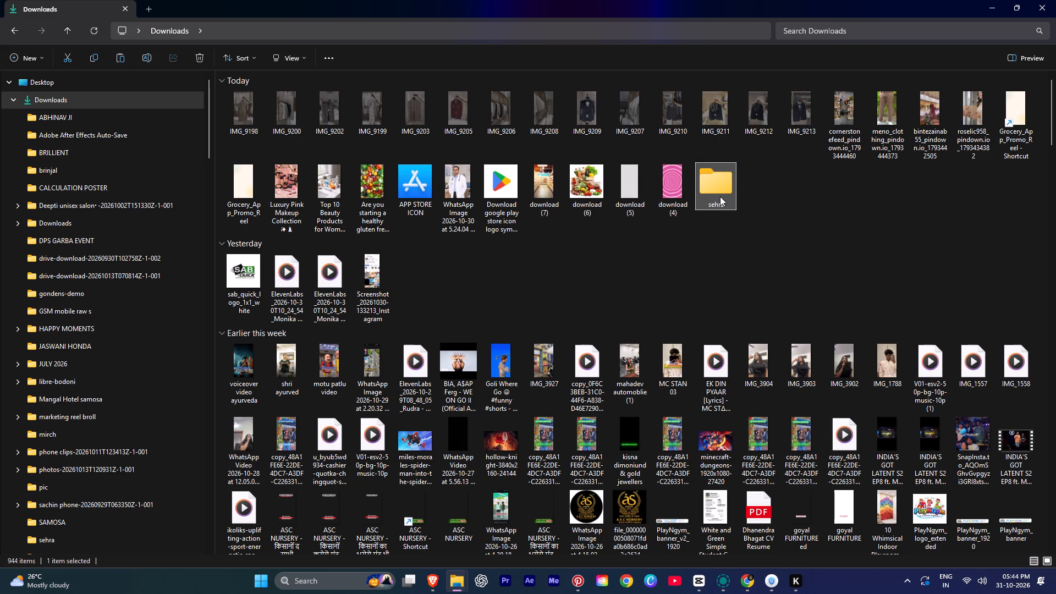
click(720, 196)
key(F2)
text(SEHRA)
key(Return)
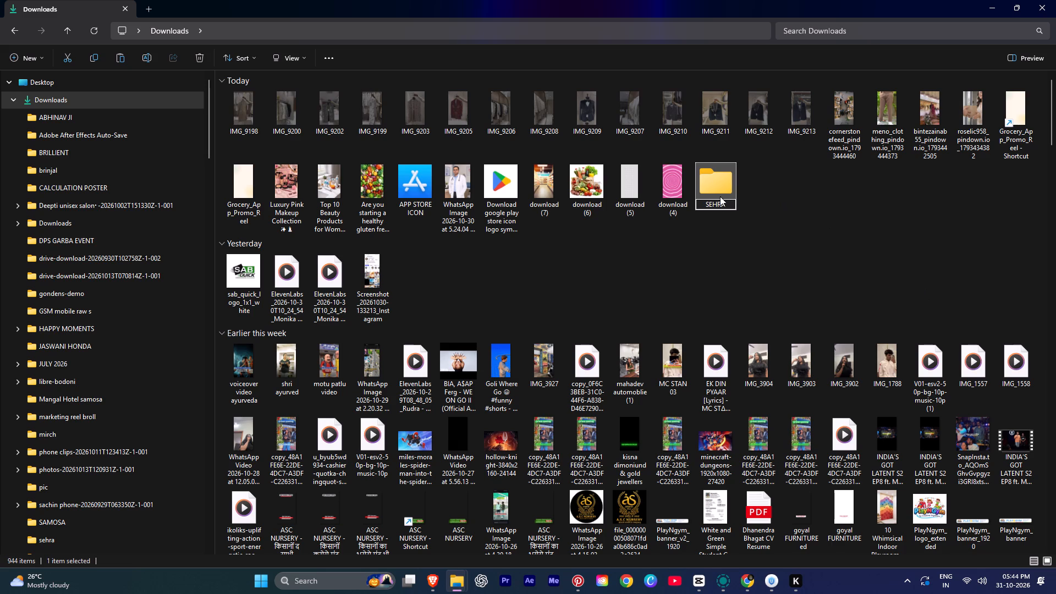
Move the cut IMG files into the SEHRA folder and return to Downloads.
double_click(720, 196)
click(545, 234)
key(ctrl+v)
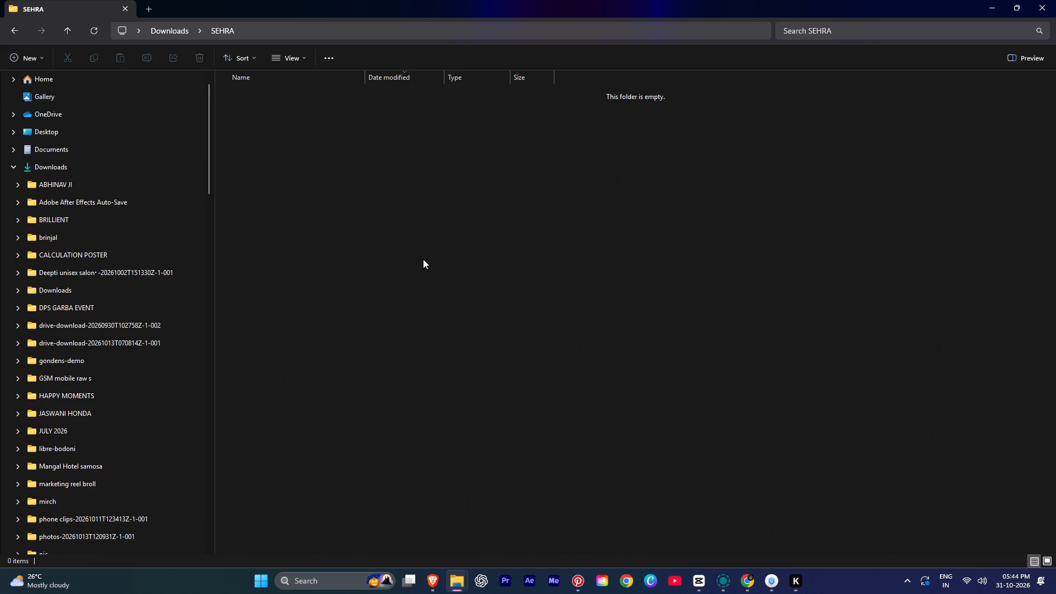
click(409, 260)
click(318, 386)
click(312, 365)
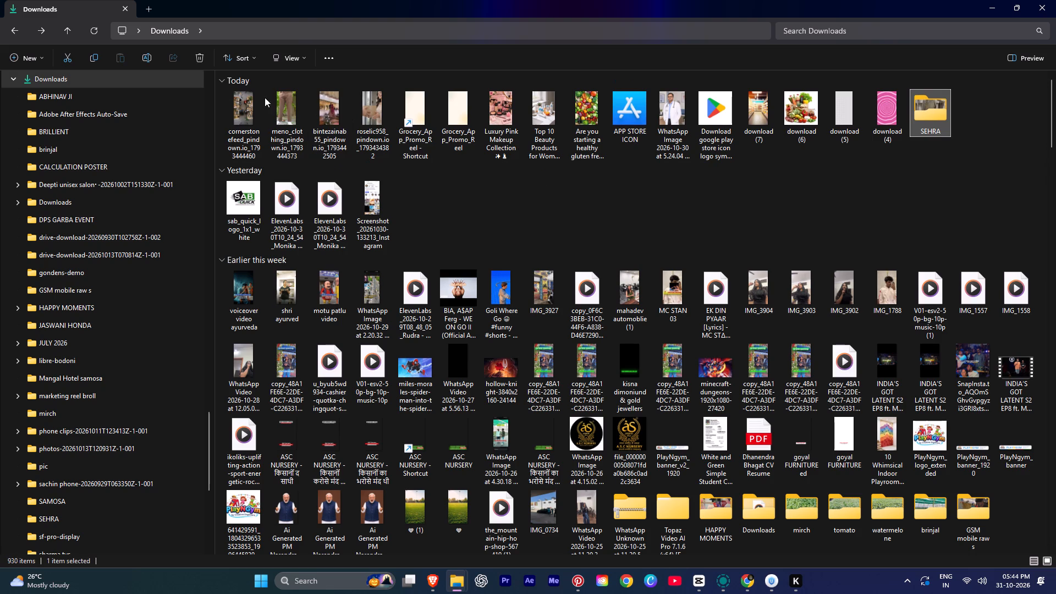
Switch to CapCut, import the SEHRA folder from Downloads into the project media, and open it to show its clips.
drag(936, 119, 788, 207)
key(alt+Tab)
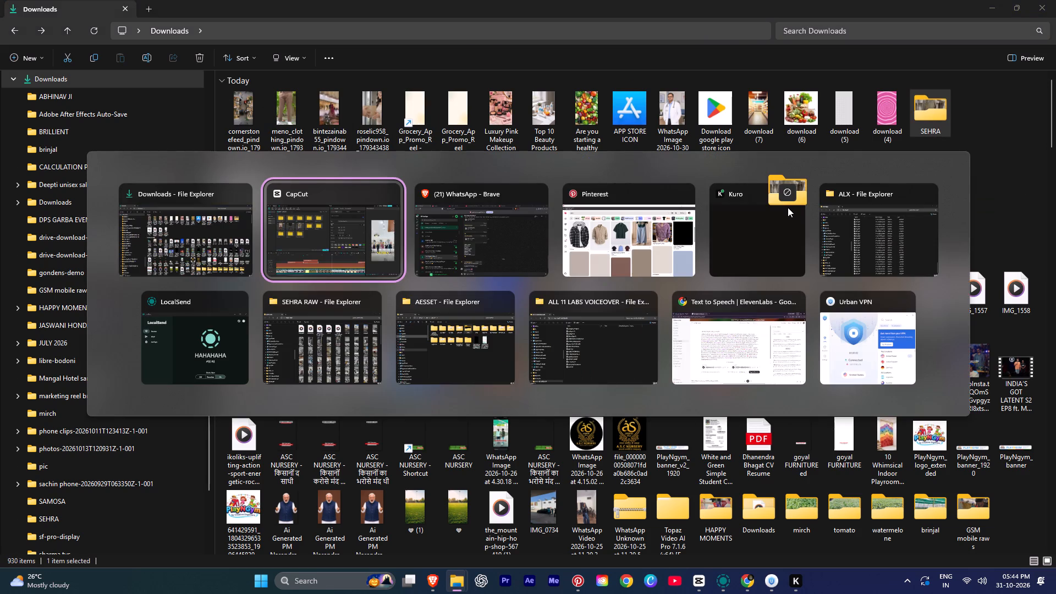
drag(788, 207, 353, 225)
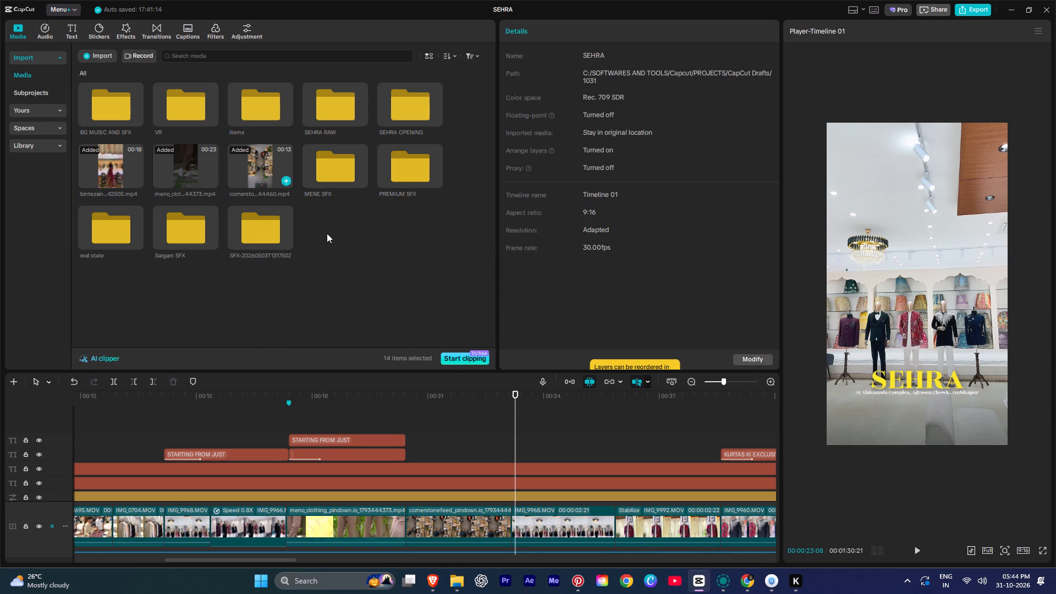
double_click(324, 235)
scroll(182, 295, down, 2)
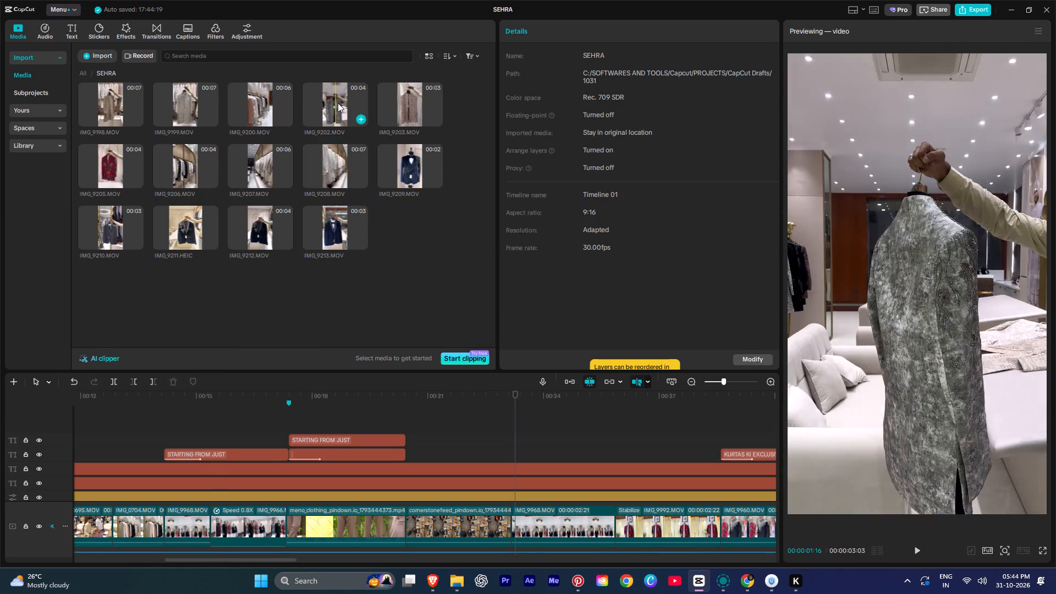
Replay the section under the STARTING FROM JUST ₹1200/- FOR SHIRTS title and return the playhead to about 16 s.
scroll(339, 425, down, 3)
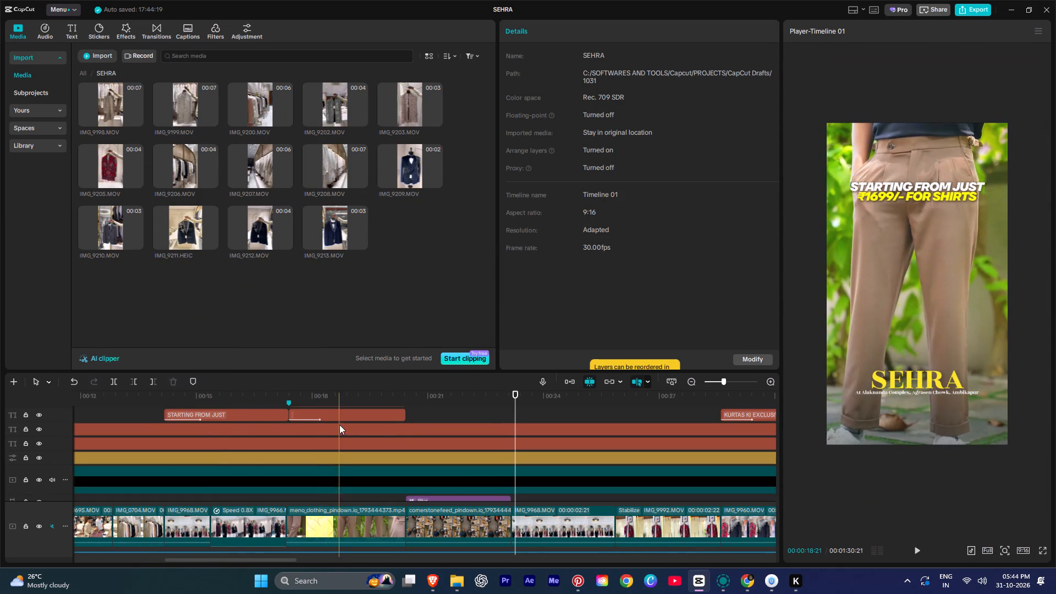
click(195, 404)
key(space)
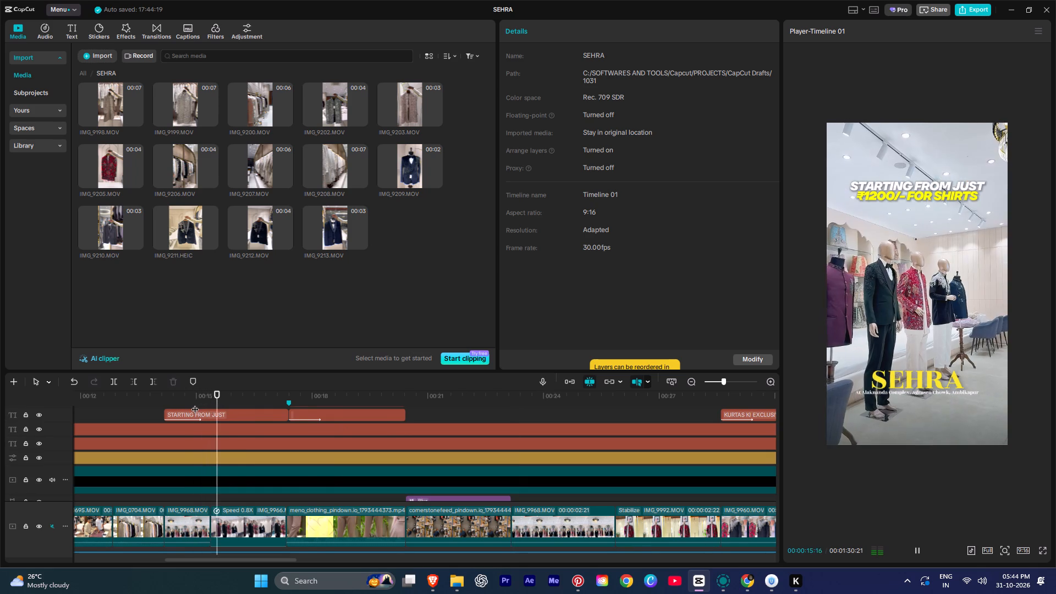
key(space)
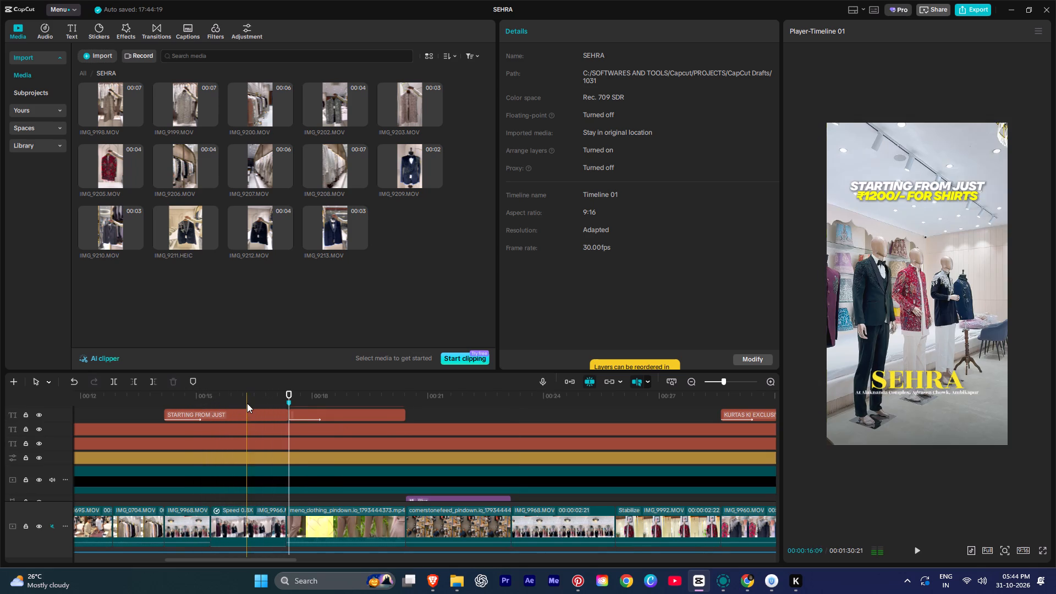
click(248, 395)
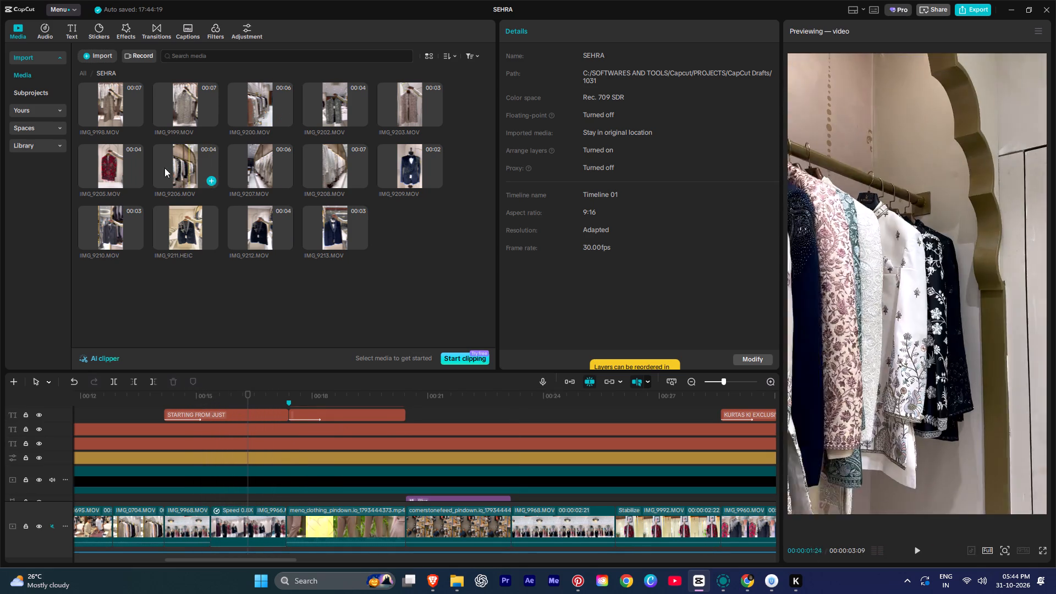
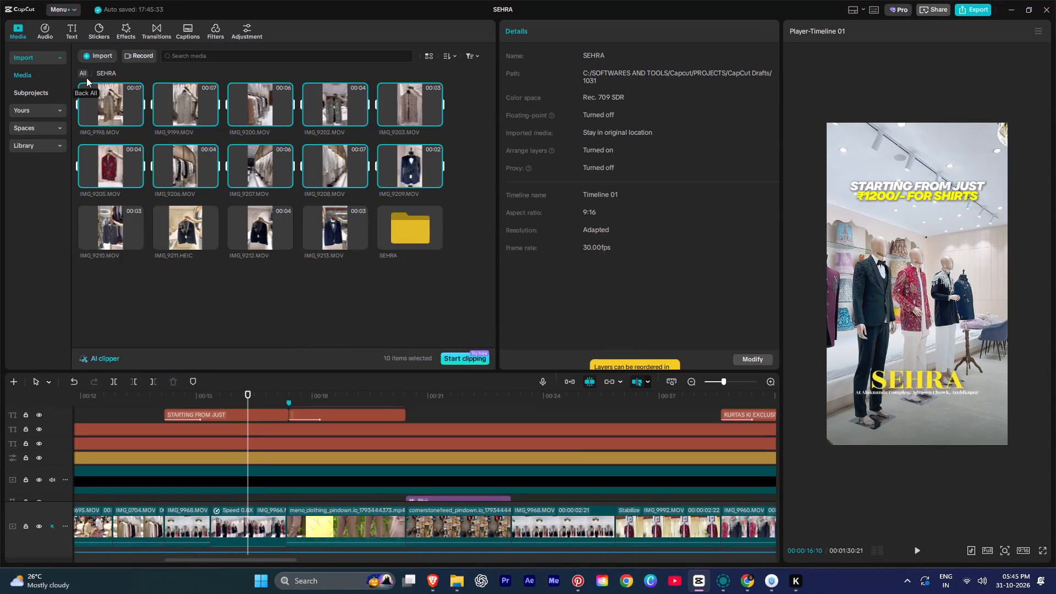
Delete the loose IMG clips alongside the nested SEHRA folder in the project media.
key(ctrl+space)
drag(361, 182, 50, 118)
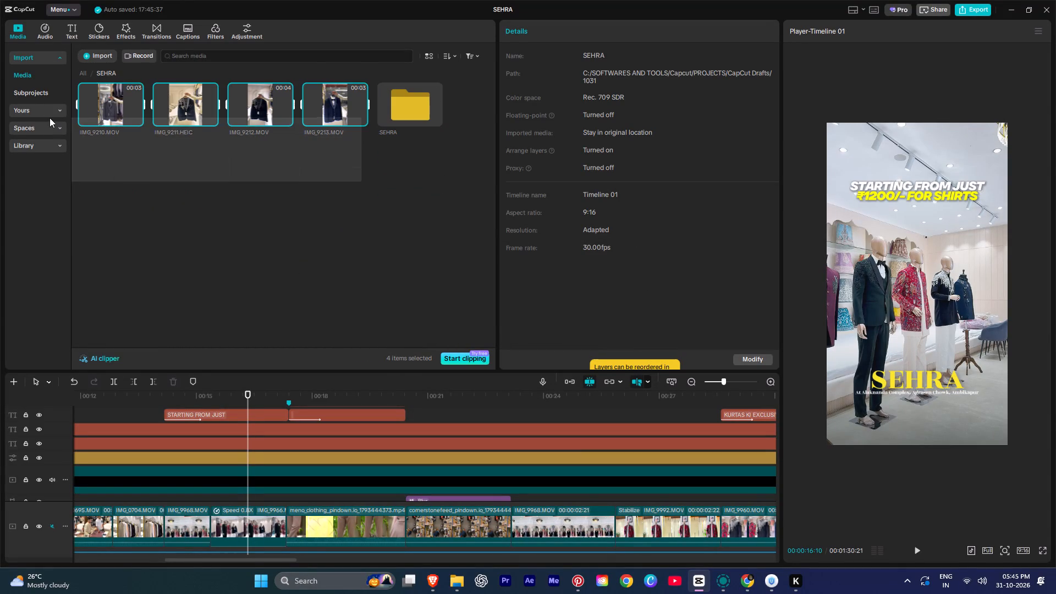
drag(50, 118, 46, 116)
key(ctrl+space)
Open the nested SEHRA folder, look through its store clips and play the timeline briefly from about 16 s.
double_click(94, 100)
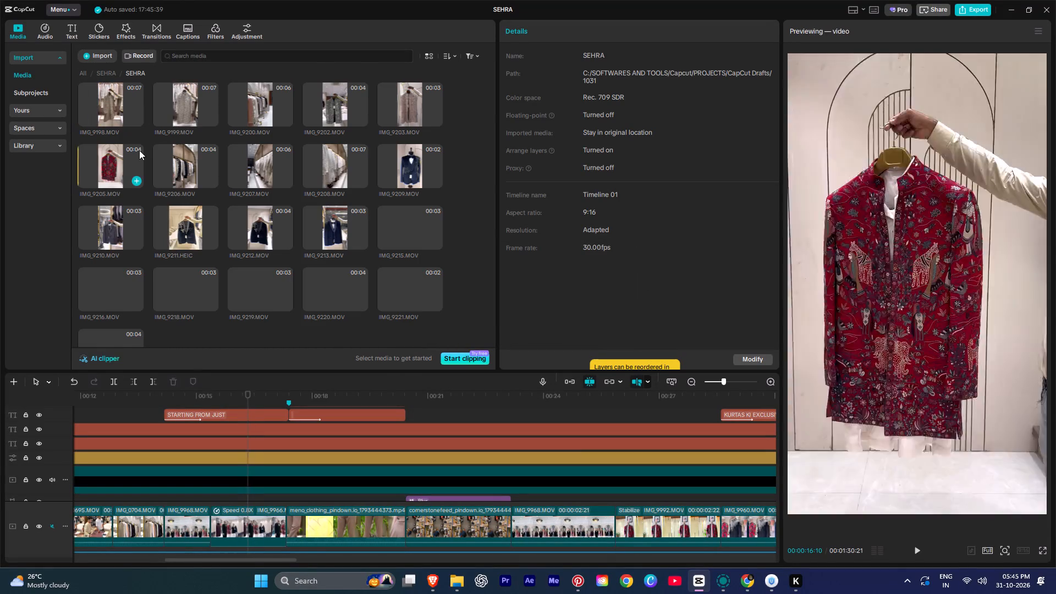
scroll(177, 199, down, 5)
click(163, 305)
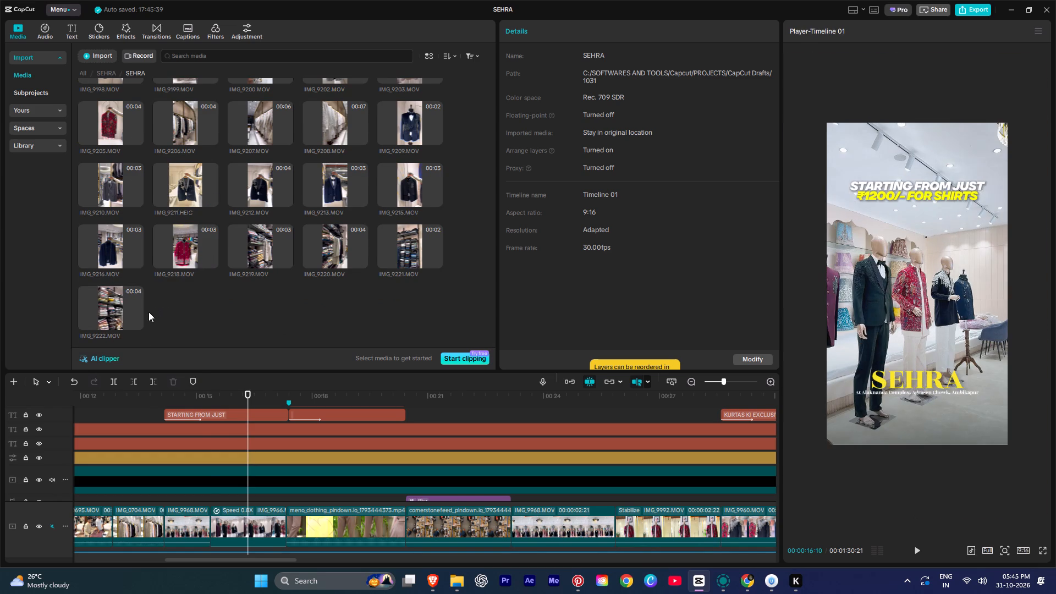
key(space)
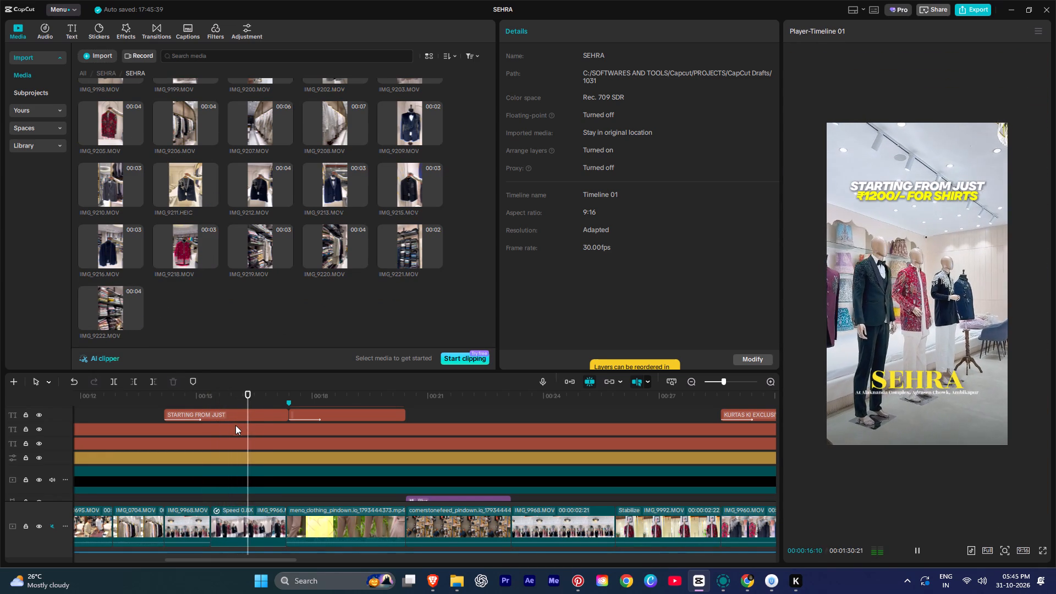
key(space)
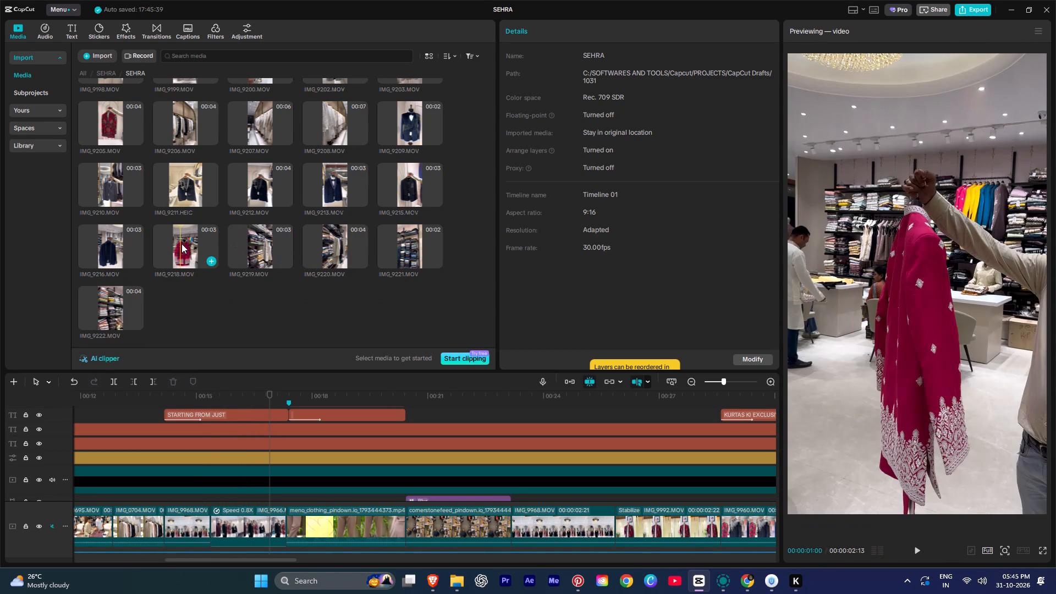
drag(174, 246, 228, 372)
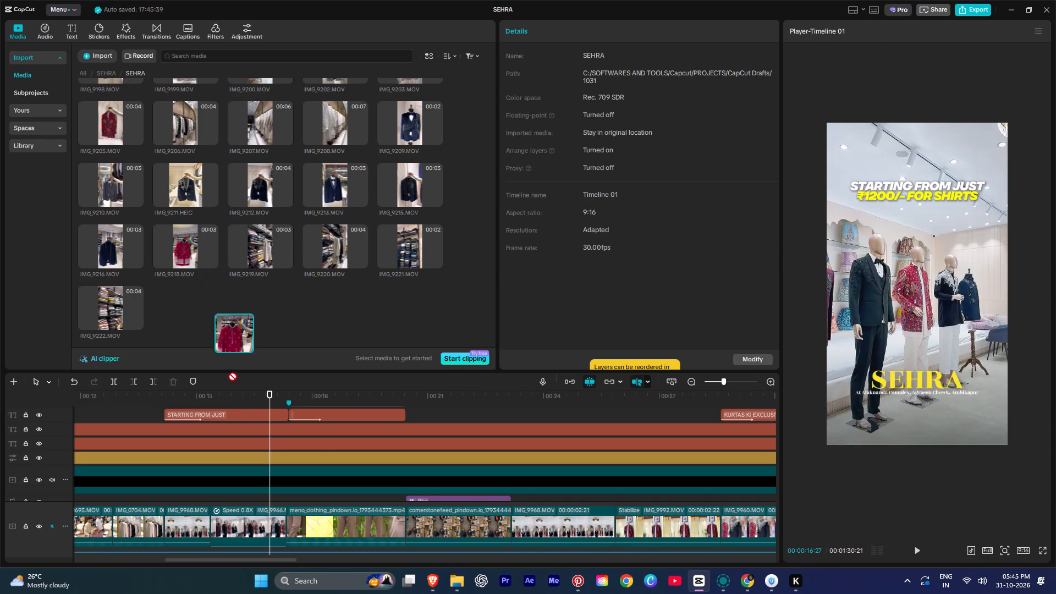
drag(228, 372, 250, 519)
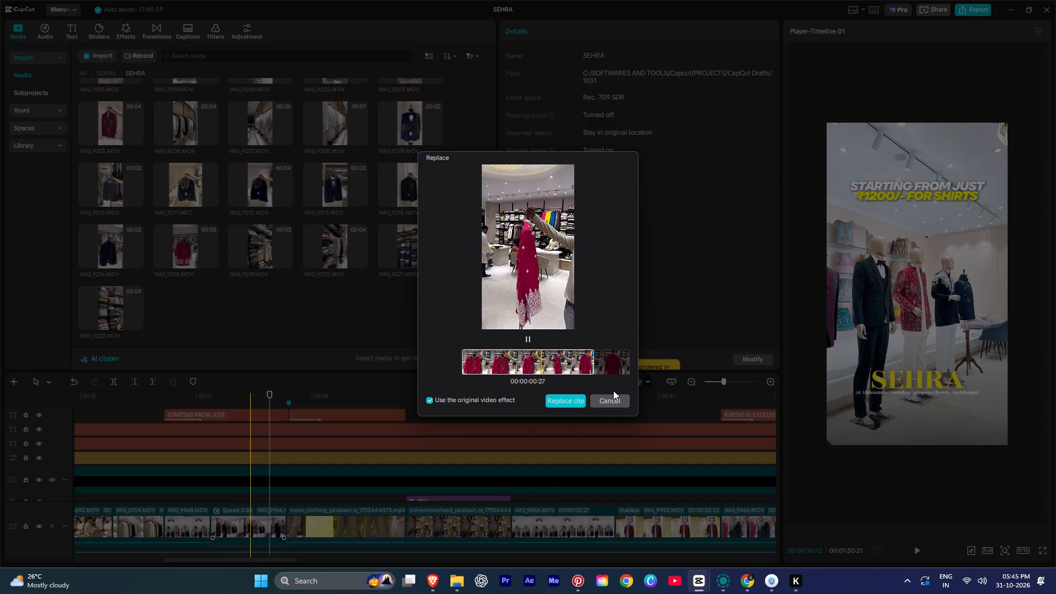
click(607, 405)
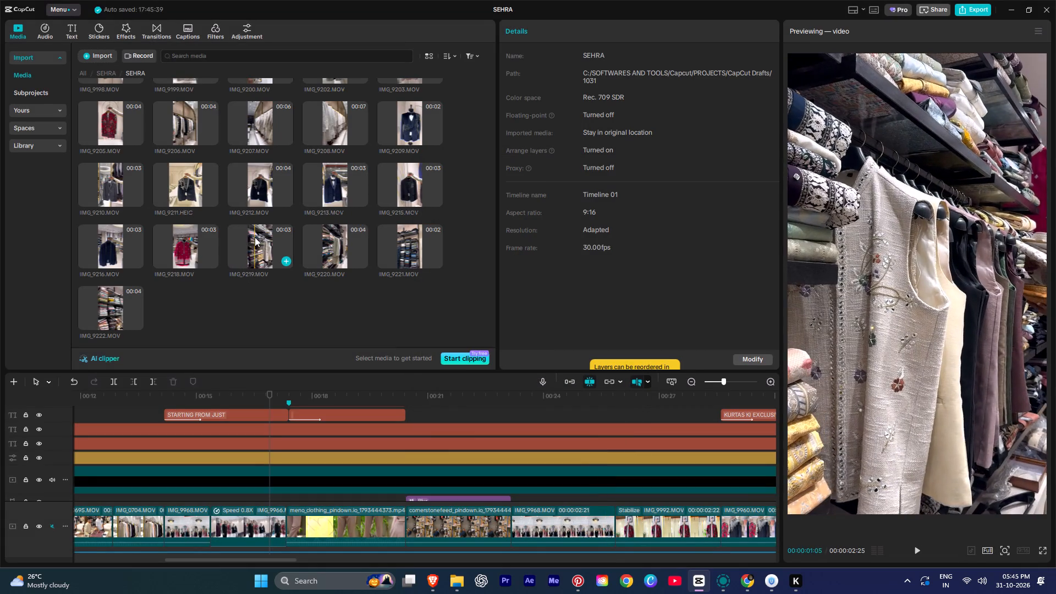
Replace the mannequin clip under the ₹1200/- FOR SHIRTS title at about 16 s with the folded-shirts clip IMG_9221.MOV.
drag(414, 240, 249, 518)
click(556, 396)
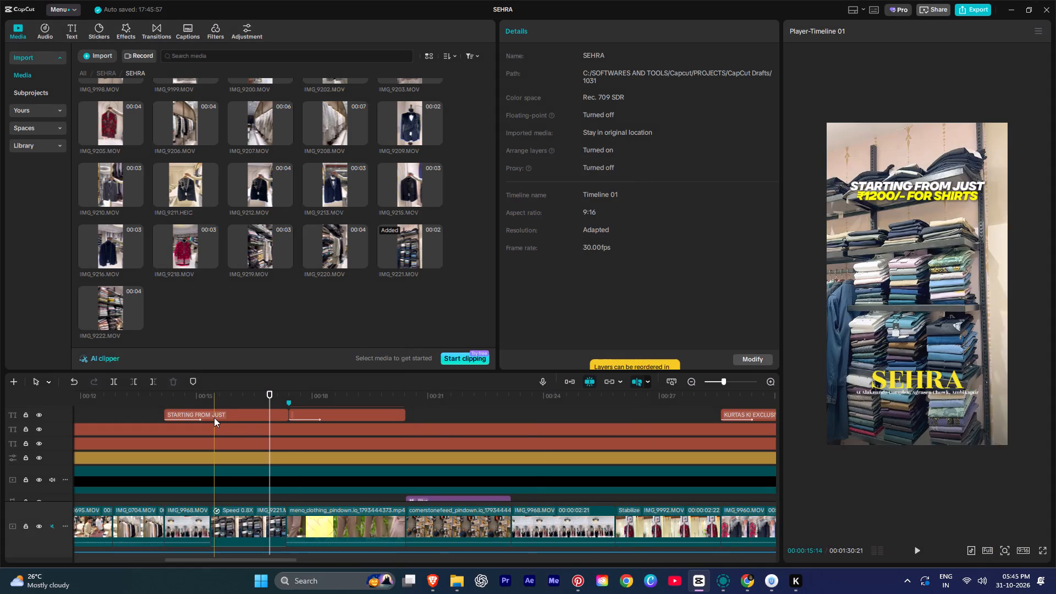
Play the timeline from about 15 s to 25 s to check the replaced shot and the footage after it.
key(space)
scroll(214, 417, down, 6)
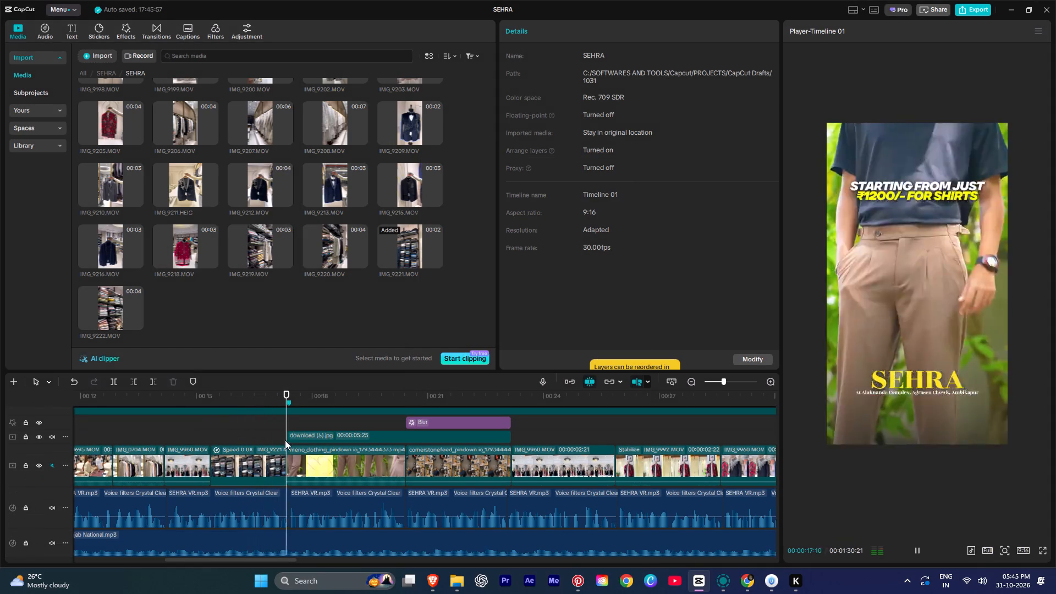
scroll(305, 440, down, 3)
alt+scroll(345, 427, down, 1)
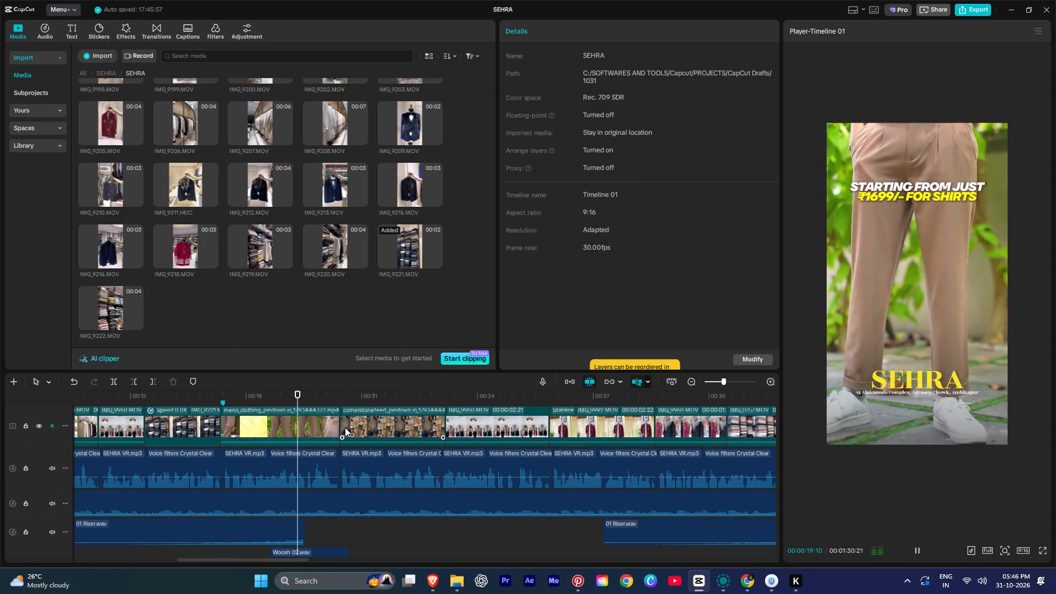
alt+scroll(345, 427, down, 1)
scroll(335, 443, up, 4)
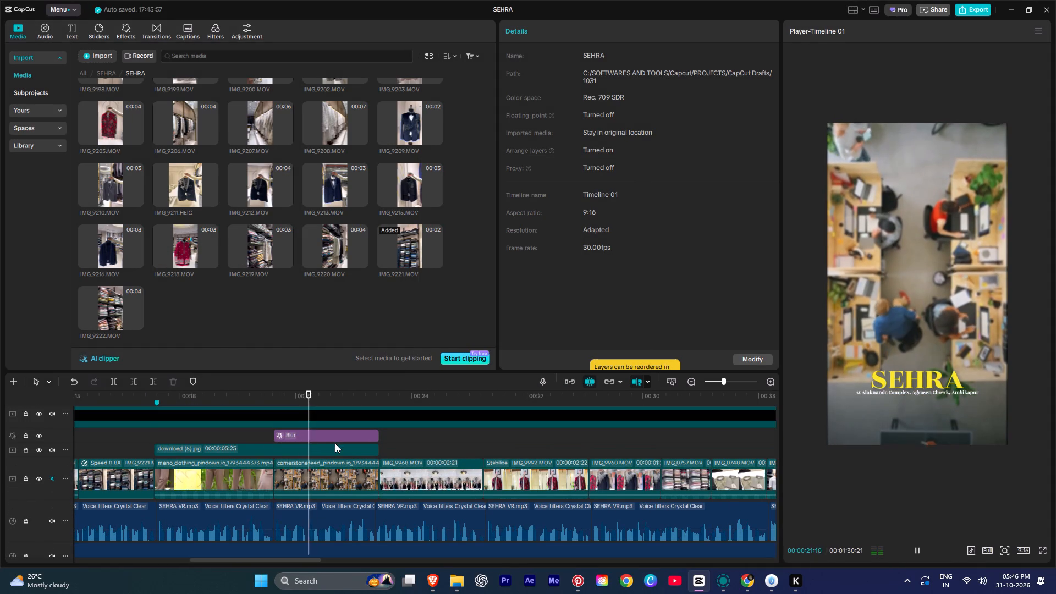
alt+scroll(335, 443, down, 3)
alt+scroll(244, 453, down, 2)
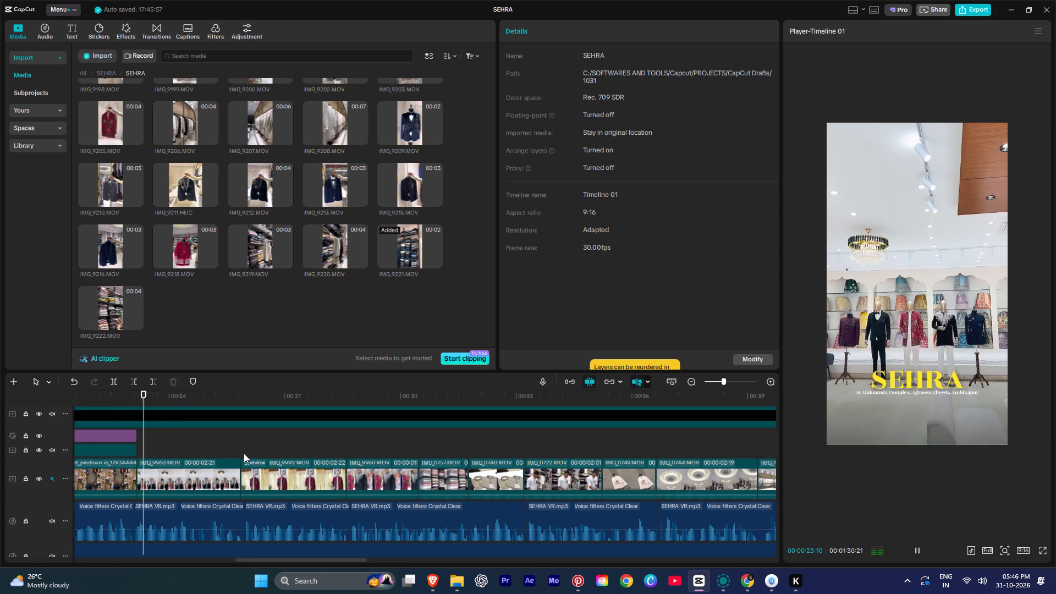
alt+scroll(244, 453, down, 1)
scroll(244, 453, down, 1)
alt+scroll(202, 450, down, 4)
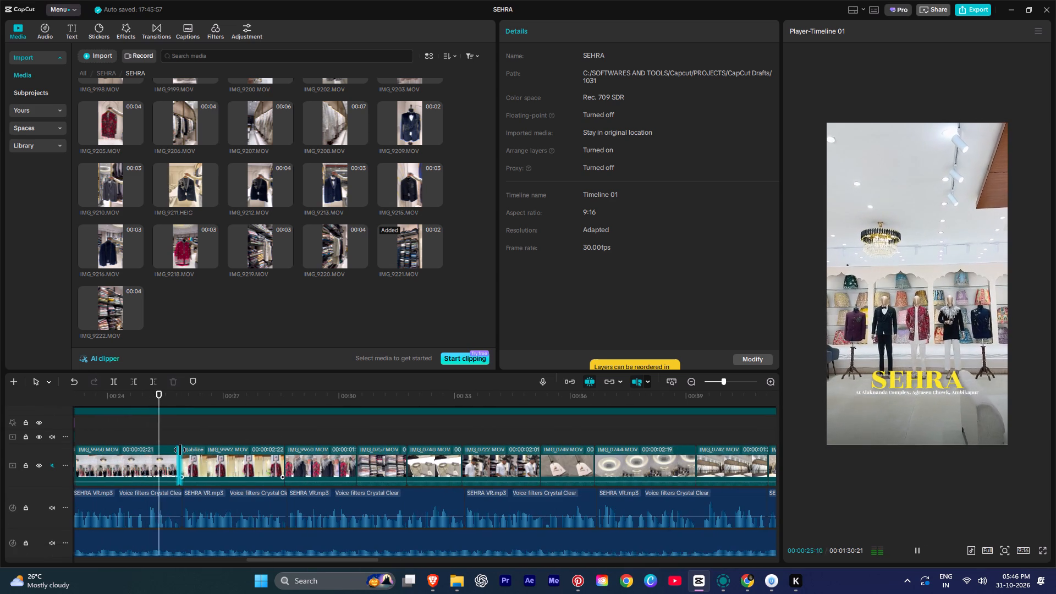
ctrl+scroll(180, 450, down, 2)
key(space)
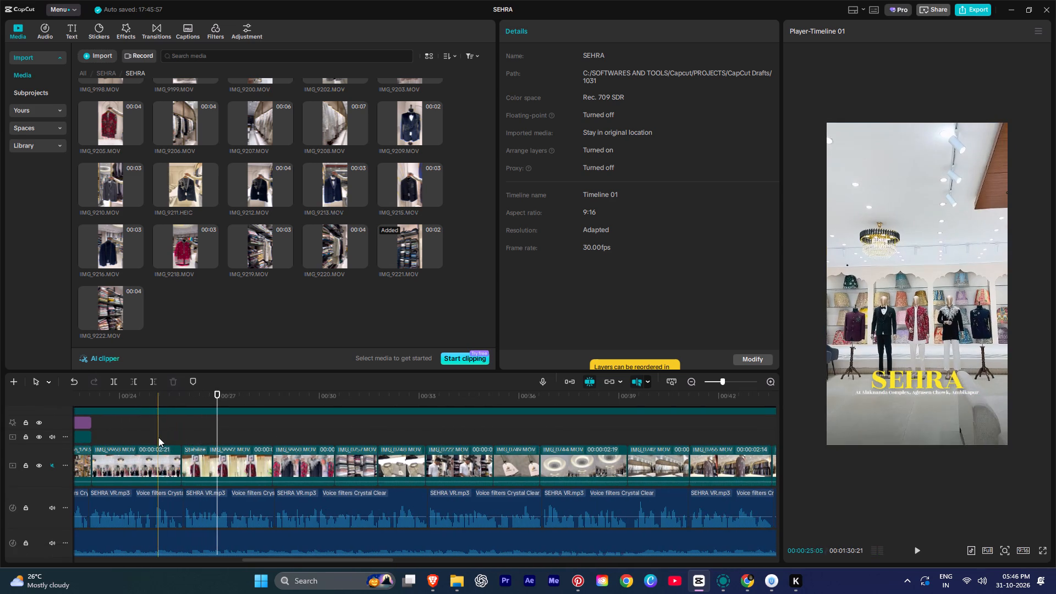
Replay the office footage and split the cornerstonefeed clip beneath the Blur effect at about 21 s.
alt+scroll(133, 438, up, 1)
alt+scroll(133, 438, down, 2)
alt+scroll(134, 440, up, 2)
alt+scroll(179, 437, up, 2)
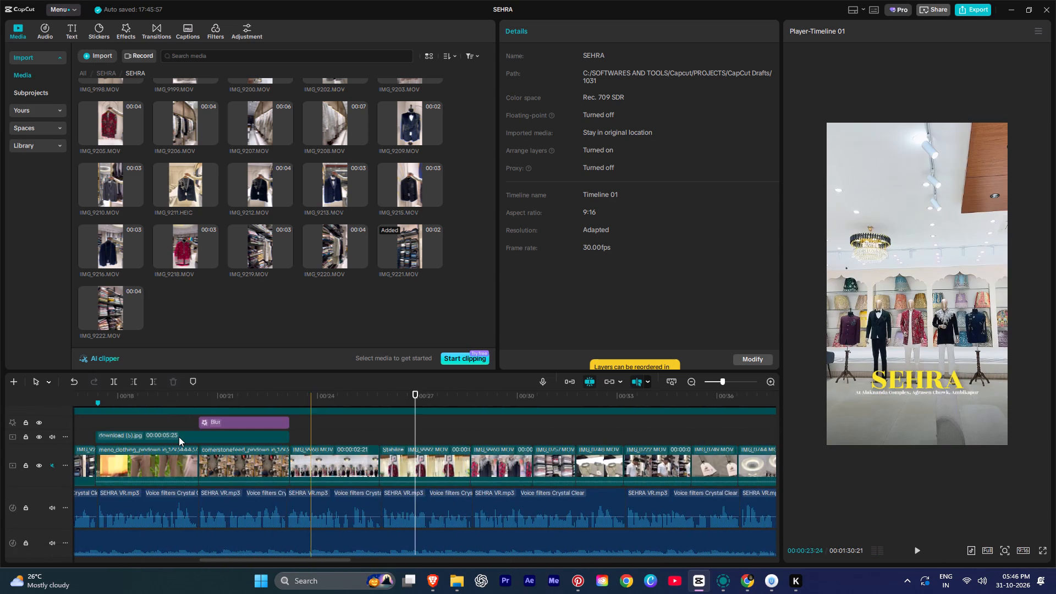
alt+scroll(179, 437, up, 2)
key(space)
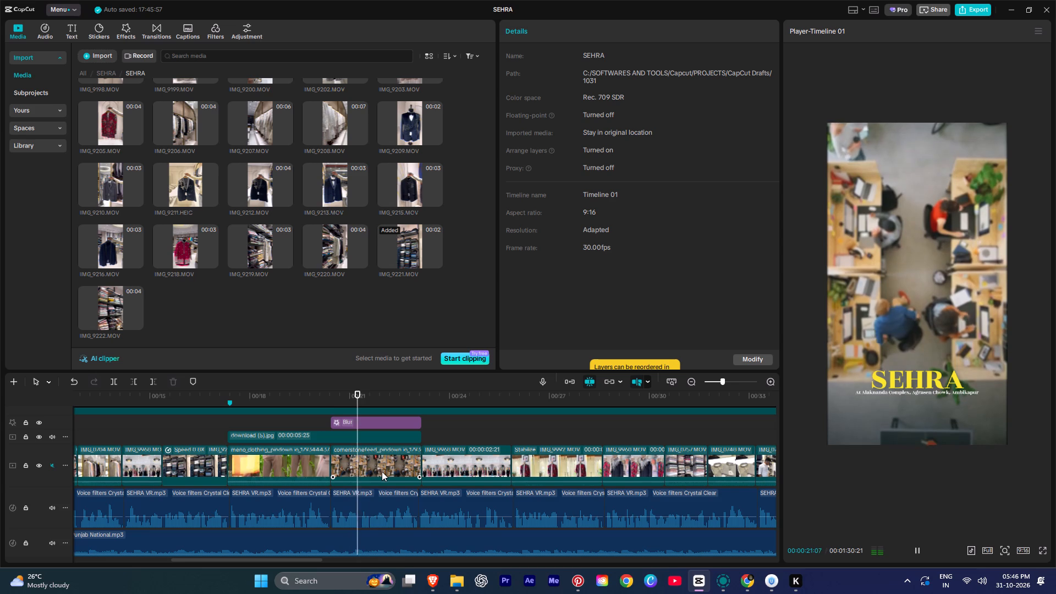
key(space)
click(364, 460)
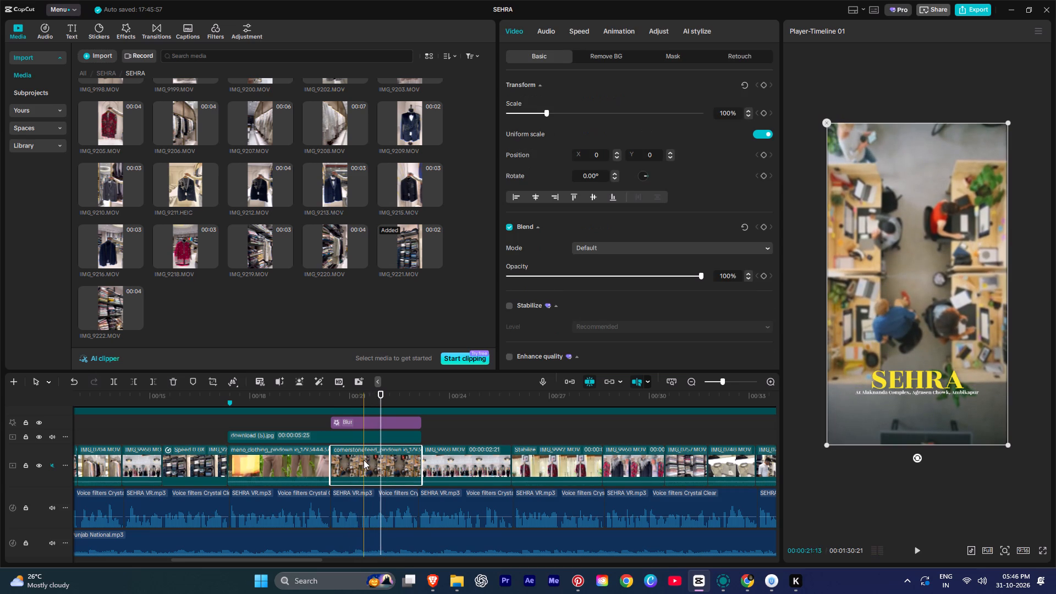
key(ctrl+b)
Switch to Pinterest, search for PARTY VIDEO and browse the results for usable party footage.
key(alt+Tab)
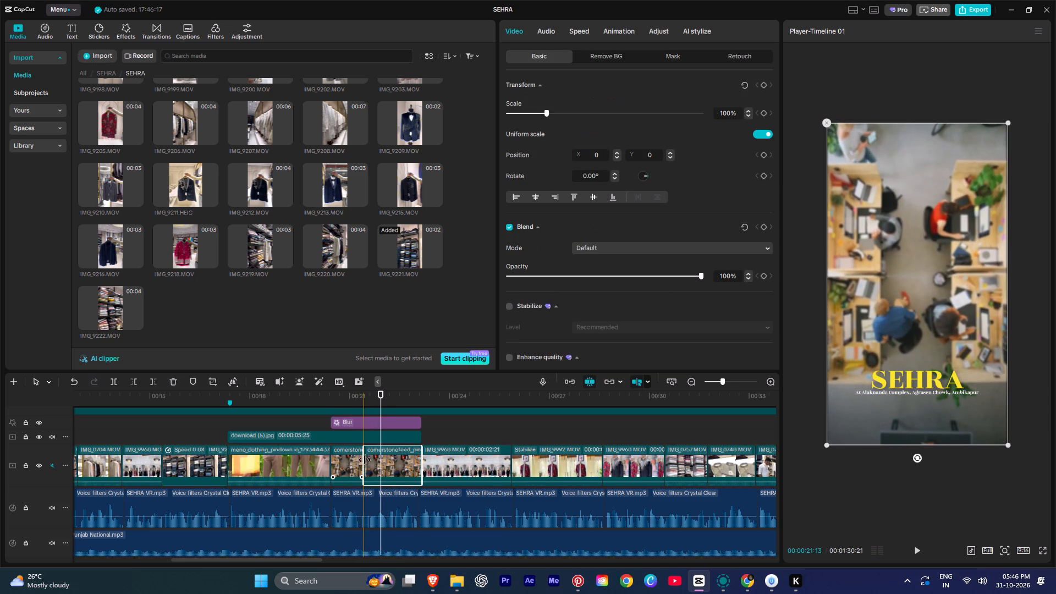
alt+click(615, 244)
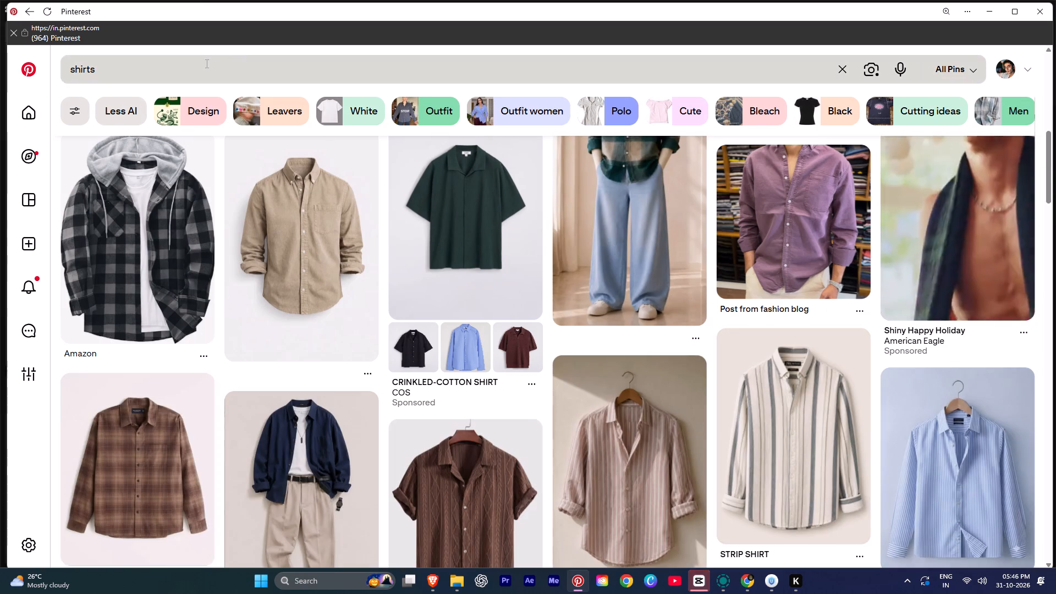
click(206, 63)
key(ctrl+a)
key(BackSpace)
key(BackSpace)
text(PARTY VIDEO)
key(space)
key(Return)
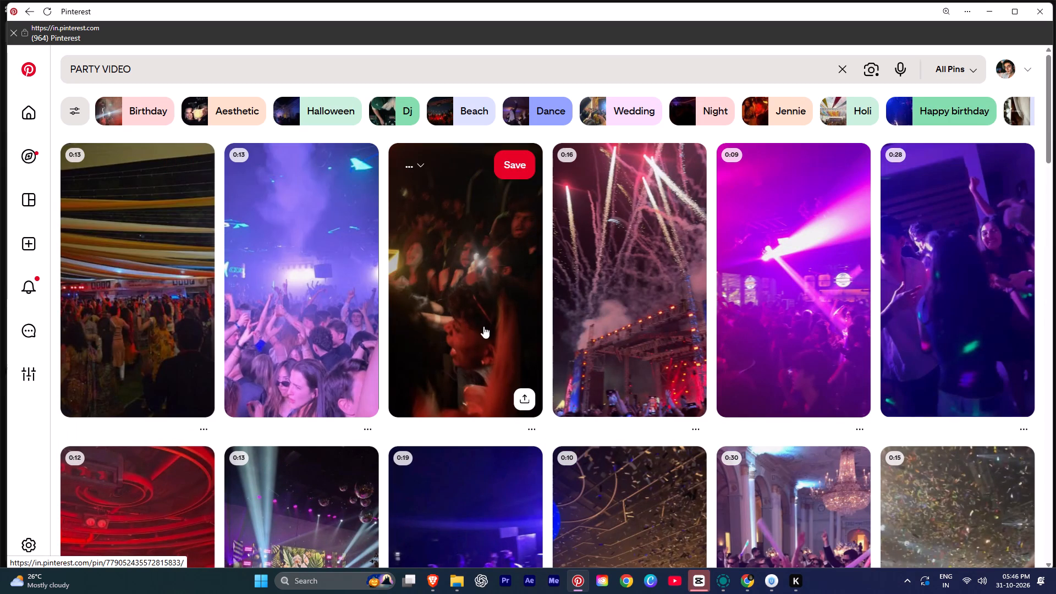
scroll(613, 334, down, 7)
scroll(429, 337, up, 1)
scroll(427, 339, down, 4)
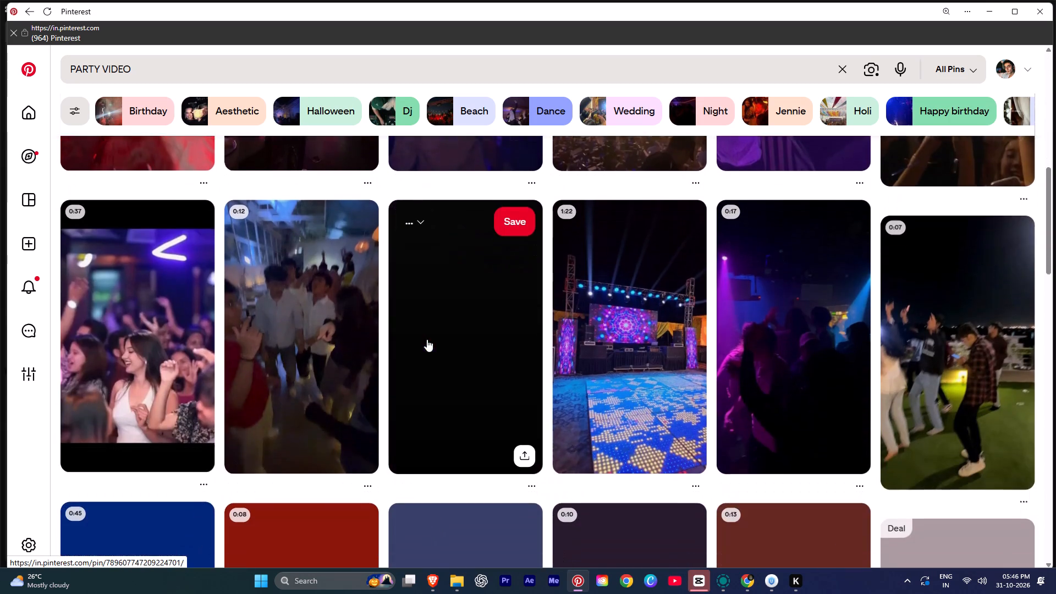
scroll(427, 339, down, 3)
Search Pinterest for WEDDING PART VIDEO and browse the results for suitable wedding party footage.
drag(146, 66, 71, 67)
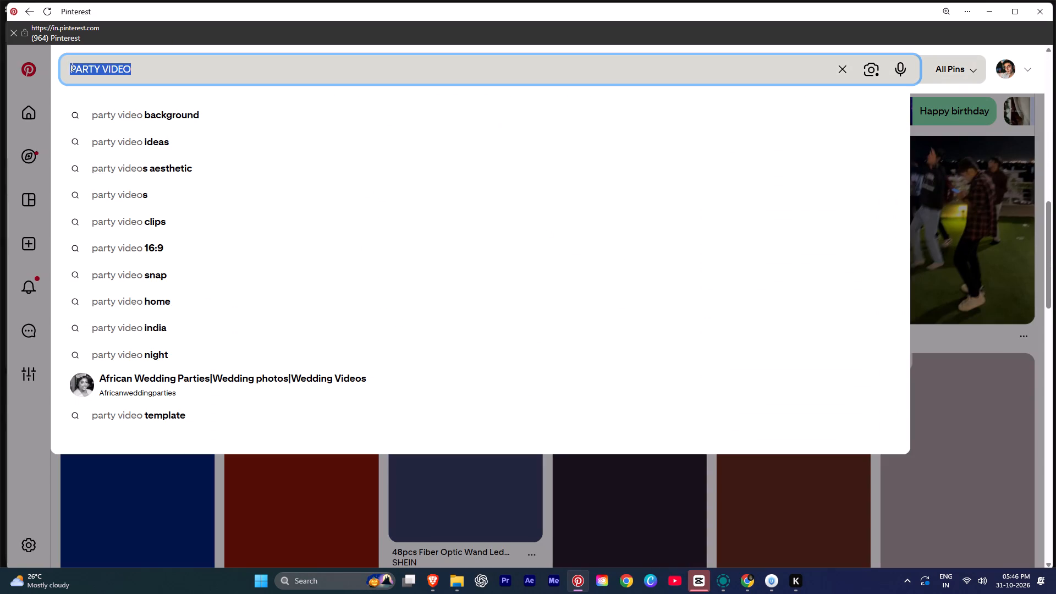
drag(71, 67, 66, 63)
key(BackSpace)
key(BackSpace)
text(WEDDING PART)
key(space)
text(VIDEO)
key(space)
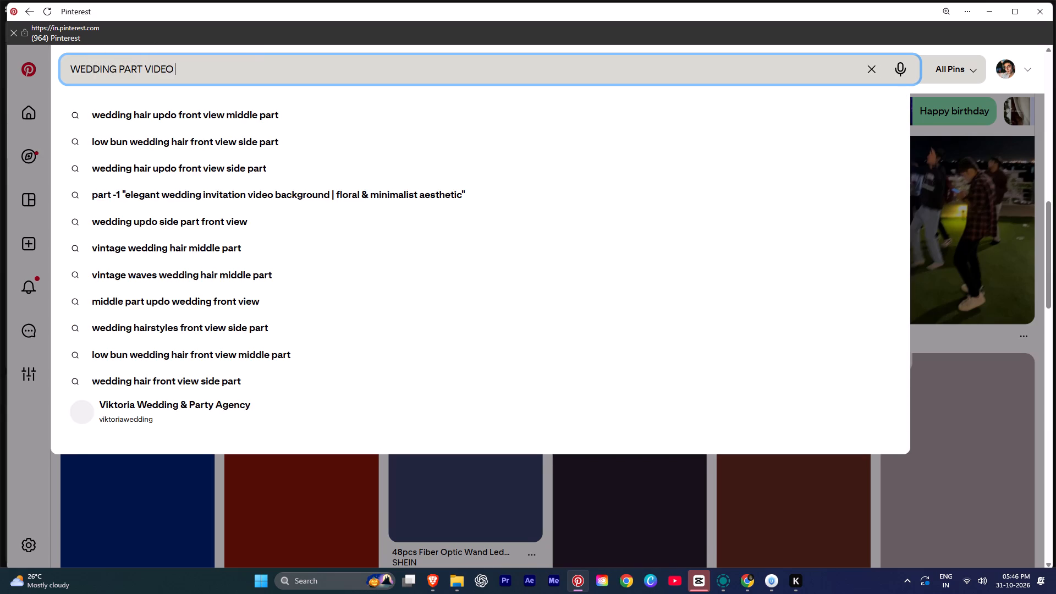
key(Return)
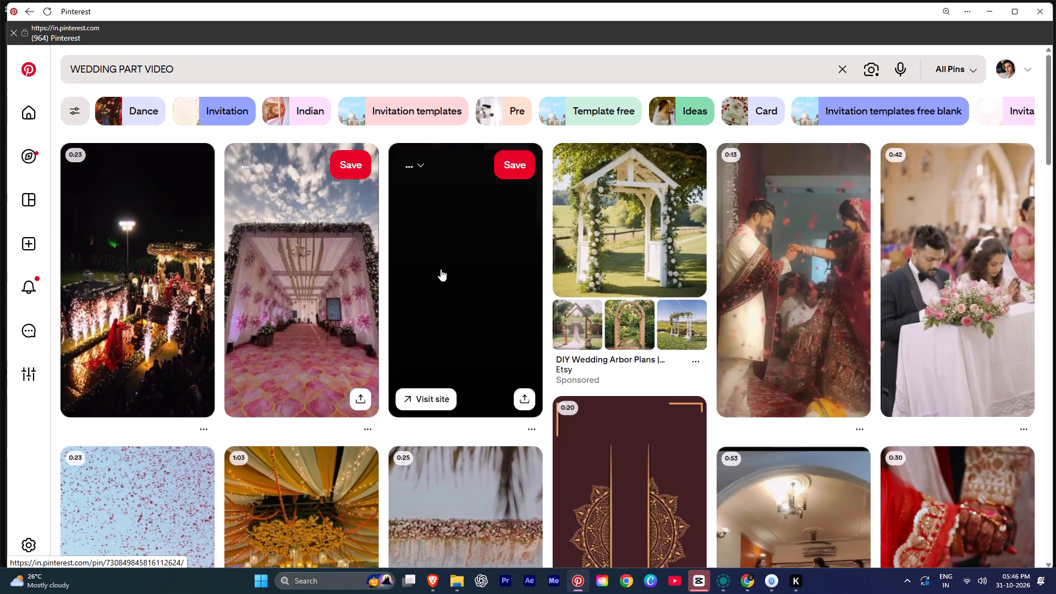
scroll(296, 298, down, 1)
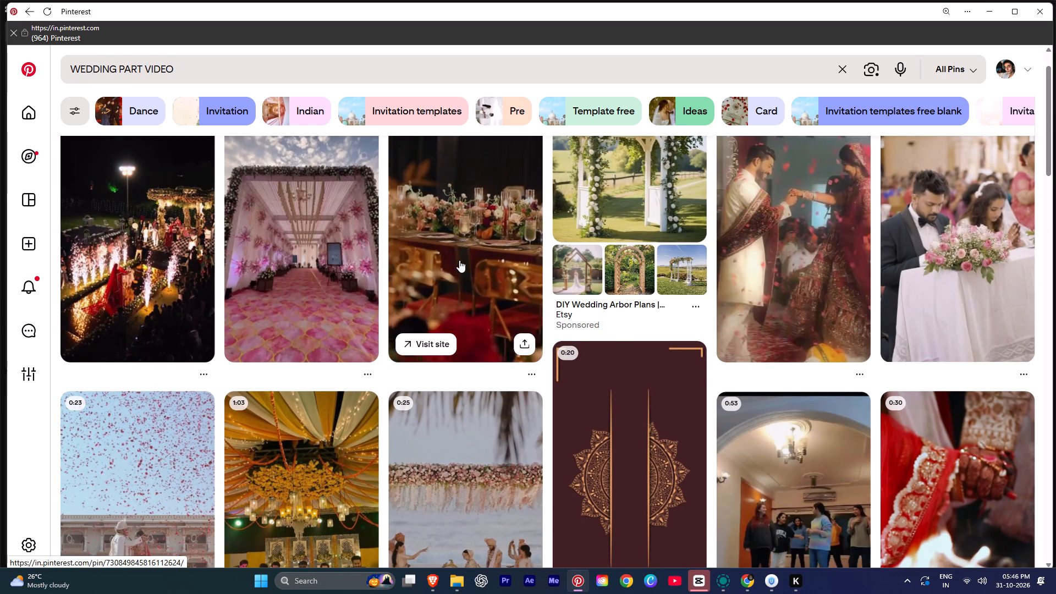
scroll(459, 260, up, 2)
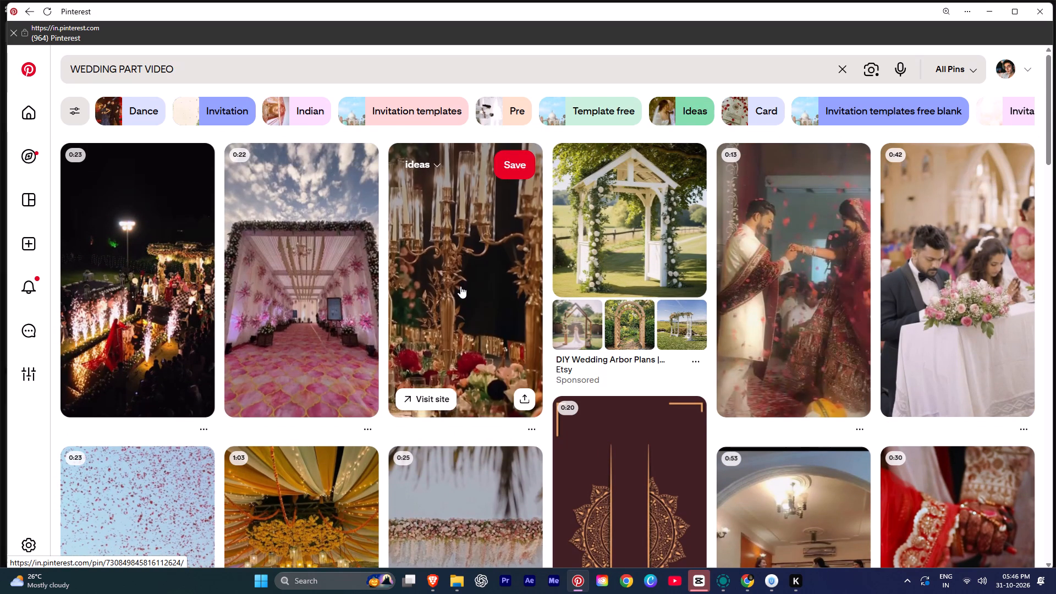
scroll(200, 345, down, 2)
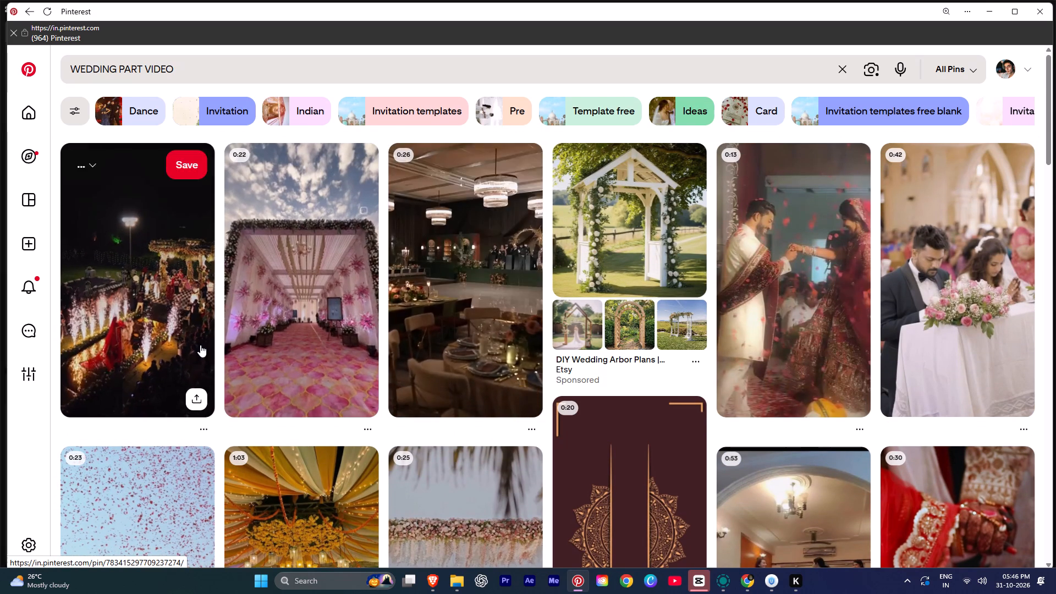
scroll(200, 345, down, 2)
scroll(293, 346, down, 2)
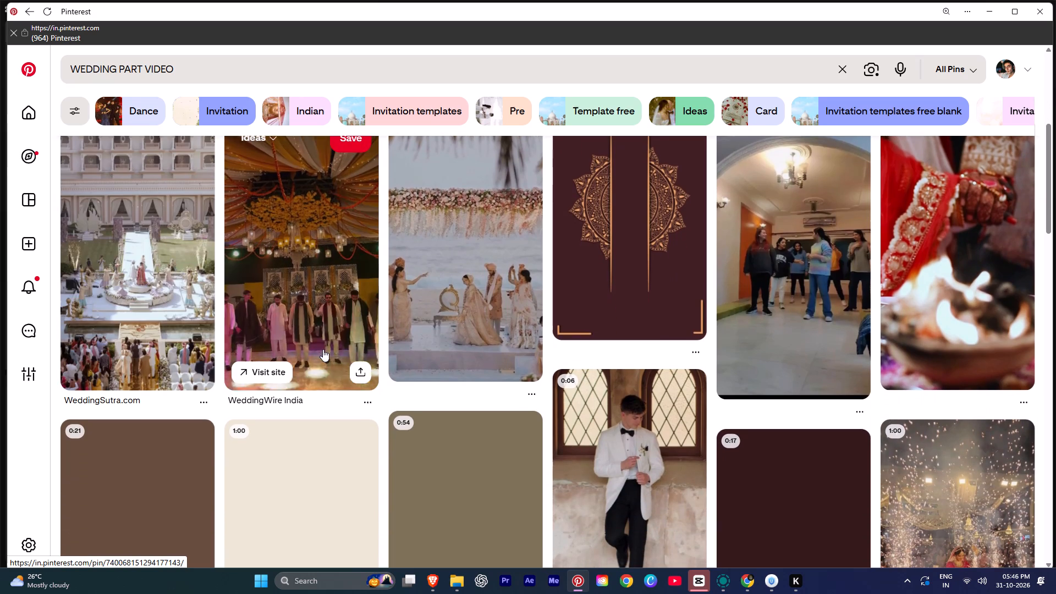
Open the WeddingWire India pin of men dancing under a floral chandelier and copy its link.
click(292, 286)
click(522, 108)
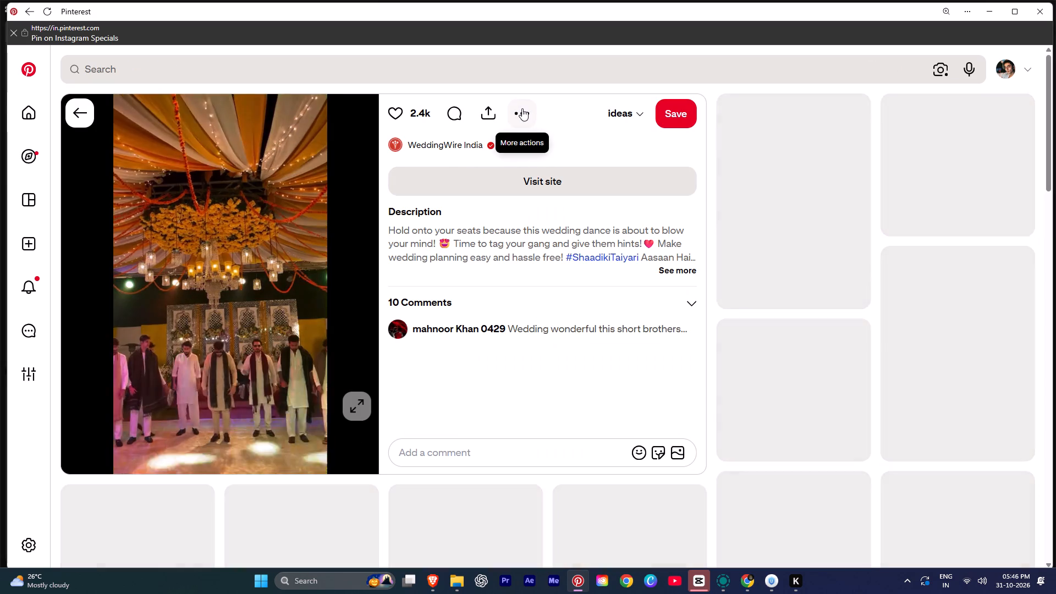
click(486, 111)
click(394, 185)
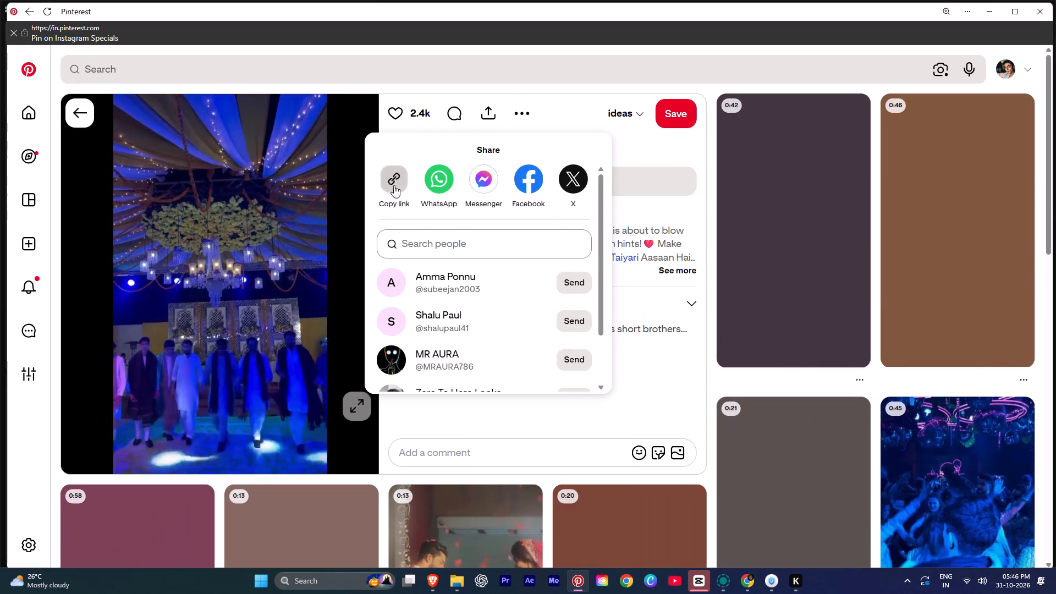
key(ctrl+c)
key(ctrl+c)
double_click(394, 184)
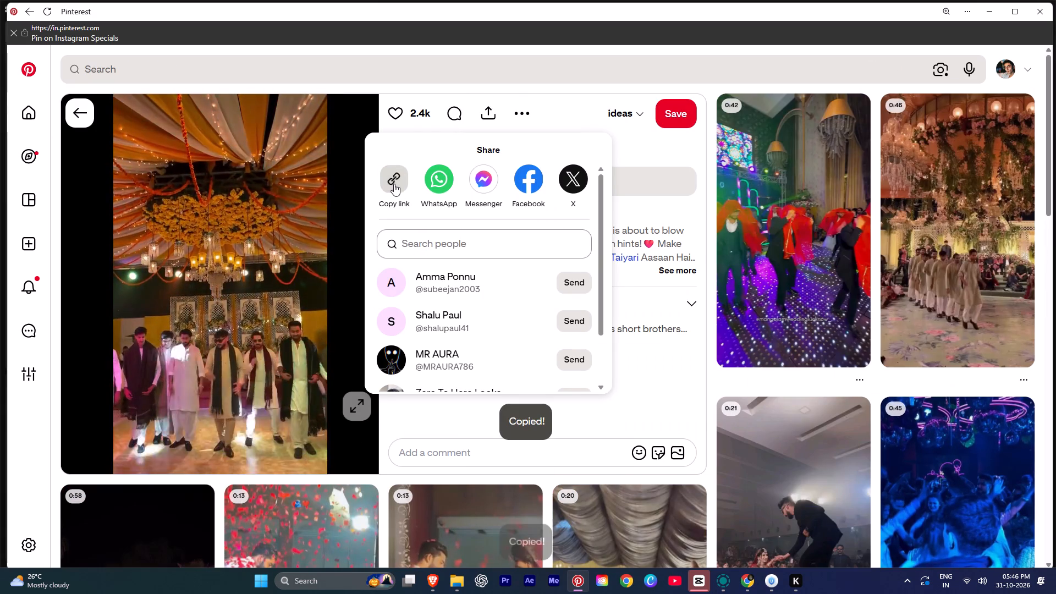
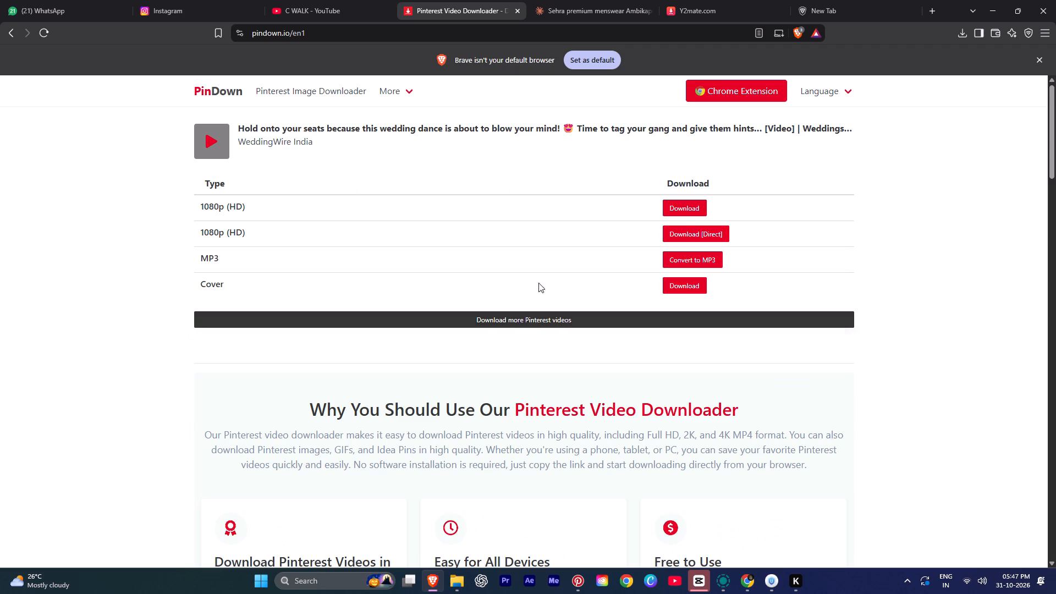
click(675, 210)
click(527, 388)
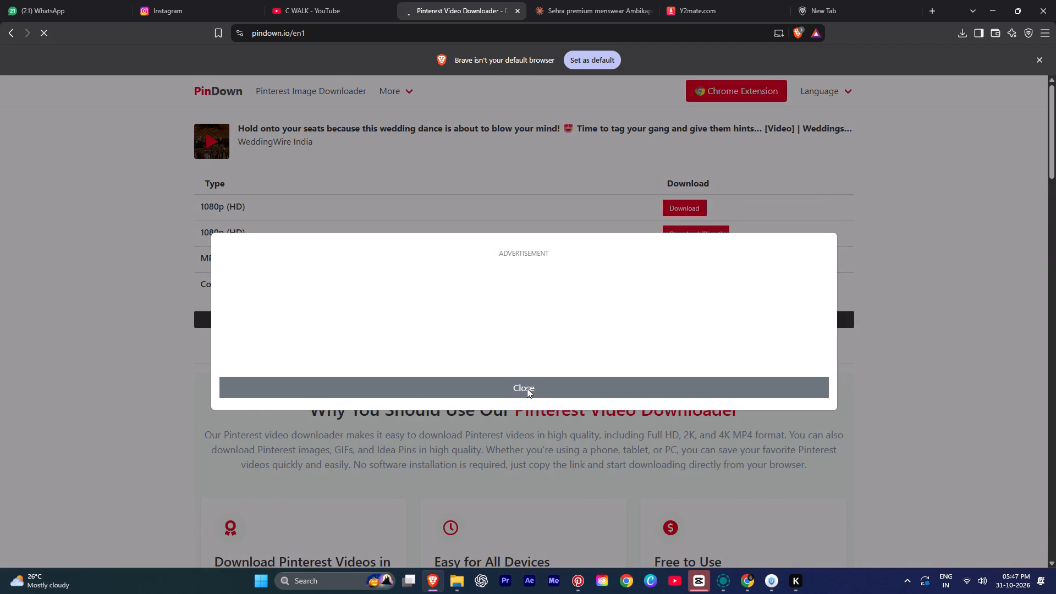
click(952, 552)
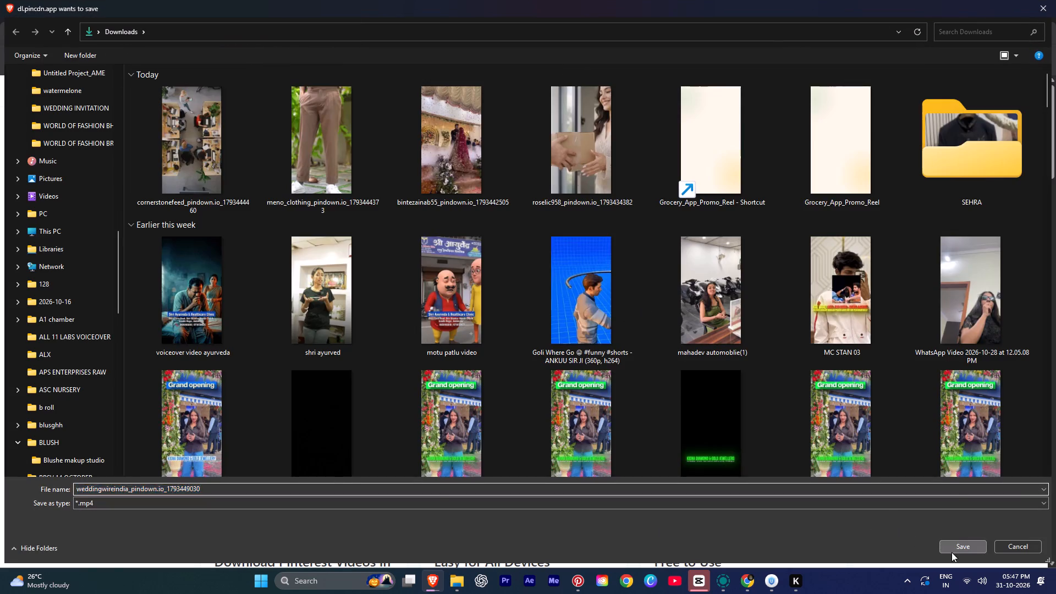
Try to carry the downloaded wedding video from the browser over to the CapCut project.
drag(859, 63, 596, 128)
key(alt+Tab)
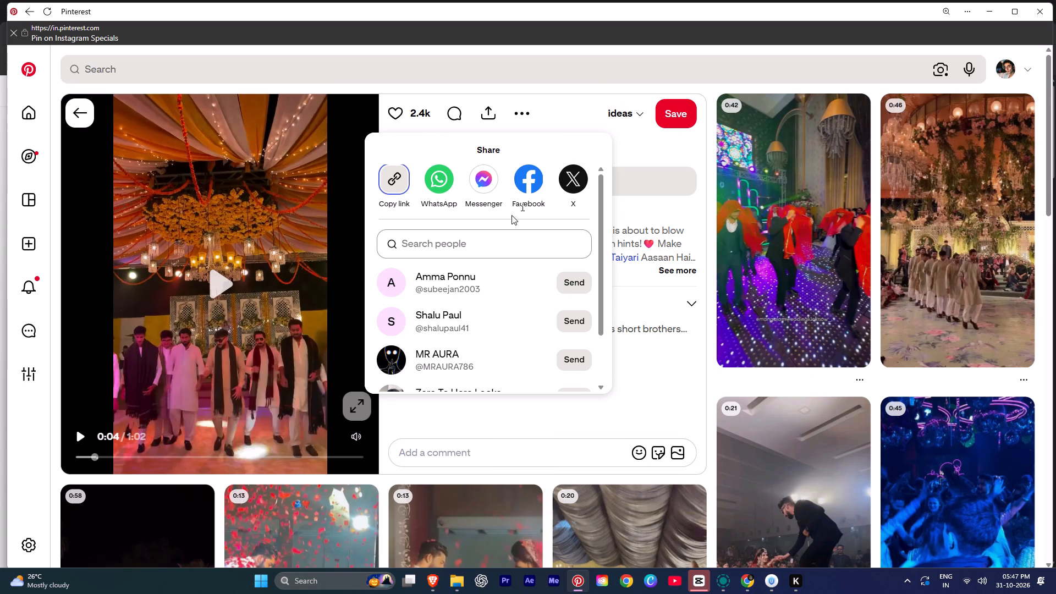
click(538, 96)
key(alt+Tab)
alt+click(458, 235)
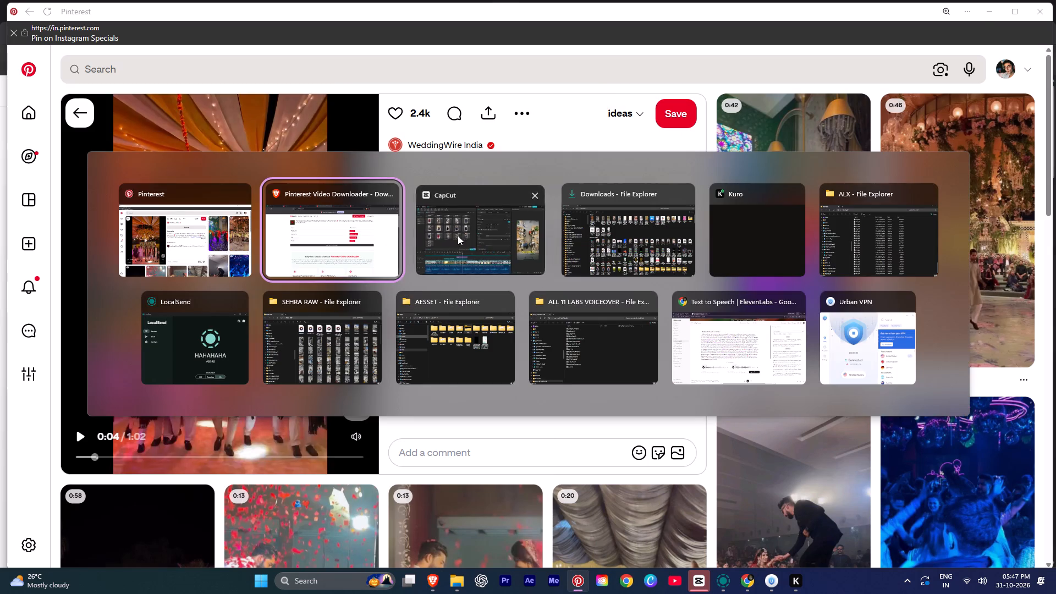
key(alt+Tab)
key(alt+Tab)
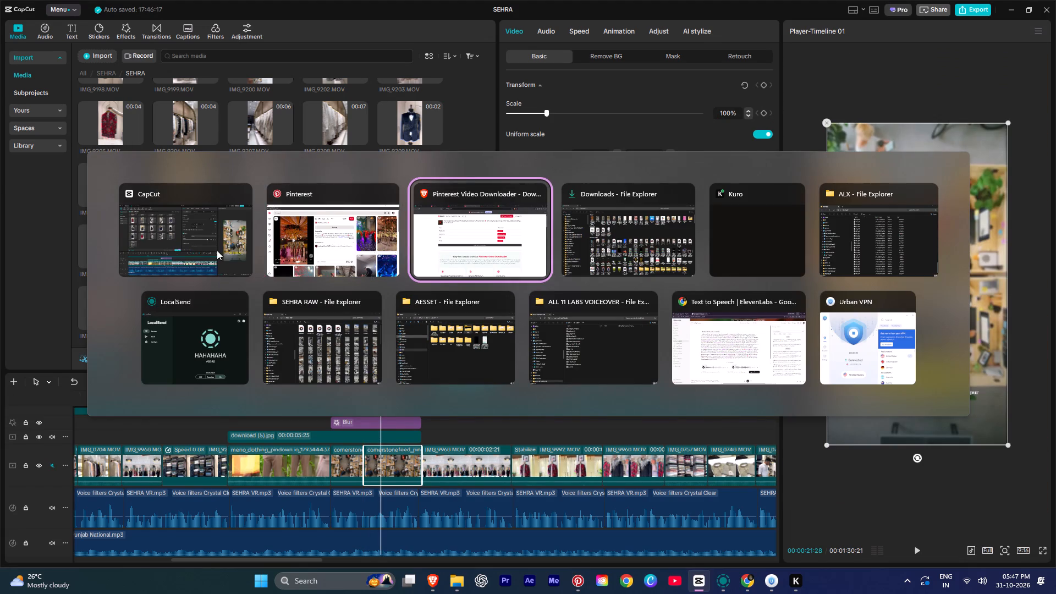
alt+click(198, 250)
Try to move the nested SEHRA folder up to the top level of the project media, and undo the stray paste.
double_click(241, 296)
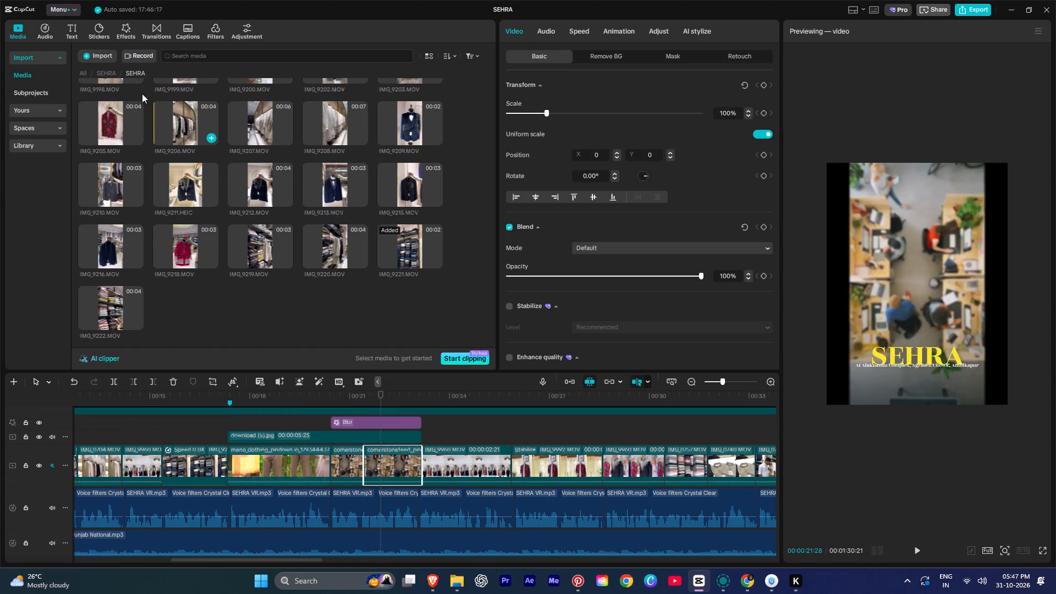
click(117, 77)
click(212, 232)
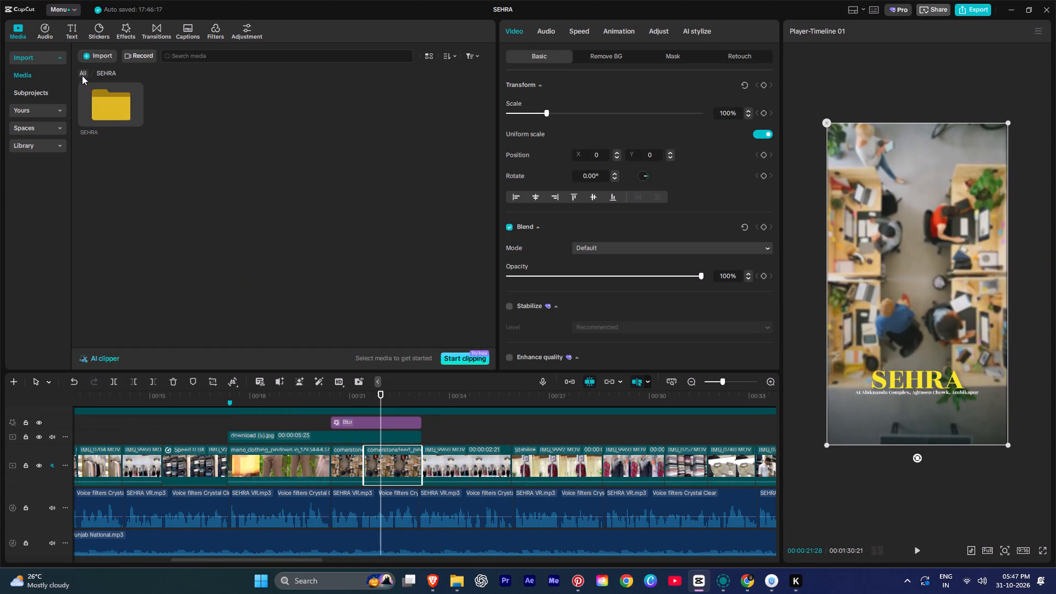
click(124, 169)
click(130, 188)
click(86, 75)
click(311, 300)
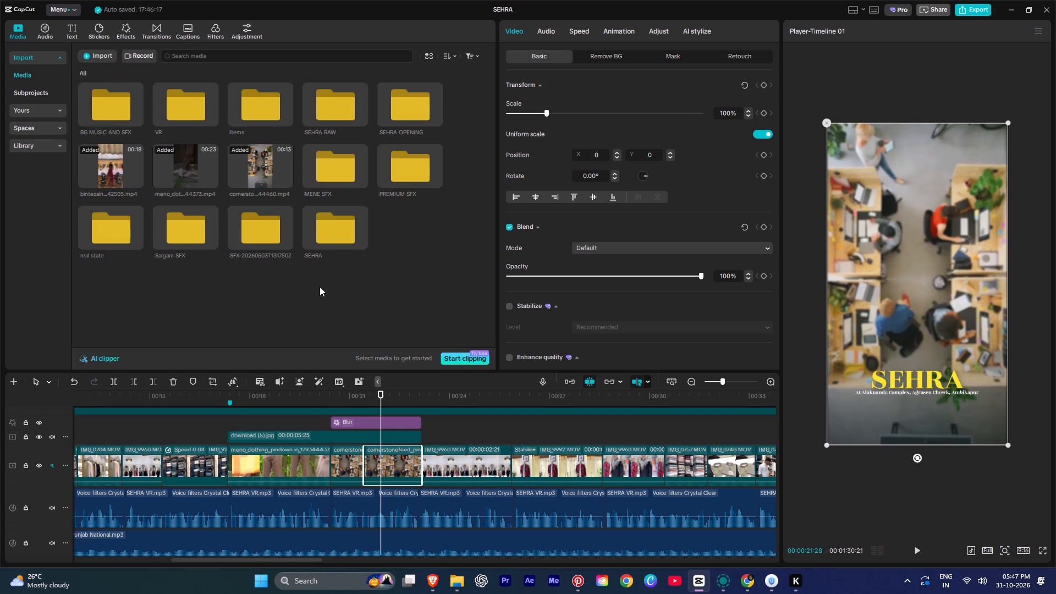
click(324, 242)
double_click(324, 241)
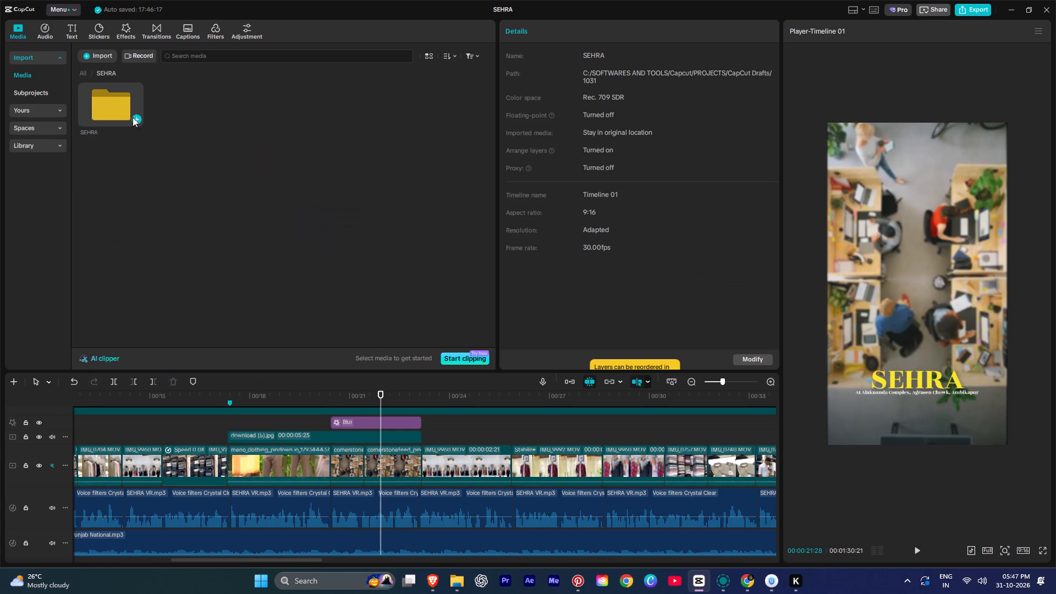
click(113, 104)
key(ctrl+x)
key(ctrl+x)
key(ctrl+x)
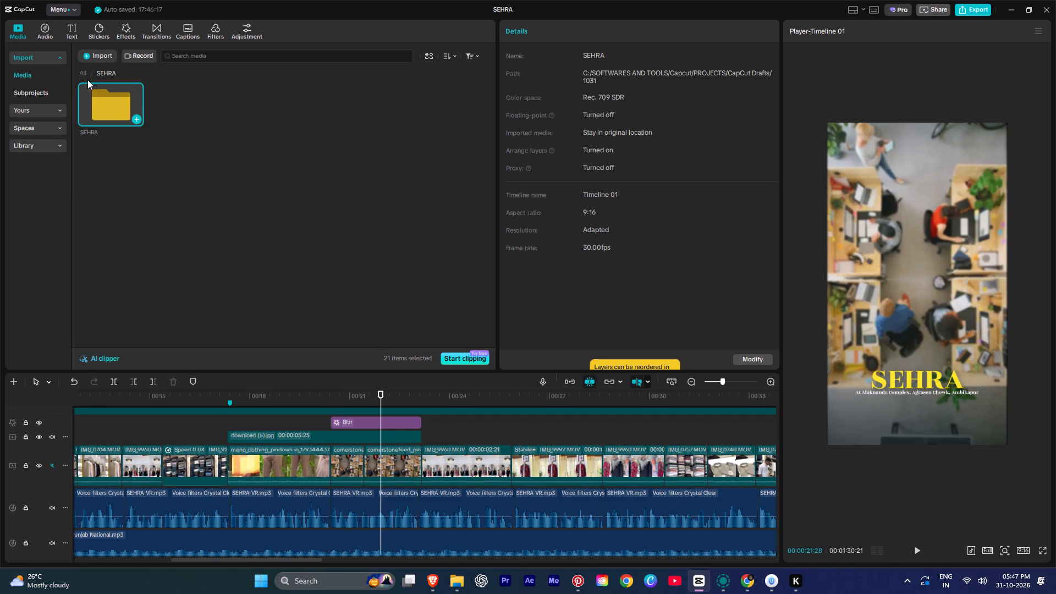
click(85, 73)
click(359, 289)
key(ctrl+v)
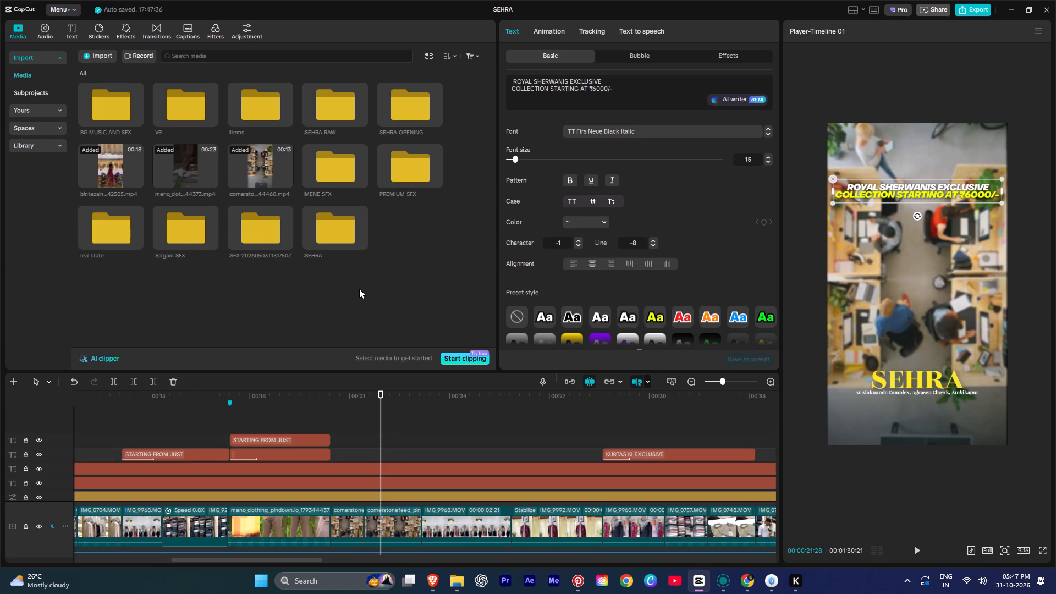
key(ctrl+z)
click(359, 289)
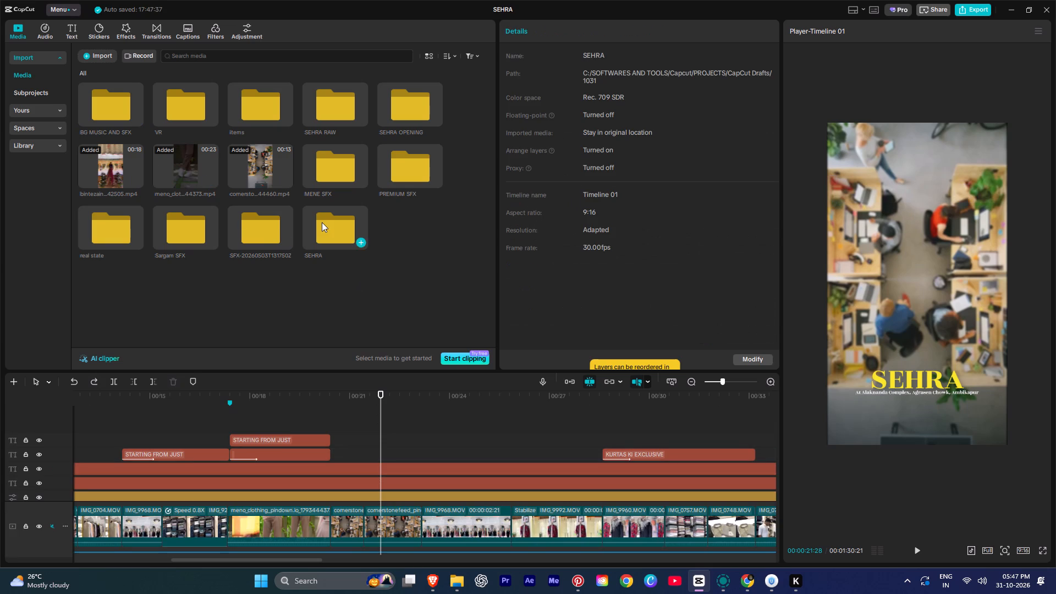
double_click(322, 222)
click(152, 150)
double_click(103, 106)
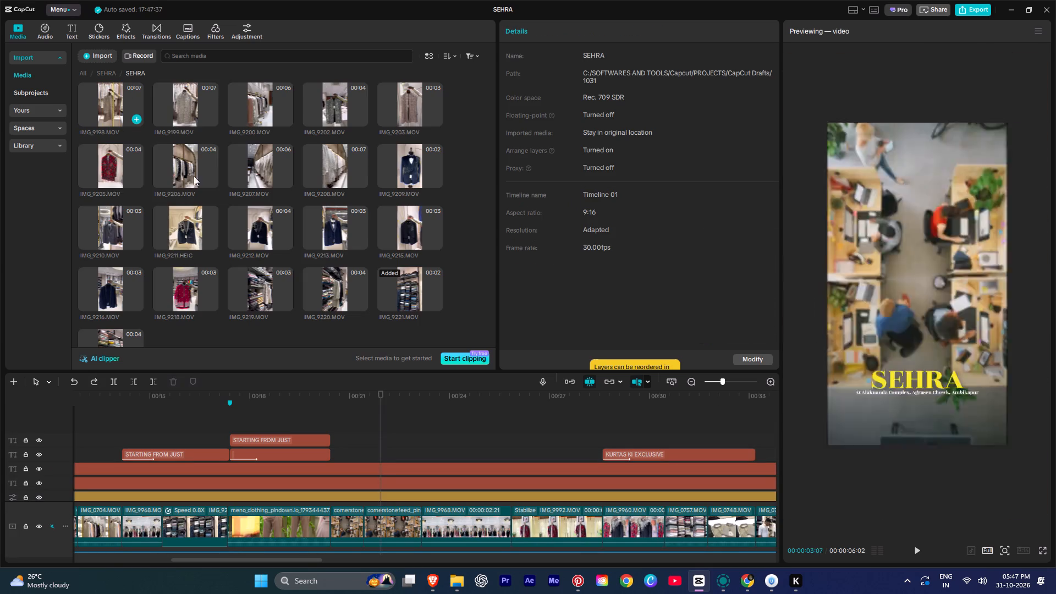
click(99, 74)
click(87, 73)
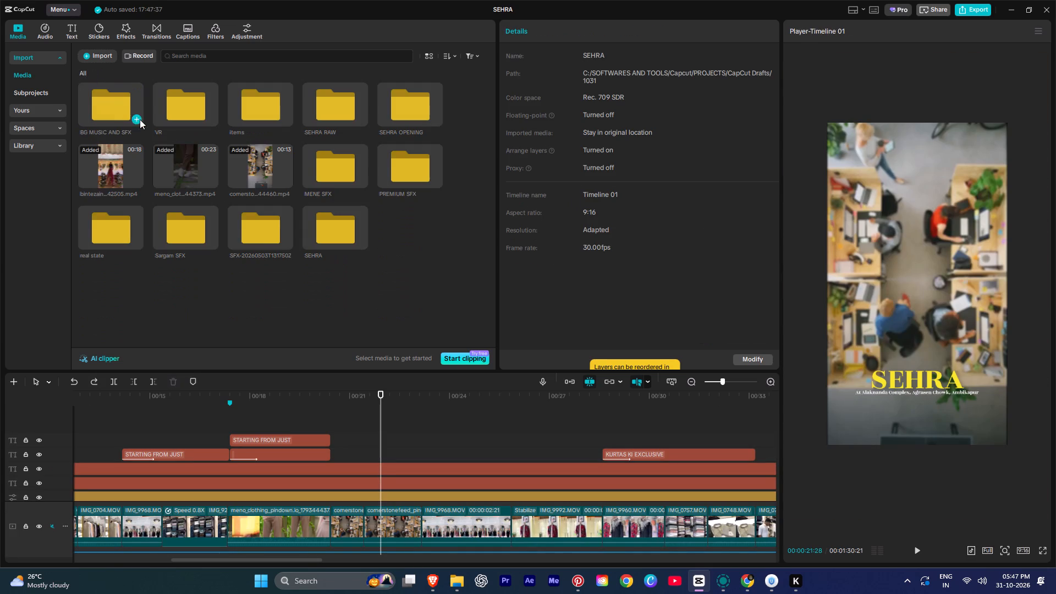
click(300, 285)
Import the weddingwireindia video from the Downloads folder into the top level of the CapCut project media.
key(alt+Tab)
alt+click(604, 244)
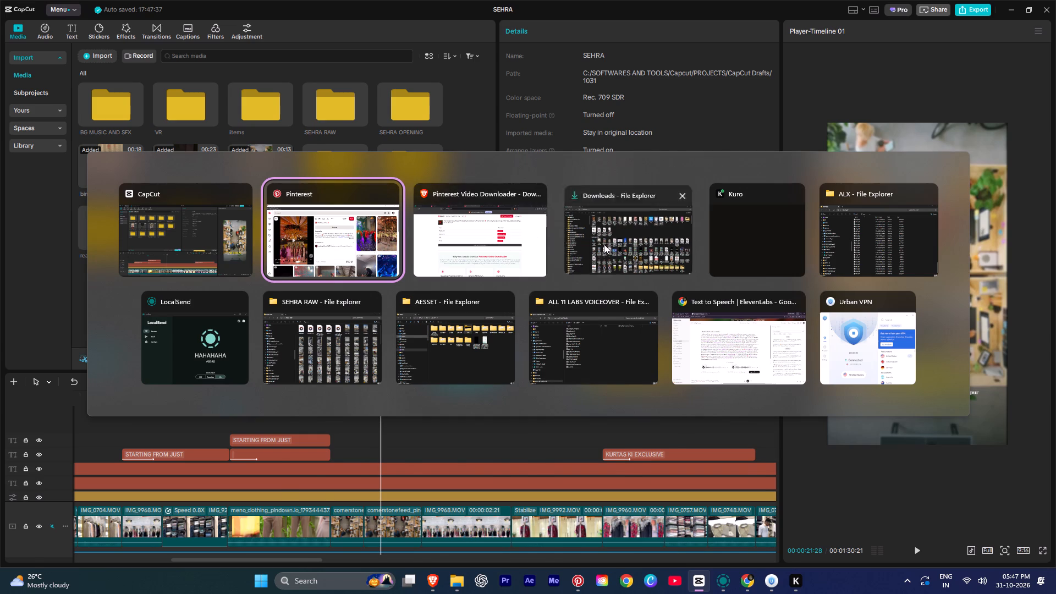
drag(248, 104, 408, 281)
key(alt+Tab)
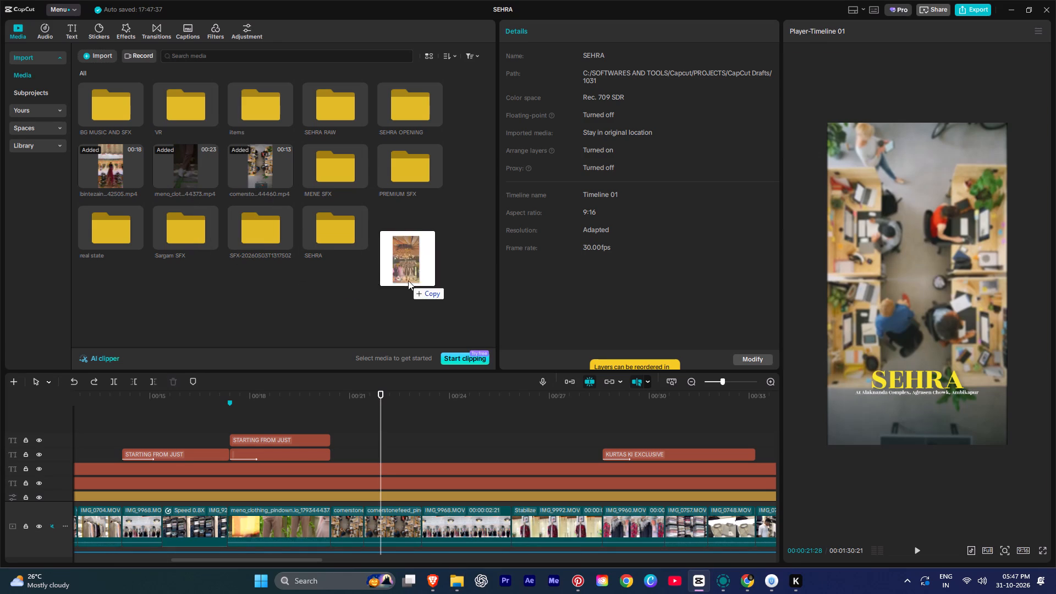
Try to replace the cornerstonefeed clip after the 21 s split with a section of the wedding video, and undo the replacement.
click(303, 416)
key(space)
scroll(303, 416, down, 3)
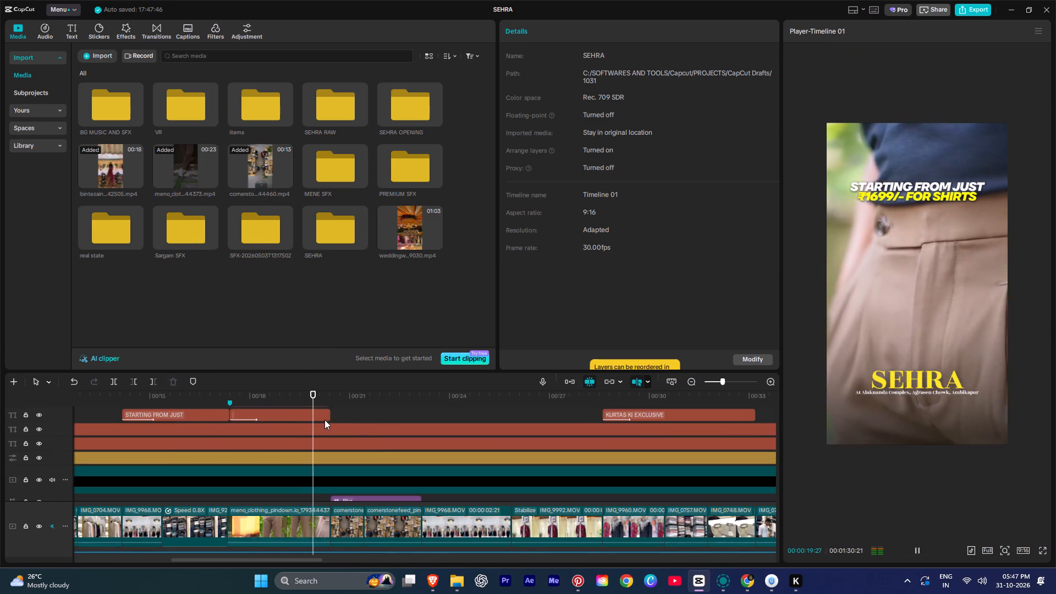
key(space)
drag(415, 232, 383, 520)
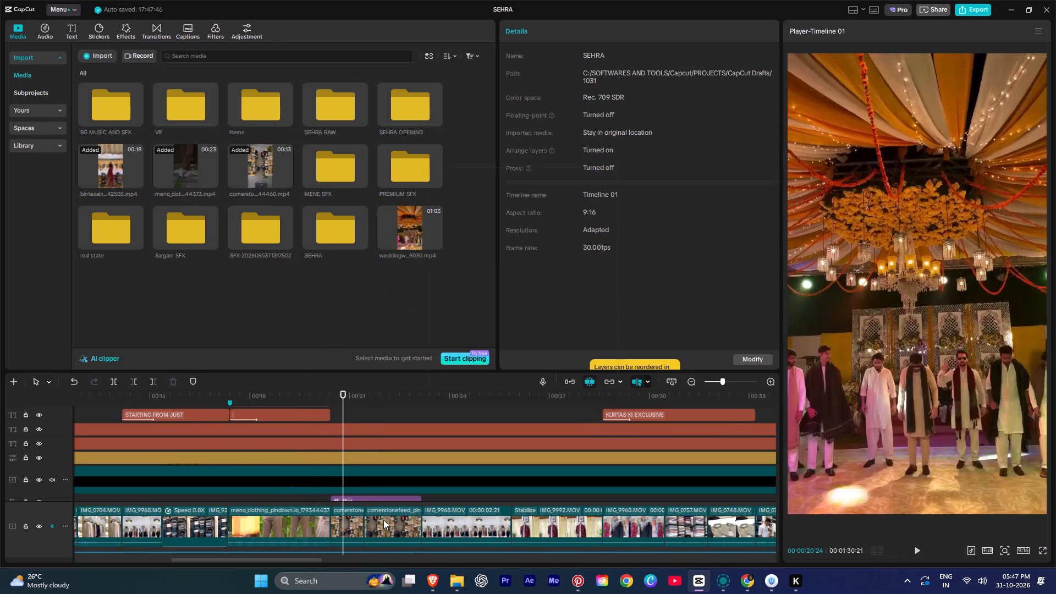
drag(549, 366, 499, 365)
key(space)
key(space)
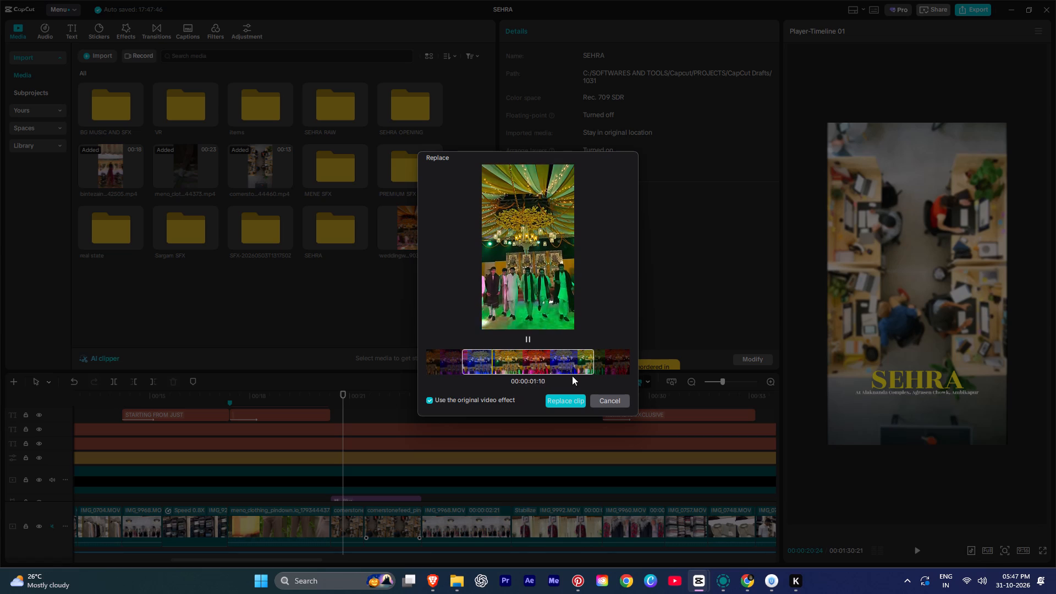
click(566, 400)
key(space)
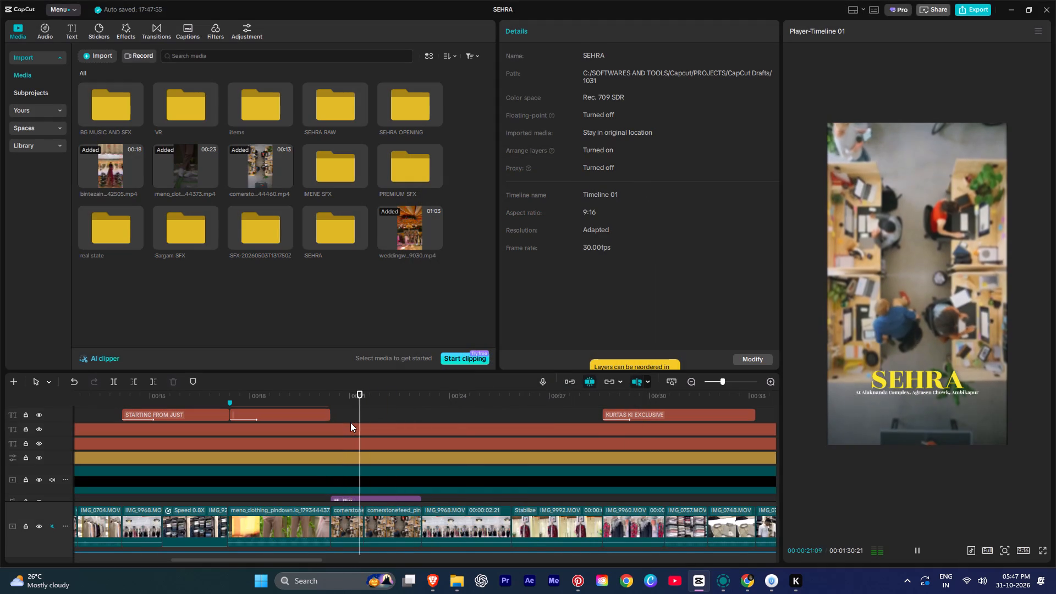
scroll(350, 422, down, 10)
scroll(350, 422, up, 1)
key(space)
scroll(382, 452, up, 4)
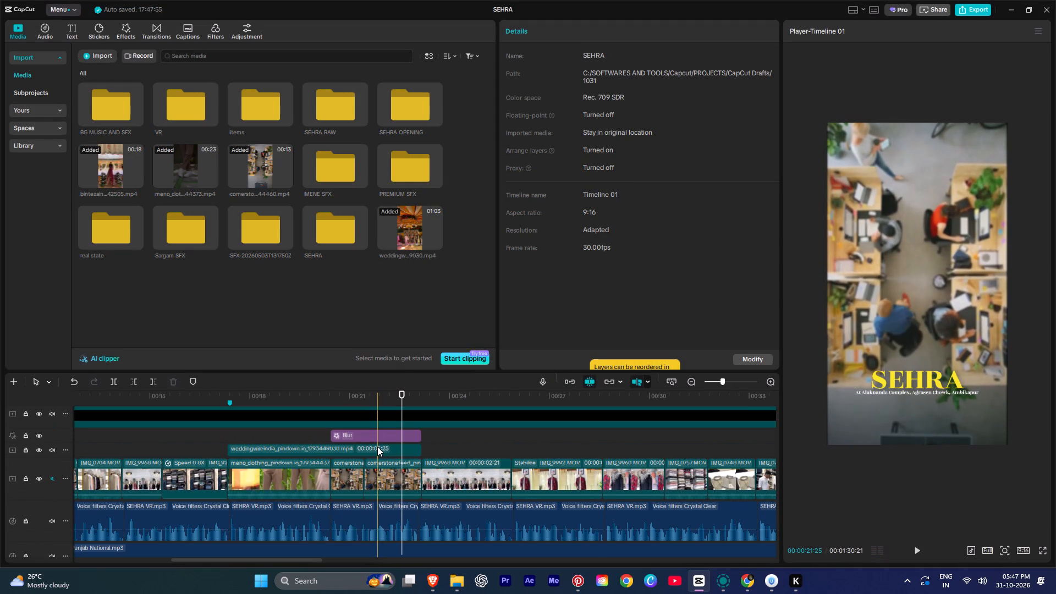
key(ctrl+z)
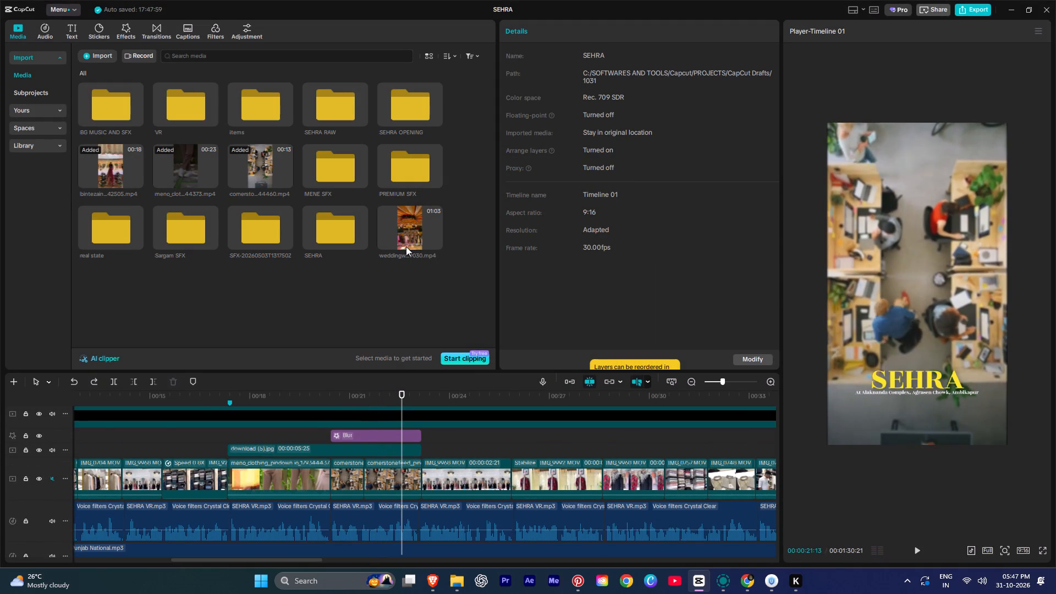
Replace the second cornerstonefeed clip, at about 21 s, with a slightly later section of the wedding video, keeping the original video effect.
drag(420, 223, 385, 479)
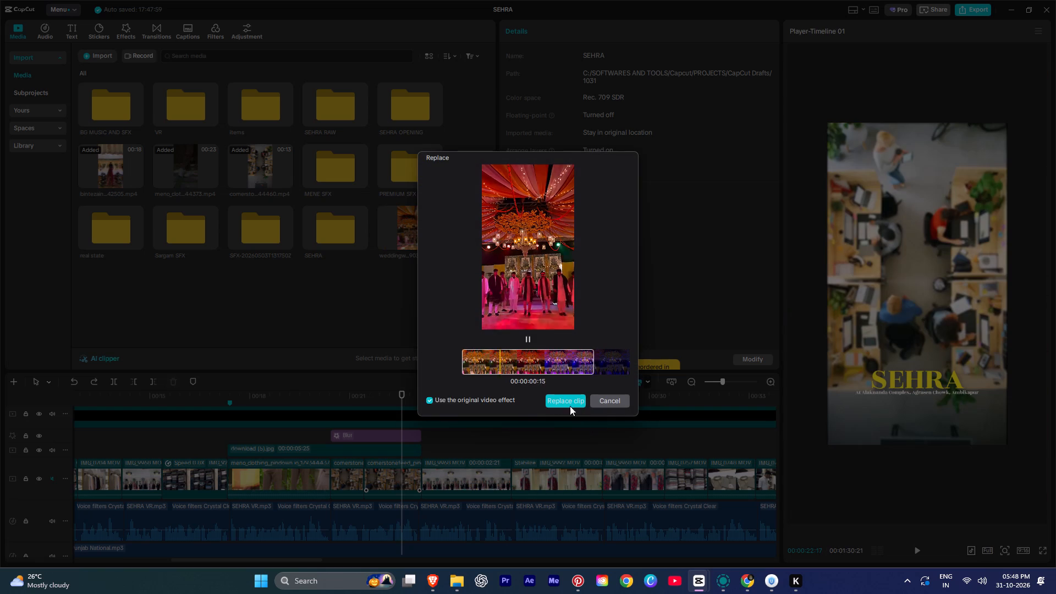
drag(539, 366, 488, 368)
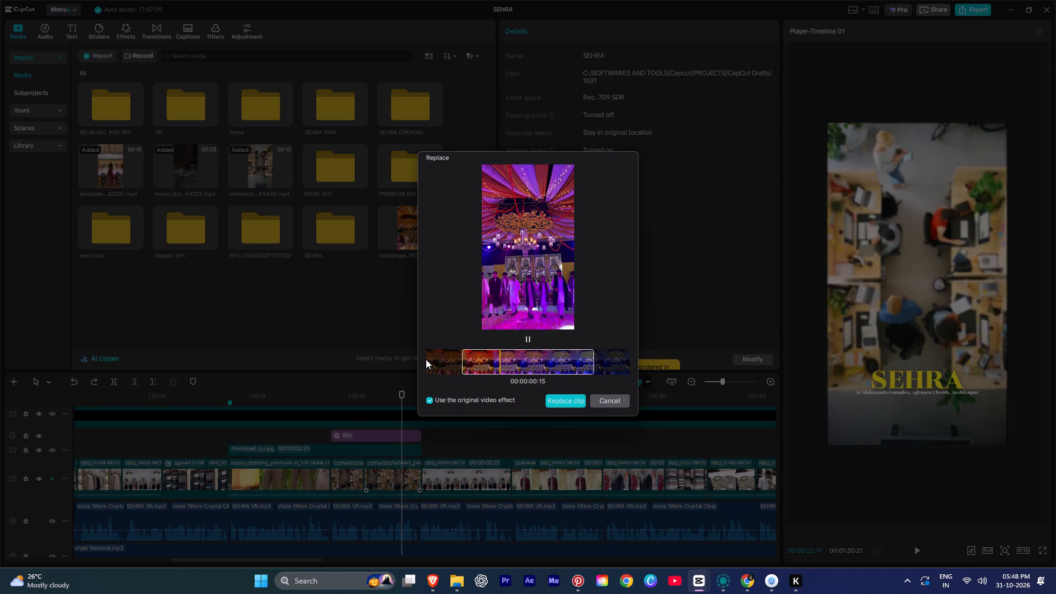
click(566, 405)
key(space)
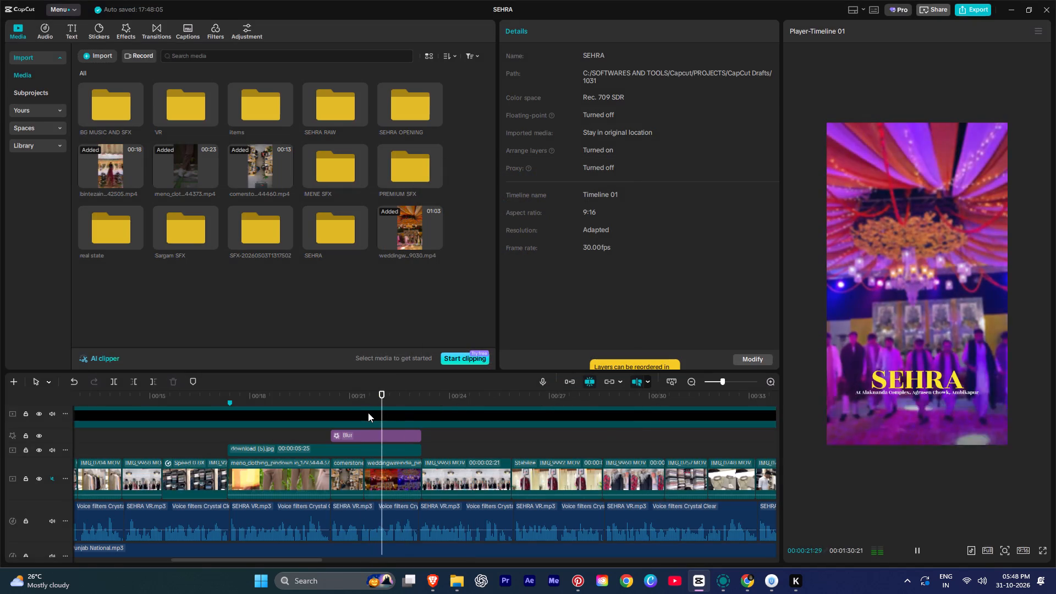
key(space)
Delete the Blur effect above the cornerstonefeed and wedding clips.
click(377, 430)
click(376, 441)
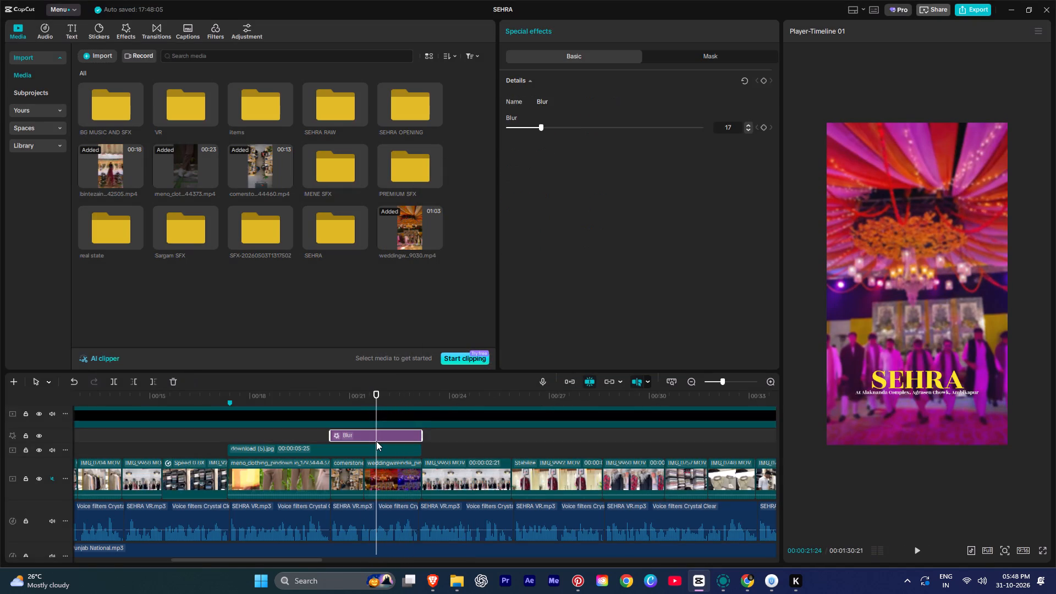
key(ctrl+space)
Play back the timeline from the new wedding clip to about 30 s to review the store clips and KURTAS KI EXCLUSIVE title.
key(space)
ctrl+scroll(329, 425, down, 6)
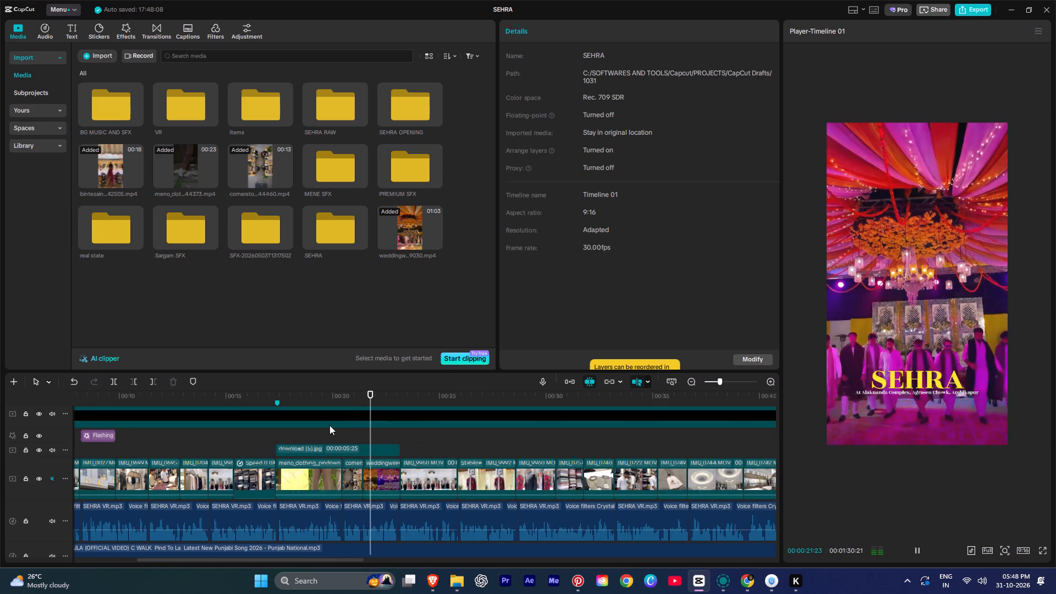
ctrl+scroll(382, 470, up, 7)
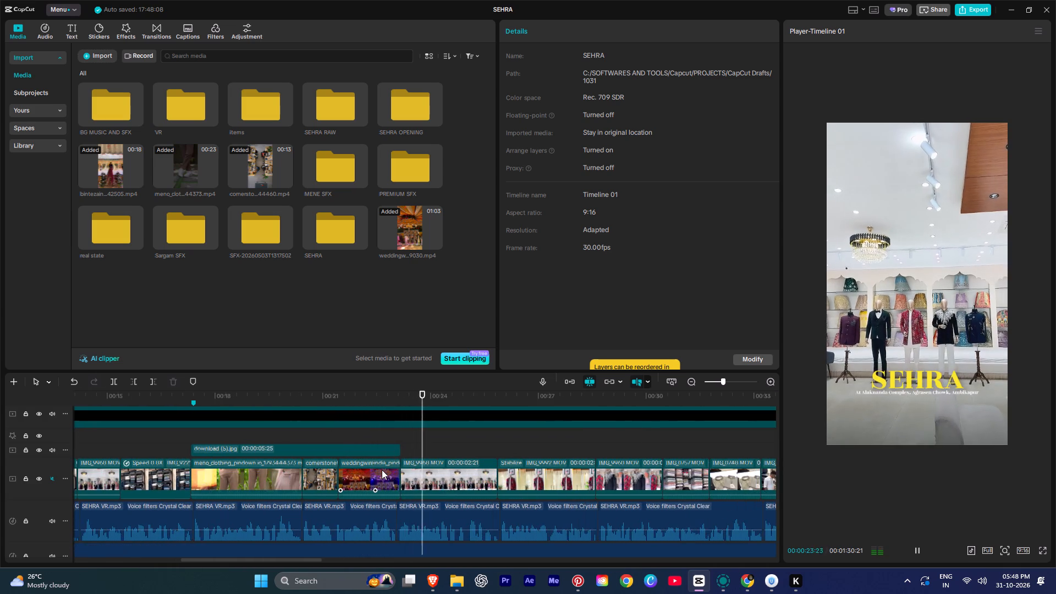
ctrl+scroll(382, 470, up, 6)
ctrl+scroll(382, 470, down, 8)
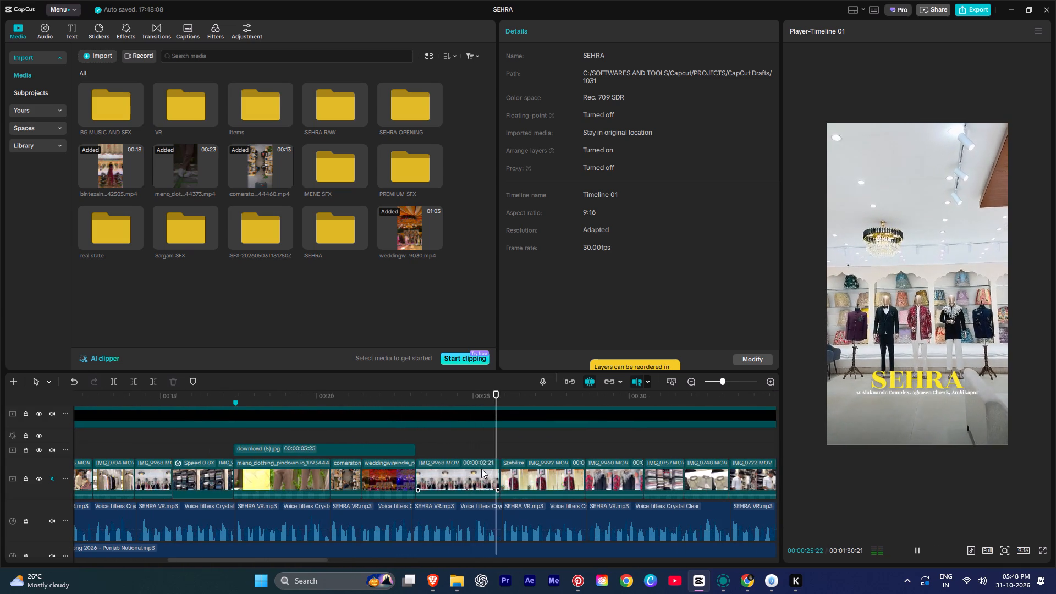
scroll(482, 458, down, 3)
key(space)
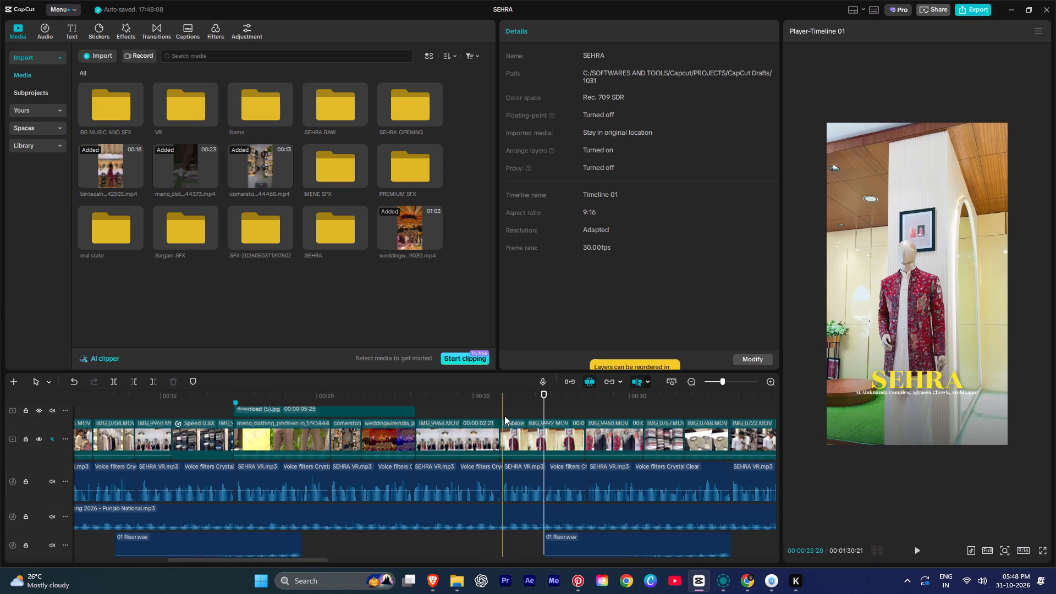
click(505, 416)
key(space)
key(space)
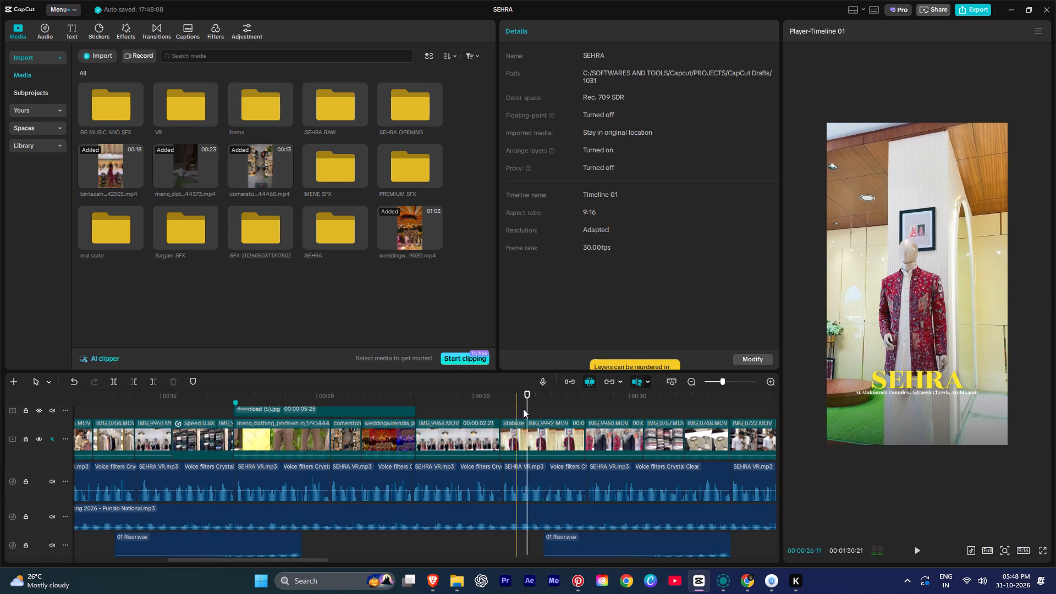
key(space)
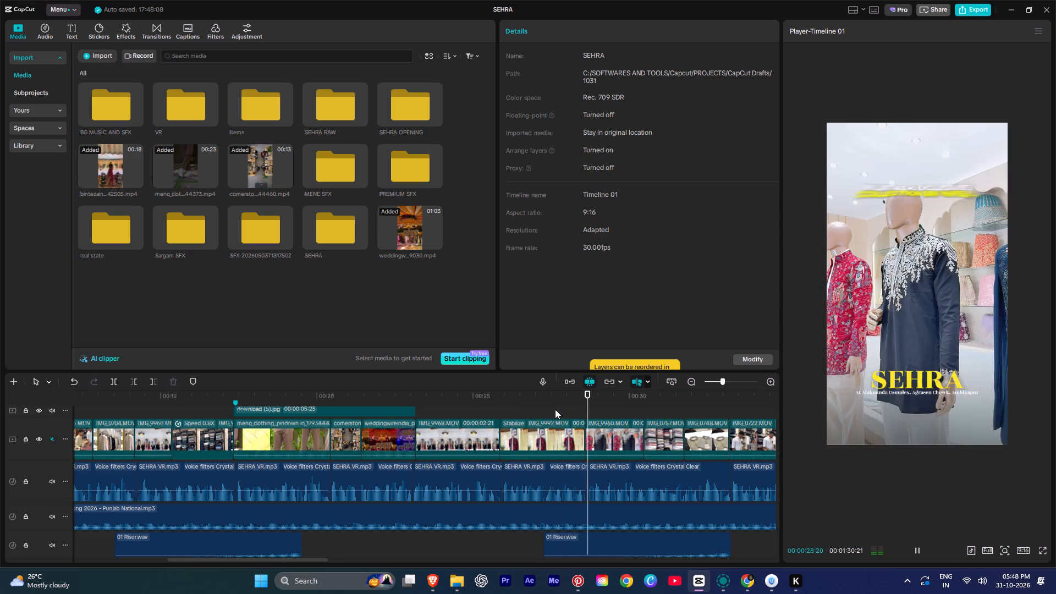
alt+scroll(555, 409, down, 5)
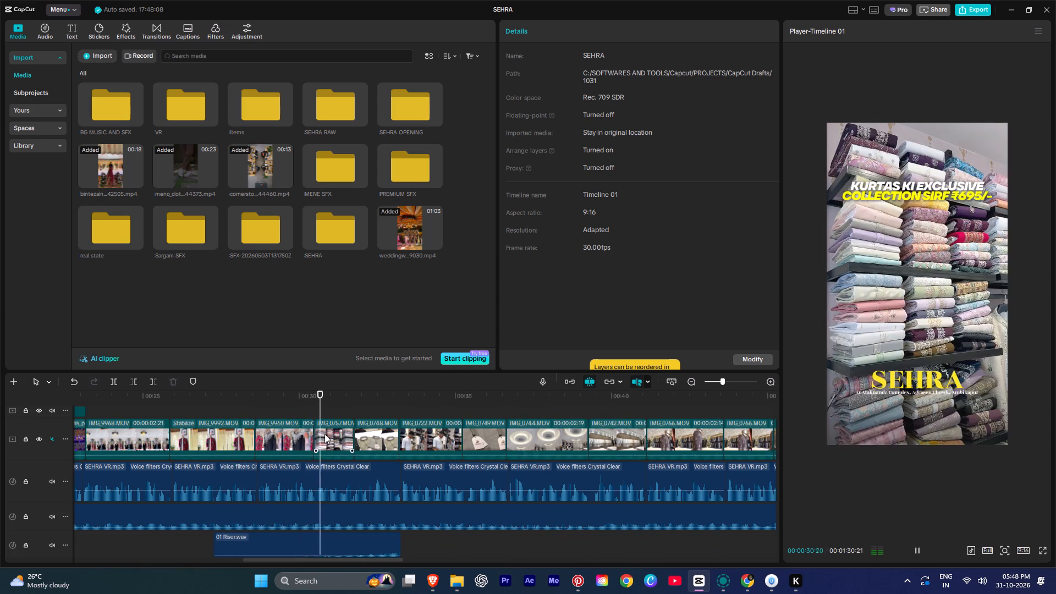
key(space)
click(283, 412)
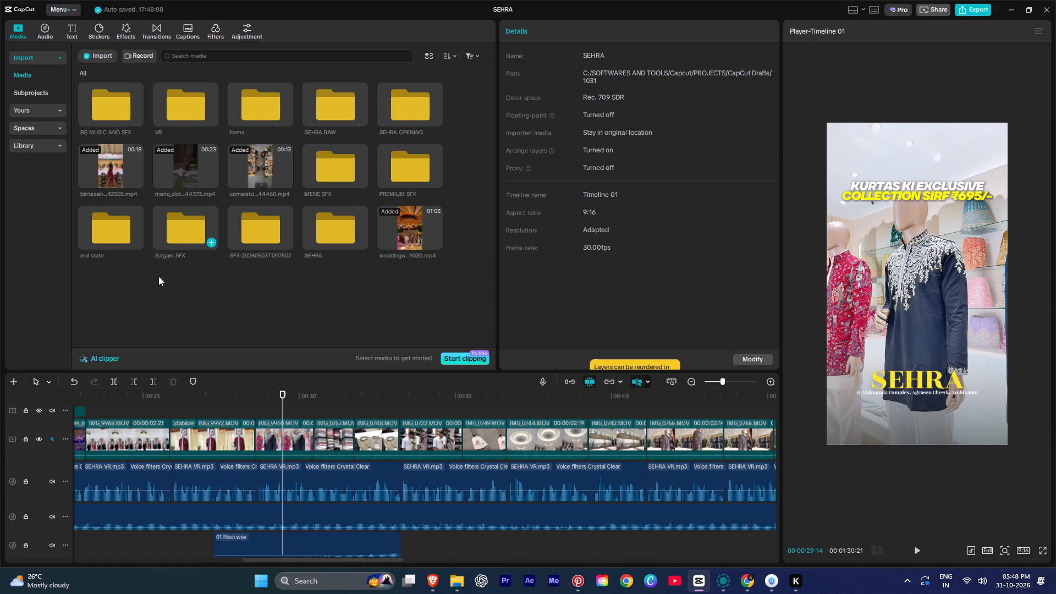
Look through the BG MUSIC AND SFX and SEHRA RAW media folders, then the SEHRA subfolder, for usable store clips.
drag(166, 274, 166, 266)
double_click(104, 116)
drag(112, 179, 106, 166)
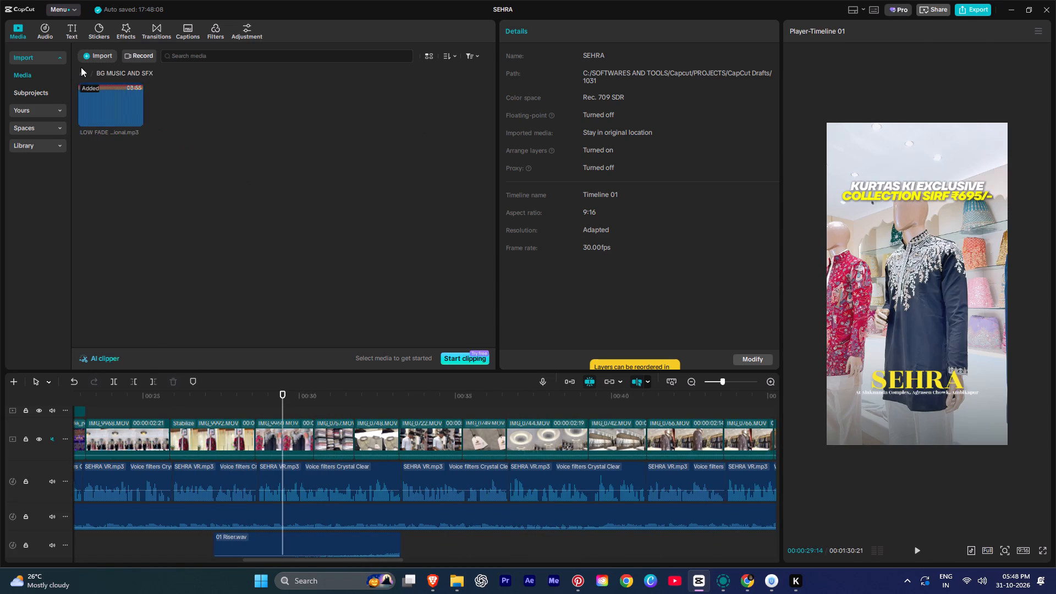
click(81, 67)
click(86, 75)
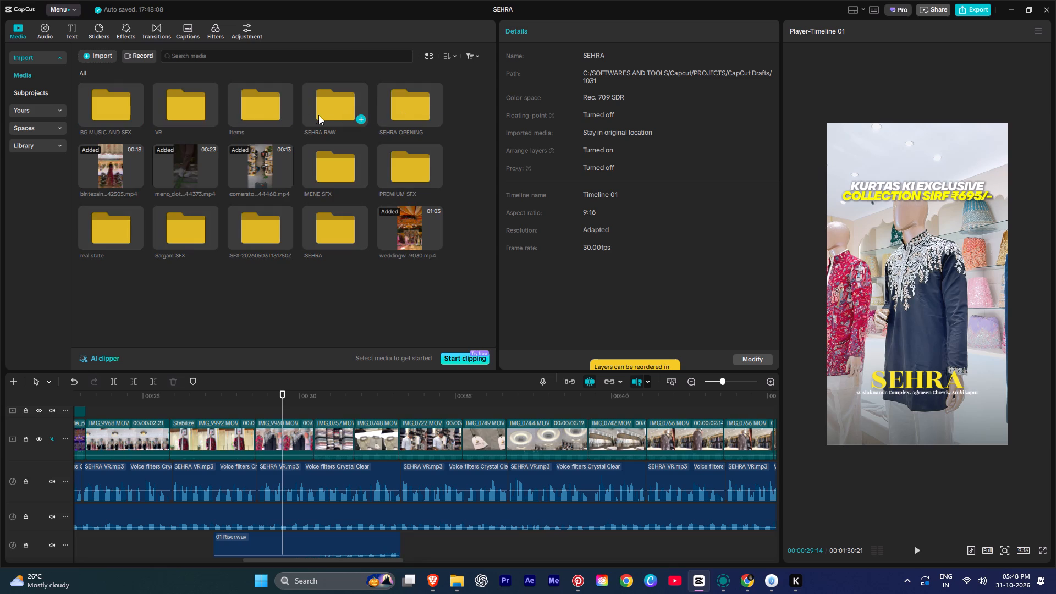
double_click(322, 109)
scroll(339, 221, down, 1)
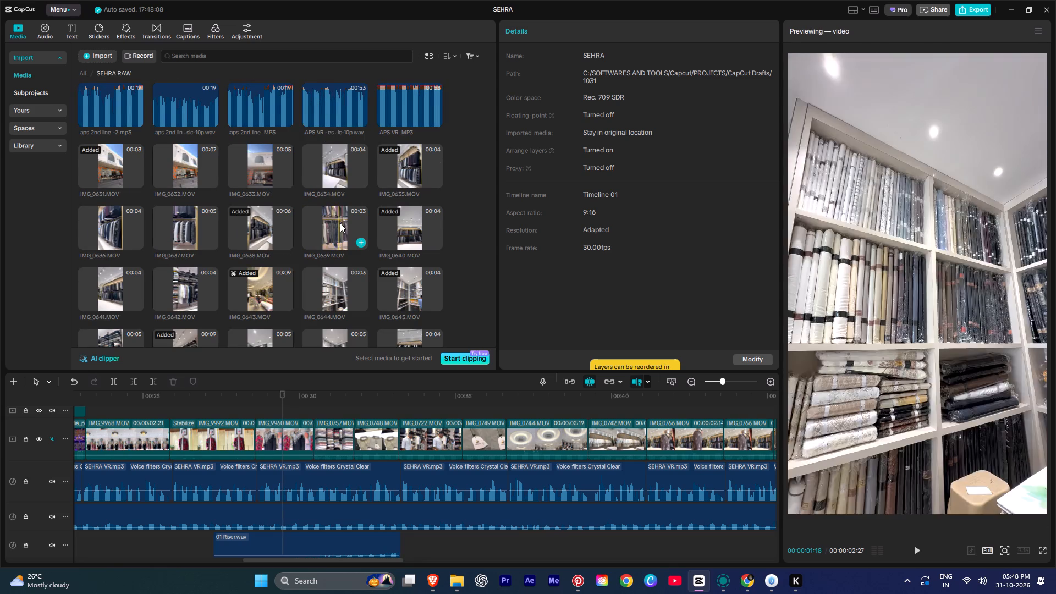
click(87, 70)
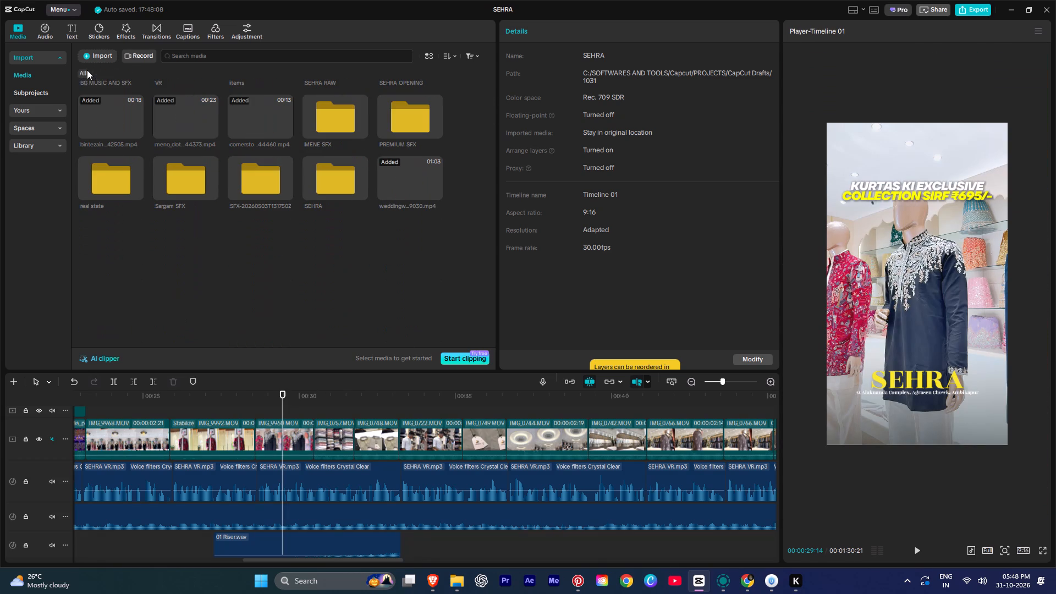
click(214, 240)
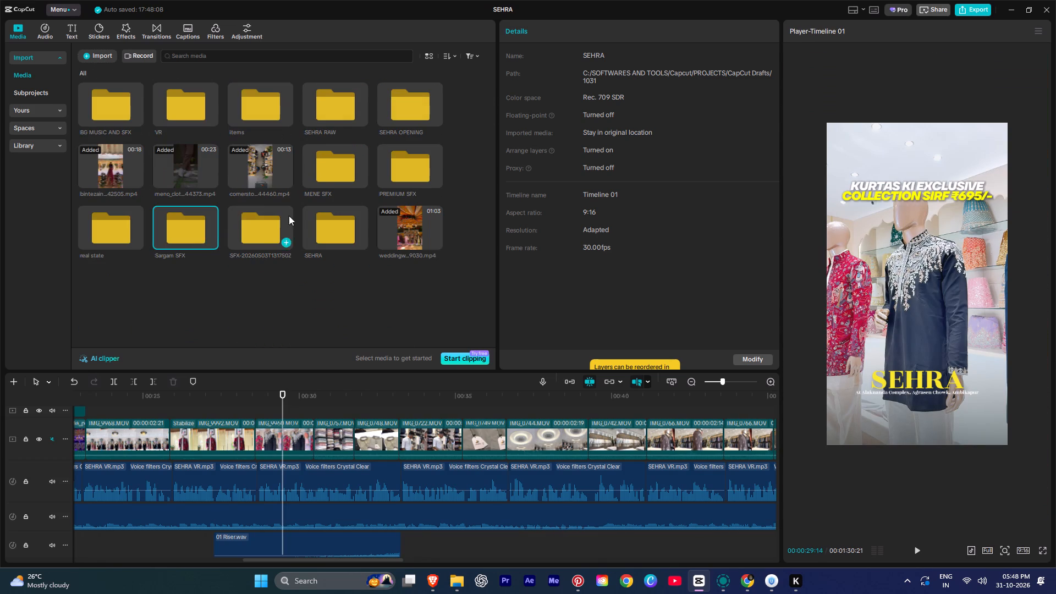
double_click(316, 225)
double_click(103, 95)
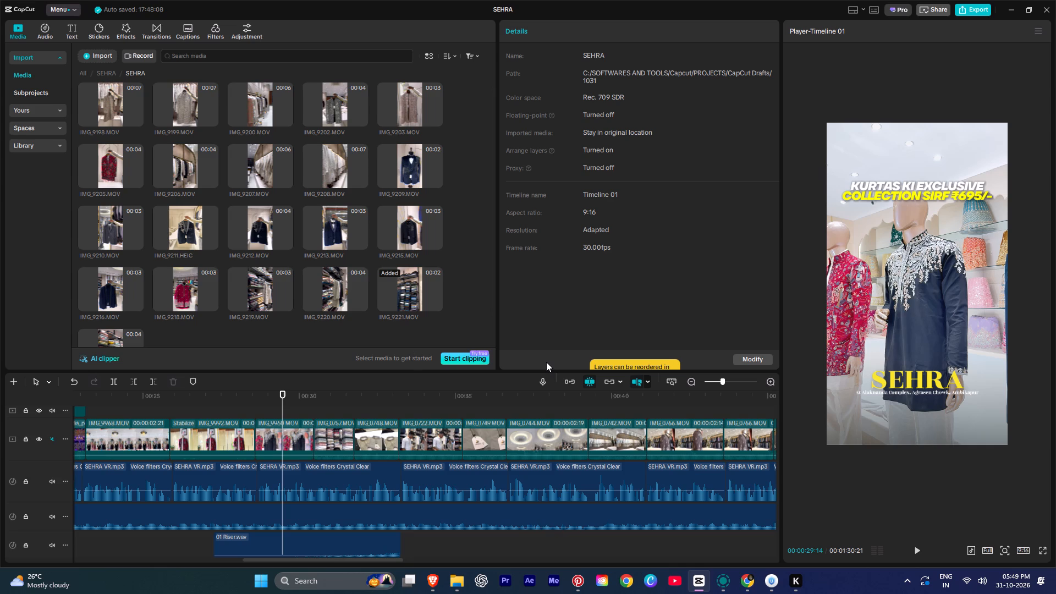
Look through the remaining clips in the SEHRA subfolder for usable store footage.
scroll(400, 305, down, 1)
scroll(400, 305, up, 2)
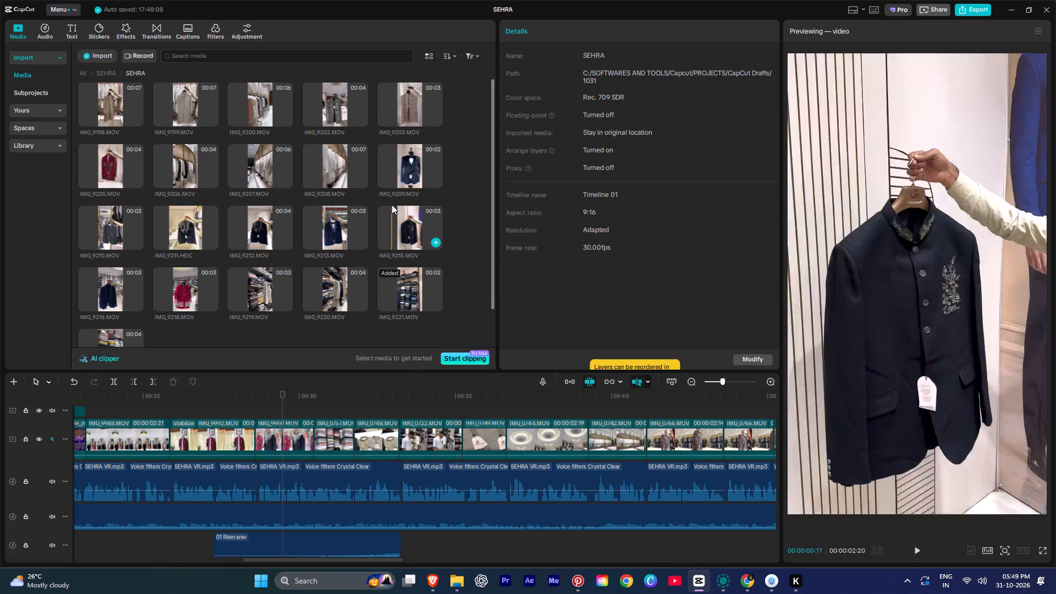
scroll(339, 175, down, 1)
scroll(339, 175, up, 1)
scroll(339, 175, down, 2)
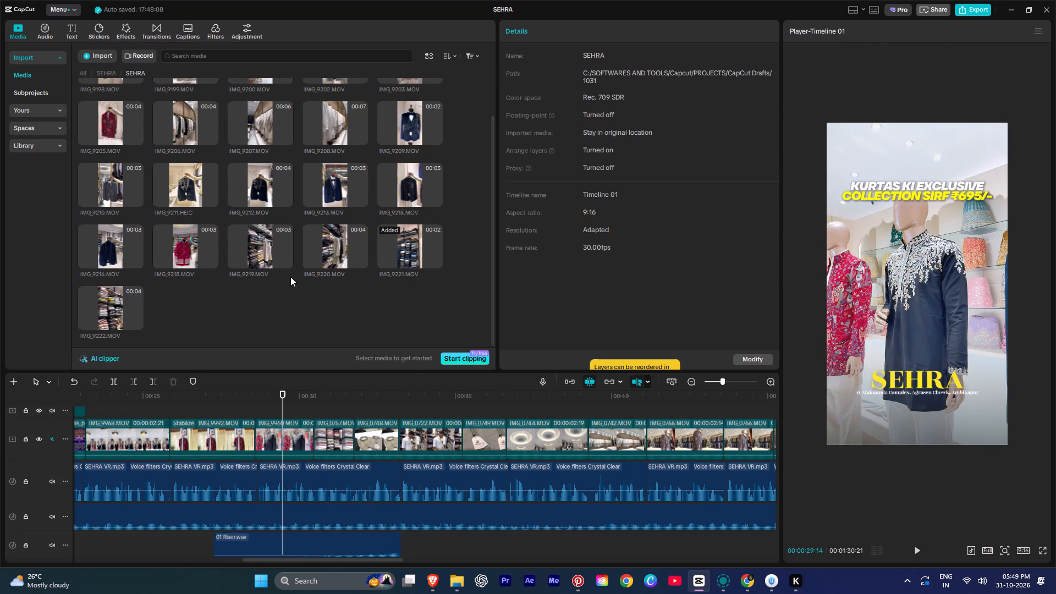
Play back the timeline from about 29 s to 36 s to review the kurta, shop counter and SEHRA tag clips.
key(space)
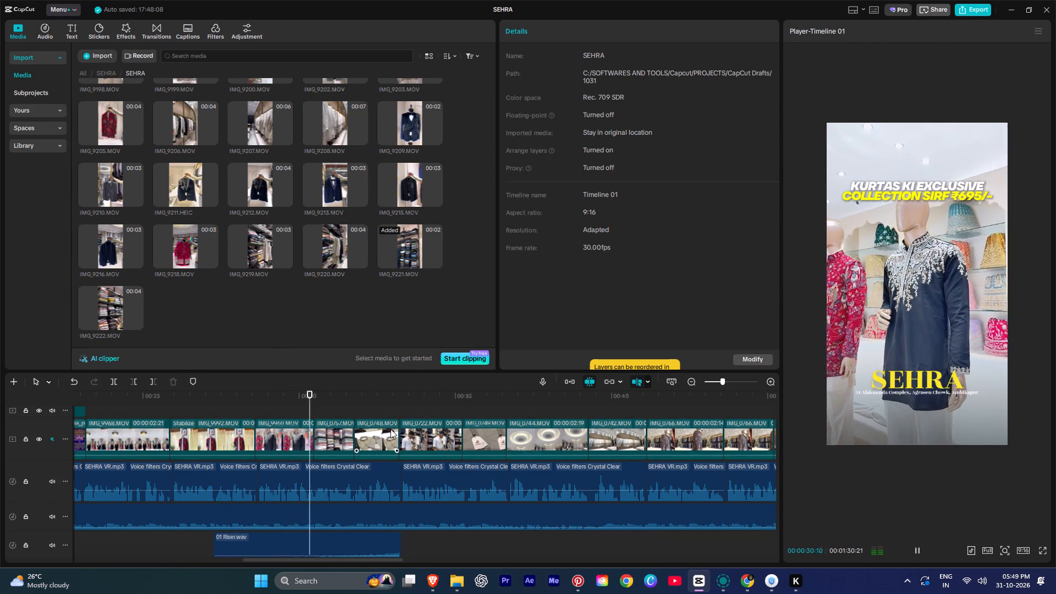
scroll(390, 430, up, 3)
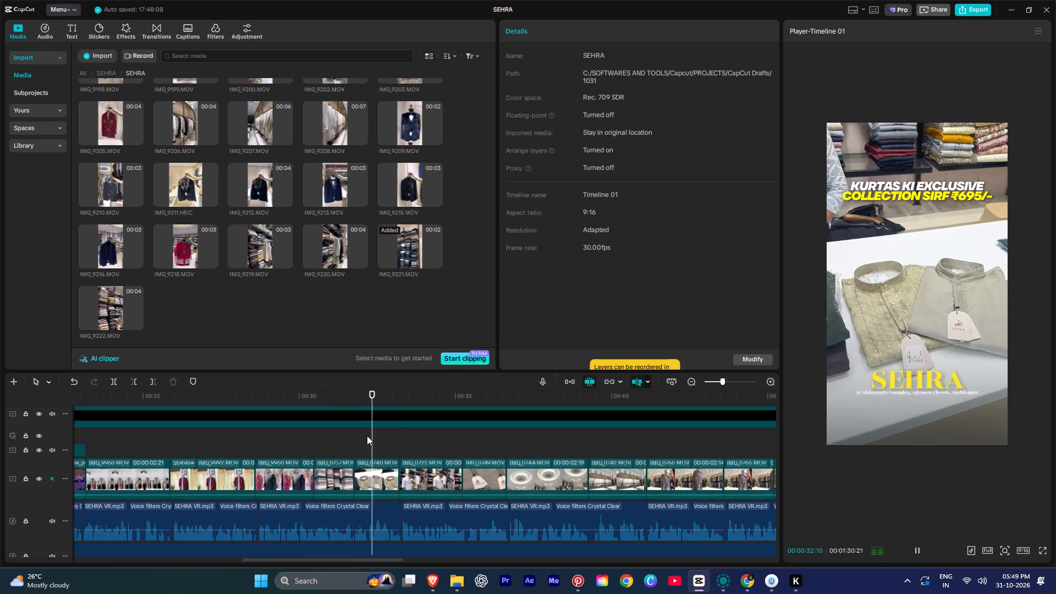
scroll(370, 439, down, 2)
ctrl+scroll(370, 439, down, 7)
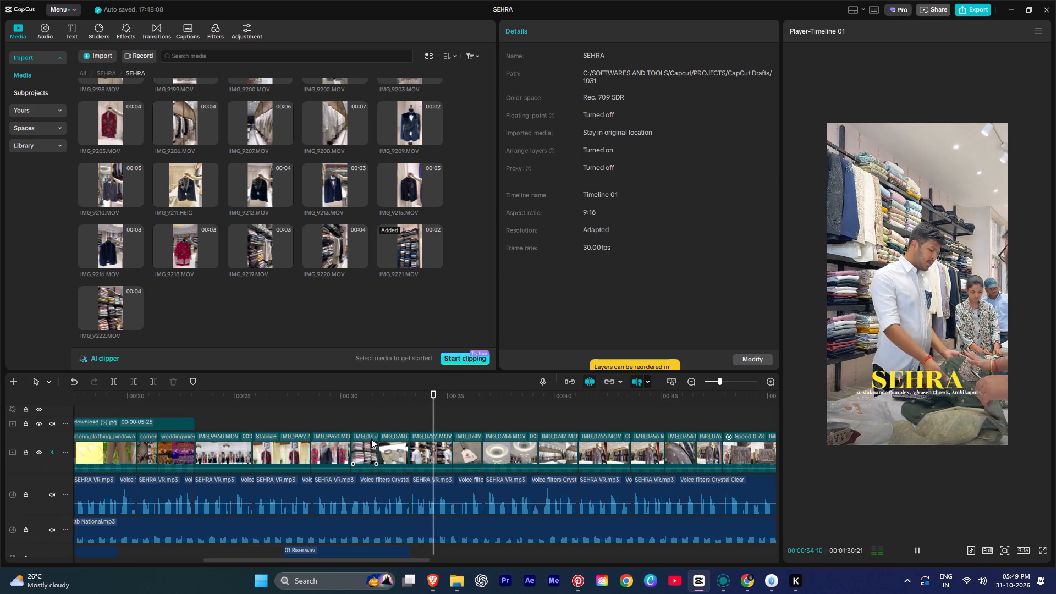
ctrl+scroll(449, 432, down, 3)
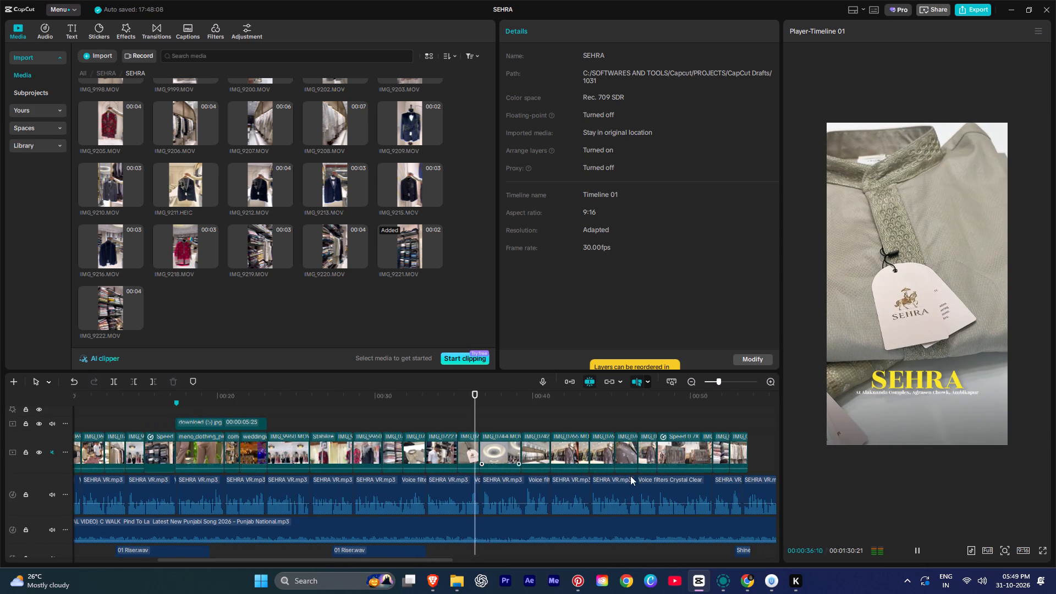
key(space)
Raise the computer's sound volume to maximum.
click(978, 583)
drag(952, 514, 1055, 514)
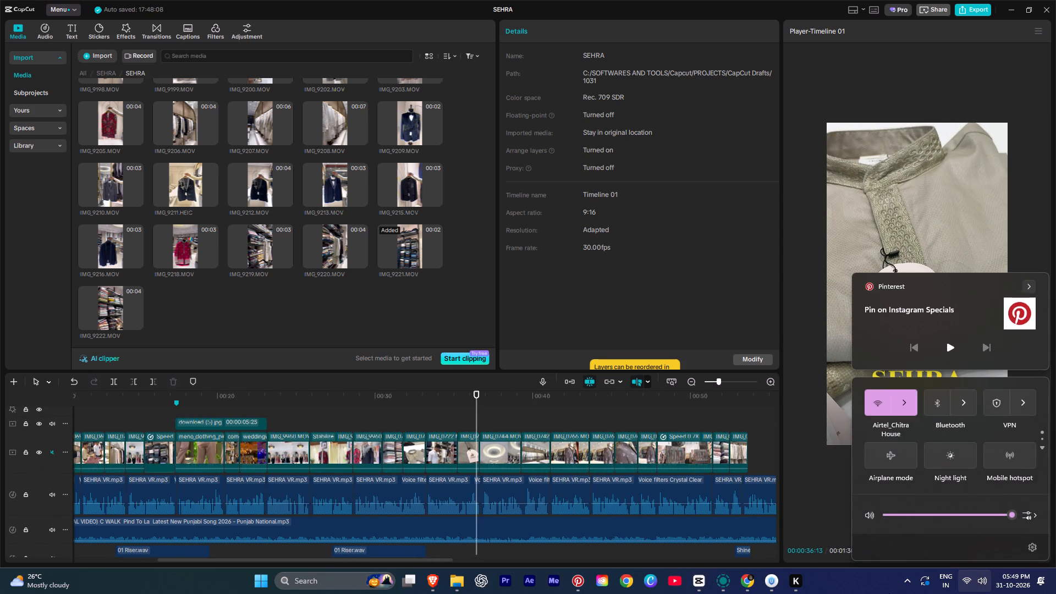
click(963, 577)
Replay the timeline from about 35 s to 37 s to review the SEHRA tag and store ceiling clips with the voiceover.
click(457, 408)
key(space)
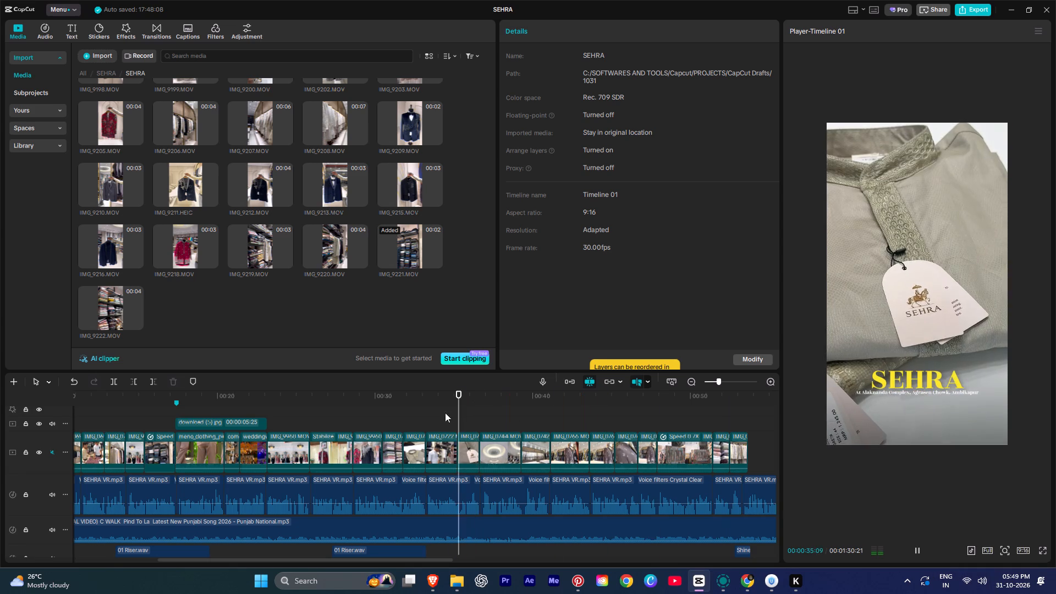
ctrl+scroll(427, 453, up, 8)
ctrl+scroll(427, 453, down, 5)
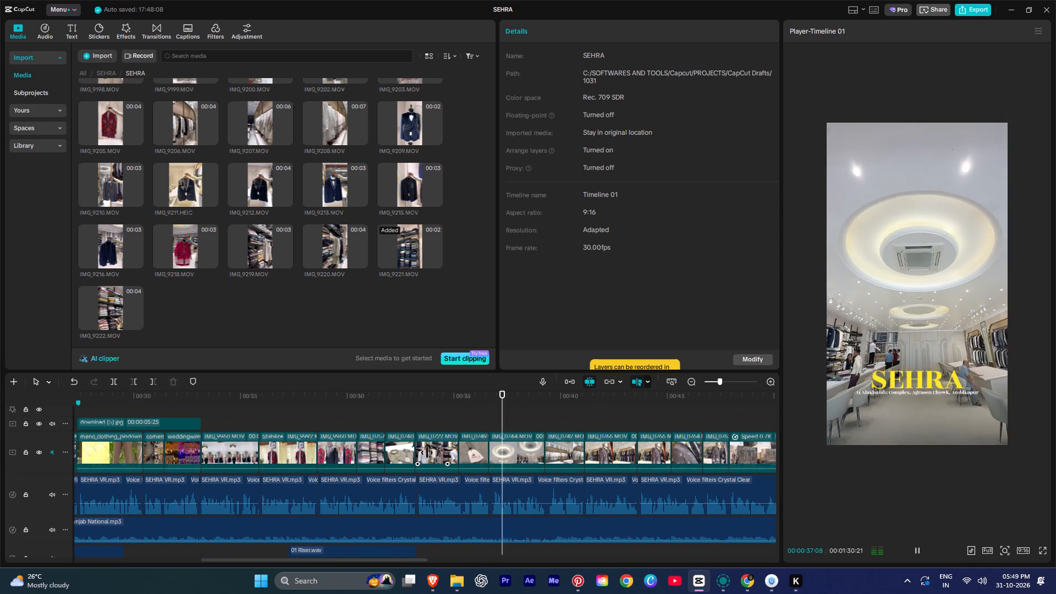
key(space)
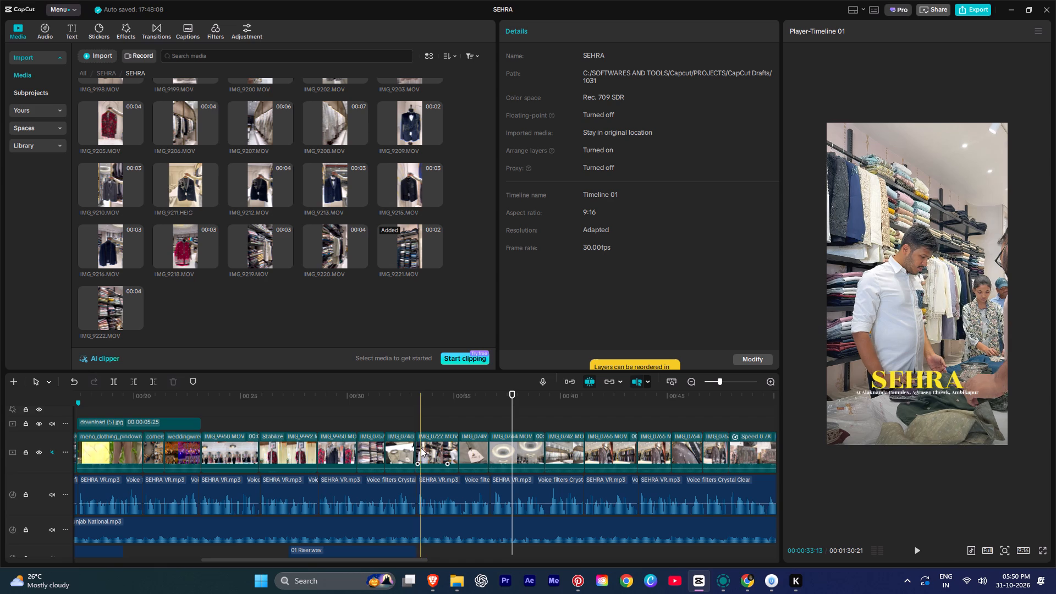
Play back the timeline from about 33 s to 43 s, reviewing the store clips and KURTA + JACKET COLLECTION titles, and return to about 41 s.
key(space)
ctrl+scroll(411, 440, down, 4)
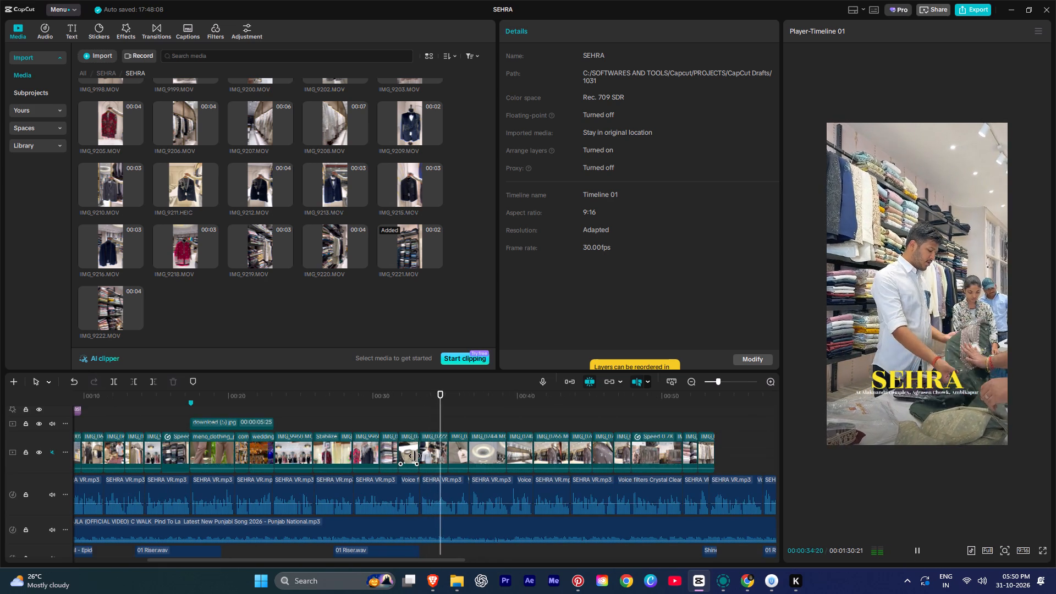
scroll(415, 456, up, 1)
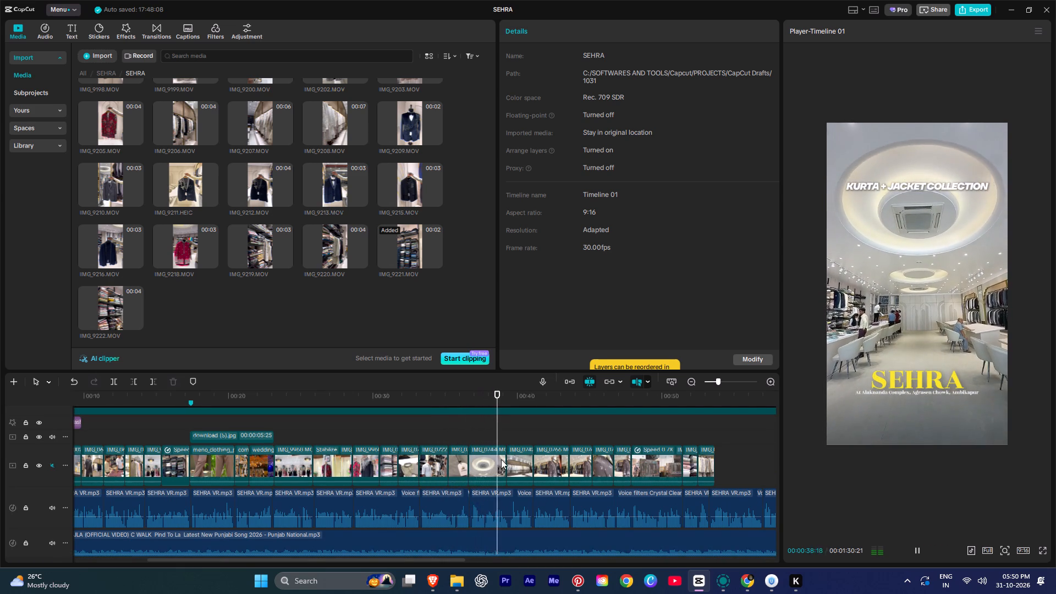
key(space)
click(469, 423)
scroll(471, 424, up, 8)
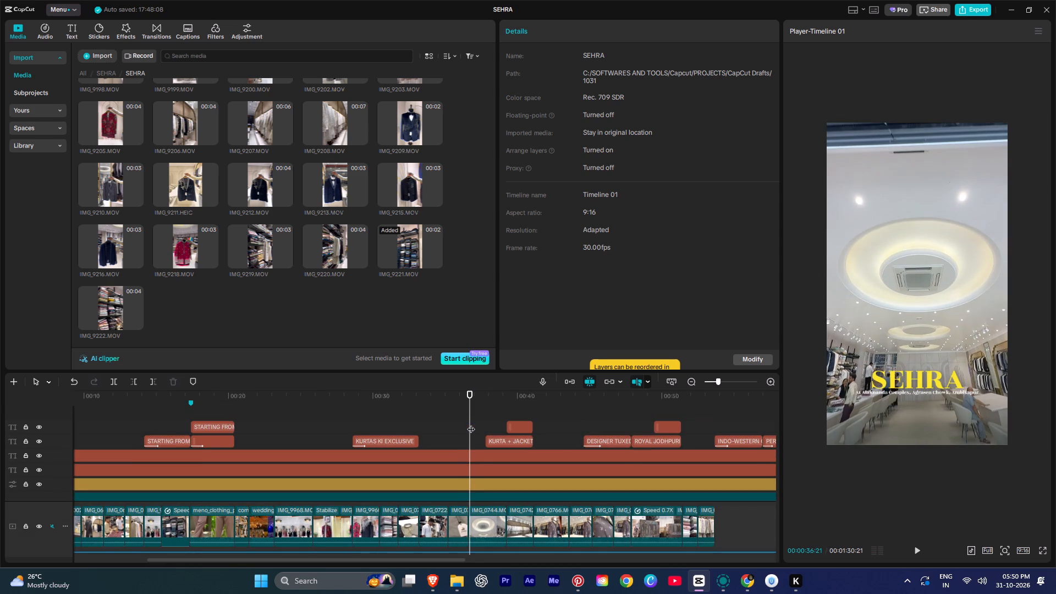
key(space)
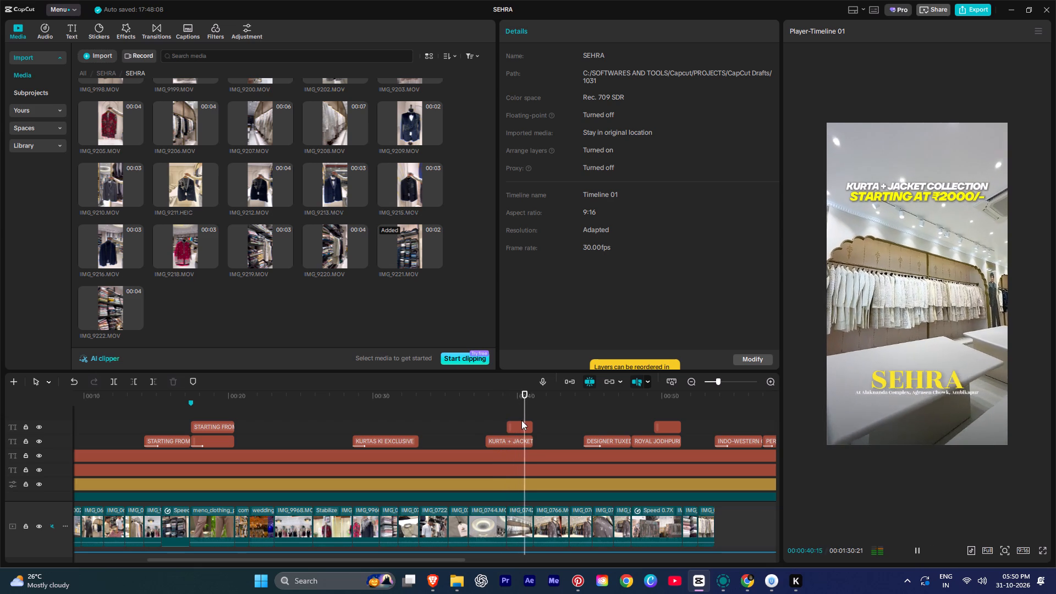
scroll(522, 417, down, 4)
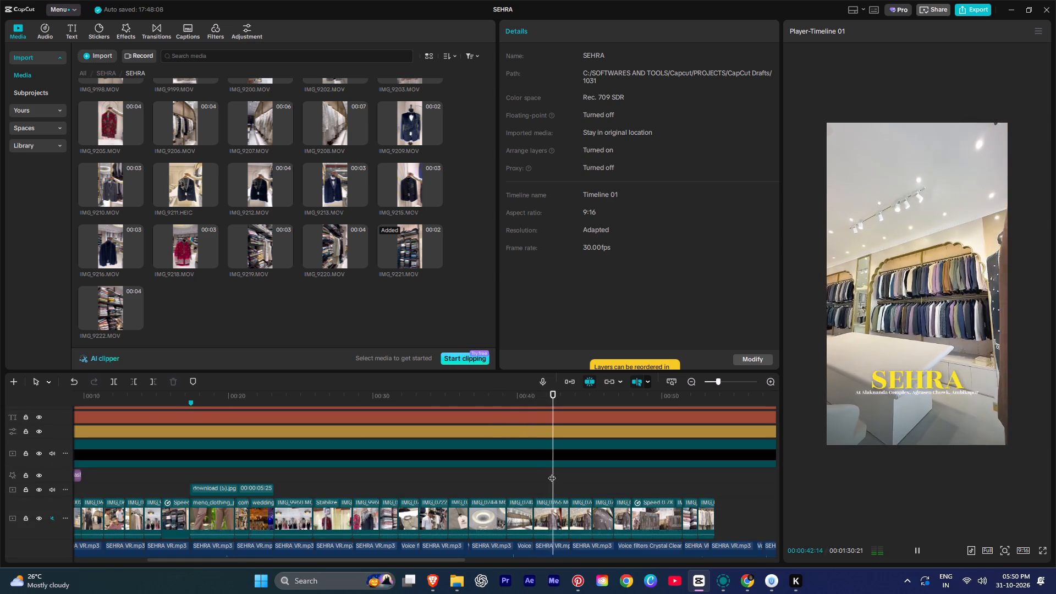
ctrl+scroll(548, 479, down, 8)
ctrl+scroll(548, 480, up, 1)
key(space)
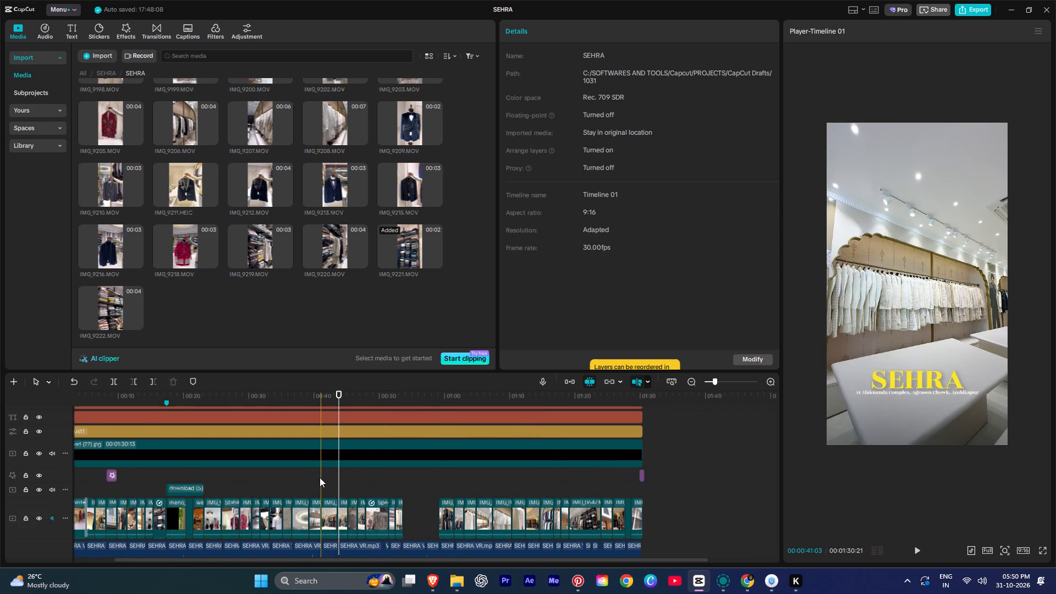
click(325, 481)
Switch to Pinterest and search for RECEPTION VIDEO.
key(alt+Tab)
alt+click(470, 255)
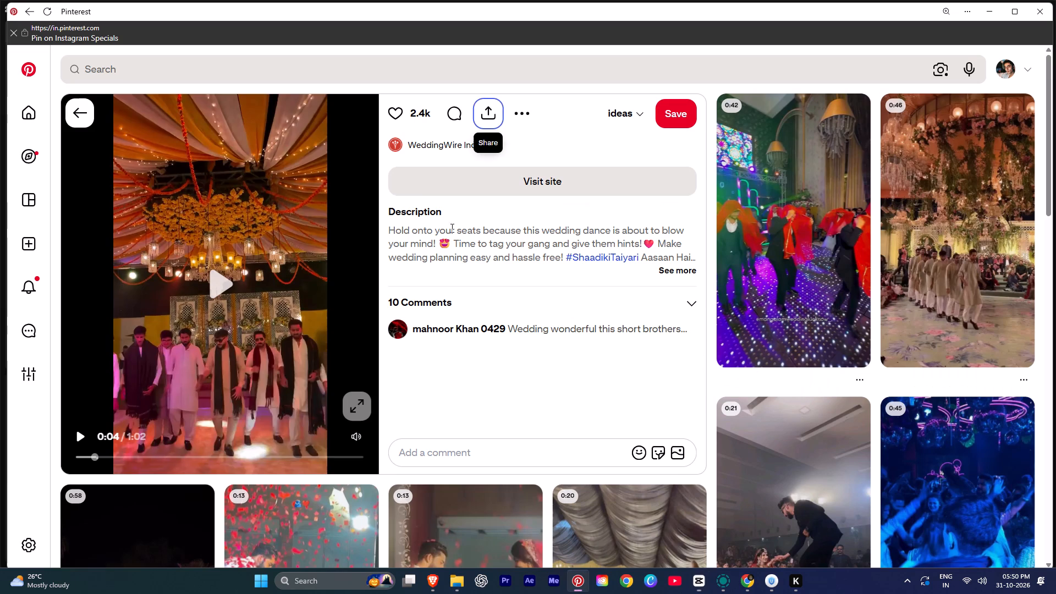
click(411, 86)
click(405, 76)
text(RECEPTION)
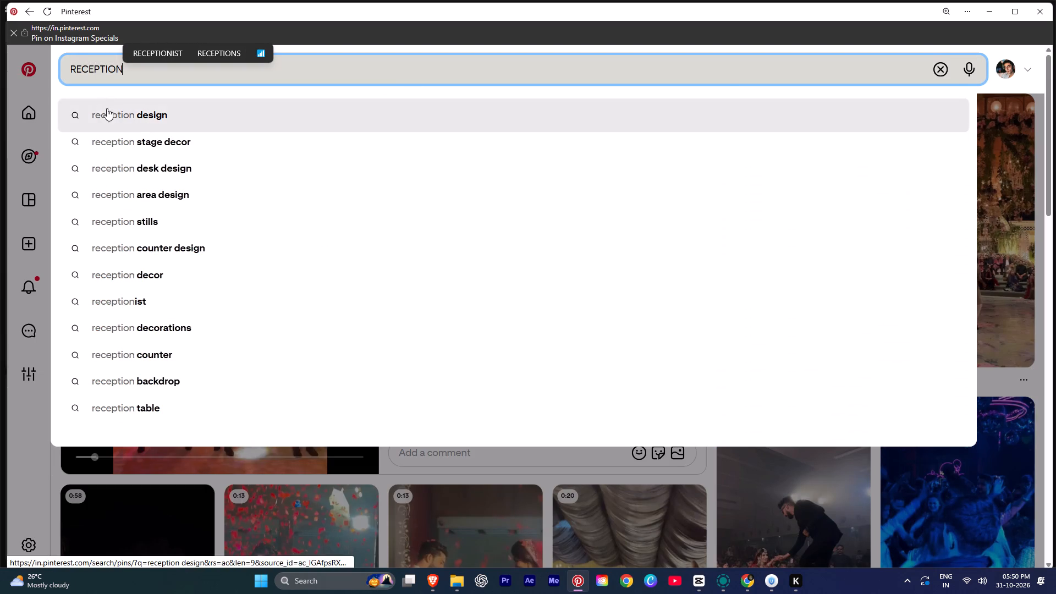
click(139, 70)
key(space)
text(VIDEO)
key(Return)
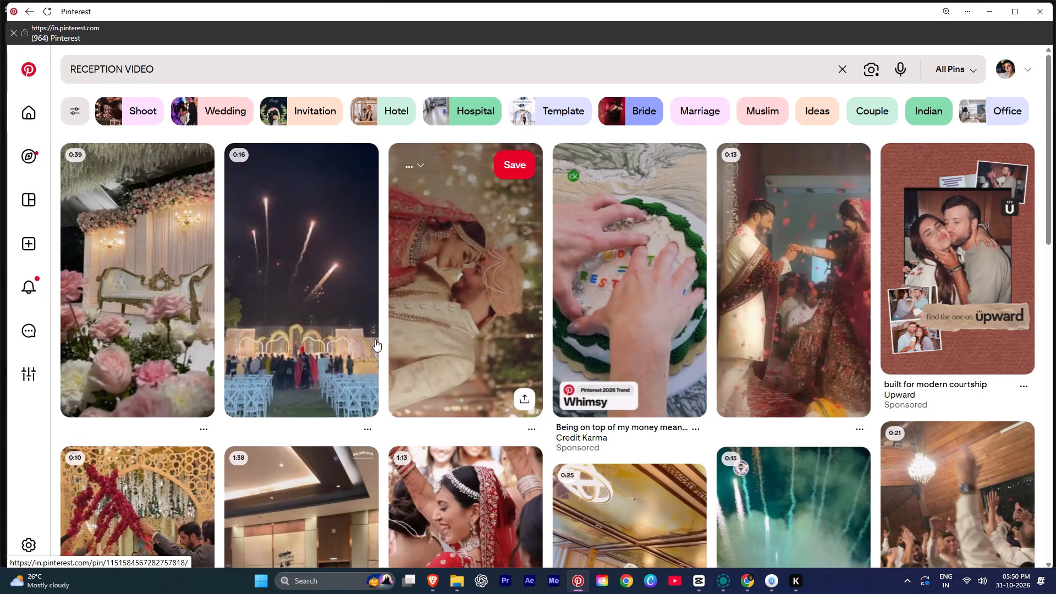
Browse the RECEPTION VIDEO results for wedding reception footage that suits the promo.
scroll(311, 337, down, 4)
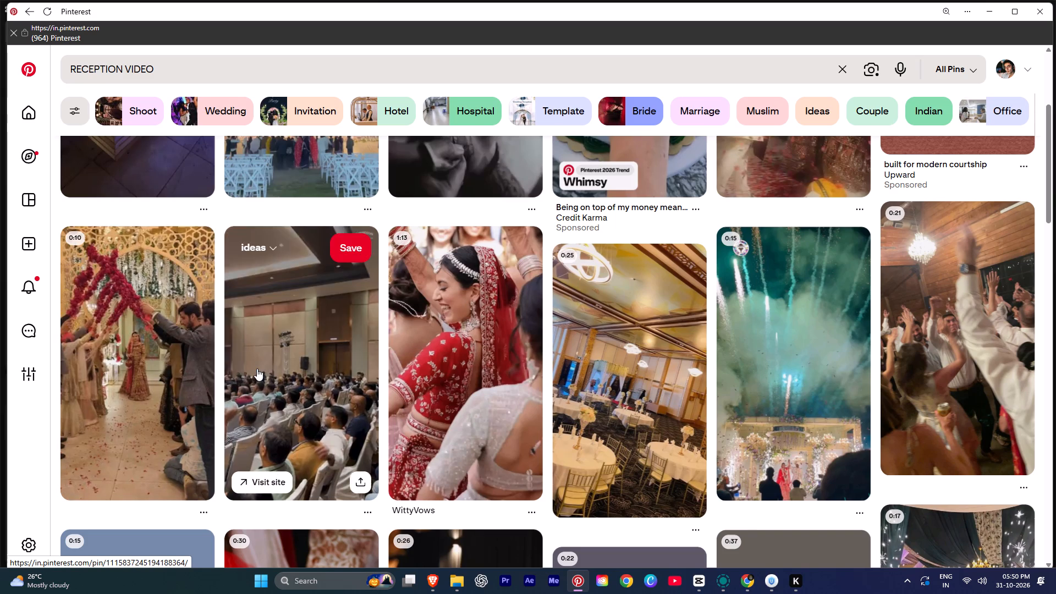
scroll(257, 369, down, 2)
scroll(402, 365, down, 2)
scroll(393, 388, up, 1)
scroll(393, 388, down, 2)
scroll(393, 388, up, 1)
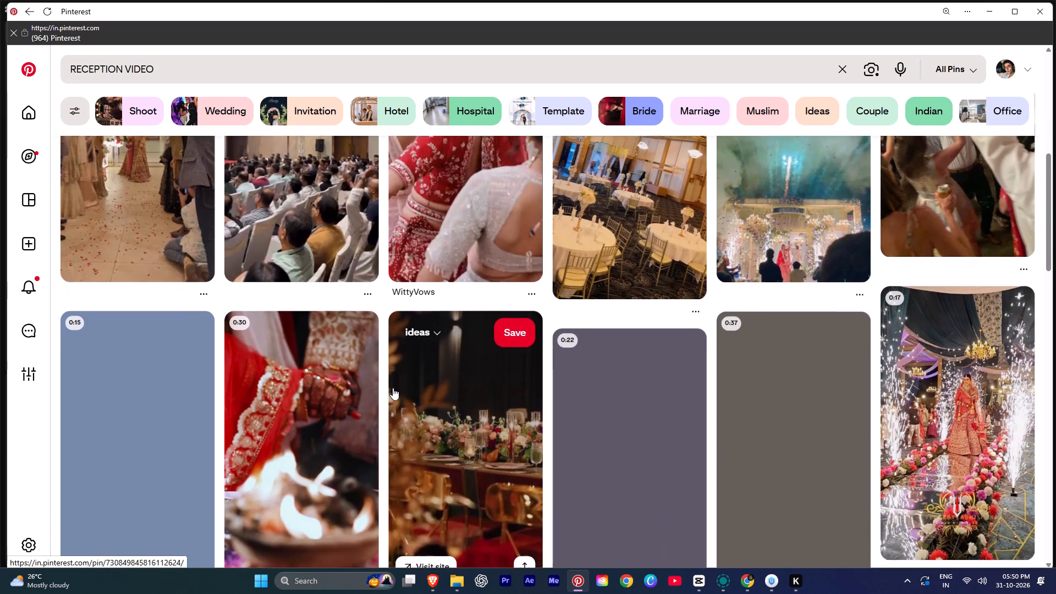
scroll(393, 388, down, 8)
scroll(393, 388, up, 1)
scroll(393, 388, down, 1)
scroll(290, 386, down, 4)
scroll(242, 373, up, 6)
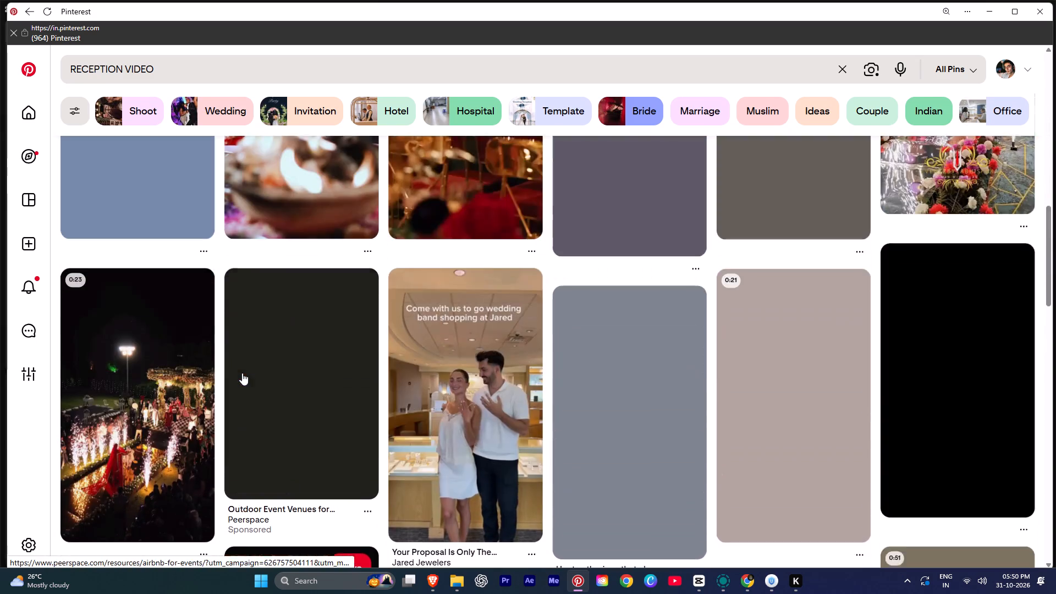
scroll(242, 373, up, 6)
scroll(242, 373, down, 1)
scroll(242, 373, up, 9)
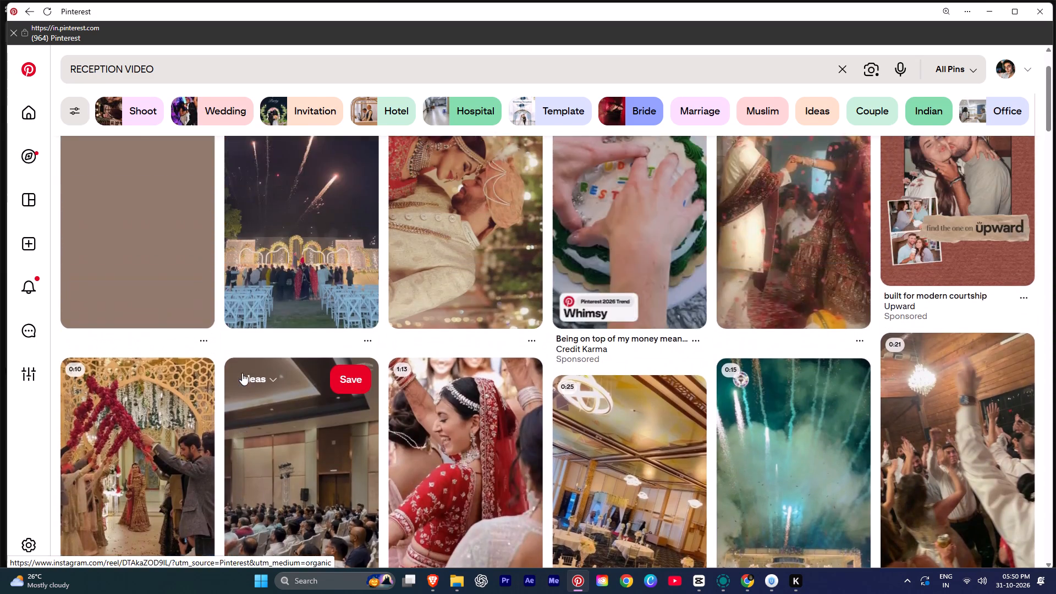
scroll(242, 373, up, 3)
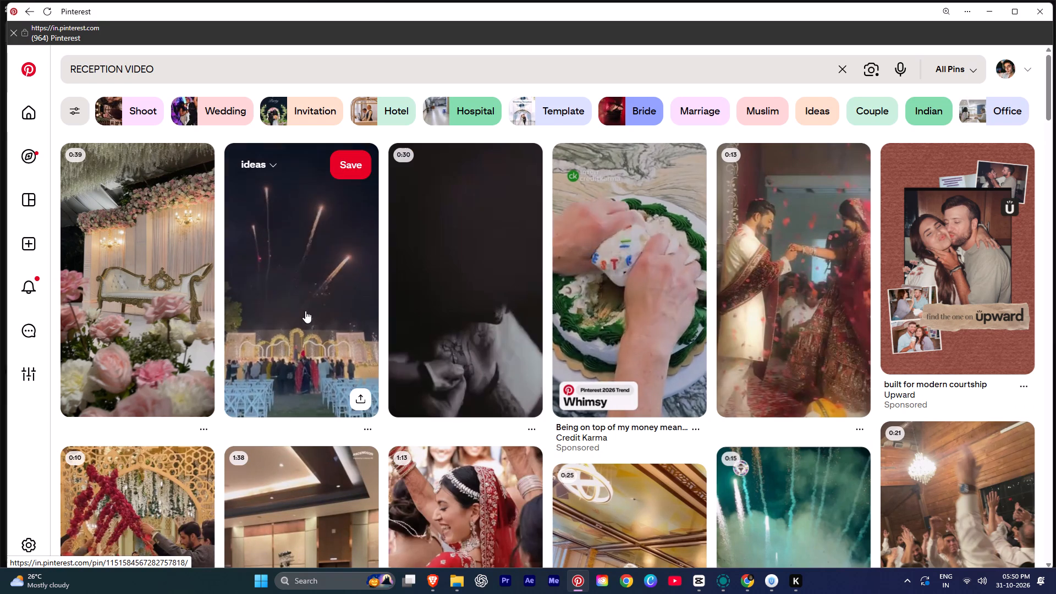
scroll(320, 316, down, 2)
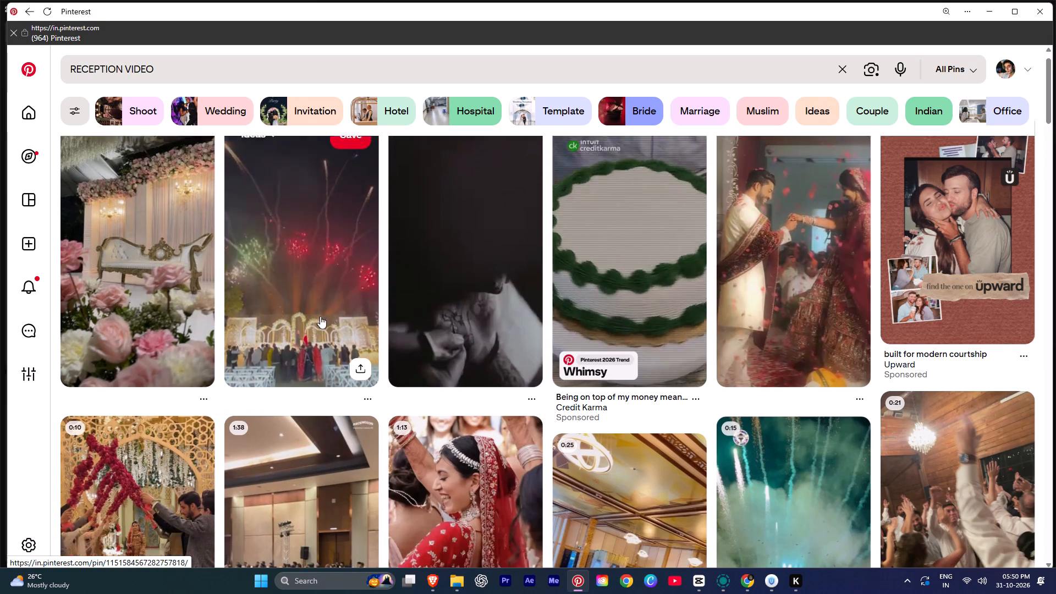
Open the Varmala pin showing fireworks over the wedding stage and copy its share link.
click(305, 237)
click(513, 113)
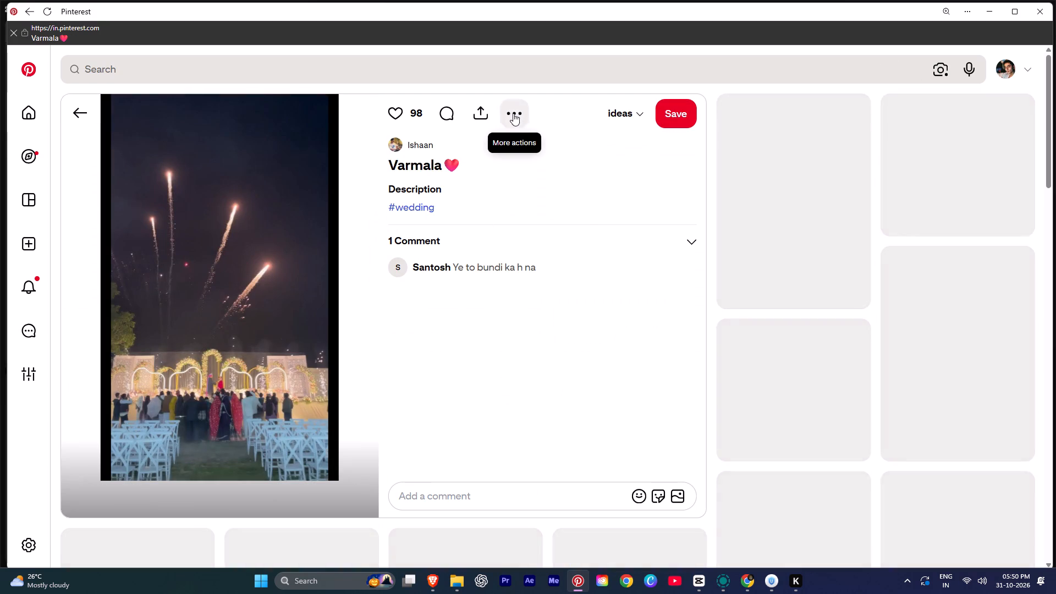
click(481, 112)
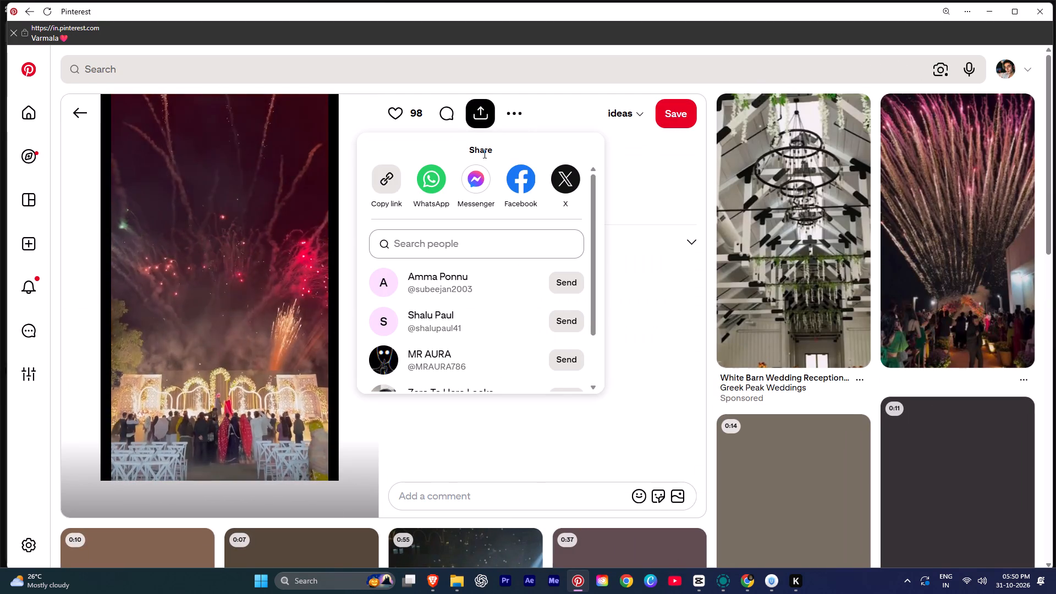
click(476, 109)
click(479, 113)
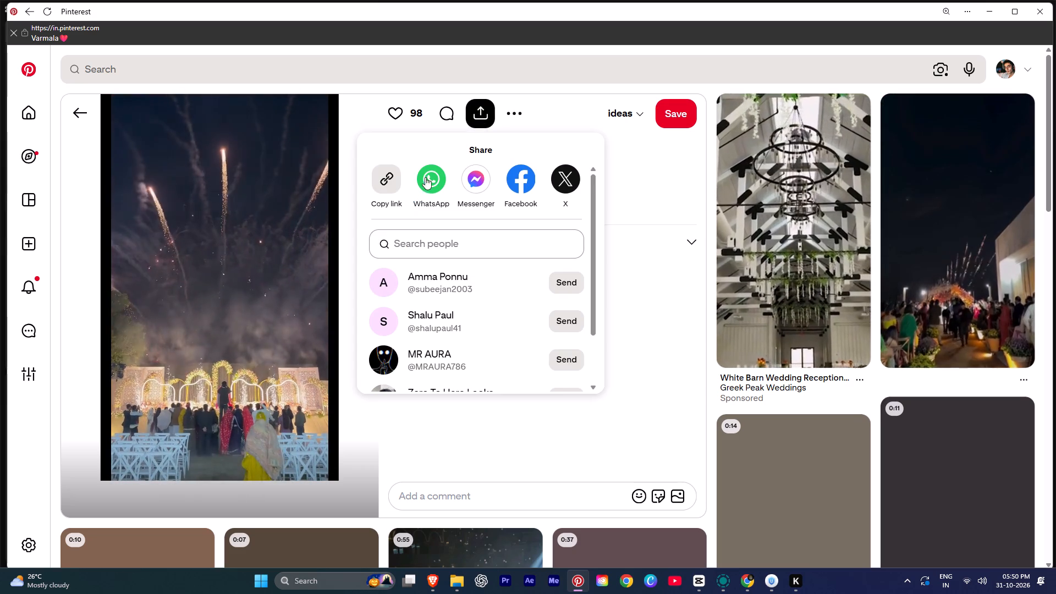
click(379, 188)
Switch to PinDown in Brave and download the Varmala fireworks video in 1080p (HD) MP4 to the Downloads folder.
key(alt+Tab)
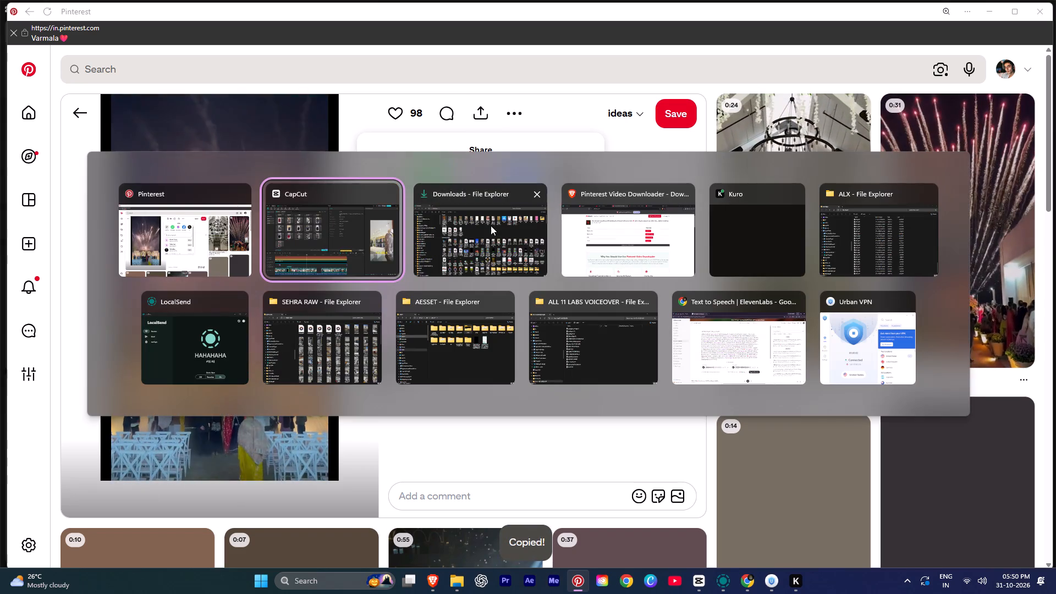
alt+click(615, 239)
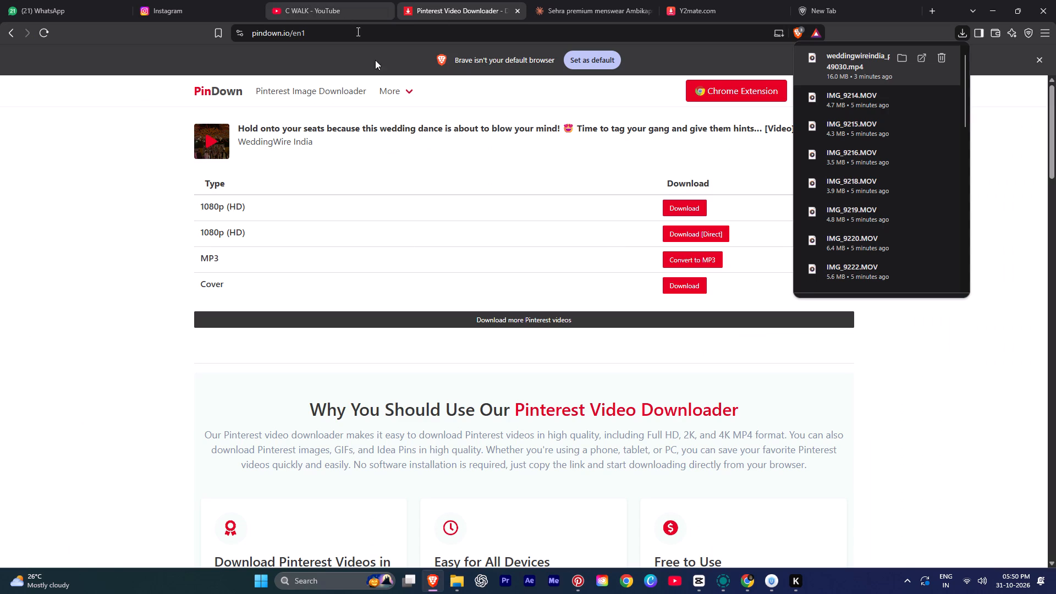
click(438, 321)
ctrl+click(413, 263)
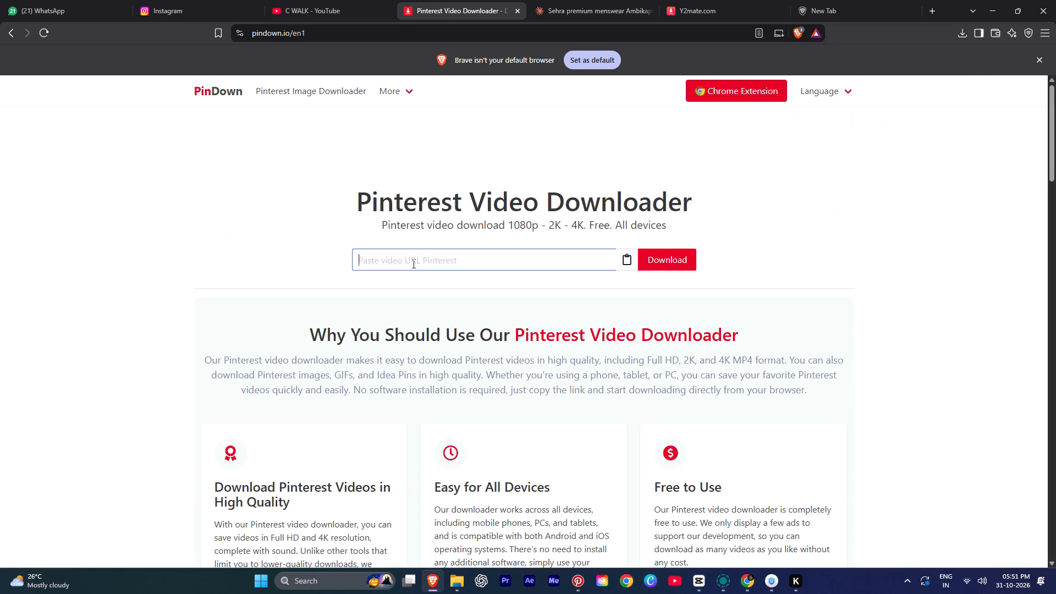
key(ctrl+v)
key(Return)
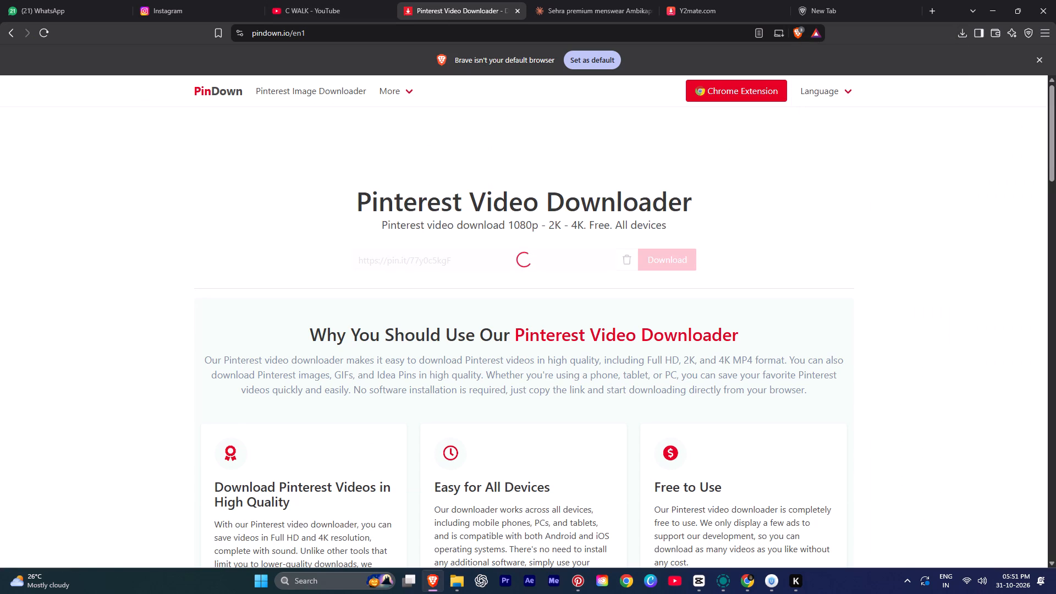
click(691, 207)
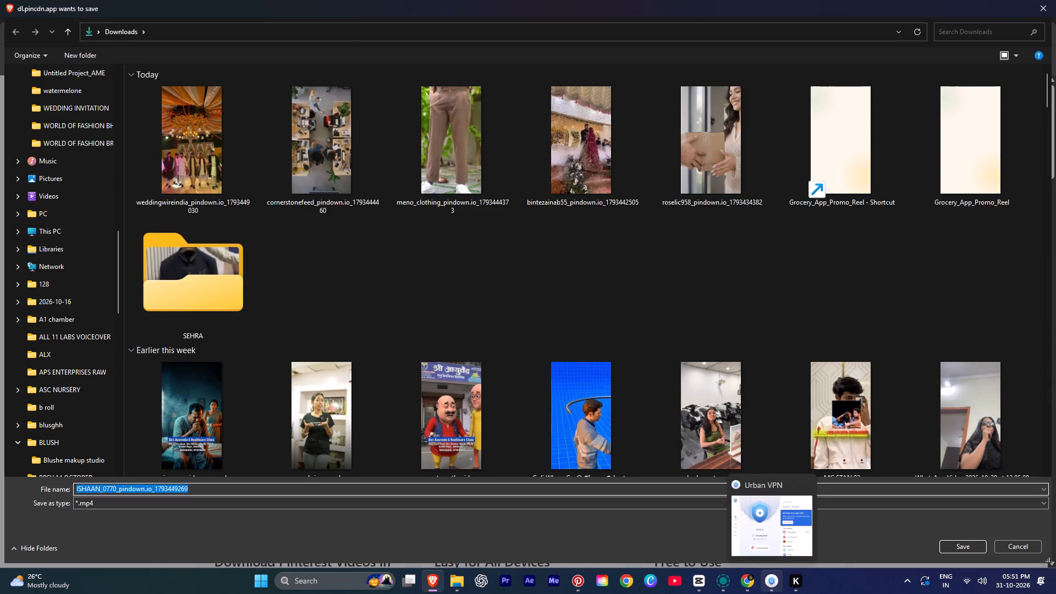
click(969, 544)
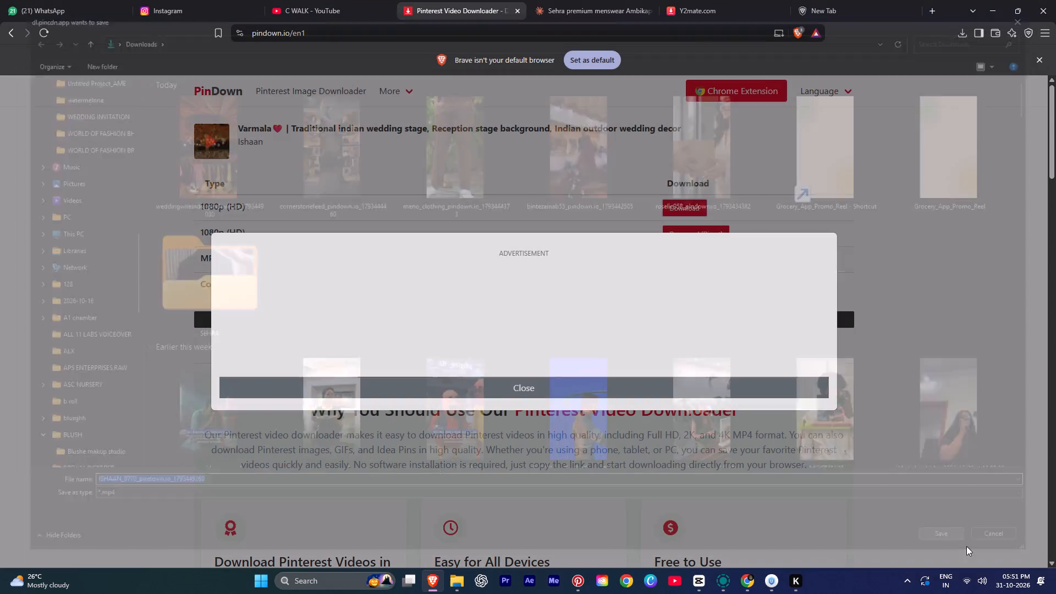
Bring the downloaded Varmala fireworks video from Brave's download list into the top level of the CapCut project's media.
key(alt+Tab)
key(alt+Tab)
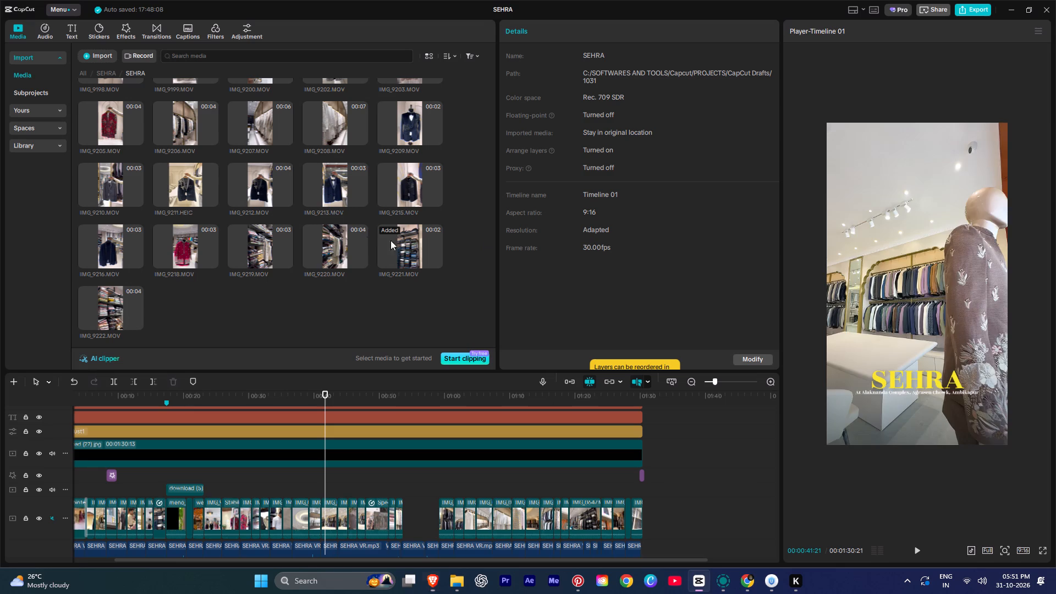
click(248, 313)
click(100, 52)
click(183, 282)
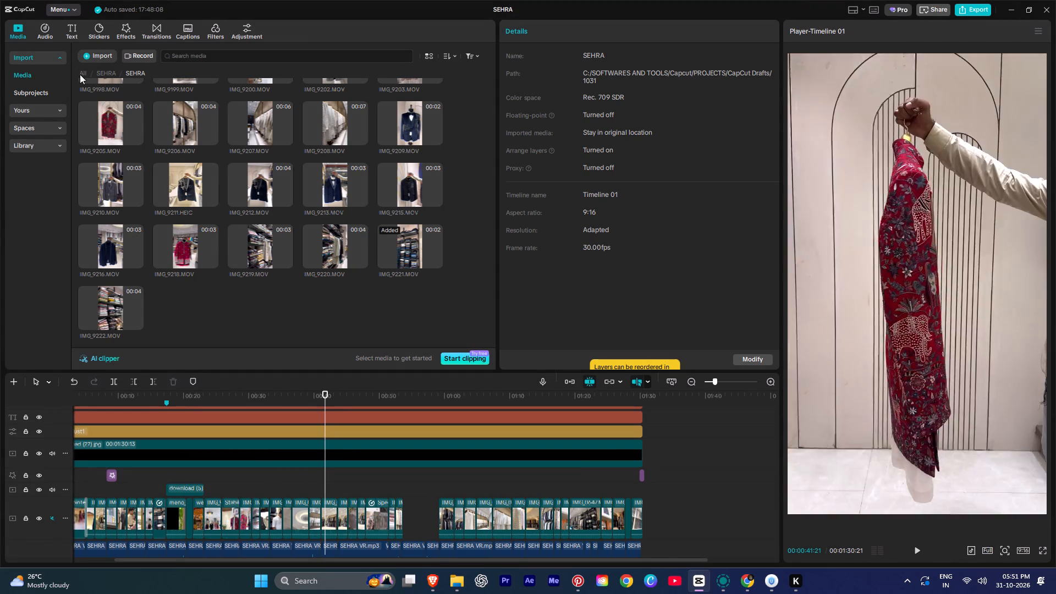
click(81, 74)
key(alt+Tab)
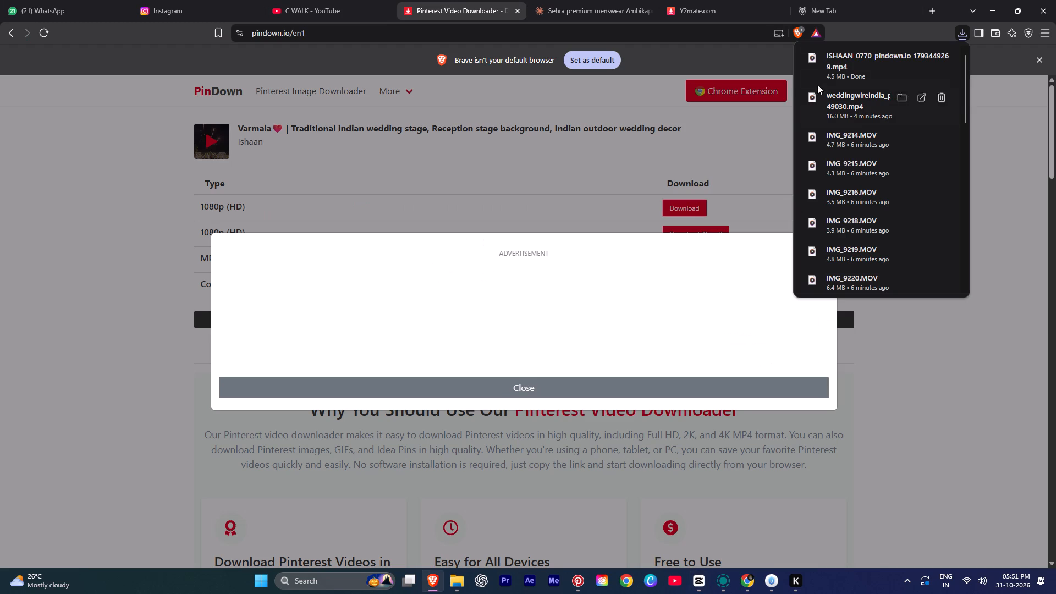
drag(848, 60, 356, 307)
key(alt+Tab)
click(265, 300)
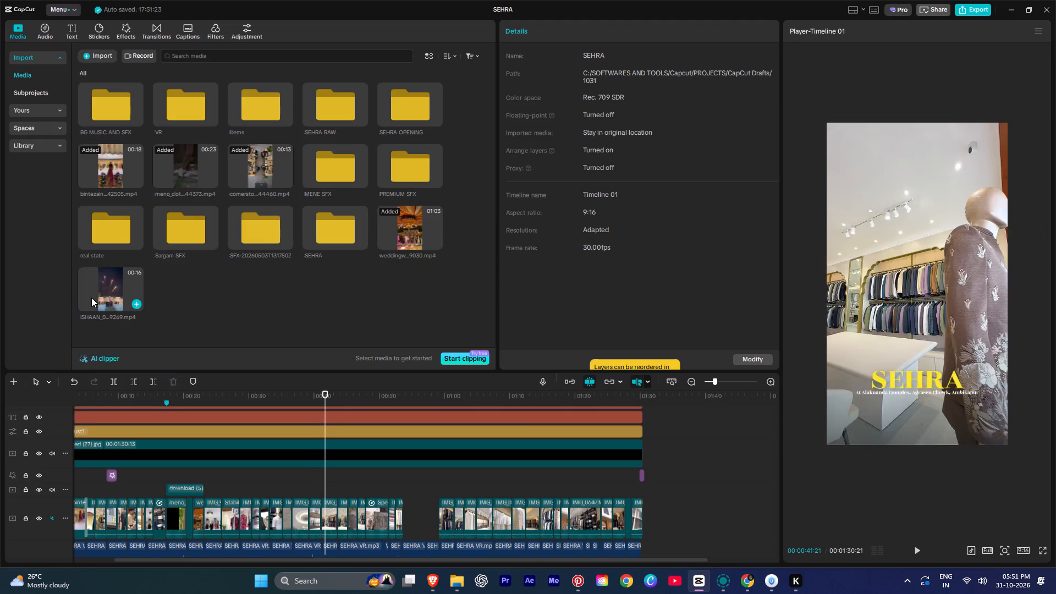
Replace the store clip at about 00:41 with the downloaded fireworks video, keeping the original video effect, and play back the result.
drag(105, 287, 330, 513)
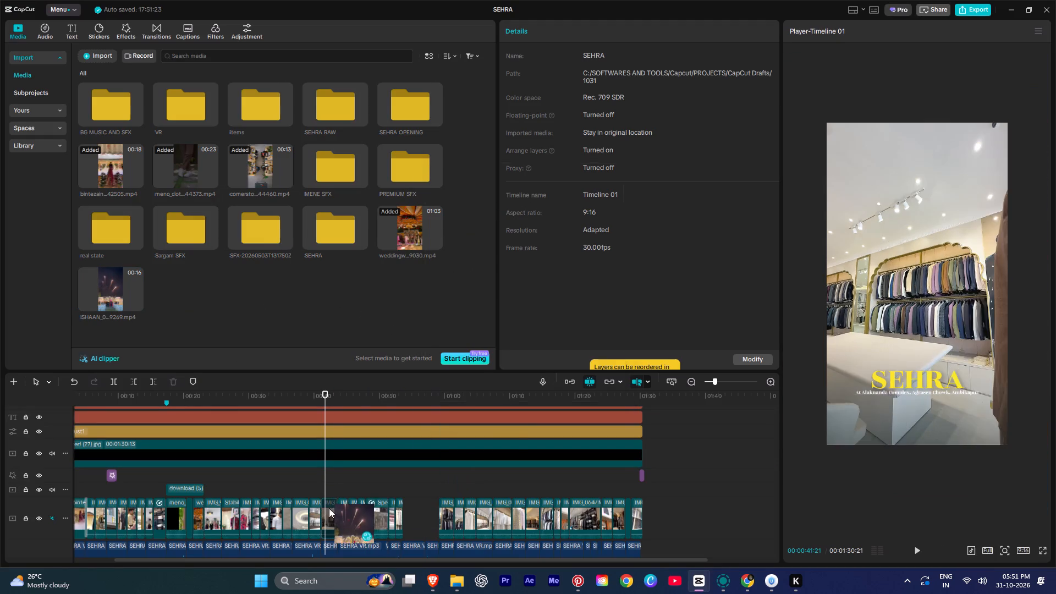
click(564, 398)
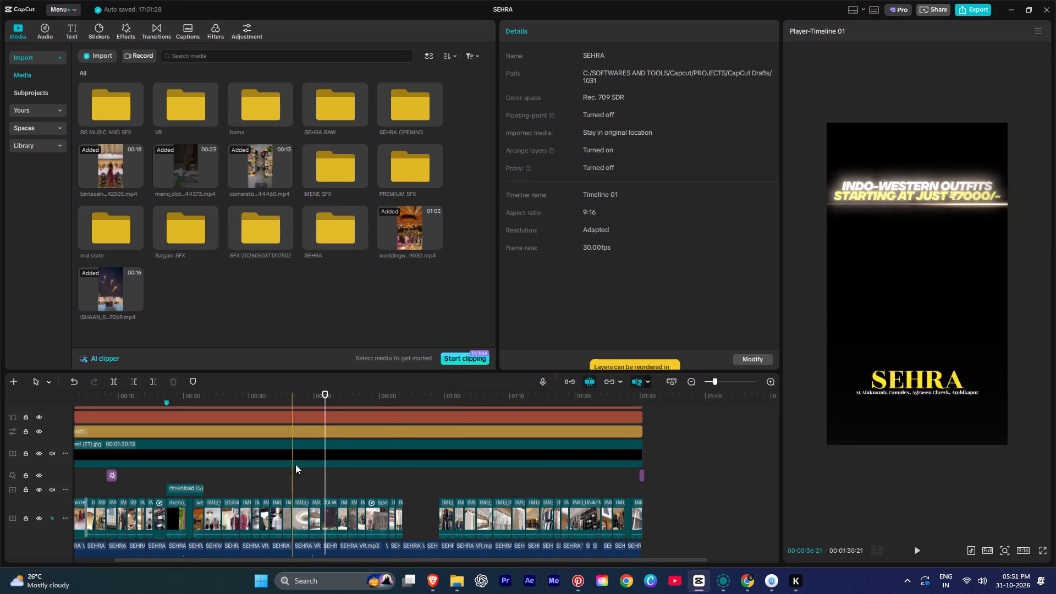
click(313, 482)
key(space)
ctrl+scroll(316, 482, up, 14)
ctrl+scroll(316, 483, down, 1)
ctrl+scroll(316, 483, up, 1)
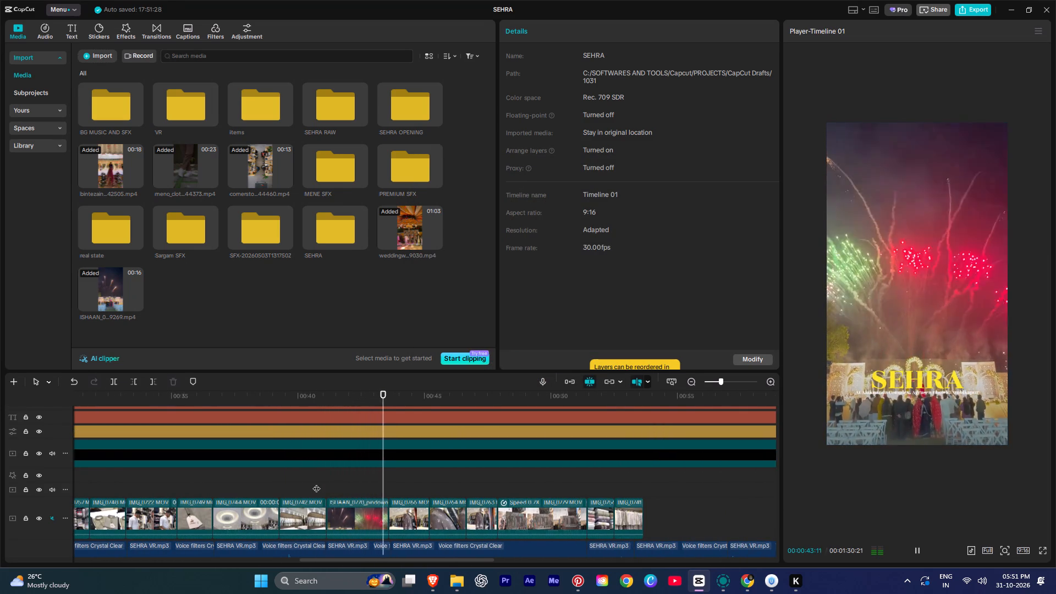
ctrl+scroll(470, 542, up, 6)
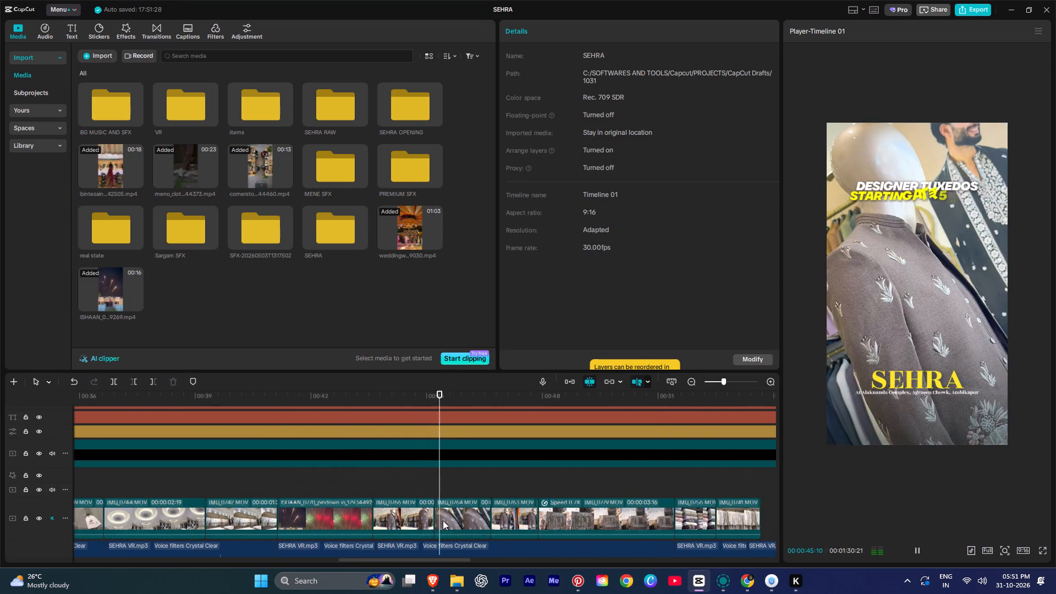
ctrl+scroll(443, 520, up, 2)
key(space)
Replace the IMG_0764 clip at about 00:45 with IMG_9205.MOV from the nested SEHRA media folder and play it back.
click(448, 483)
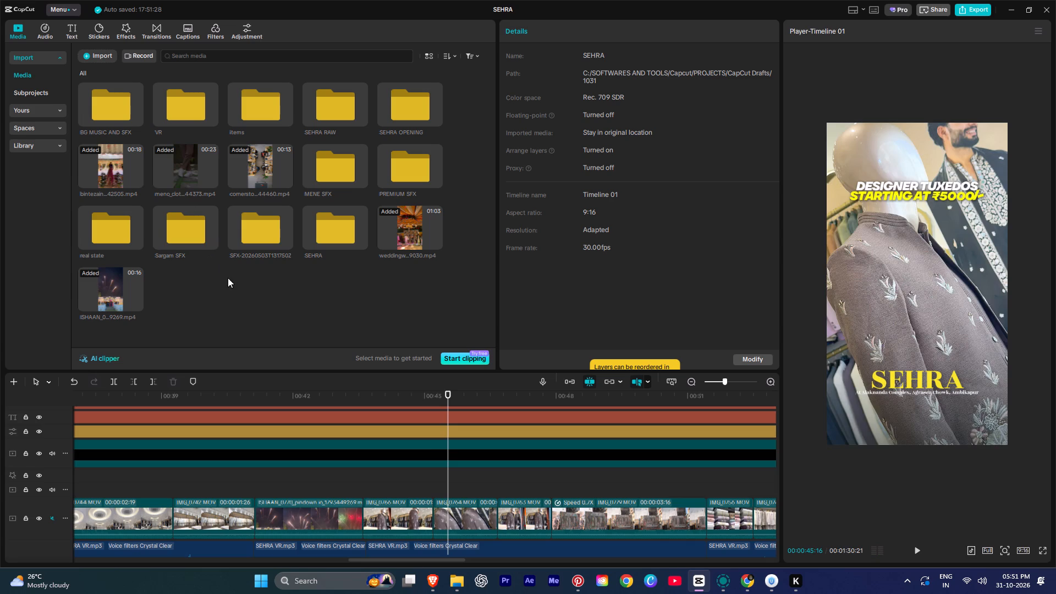
click(228, 278)
double_click(335, 232)
double_click(115, 106)
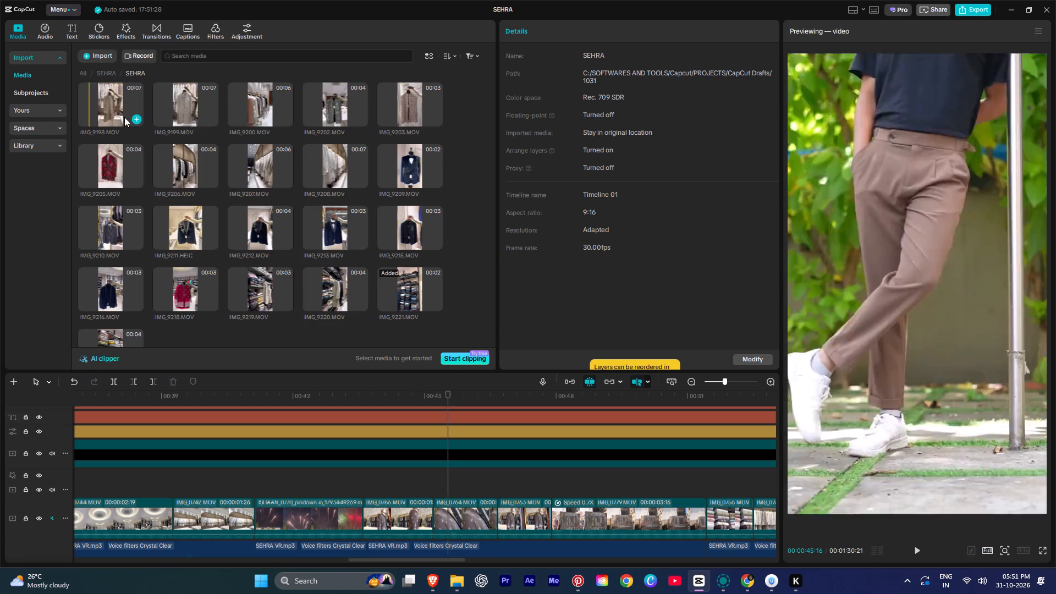
drag(108, 159, 468, 533)
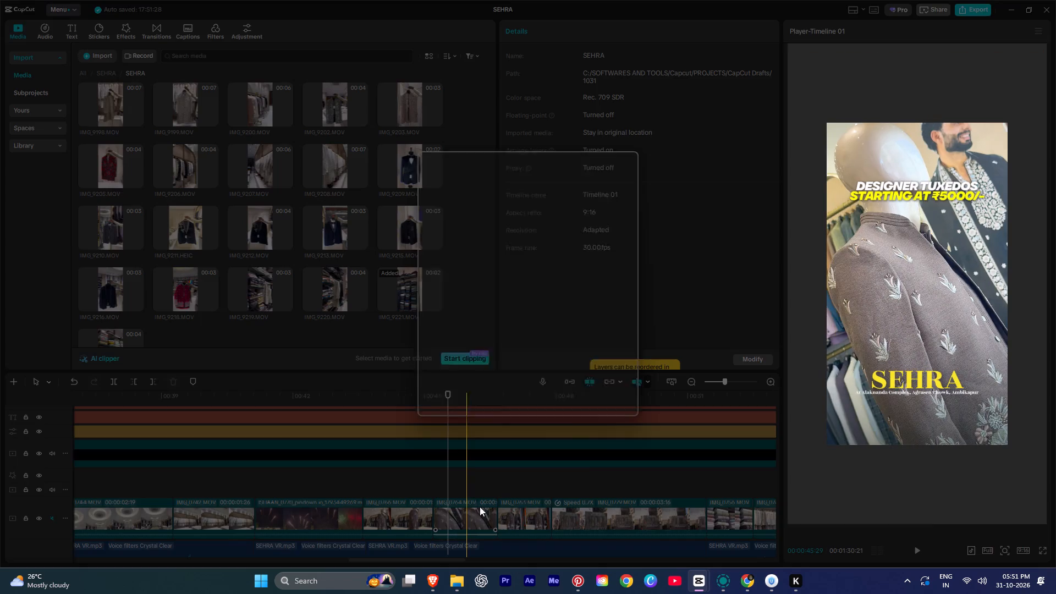
click(563, 398)
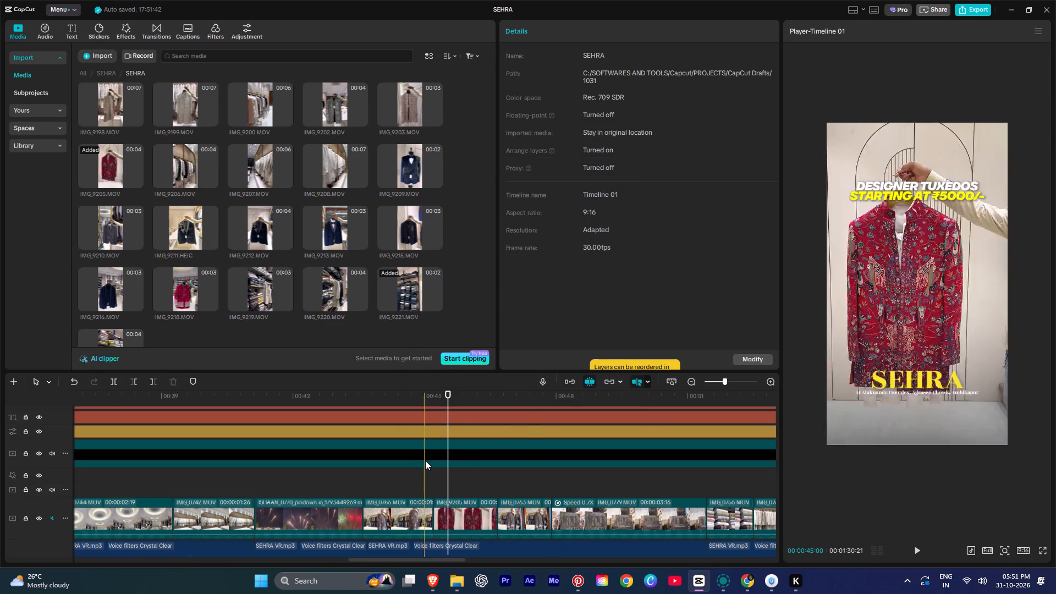
key(space)
ctrl+scroll(448, 470, up, 7)
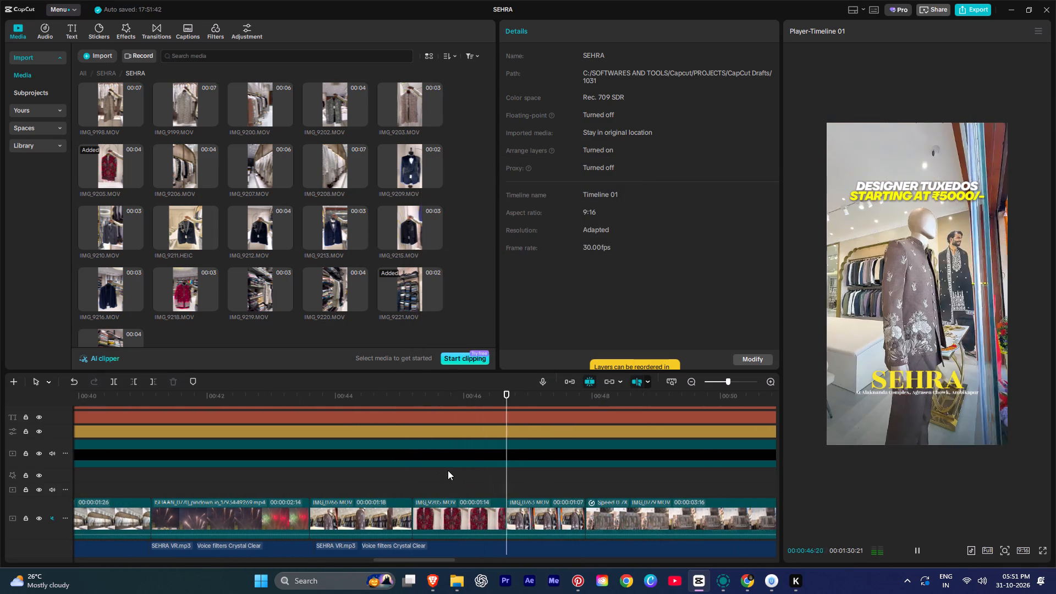
ctrl+scroll(448, 470, up, 5)
key(space)
Replace the IMG_0763 clip at about 00:47 with IMG_9218.MOV, keeping the original video effect, and play it back.
click(532, 494)
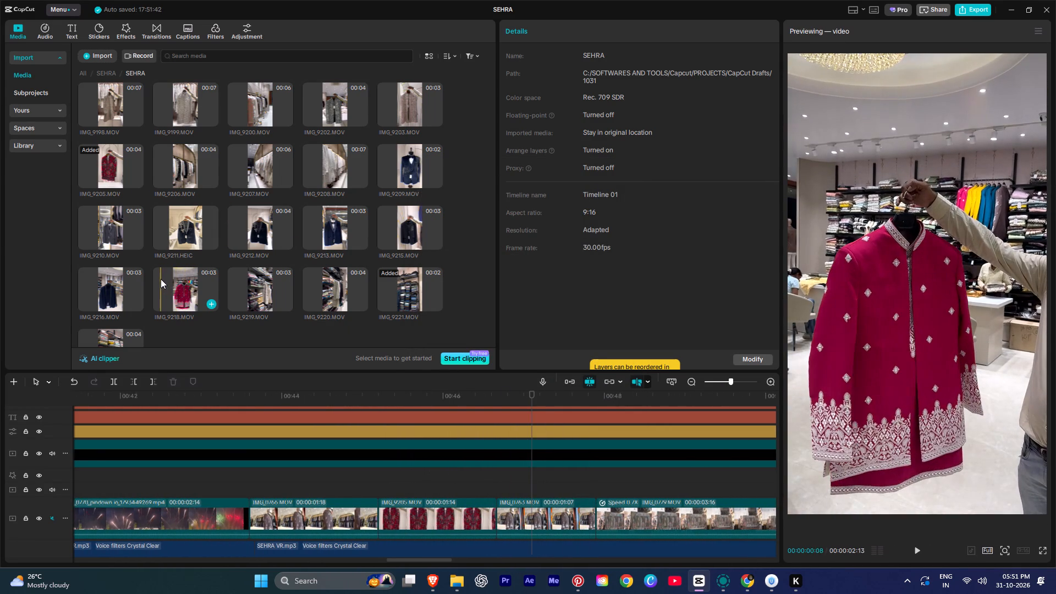
drag(161, 279, 535, 516)
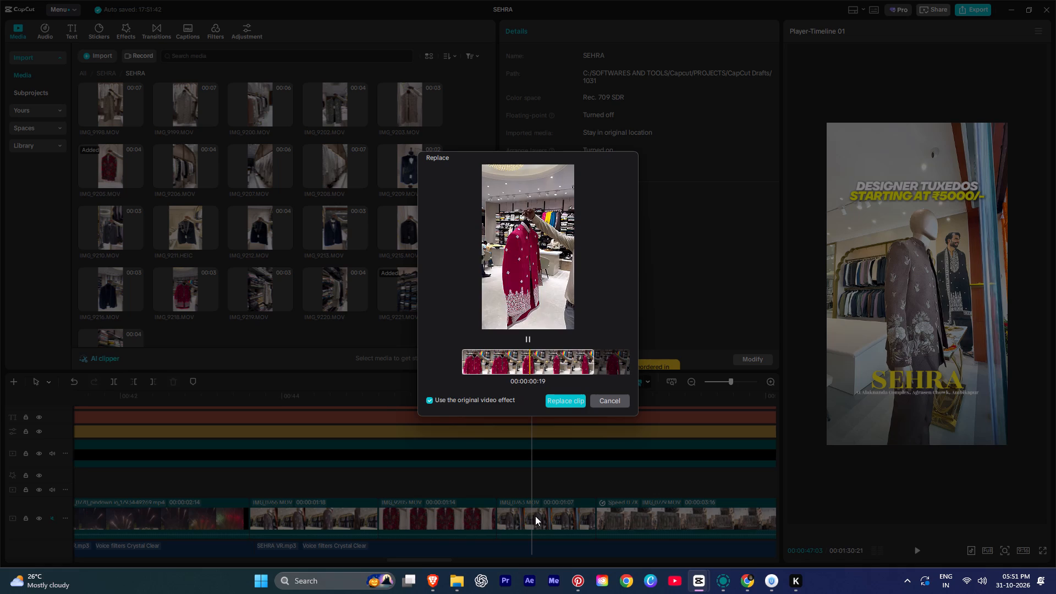
click(559, 400)
click(492, 473)
key(space)
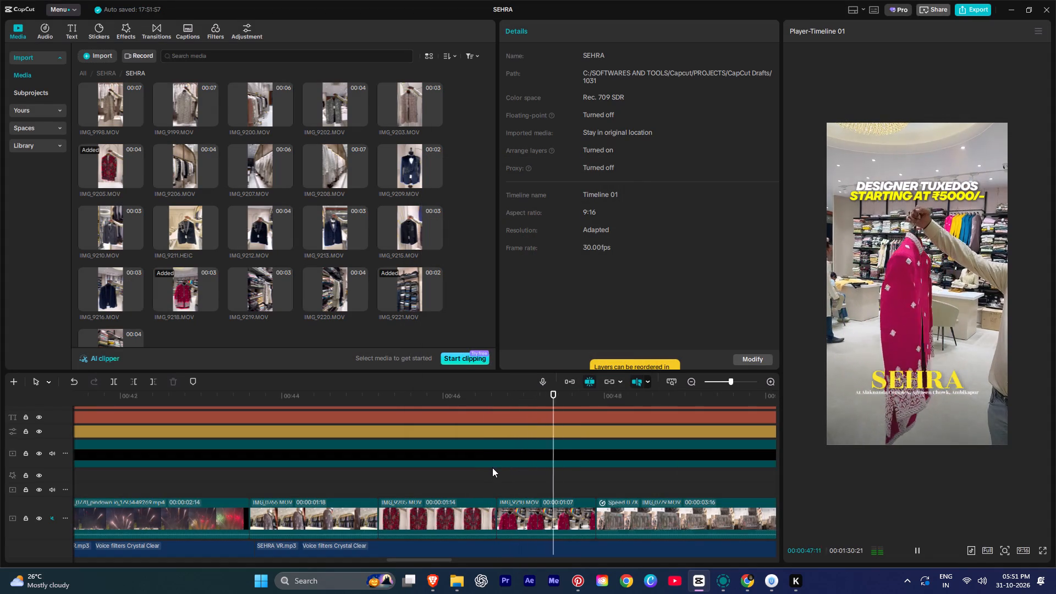
alt+scroll(607, 492, down, 1)
alt+scroll(607, 492, up, 2)
alt+scroll(607, 492, down, 3)
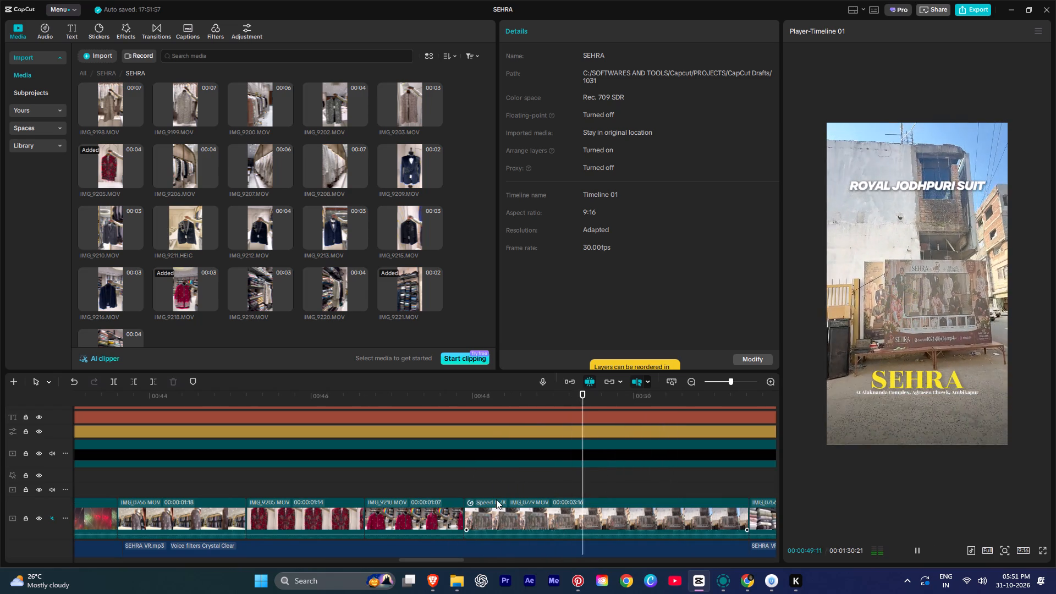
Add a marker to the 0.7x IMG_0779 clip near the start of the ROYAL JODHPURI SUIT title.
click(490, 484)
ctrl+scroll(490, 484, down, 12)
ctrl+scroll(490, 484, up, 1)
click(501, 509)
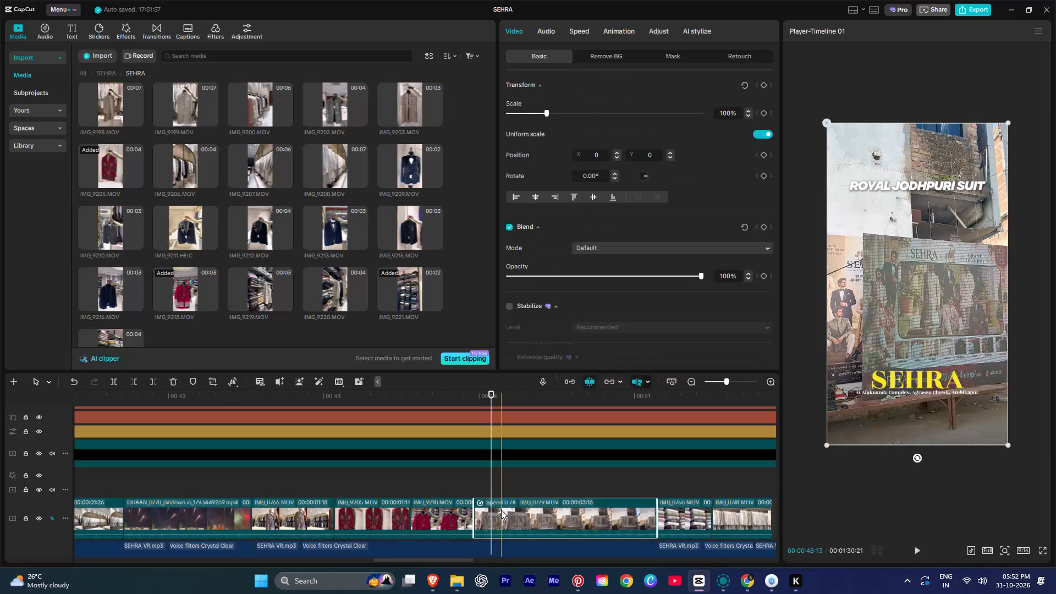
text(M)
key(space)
Play back the clips from the ROYAL JODHPURI SUIT title up to the gap in the main video track.
ctrl+scroll(501, 510, down, 15)
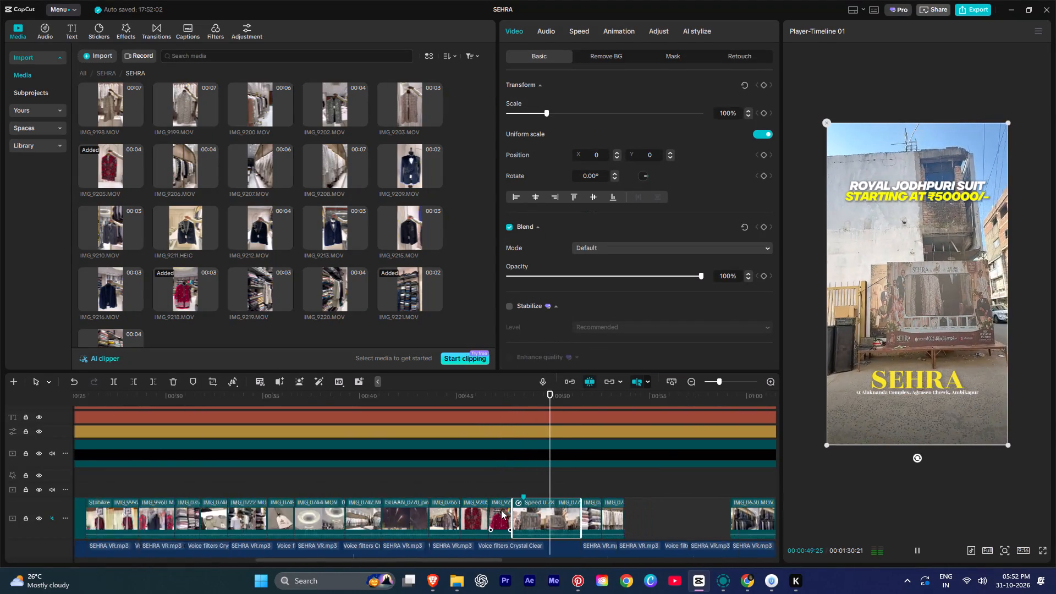
ctrl+scroll(501, 510, down, 3)
scroll(576, 520, down, 3)
alt+scroll(574, 518, down, 4)
ctrl+scroll(355, 443, up, 3)
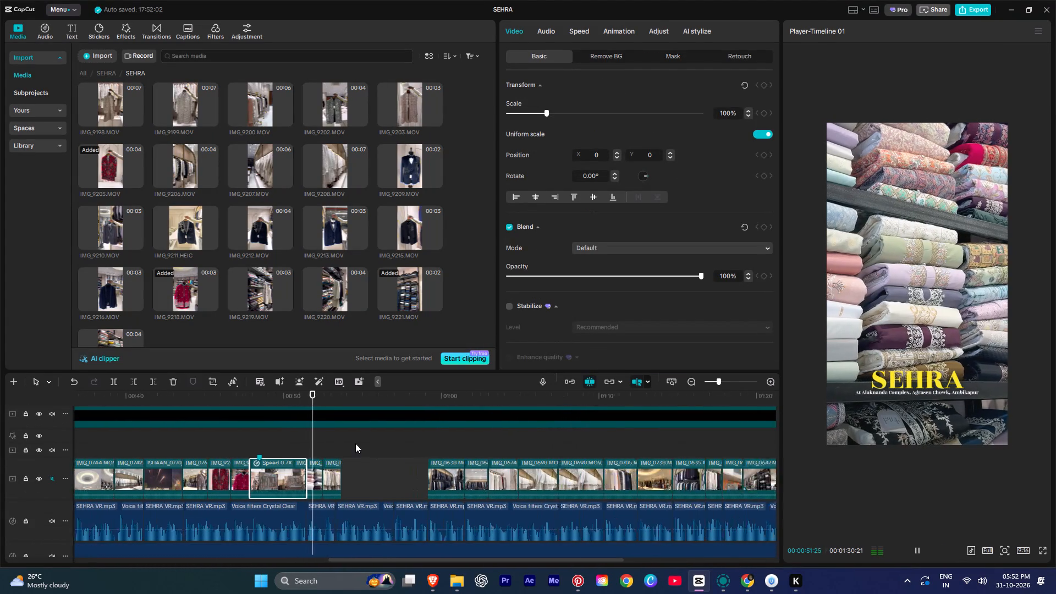
ctrl+scroll(355, 443, up, 4)
key(space)
Replace the 0.7x IMG_0779 clip under the ROYAL JODHPURI SUIT title with IMG_9210.MOV and play it back.
click(178, 225)
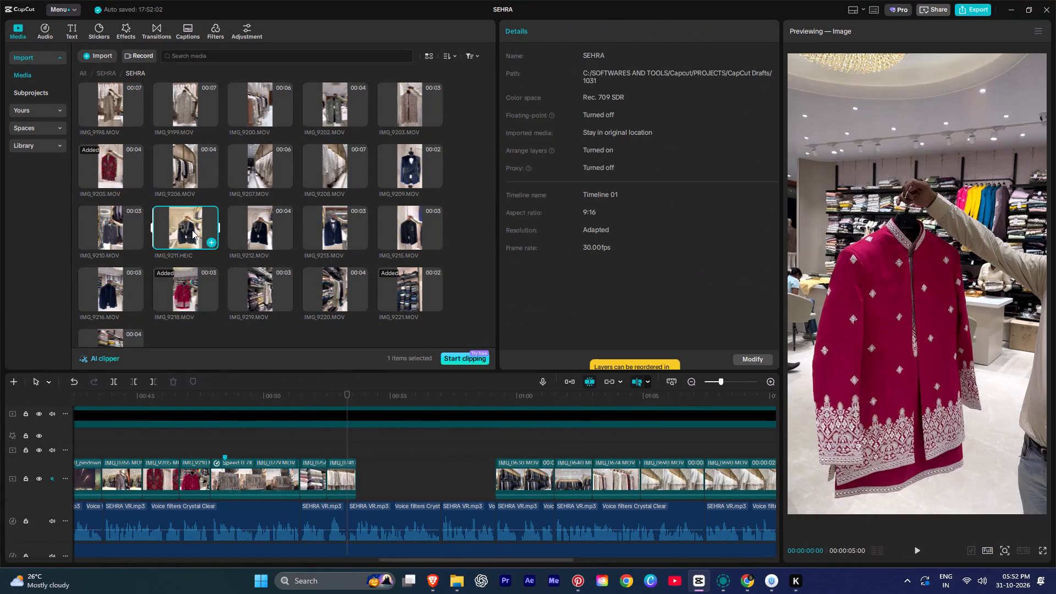
click(173, 217)
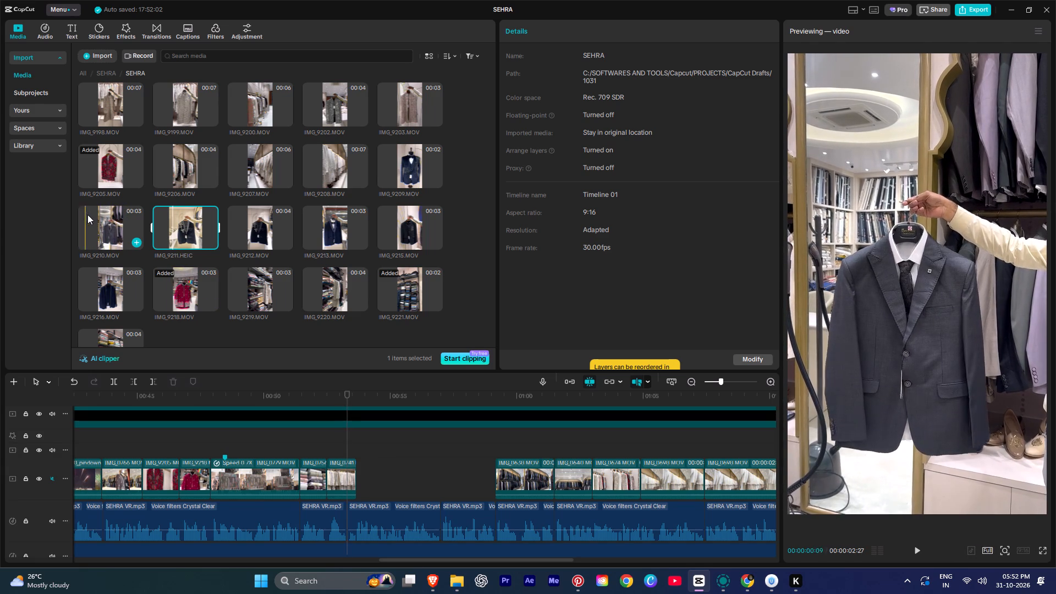
alt+scroll(224, 486, up, 1)
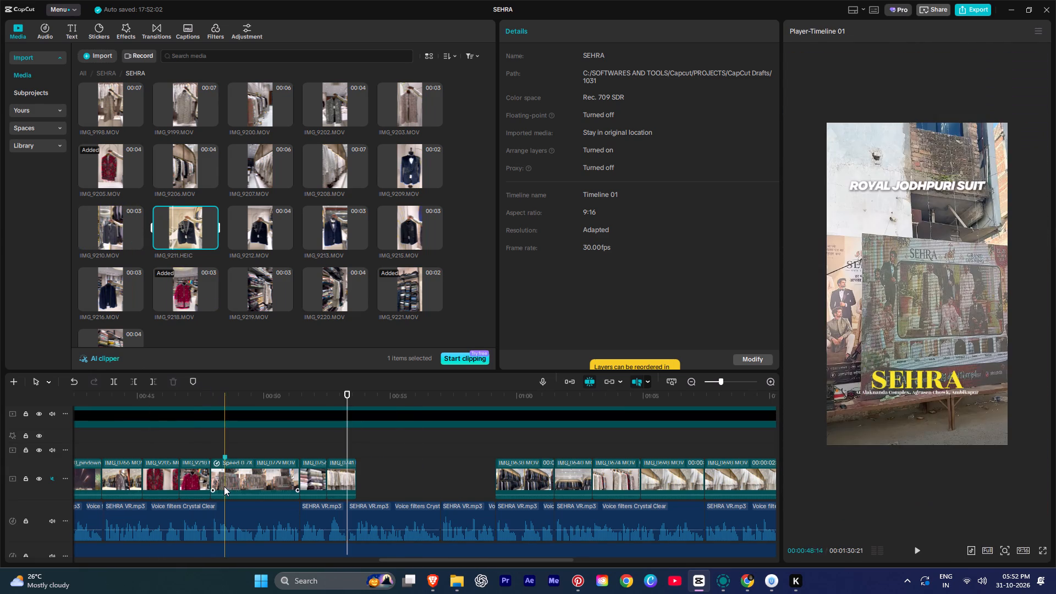
click(103, 223)
drag(92, 220, 323, 473)
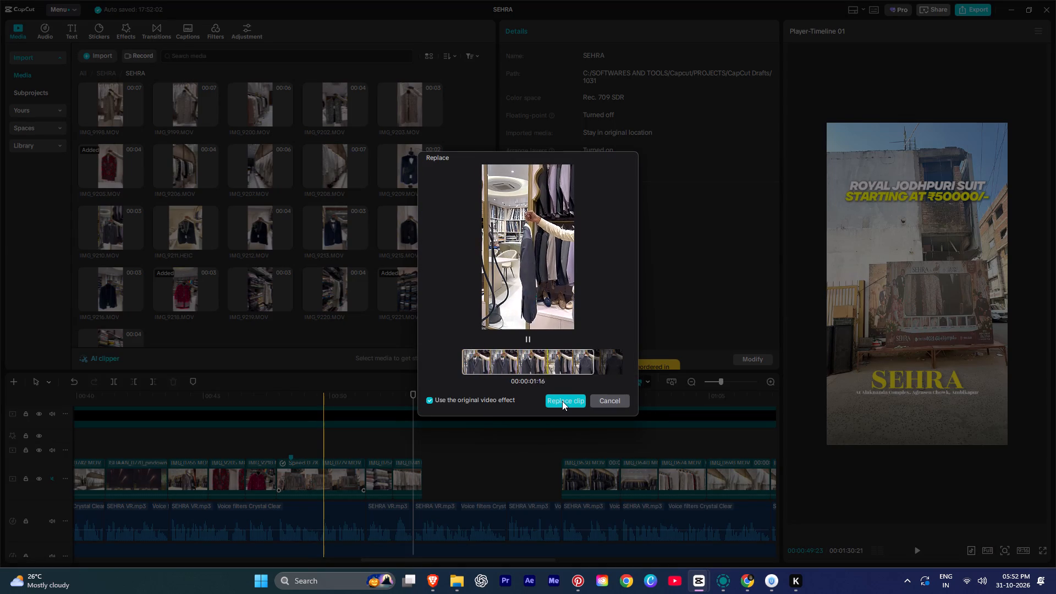
click(567, 402)
key(space)
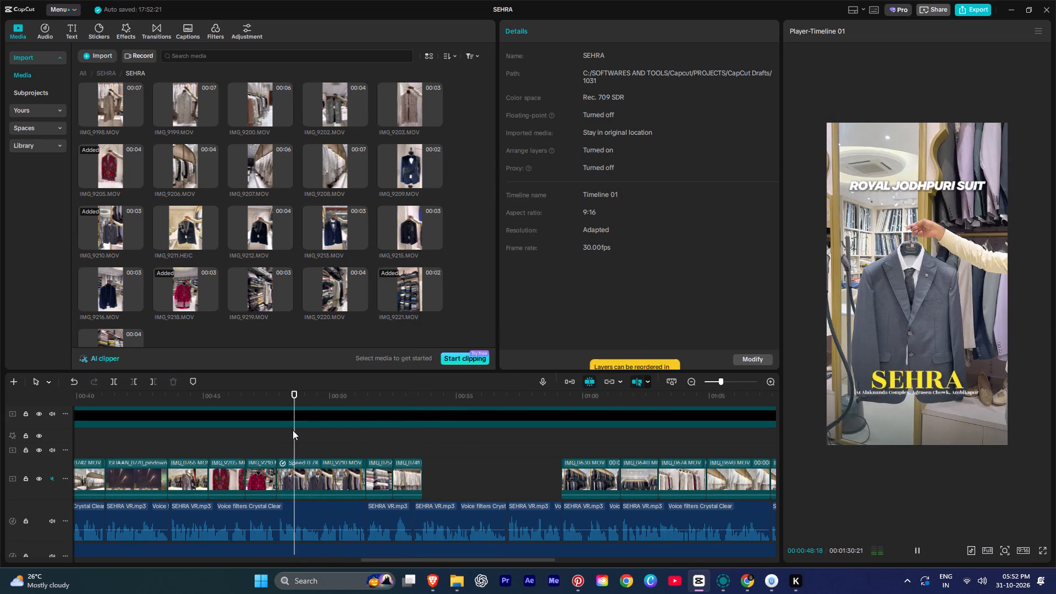
ctrl+scroll(293, 430, down, 4)
ctrl+scroll(292, 442, up, 5)
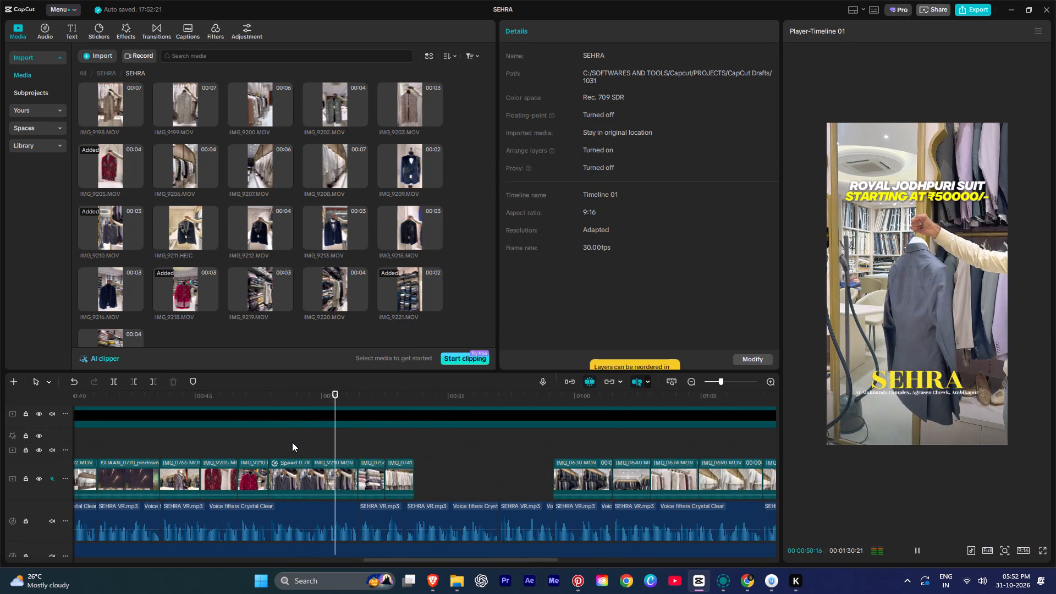
Review the clips leading into the main-track gap and preview the SEHRA folder's garment footage, including IMG_9208.MOV.
ctrl+scroll(292, 442, down, 8)
ctrl+scroll(394, 481, down, 3)
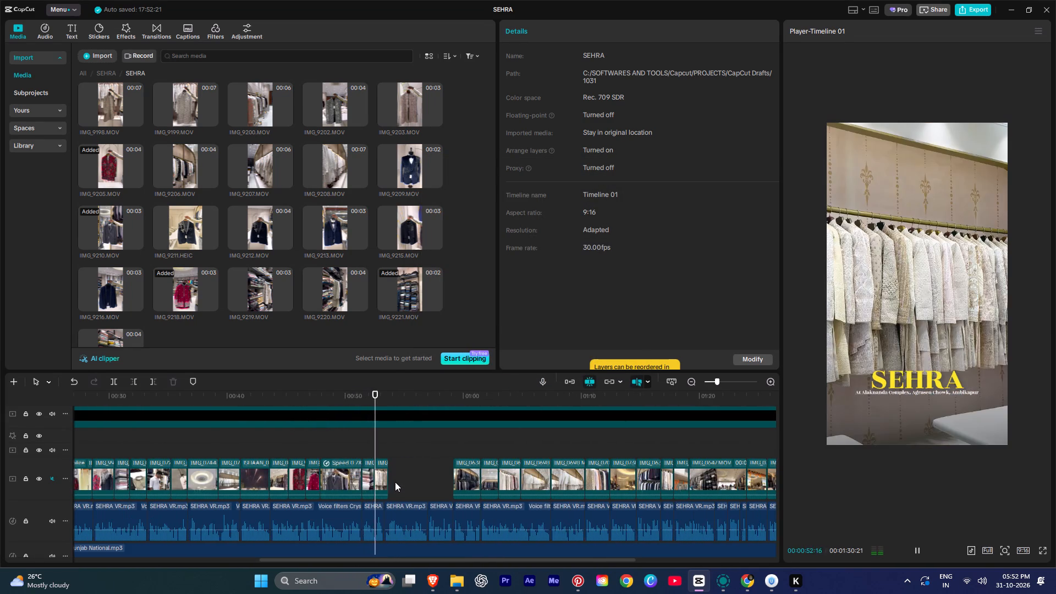
scroll(353, 483, up, 2)
key(space)
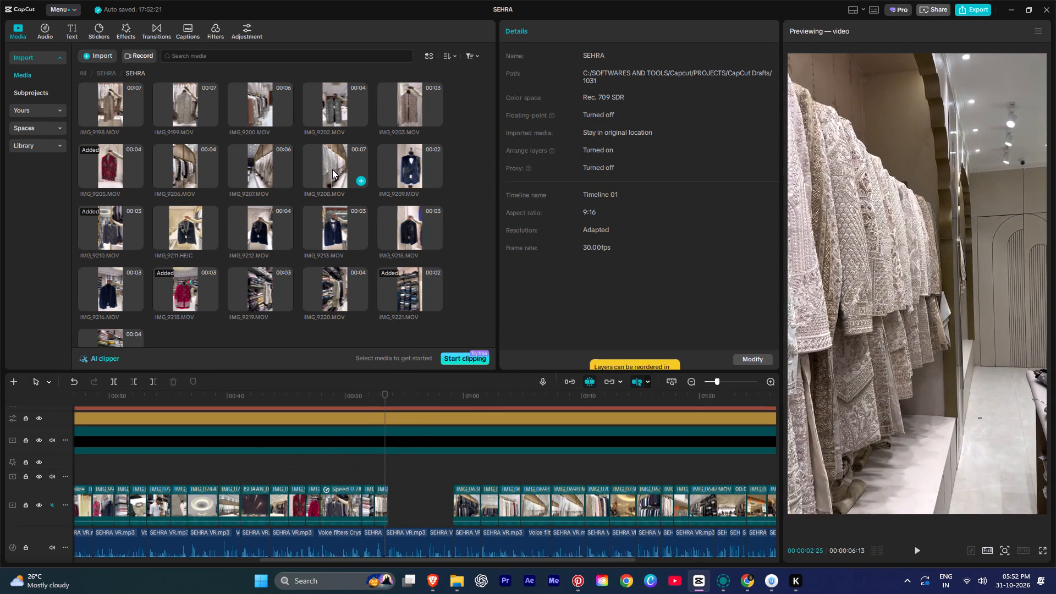
click(321, 166)
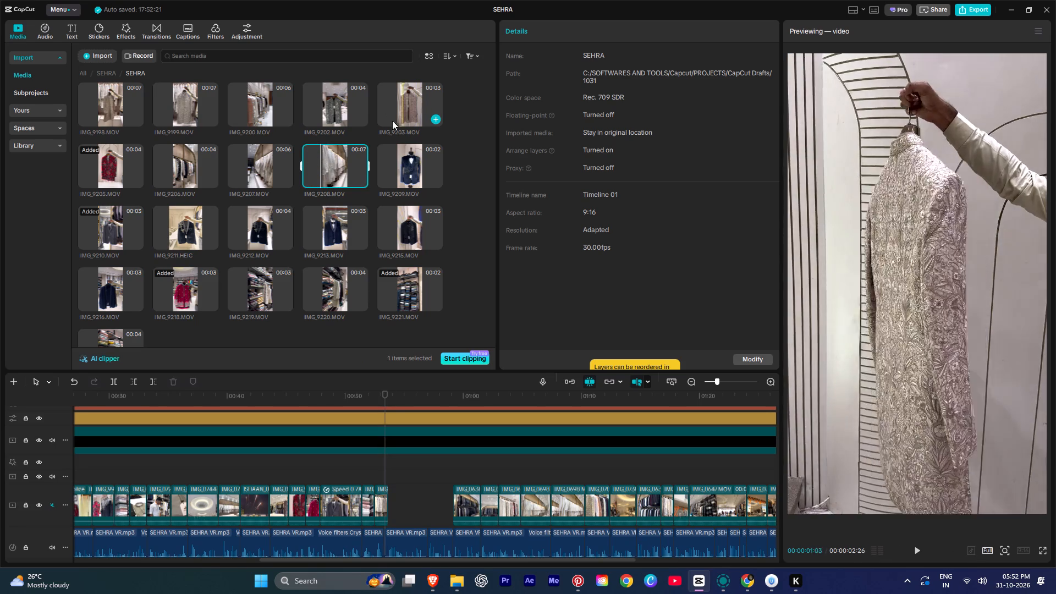
key(space)
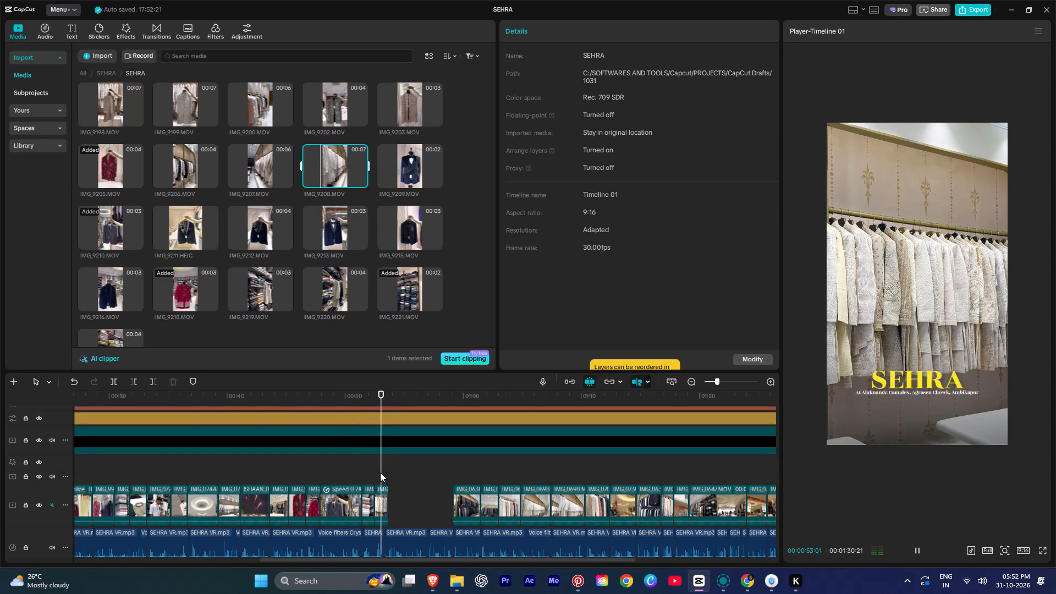
ctrl+scroll(380, 472, up, 9)
ctrl+scroll(380, 472, down, 1)
ctrl+scroll(380, 472, up, 1)
ctrl+scroll(380, 472, down, 1)
ctrl+scroll(380, 472, up, 8)
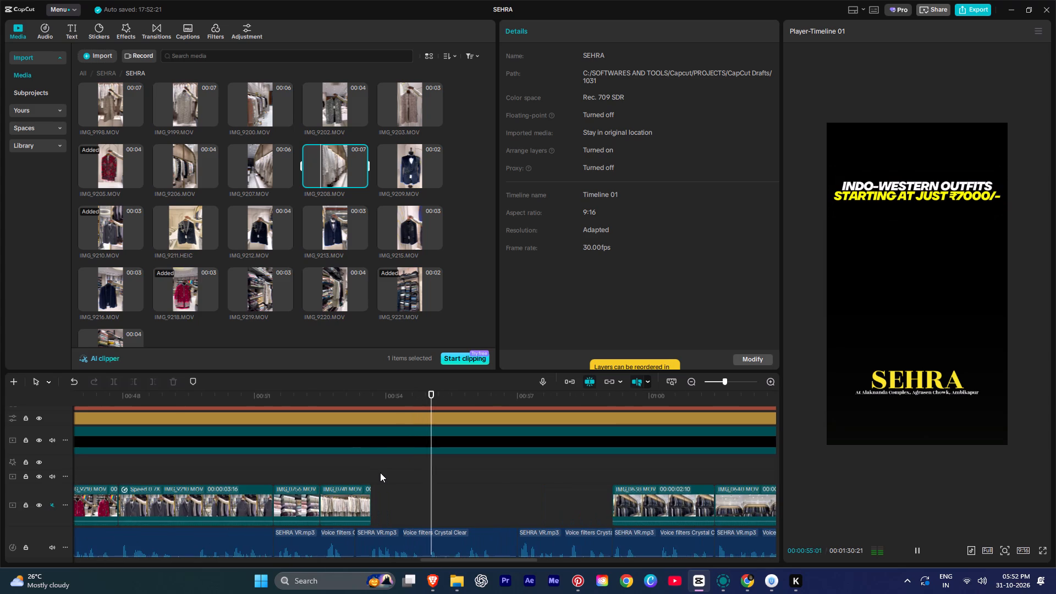
key(space)
click(374, 472)
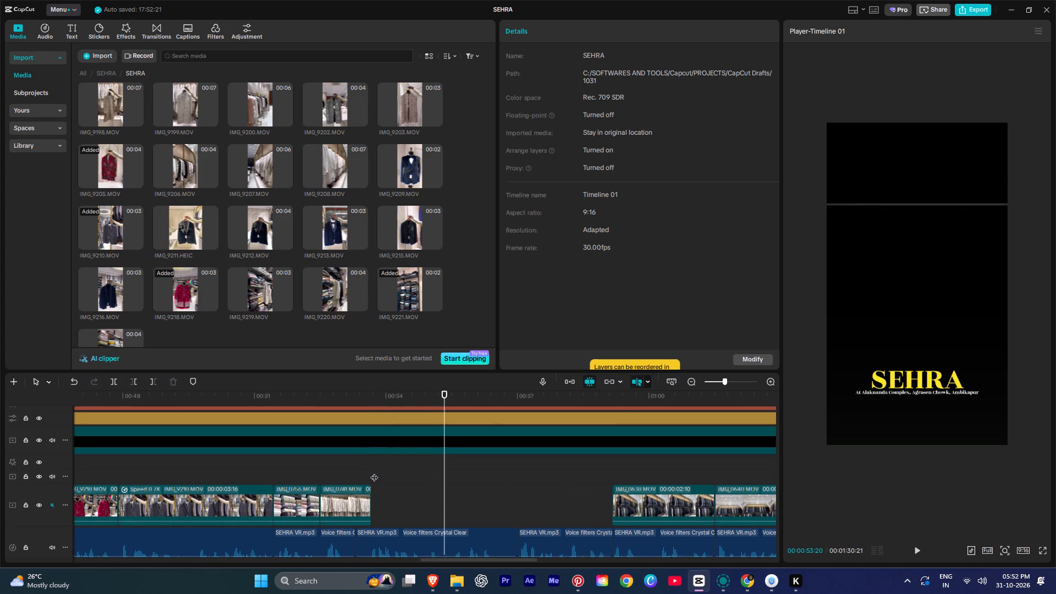
Play back the garment and showroom clips that follow the gap in the main video track.
ctrl+scroll(374, 472, down, 8)
ctrl+scroll(374, 472, up, 1)
key(space)
scroll(522, 481, down, 4)
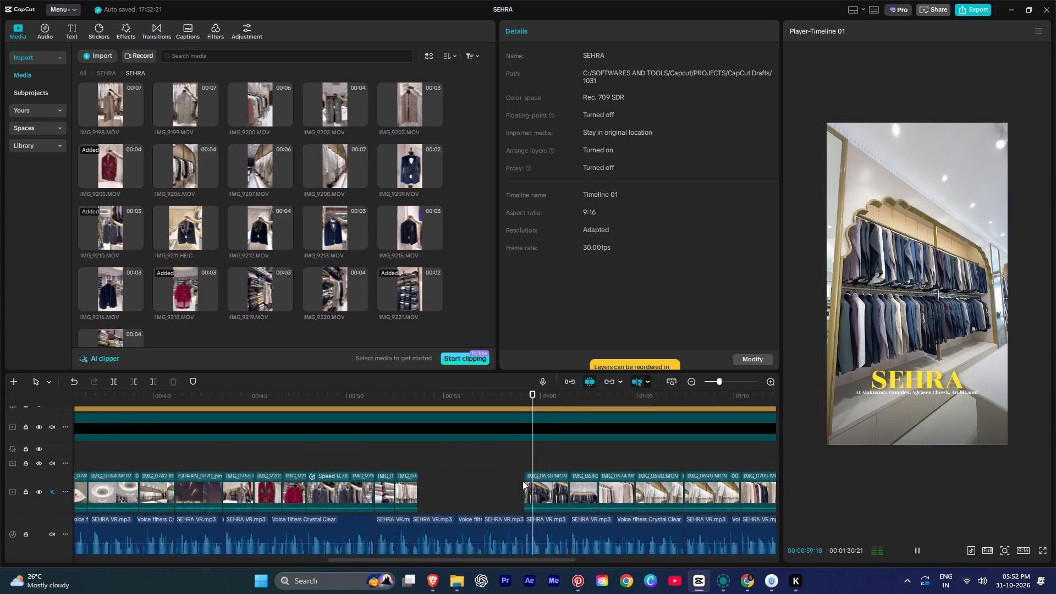
scroll(522, 481, down, 8)
alt+scroll(529, 476, down, 3)
ctrl+scroll(342, 476, up, 4)
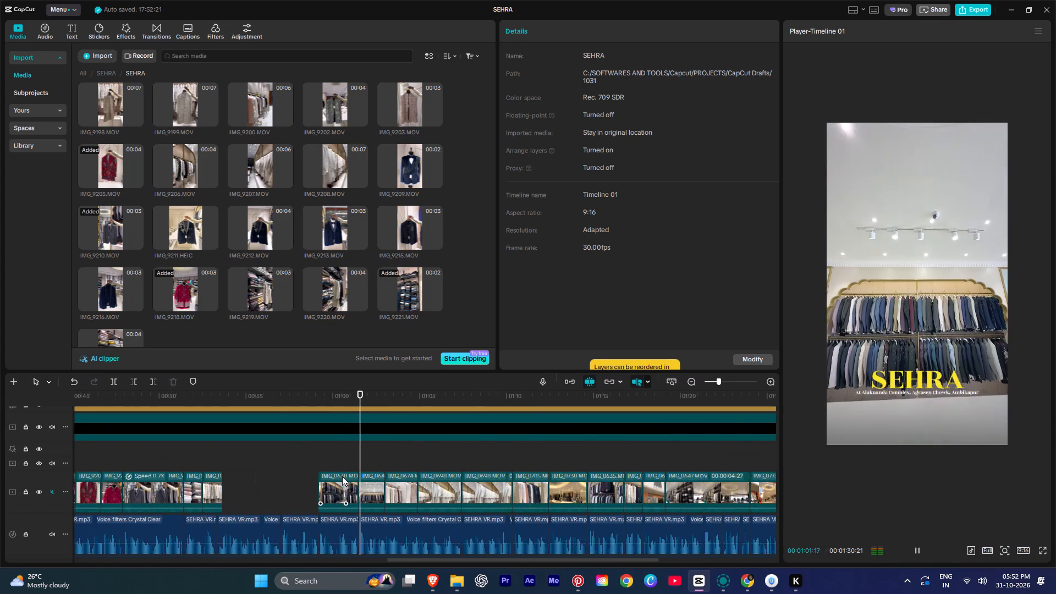
ctrl+scroll(342, 476, up, 2)
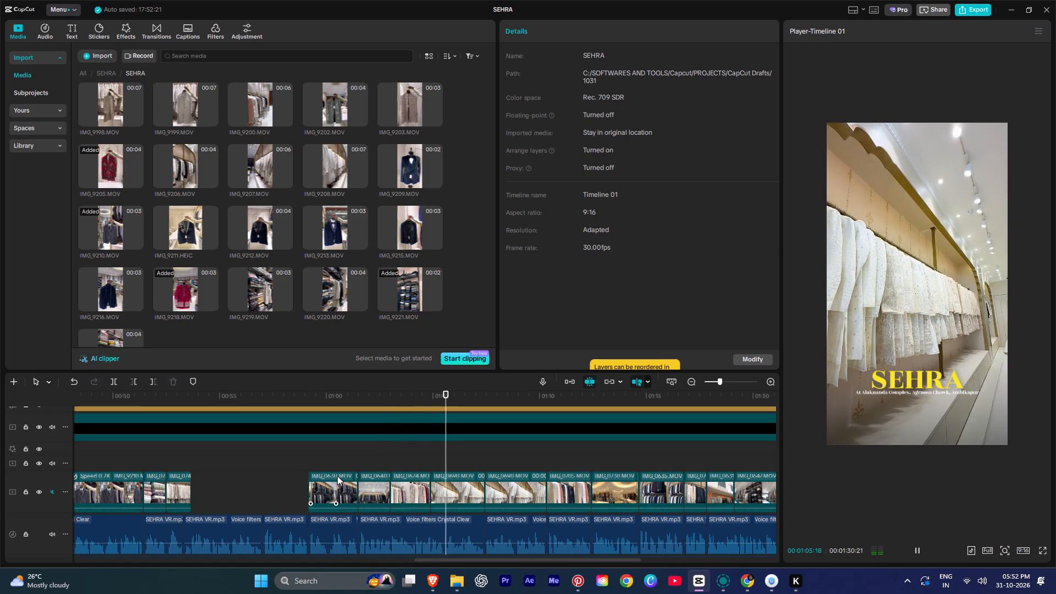
ctrl+scroll(337, 476, up, 2)
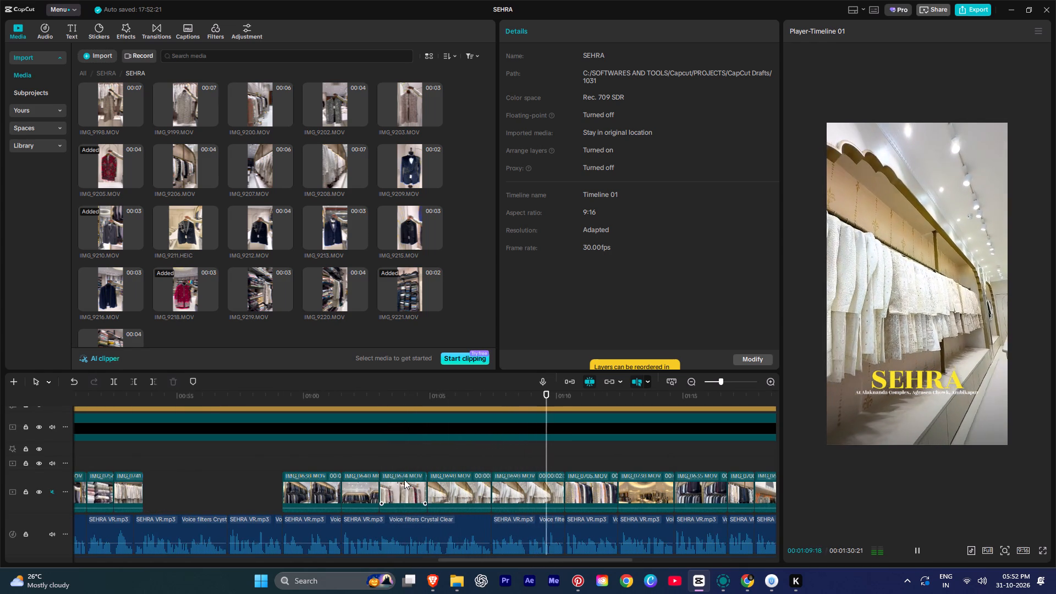
ctrl+scroll(415, 480, down, 4)
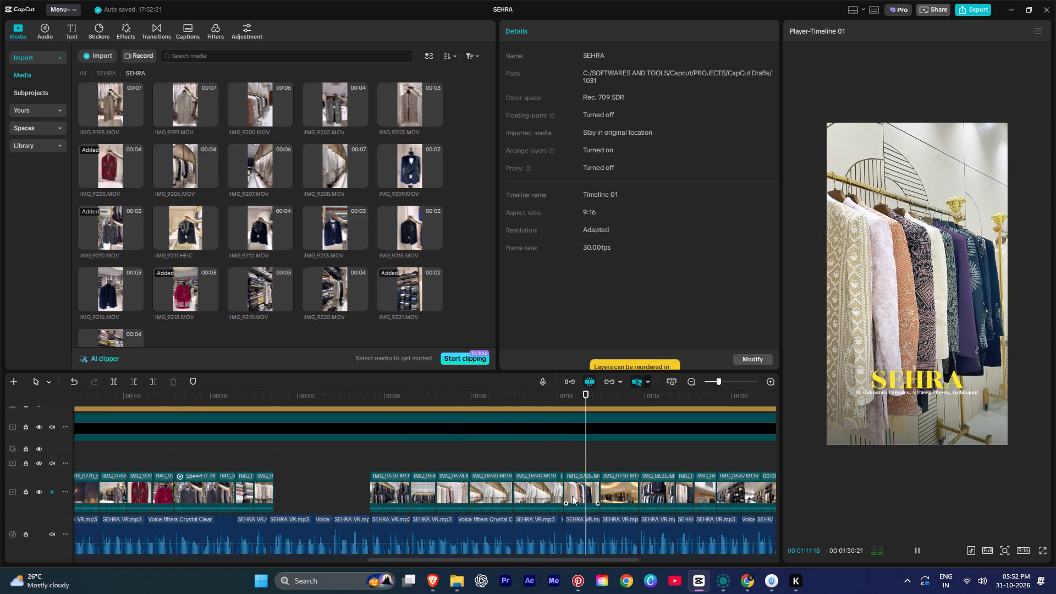
alt+scroll(571, 496, down, 2)
ctrl+scroll(457, 479, down, 4)
alt+scroll(457, 479, down, 1)
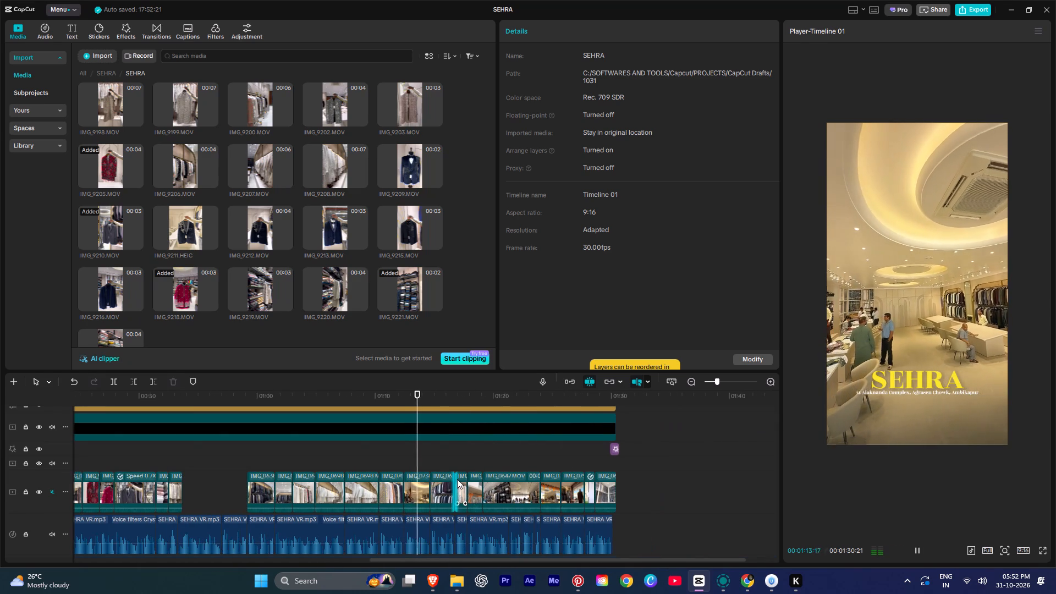
ctrl+scroll(425, 479, down, 3)
ctrl+scroll(449, 474, up, 4)
ctrl+scroll(449, 474, down, 4)
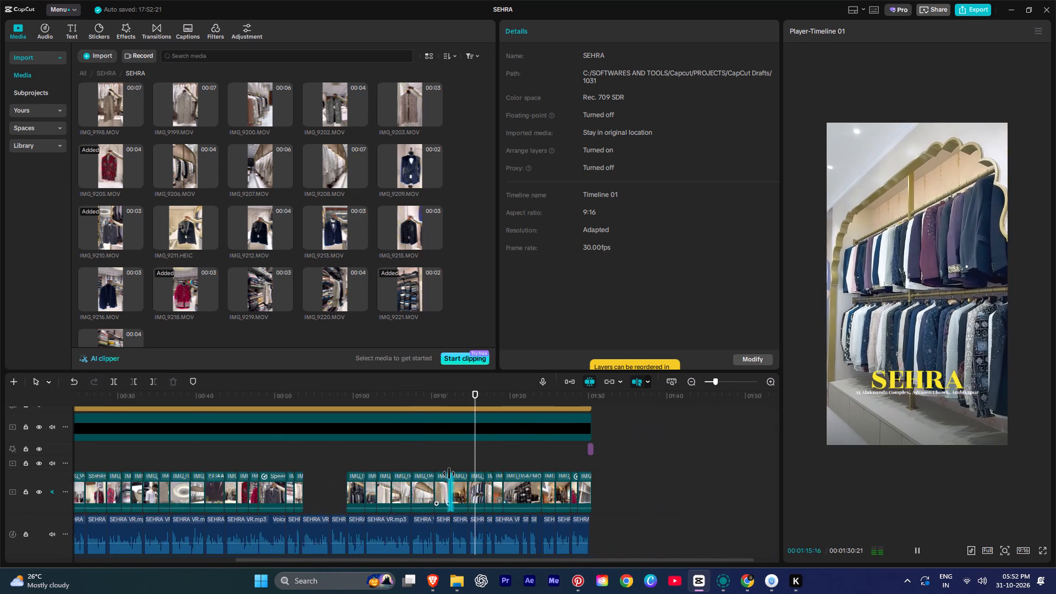
ctrl+scroll(449, 474, down, 3)
key(space)
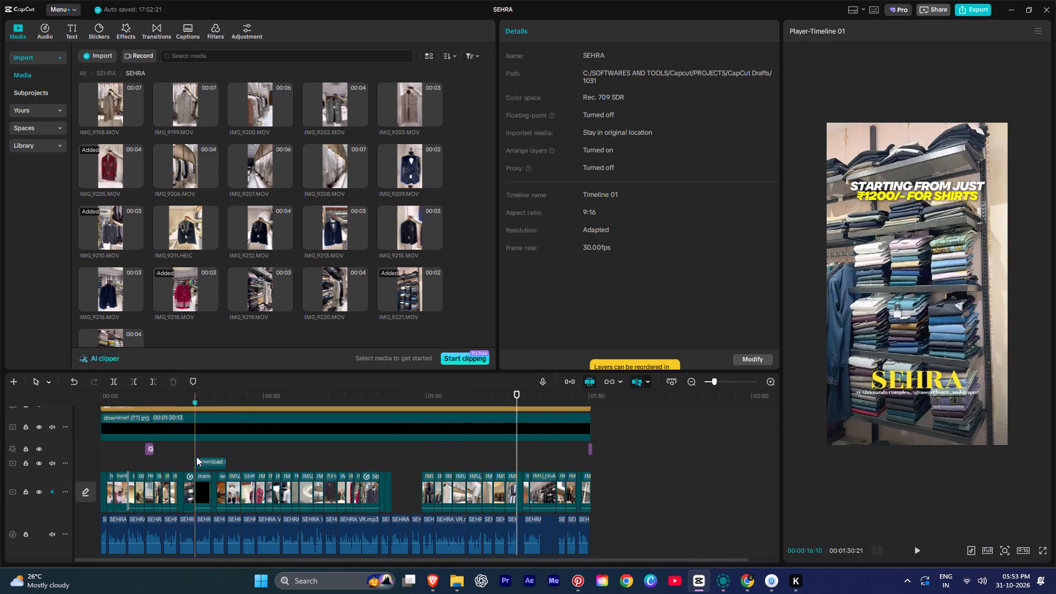
Play back the section around the timeline marker, from the trousers clip into the office clip.
click(195, 451)
key(space)
ctrl+scroll(194, 450, up, 6)
ctrl+scroll(194, 450, down, 1)
ctrl+scroll(194, 450, up, 6)
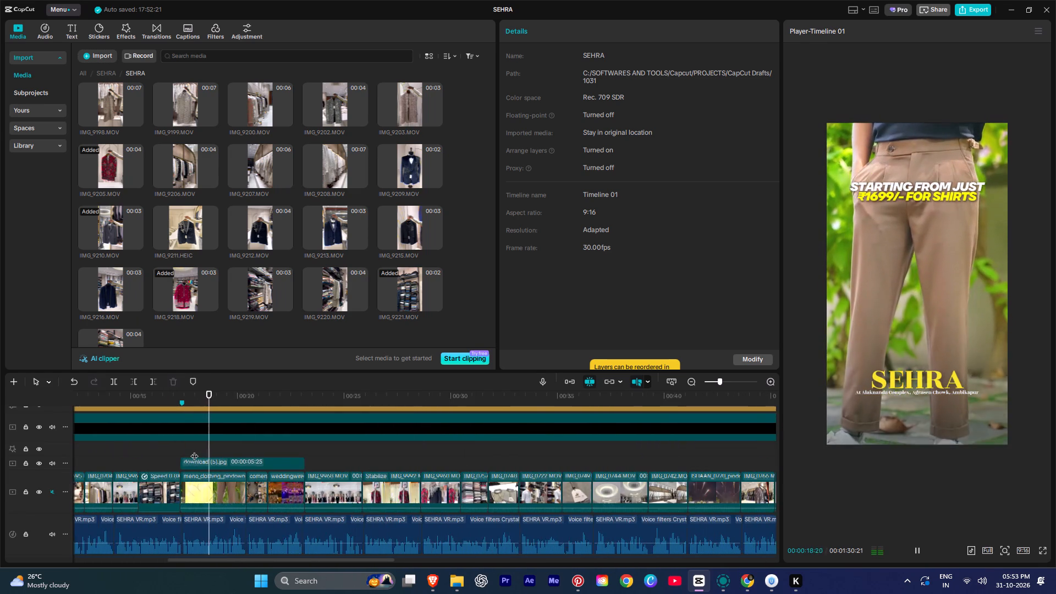
ctrl+scroll(194, 450, up, 8)
ctrl+scroll(194, 450, down, 7)
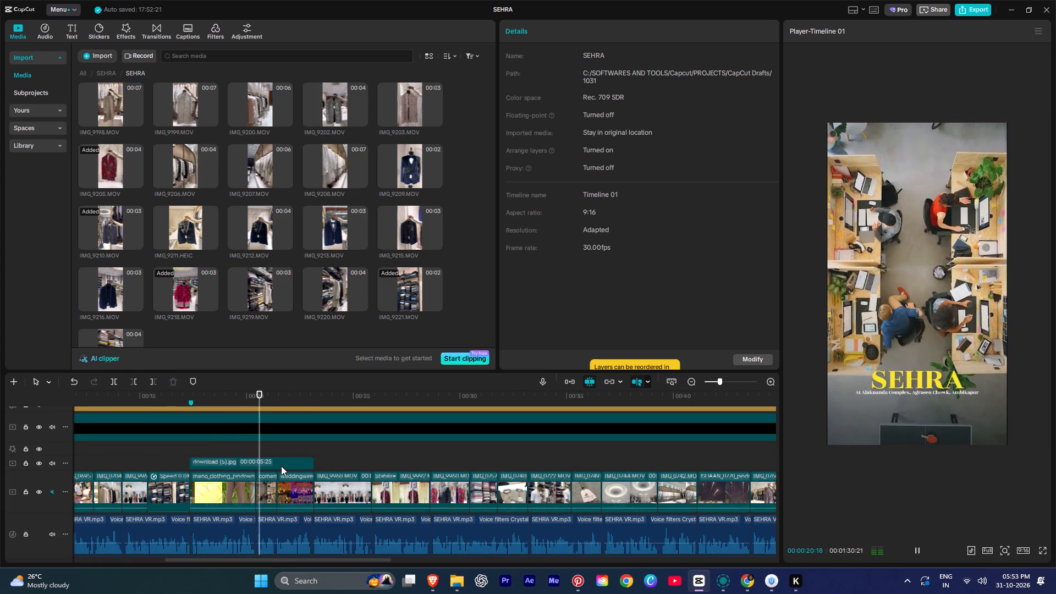
Delete the timeline marker at 00:00:17:12, at the start of the trousers clip.
click(190, 402)
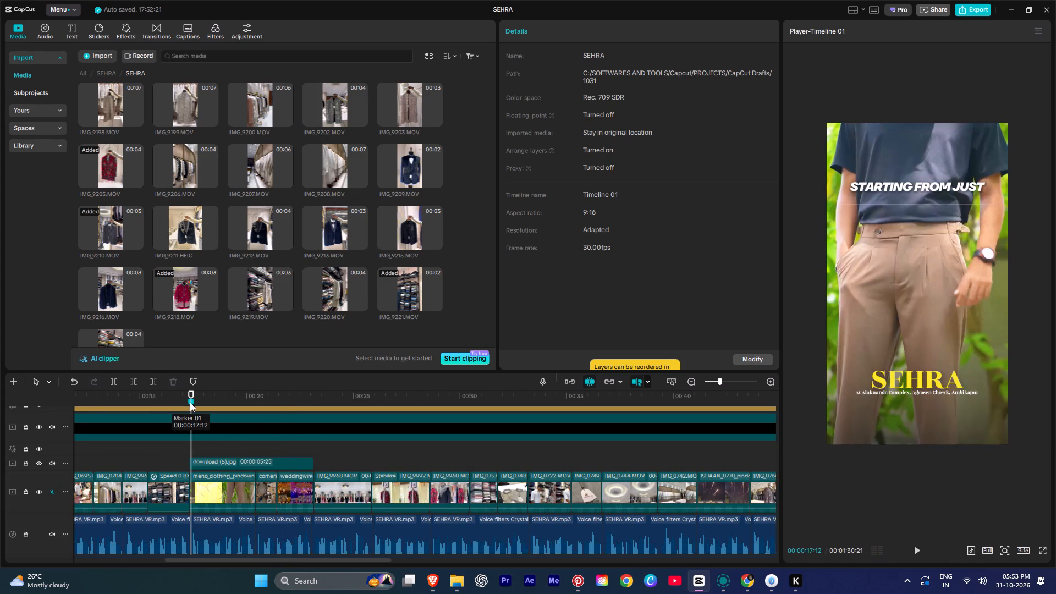
right_click(190, 402)
click(224, 414)
Play back the office and wedding clips that follow the trousers clip, checking the cut between them.
click(256, 443)
key(space)
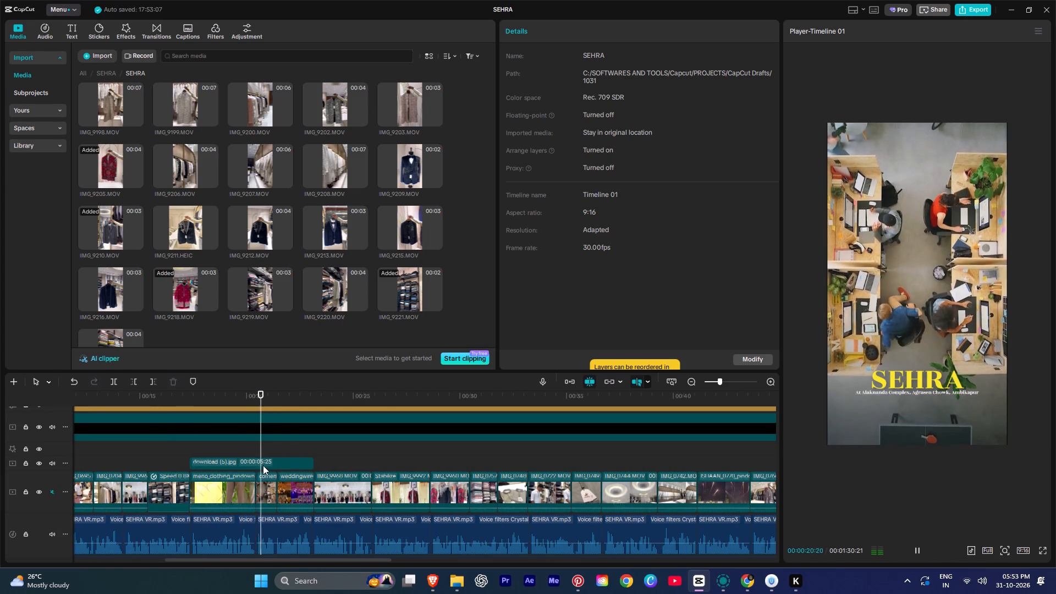
ctrl+scroll(265, 477, up, 8)
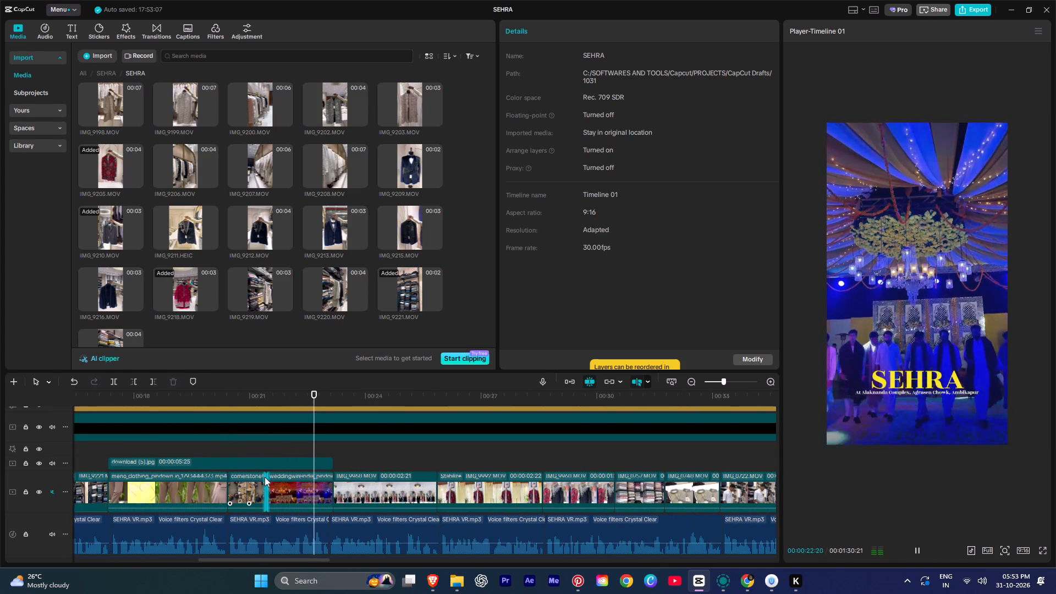
key(space)
click(267, 446)
scroll(267, 446, down, 1)
scroll(267, 446, up, 3)
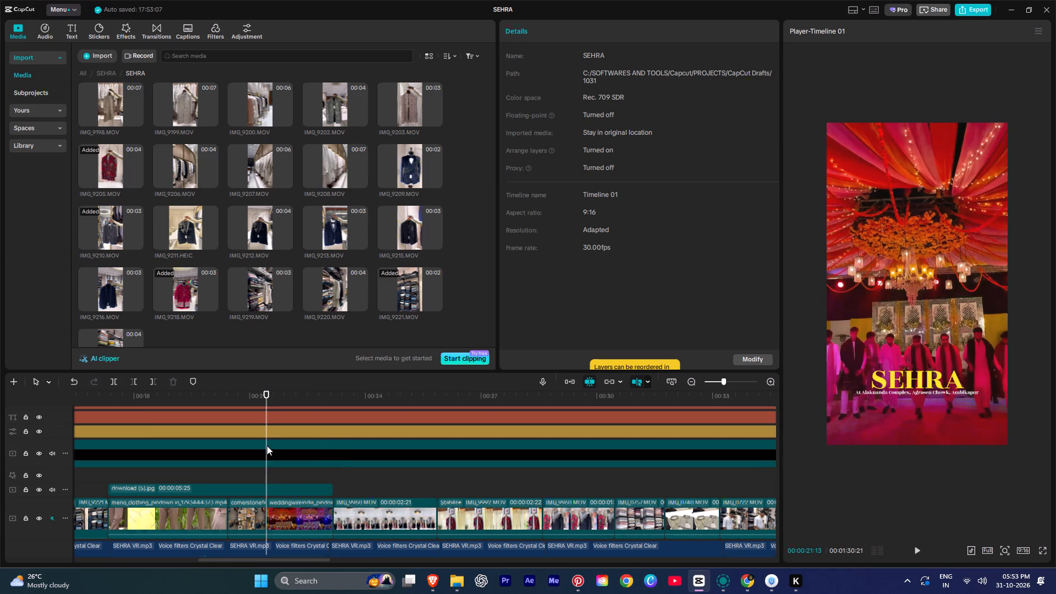
scroll(267, 446, up, 3)
scroll(267, 446, down, 8)
key(space)
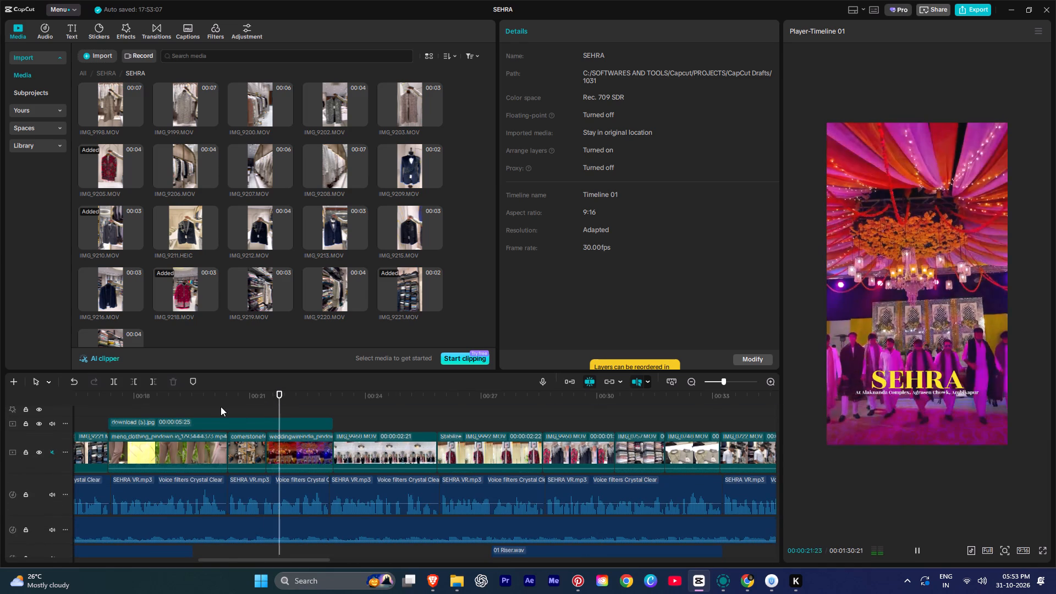
key(space)
Copy the KURTAS KI EXCLUSIVE title to the start of the office clip and trim it to end with the wedding clip.
click(228, 408)
scroll(228, 408, up, 1)
scroll(228, 408, down, 2)
scroll(228, 408, up, 9)
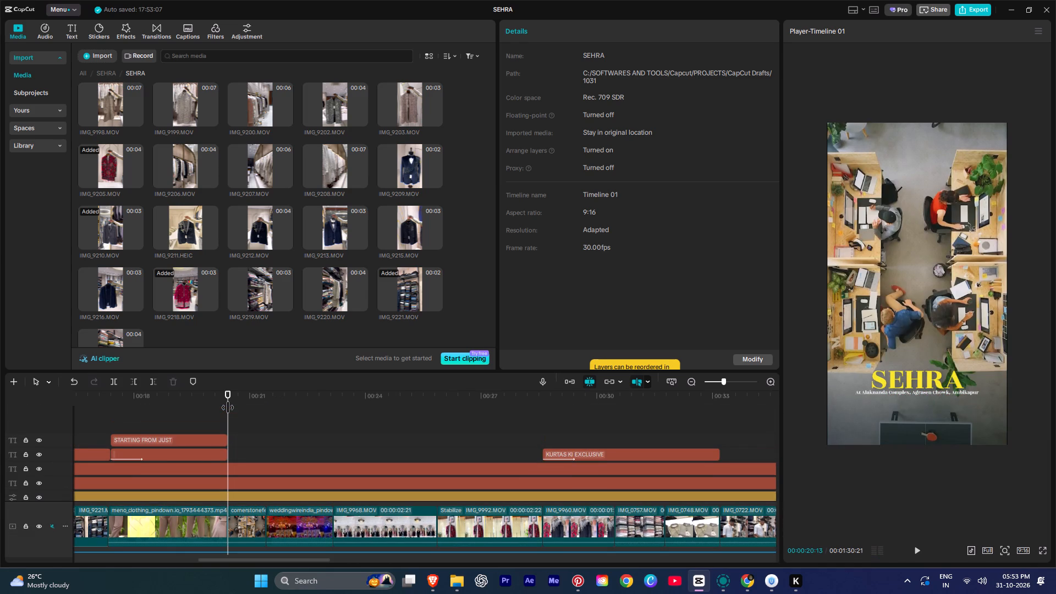
scroll(228, 408, up, 3)
click(228, 408)
click(595, 459)
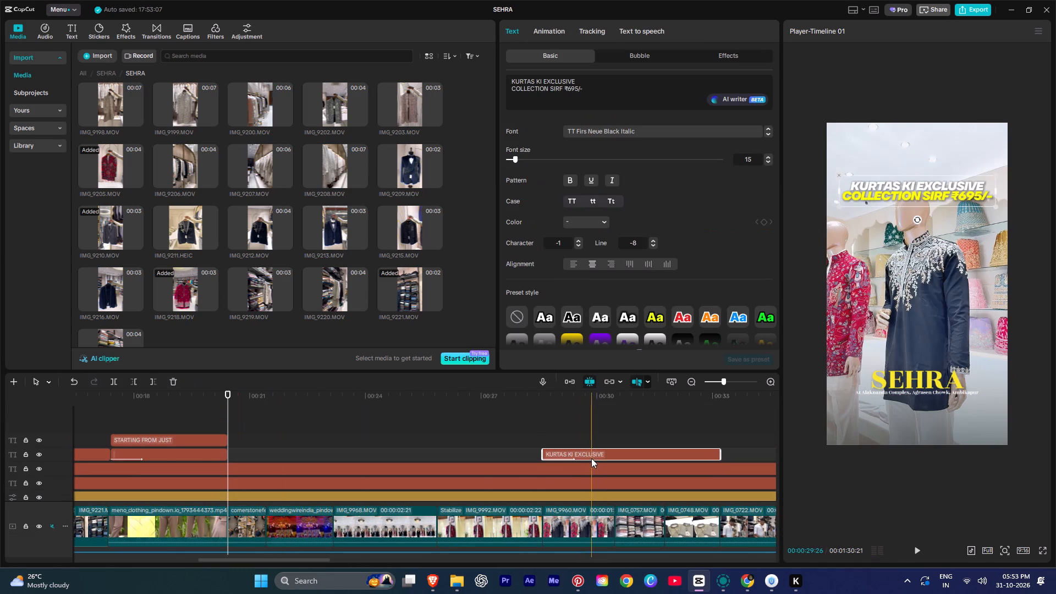
alt+drag(578, 453, 265, 453)
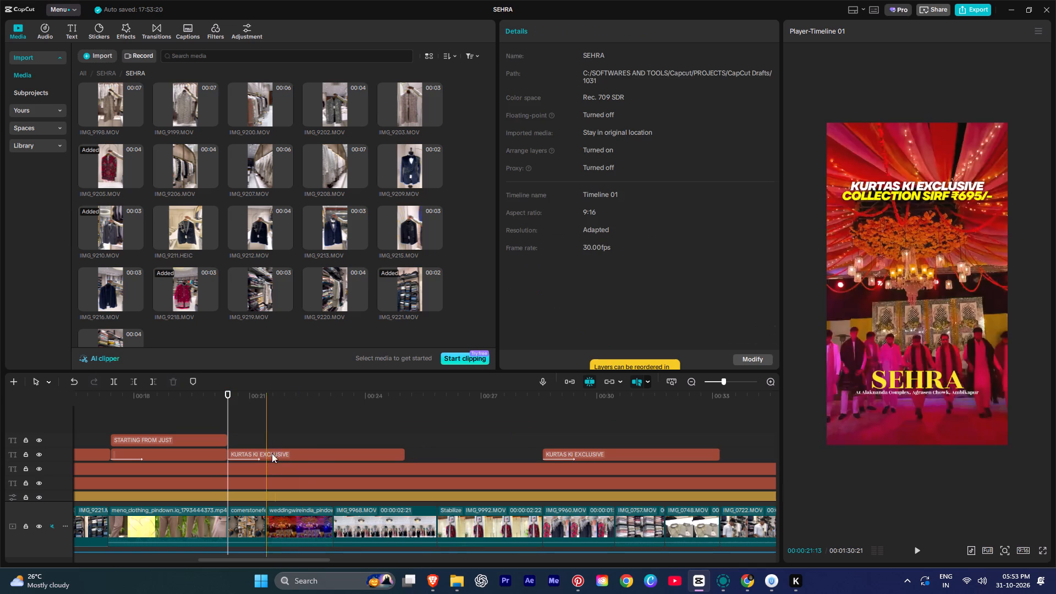
click(334, 454)
key(w)
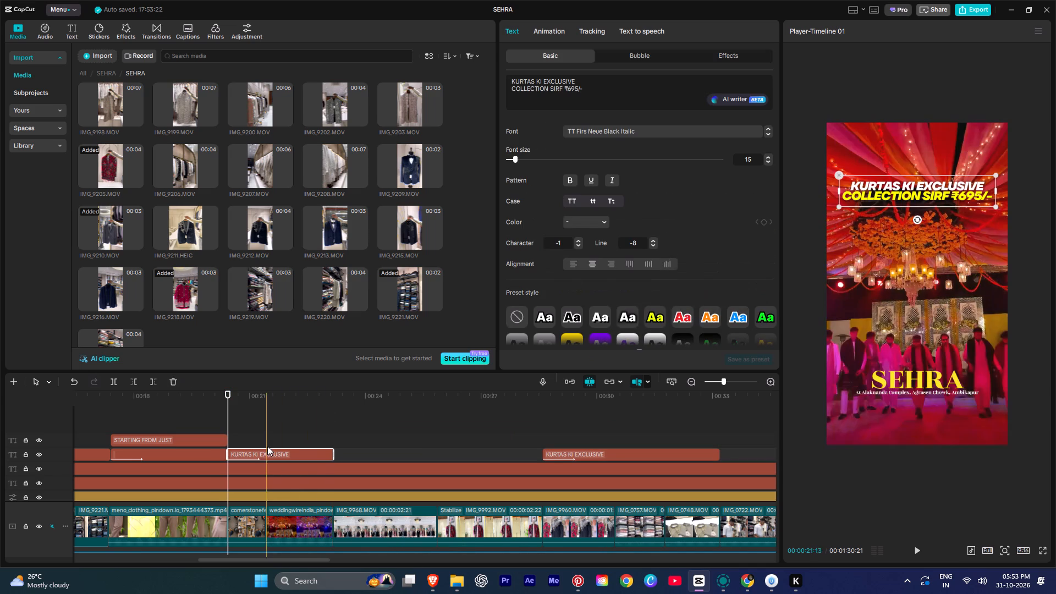
Split the copied KURTAS KI EXCLUSIVE title at the cut between the office and wedding clips.
key(space)
key(space)
click(268, 449)
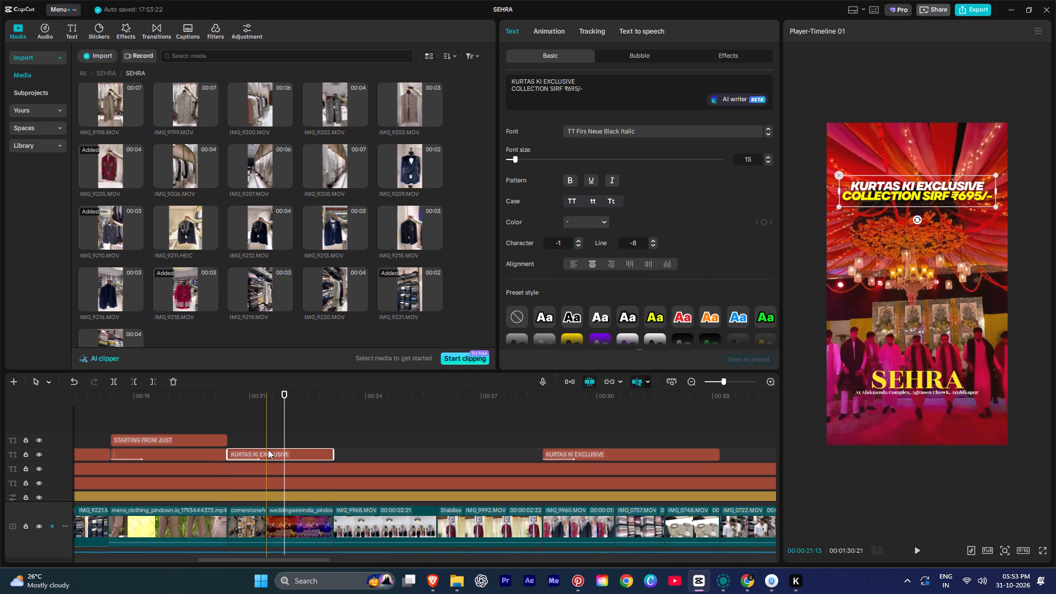
key(ctrl+b)
key(space)
key(space)
Replace the text of the title over the office clip with OFFICE.
click(252, 457)
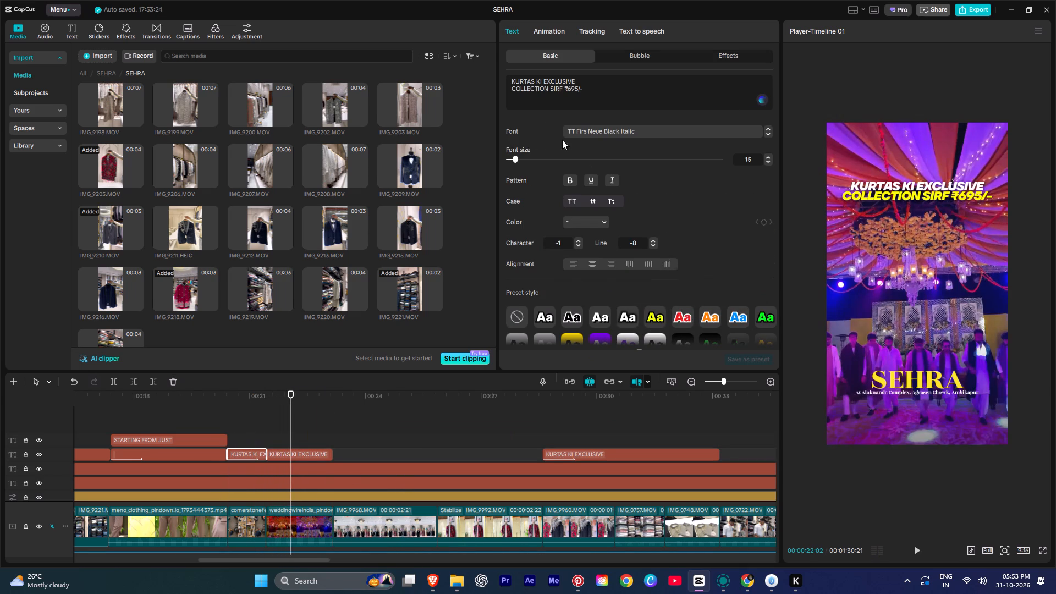
ctrl+click(586, 91)
key(ctrl+a)
key(BackSpace)
key(BackSpace)
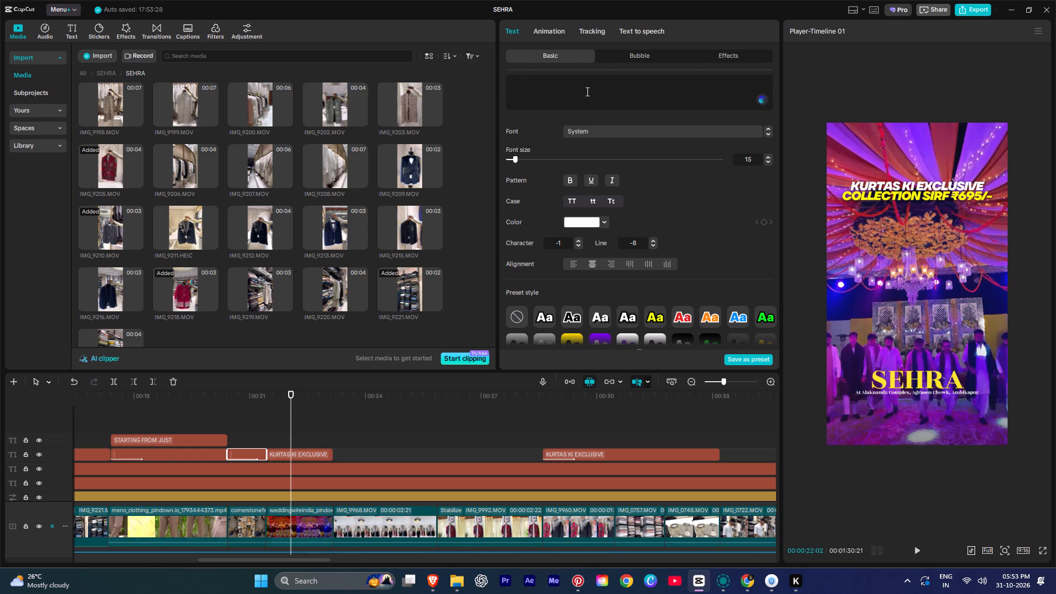
text(OFFICE)
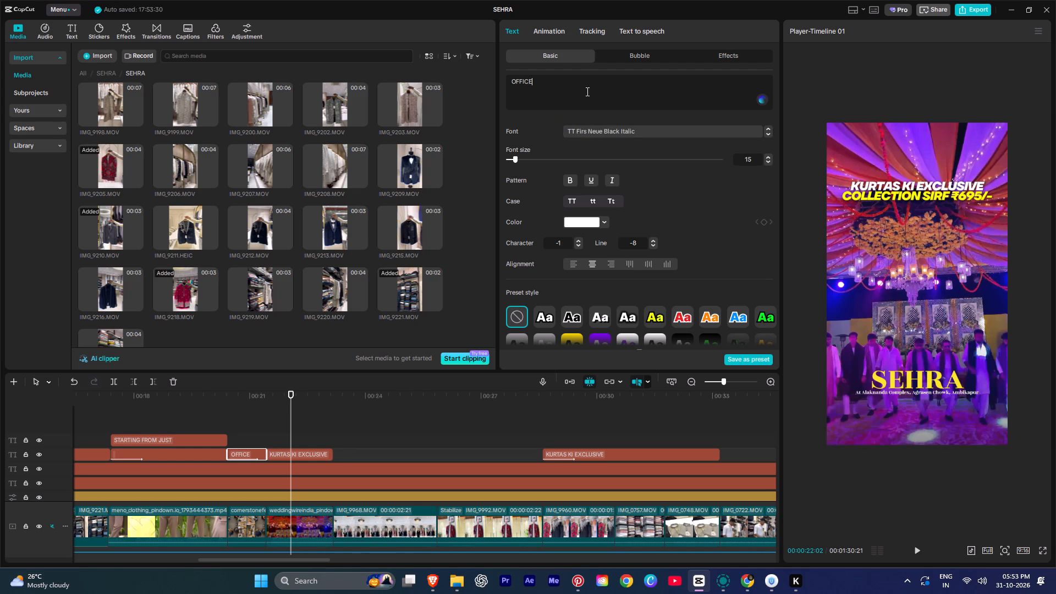
Replace the text of the title over the wedding clip with PARTY.
scroll(586, 91, up, 1)
click(300, 456)
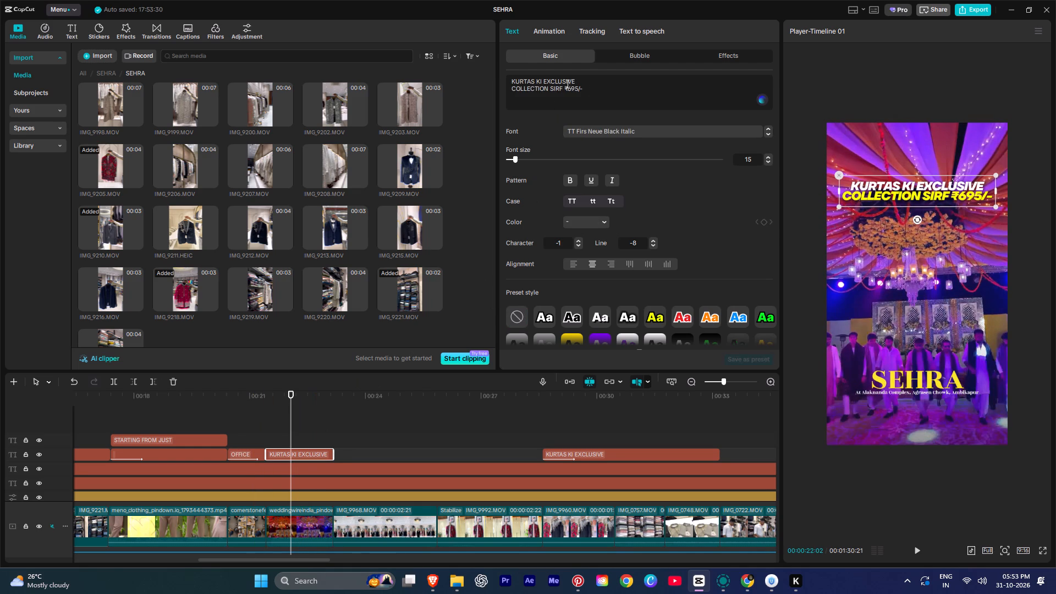
click(573, 83)
key(ctrl+a)
key(BackSpace)
key(BackSpace)
text(PARTY)
Play back the two new titles and extend the PARTY text to PARTY YA CASUAL OUTING, with a line break after YA.
click(237, 429)
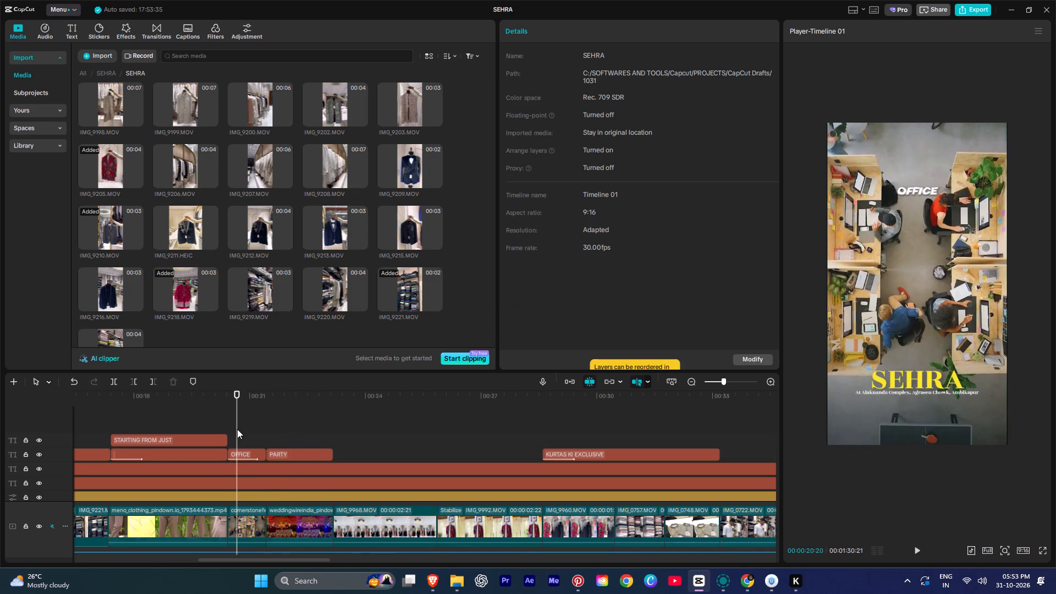
key(space)
ctrl+scroll(221, 448, up, 6)
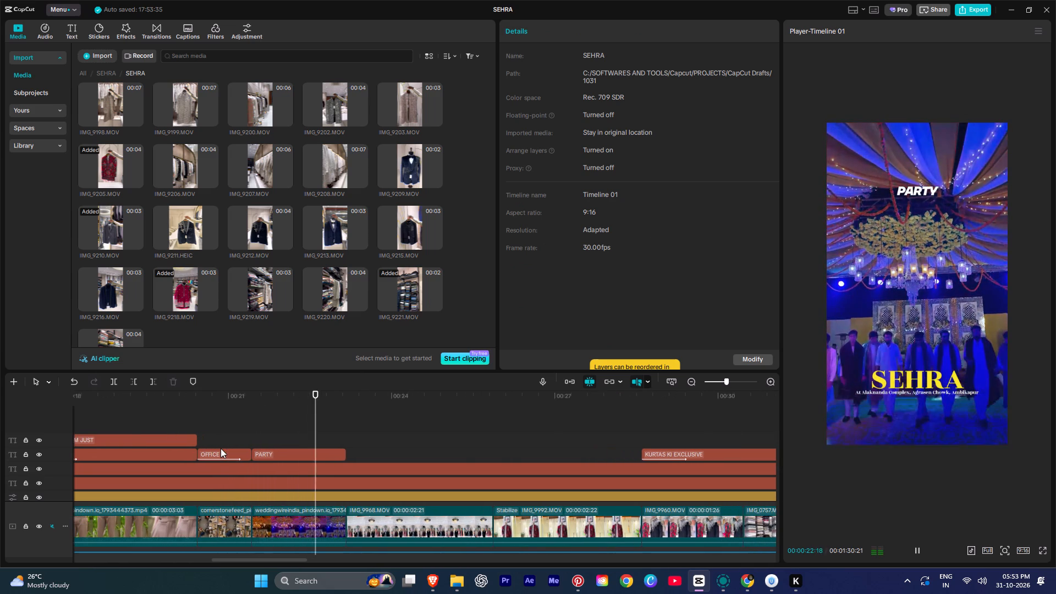
key(space)
click(311, 436)
click(309, 459)
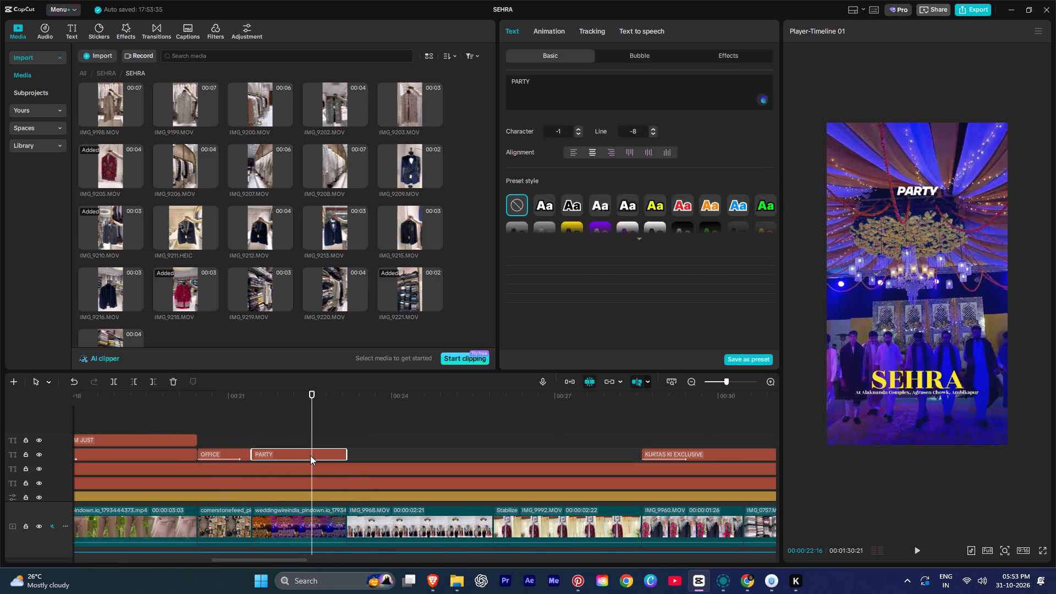
click(547, 81)
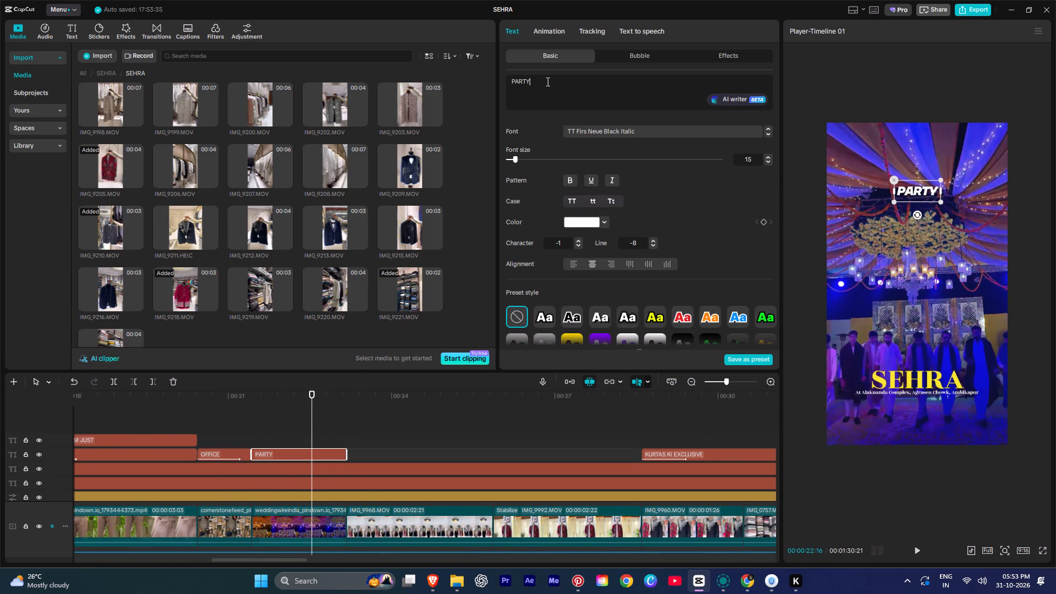
key(space)
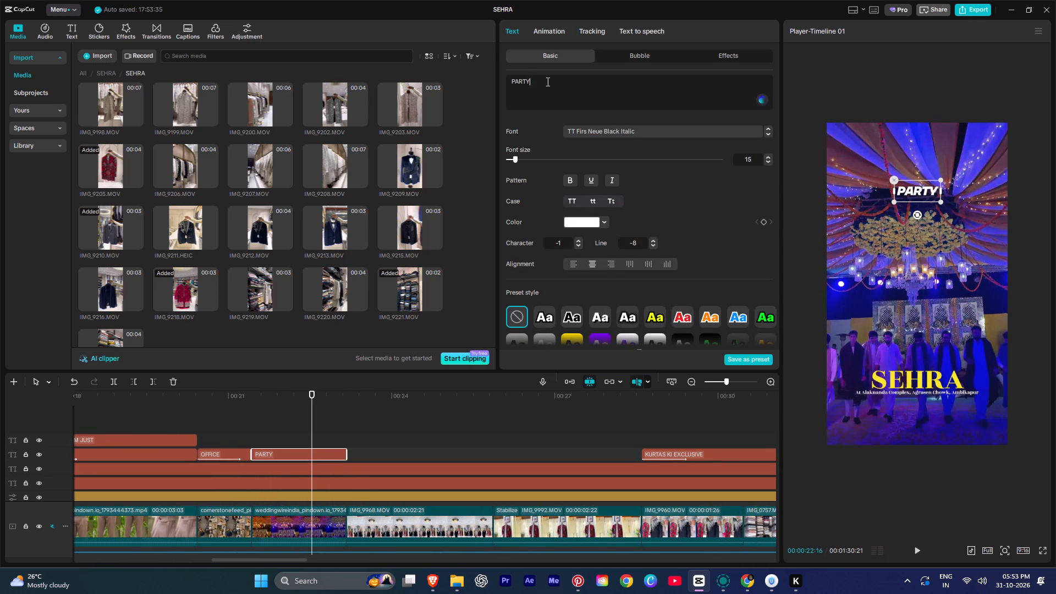
text(YA CA)
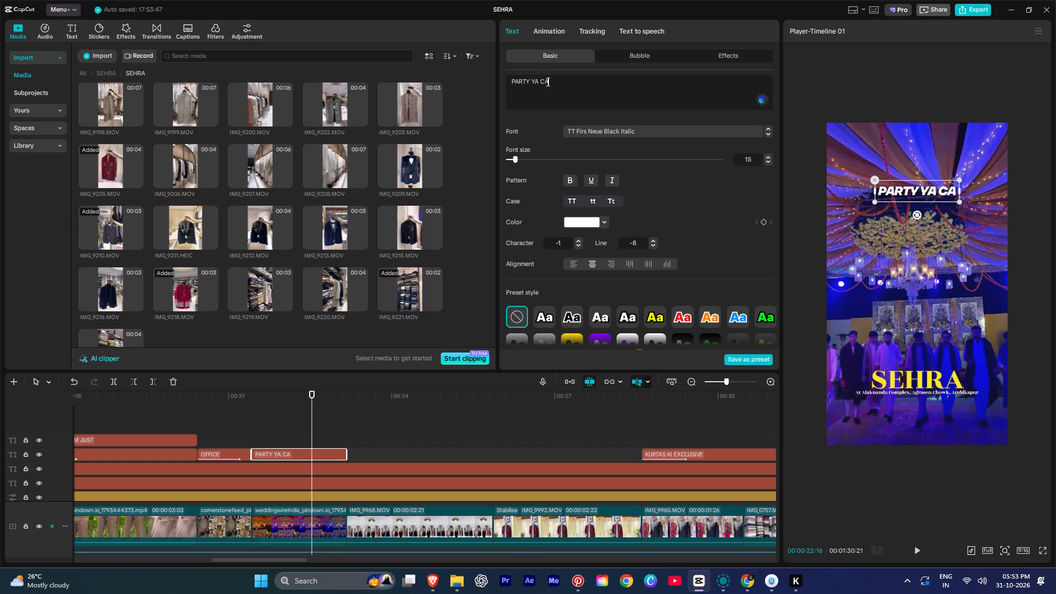
text(SUAL)
key(space)
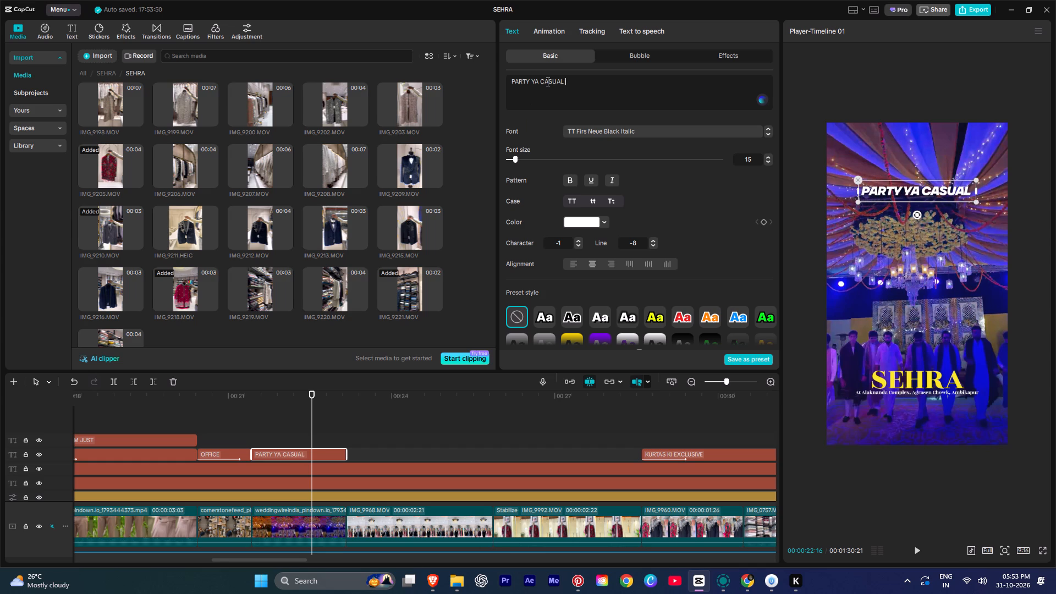
text(OUTING)
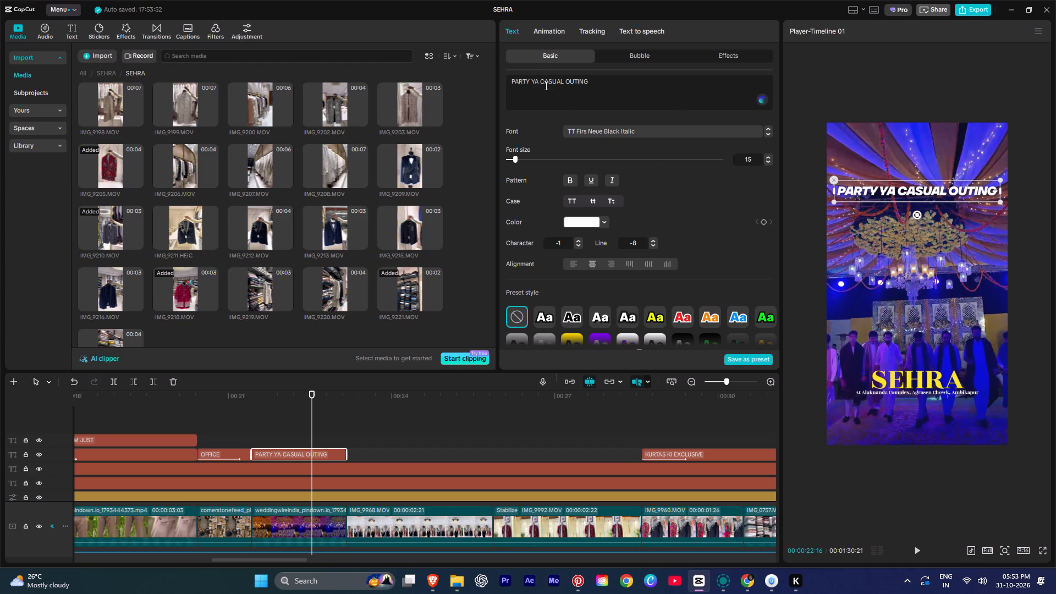
click(541, 80)
key(BackSpace)
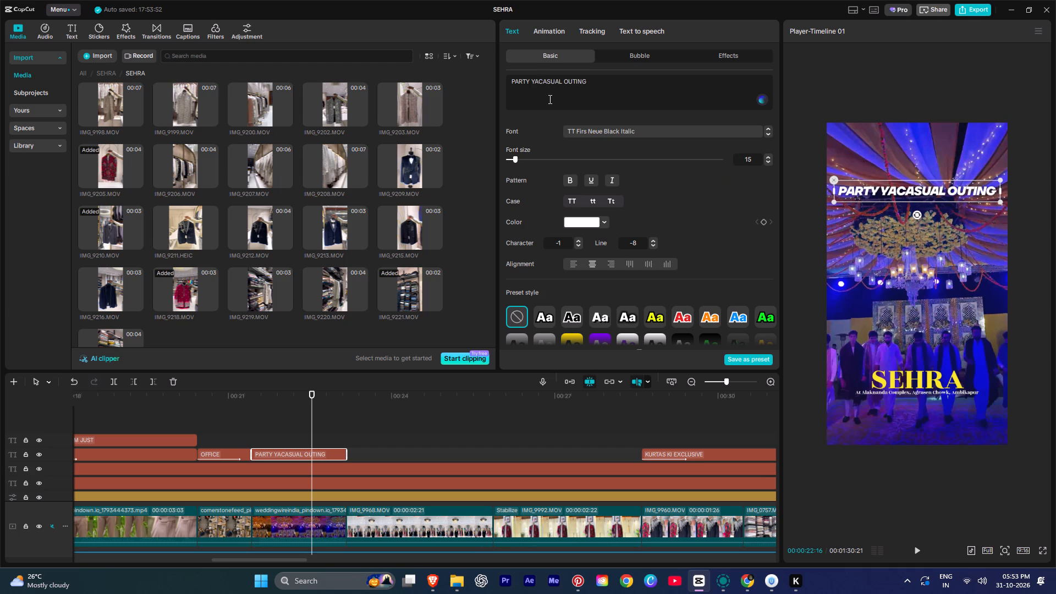
key(Return)
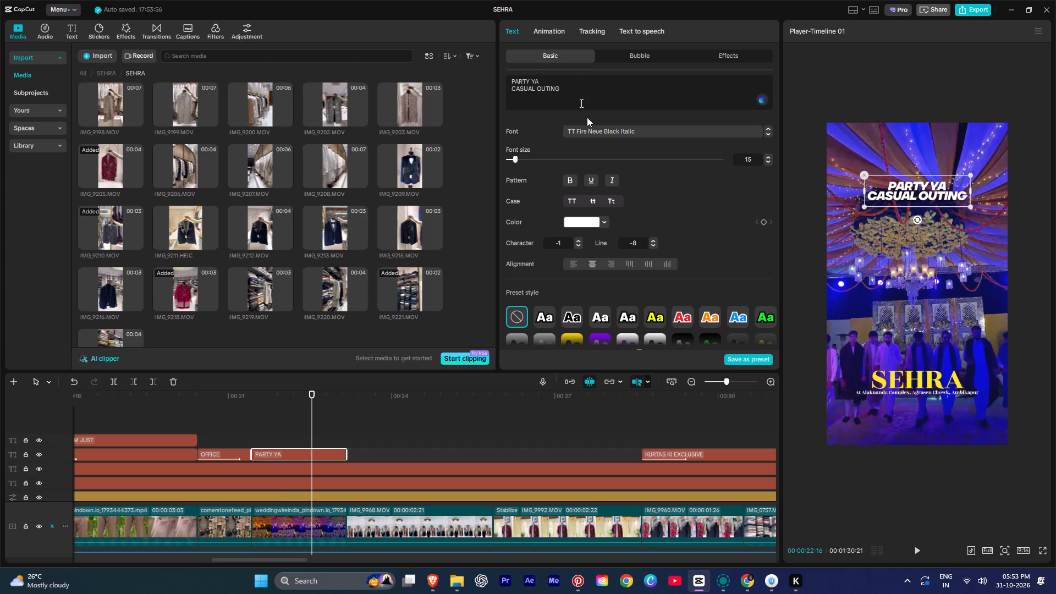
Set the PARTY YA line of the wedding-clip title to font size 19, line spacing -10 and yellow.
drag(545, 82, 493, 79)
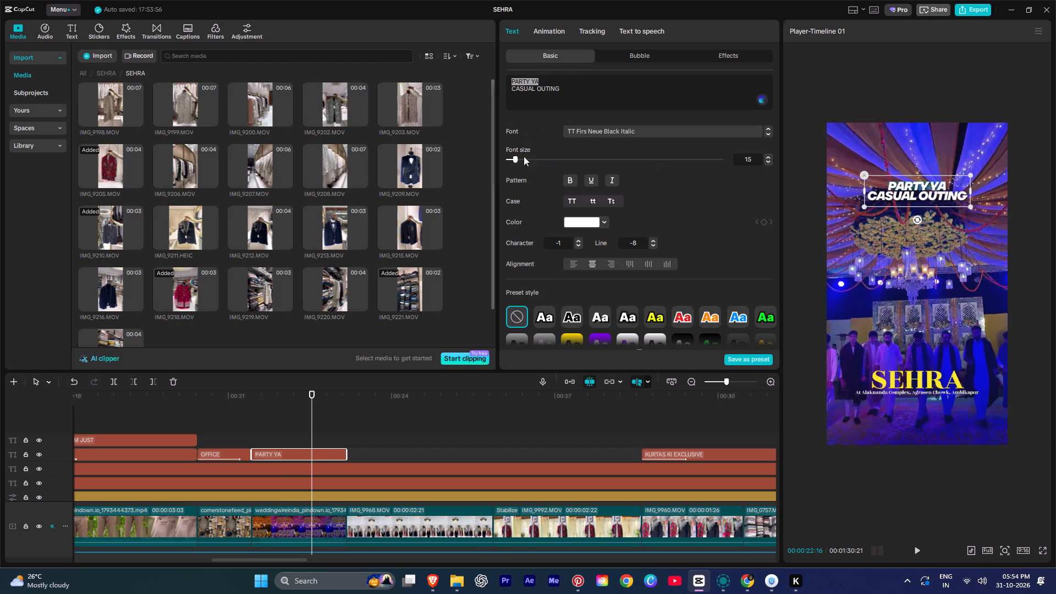
click(515, 158)
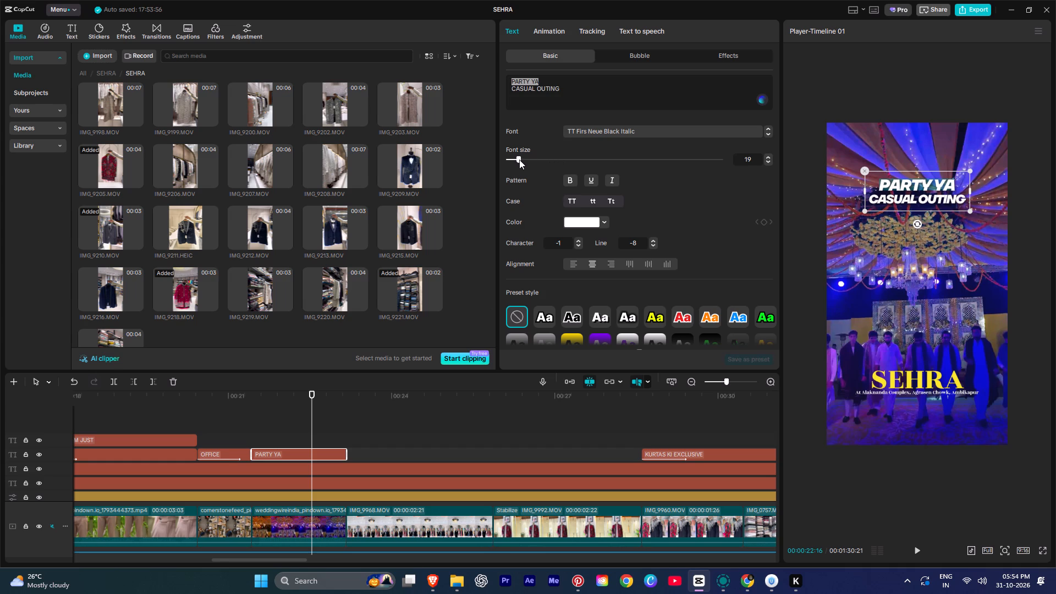
triple_click(654, 247)
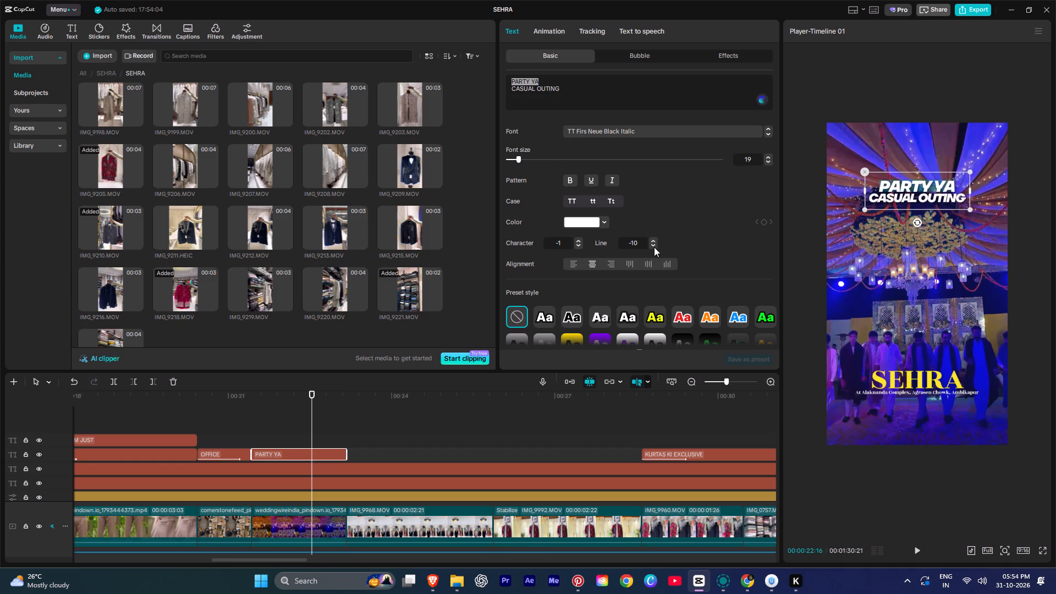
click(586, 221)
drag(585, 248, 694, 213)
click(697, 206)
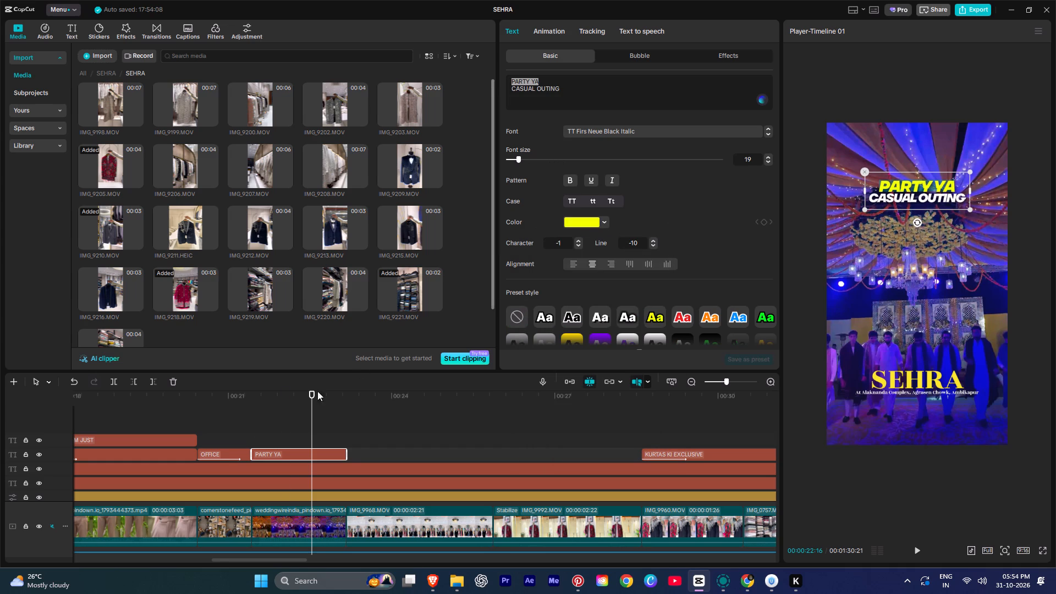
Play back the OFFICE title and set its font size to 21.
click(188, 419)
key(space)
key(space)
click(223, 452)
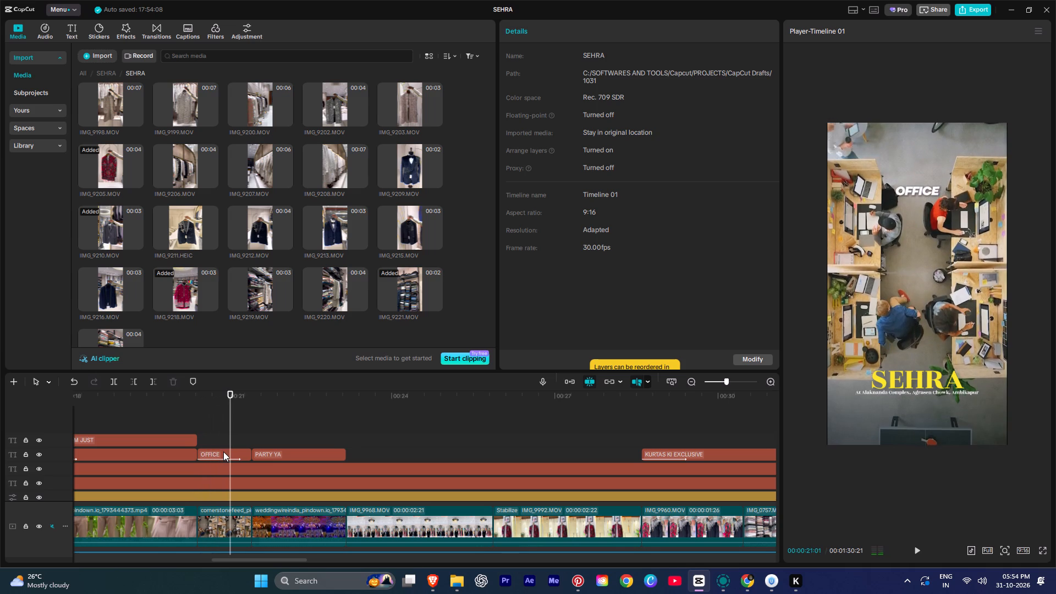
drag(515, 159, 521, 161)
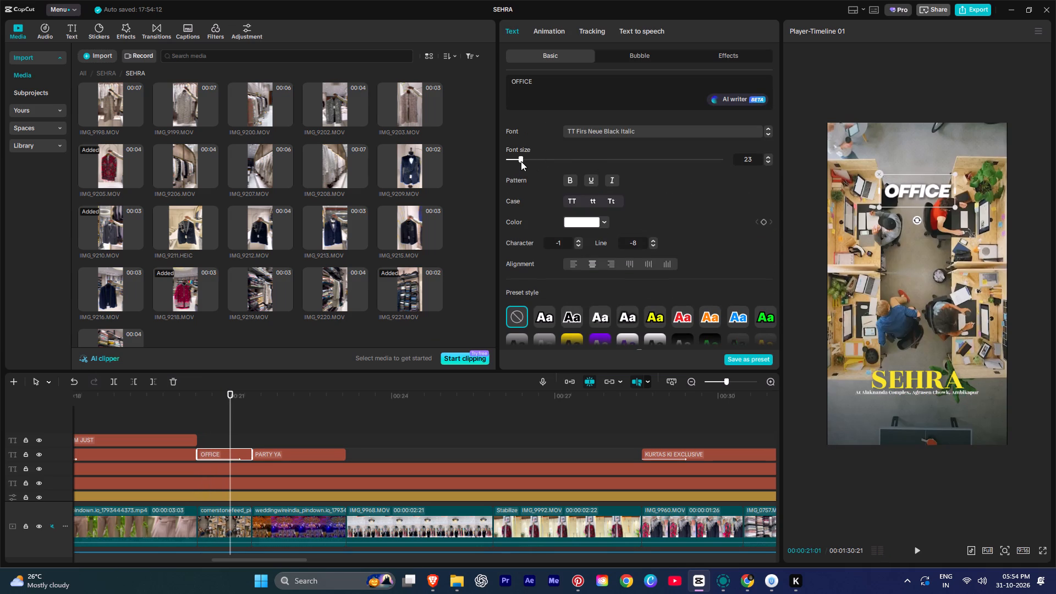
click(521, 161)
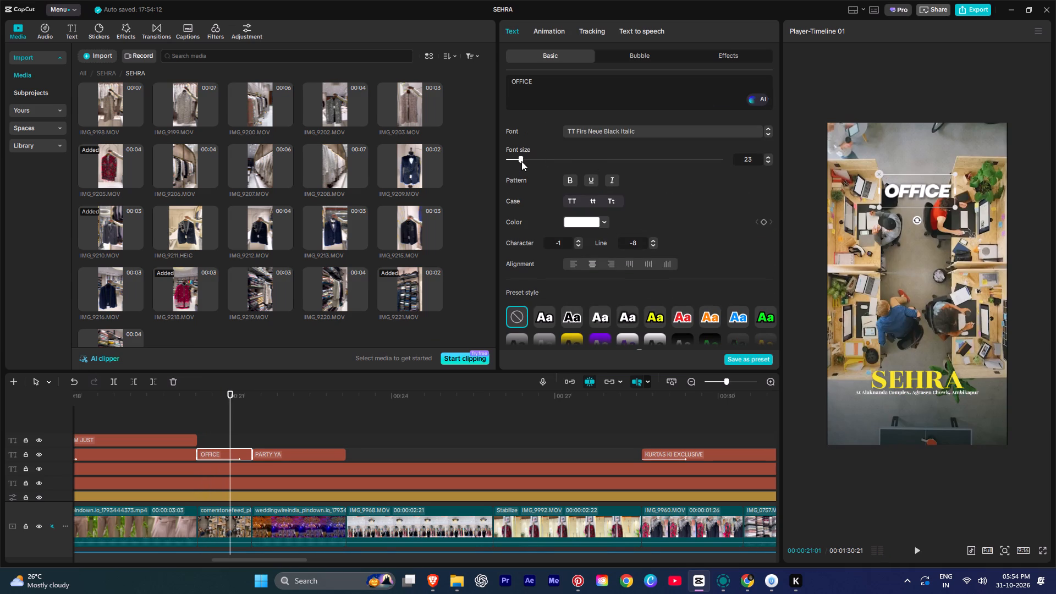
click(767, 164)
click(768, 162)
click(768, 162)
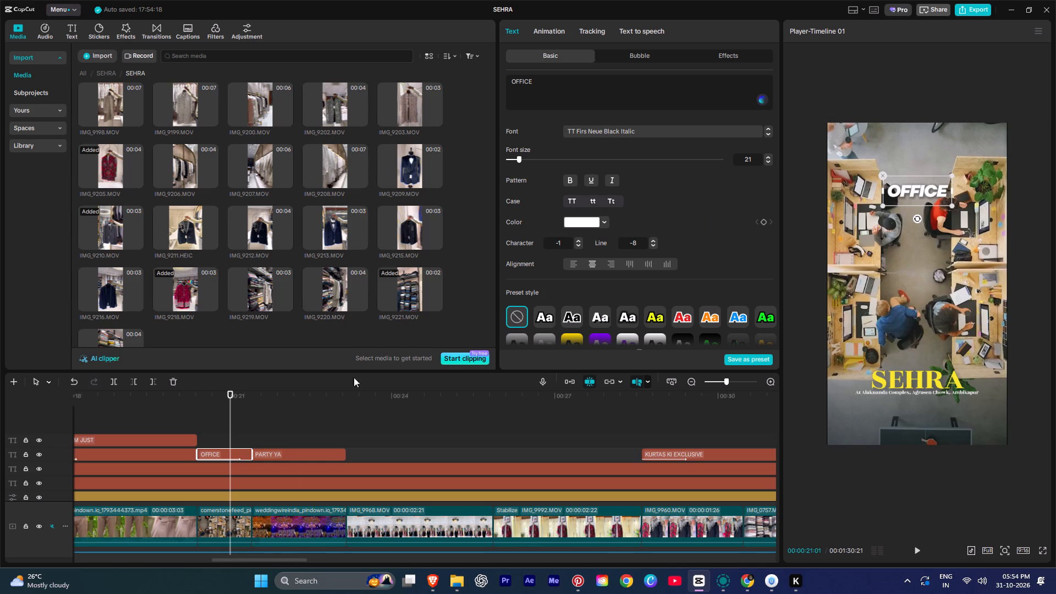
Play back the resized OFFICE title and apply the Cyber Line entrance animation to the PARTY YA CASUAL OUTING title.
click(186, 399)
key(space)
ctrl+scroll(186, 399, up, 1)
ctrl+scroll(186, 399, down, 4)
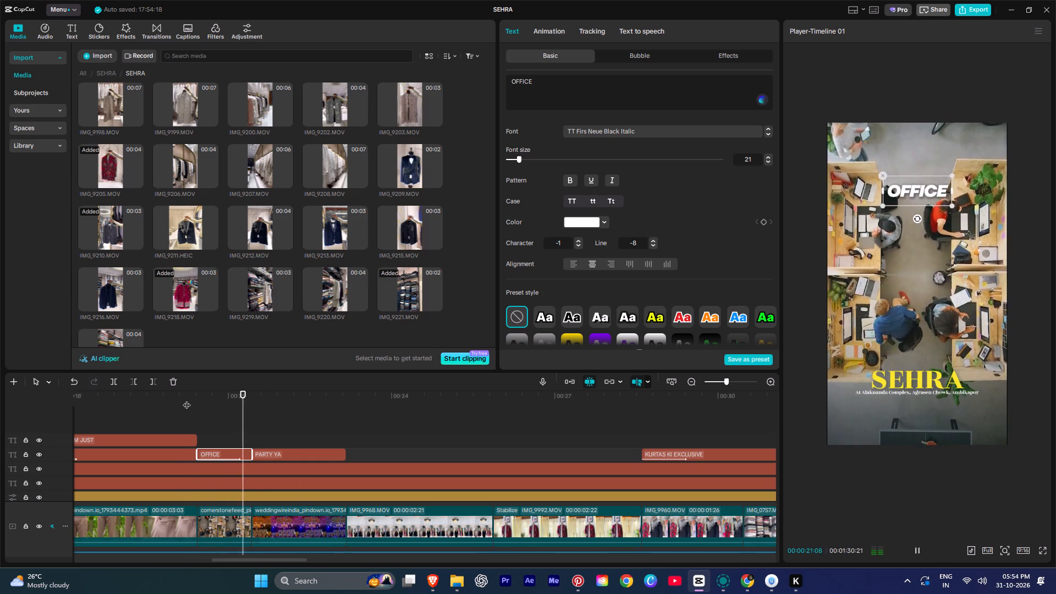
ctrl+scroll(223, 425, up, 6)
key(space)
click(282, 455)
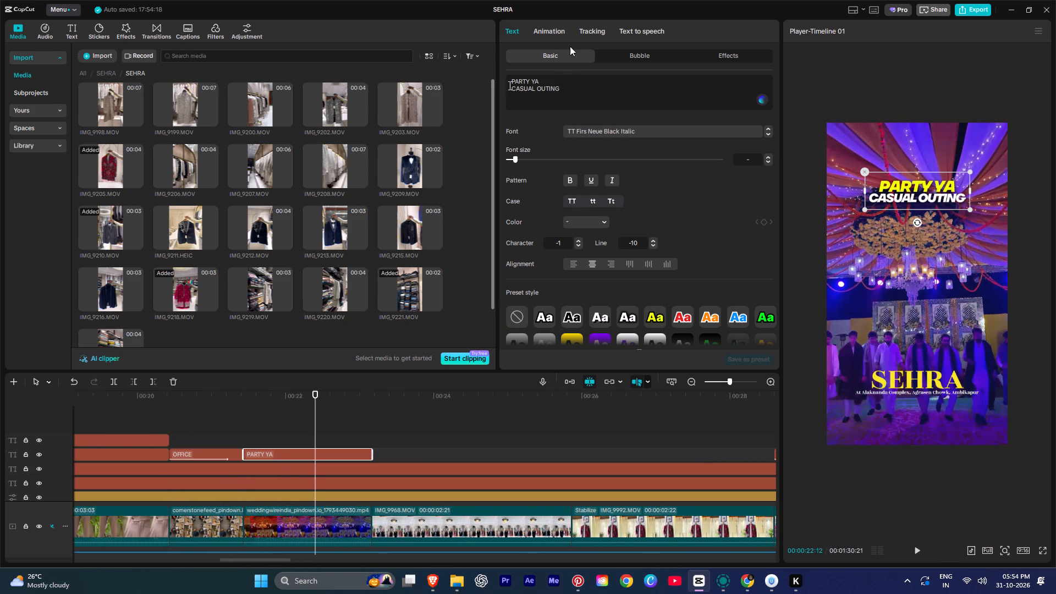
click(565, 34)
click(611, 135)
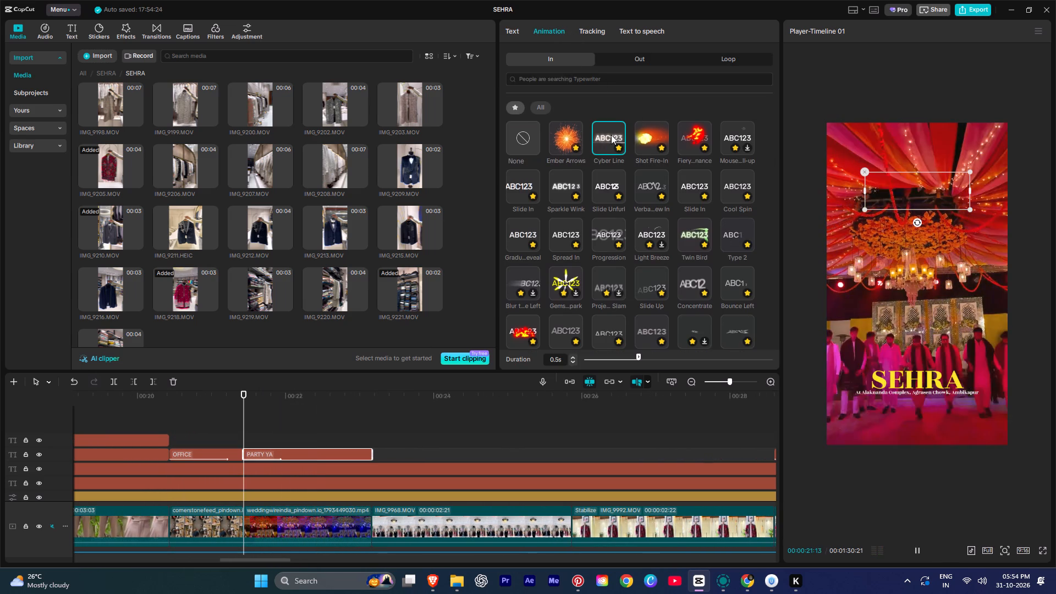
Play the video from the PARTY YA CASUAL OUTING title to the KURTA + JACKET COLLECTION title, checking titles and clips.
click(232, 432)
key(space)
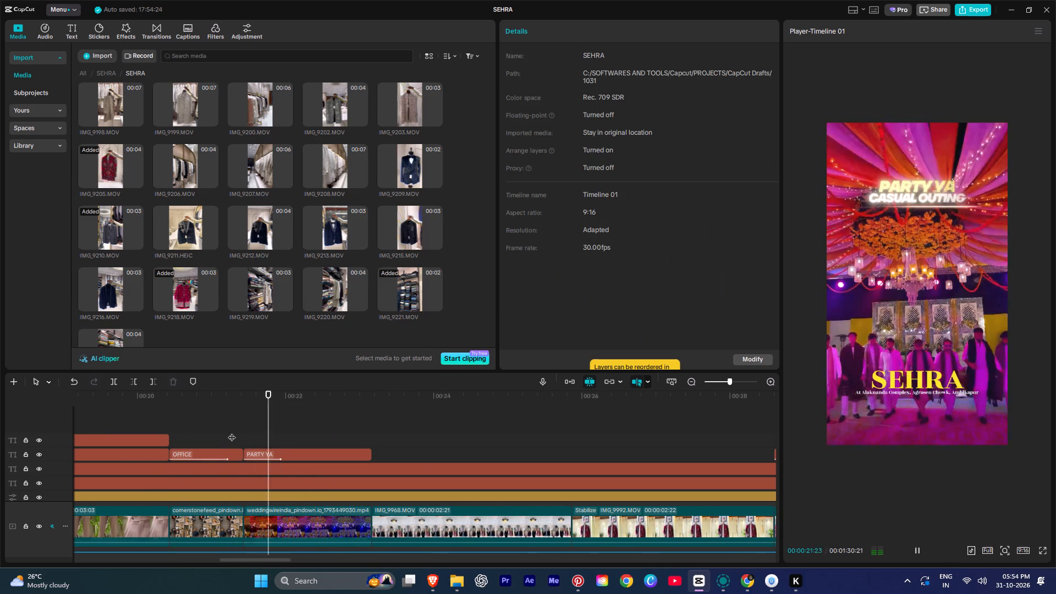
ctrl+scroll(232, 432, down, 5)
ctrl+scroll(280, 451, up, 6)
ctrl+scroll(281, 451, down, 2)
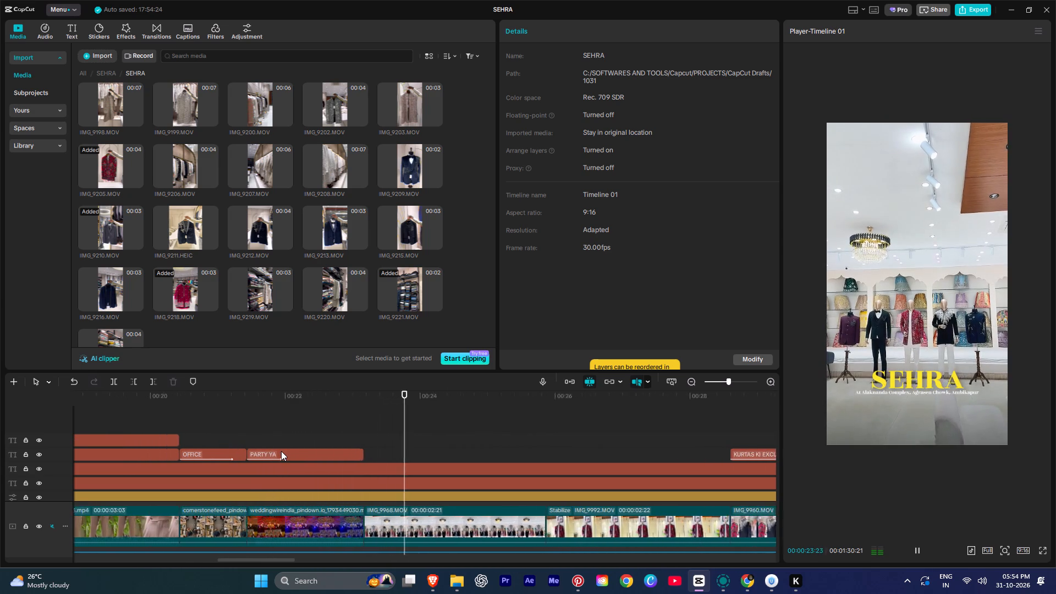
ctrl+scroll(281, 451, down, 5)
ctrl+scroll(444, 444, down, 7)
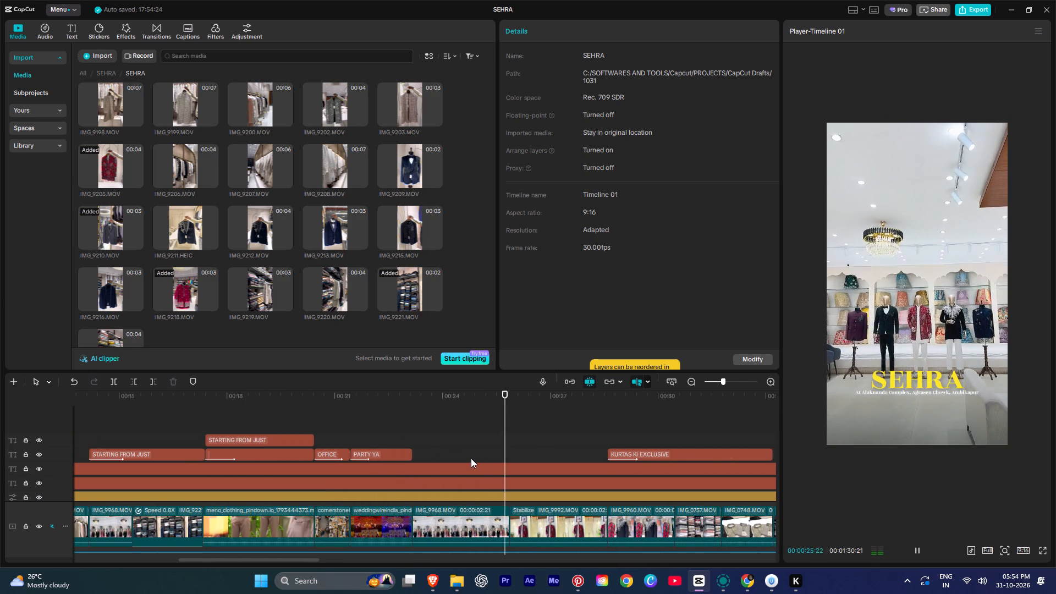
scroll(471, 458, down, 3)
ctrl+scroll(471, 458, down, 9)
scroll(471, 458, down, 4)
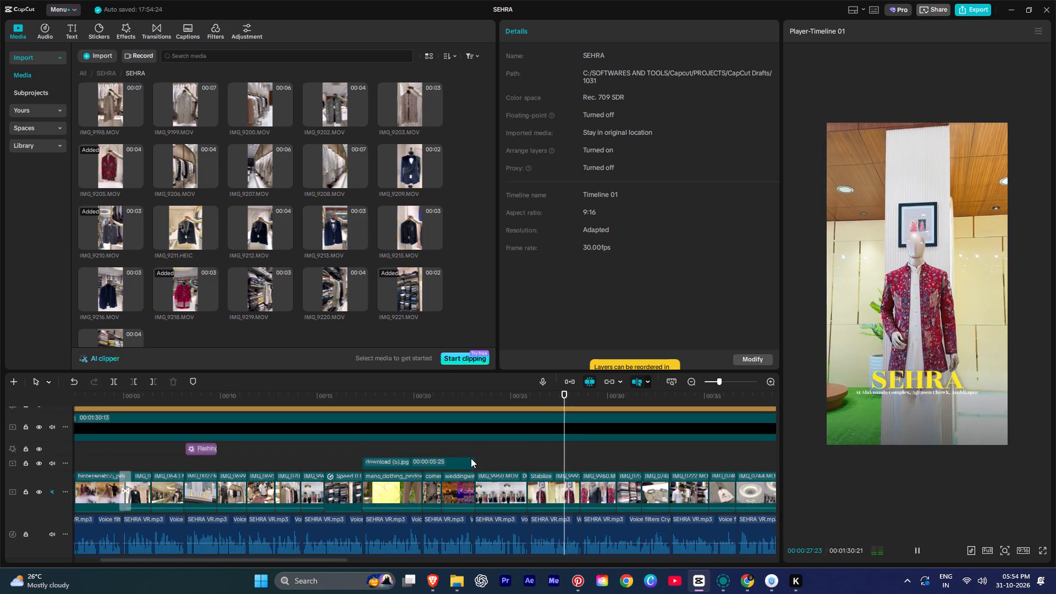
ctrl+scroll(471, 458, down, 4)
scroll(466, 460, up, 3)
scroll(466, 460, down, 1)
scroll(466, 460, up, 2)
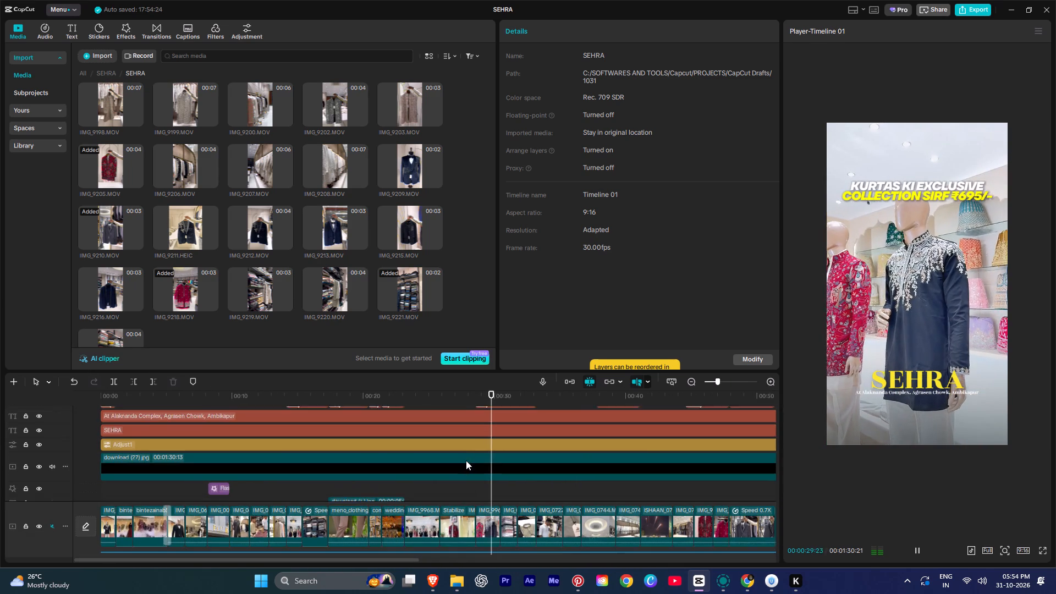
scroll(466, 460, up, 3)
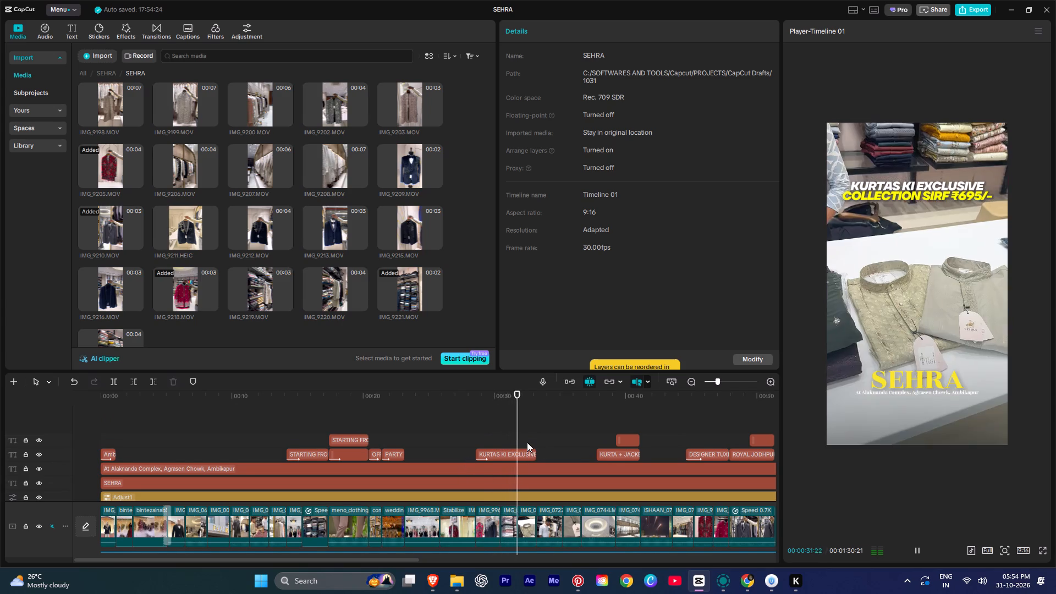
scroll(527, 442, down, 4)
ctrl+scroll(527, 442, down, 5)
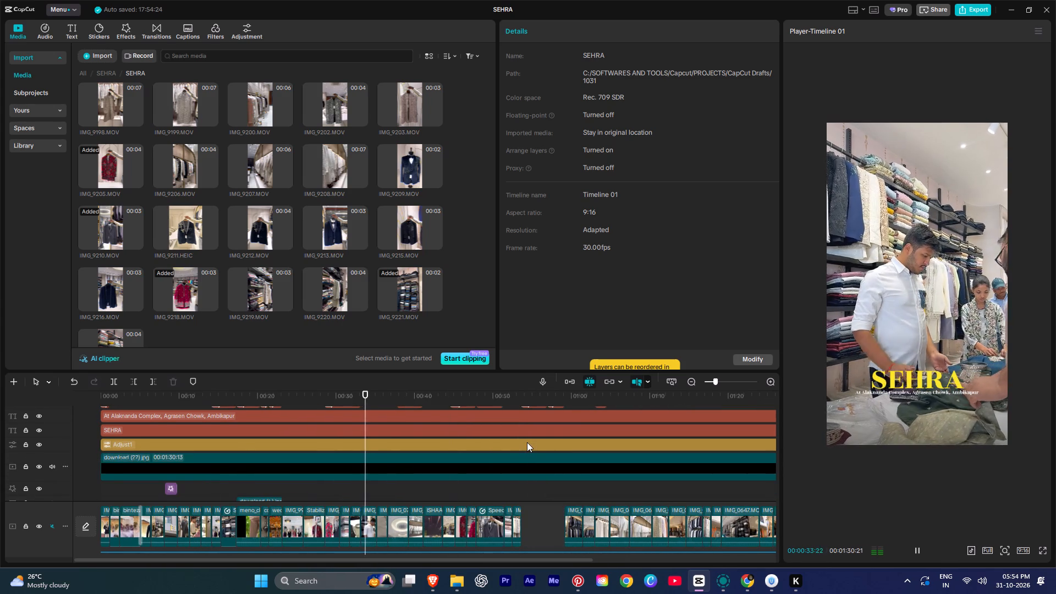
scroll(511, 455, up, 2)
scroll(511, 455, down, 1)
scroll(511, 455, up, 8)
scroll(511, 455, down, 1)
scroll(511, 455, up, 1)
scroll(511, 455, down, 1)
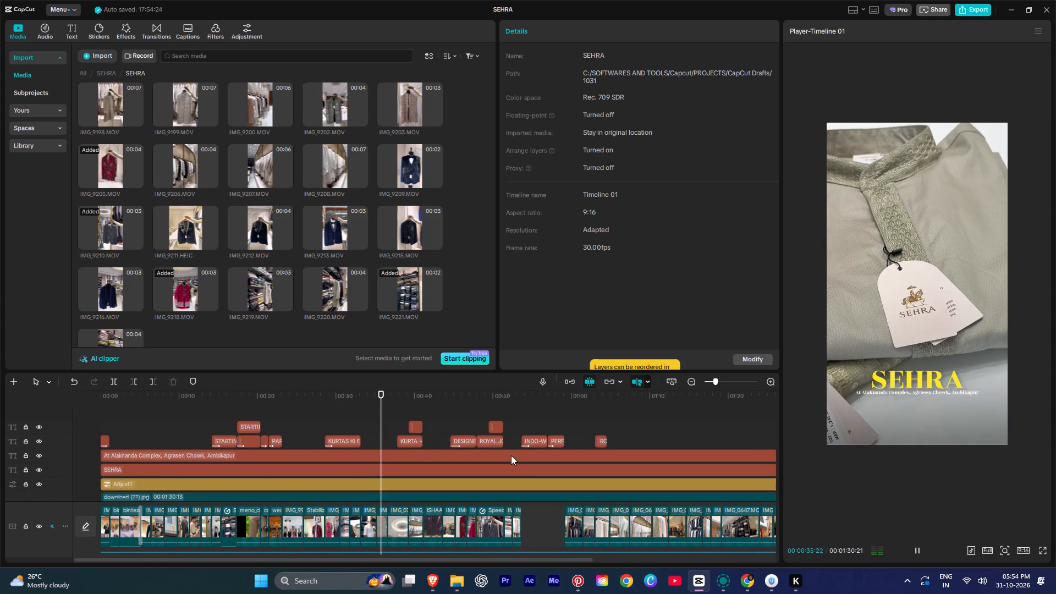
scroll(511, 455, down, 2)
ctrl+scroll(511, 455, down, 2)
scroll(436, 462, down, 3)
scroll(436, 462, up, 1)
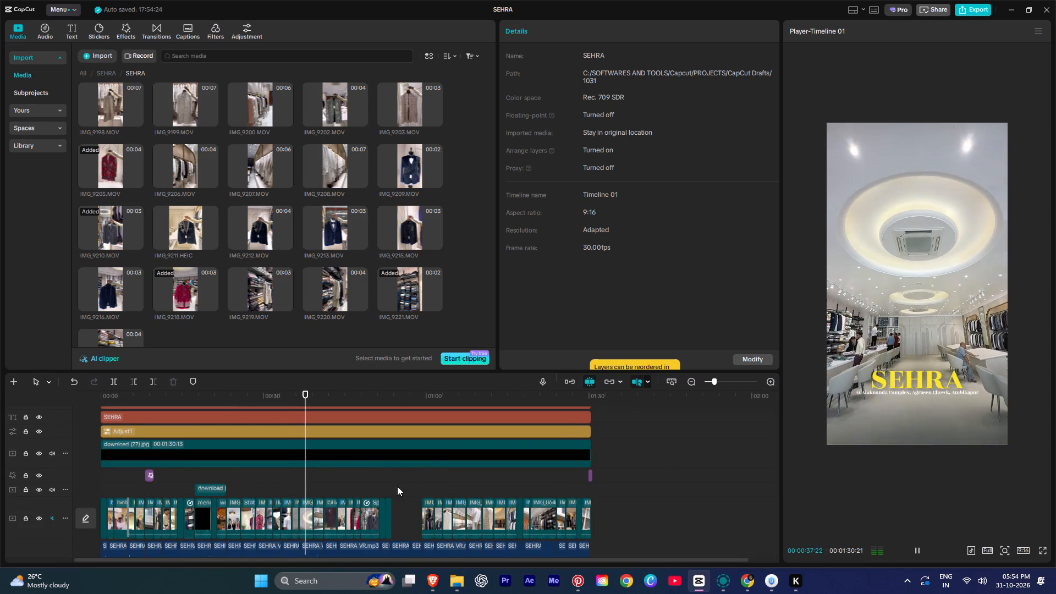
key(space)
click(310, 475)
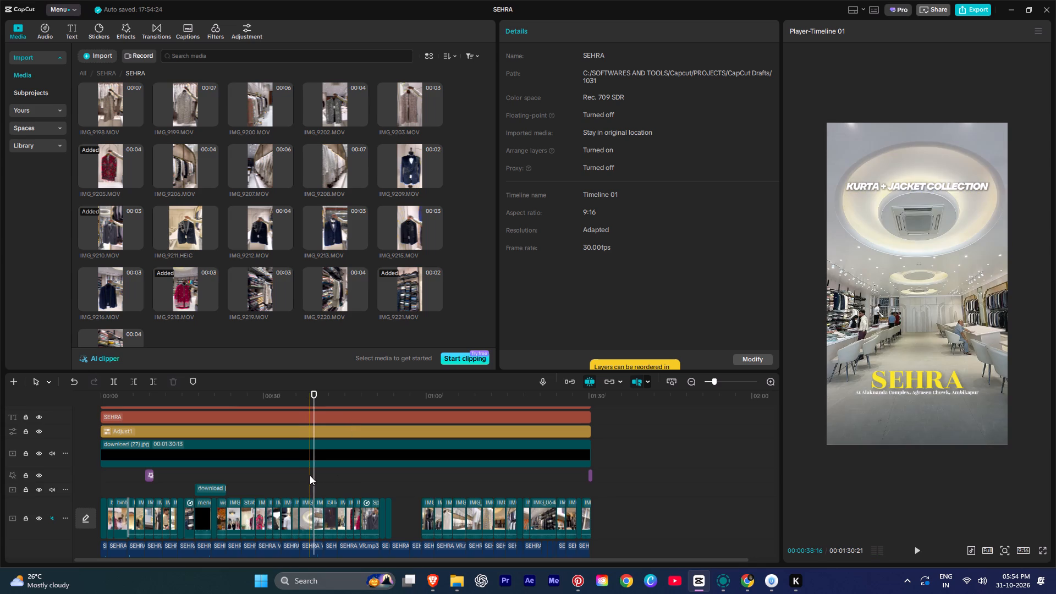
Preview clips in the SEHRA media folder and play the timeline around the DESIGNER TUXEDOS title and the empty video gap.
ctrl+scroll(310, 475, up, 8)
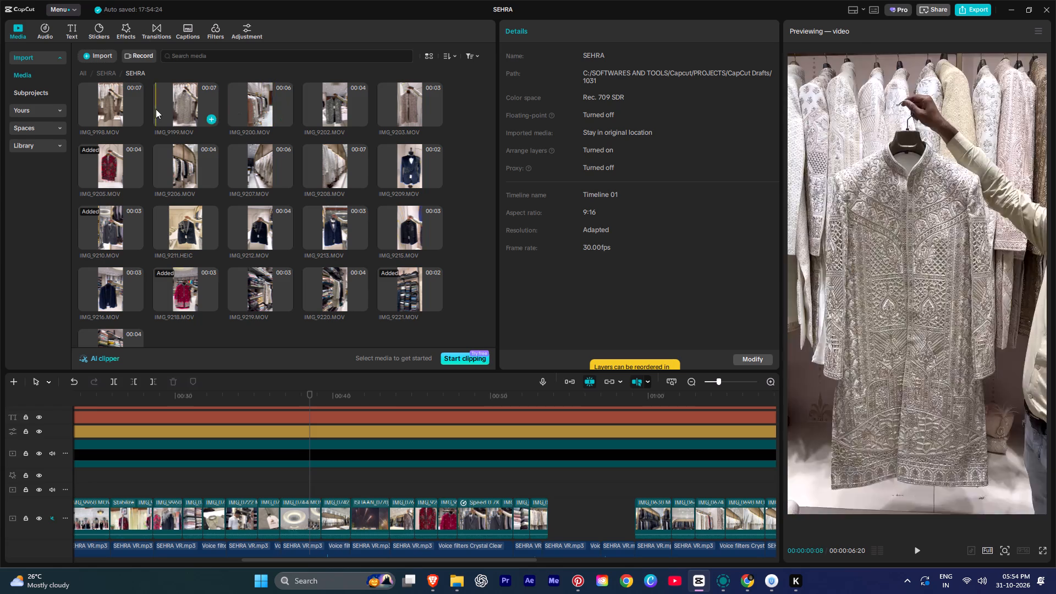
scroll(324, 245, down, 3)
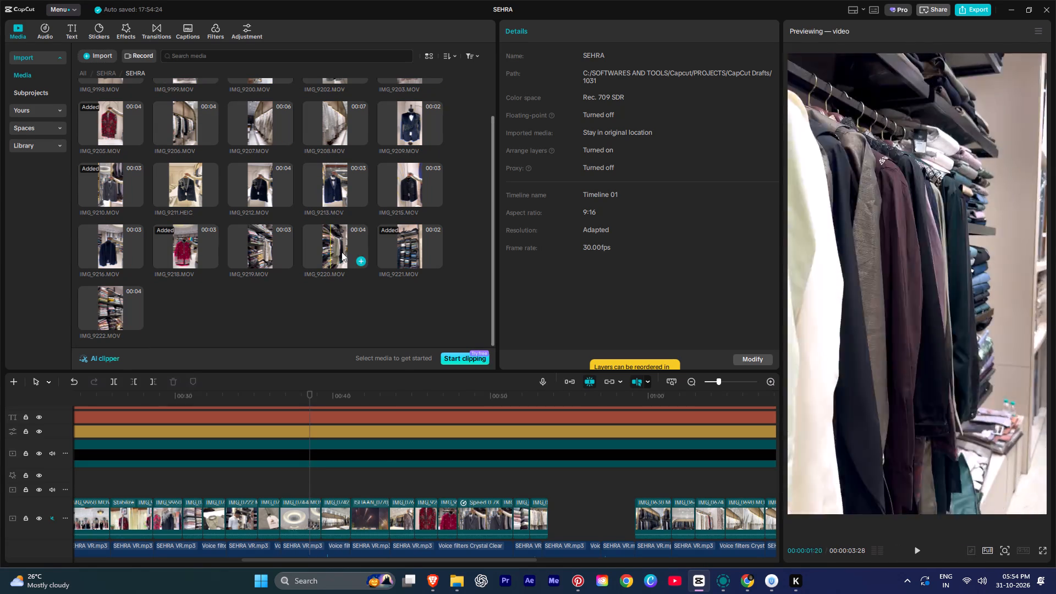
scroll(387, 464, down, 4)
key(space)
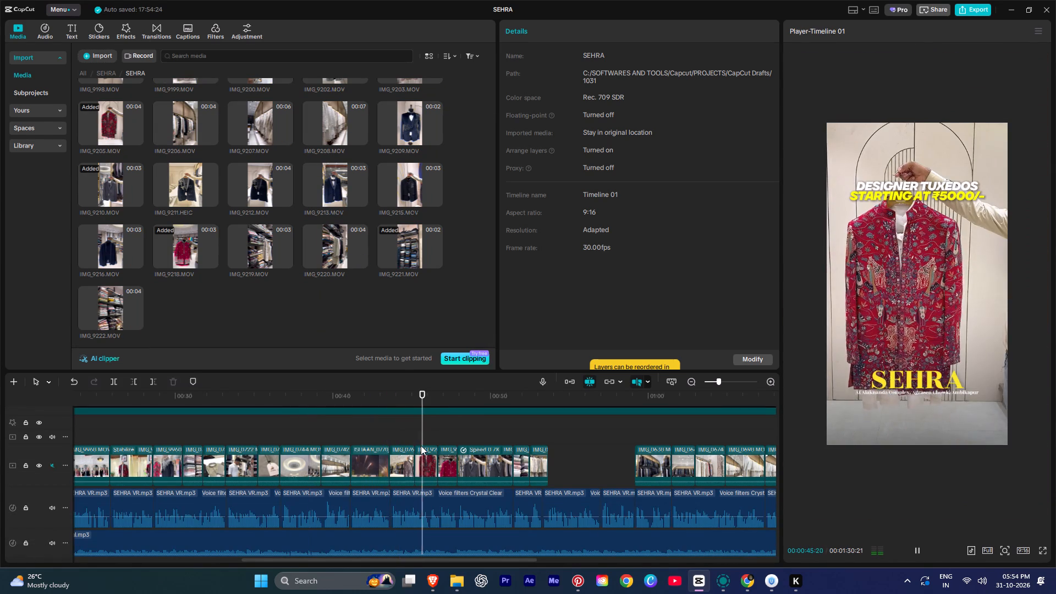
ctrl+scroll(421, 446, down, 3)
key(space)
click(518, 432)
key(space)
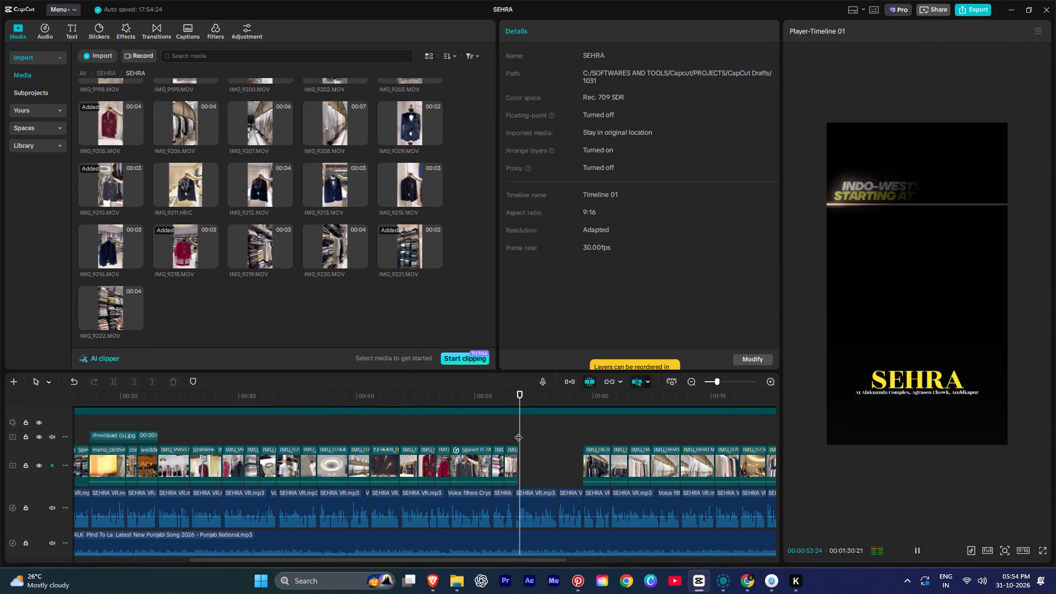
ctrl+scroll(518, 432, up, 6)
key(space)
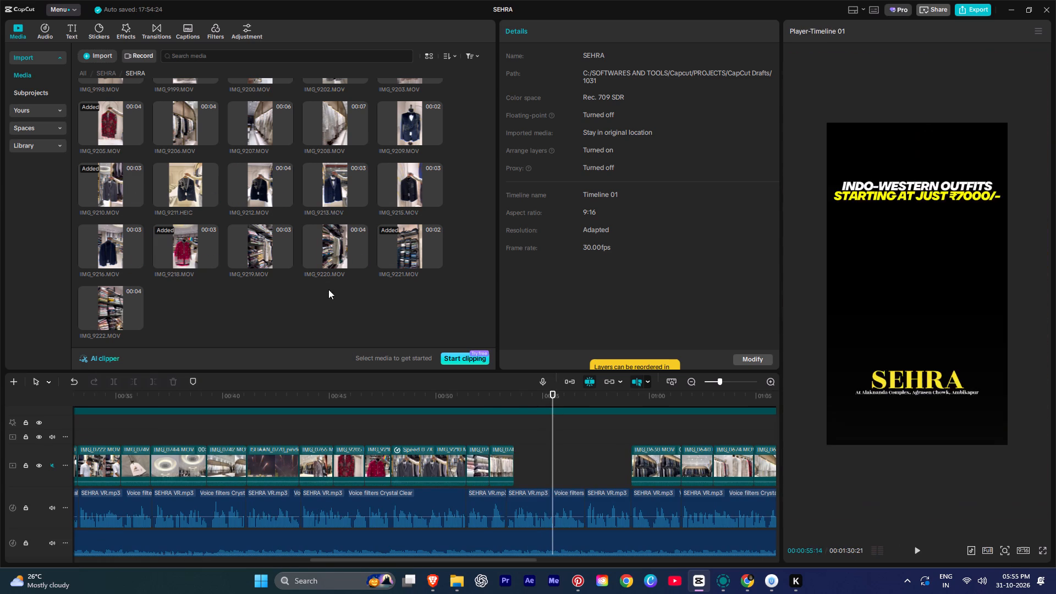
ctrl+scroll(559, 481, down, 12)
ctrl+scroll(576, 464, up, 3)
ctrl+scroll(576, 464, down, 1)
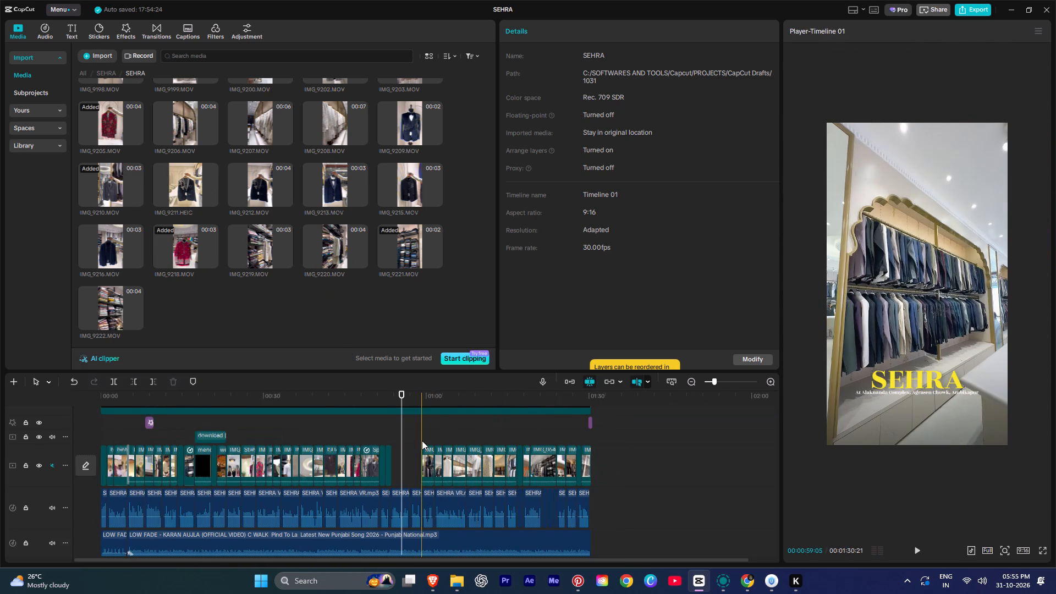
click(422, 441)
key(space)
ctrl+scroll(86, 443, up, 6)
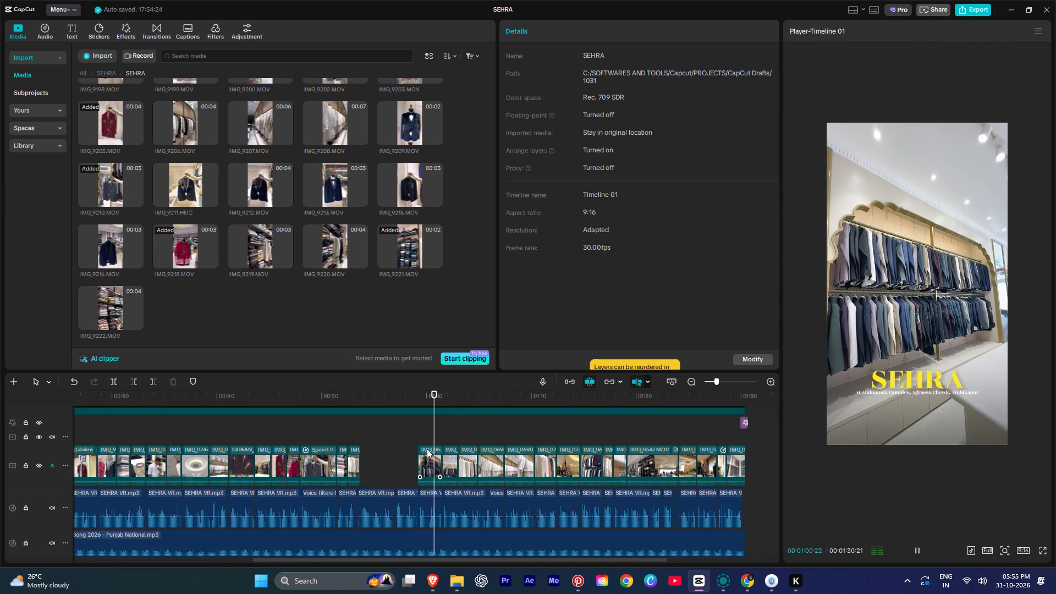
key(space)
alt+scroll(353, 459, up, 5)
alt+scroll(353, 459, down, 1)
alt+scroll(211, 463, up, 11)
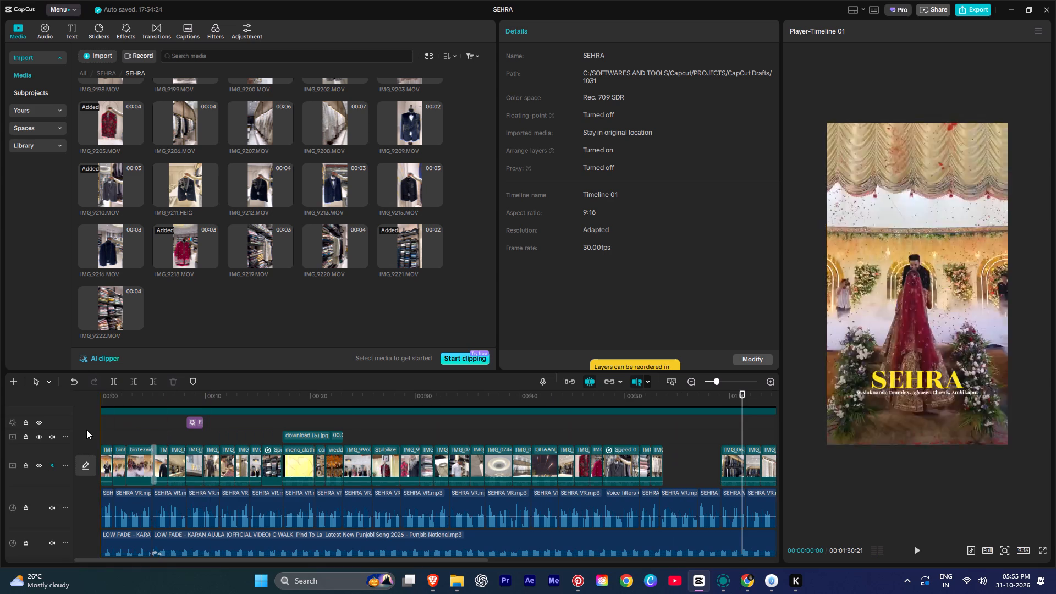
Play the opening of the video and apply the Cross Open entrance animation from the favourites to the first clip.
ctrl+scroll(119, 446, up, 8)
scroll(119, 446, up, 1)
alt+scroll(120, 449, up, 5)
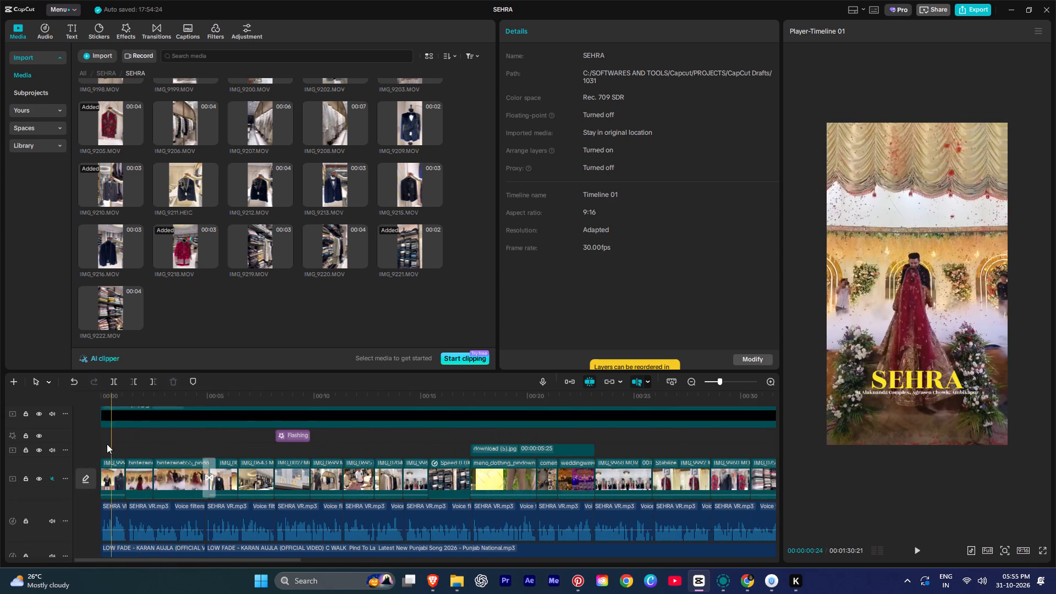
key(space)
key(space)
click(112, 472)
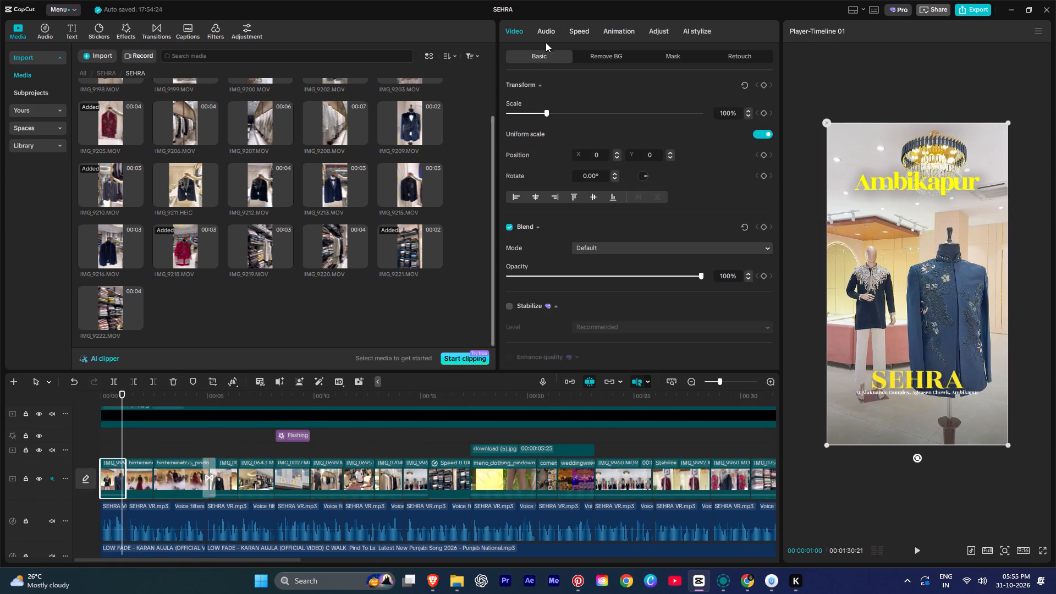
click(608, 24)
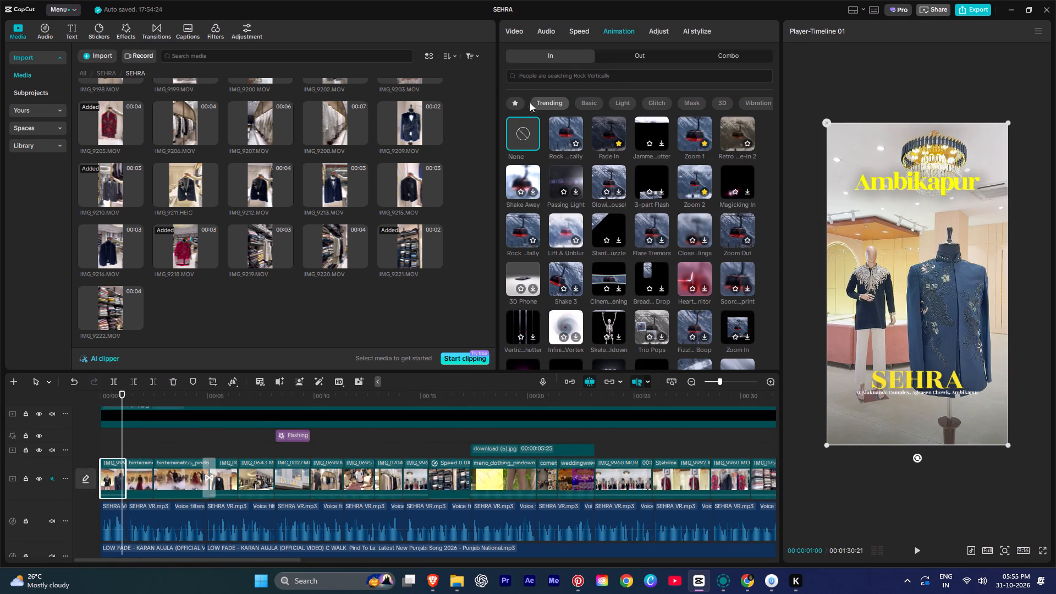
click(523, 107)
click(603, 128)
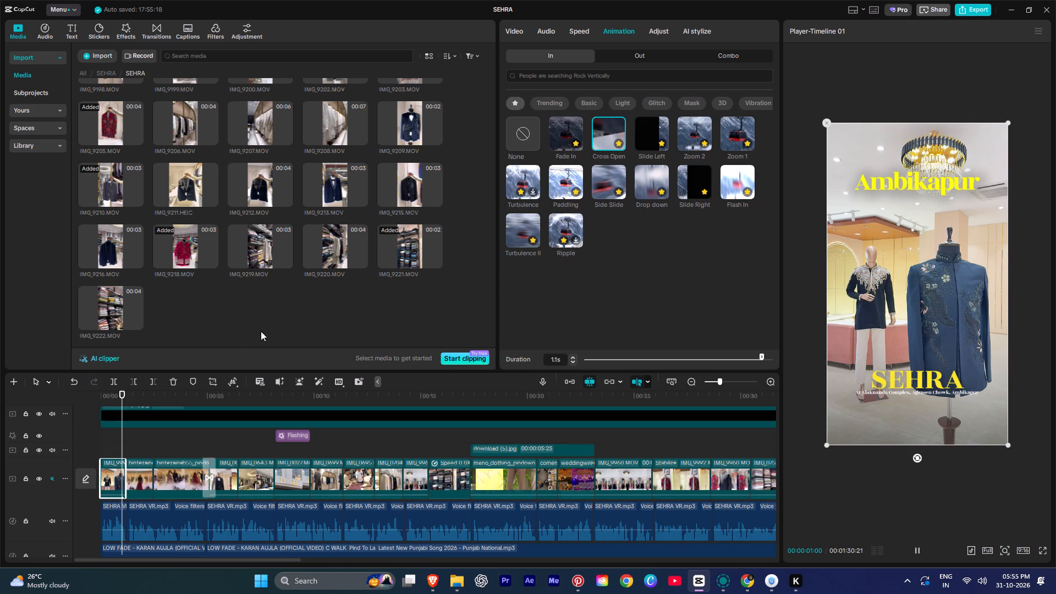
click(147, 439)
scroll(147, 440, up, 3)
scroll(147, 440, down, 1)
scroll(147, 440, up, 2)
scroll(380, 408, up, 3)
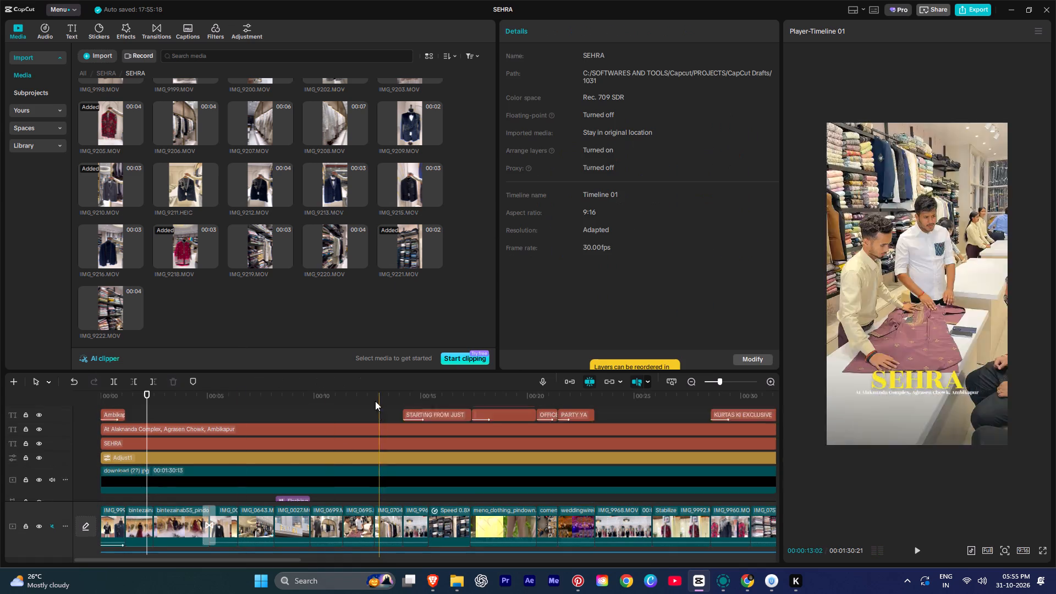
Review the timeline up to the empty video gap, playing the DESIGNER TUXEDOS and ROYAL JODHPURI SUIT sections and previewing IMG_9208.MOV.
alt+scroll(497, 471, down, 3)
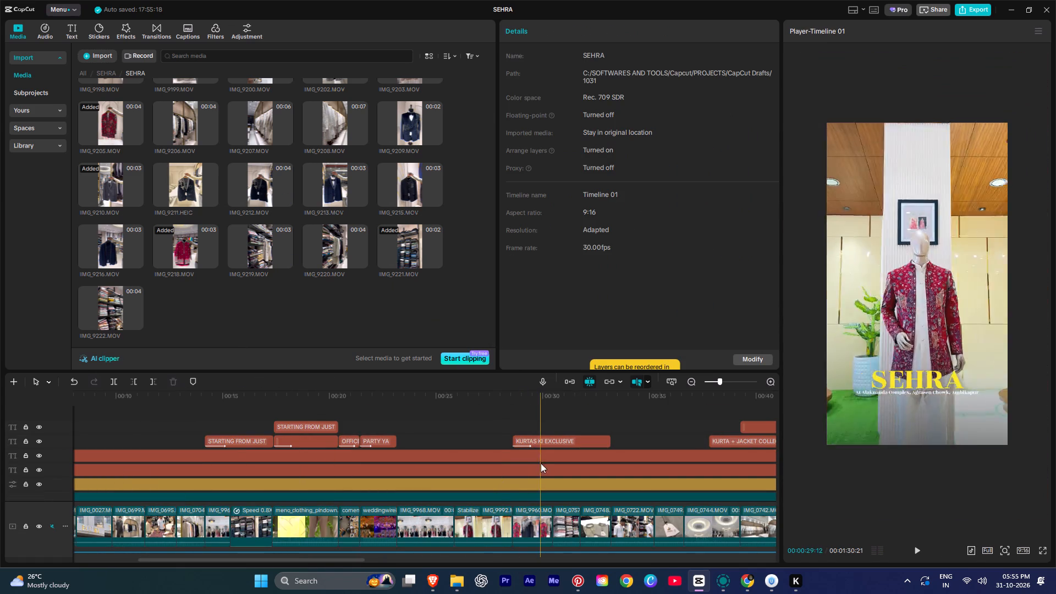
ctrl+scroll(558, 431, down, 4)
alt+scroll(682, 430, down, 2)
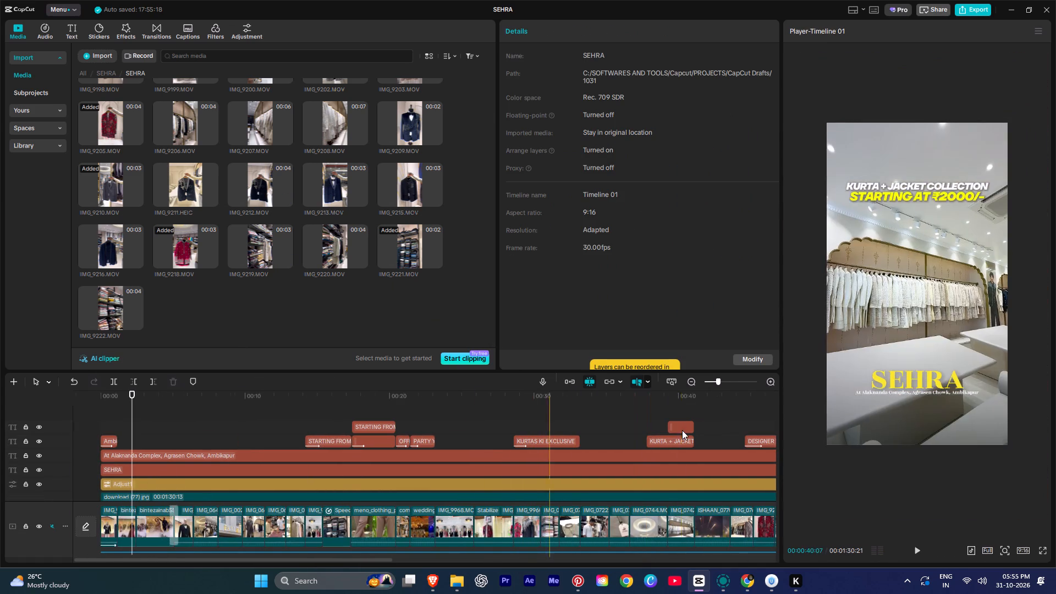
alt+scroll(682, 430, down, 3)
click(466, 424)
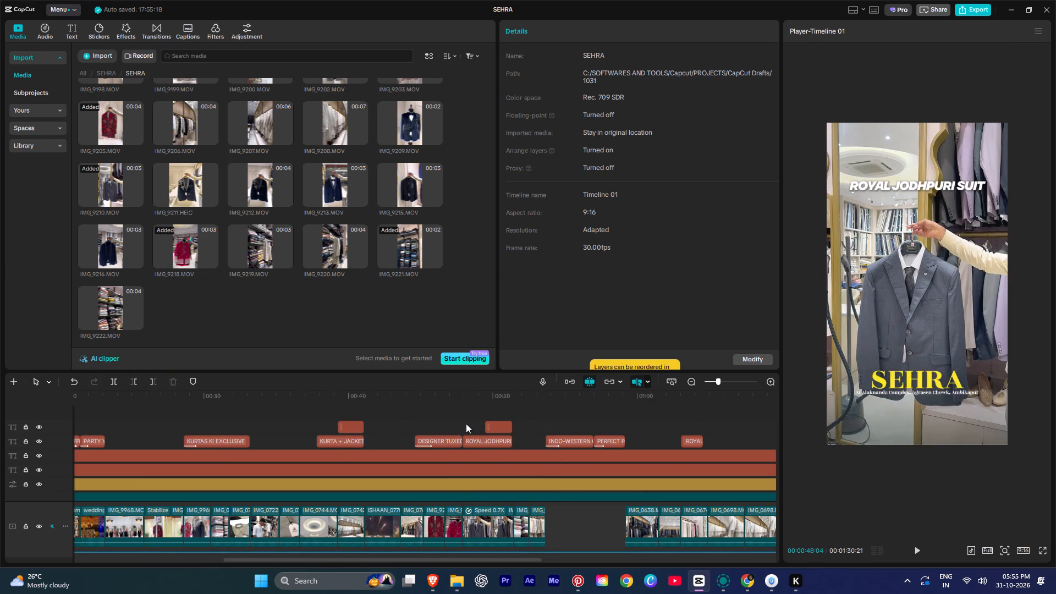
key(space)
scroll(471, 425, down, 3)
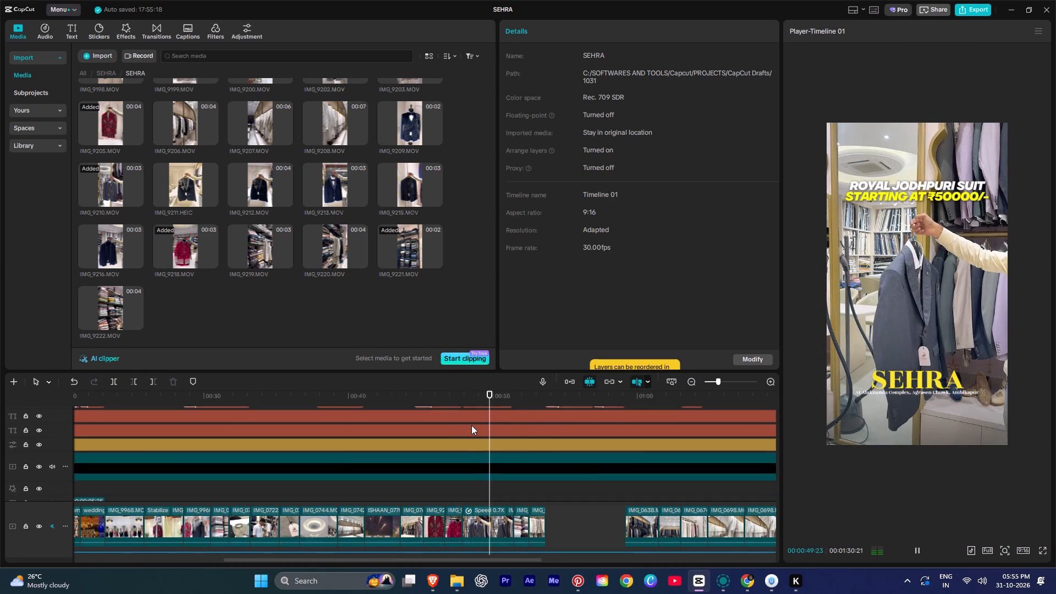
scroll(472, 425, down, 3)
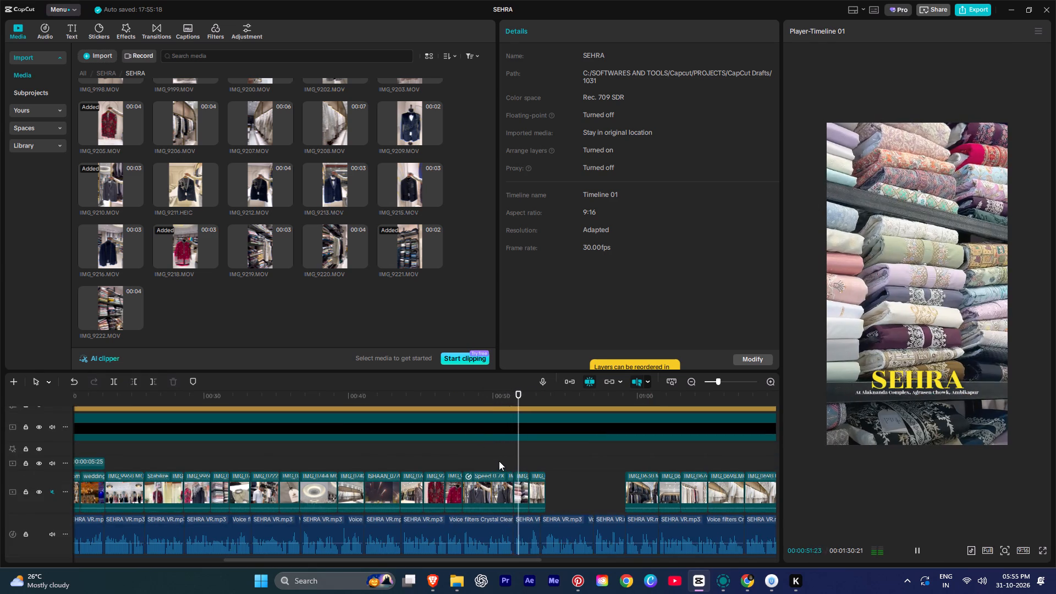
click(501, 458)
scroll(257, 175, up, 1)
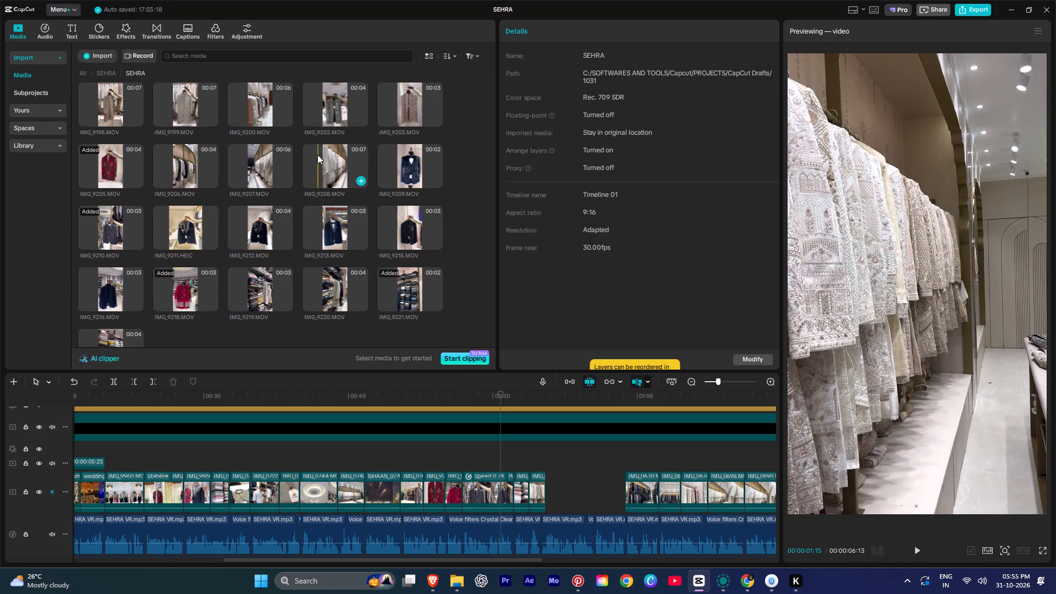
click(322, 156)
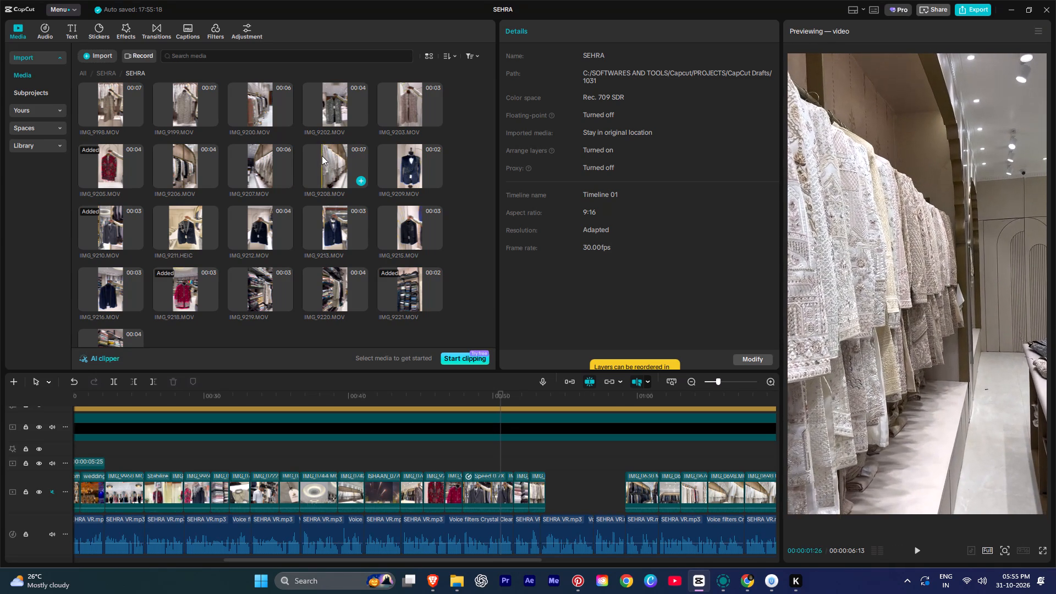
scroll(528, 464, up, 4)
scroll(528, 464, down, 1)
scroll(528, 464, up, 3)
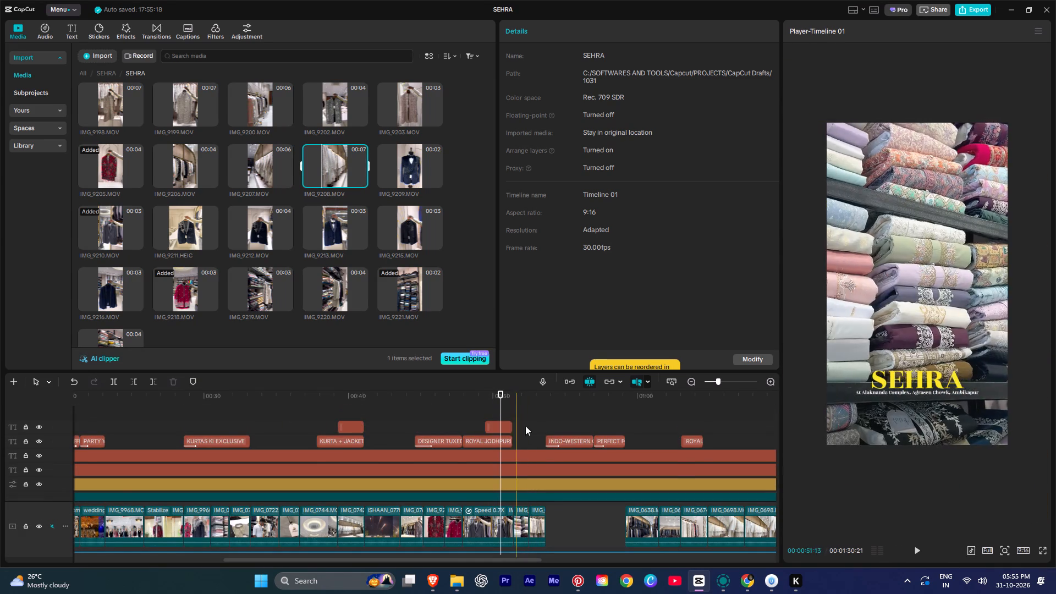
key(space)
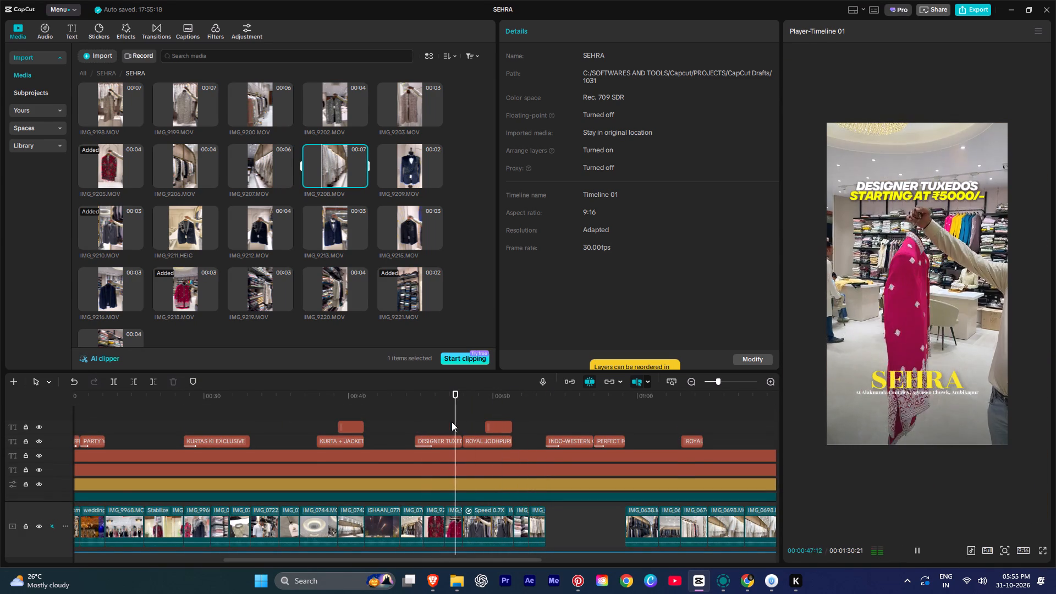
scroll(452, 422, down, 1)
key(space)
click(453, 415)
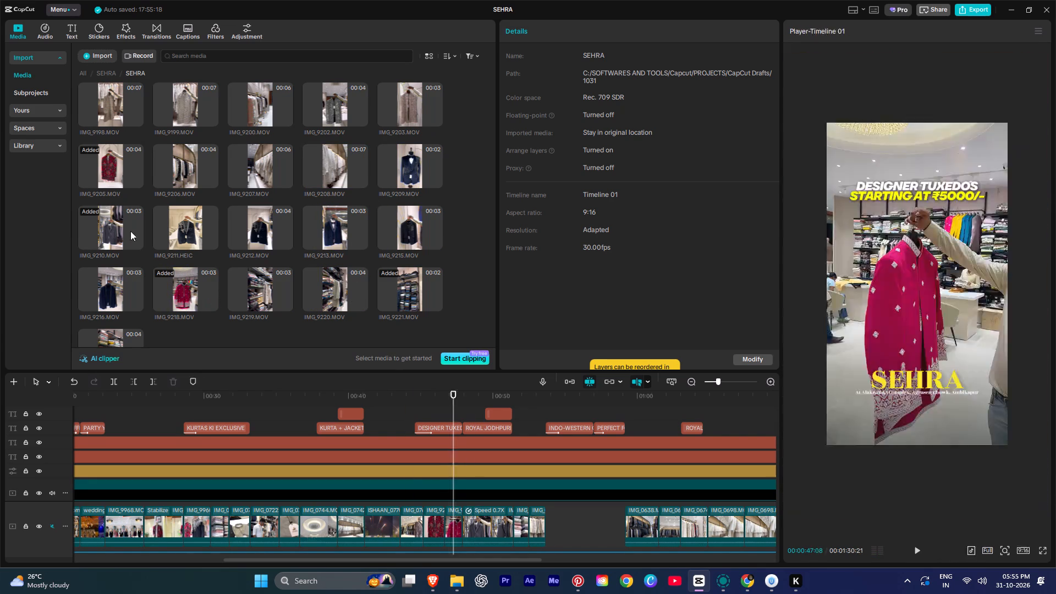
Replace the 0.7X clip under the ROYAL JODHPURI SUIT title with IMG_9205.MOV, keeping the original video effect, and play it back.
click(91, 162)
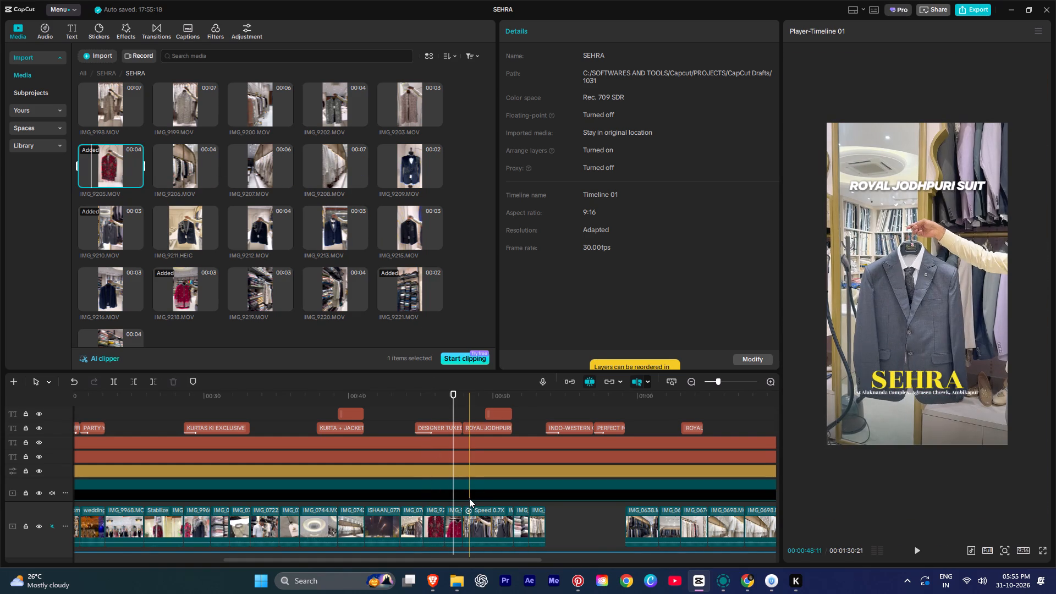
scroll(468, 499, down, 4)
click(463, 472)
key(space)
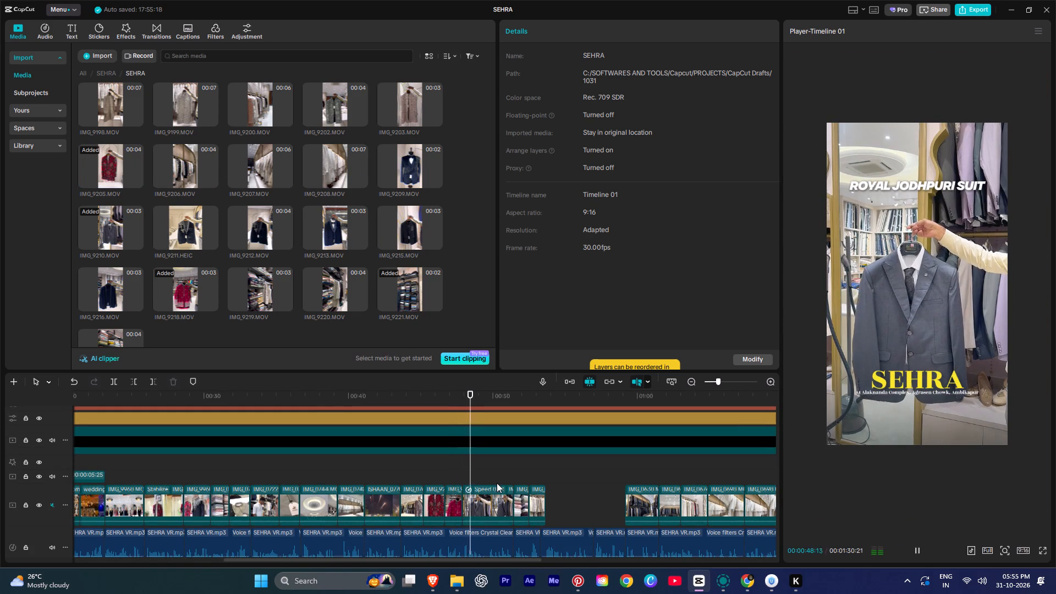
key(space)
click(499, 476)
drag(112, 162, 461, 441)
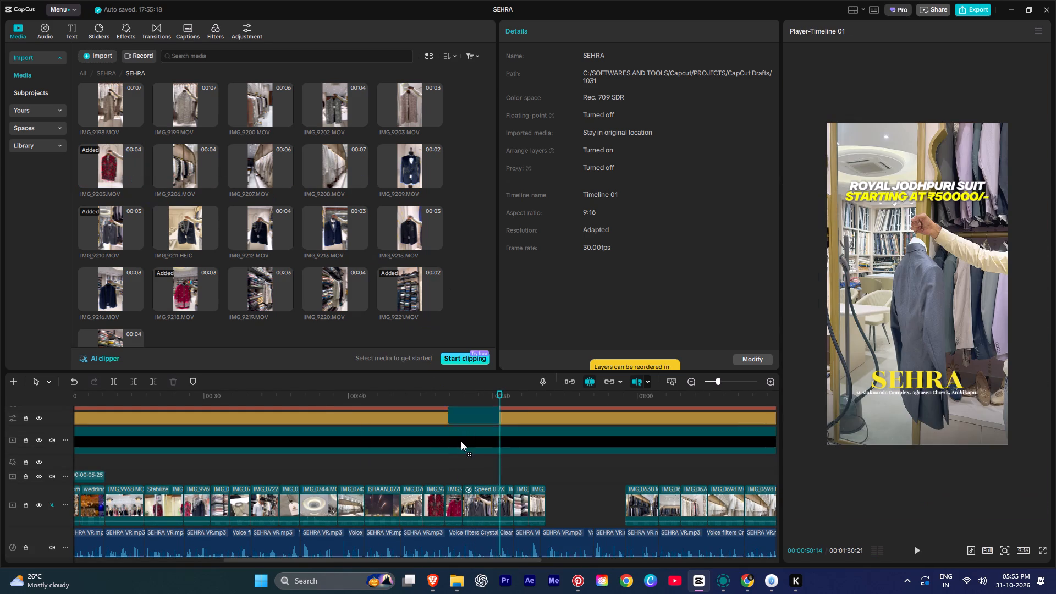
drag(461, 441, 482, 498)
click(554, 398)
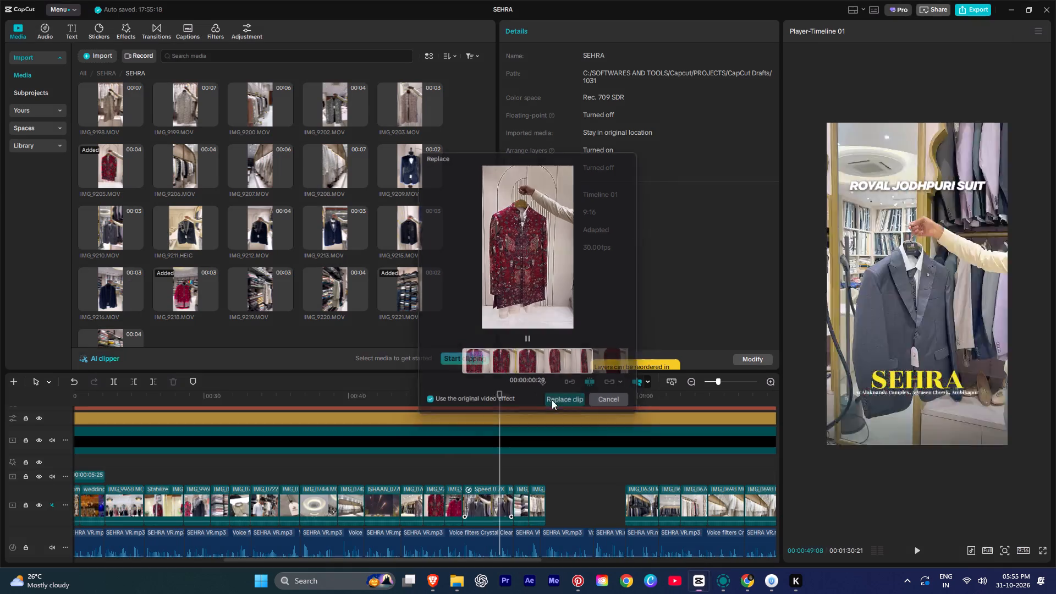
click(464, 459)
key(space)
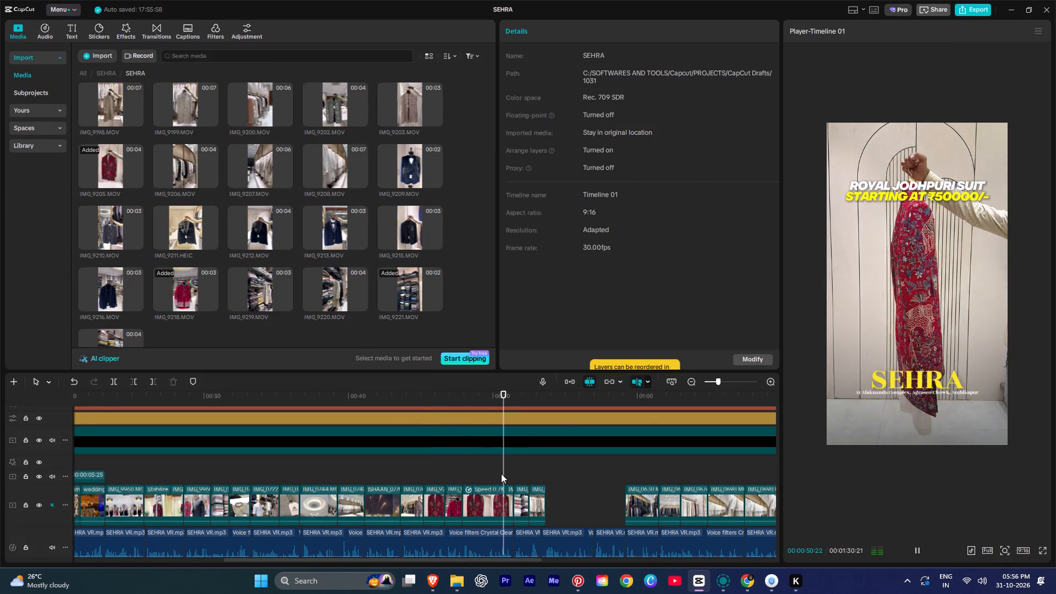
alt+scroll(501, 474, down, 1)
ctrl+scroll(438, 485, down, 3)
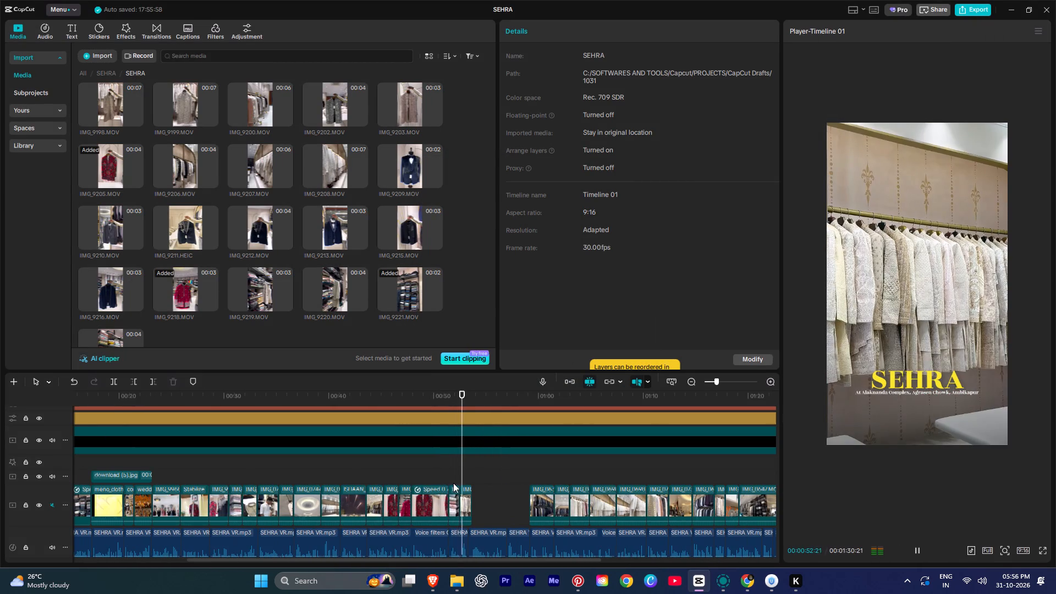
key(space)
Place IMG_9208.MOV on a track above the main video at 00:00:51:13, where the ROYAL JODHPURI SUIT clip ends.
click(450, 466)
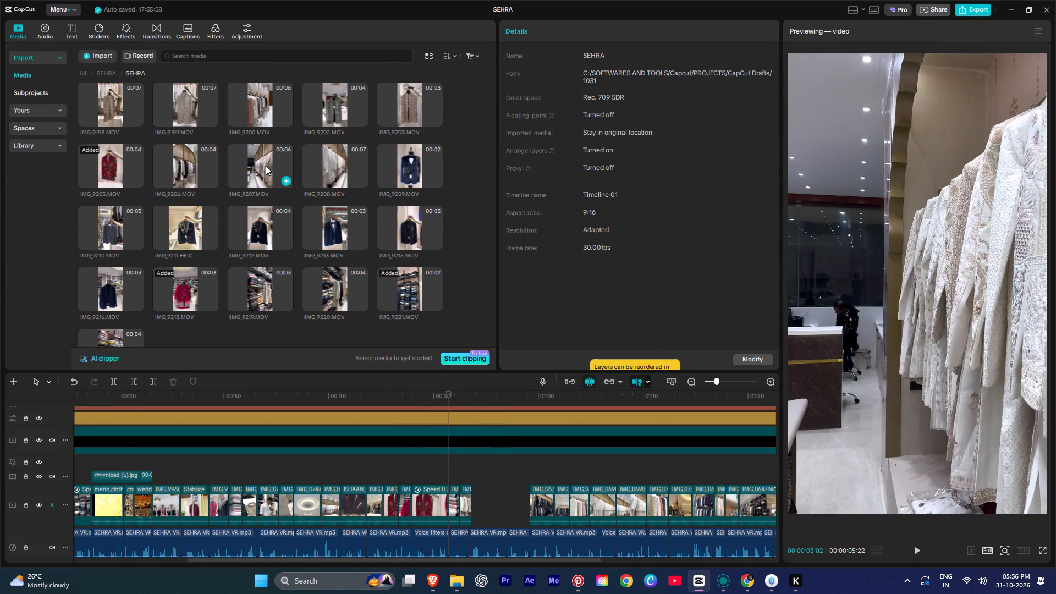
drag(320, 170, 376, 254)
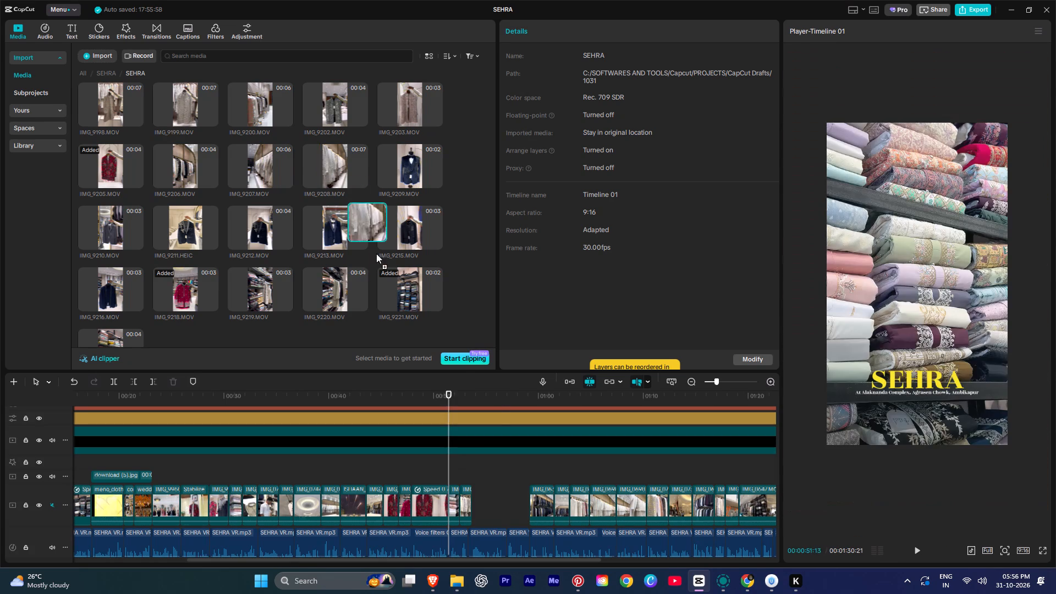
drag(376, 254, 449, 484)
ctrl+scroll(449, 483, up, 2)
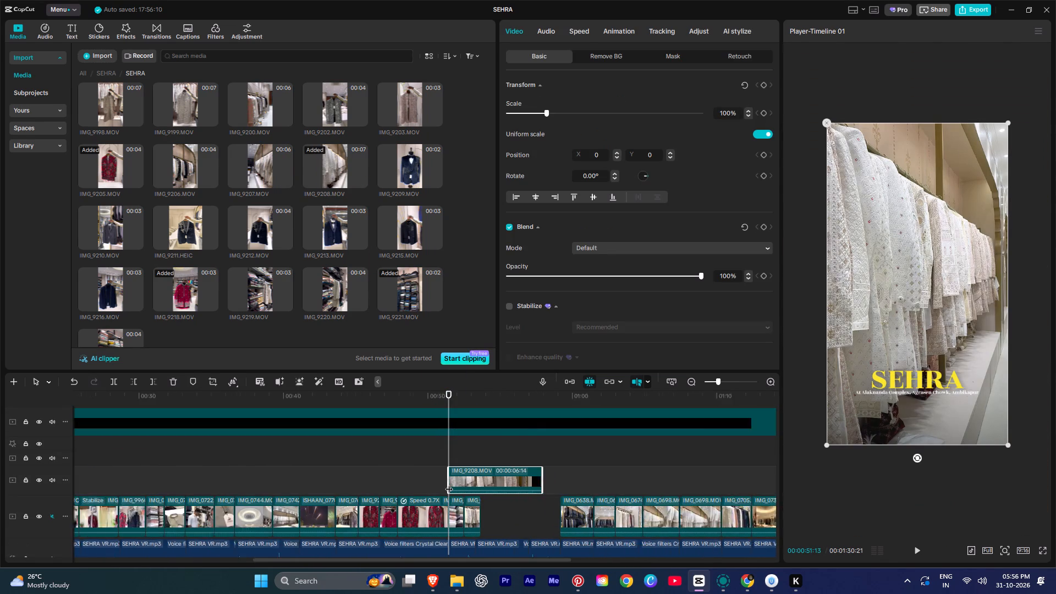
ctrl+scroll(449, 483, up, 8)
ctrl+scroll(449, 483, down, 1)
ctrl+scroll(449, 483, up, 6)
ctrl+scroll(449, 483, down, 1)
ctrl+scroll(449, 483, up, 1)
Play the IMG_9208.MOV overlay, trim its beginning to leave 00:00:04:07, and move it back to start at 00:00:51:13.
key(space)
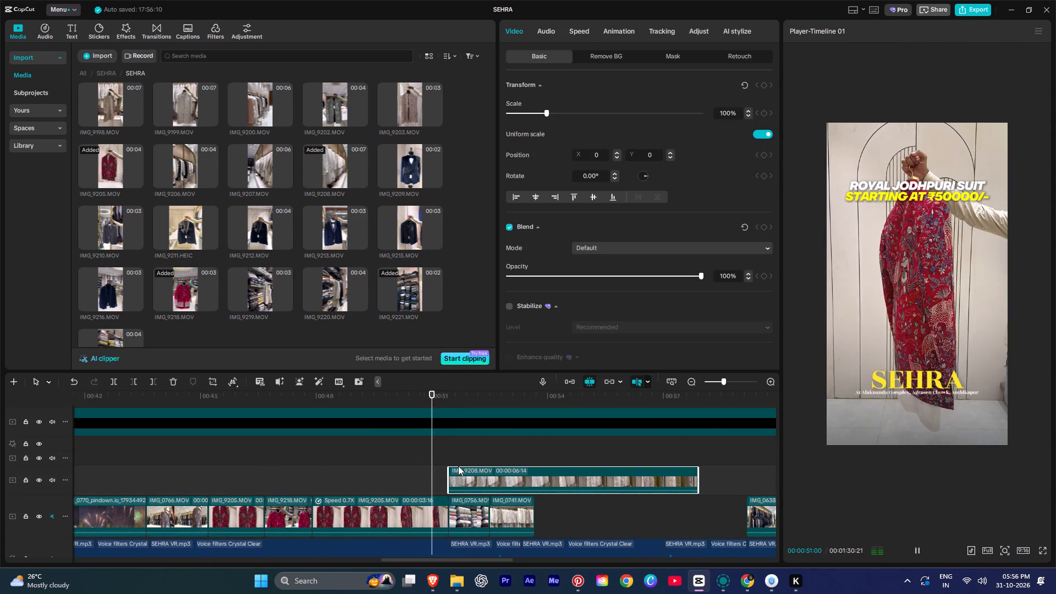
ctrl+scroll(480, 472, down, 5)
ctrl+scroll(480, 472, up, 7)
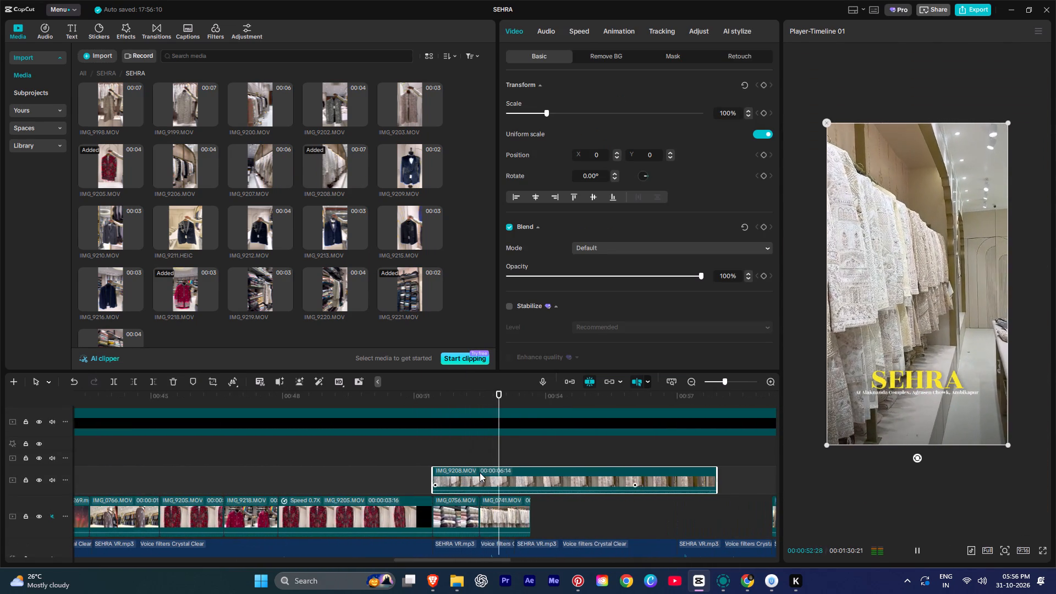
key(space)
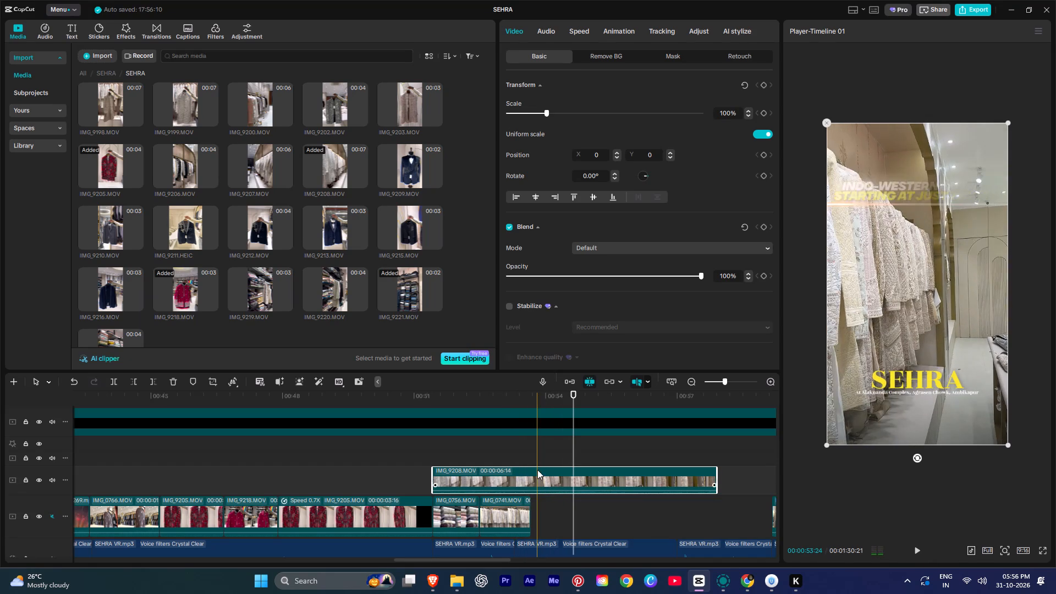
key(q)
drag(541, 479, 489, 474)
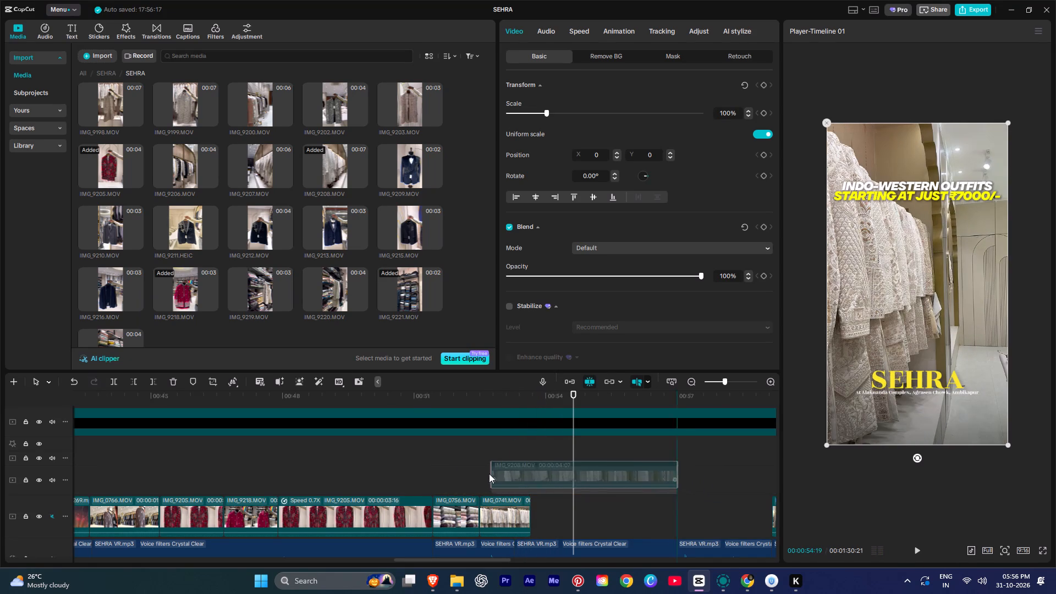
drag(489, 474, 445, 480)
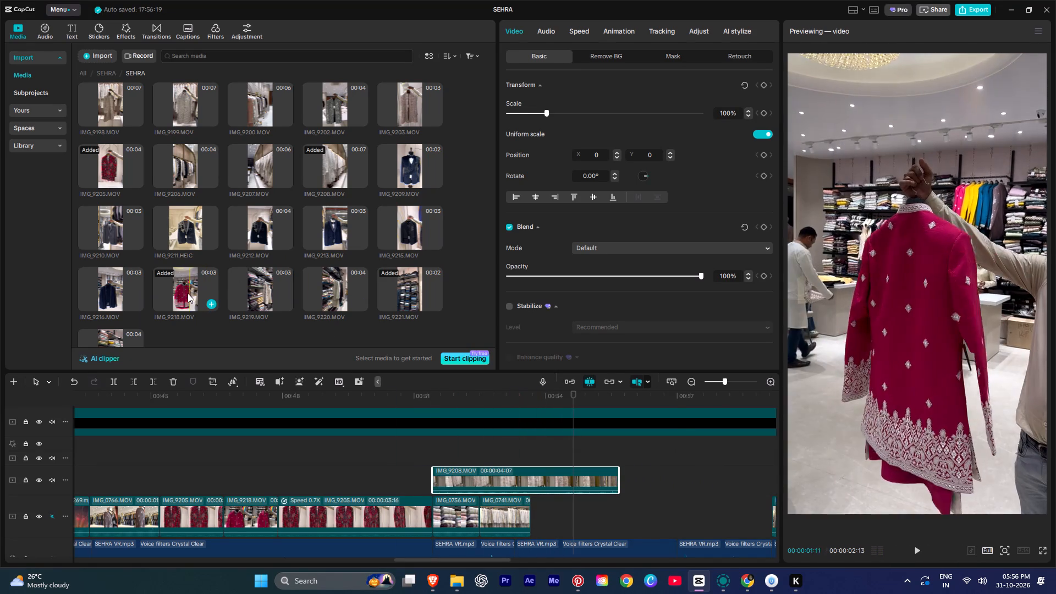
Add IMG_9218.MOV above the IMG_9208.MOV overlay at 00:00:54:19, under the INDO-WESTERN OUTFITS title, and play through the gap.
drag(184, 291, 570, 458)
key(space)
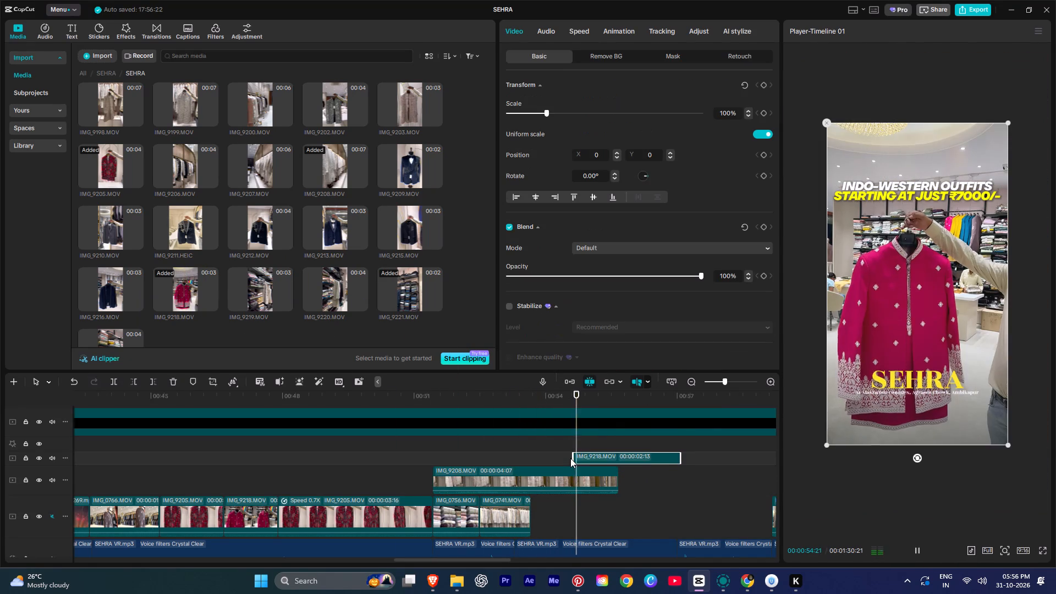
ctrl+scroll(570, 458, up, 7)
alt+scroll(691, 481, down, 4)
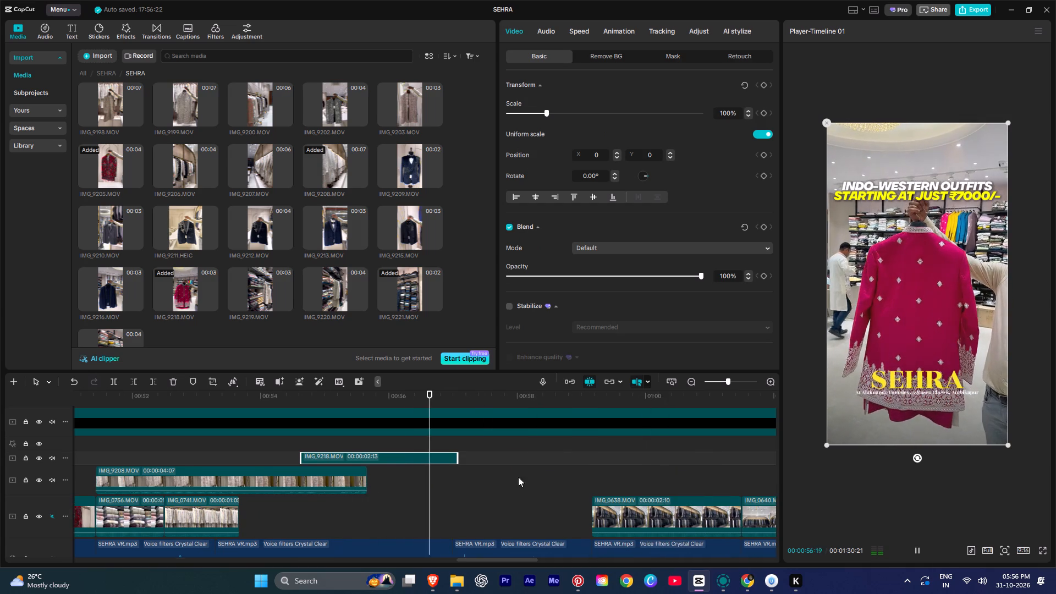
ctrl+scroll(449, 471, down, 13)
ctrl+scroll(448, 473, up, 3)
ctrl+scroll(448, 473, down, 5)
ctrl+scroll(448, 473, up, 1)
ctrl+scroll(448, 473, down, 1)
ctrl+scroll(448, 473, up, 1)
ctrl+scroll(448, 473, down, 4)
key(space)
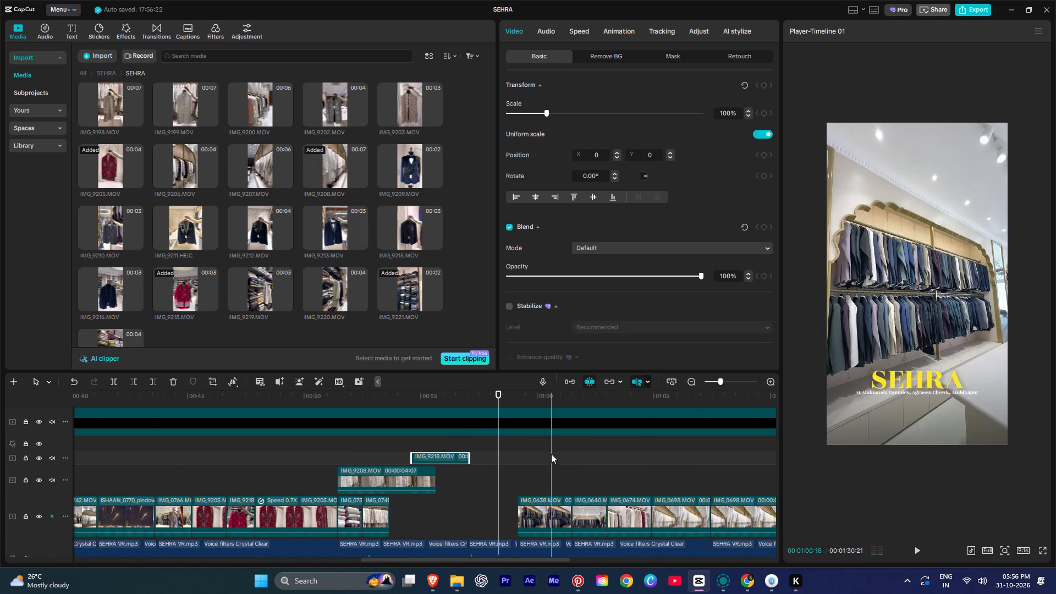
Play the section from the STARTING FROM JUST titles through OFFICE and PARTY YA CASUAL OUTING, checking titles against clips.
alt+scroll(177, 448, up, 9)
alt+scroll(260, 454, up, 2)
scroll(201, 470, down, 1)
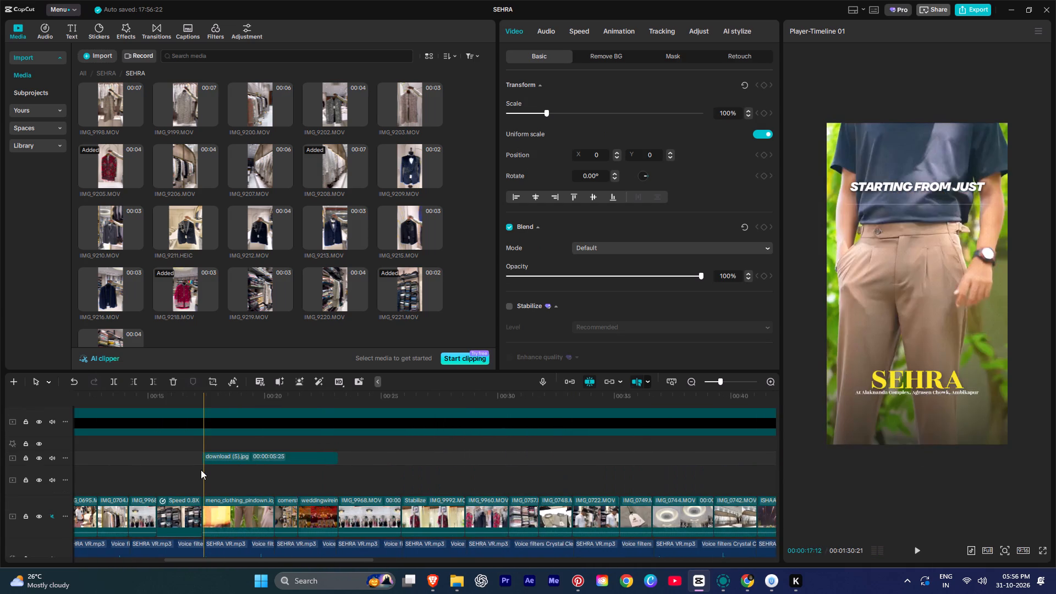
key(space)
key(space)
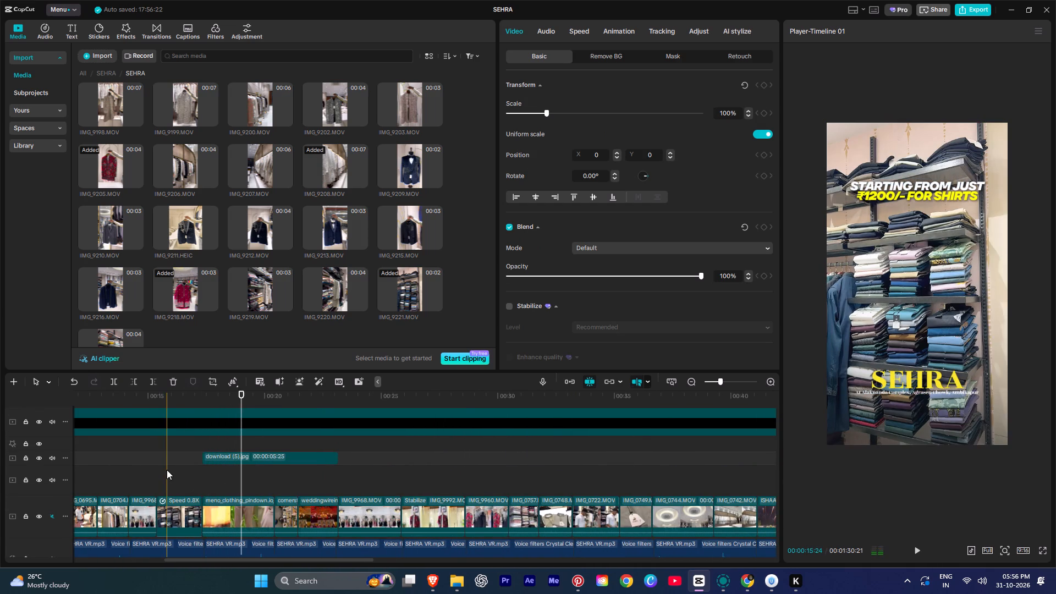
key(space)
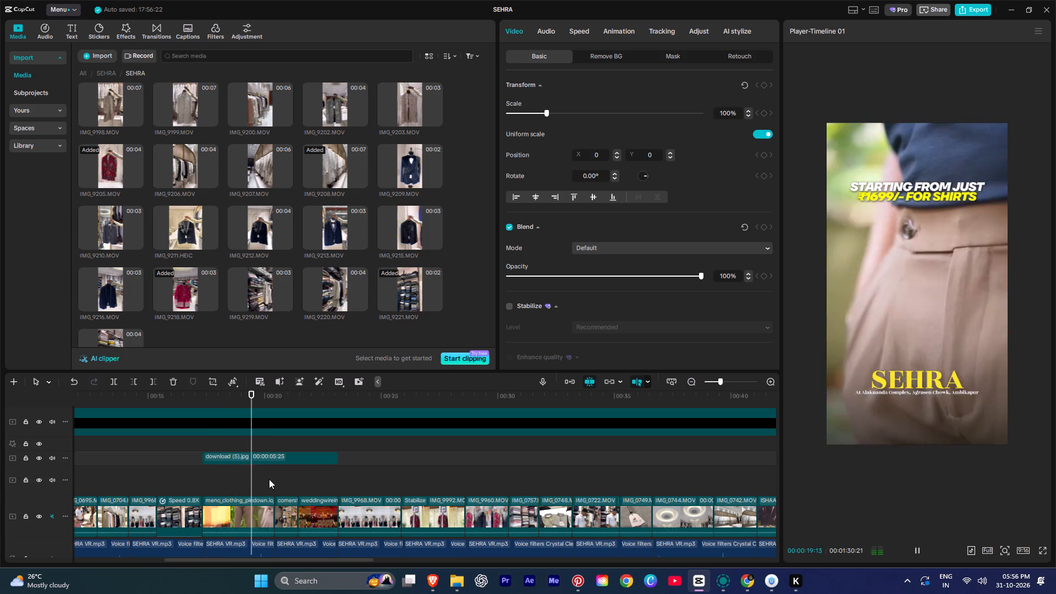
key(space)
click(287, 472)
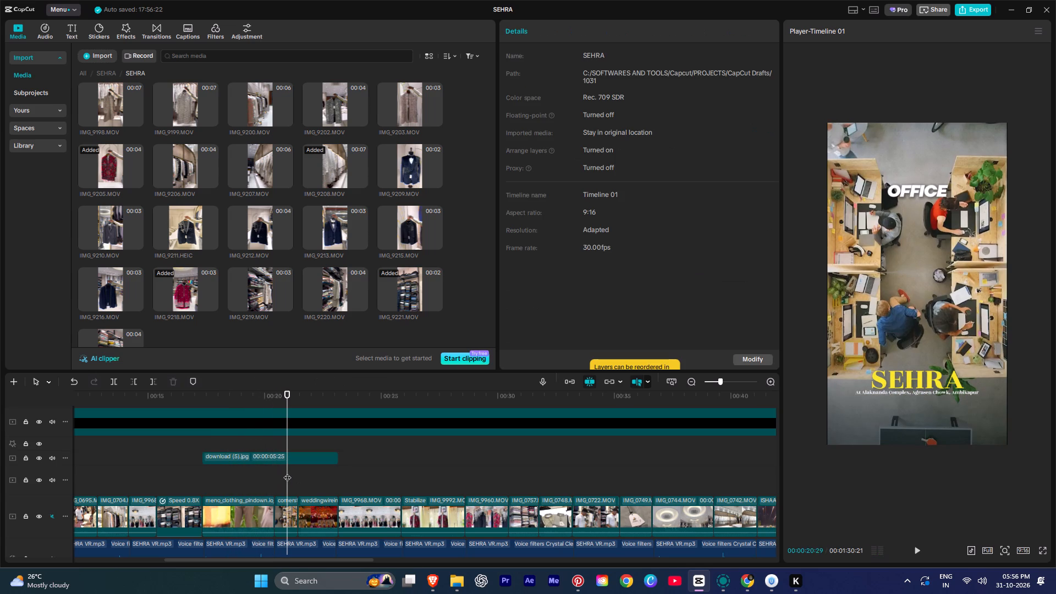
click(249, 477)
key(space)
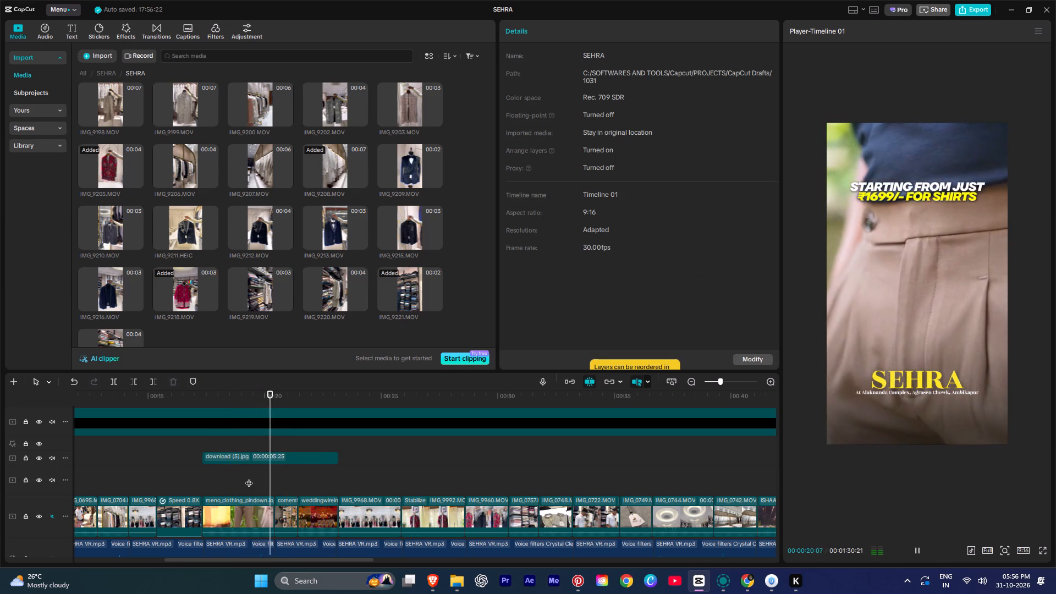
ctrl+scroll(249, 477, down, 1)
ctrl+scroll(249, 477, up, 1)
ctrl+scroll(249, 477, down, 7)
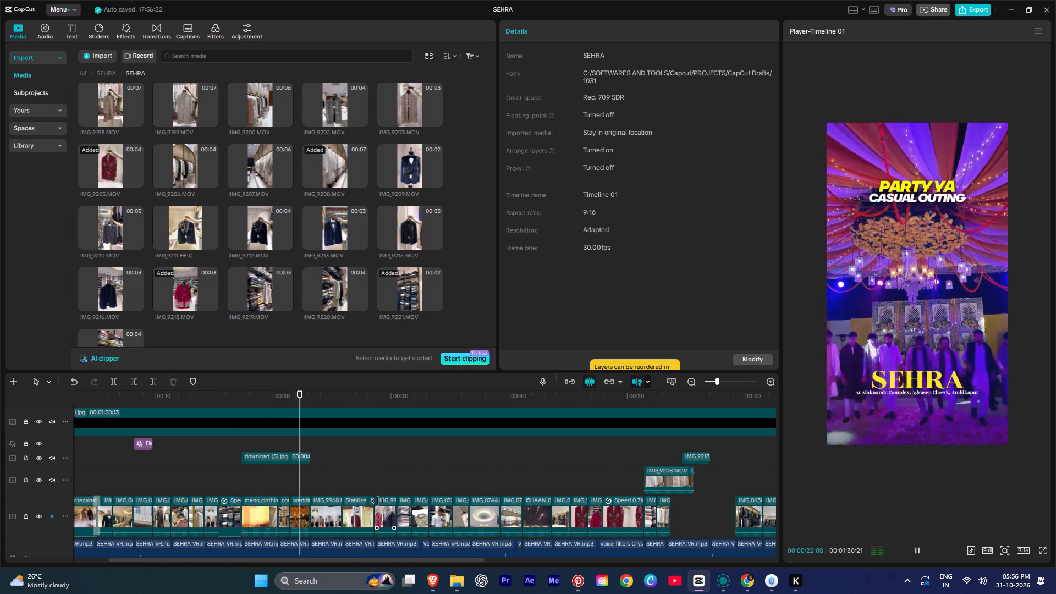
scroll(387, 499, up, 3)
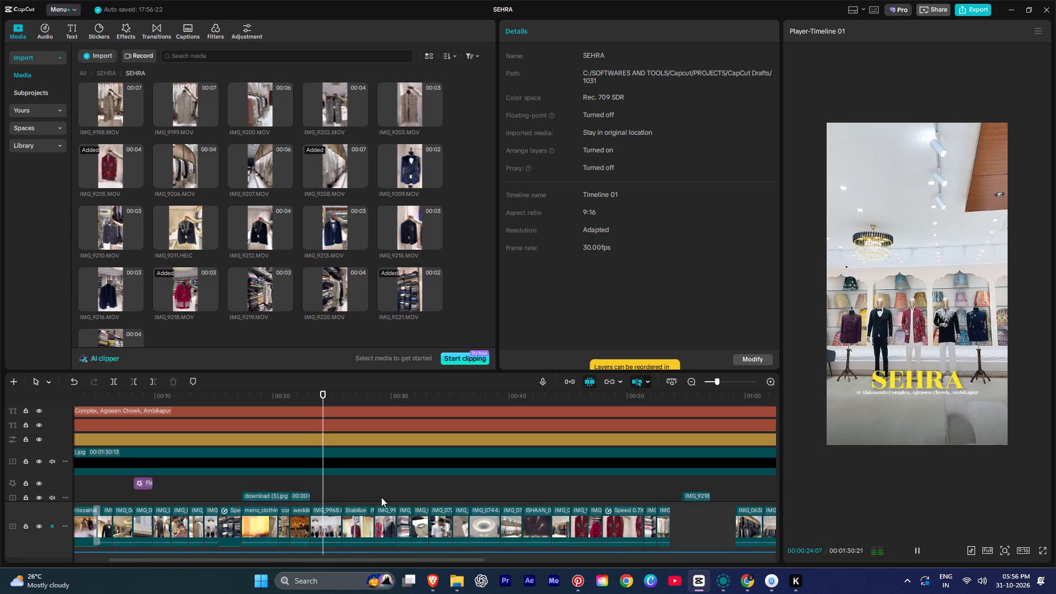
scroll(325, 486, down, 3)
key(space)
ctrl+scroll(302, 470, up, 6)
ctrl+scroll(302, 470, down, 1)
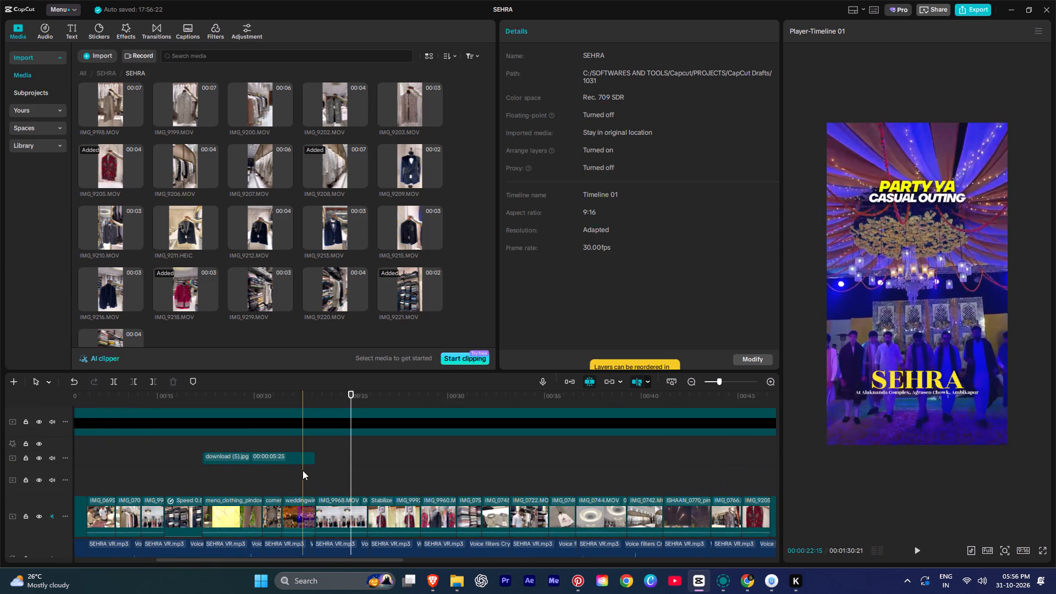
Split the PARTY YA CASUAL OUTING title in two at 00:00:22:12, partway through the wedding clip.
scroll(346, 474, up, 11)
scroll(346, 474, down, 7)
scroll(290, 449, up, 4)
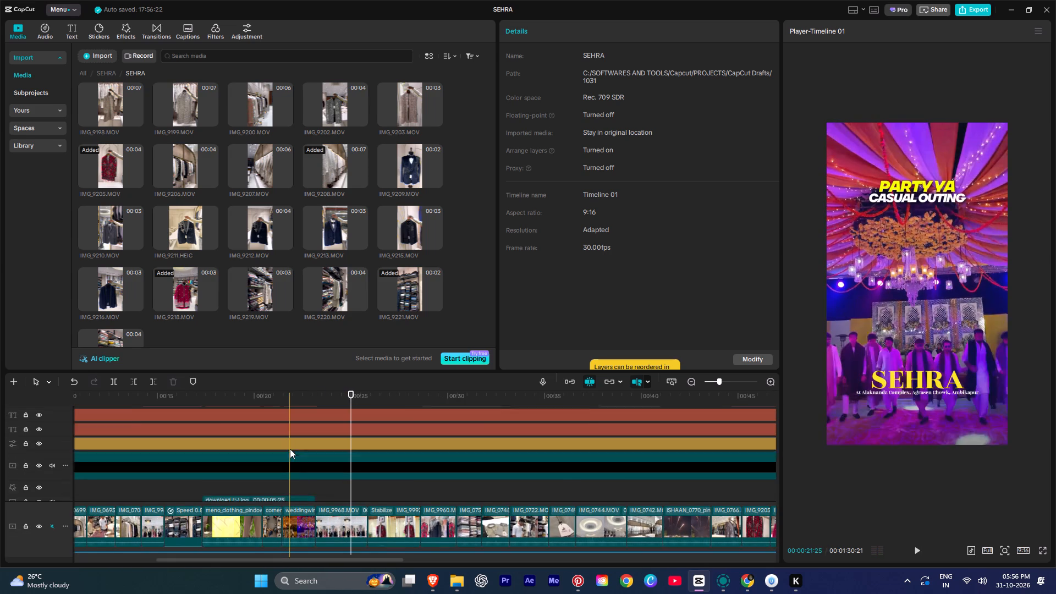
key(space)
key(space)
ctrl+scroll(296, 455, up, 5)
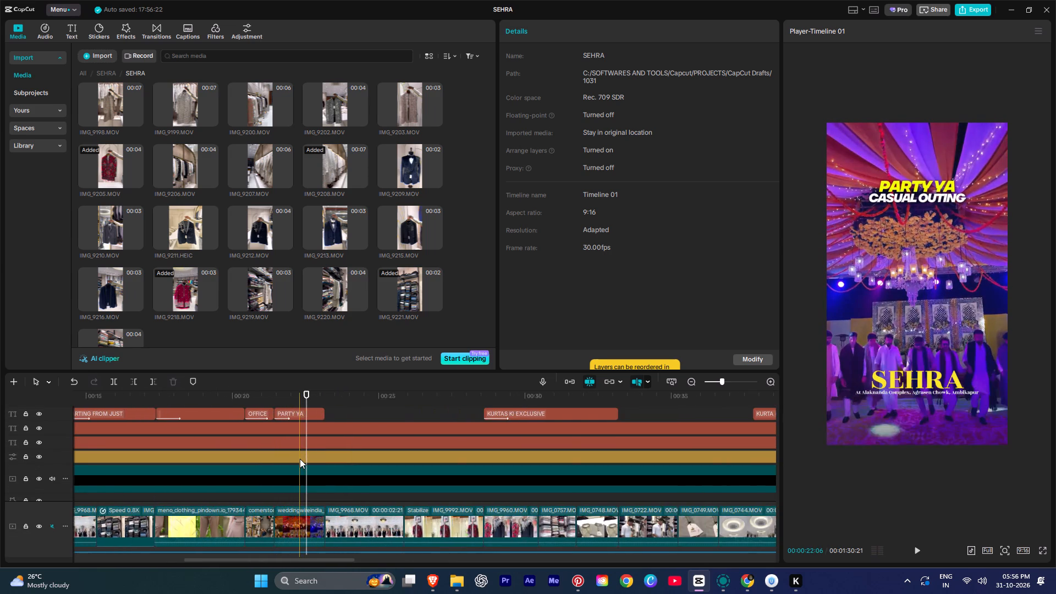
ctrl+scroll(300, 459, up, 3)
scroll(303, 461, down, 5)
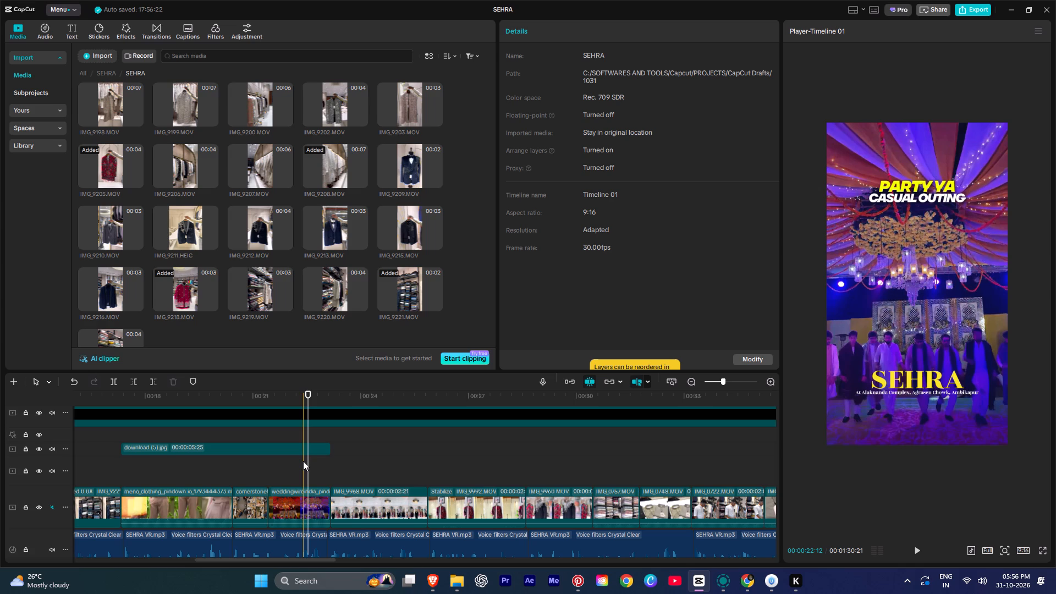
click(303, 461)
key(space)
key(space)
click(304, 461)
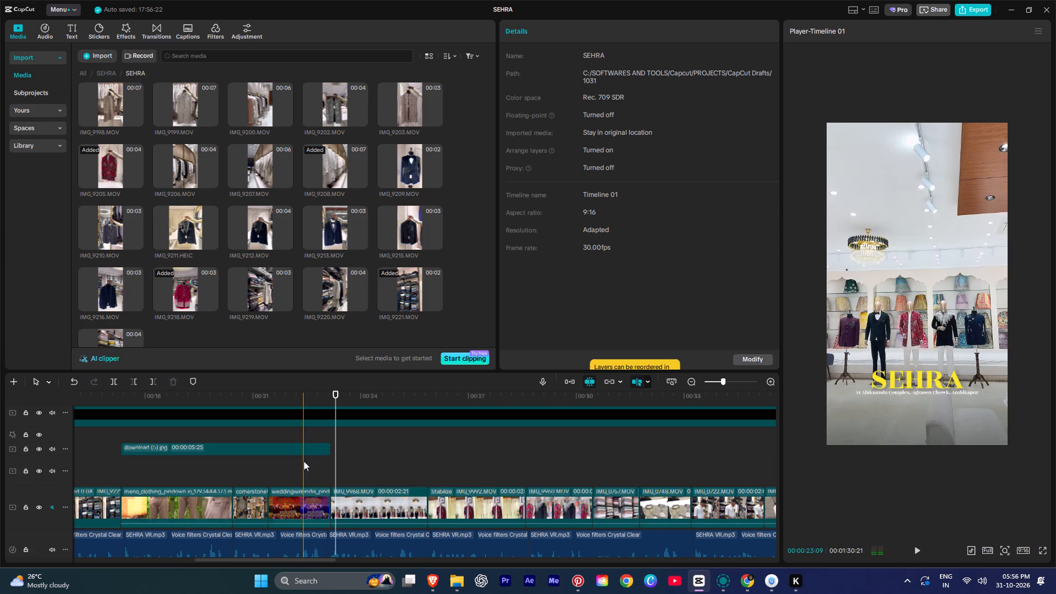
scroll(304, 461, up, 10)
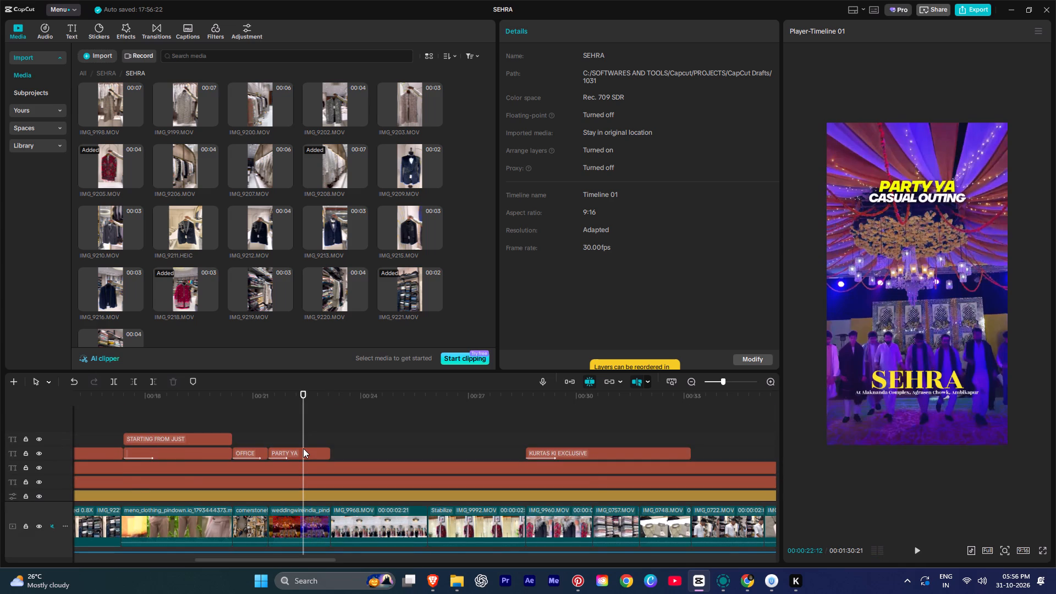
click(303, 448)
key(ctrl+b)
Shorten the first half of the split title to PARTY, cutting out YA and the CASUAL OUTING line.
click(285, 453)
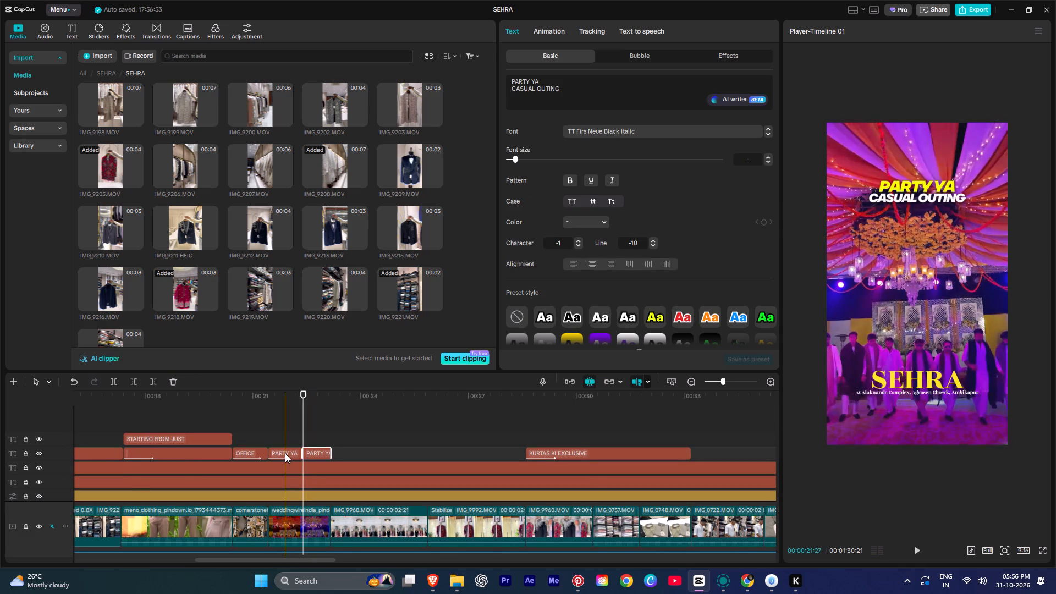
click(544, 81)
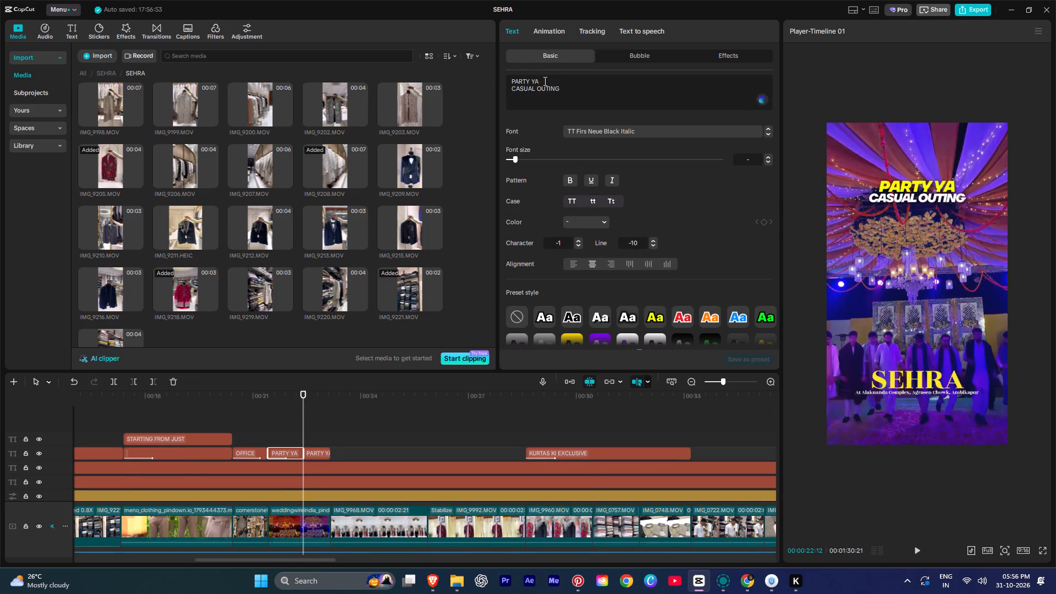
key(BackSpace)
key(BackSpace)
key(BackSpace)
drag(592, 102, 391, 86)
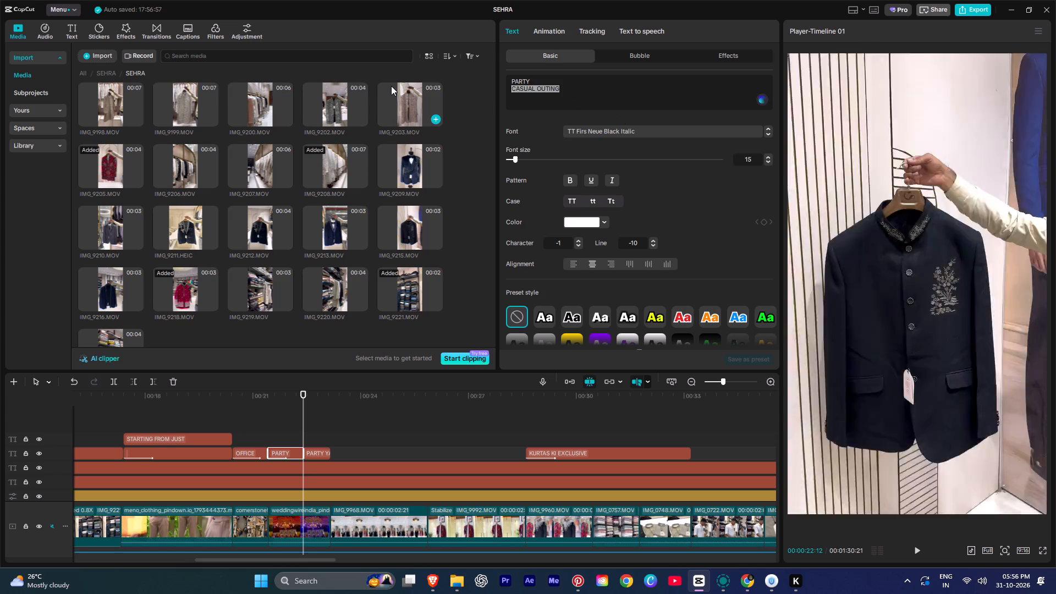
key(ctrl+x)
key(BackSpace)
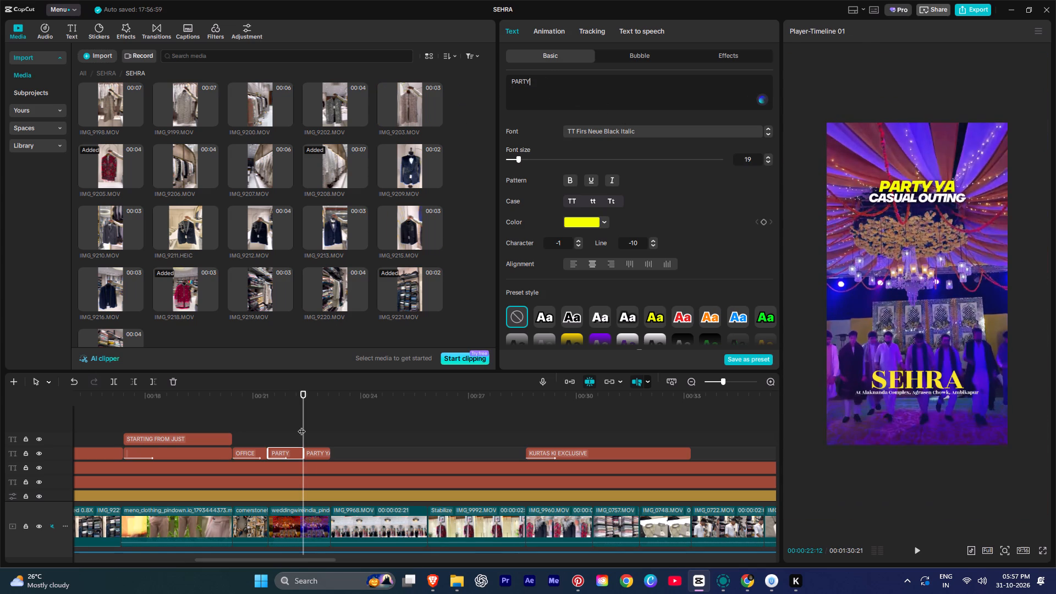
Play past the split and replace the second half's text with only CASUAL OUTING.
click(301, 426)
key(space)
ctrl+scroll(313, 440, up, 5)
key(space)
click(313, 455)
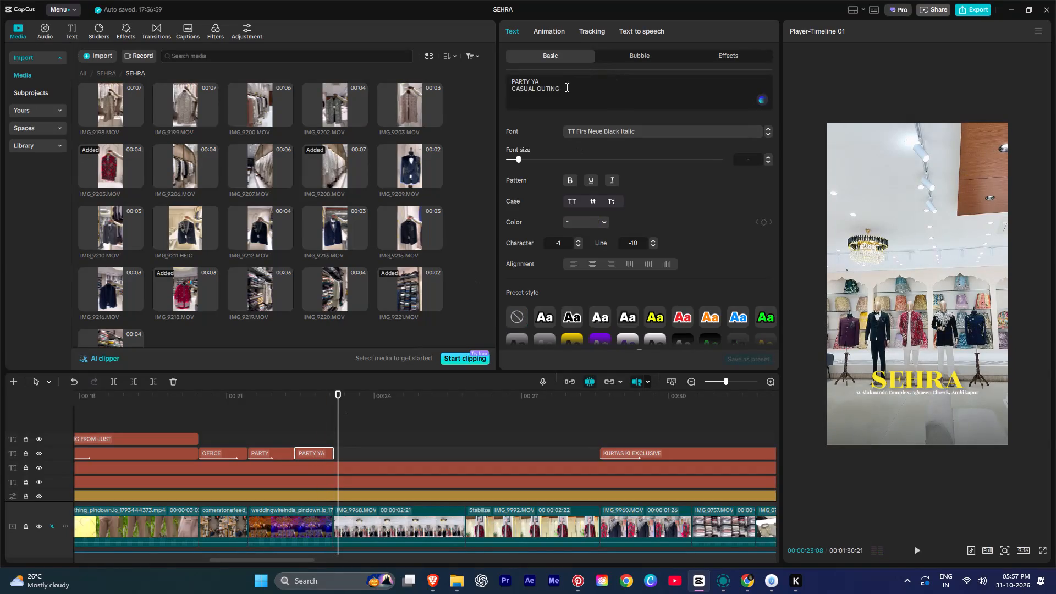
drag(565, 88, 502, 72)
key(ctrl+v)
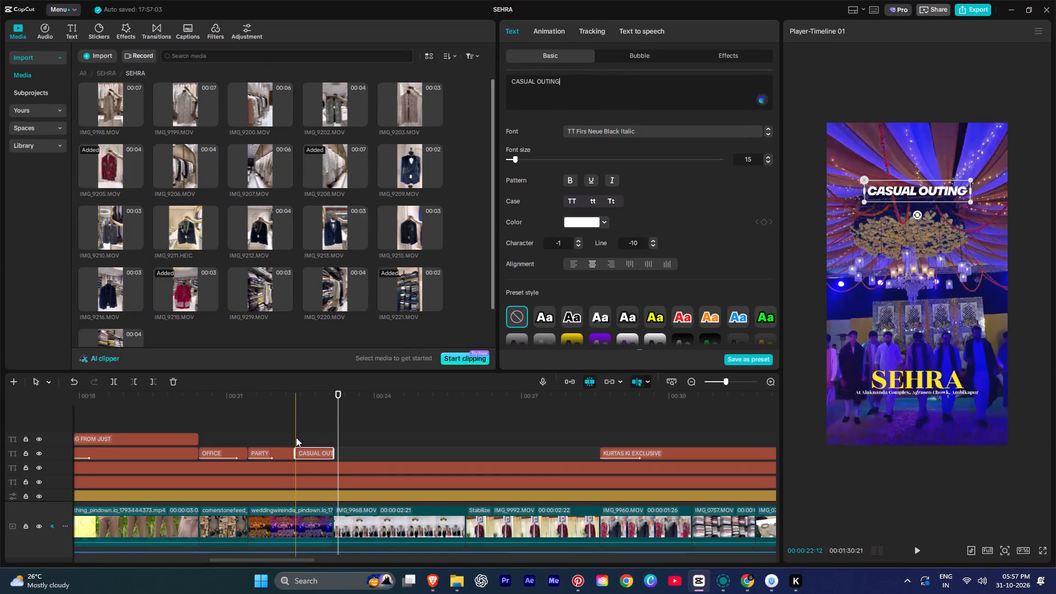
Split the wedding clip at 00:00:22:12, where the CASUAL OUTING title begins, and play across the cut.
click(296, 441)
key(space)
key(space)
click(297, 435)
scroll(298, 435, down, 5)
scroll(298, 435, up, 2)
scroll(296, 508, down, 5)
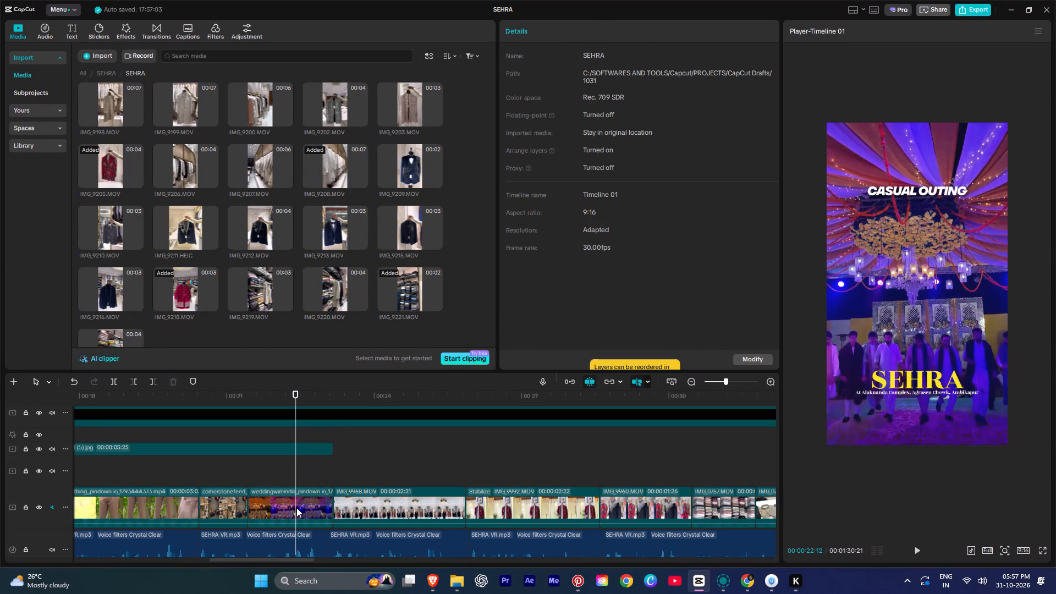
click(296, 508)
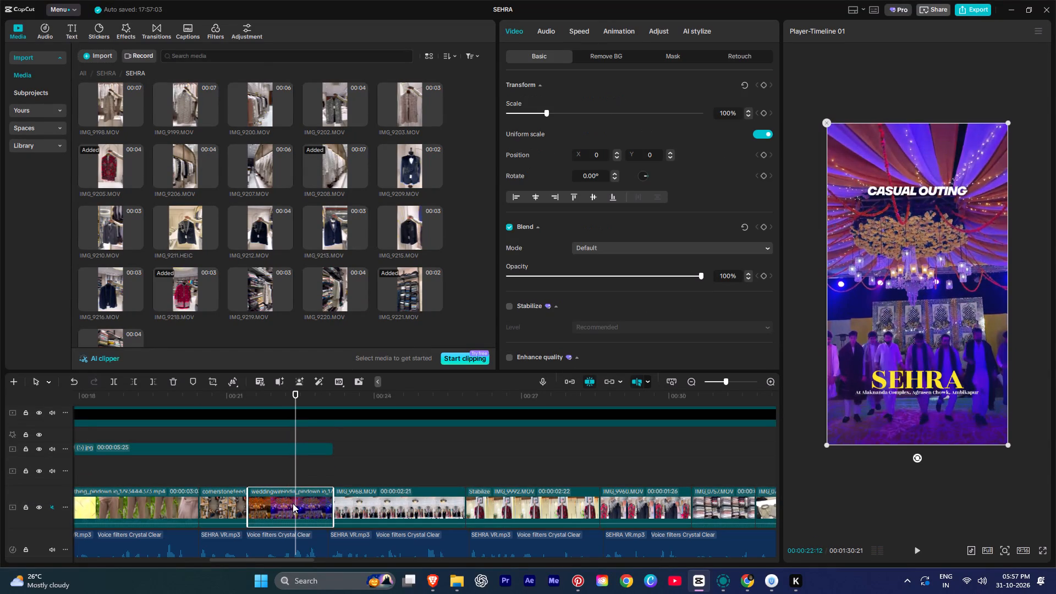
key(ctrl+b)
key(space)
key(space)
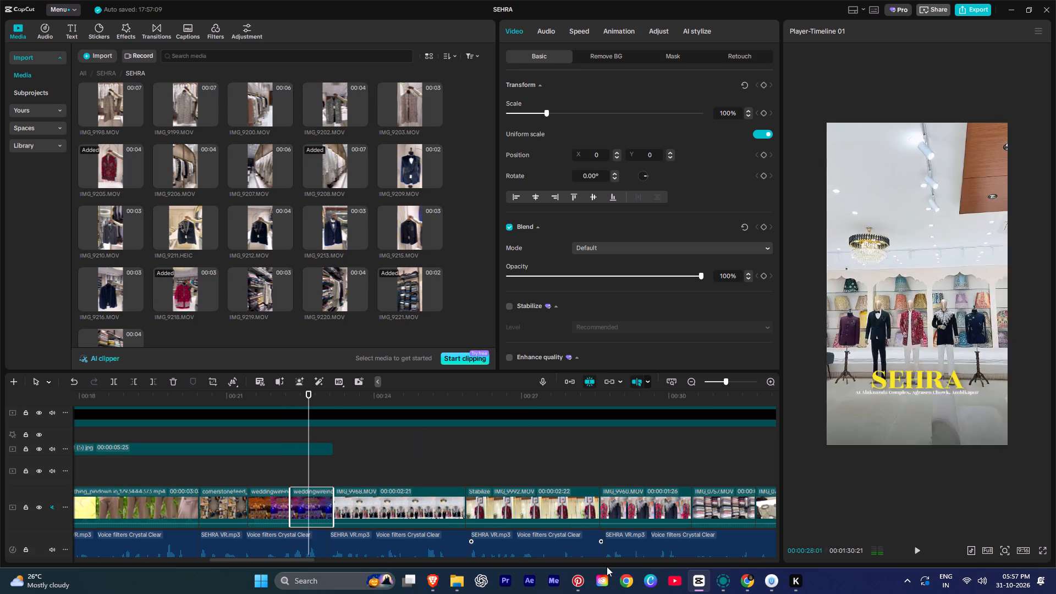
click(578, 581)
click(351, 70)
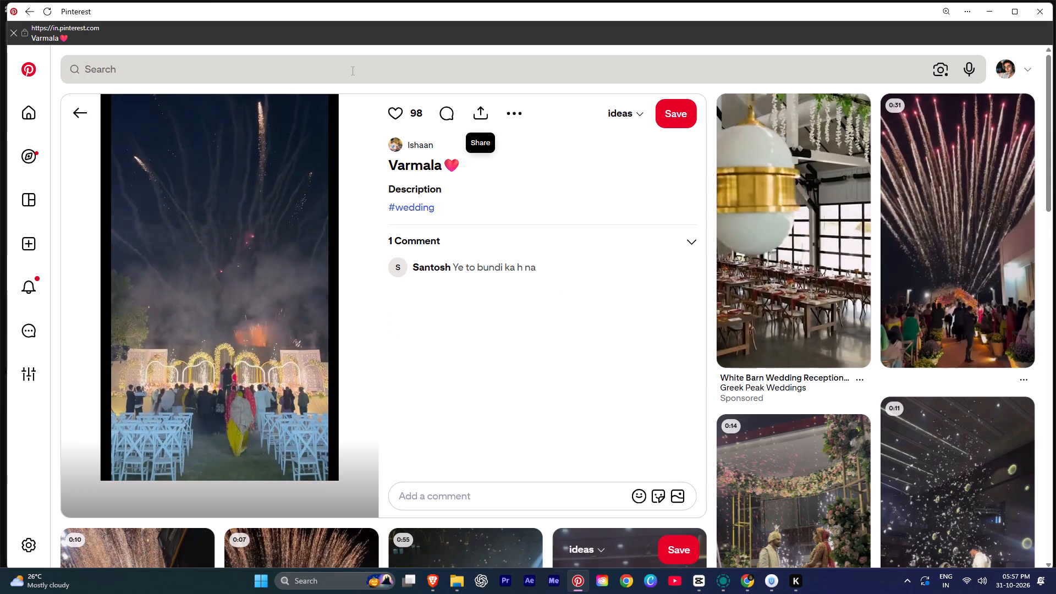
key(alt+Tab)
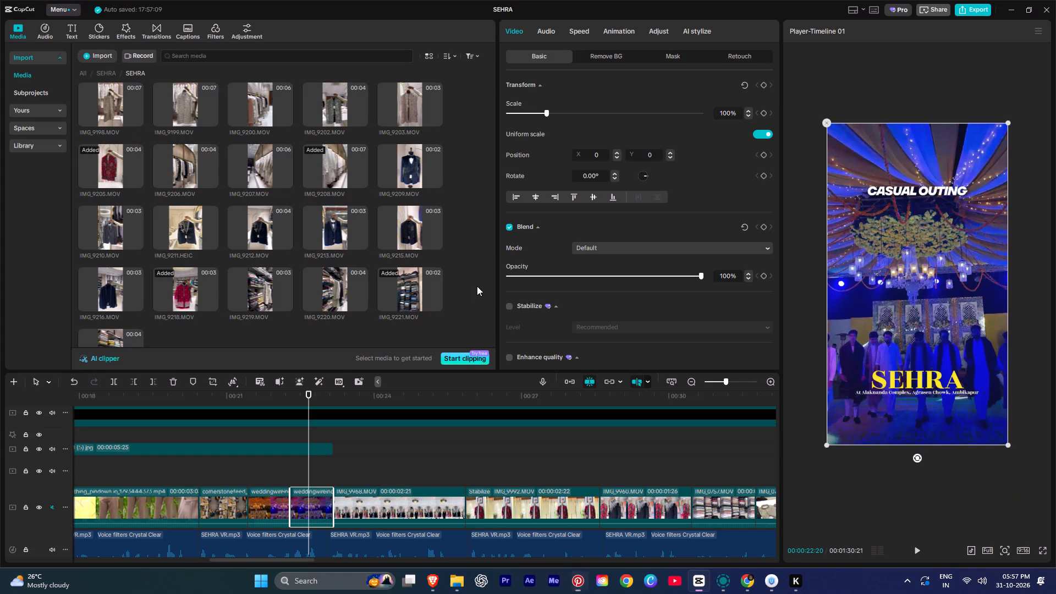
Play from the end of the wedding clips through IMG_9968.MOV and IMG_9992.MOV, checking the footage before the KURTAS title.
click(335, 461)
key(space)
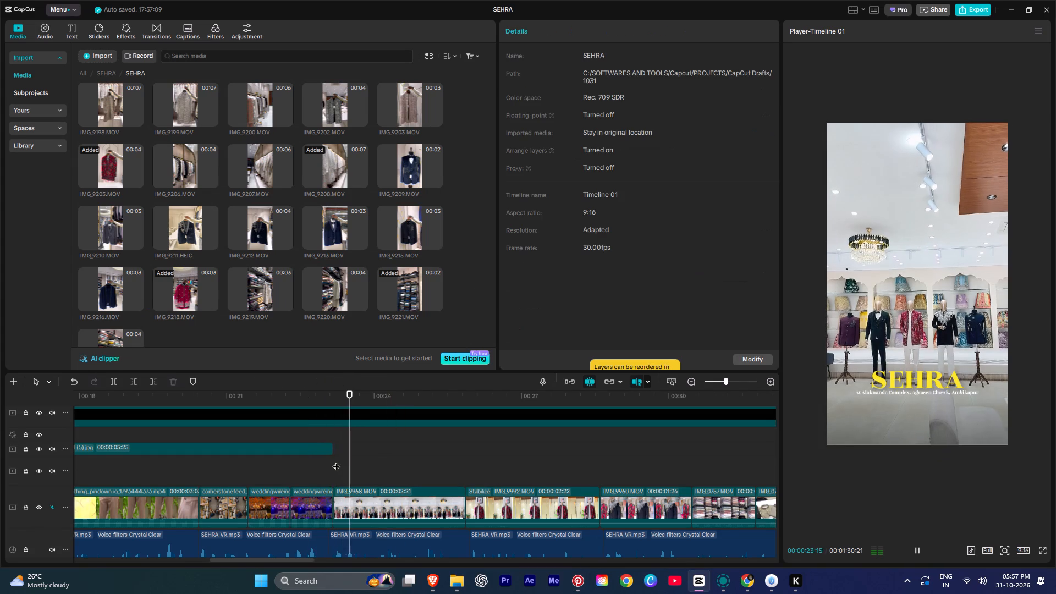
ctrl+scroll(336, 461, down, 2)
ctrl+scroll(336, 461, up, 1)
scroll(400, 470, down, 3)
ctrl+scroll(418, 460, down, 2)
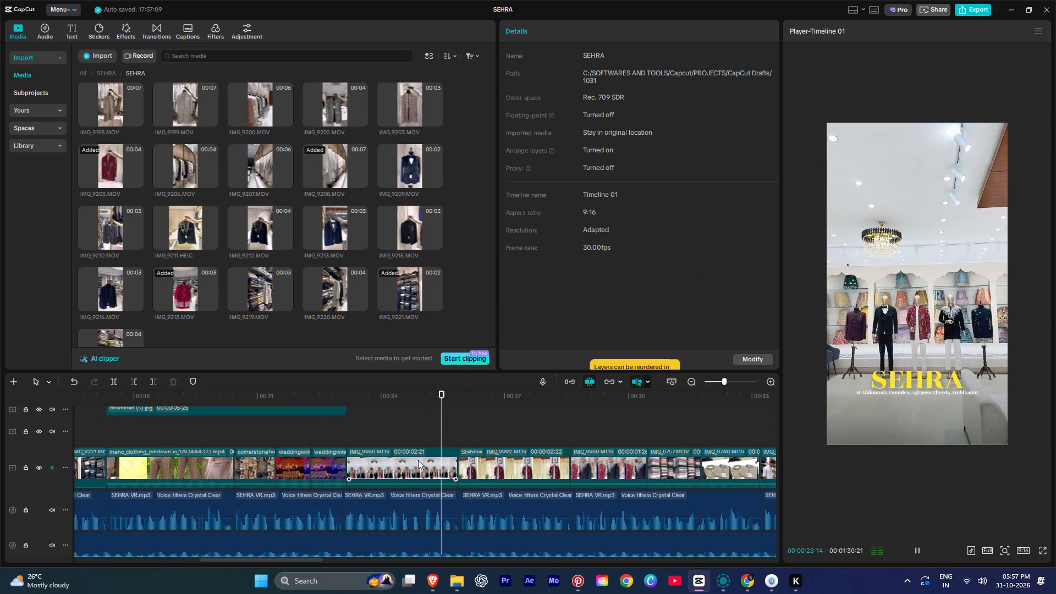
ctrl+scroll(418, 460, down, 5)
alt+scroll(471, 461, down, 3)
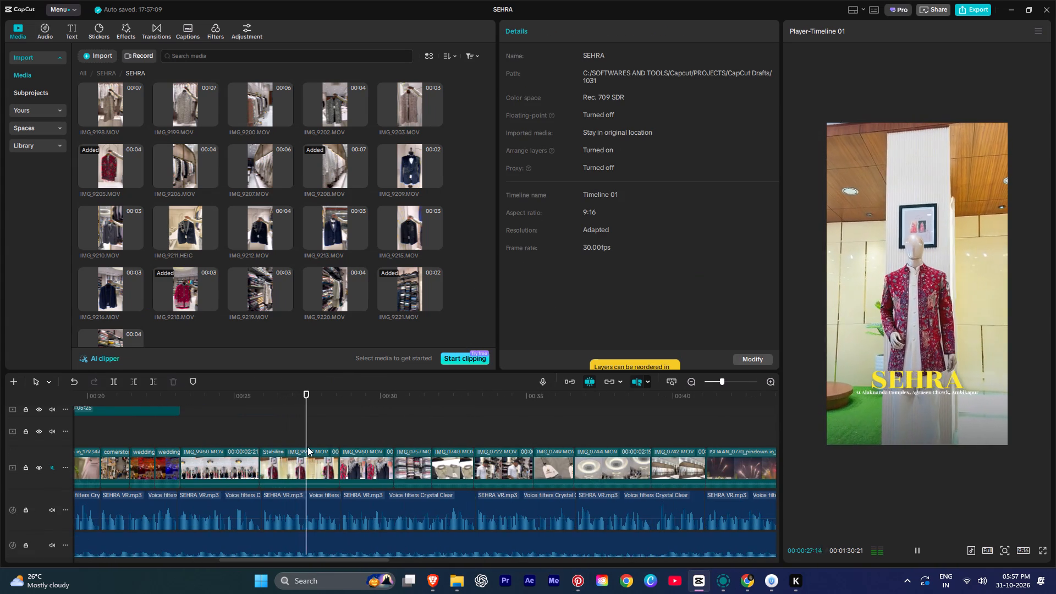
key(space)
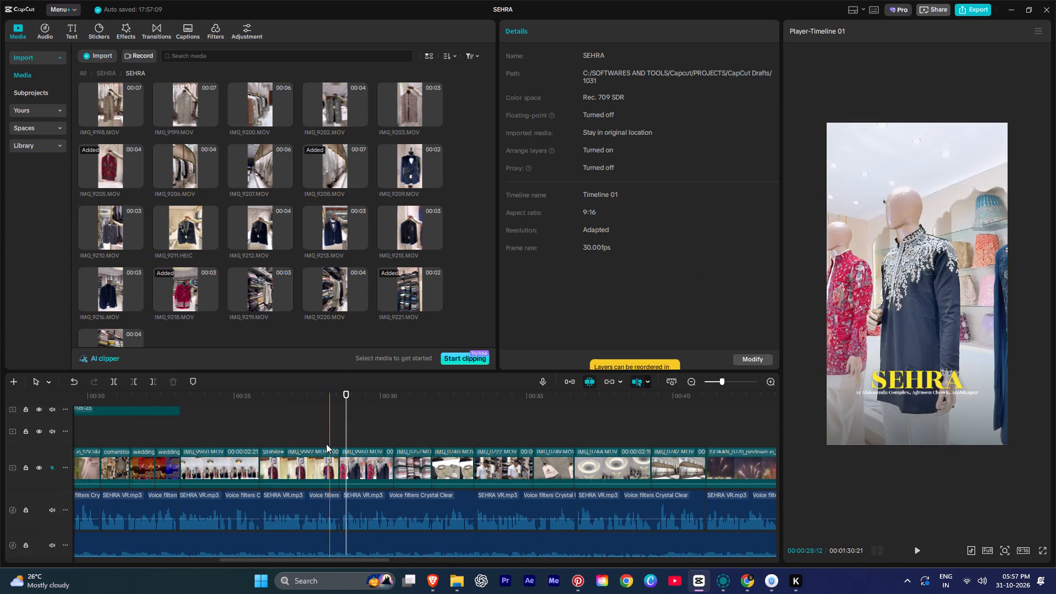
click(256, 422)
key(space)
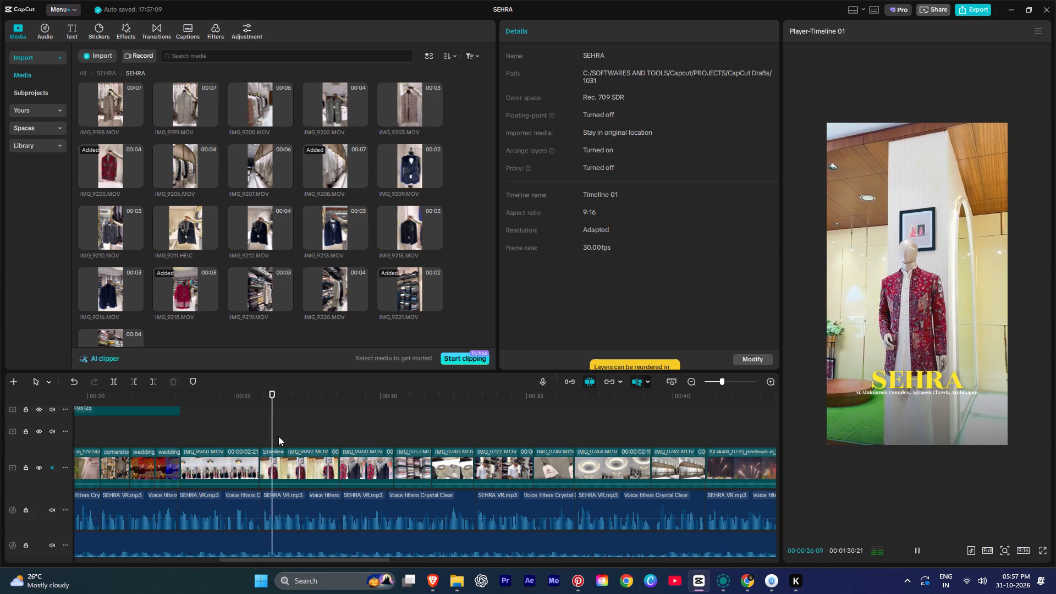
key(space)
Replace the stabilized IMG_9992.MOV clip in the main video with IMG_9212.MOV, keeping the original video effect.
click(282, 436)
scroll(180, 280, down, 1)
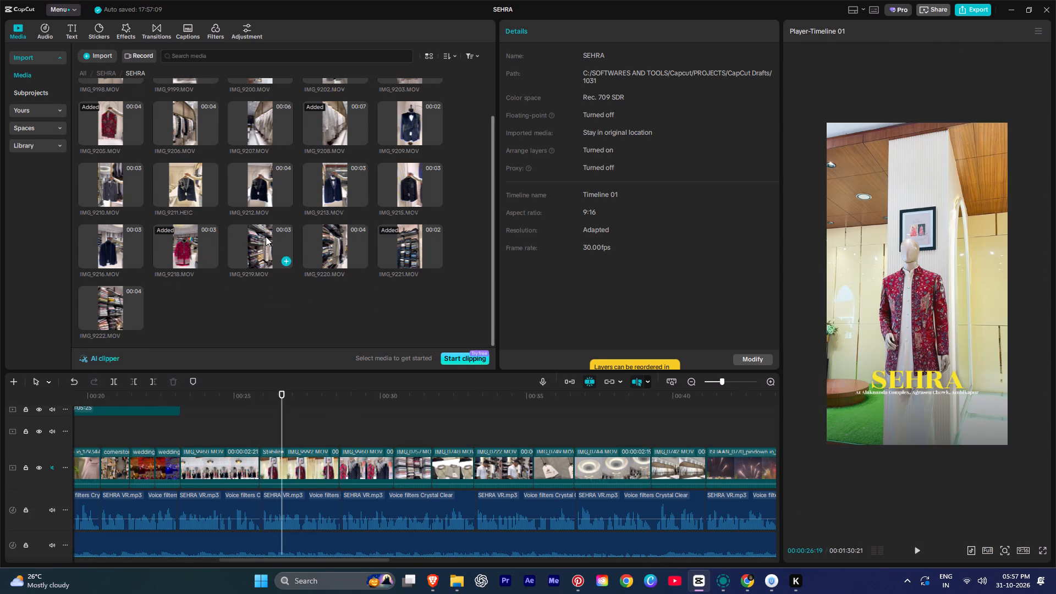
drag(254, 186, 262, 314)
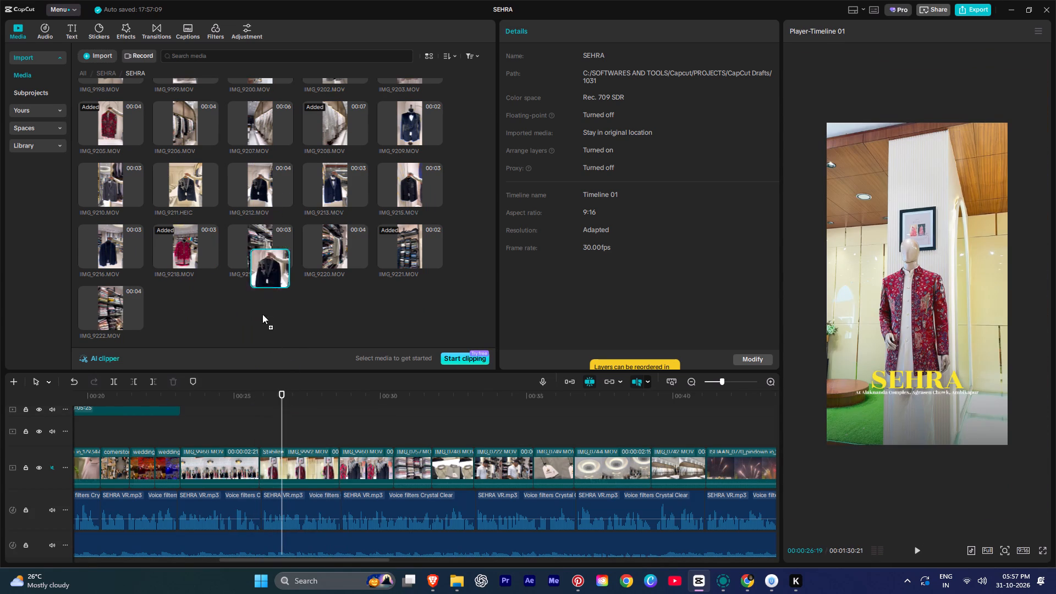
drag(262, 314, 277, 472)
click(572, 402)
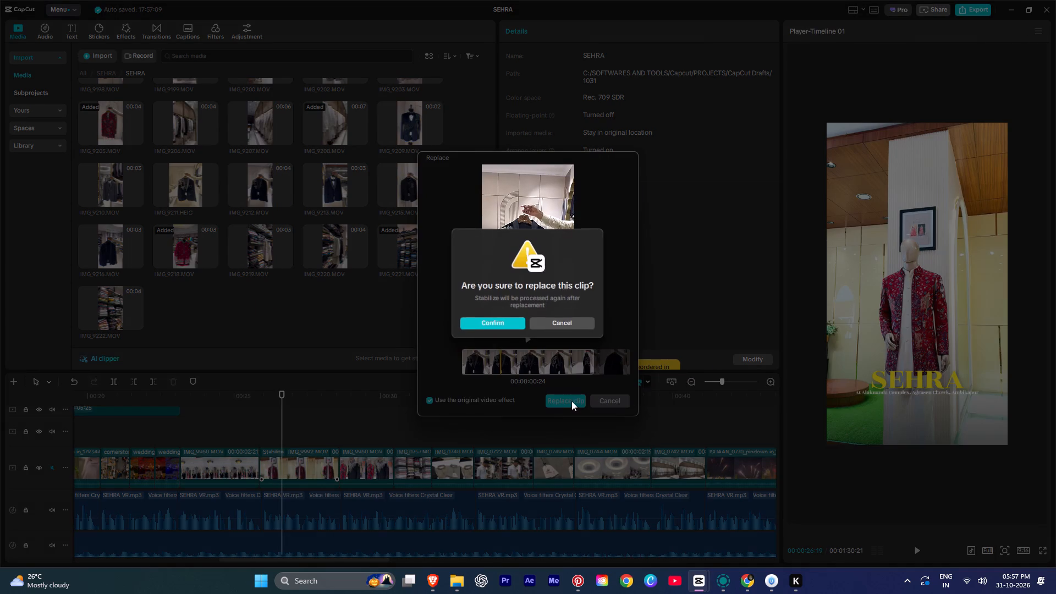
click(492, 328)
Play the new IMG_9212.MOV clip twice, continuing into the KURTAS KI EXCLUSIVE title to check the flow.
click(257, 419)
key(space)
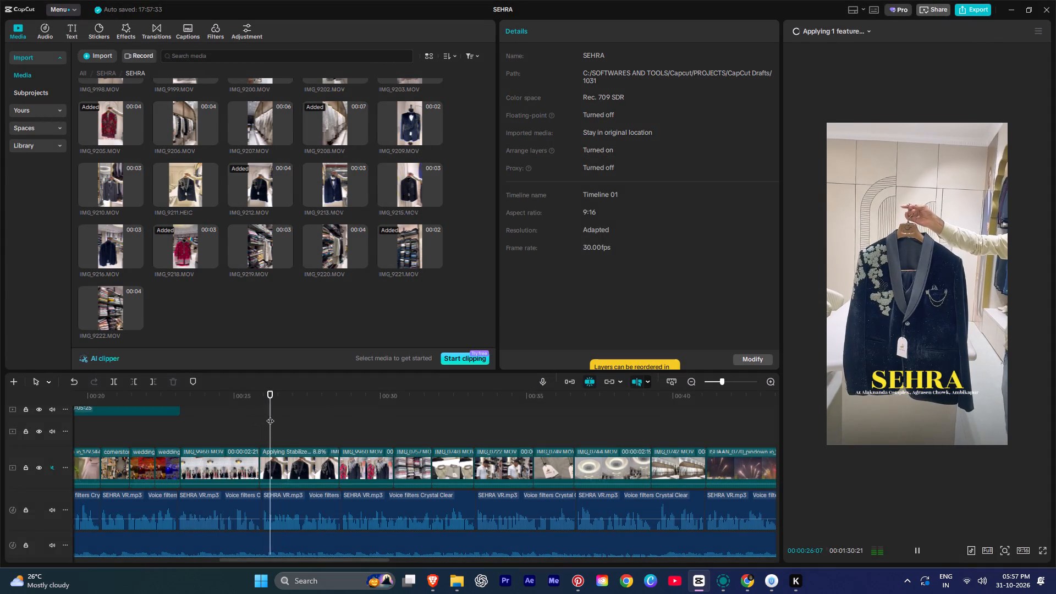
ctrl+scroll(284, 433, up, 1)
ctrl+scroll(284, 433, down, 4)
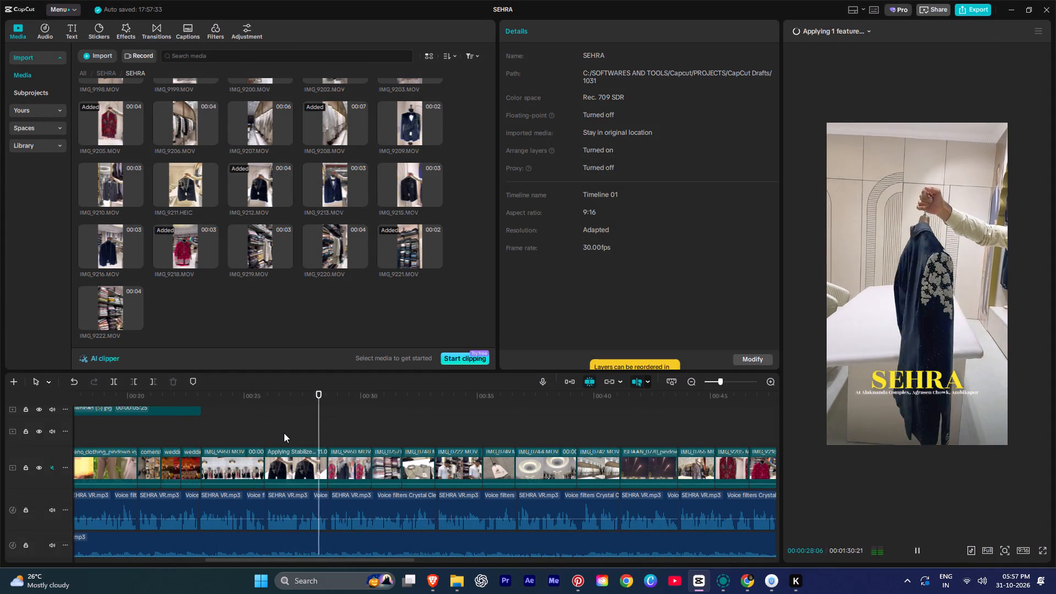
key(space)
click(327, 437)
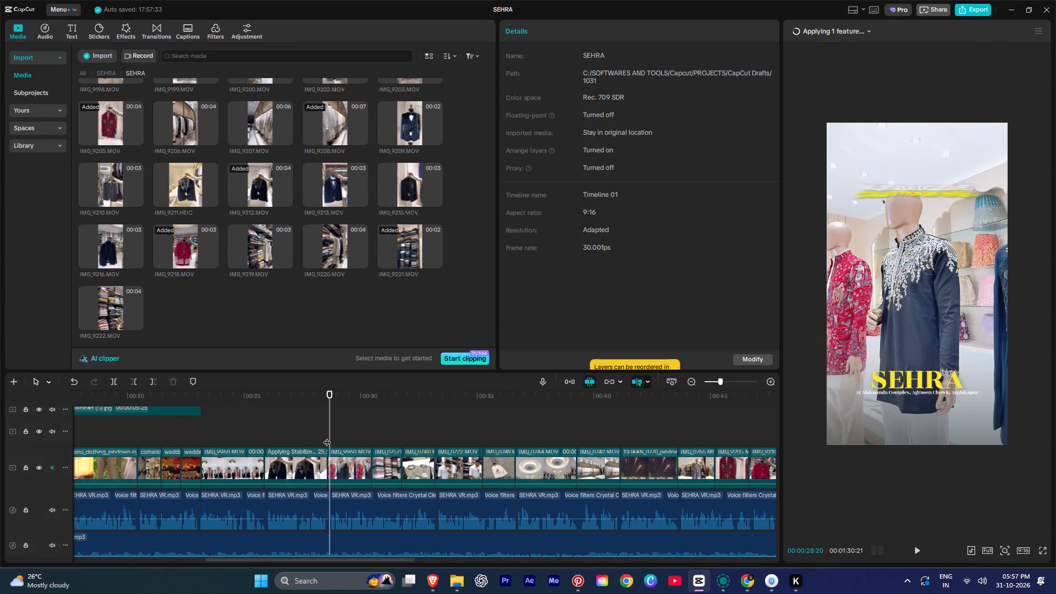
drag(327, 437, 263, 437)
key(space)
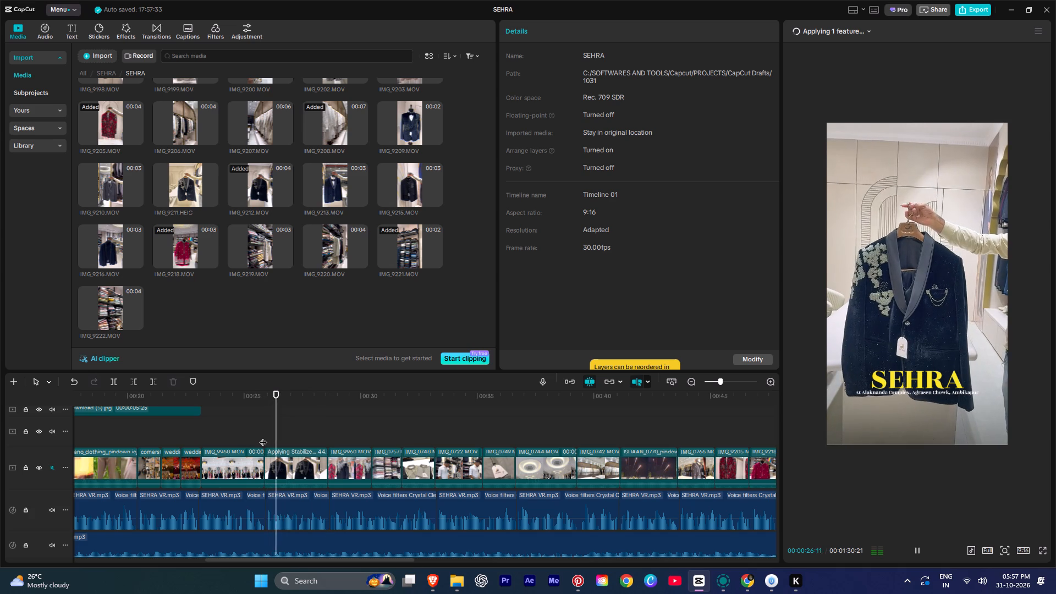
ctrl+scroll(263, 437, down, 4)
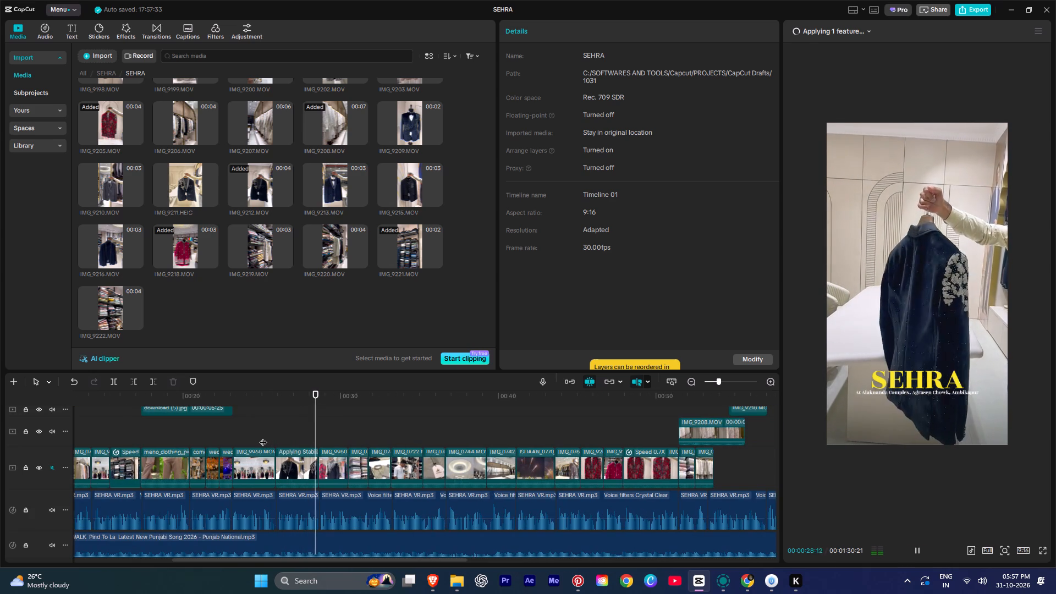
key(space)
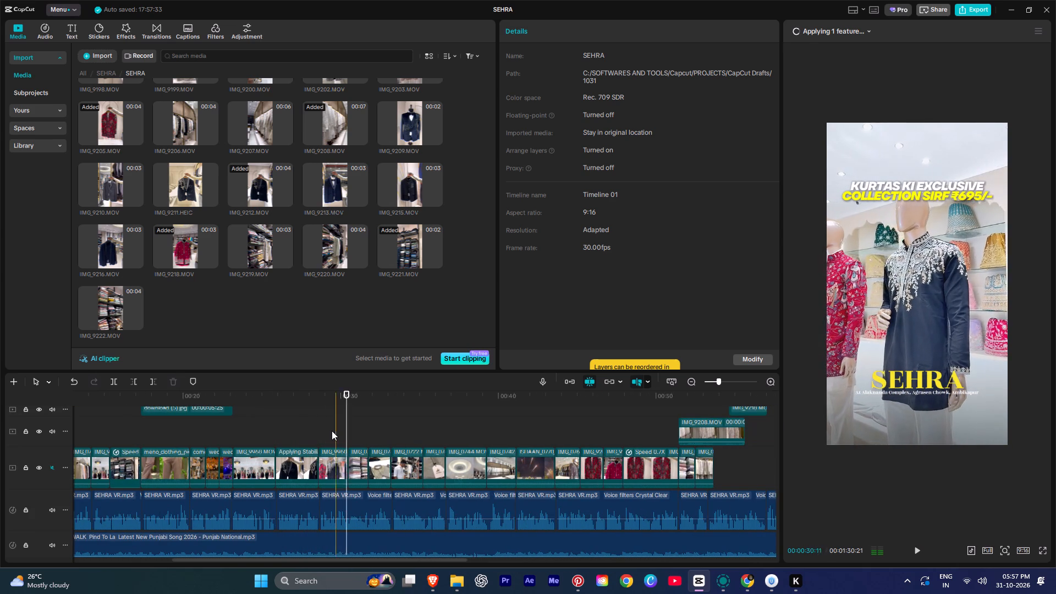
Play on through the KURTAS KI EXCLUSIVE COLLECTION section to the ceiling-light clip IMG_0744.MOV, reviewing the footage.
key(space)
ctrl+scroll(332, 431, up, 1)
ctrl+scroll(332, 431, down, 2)
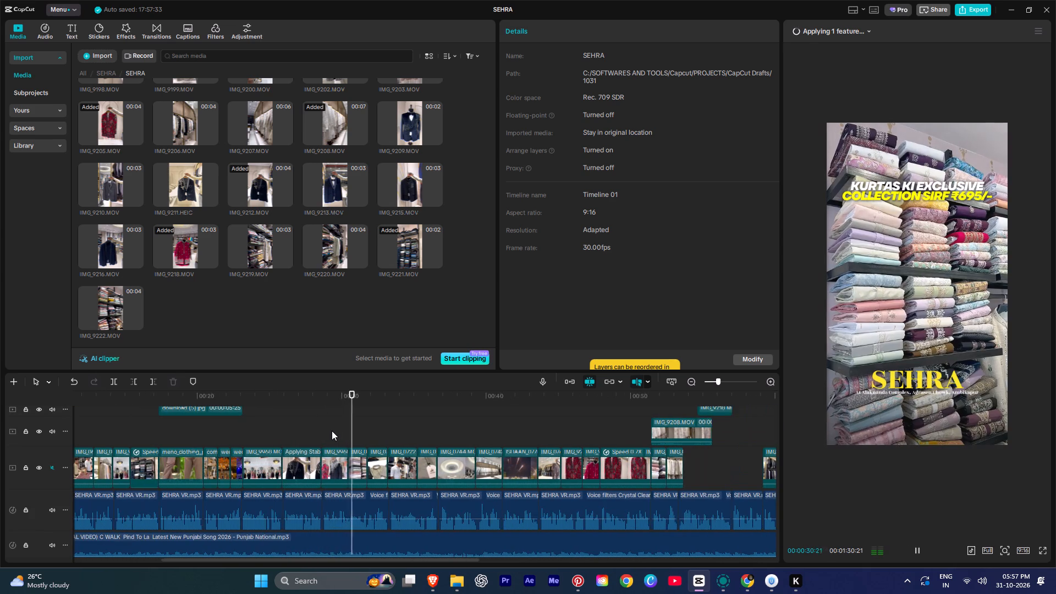
ctrl+scroll(332, 431, down, 2)
ctrl+scroll(332, 431, up, 4)
ctrl+scroll(332, 431, down, 4)
ctrl+scroll(332, 431, up, 5)
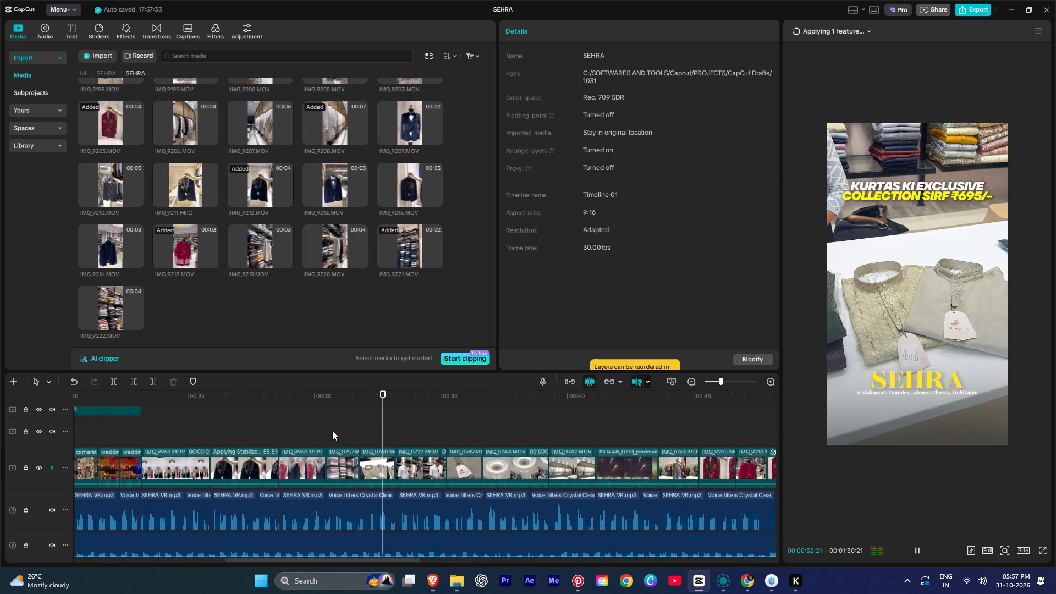
ctrl+scroll(332, 431, up, 3)
alt+scroll(412, 436, down, 2)
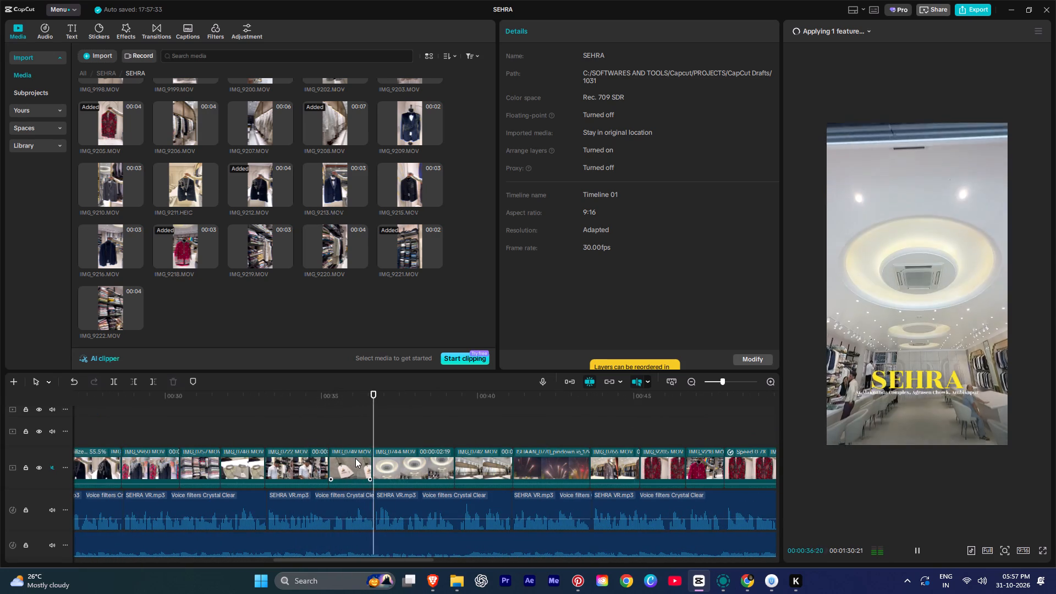
key(space)
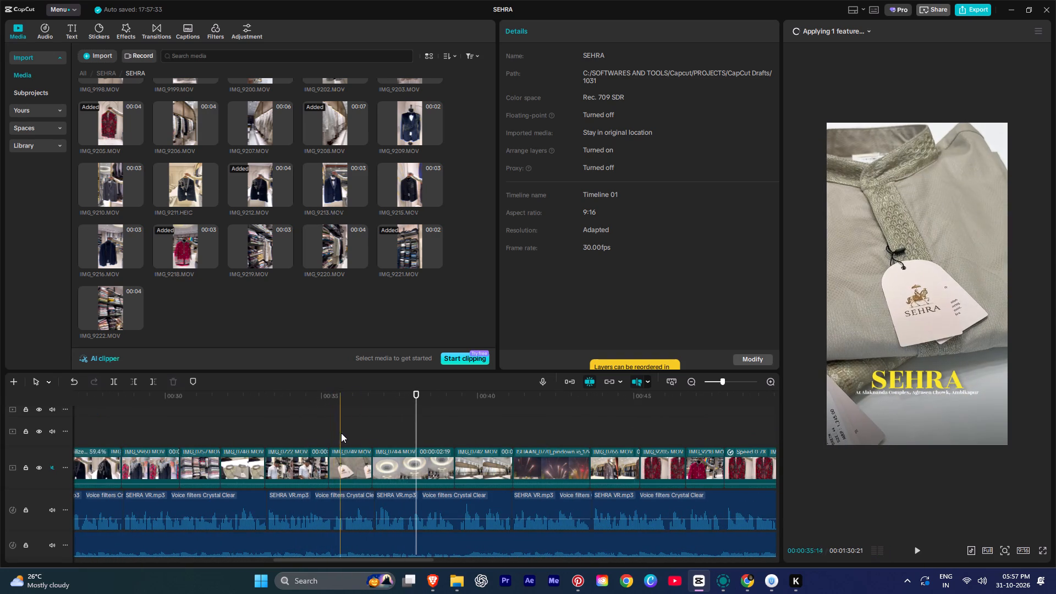
Add IMG_9203.MOV above IMG_9208.MOV in the INDO-WESTERN OUTFITS section, starting at about 54 seconds, and play the section.
click(342, 433)
scroll(193, 210, up, 2)
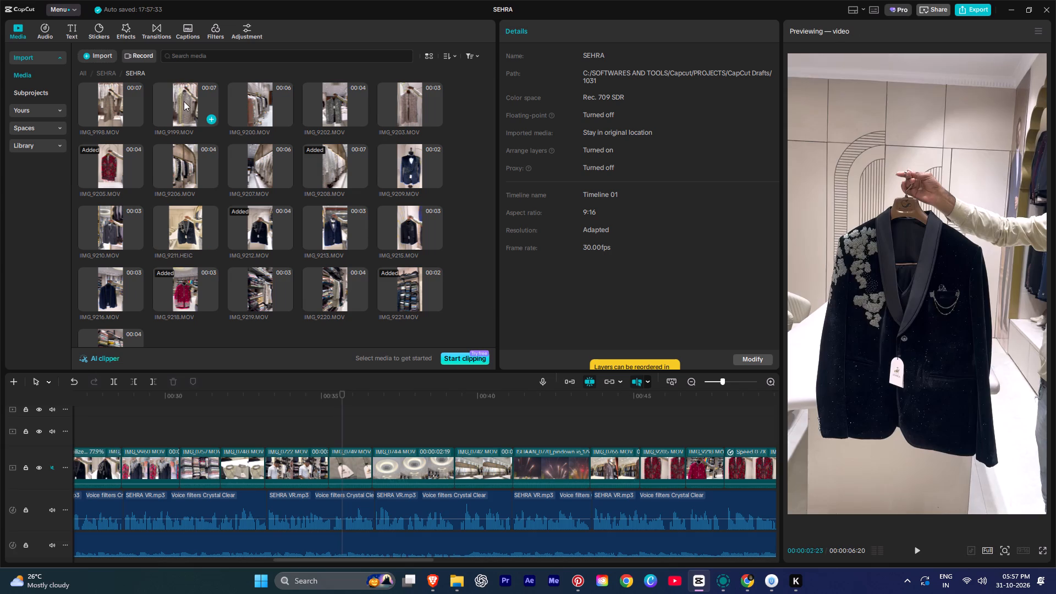
click(189, 103)
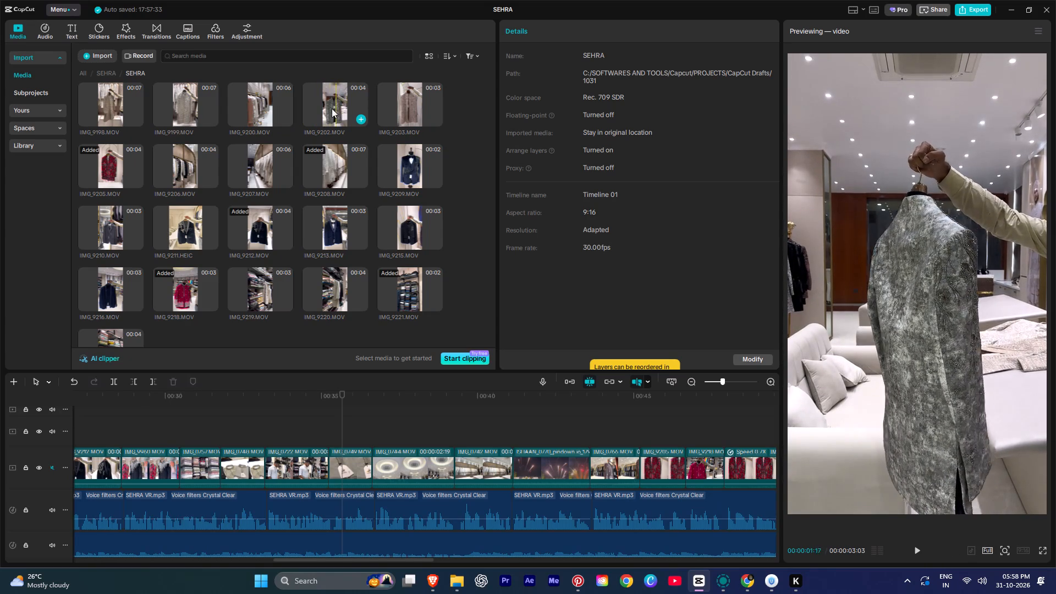
click(402, 96)
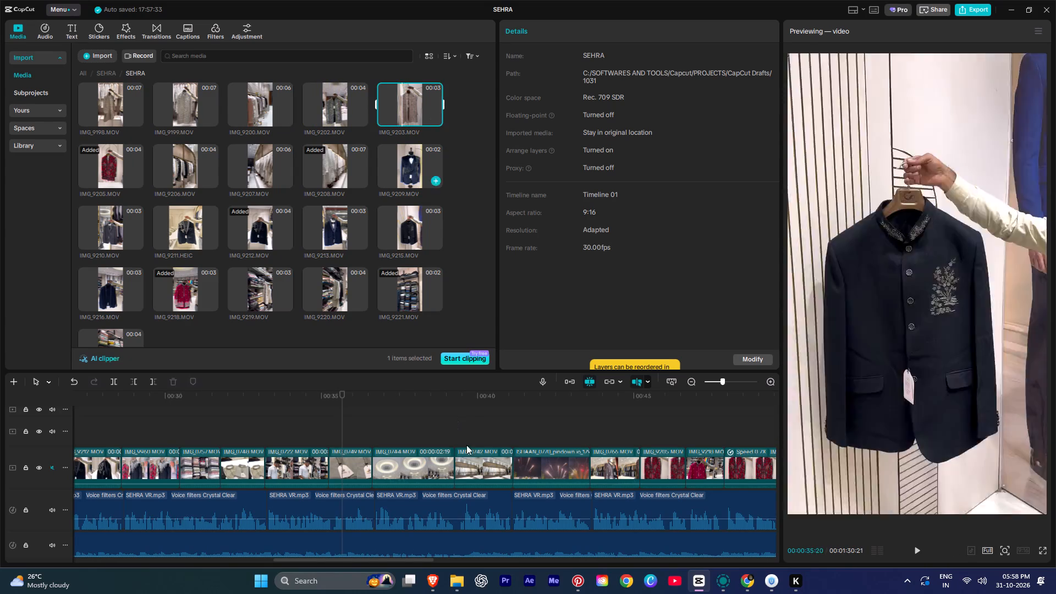
alt+scroll(470, 452, down, 9)
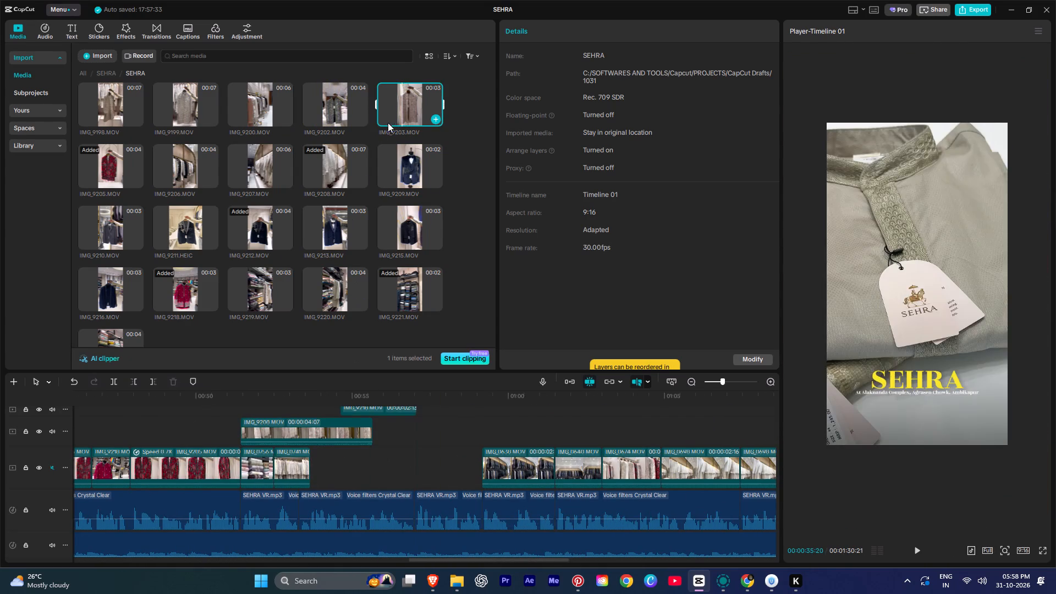
drag(394, 108, 343, 416)
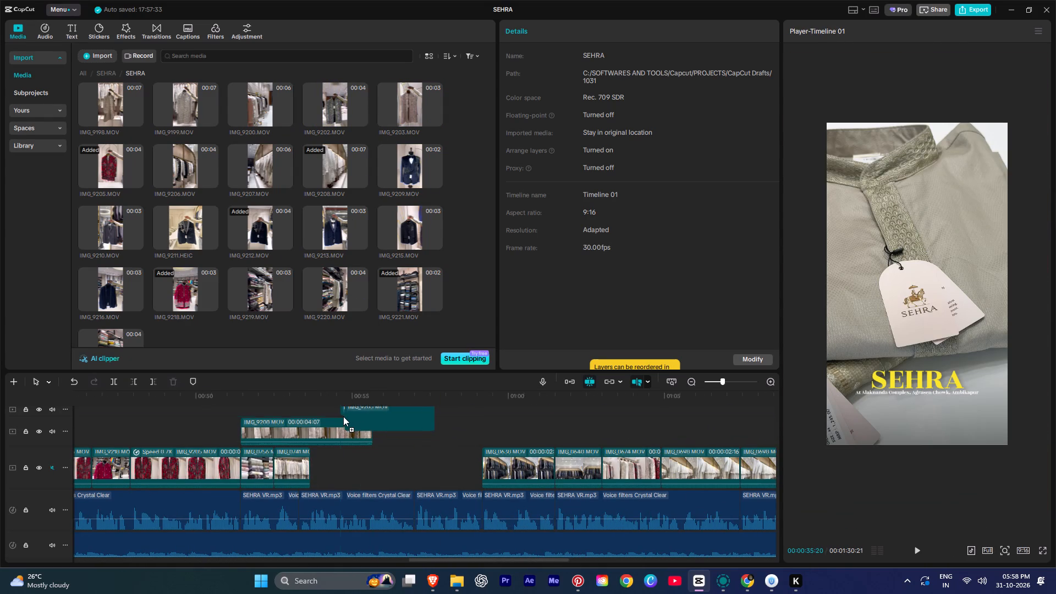
drag(343, 416, 343, 416)
scroll(346, 421, up, 5)
key(space)
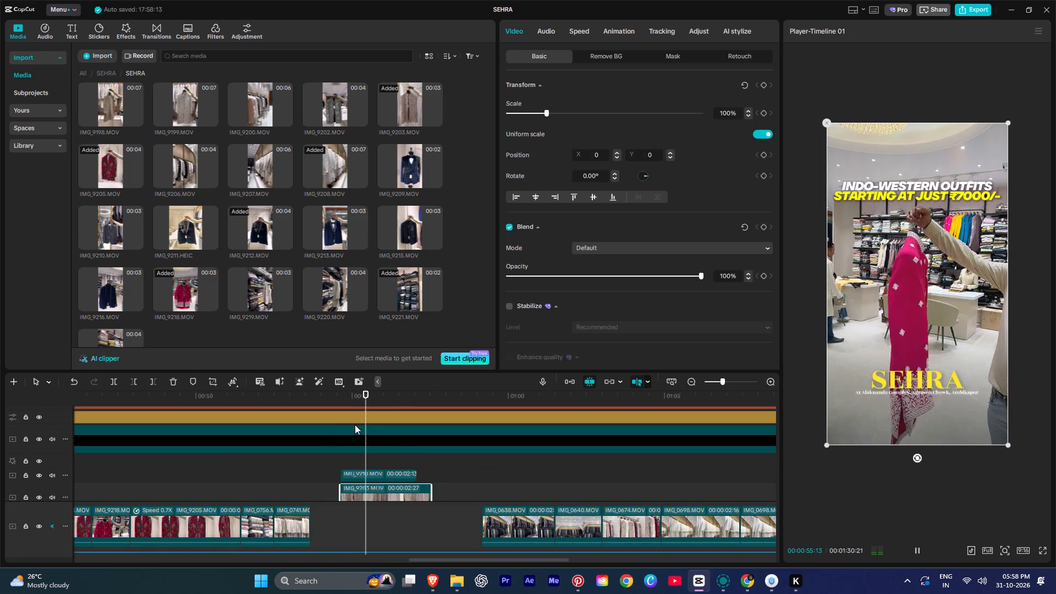
scroll(355, 425, down, 3)
key(space)
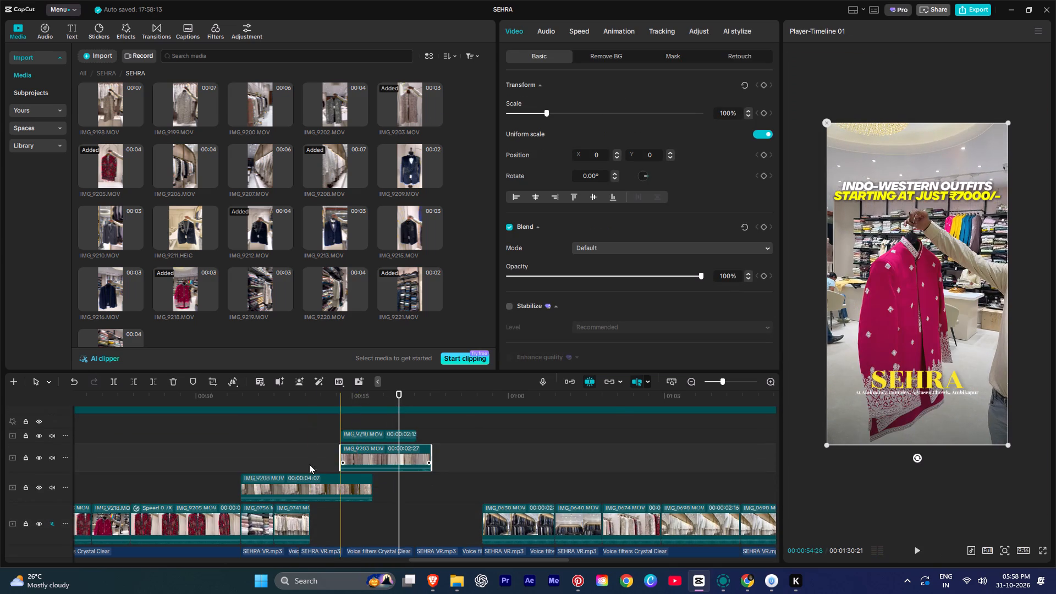
Examine the clothing-rack clips IMG_9220.MOV and IMG_9219.MOV in the media library and scan the timeline for sections they could suit.
alt+scroll(294, 464, up, 3)
alt+scroll(293, 464, down, 2)
alt+scroll(293, 464, up, 7)
alt+scroll(166, 448, down, 1)
alt+scroll(246, 208, up, 5)
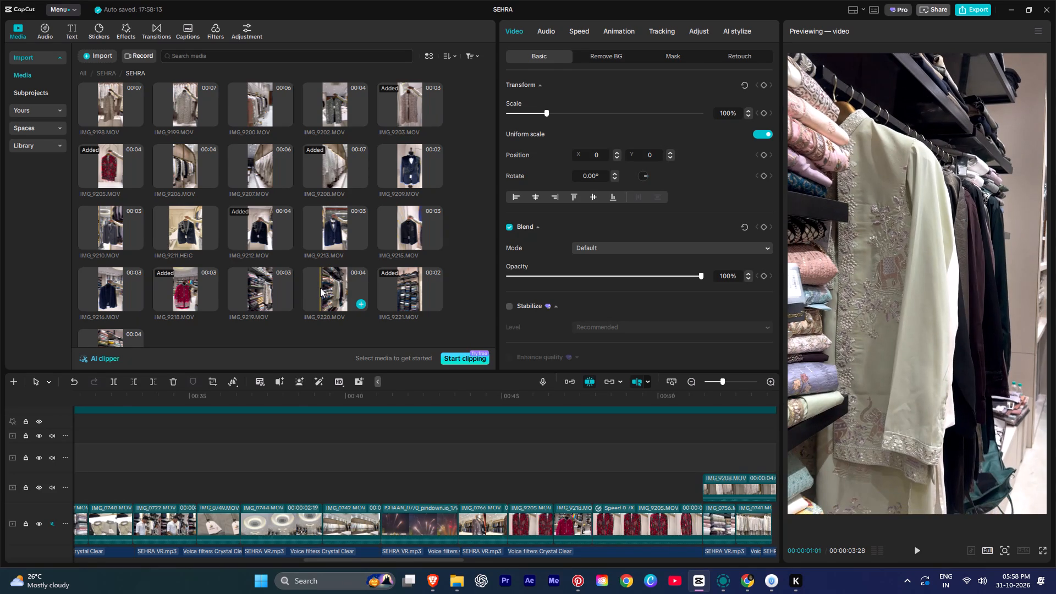
click(320, 288)
scroll(320, 288, down, 1)
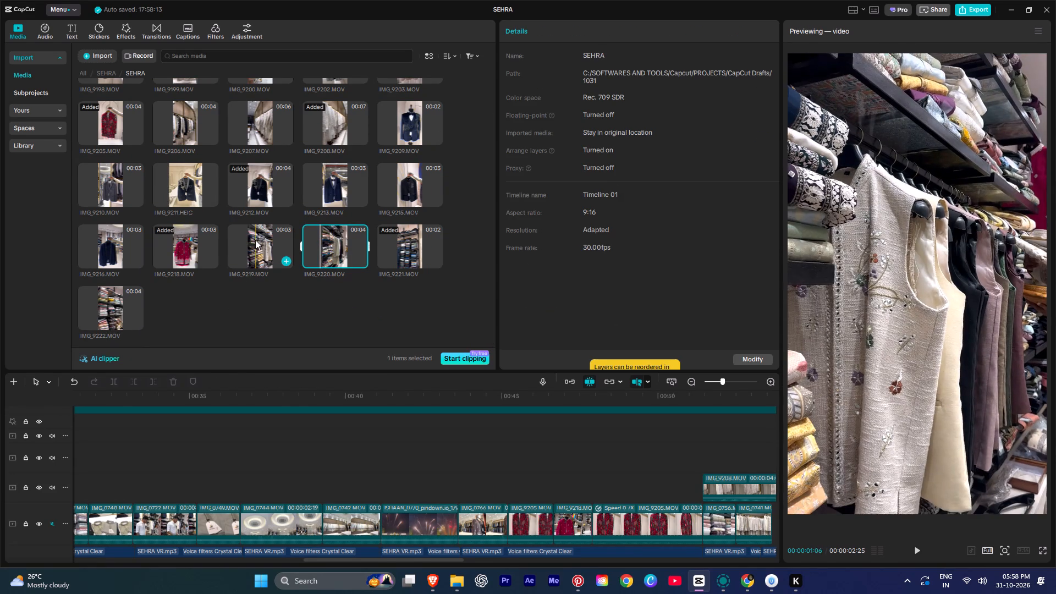
scroll(348, 249, down, 3)
alt+scroll(240, 449, up, 6)
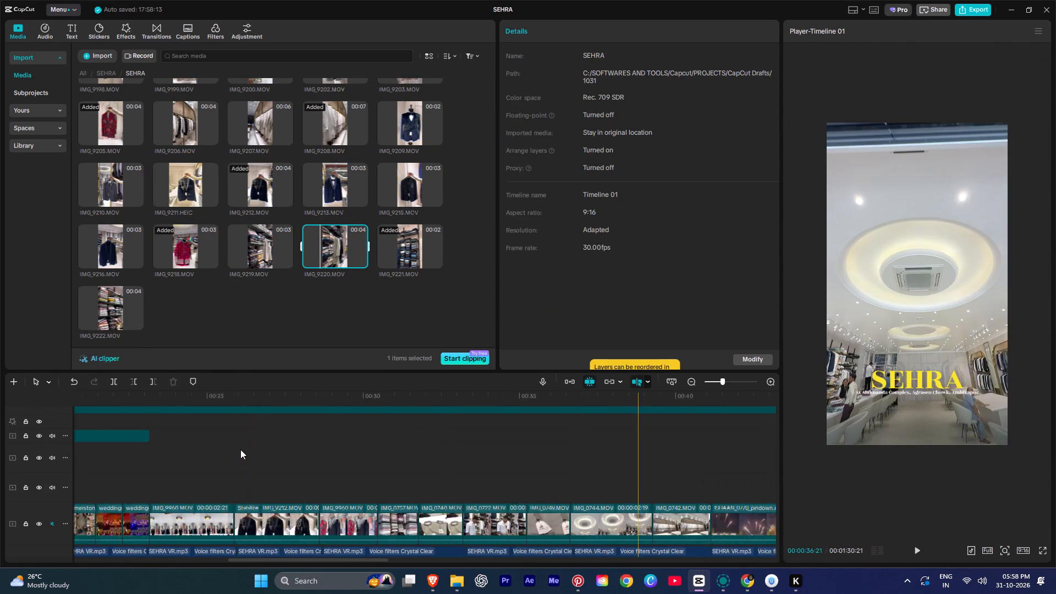
ctrl+scroll(411, 465, down, 6)
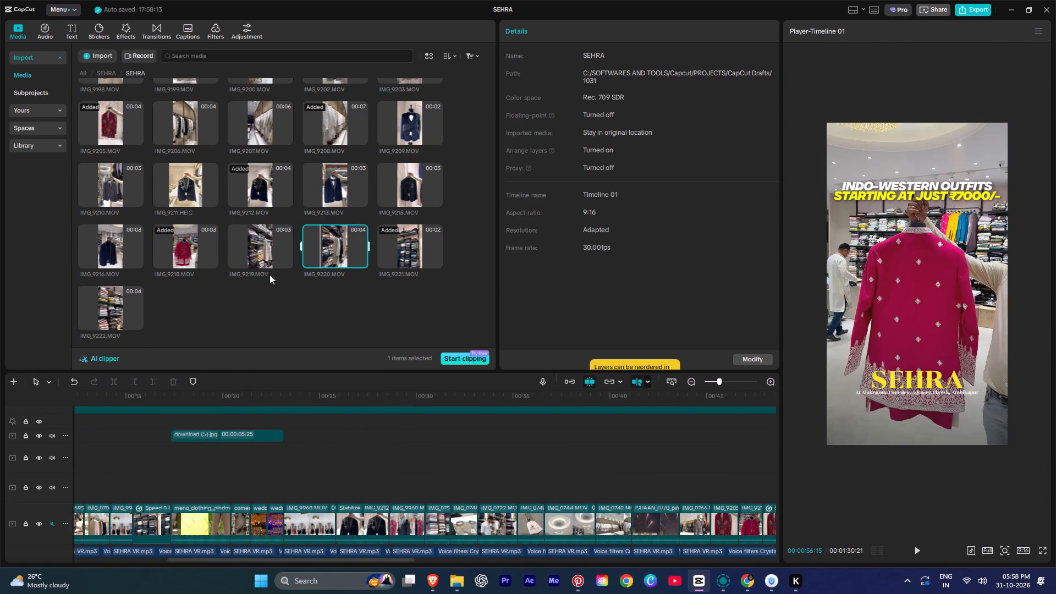
scroll(263, 247, down, 5)
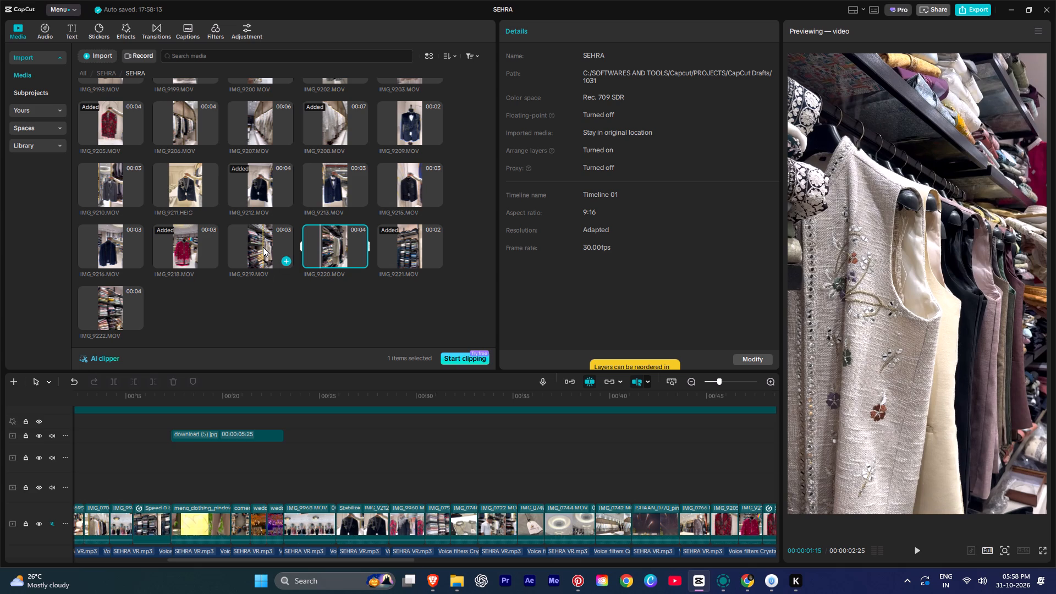
click(262, 243)
scroll(316, 488, down, 5)
scroll(205, 437, up, 5)
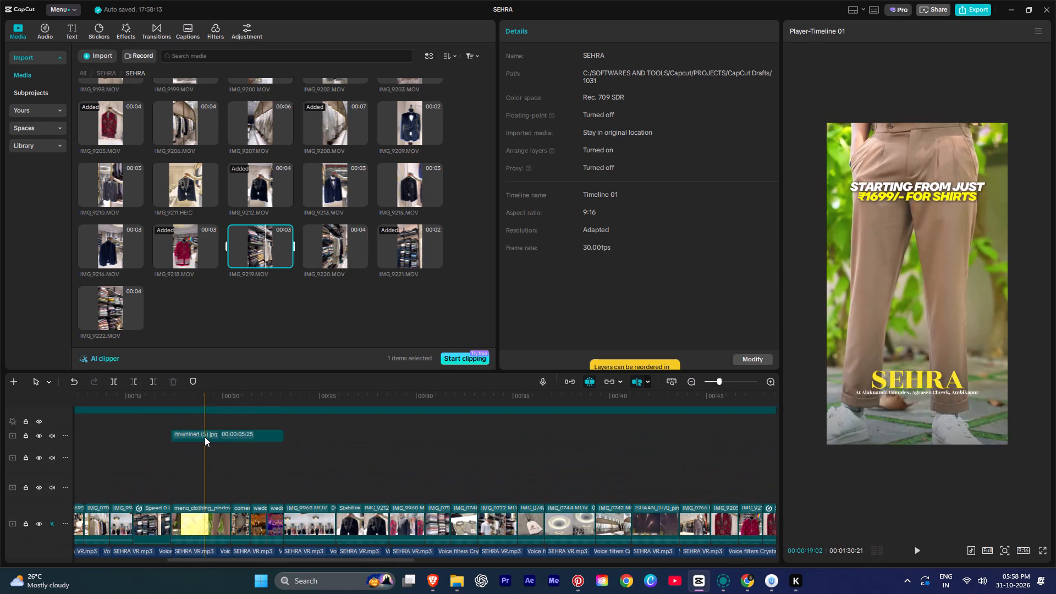
scroll(205, 437, up, 1)
ctrl+scroll(491, 459, down, 9)
alt+scroll(529, 460, down, 8)
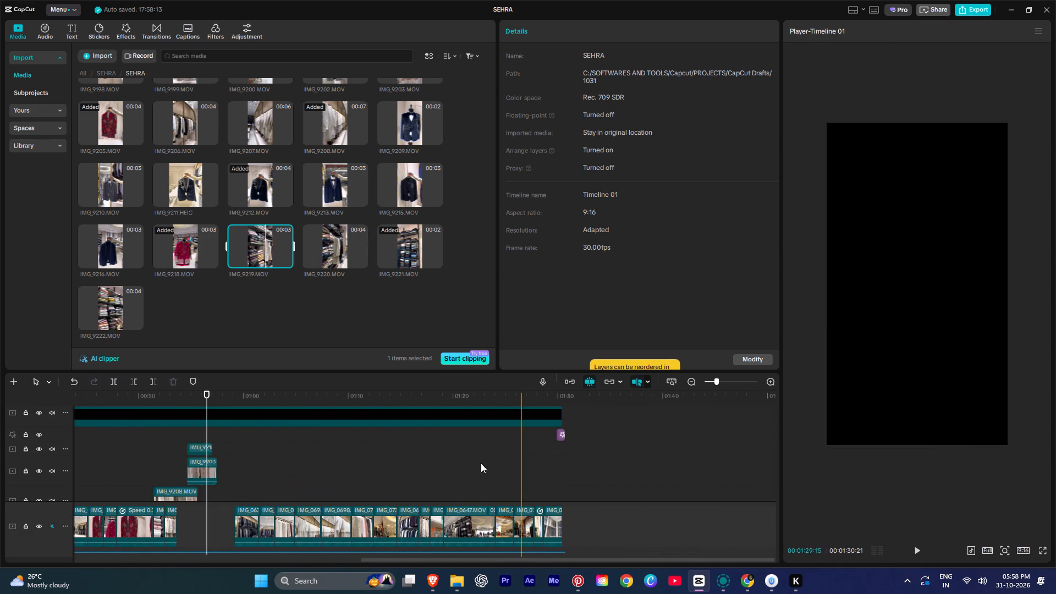
Skim the store-interior footage after the main-video gap, playing parts between IMG_0640.MOV and IMG_0705.MOV.
key(space)
scroll(260, 465, up, 7)
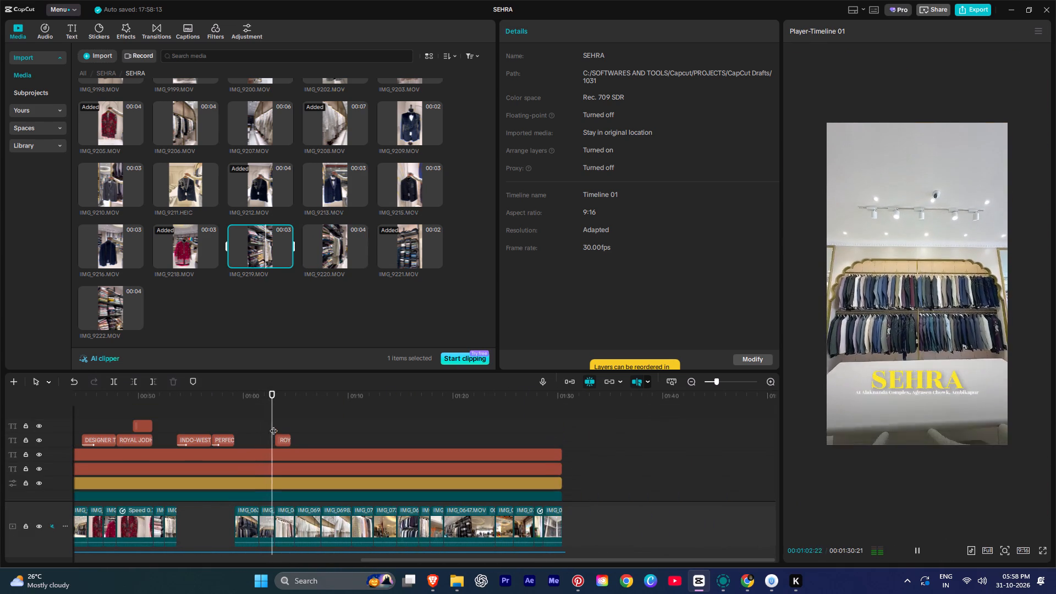
scroll(274, 431, down, 6)
scroll(322, 448, up, 2)
scroll(322, 448, down, 5)
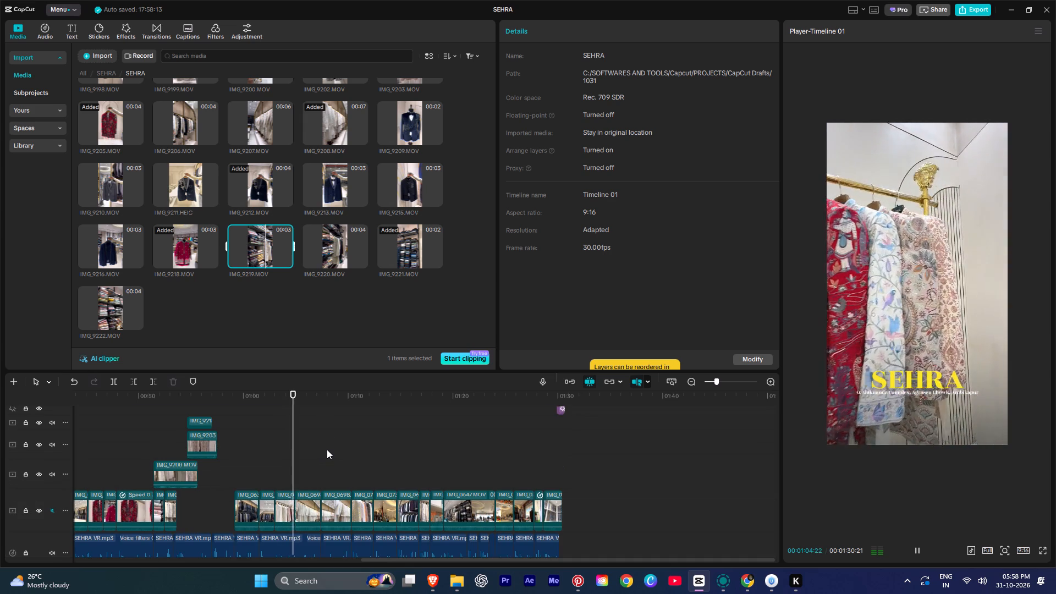
key(space)
key(space)
ctrl+scroll(348, 464, up, 2)
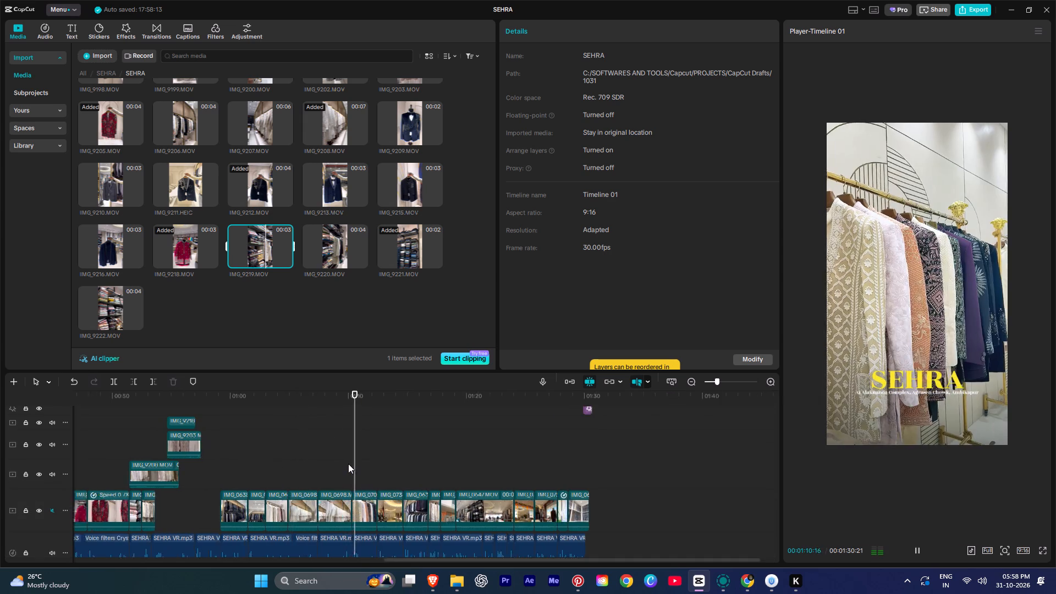
ctrl+scroll(348, 464, up, 3)
key(space)
key(space)
ctrl+scroll(266, 458, up, 3)
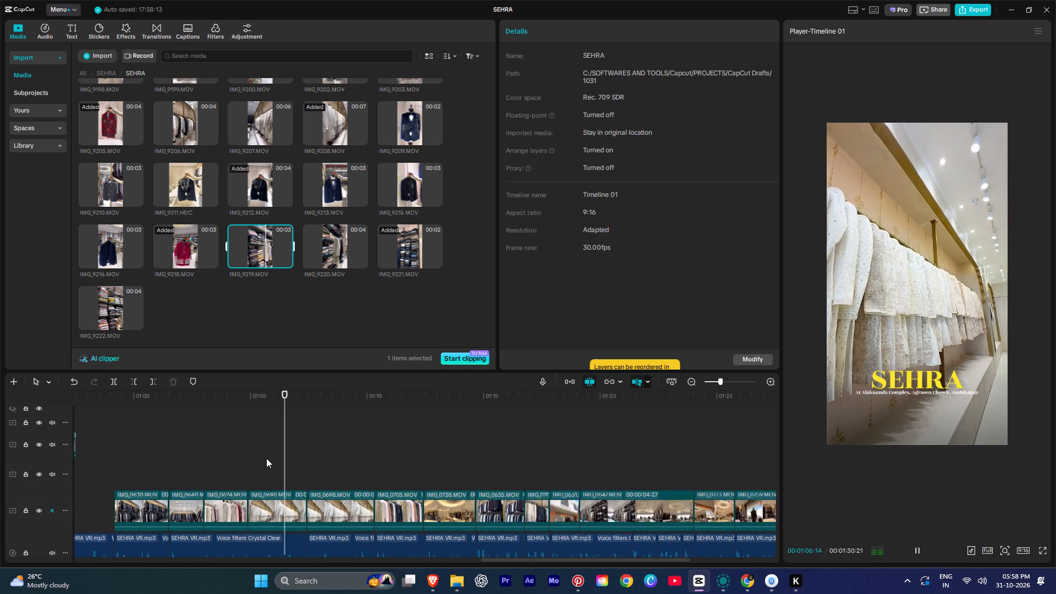
ctrl+scroll(266, 458, up, 2)
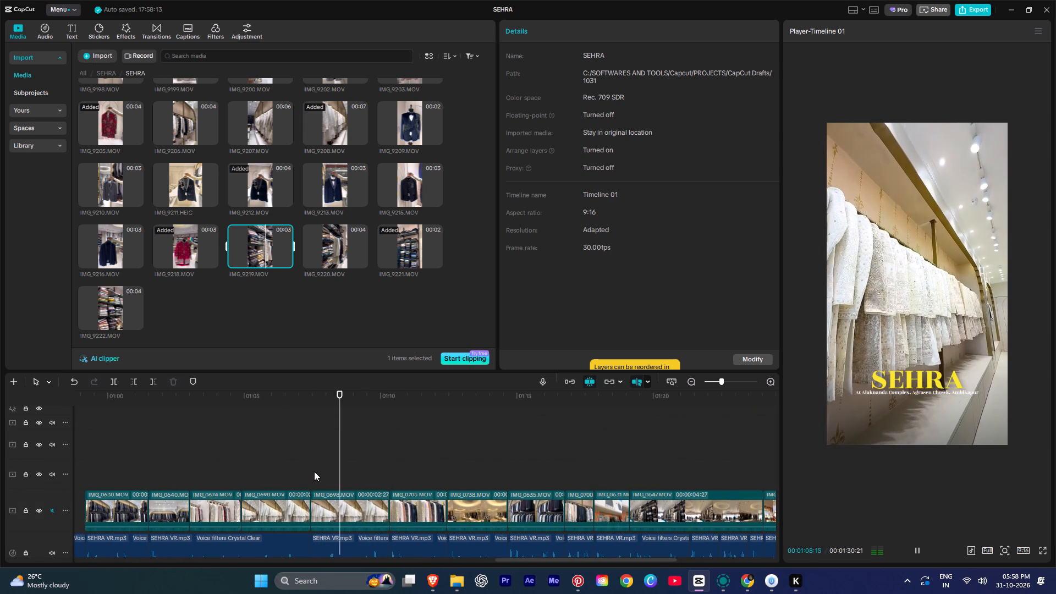
key(space)
key(space)
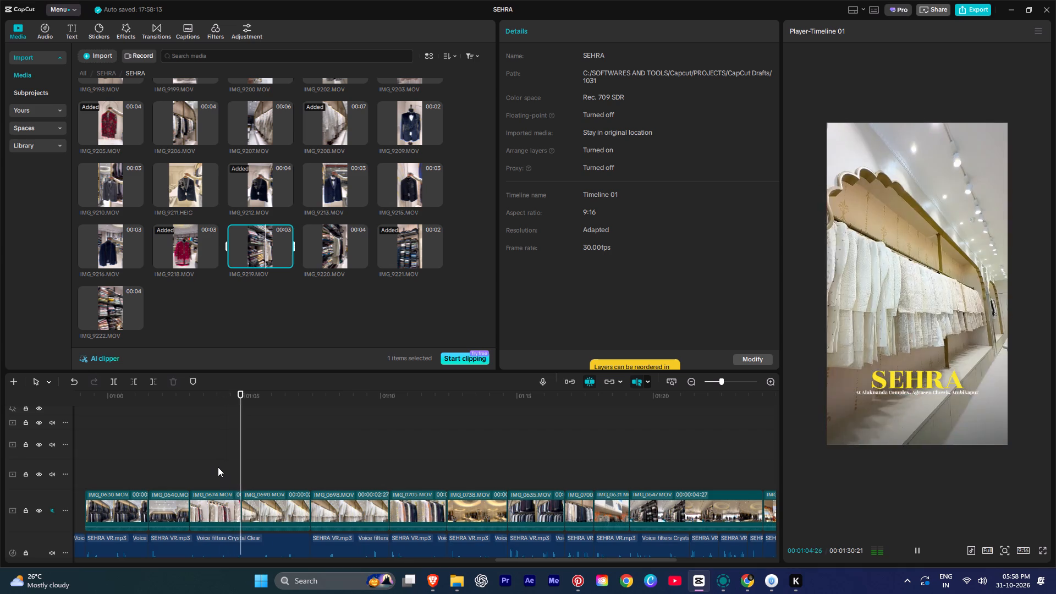
Replay from IMG_0640.MOV through the clothing-rack and interior clips to the SEHRA storefront shot, reviewing footage against the voiceover.
ctrl+scroll(218, 467, up, 1)
key(space)
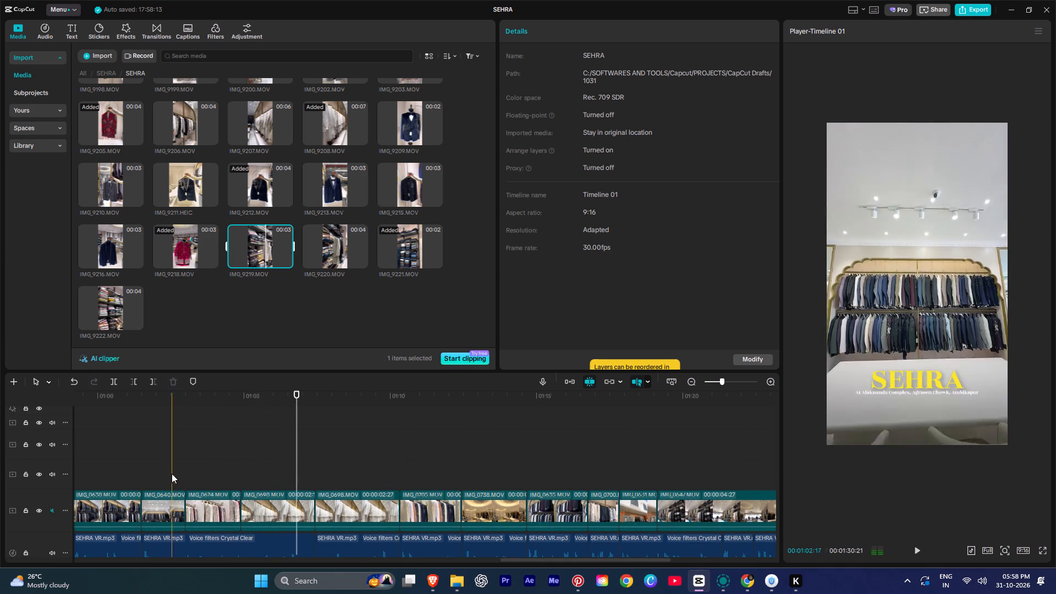
key(space)
ctrl+scroll(210, 475, down, 4)
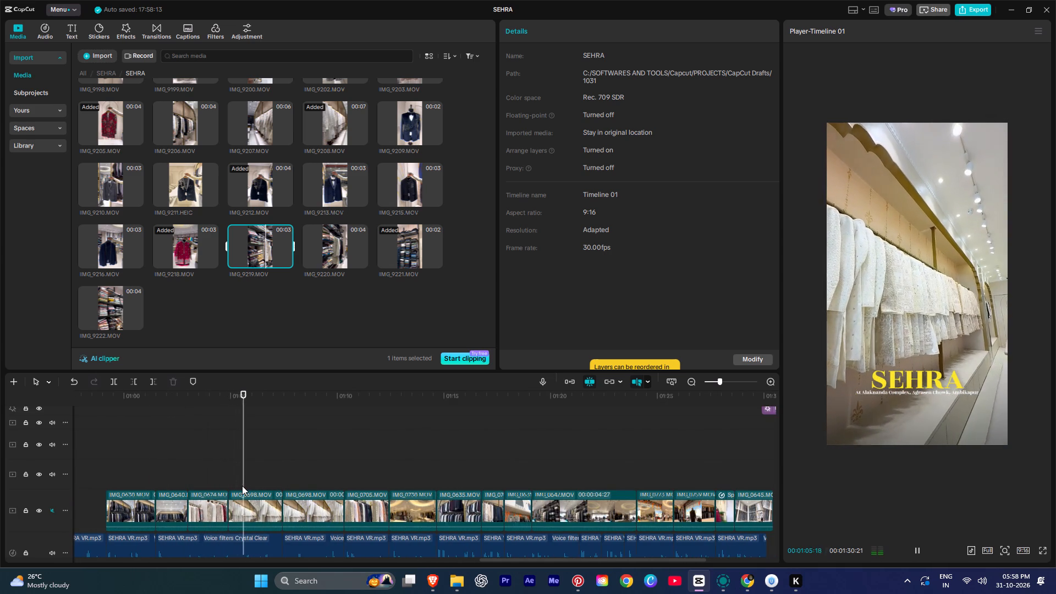
key(space)
key(space)
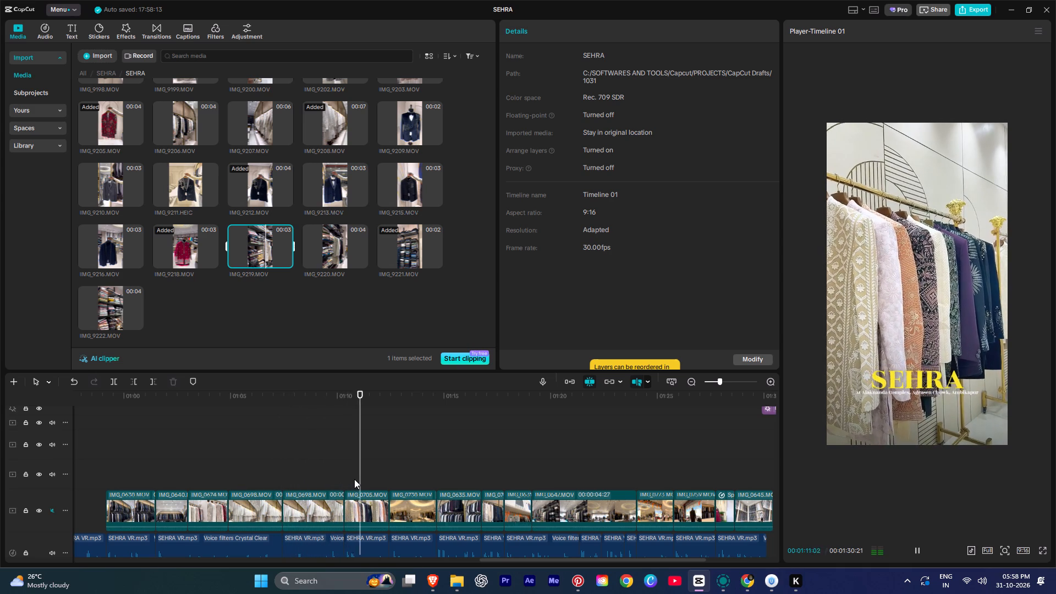
alt+scroll(355, 479, down, 3)
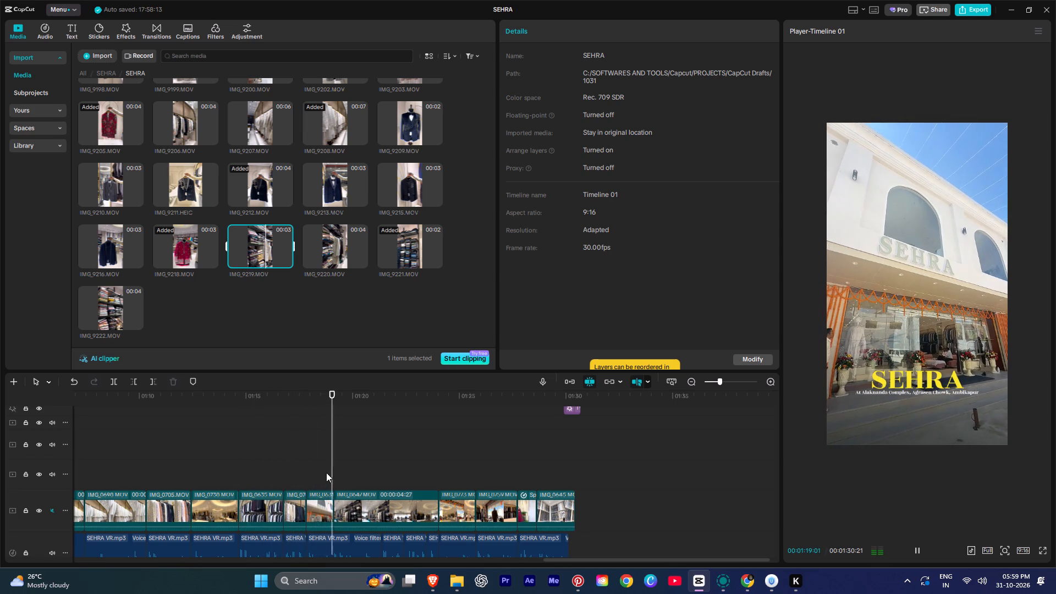
key(space)
Play from IMG_9968.MOV through the KURTAS KI EXCLUSIVE COLLECTION section to the end of IMG_0749.MOV, checking clips and title timing.
drag(335, 476, 635, 453)
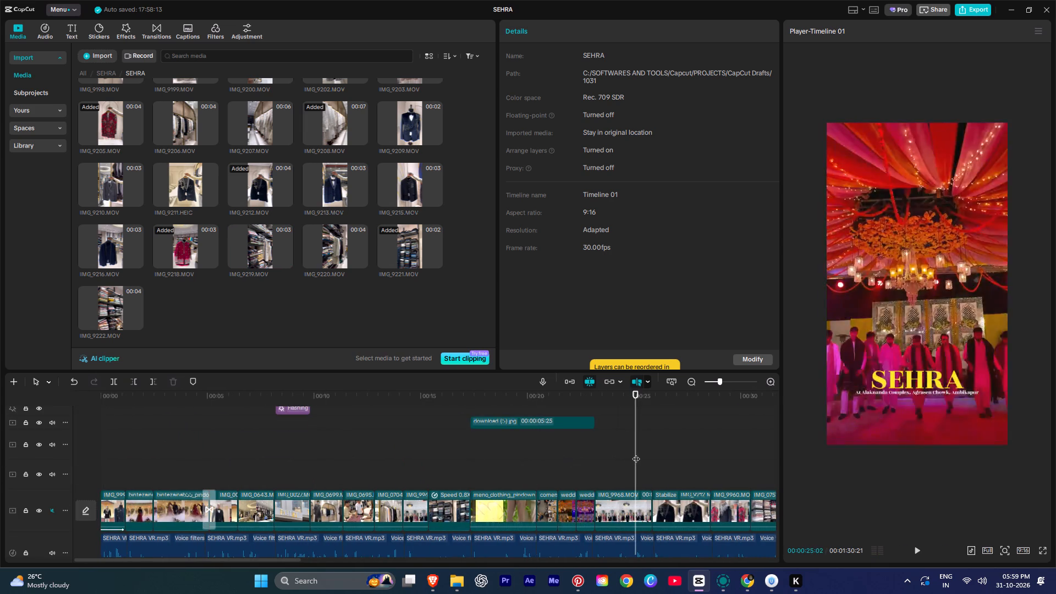
key(space)
scroll(636, 453, down, 5)
ctrl+scroll(503, 461, down, 7)
ctrl+scroll(503, 461, up, 1)
ctrl+scroll(503, 461, down, 2)
scroll(439, 461, up, 3)
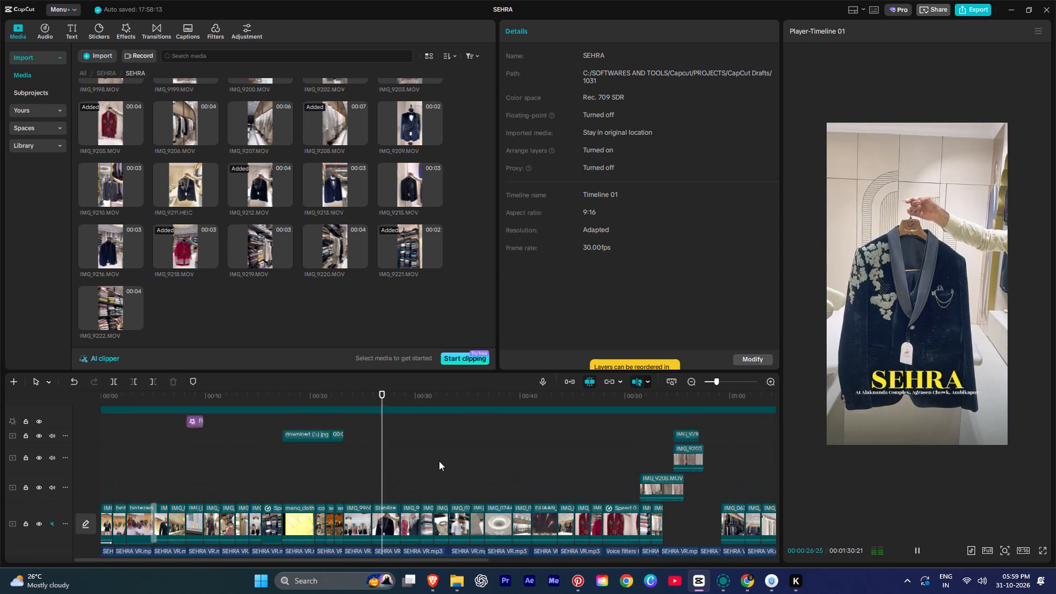
scroll(439, 461, up, 2)
scroll(386, 475, up, 4)
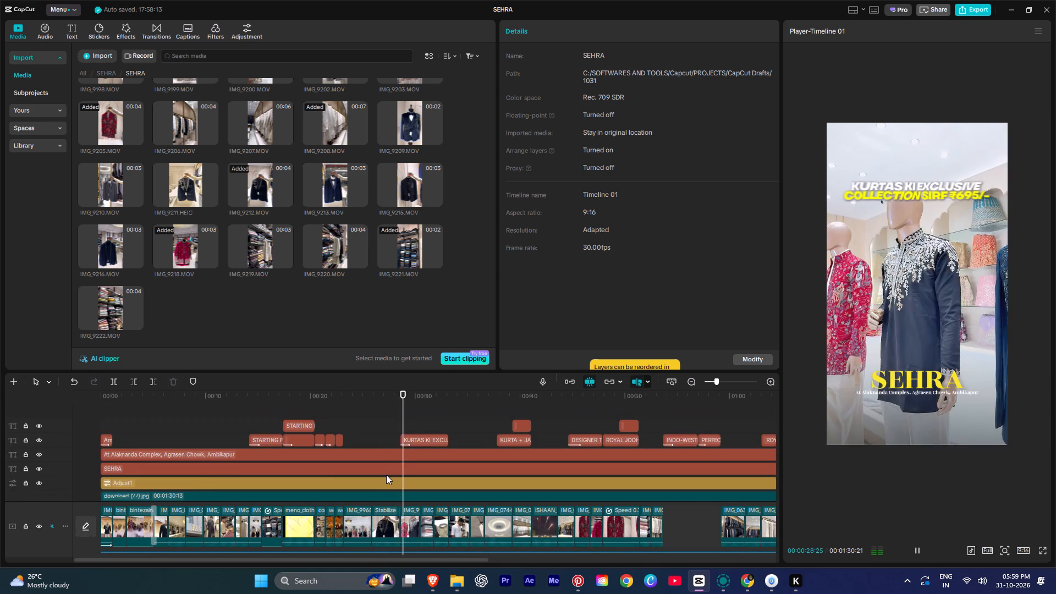
scroll(386, 475, up, 2)
alt+scroll(475, 458, up, 3)
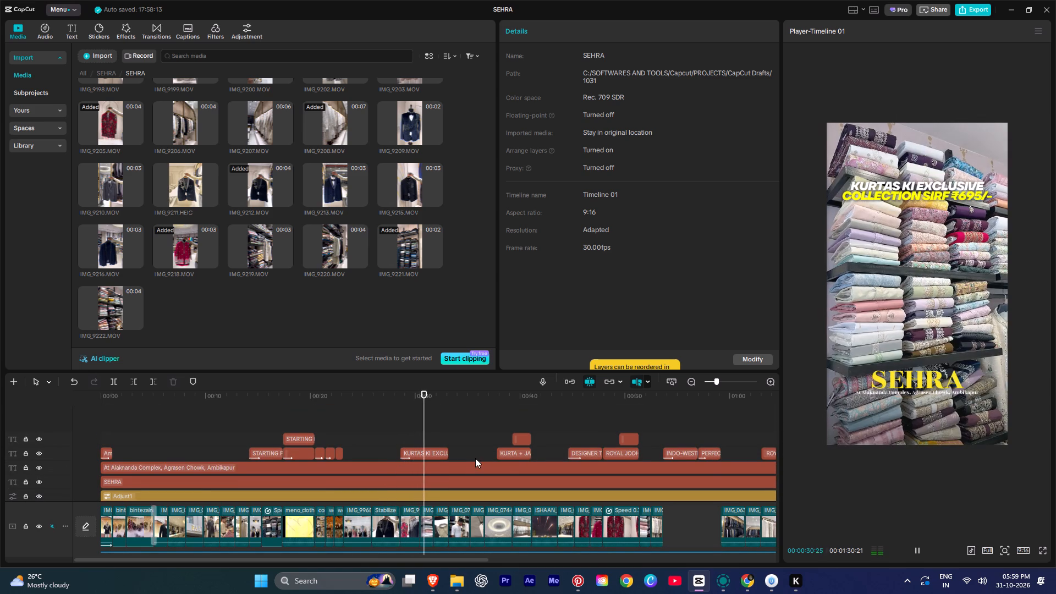
alt+scroll(475, 458, up, 1)
ctrl+scroll(455, 459, up, 7)
ctrl+scroll(455, 459, down, 1)
ctrl+scroll(455, 459, up, 7)
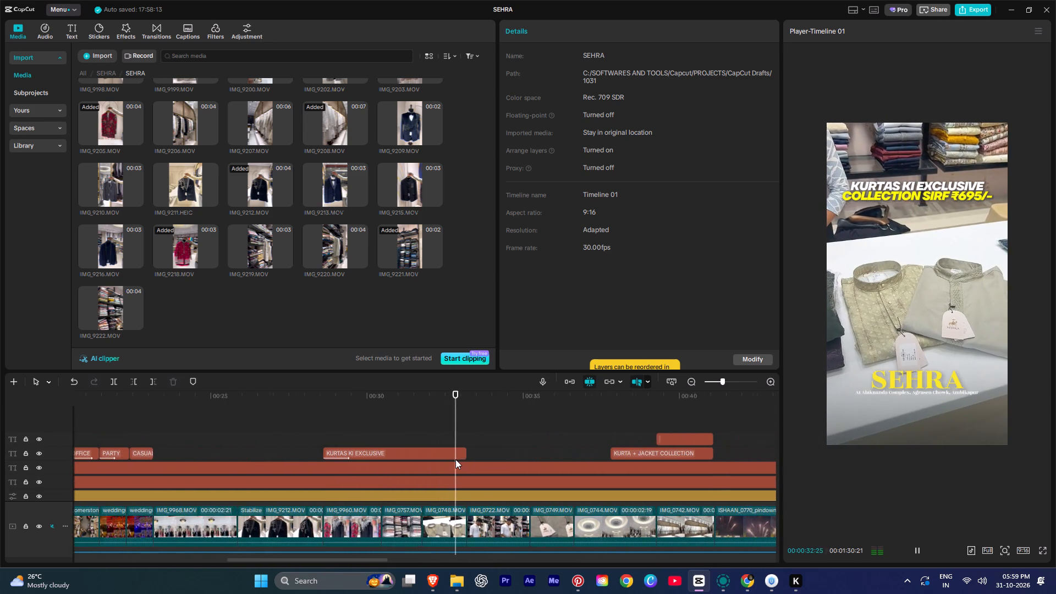
ctrl+scroll(455, 459, up, 4)
alt+scroll(455, 459, down, 5)
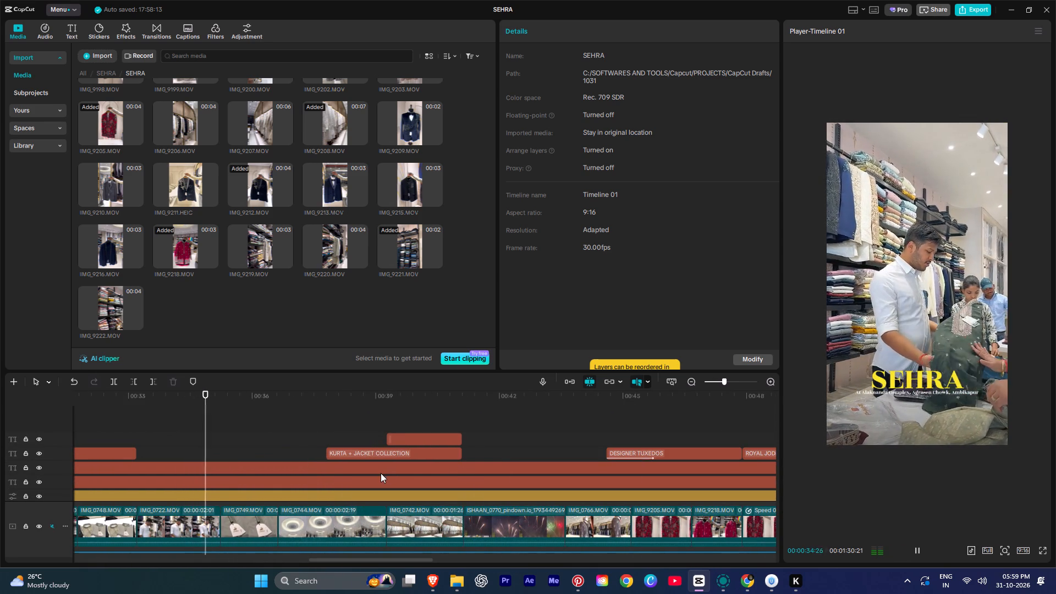
key(space)
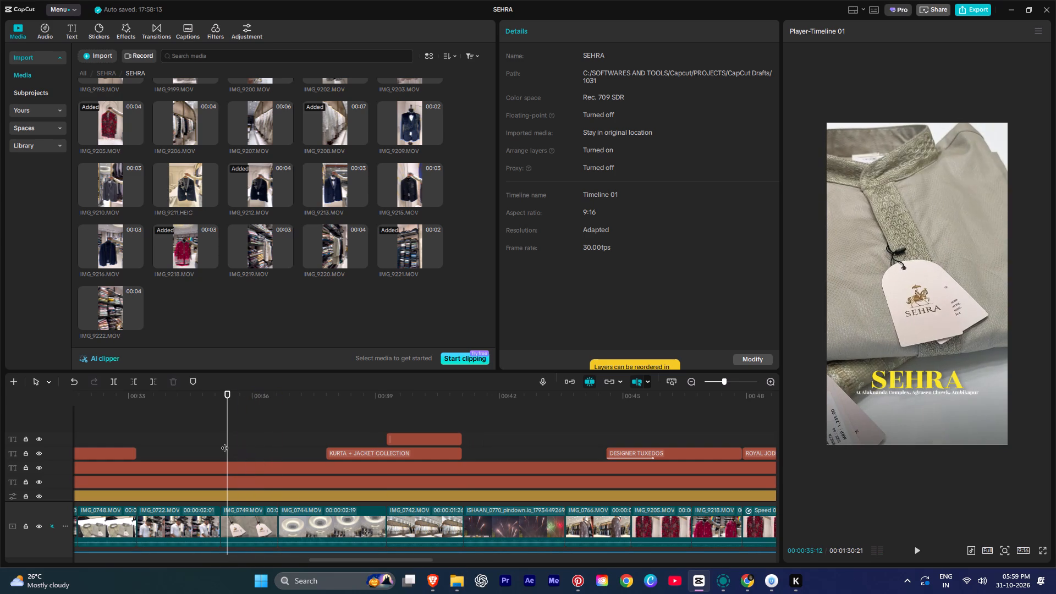
key(space)
key(space)
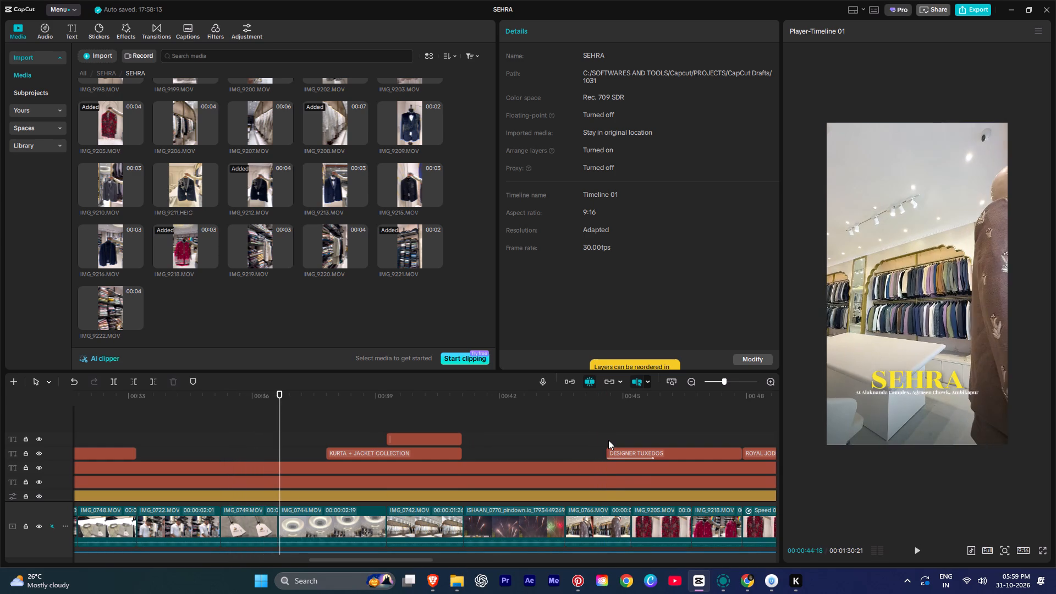
Replay the start of the DESIGNER TUXEDOS title over IMG_0766.MOV to check its timing against the voiceover and footage.
key(space)
key(space)
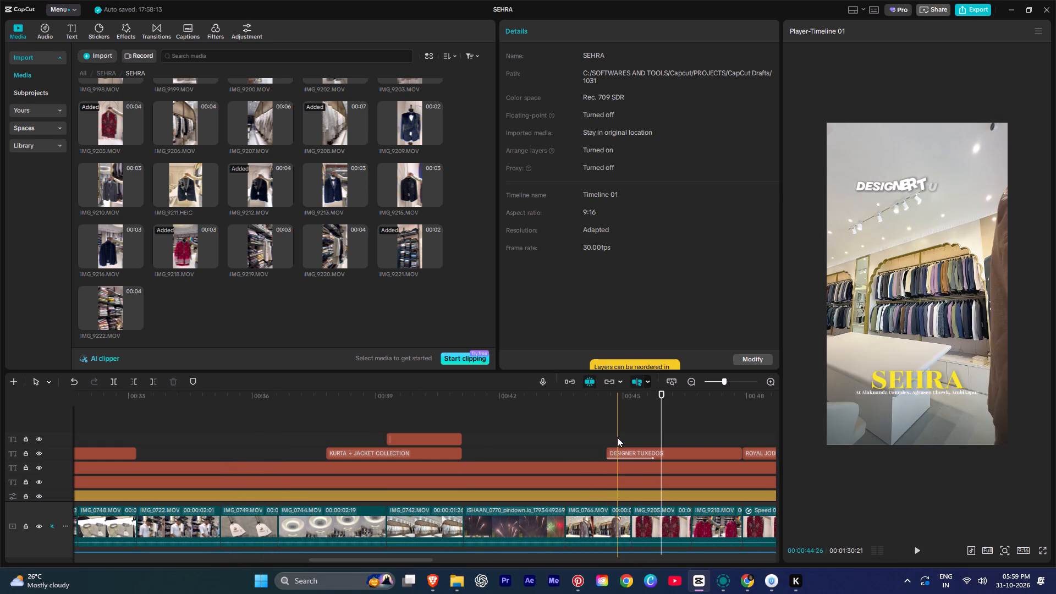
scroll(617, 437, down, 5)
click(612, 484)
scroll(613, 485, up, 6)
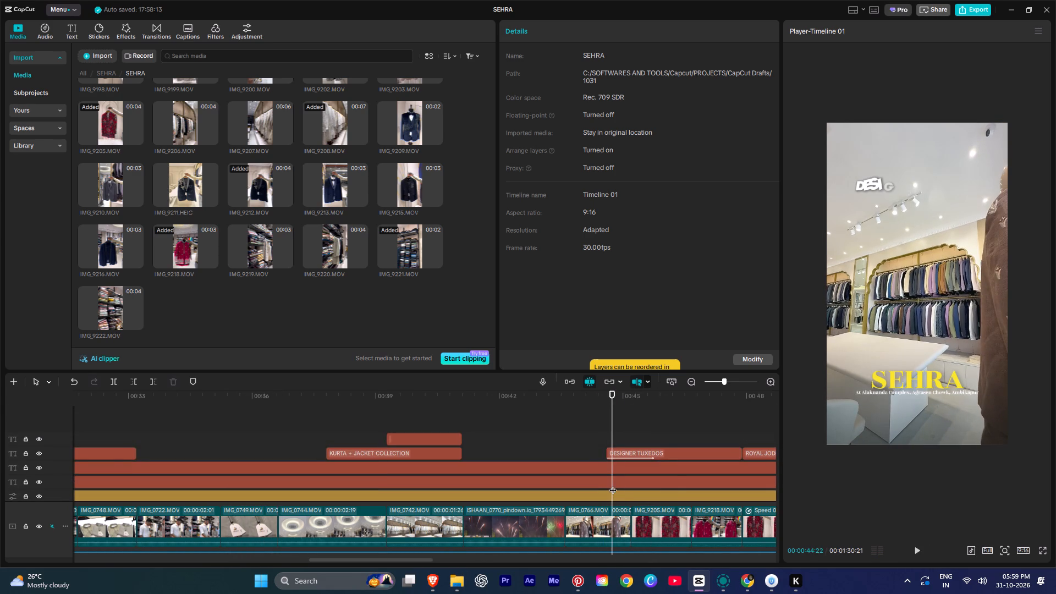
drag(609, 436, 604, 436)
key(space)
scroll(604, 436, down, 1)
scroll(604, 436, up, 1)
scroll(604, 436, down, 5)
key(space)
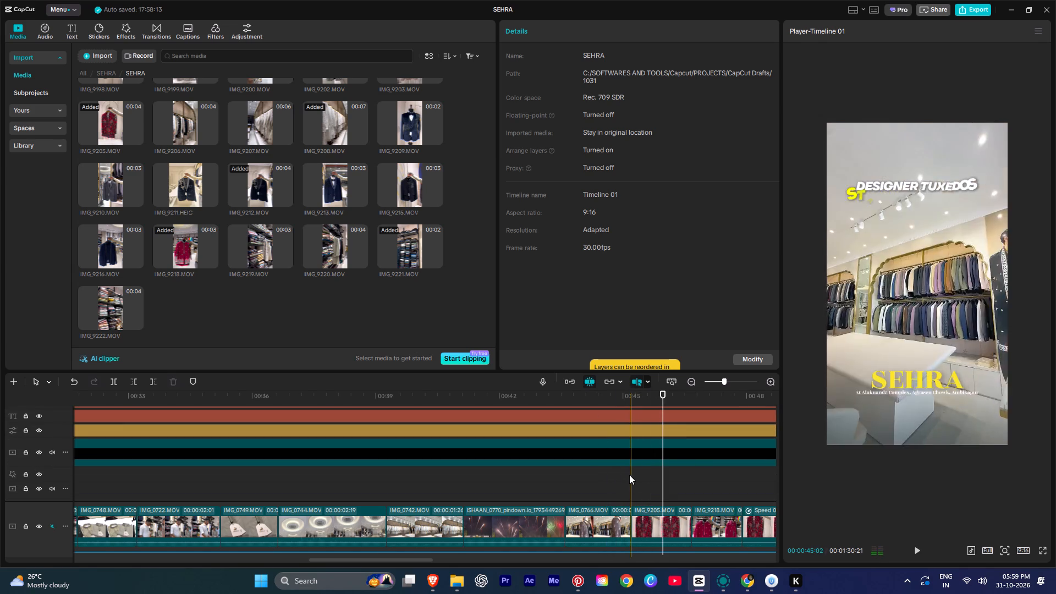
Trim the start of the DESIGNER TUXEDOS title to 00:00:45:06, near the cut from IMG_0766.MOV to IMG_9205.MOV.
click(631, 476)
key(space)
key(space)
click(631, 475)
scroll(631, 475, up, 2)
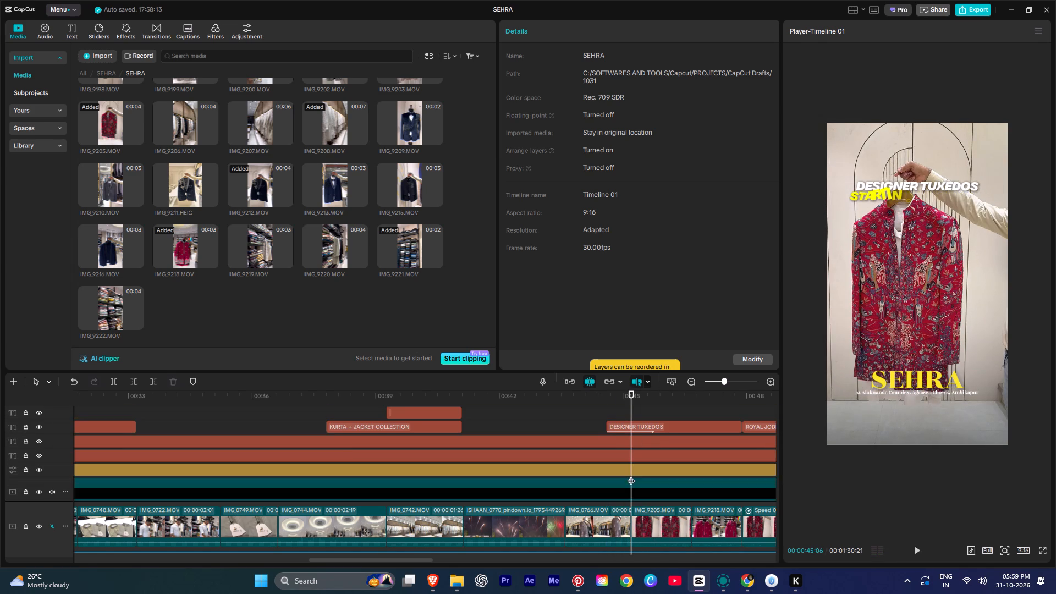
scroll(631, 475, up, 2)
click(626, 441)
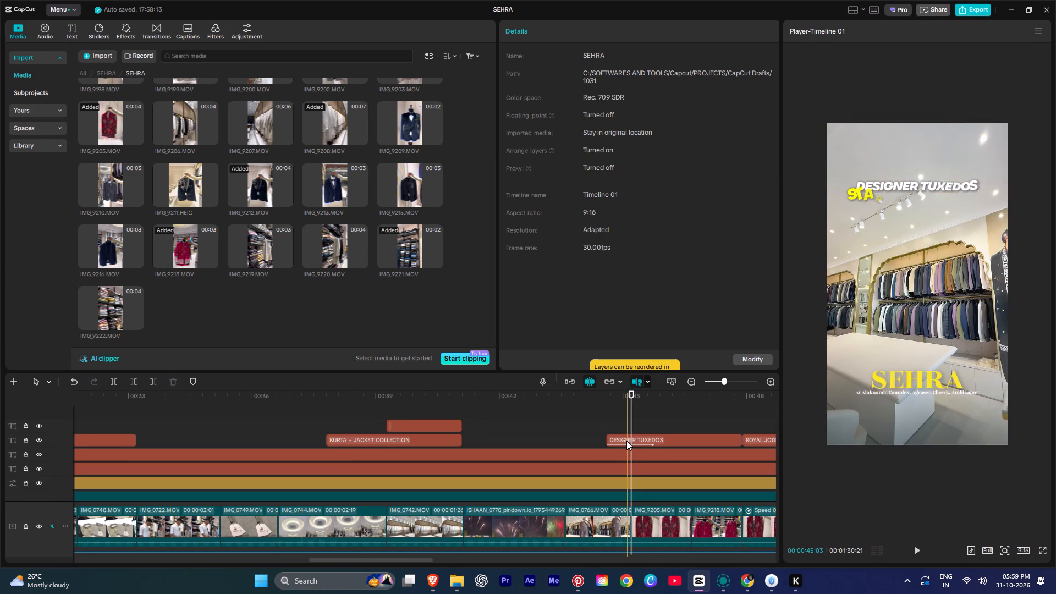
key(q)
click(632, 443)
key(q)
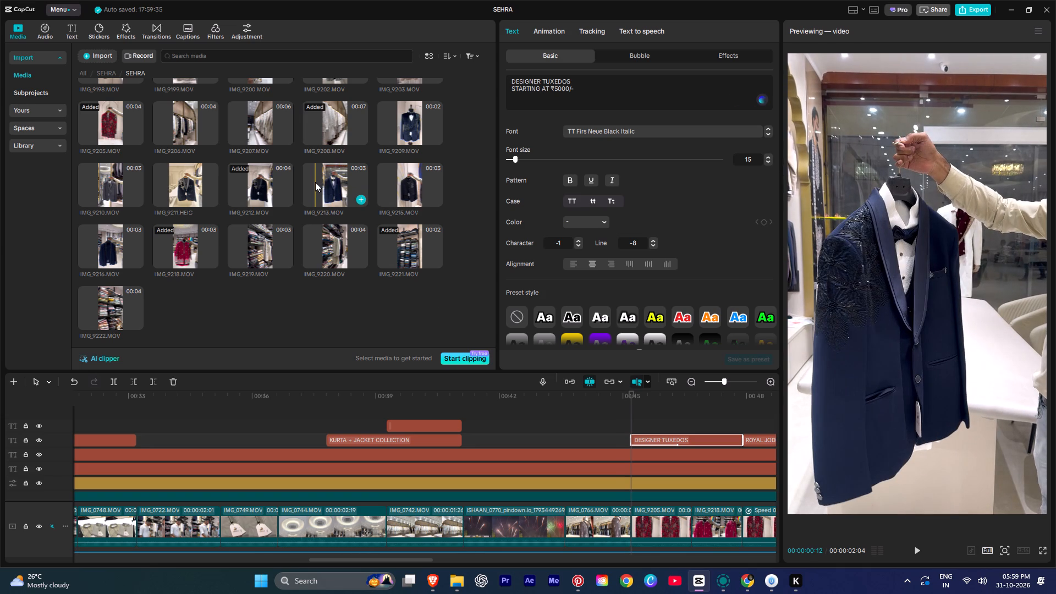
Replace the main-track IMG_9205.MOV clip right after IMG_0766.MOV with IMG_9213.MOV, keeping the original video effect, and play the section.
drag(315, 182, 337, 180)
scroll(658, 474, down, 6)
scroll(656, 477, up, 1)
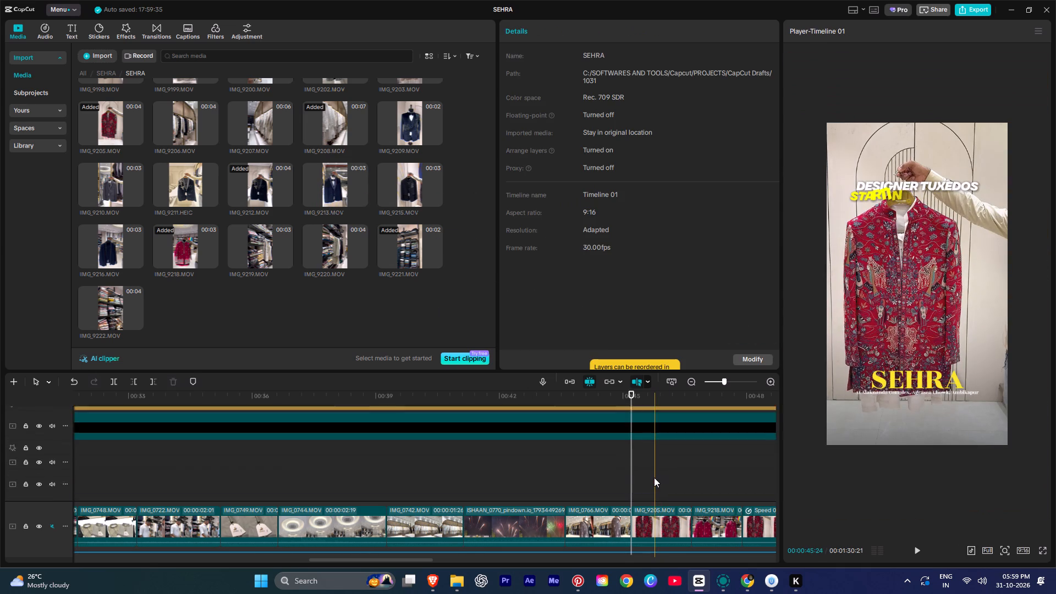
scroll(654, 477, down, 9)
drag(327, 181, 640, 466)
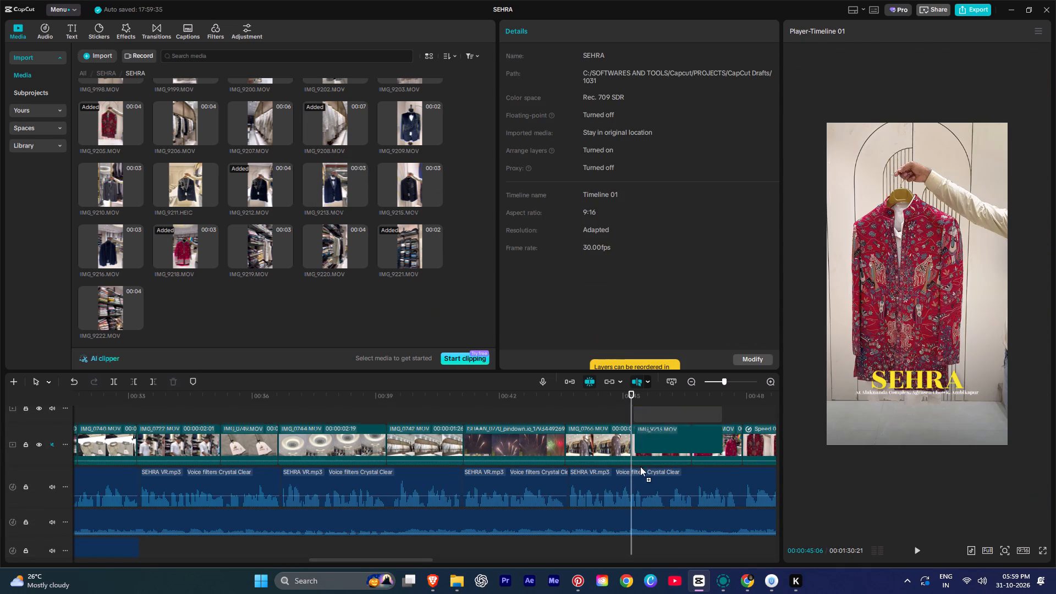
drag(640, 466, 642, 453)
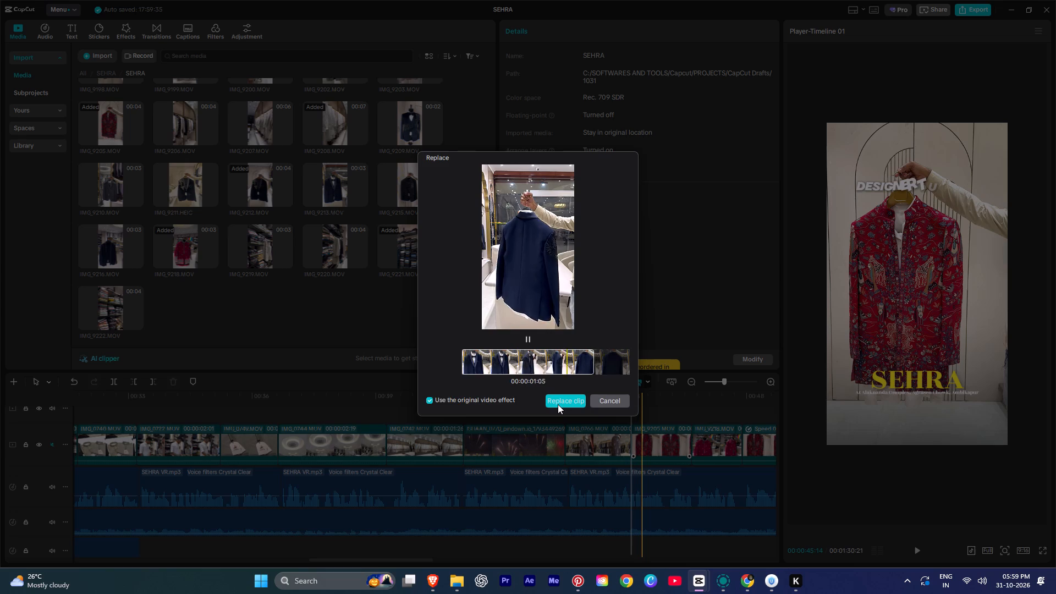
click(558, 404)
key(space)
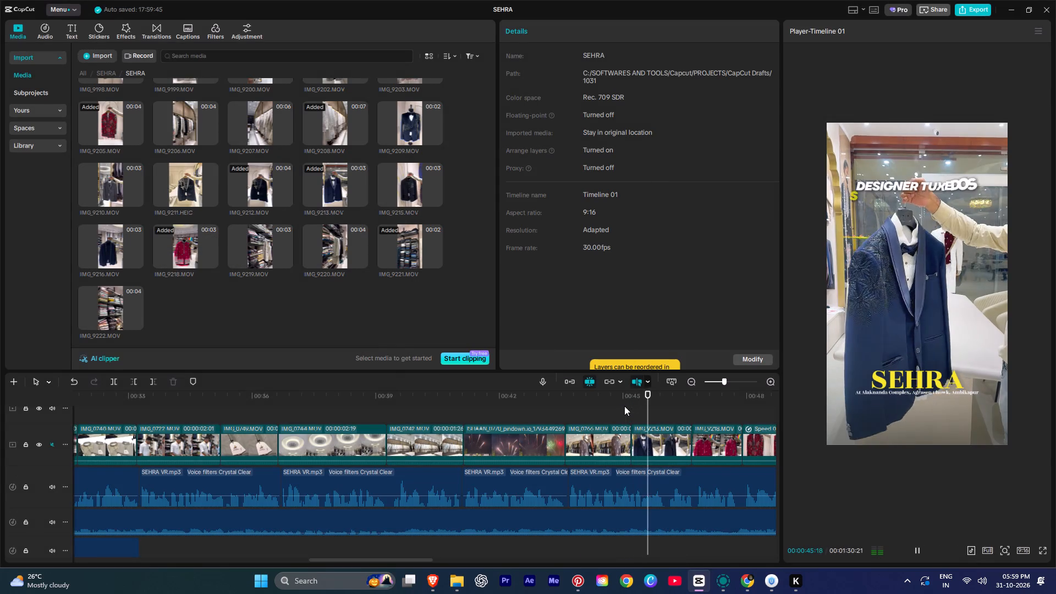
alt+scroll(675, 424, down, 5)
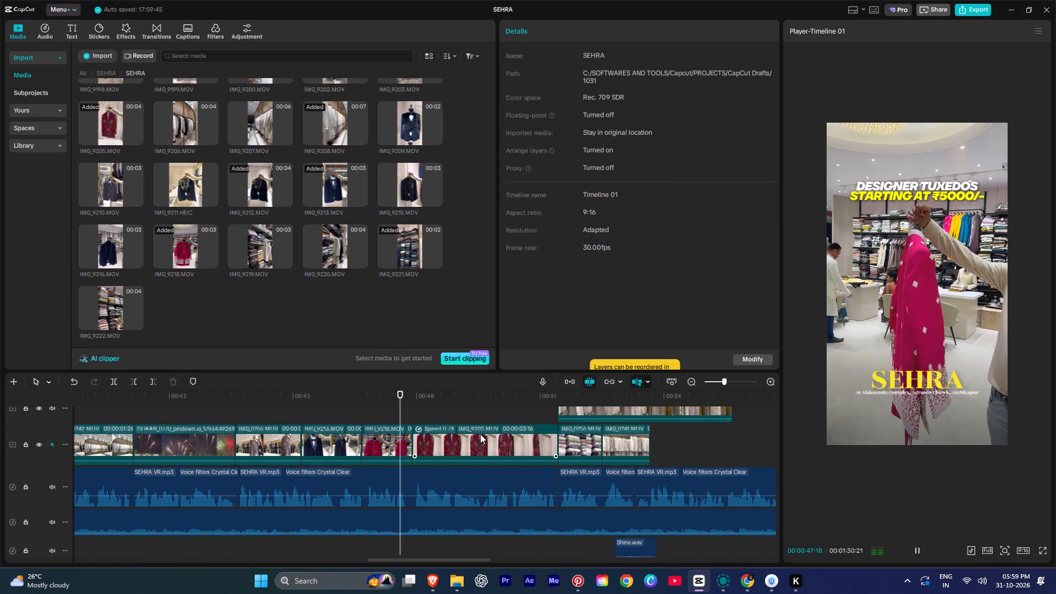
key(space)
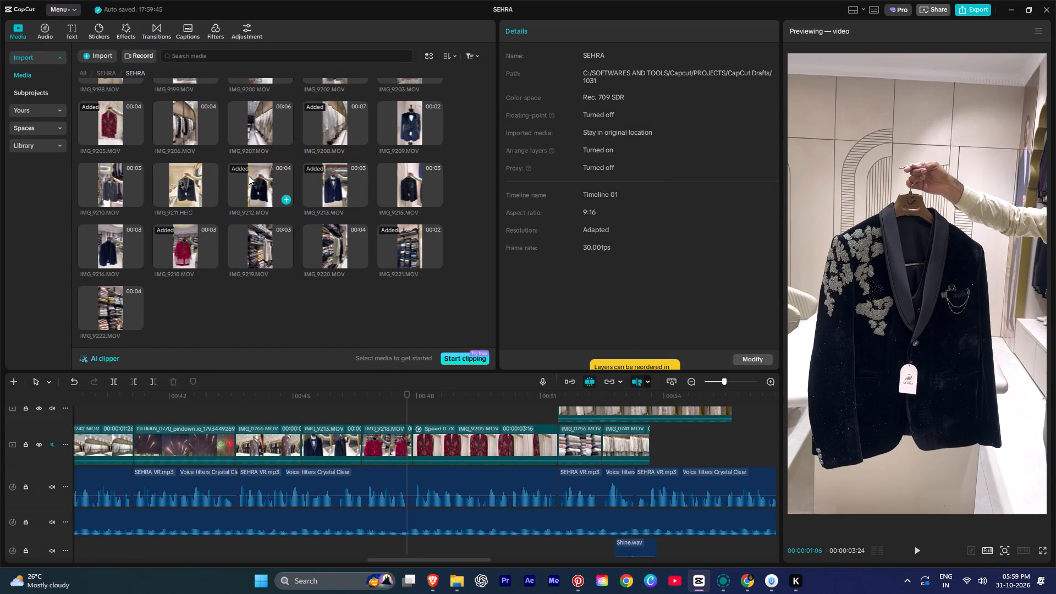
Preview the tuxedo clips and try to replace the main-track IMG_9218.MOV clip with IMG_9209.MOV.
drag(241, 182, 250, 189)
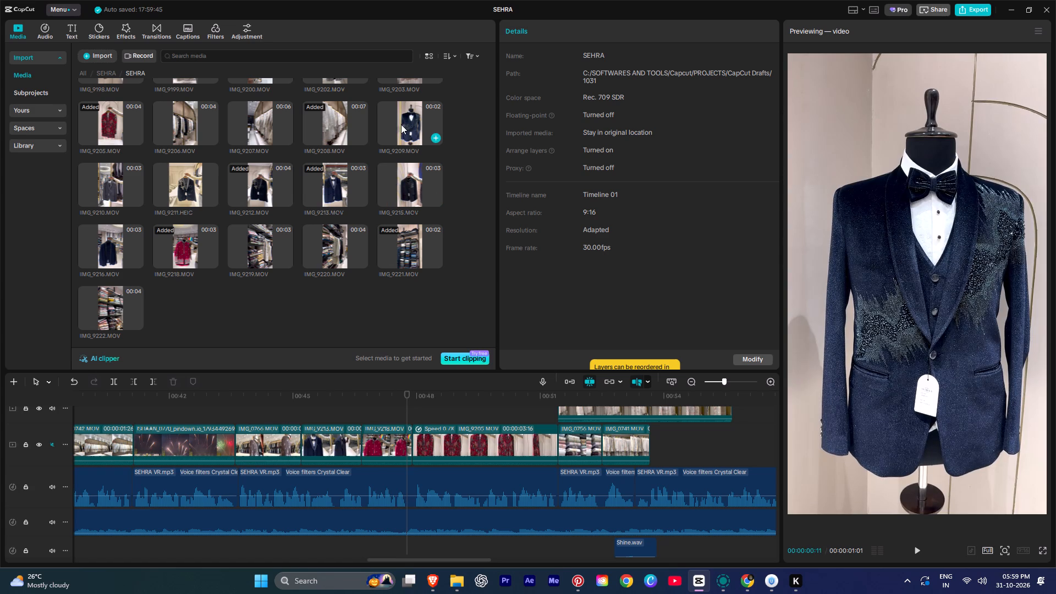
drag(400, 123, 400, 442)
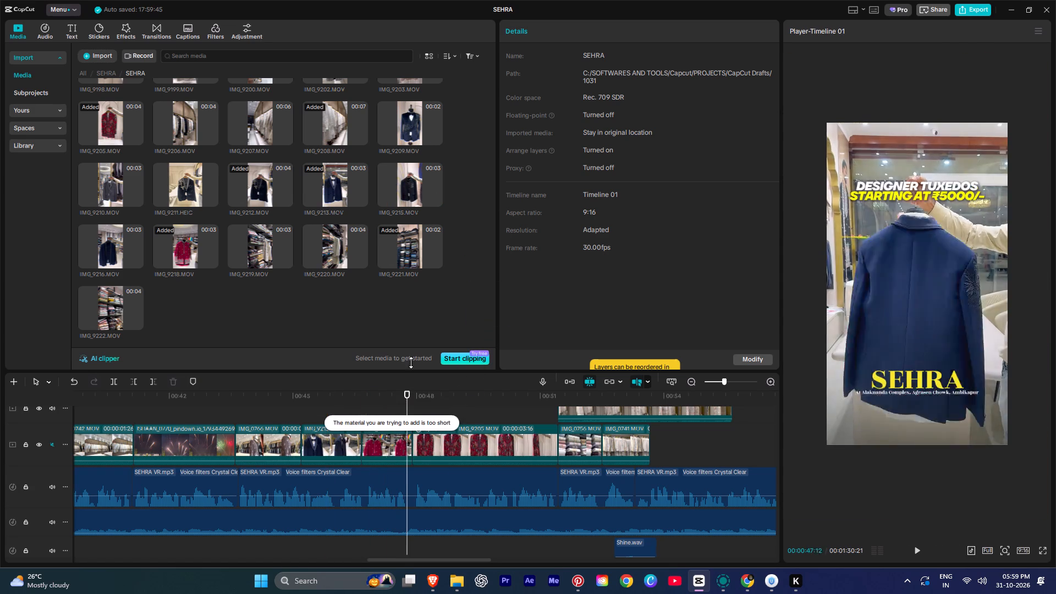
Place IMG_9209.MOV as an overlay on the track above the start of the IMG_9218.MOV clip and play it.
click(361, 414)
scroll(361, 414, up, 4)
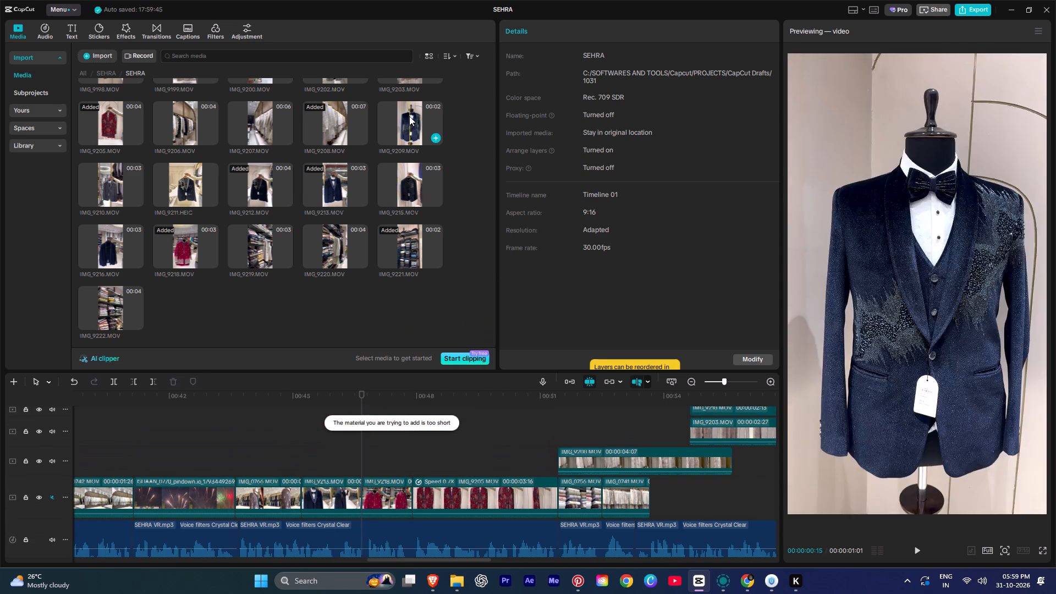
drag(409, 116, 359, 466)
key(space)
ctrl+scroll(359, 466, up, 4)
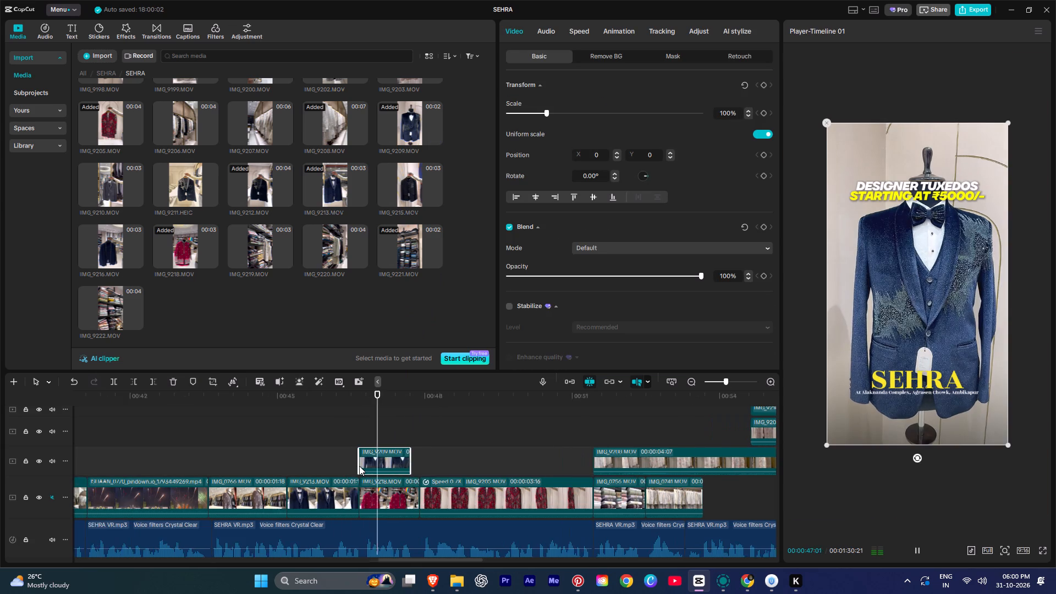
ctrl+scroll(389, 467, up, 4)
key(space)
Try to lengthen the IMG_9209.MOV overlay, and shift it to end together with the IMG_9218.MOV clip below.
drag(414, 460, 428, 463)
drag(415, 458, 428, 460)
click(382, 460)
click(383, 428)
click(386, 471)
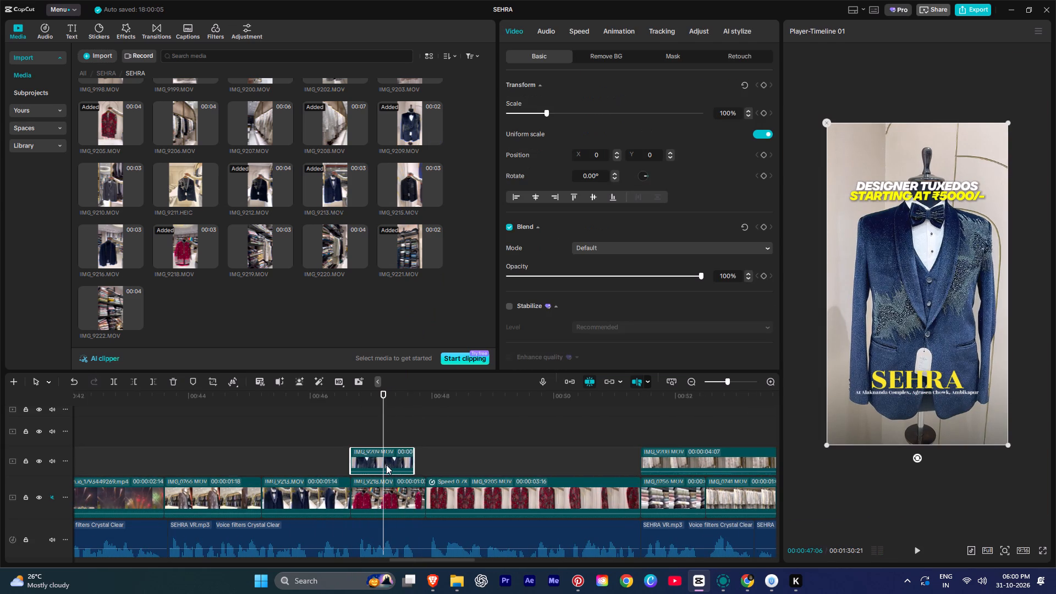
drag(386, 464, 397, 466)
Play from the IMG_9209.MOV overlay through the ROYAL JODHPURI SUIT section, checking the footage under the title.
key(space)
ctrl+scroll(424, 441, down, 5)
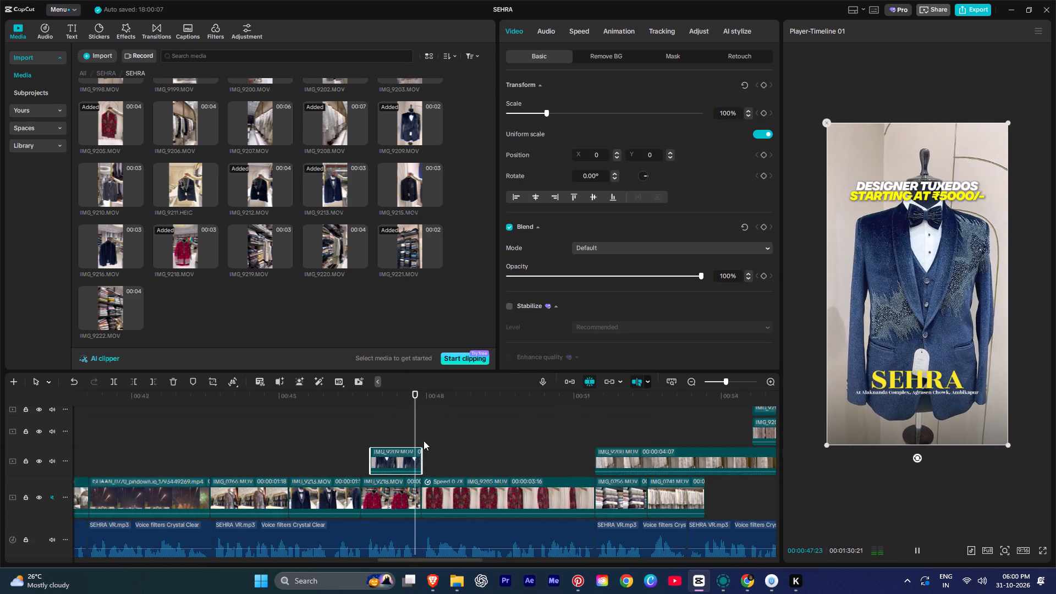
ctrl+scroll(424, 441, down, 3)
alt+scroll(424, 441, down, 4)
alt+scroll(243, 469, up, 3)
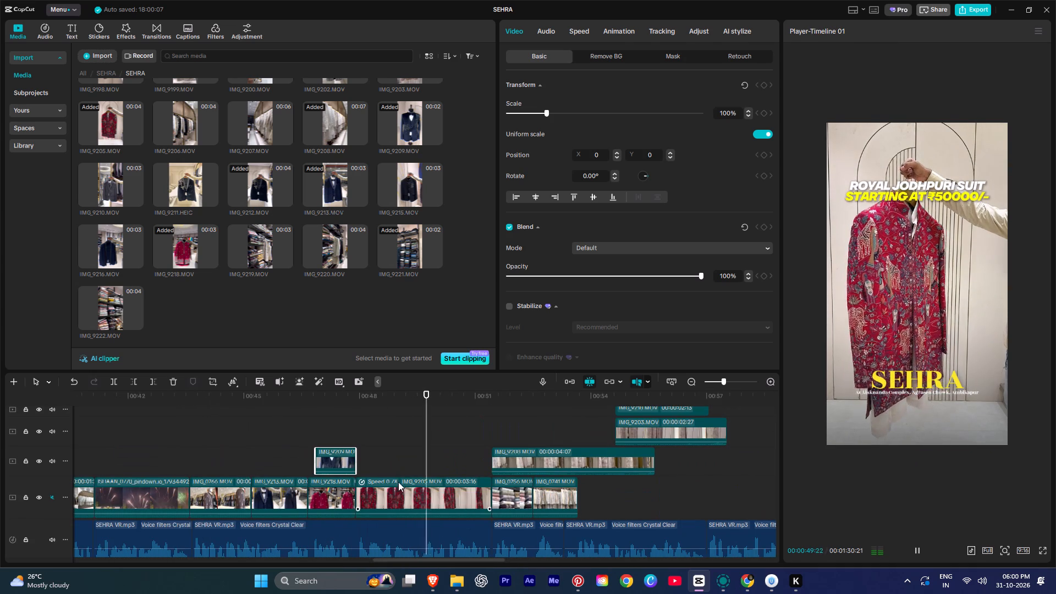
key(space)
click(400, 457)
key(space)
ctrl+scroll(420, 456, down, 5)
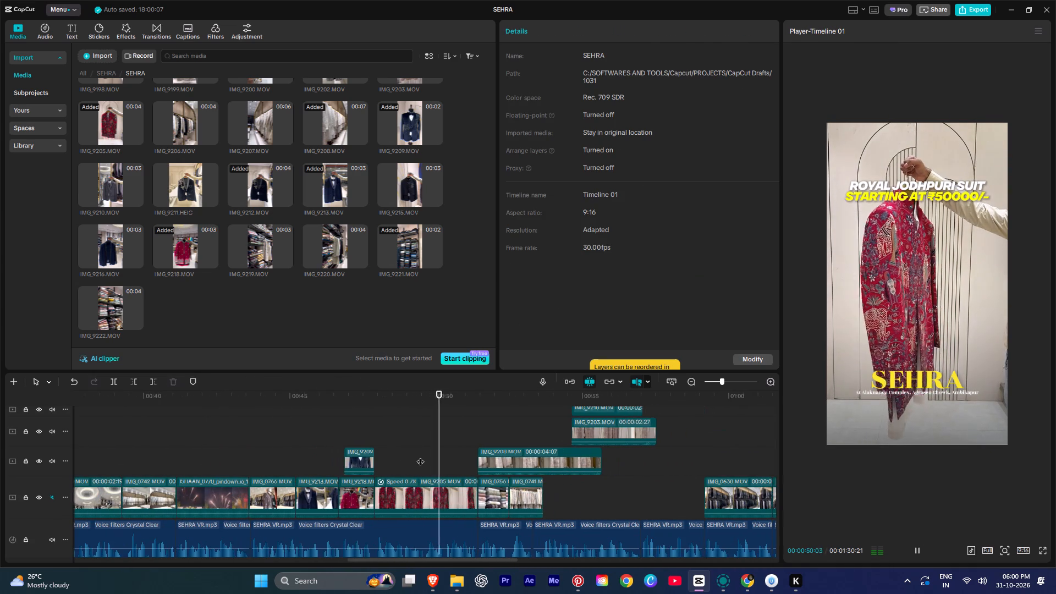
key(space)
click(420, 449)
scroll(153, 228, up, 9)
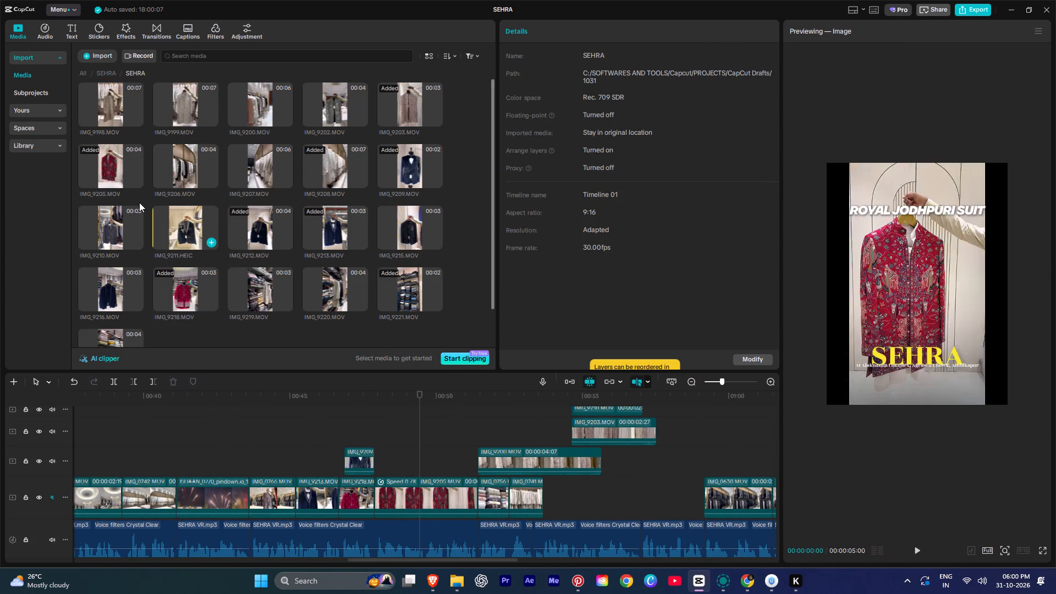
Return from the SEHRA media folder to the top level of the imported media.
click(109, 78)
click(106, 71)
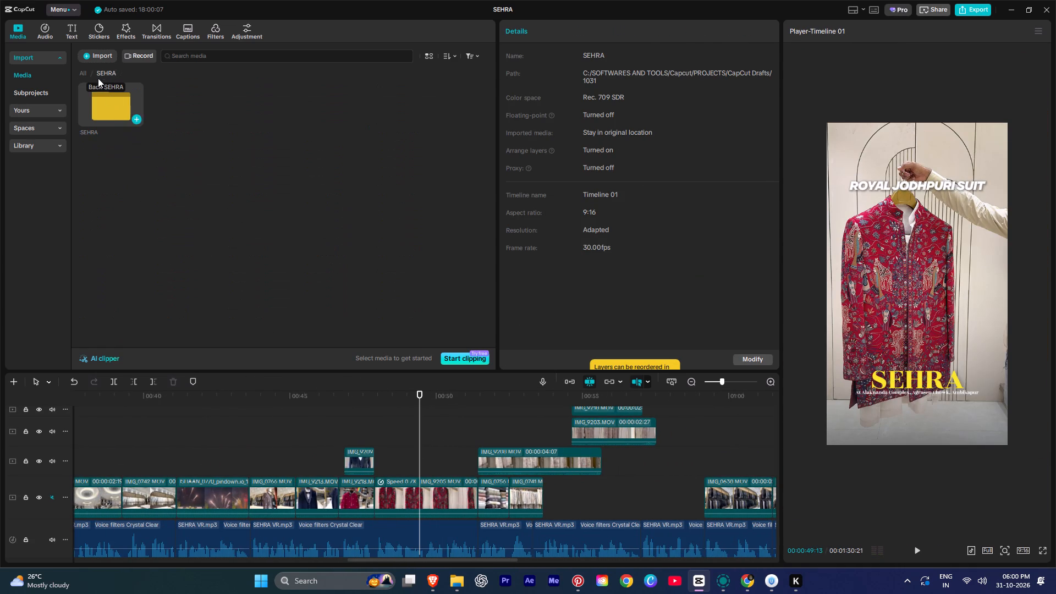
click(85, 73)
click(272, 269)
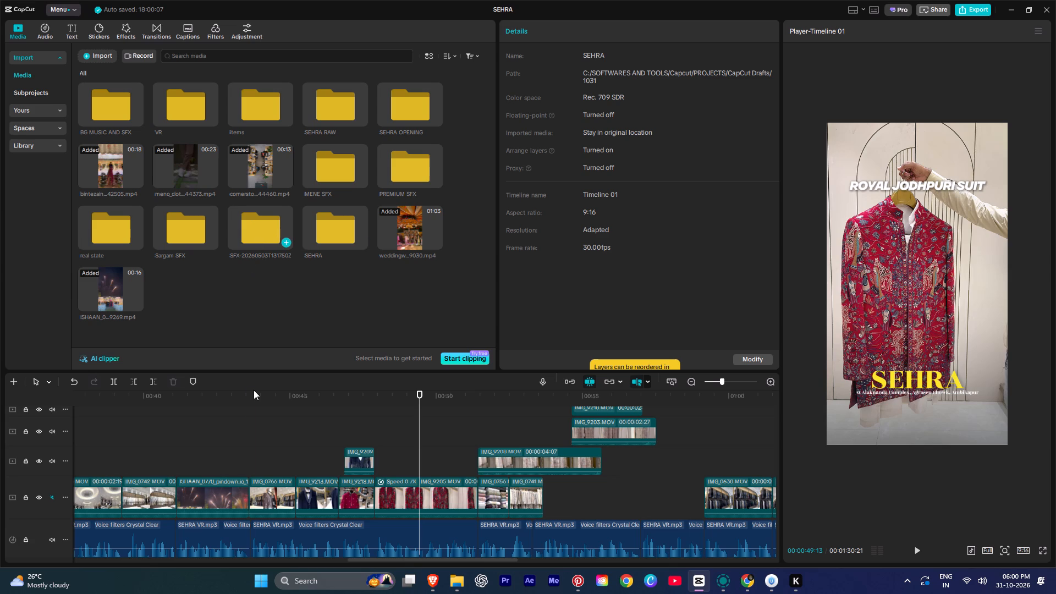
Skim the timeline from the opening clips to the ROYAL JODHPURI SUIT section, reviewing the footage already used.
alt+scroll(233, 398, up, 1)
alt+scroll(233, 398, down, 1)
alt+scroll(233, 398, up, 9)
alt+scroll(217, 514, up, 2)
alt+scroll(217, 514, down, 1)
alt+scroll(217, 514, up, 4)
alt+scroll(217, 514, down, 1)
alt+scroll(217, 514, up, 2)
alt+scroll(217, 514, down, 1)
alt+scroll(217, 514, up, 3)
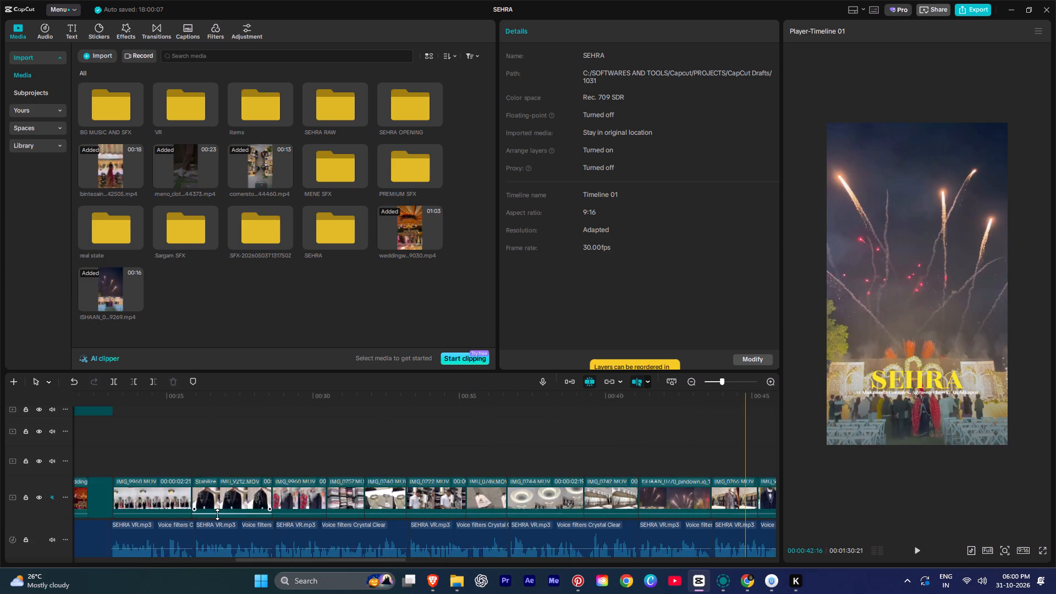
alt+scroll(217, 514, up, 3)
alt+scroll(330, 491, up, 7)
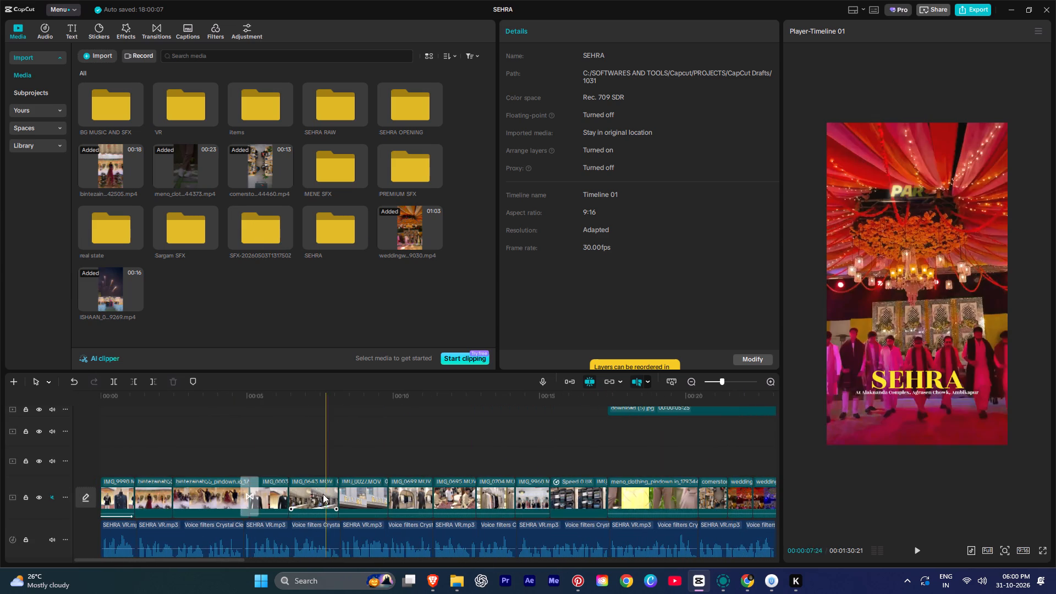
alt+scroll(534, 496, down, 3)
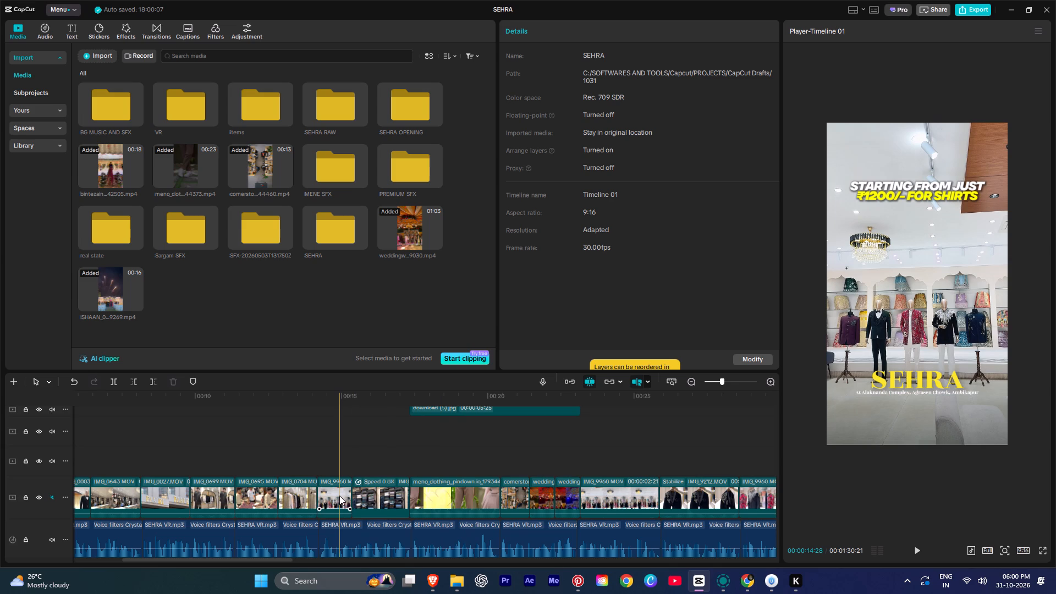
scroll(339, 496, down, 3)
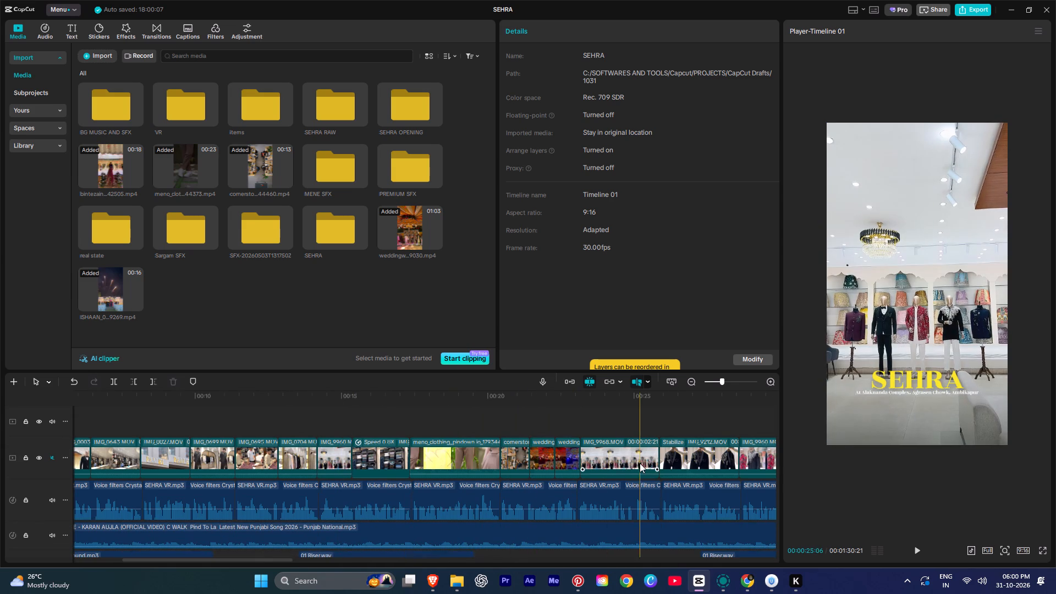
alt+scroll(640, 463, down, 5)
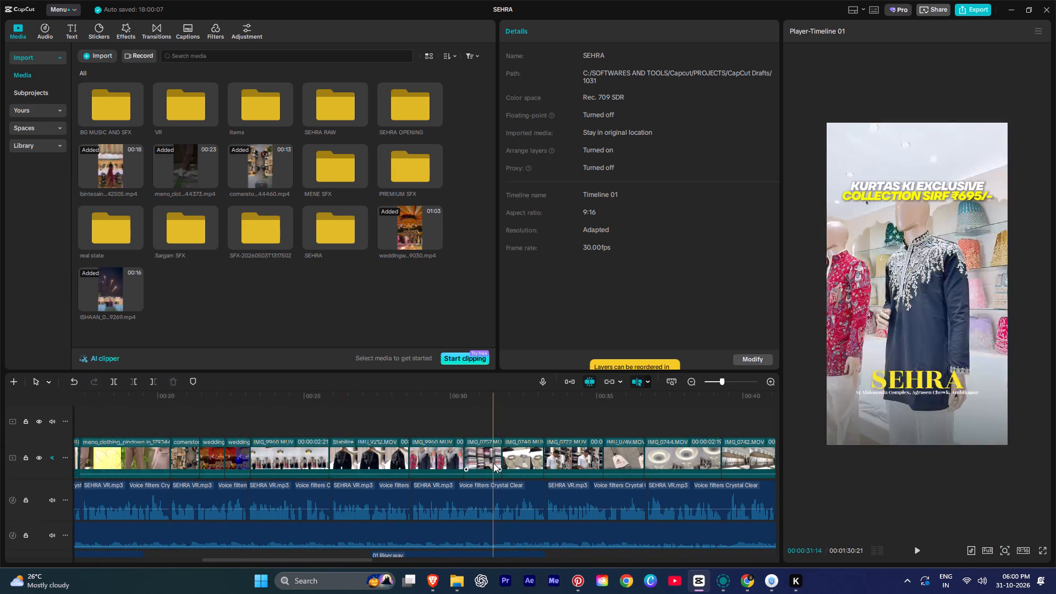
alt+scroll(642, 460, down, 7)
alt+scroll(637, 466, up, 1)
alt+scroll(637, 466, down, 1)
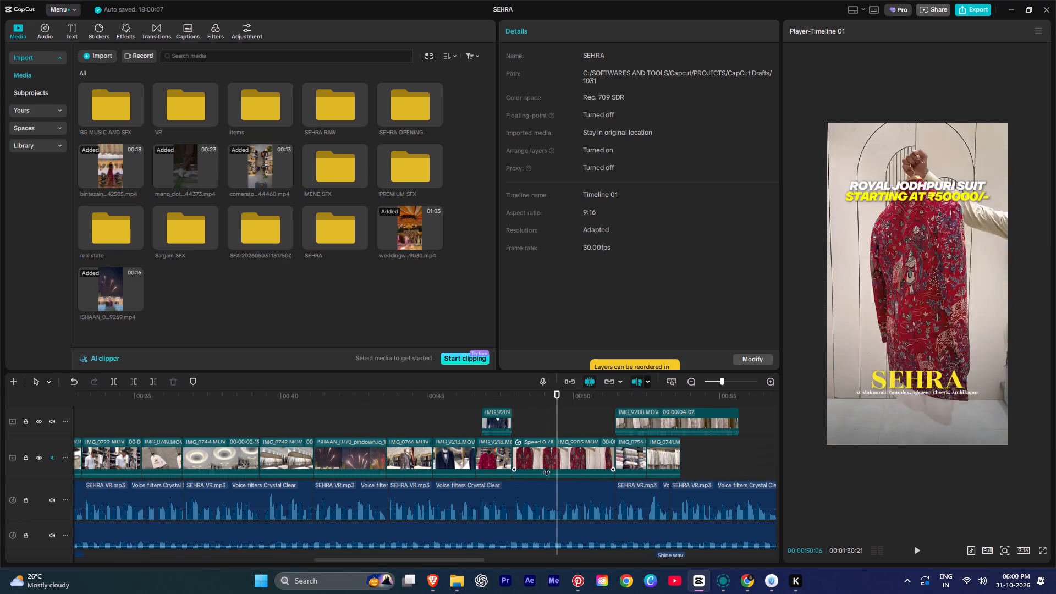
alt+scroll(570, 454, down, 1)
click(483, 425)
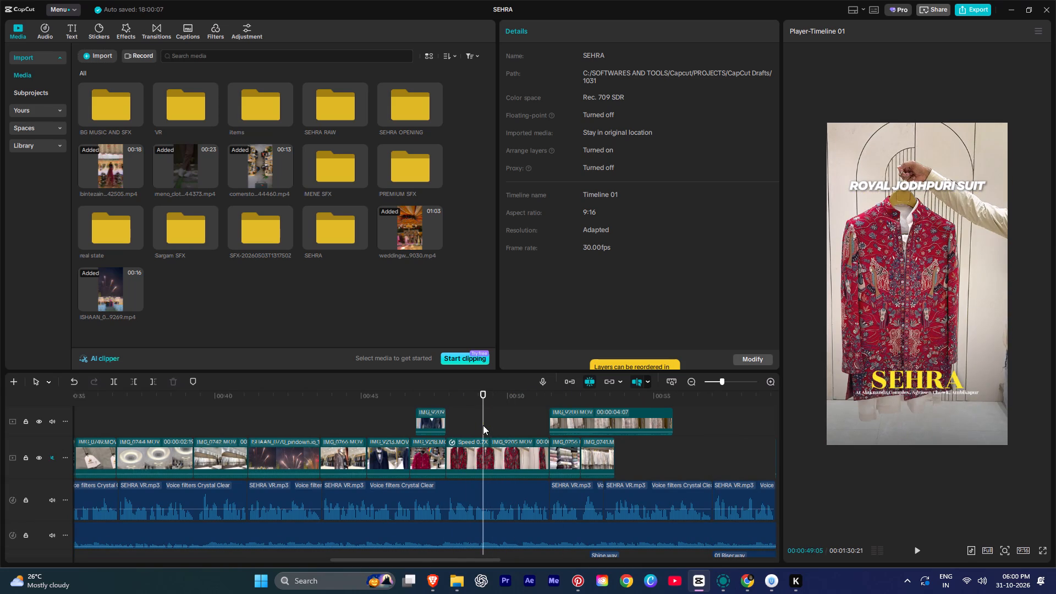
alt+scroll(366, 439, up, 3)
alt+scroll(307, 449, up, 4)
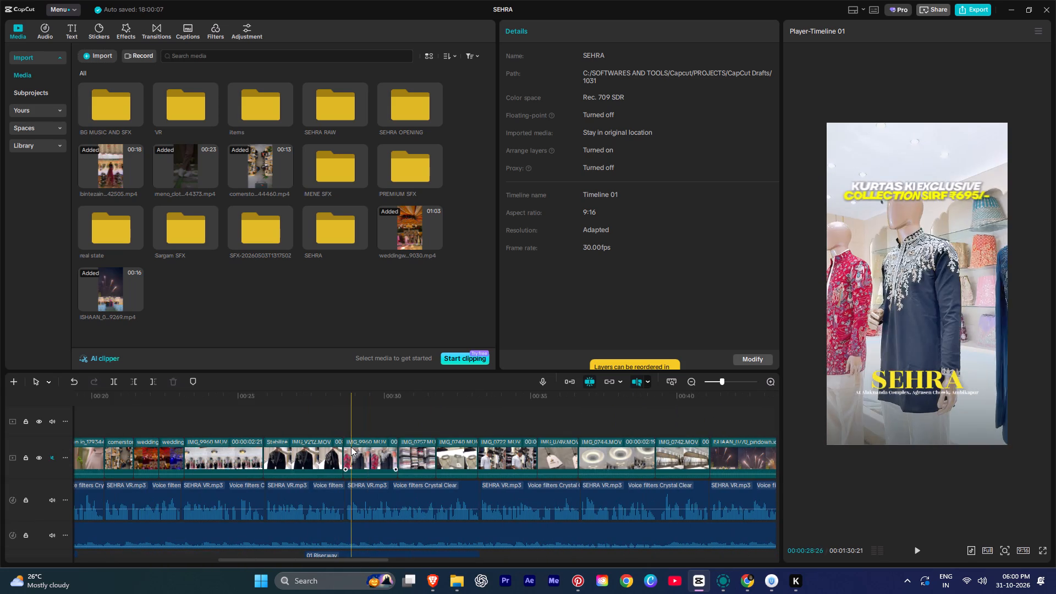
Add IMG_0642.MOV from the SEHRA RAW folder as an overlay above the slowed IMG_9205.MOV clip at 00:00:49:06.
click(261, 283)
double_click(327, 107)
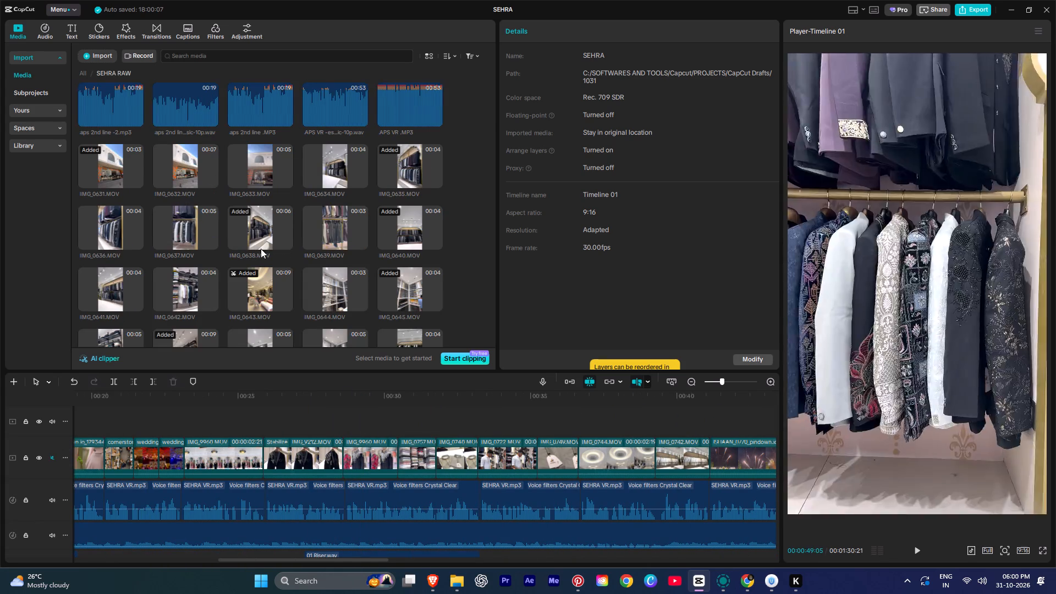
scroll(261, 249, down, 2)
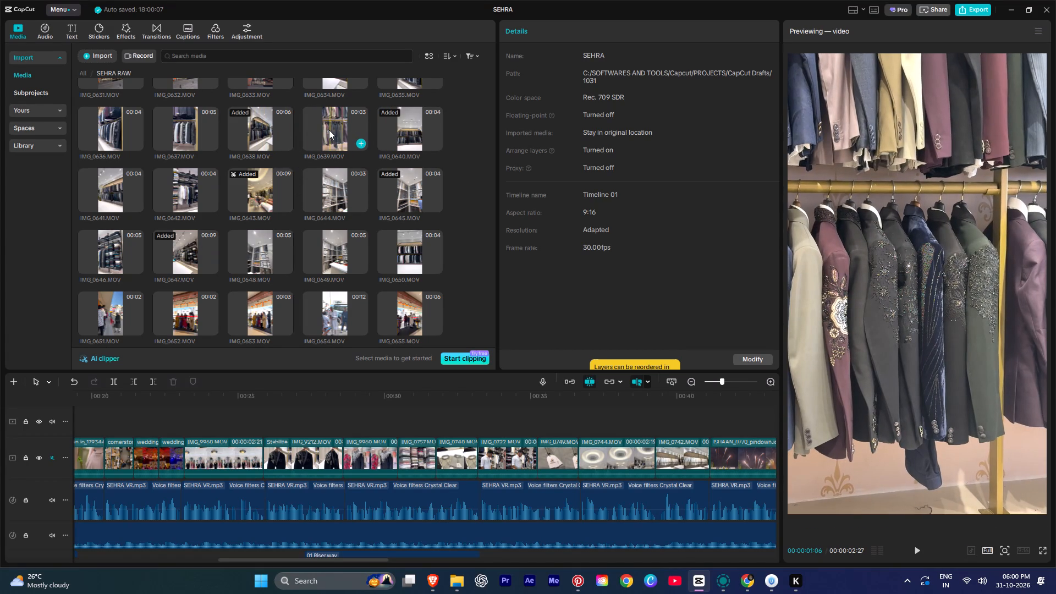
click(328, 129)
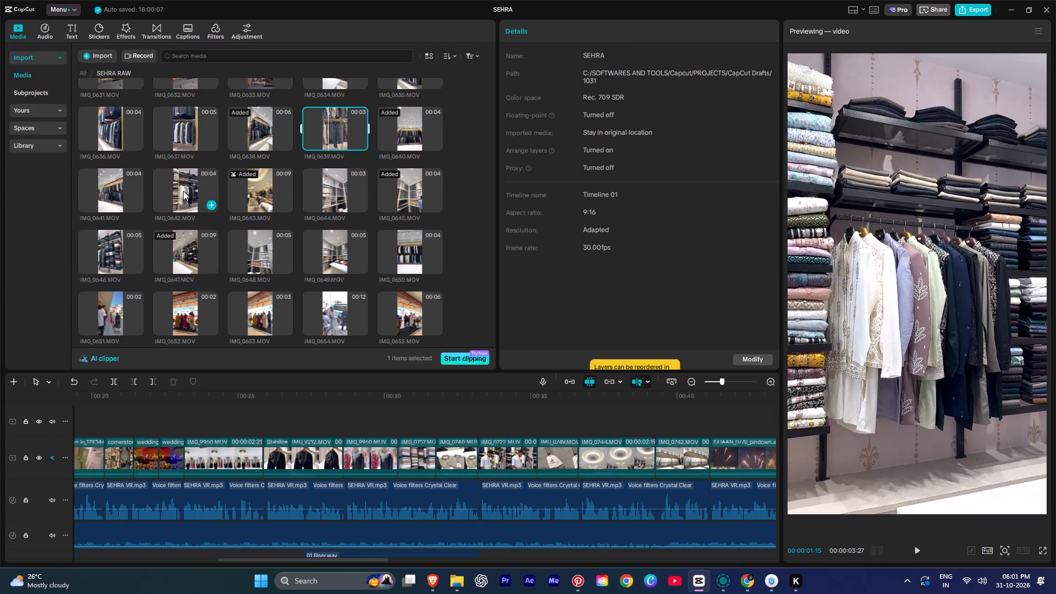
click(179, 193)
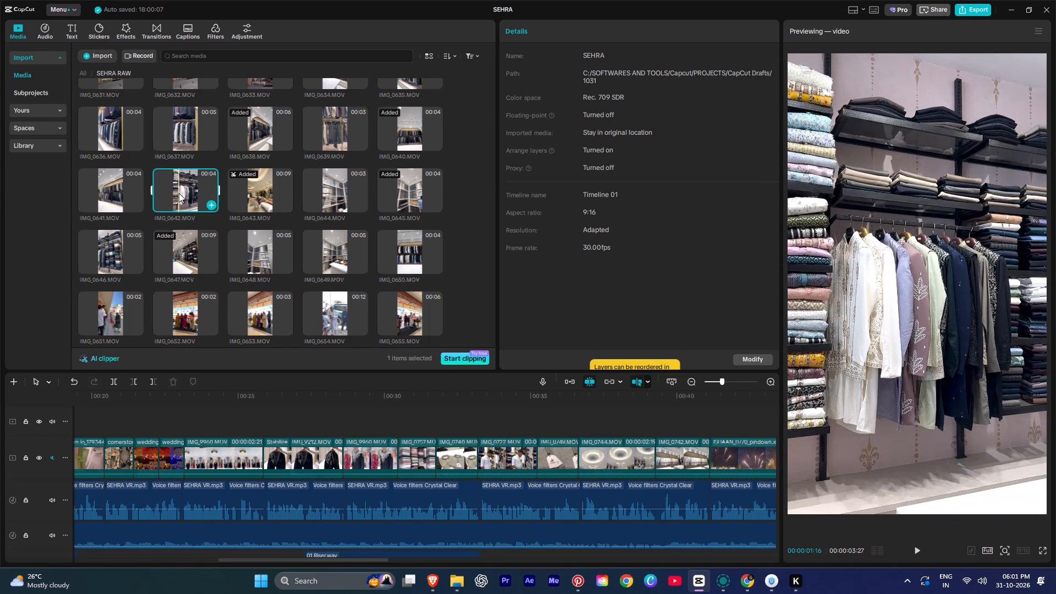
alt+scroll(543, 449, down, 3)
alt+scroll(636, 445, down, 2)
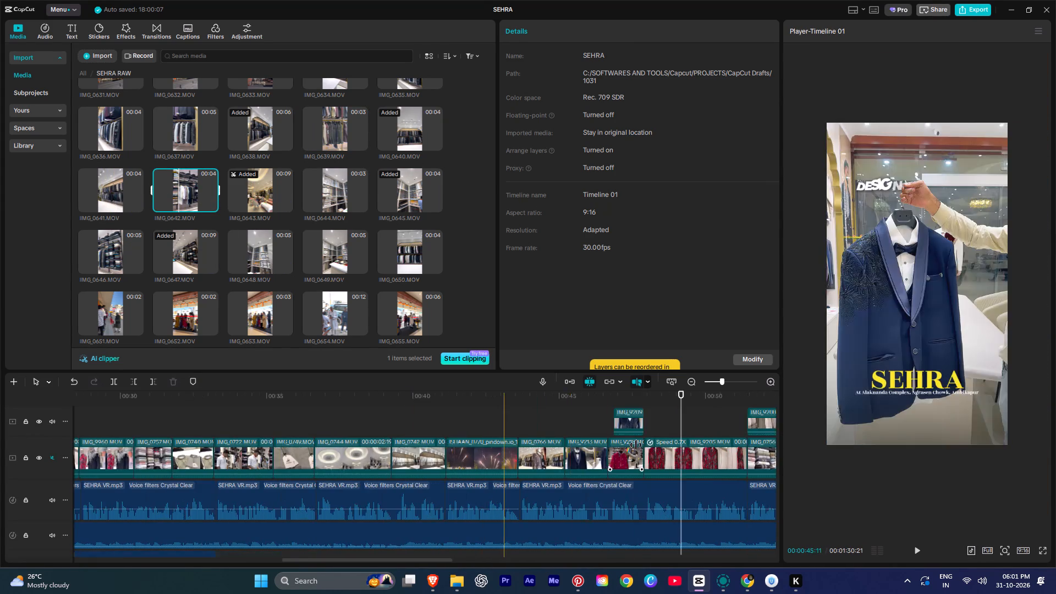
key(space)
key(space)
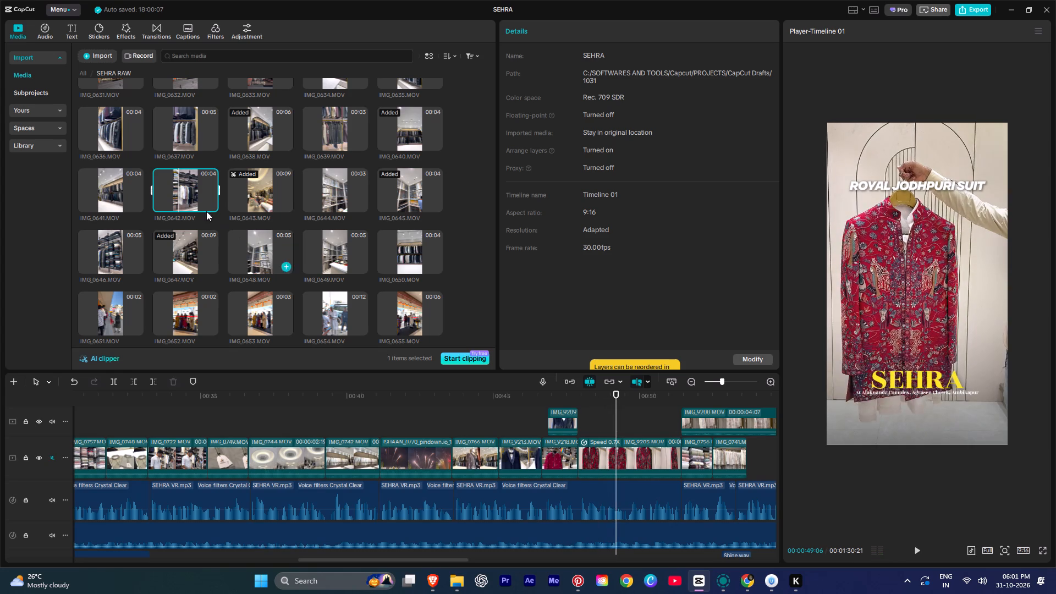
drag(175, 184, 614, 423)
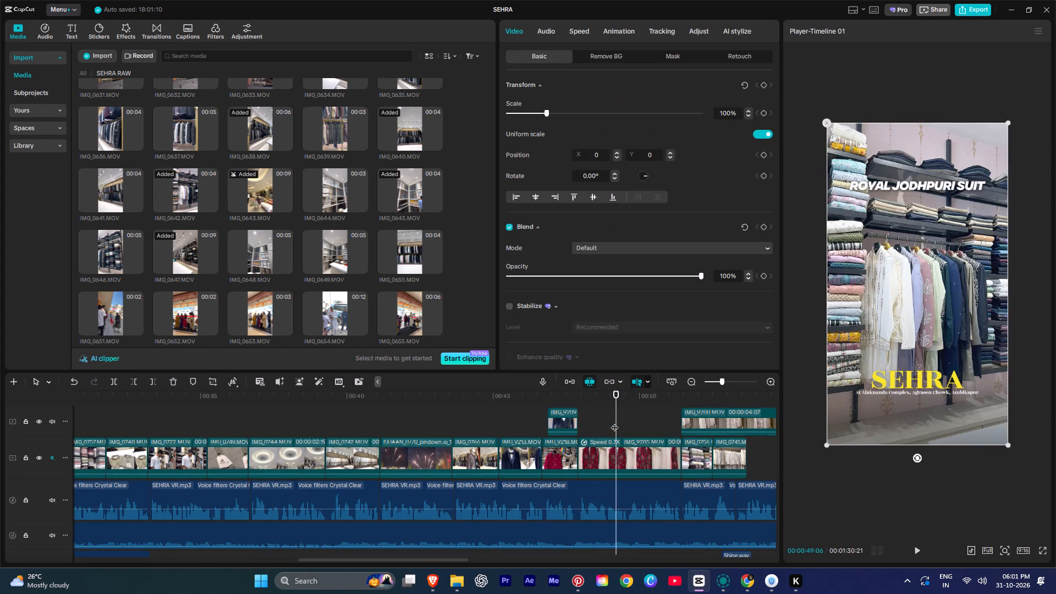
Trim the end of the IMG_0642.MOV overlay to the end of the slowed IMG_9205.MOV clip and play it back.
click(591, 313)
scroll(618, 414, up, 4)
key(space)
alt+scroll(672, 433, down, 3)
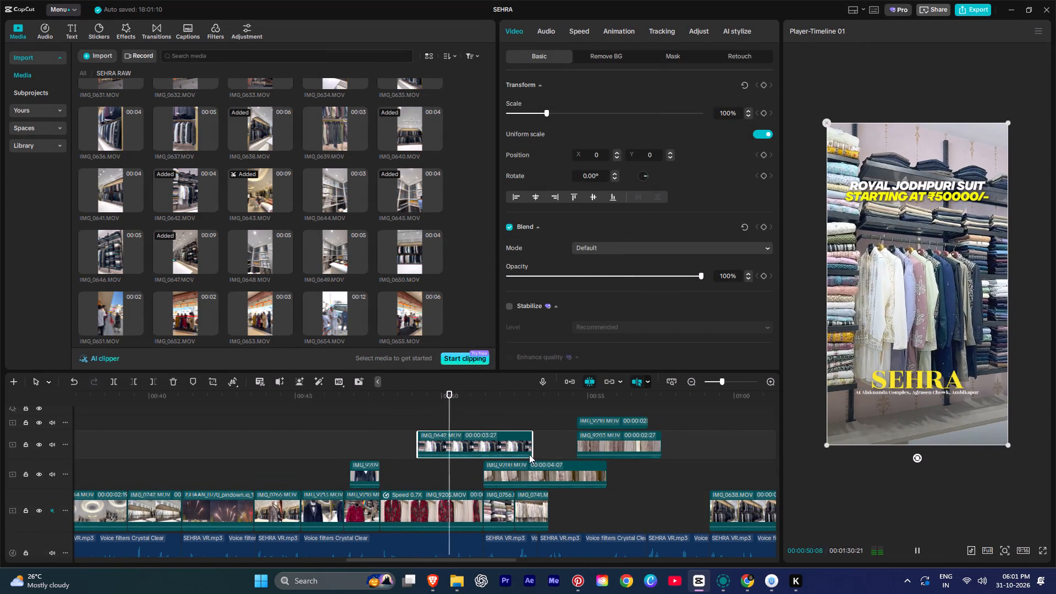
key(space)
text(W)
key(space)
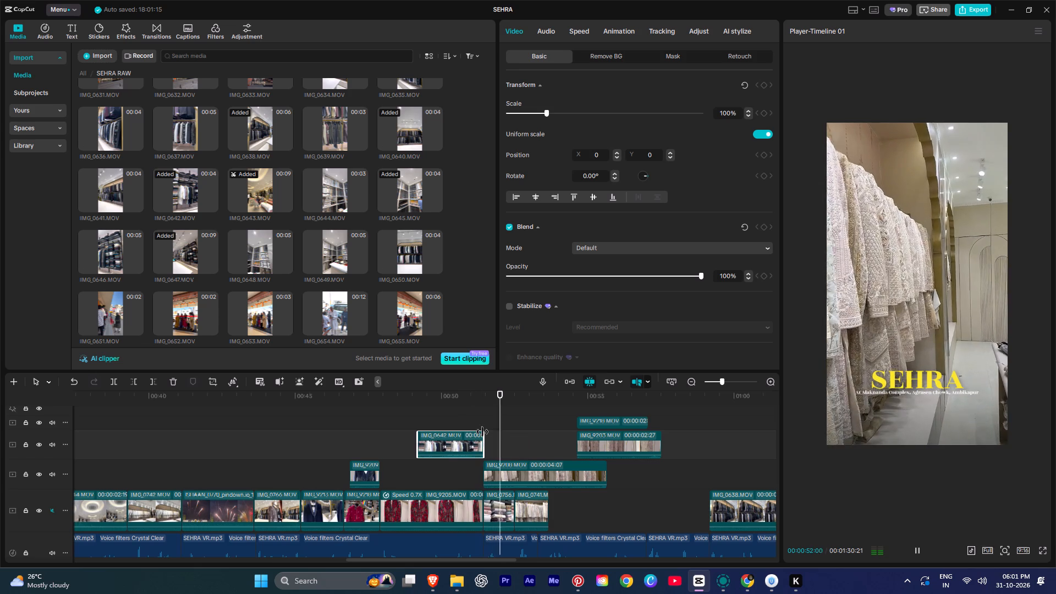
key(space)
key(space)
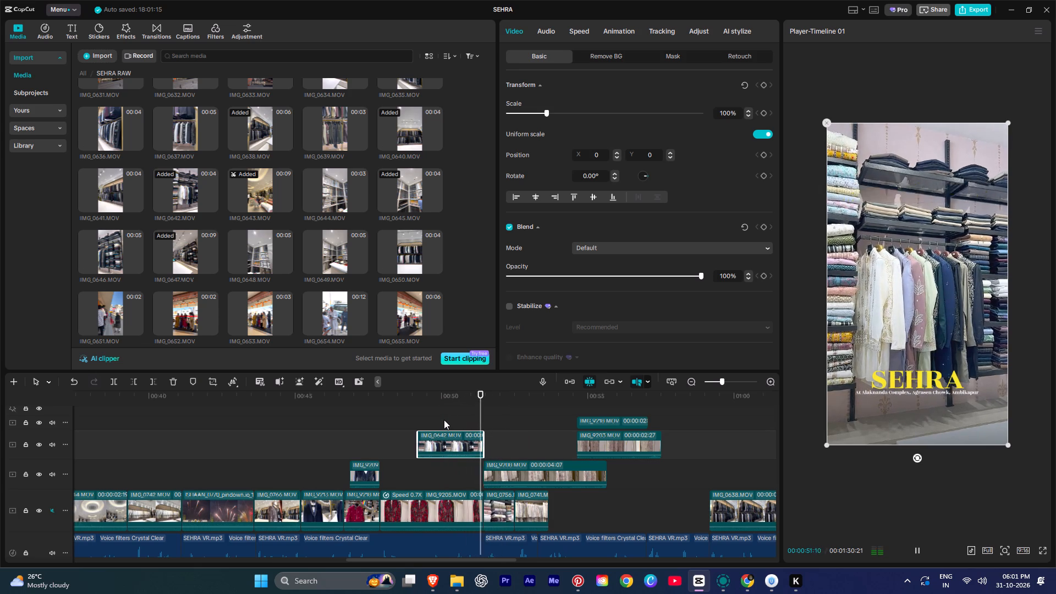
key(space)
Delete the IMG_0642.MOV overlay above the slowed IMG_9205.MOV clip.
click(444, 424)
click(439, 452)
key(ctrl+space)
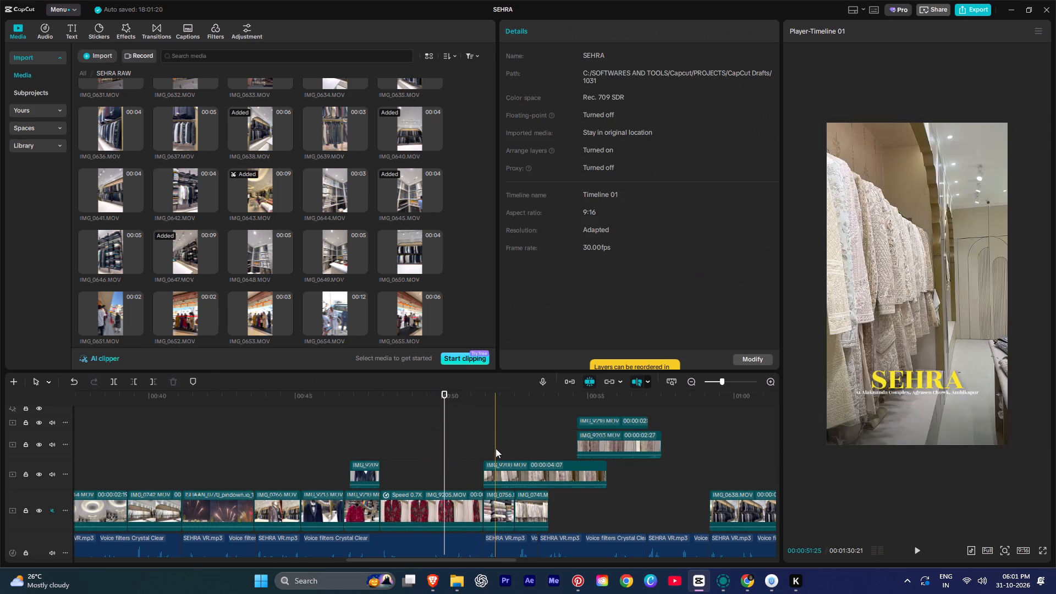
Move the cream embroidered garments overlay earlier, above the slowed IMG_9205.MOV clip, to start at about 00:00:49:23.
click(510, 453)
key(space)
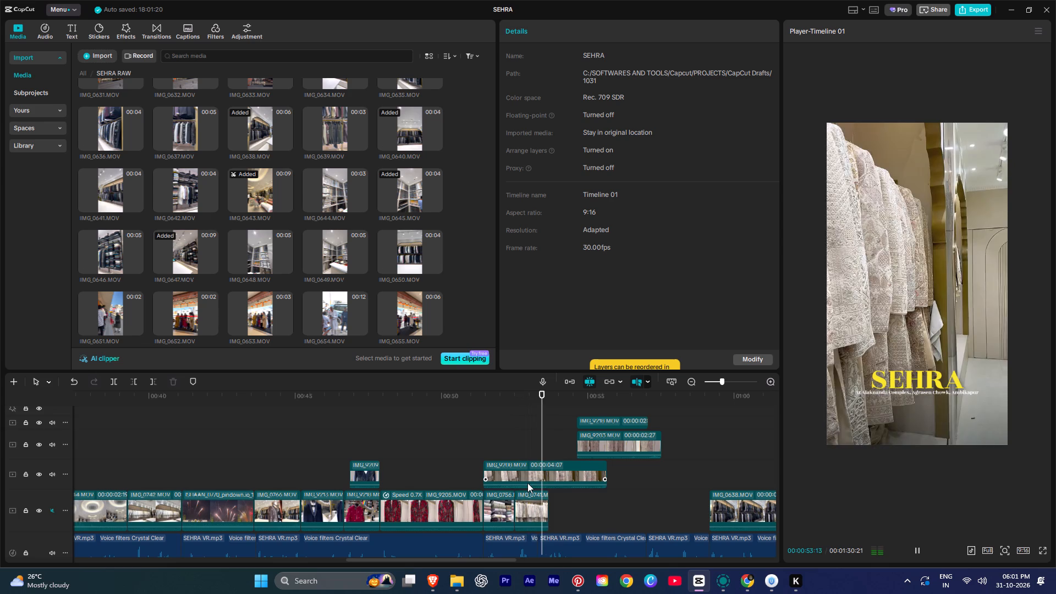
key(space)
drag(548, 468, 500, 466)
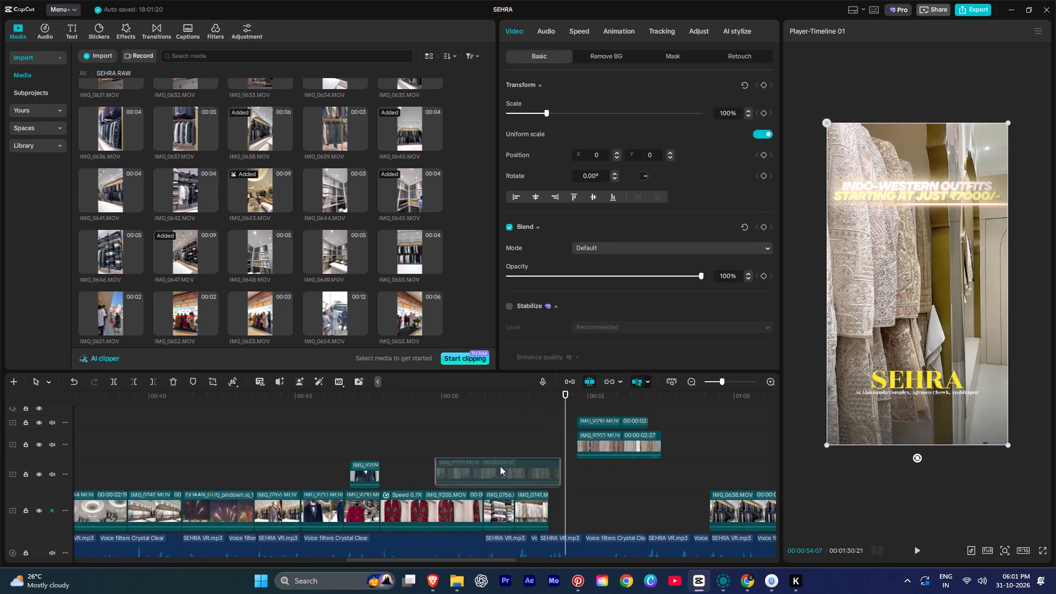
drag(500, 466, 499, 466)
Trim the cream garments overlay to 00:00:02:22, ending level with the end of the IMG_0756.MOV clip.
key(space)
ctrl+scroll(460, 463, up, 6)
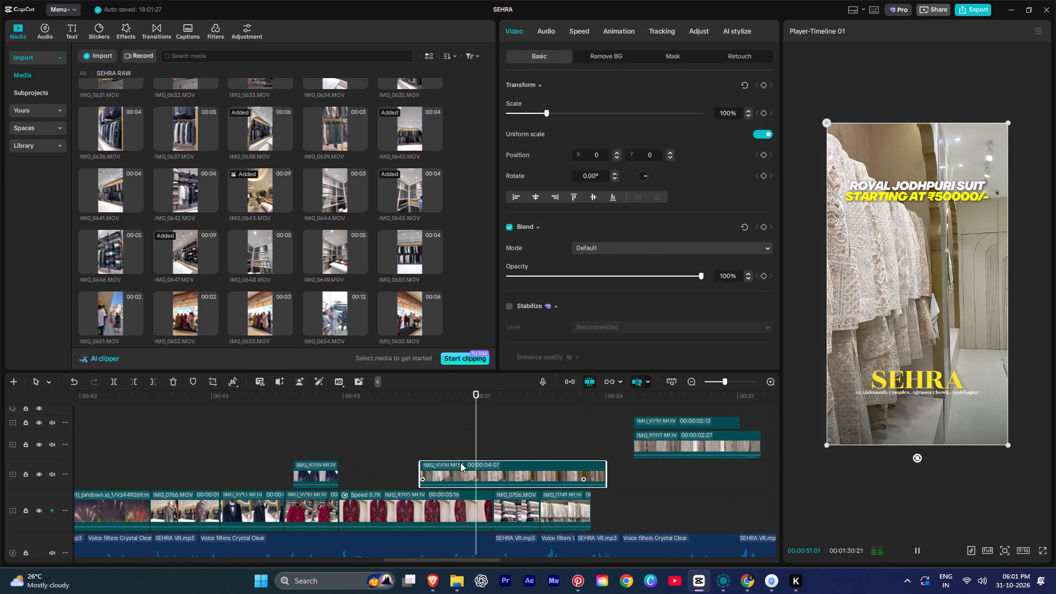
key(space)
text(W)
key(space)
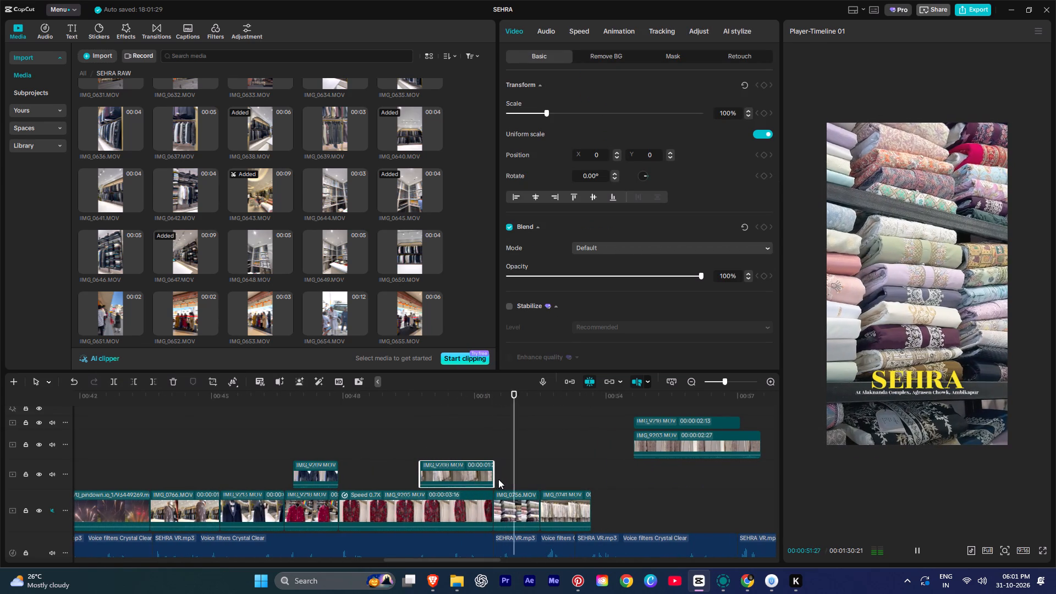
key(space)
drag(497, 474, 510, 476)
click(492, 471)
drag(492, 471, 501, 471)
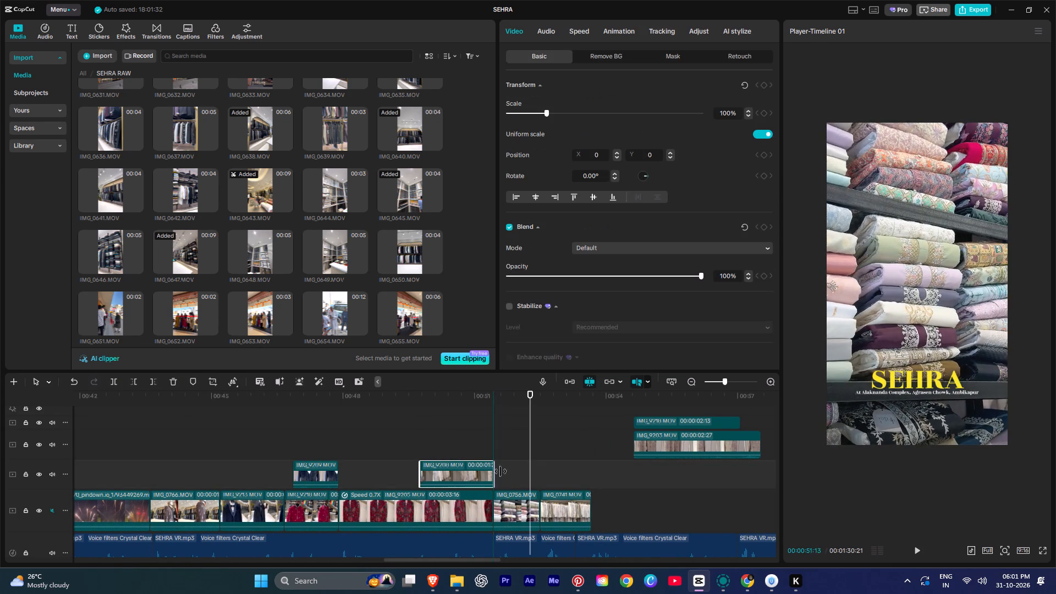
drag(501, 471, 540, 481)
Move the IMG_9203.MOV overlay earlier to start at the end of the IMG_0741.MOV clip.
key(space)
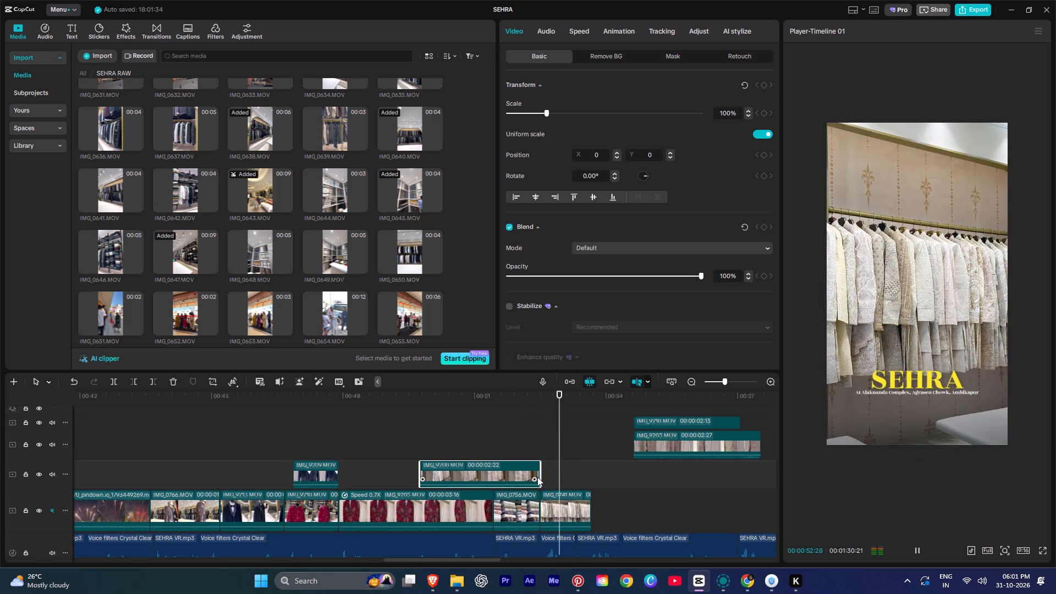
alt+scroll(537, 477, down, 4)
scroll(365, 487, up, 4)
scroll(365, 487, down, 1)
scroll(365, 487, up, 1)
scroll(365, 487, down, 5)
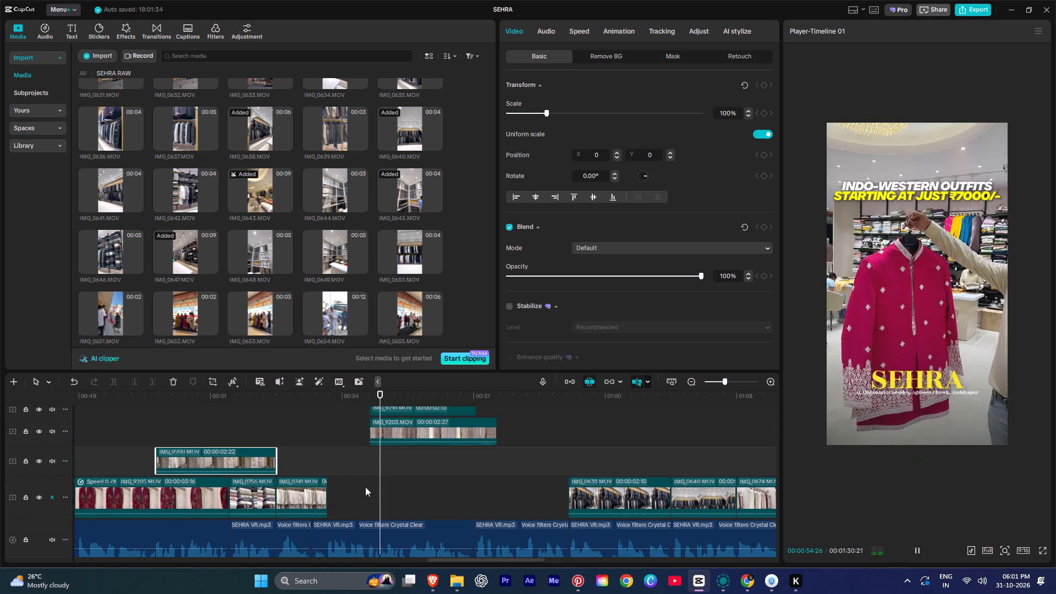
key(space)
click(323, 436)
click(328, 437)
scroll(385, 455, up, 3)
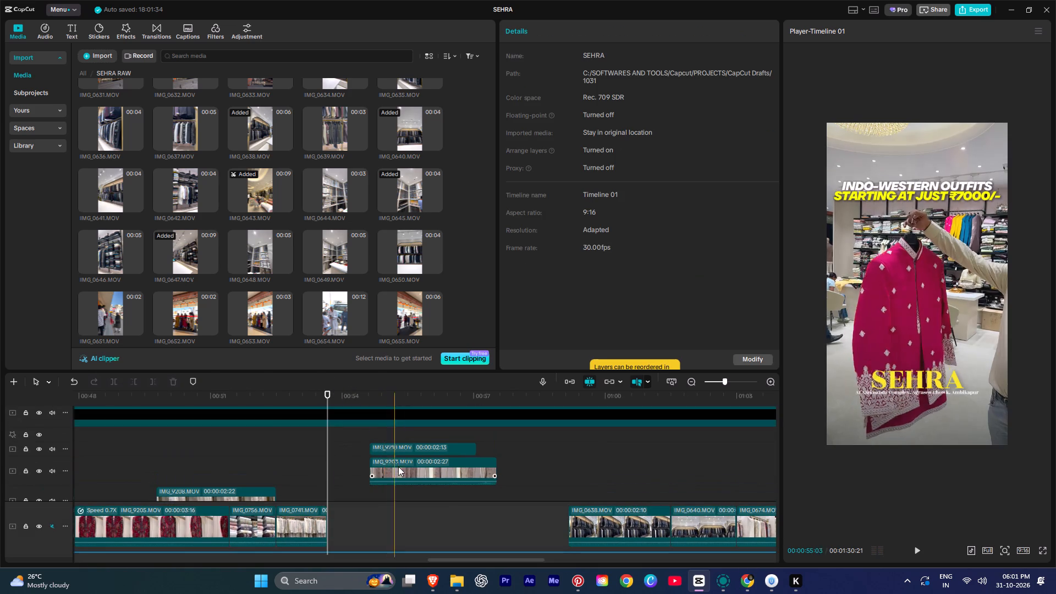
drag(399, 470, 356, 502)
Play the INDO-WESTERN OUTFITS section and shift the IMG_9203.MOV overlay slightly earlier, to start at about 00:00:53:14.
scroll(349, 491, down, 4)
key(space)
scroll(378, 465, up, 3)
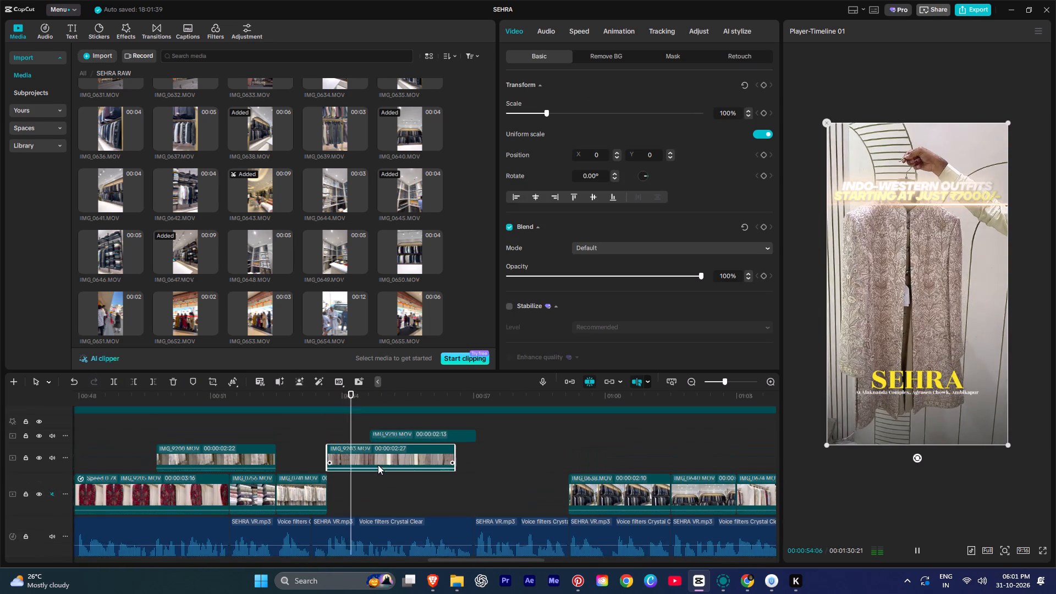
scroll(378, 465, up, 1)
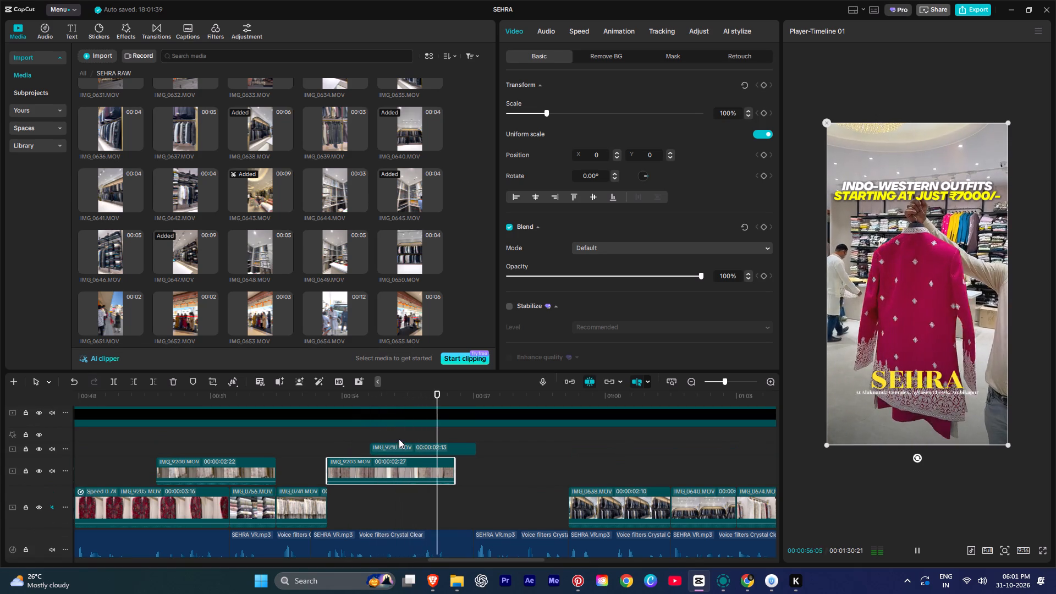
key(space)
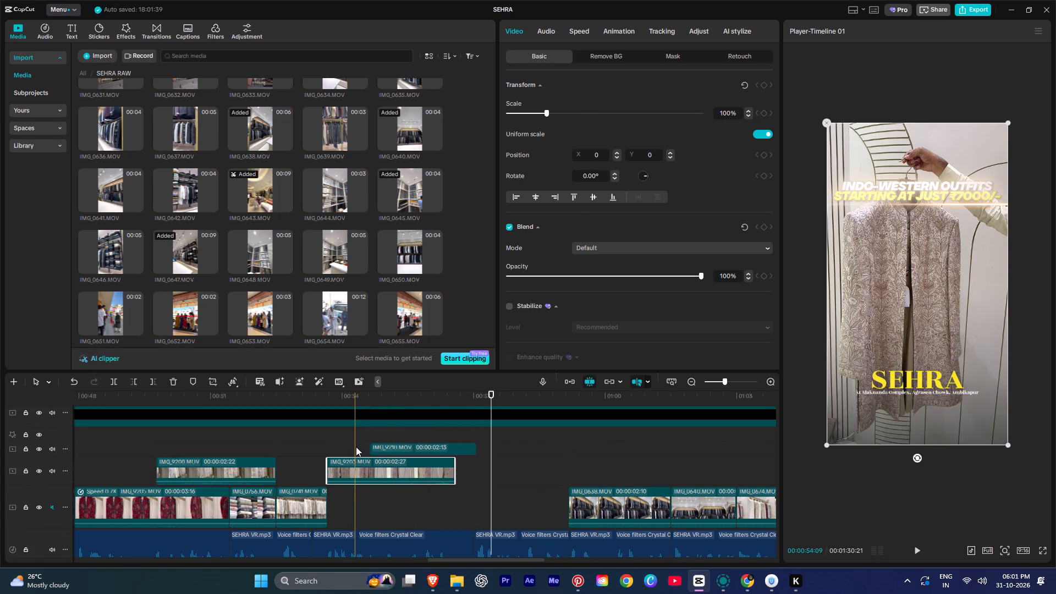
click(356, 447)
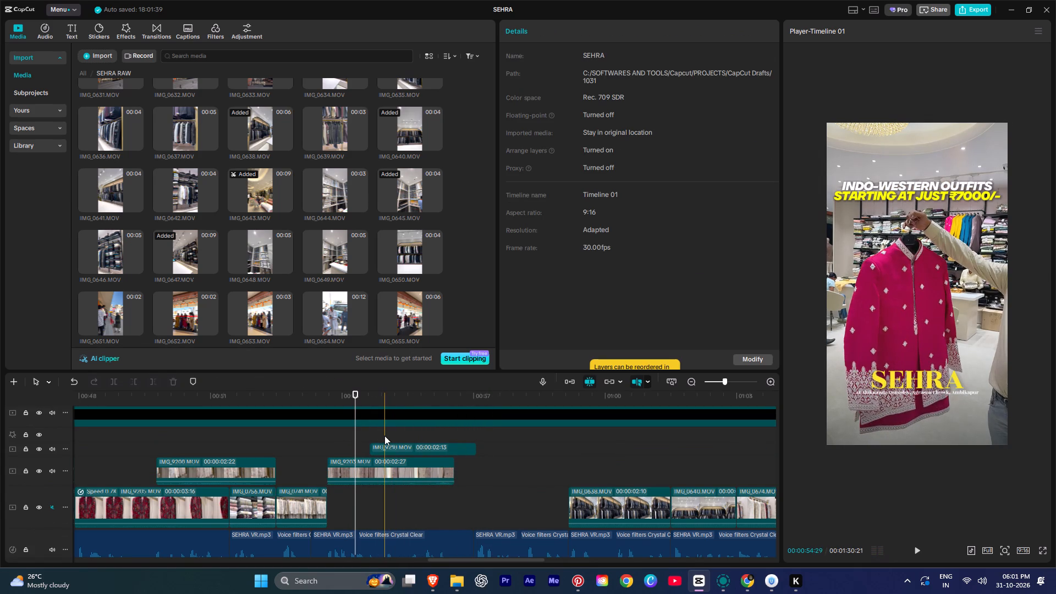
click(395, 436)
click(403, 445)
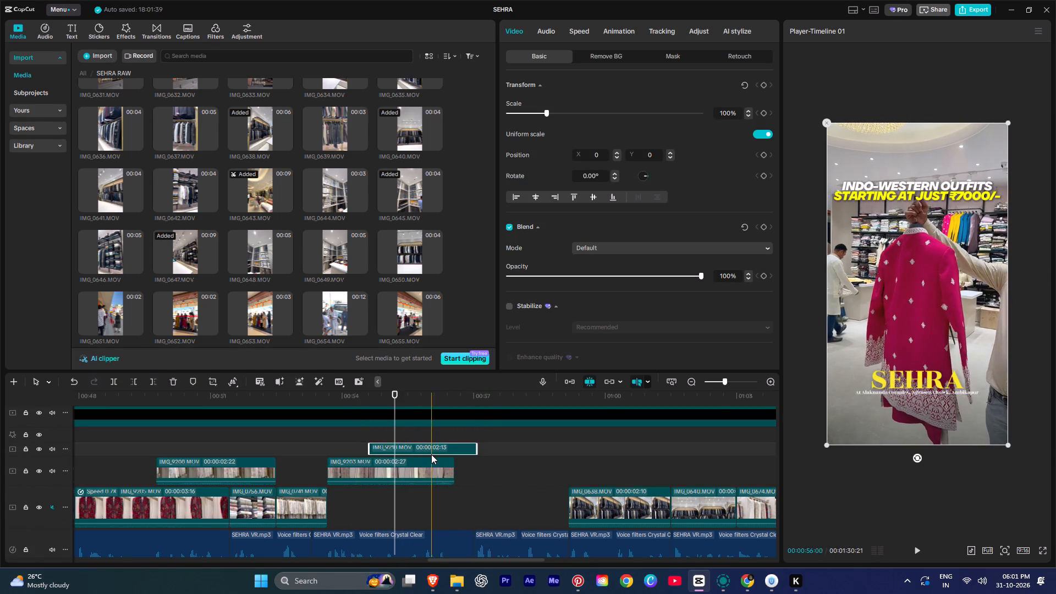
click(350, 452)
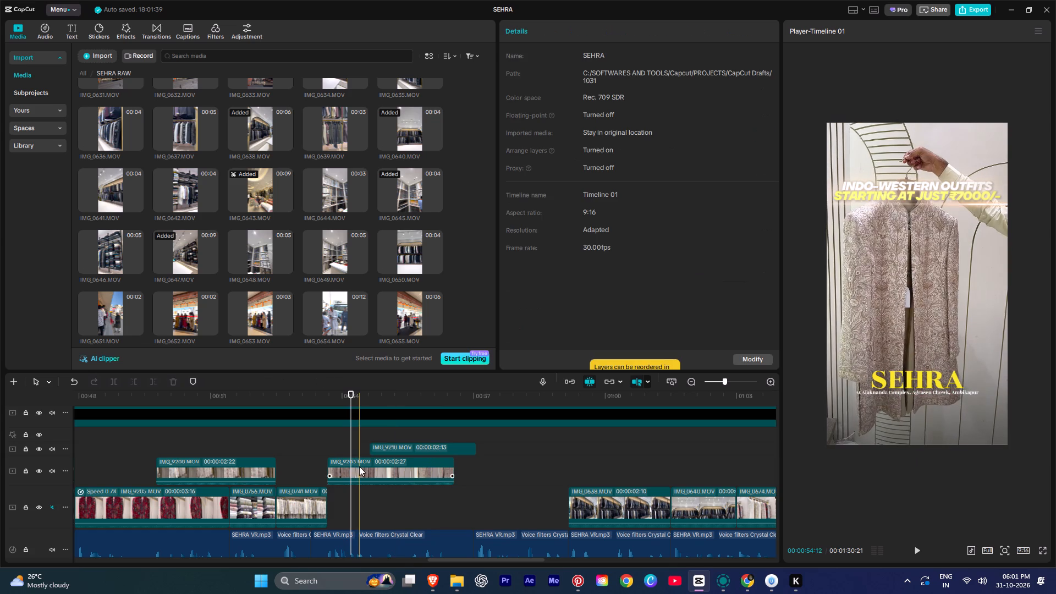
drag(359, 466, 350, 466)
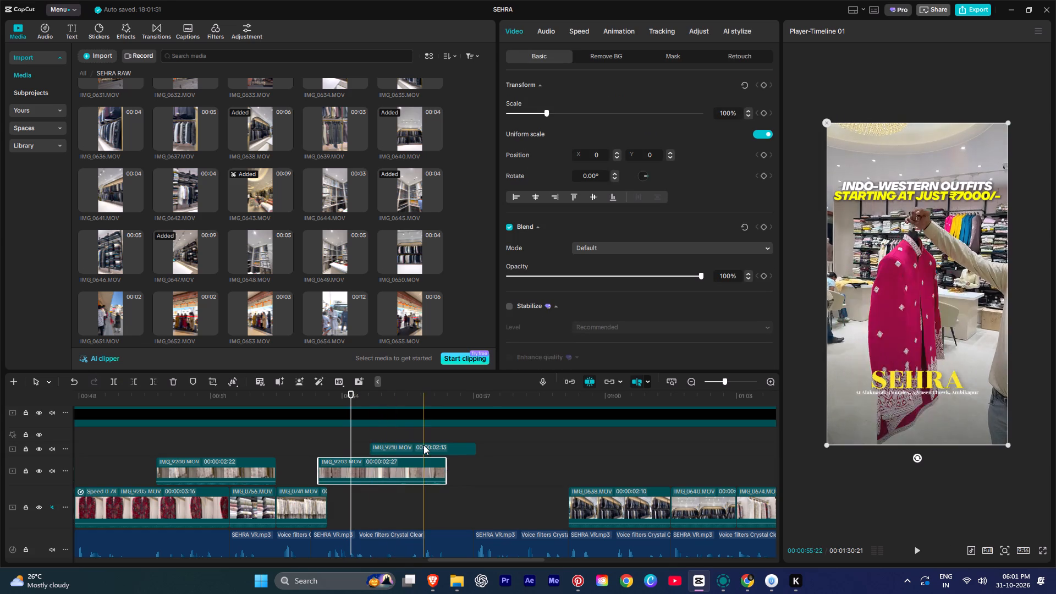
Trim the end of the pink sherwani overlay at about 00:00:57:00, where the next voiceover segment begins.
key(space)
scroll(449, 447, down, 4)
key(space)
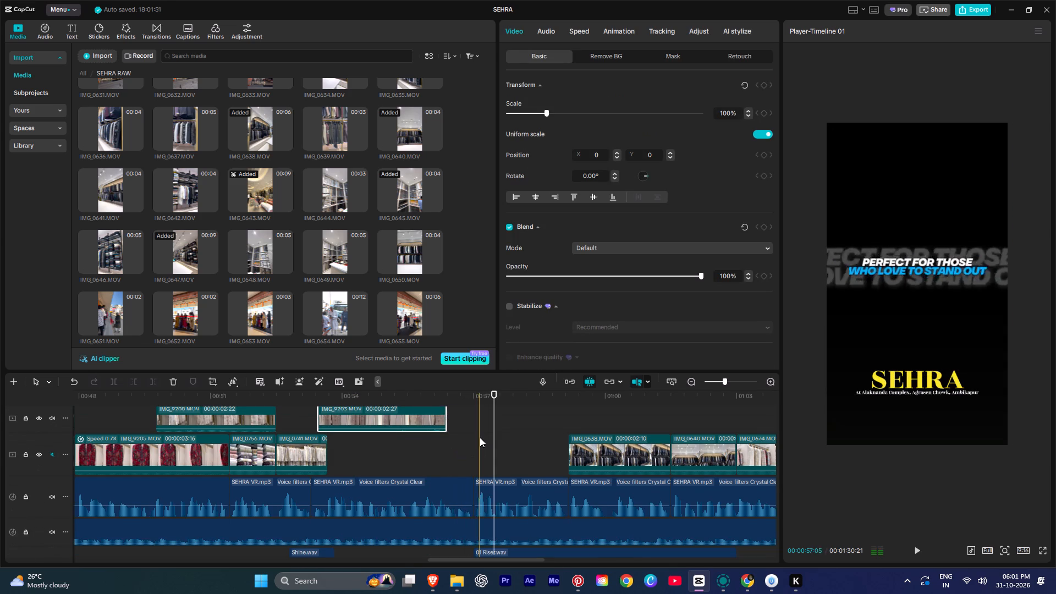
click(475, 434)
scroll(475, 434, up, 4)
click(474, 450)
key(w)
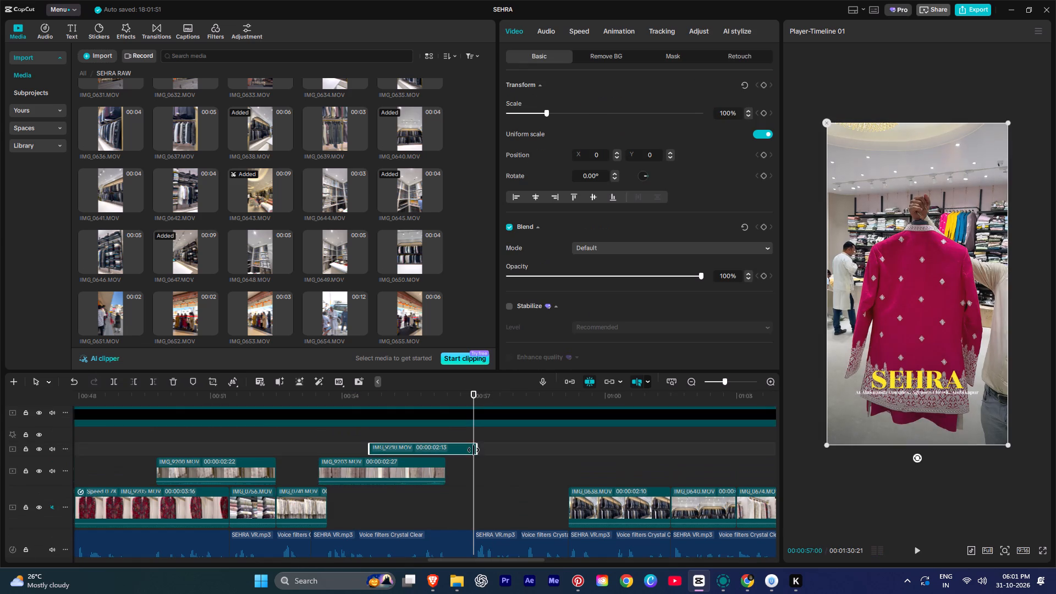
key(space)
key(space)
text(W)
key(space)
Add IMG_0703.MOV from the SEHRA RAW folder at 00:00:57:00 for the PERFECT FOR THOSE WHO LOVE TO STAND OUT title.
scroll(475, 438, down, 5)
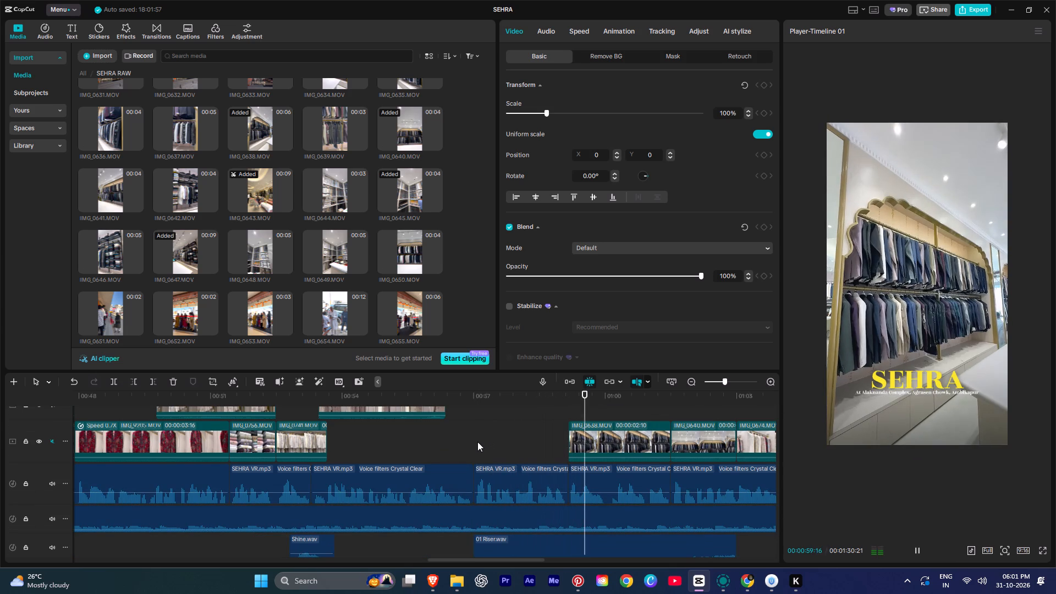
key(space)
click(471, 432)
scroll(236, 279, up, 5)
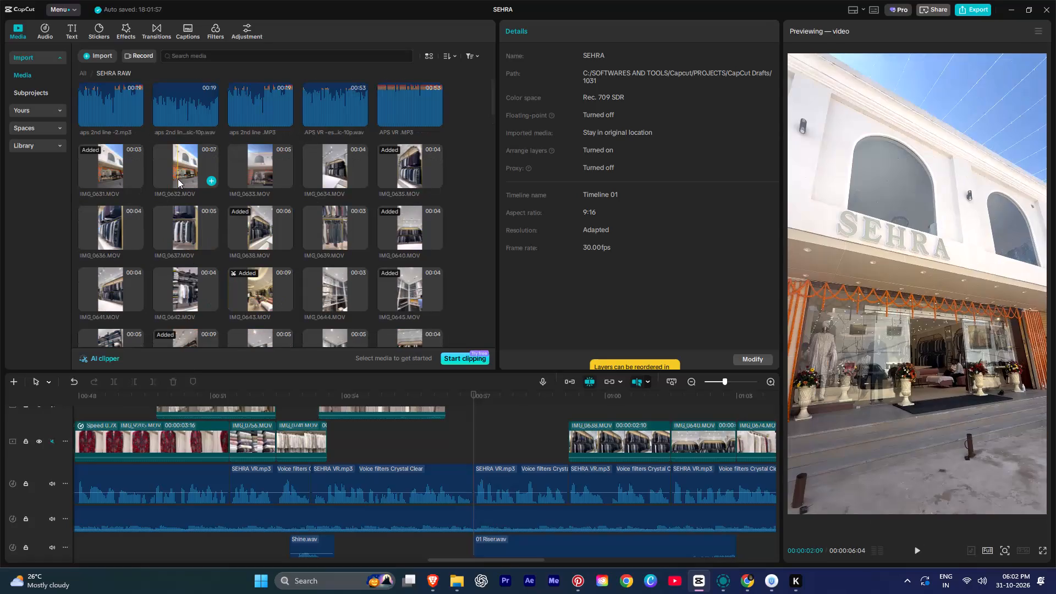
scroll(187, 182, down, 13)
scroll(217, 225, up, 1)
scroll(217, 225, down, 2)
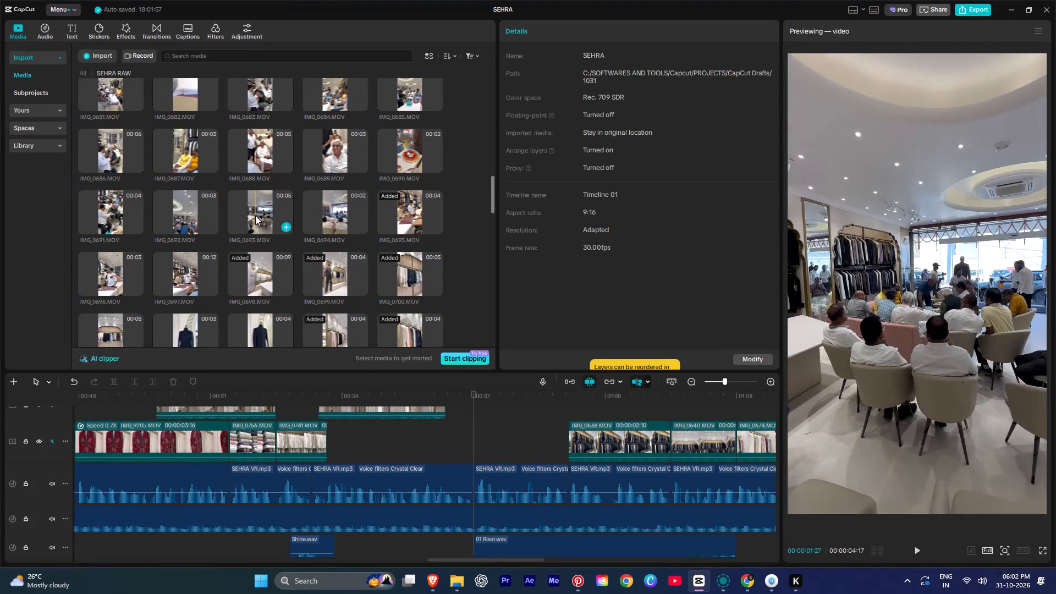
scroll(256, 212, down, 2)
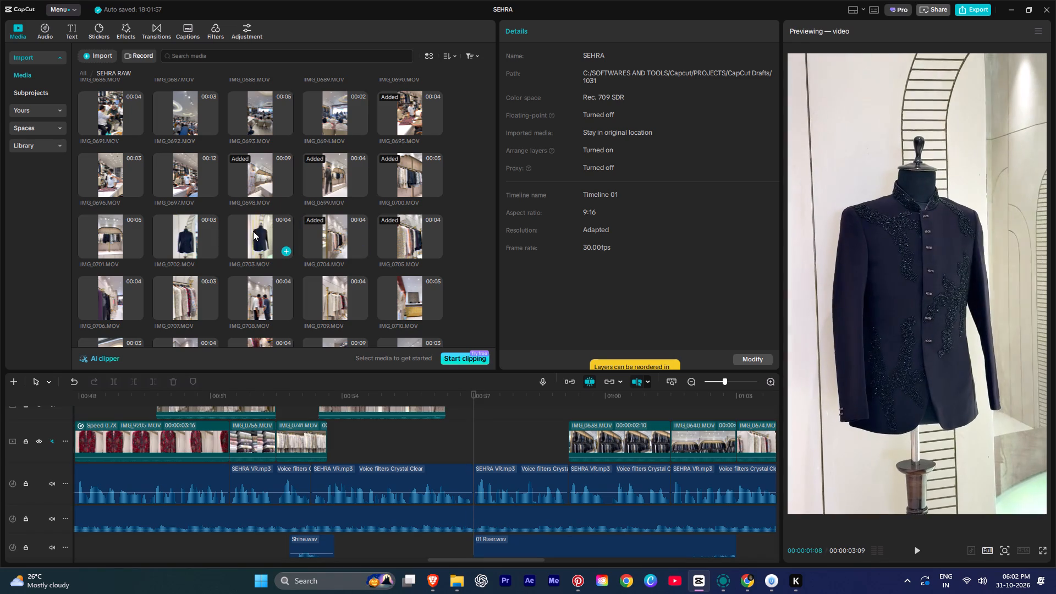
drag(255, 234, 475, 438)
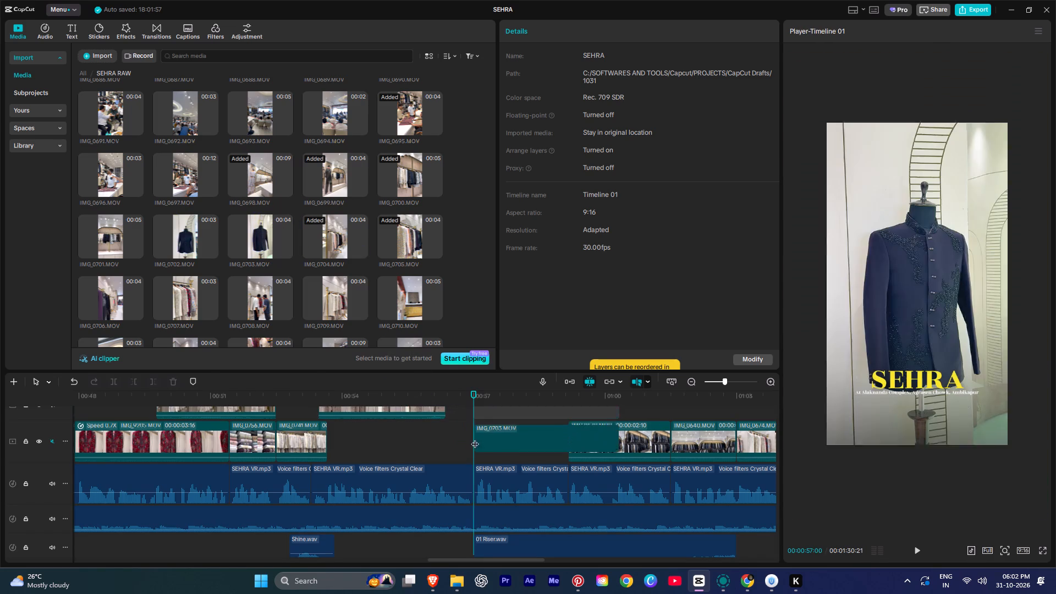
key(space)
scroll(475, 438, up, 4)
scroll(551, 436, up, 2)
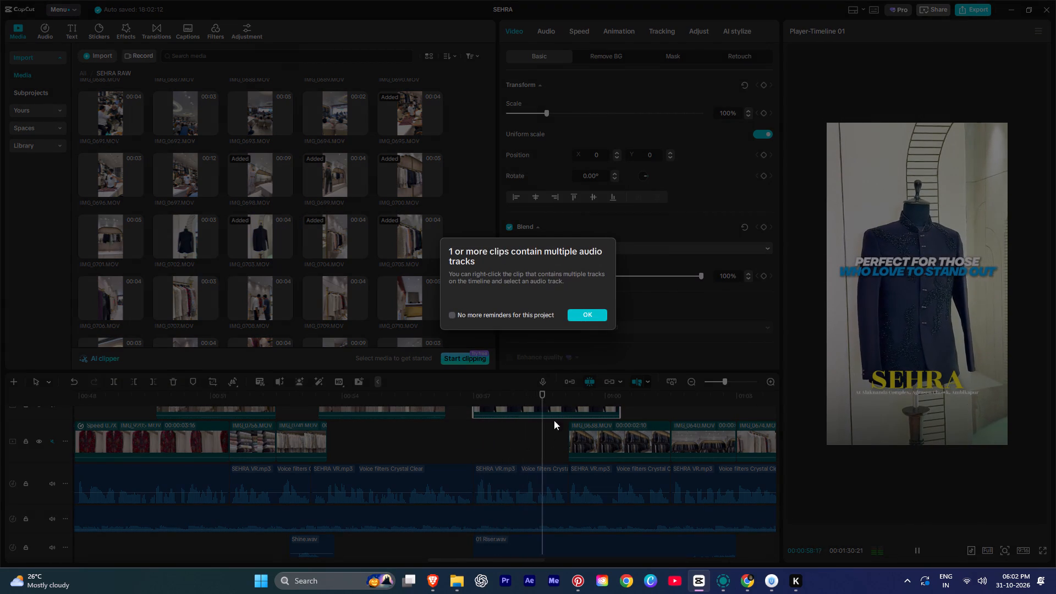
click(592, 313)
Trim the end of the IMG_0703.MOV overlay to the start of the IMG_0638.MOV clip.
key(space)
text(W)
key(space)
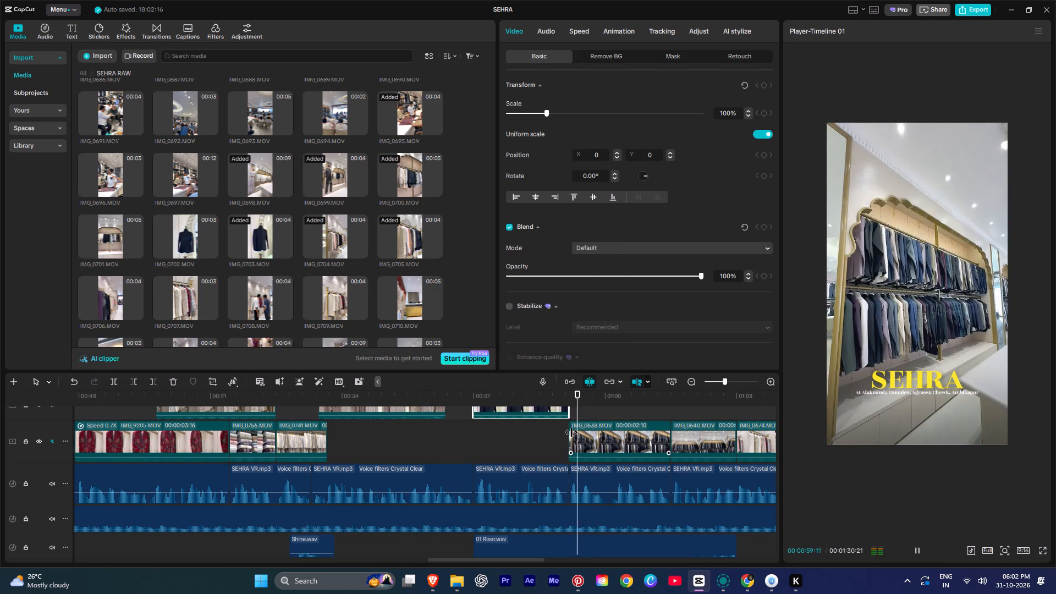
Play from IMG_0638.MOV through the ROYAL SHERWANIS EXCLUSIVE section, reviewing which placed clips could be reused.
scroll(571, 432, down, 5)
ctrl+scroll(587, 459, down, 4)
ctrl+scroll(587, 459, up, 1)
ctrl+scroll(587, 459, down, 18)
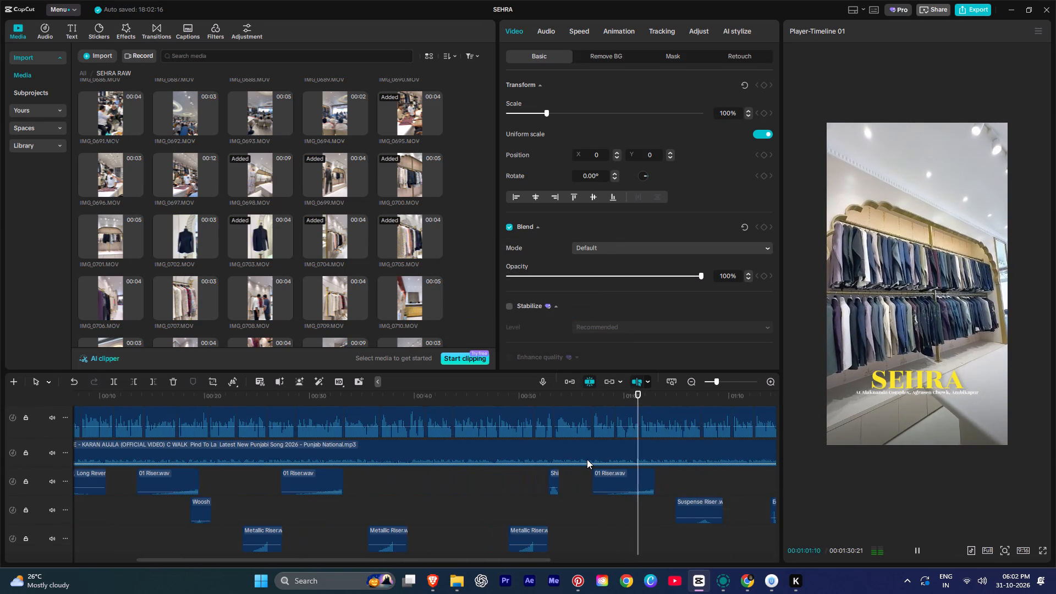
scroll(587, 459, up, 12)
ctrl+scroll(587, 459, down, 5)
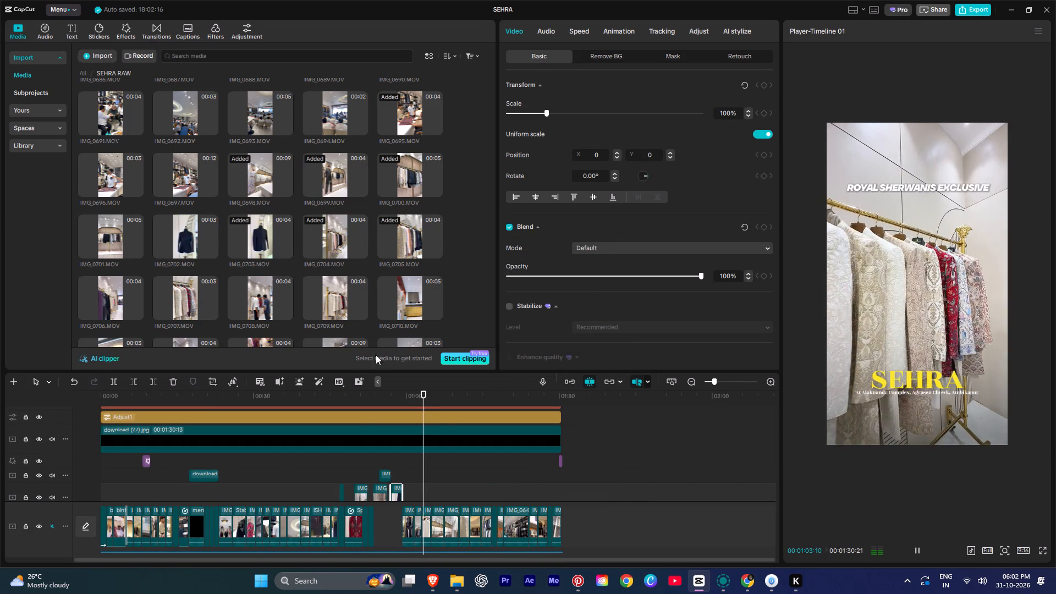
ctrl+scroll(445, 499, up, 8)
key(space)
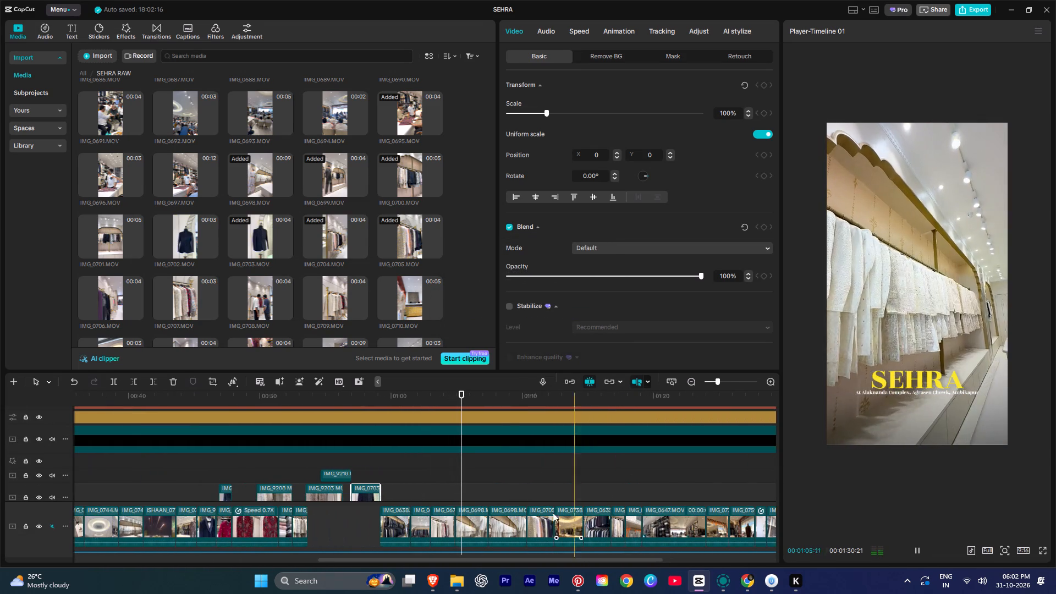
Copy the IMG_0674.MOV clip from the ROYAL SHERWANIS EXCLUSIVE section as an overlay above the slowed IMG_9205.MOV clip.
click(442, 488)
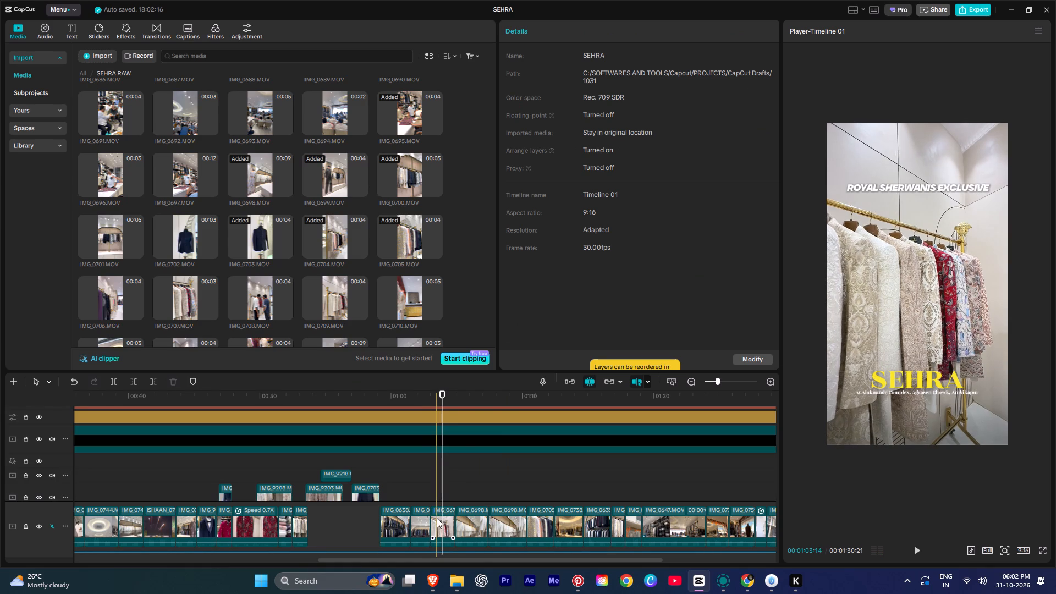
alt+drag(442, 525, 264, 472)
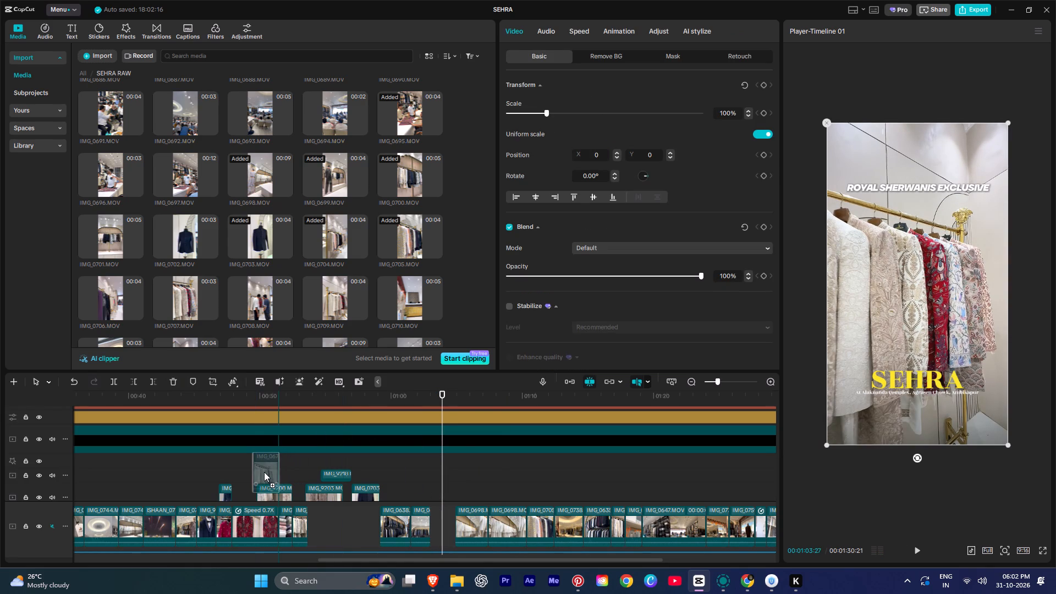
alt+drag(264, 472, 265, 472)
key(space)
ctrl+scroll(430, 471, up, 3)
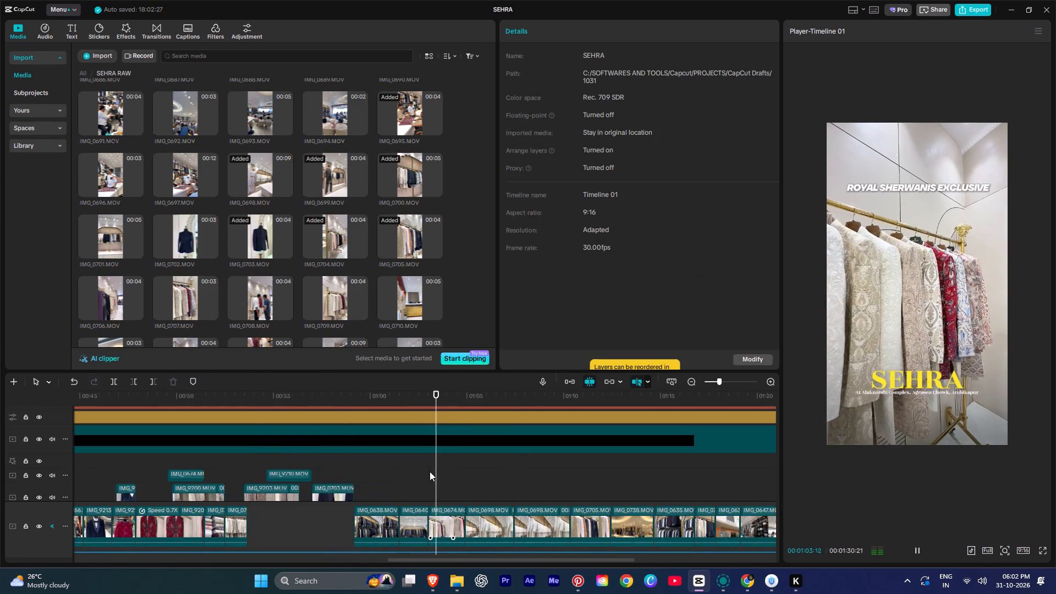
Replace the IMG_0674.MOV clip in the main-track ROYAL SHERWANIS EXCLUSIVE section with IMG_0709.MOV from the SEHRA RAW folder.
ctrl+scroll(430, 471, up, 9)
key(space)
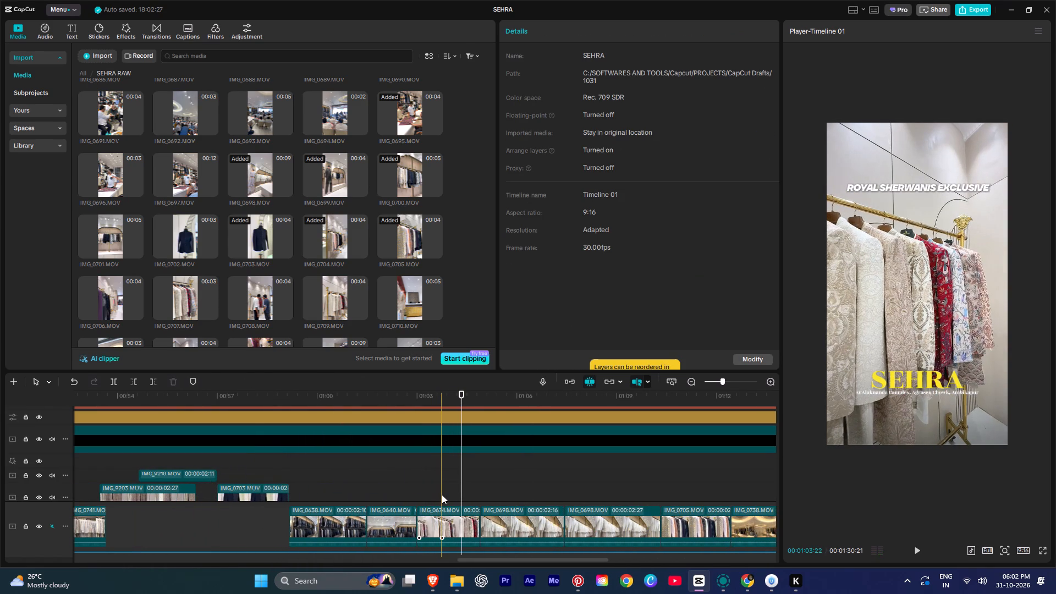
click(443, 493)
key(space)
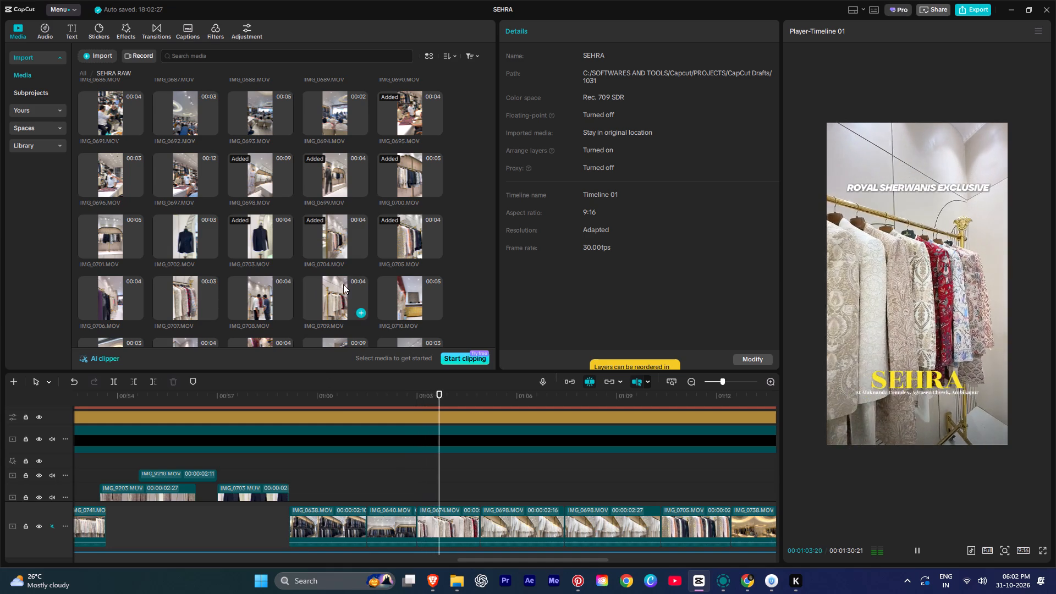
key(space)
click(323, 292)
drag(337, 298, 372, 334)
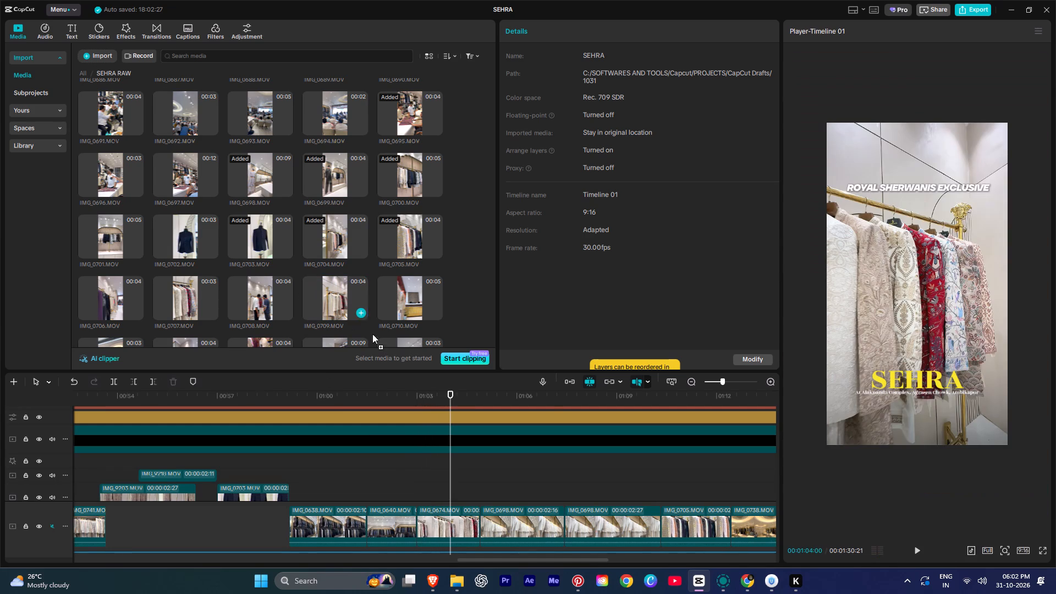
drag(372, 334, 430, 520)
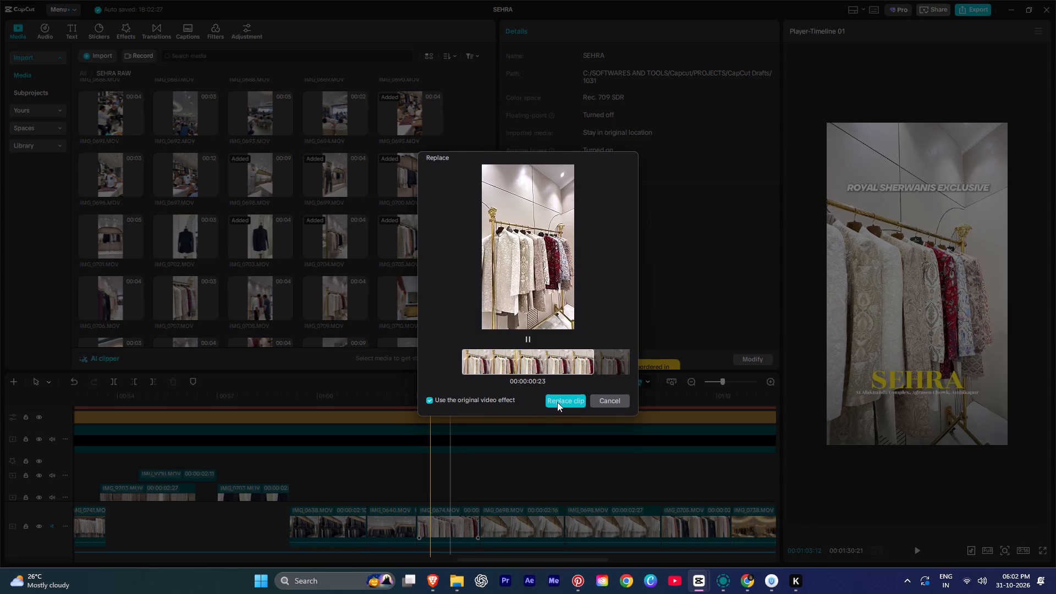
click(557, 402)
Delete the IMG_0709.MOV clip between IMG_0640.MOV and the first IMG_0698.MOV clip.
key(space)
ctrl+scroll(421, 484, down, 5)
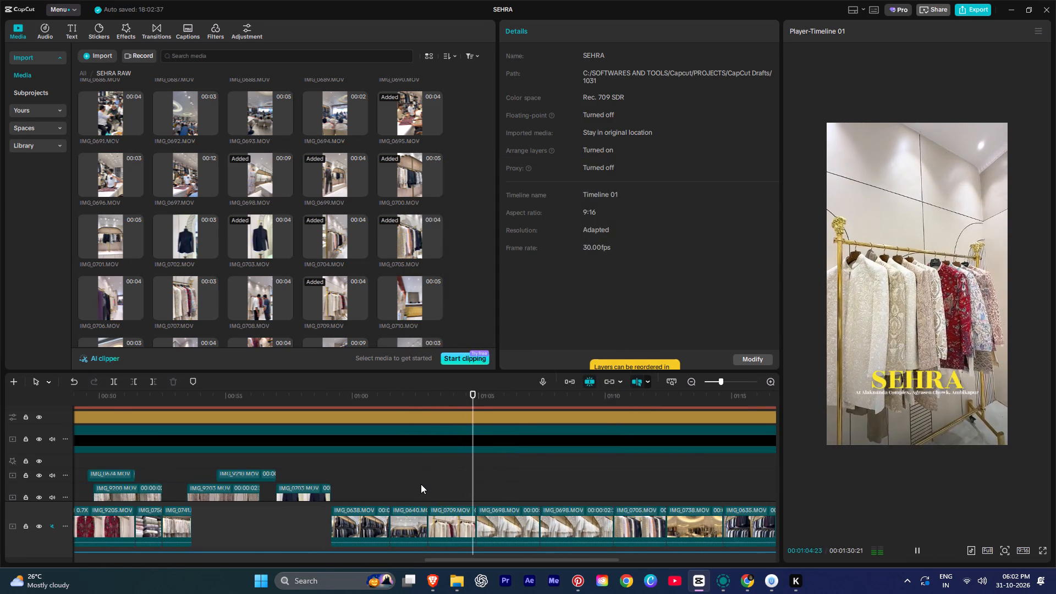
ctrl+scroll(421, 484, down, 6)
key(space)
click(466, 518)
key(ctrl+space)
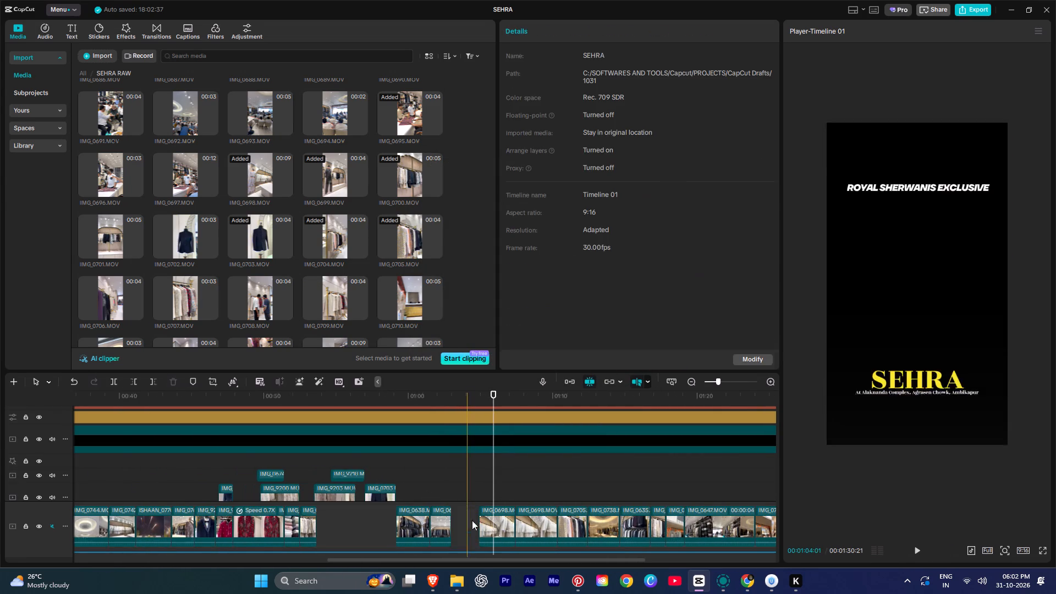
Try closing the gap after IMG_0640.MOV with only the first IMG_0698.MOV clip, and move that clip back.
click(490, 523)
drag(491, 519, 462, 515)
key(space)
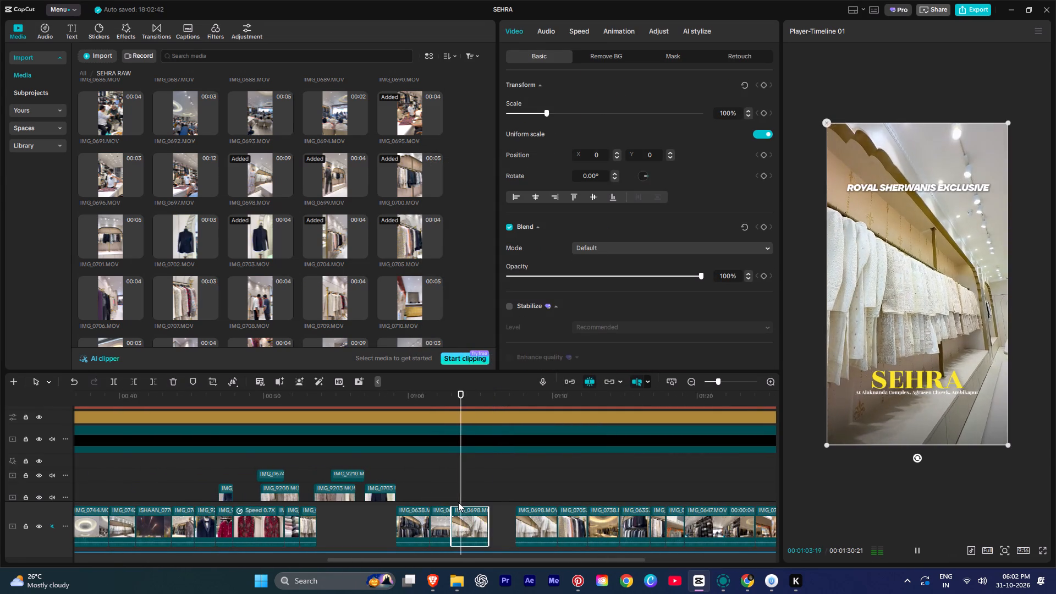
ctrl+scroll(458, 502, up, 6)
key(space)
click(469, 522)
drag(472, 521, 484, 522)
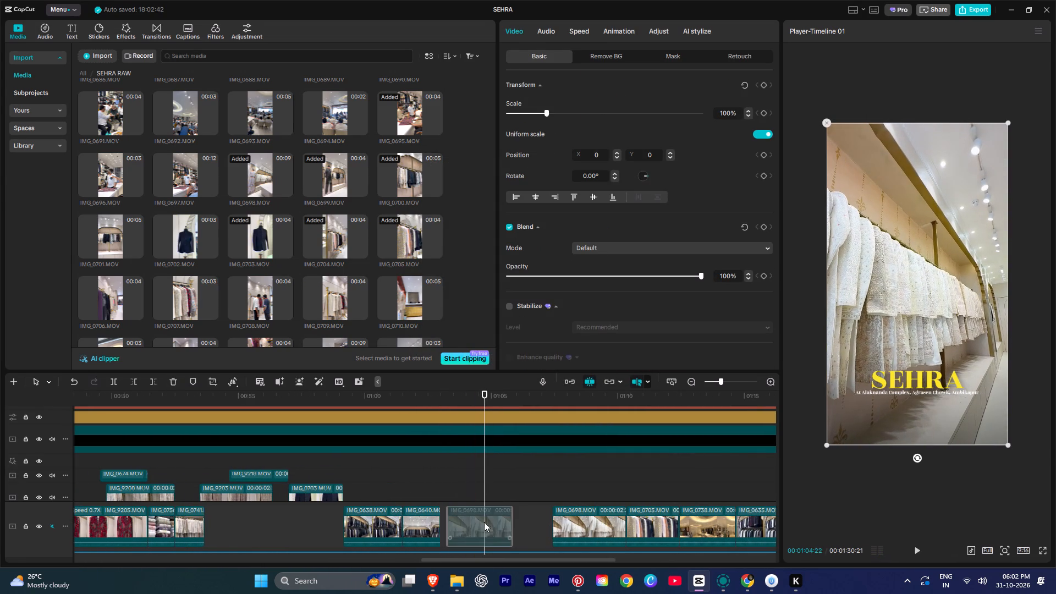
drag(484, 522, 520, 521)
Move both IMG_0698.MOV clips together so they start right at the end of IMG_0640.MOV, and play them through.
drag(579, 480, 548, 526)
drag(537, 522, 515, 522)
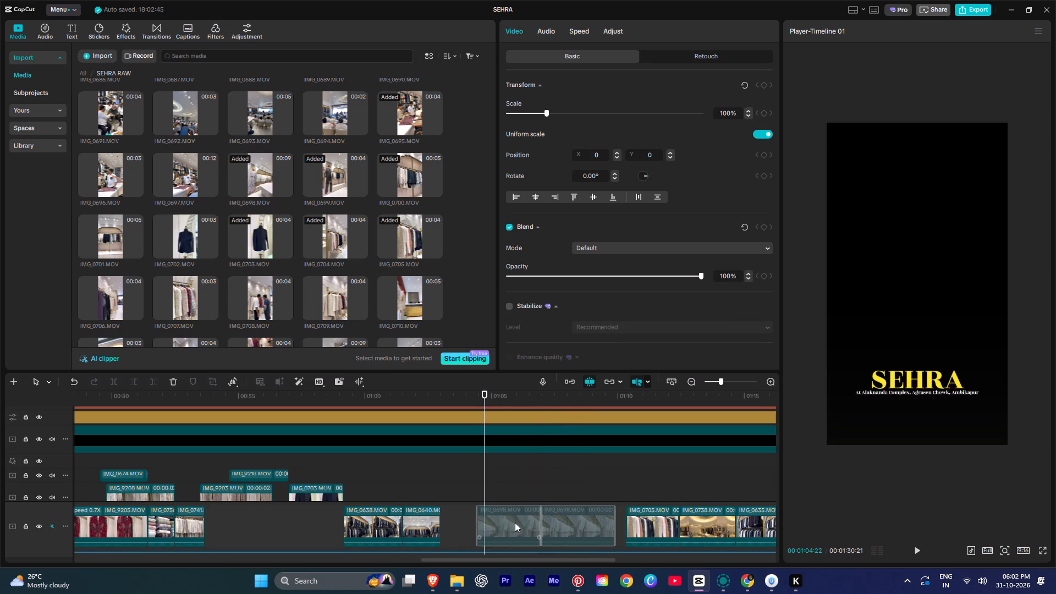
drag(515, 522, 486, 524)
key(space)
ctrl+scroll(485, 498, up, 8)
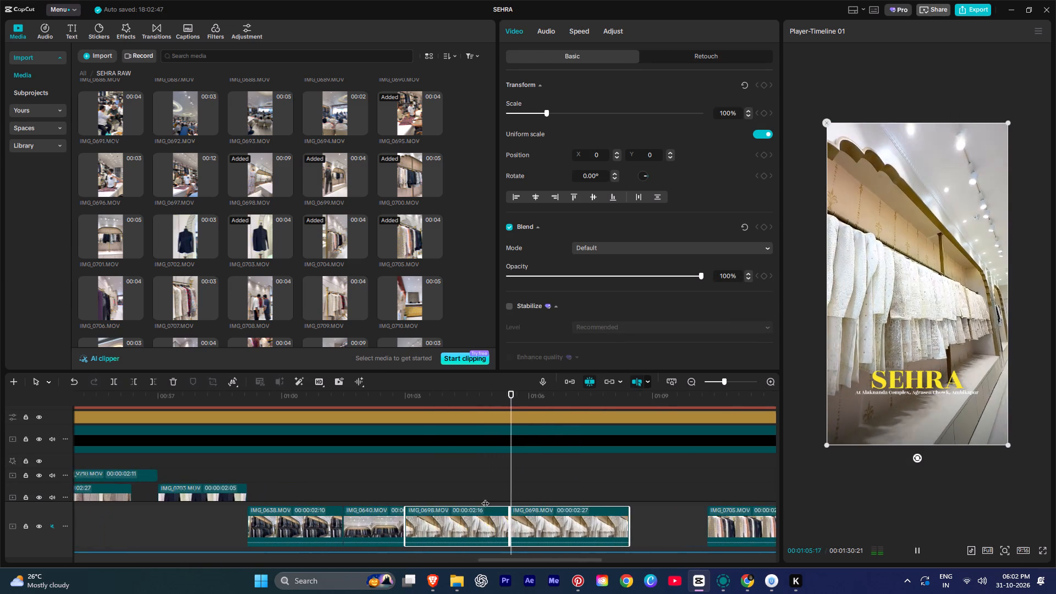
ctrl+scroll(485, 498, down, 7)
alt+scroll(485, 498, down, 4)
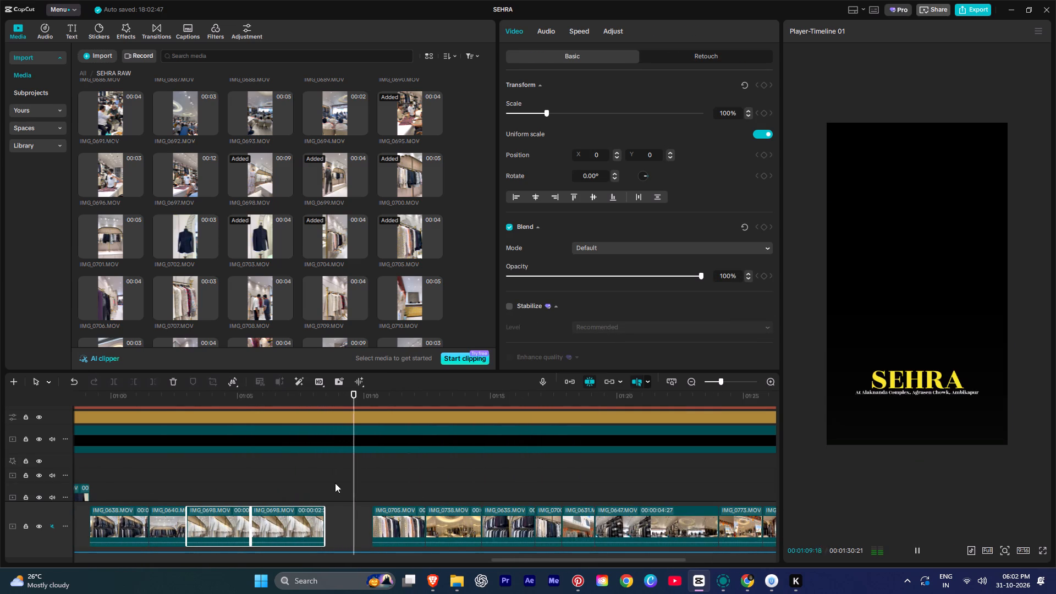
key(space)
Browse the SEHRA RAW footage for a garment clip suited to the gap before IMG_0705.MOV.
scroll(182, 295, down, 1)
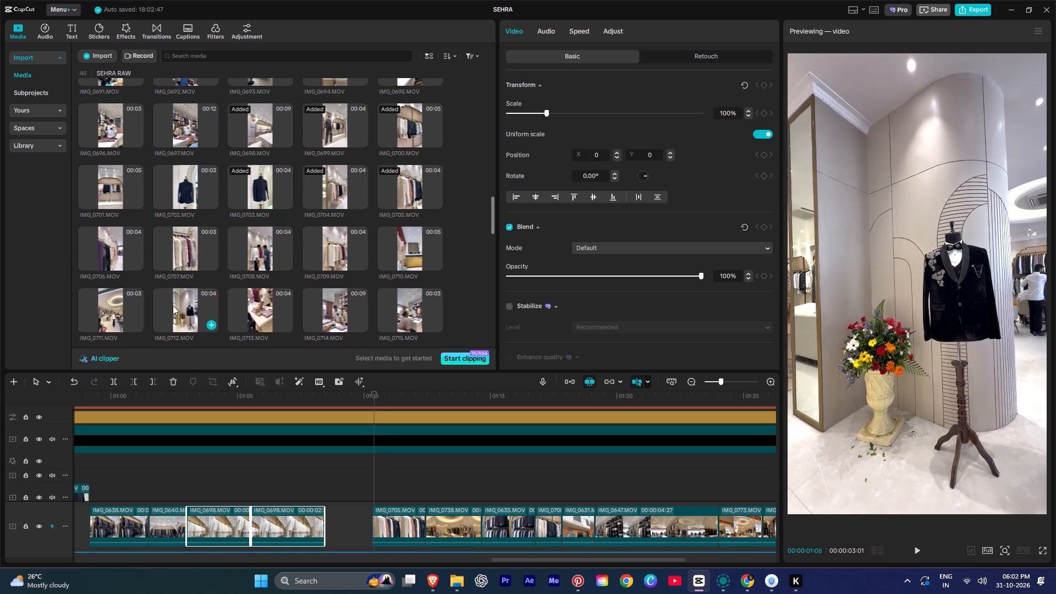
scroll(179, 312, down, 1)
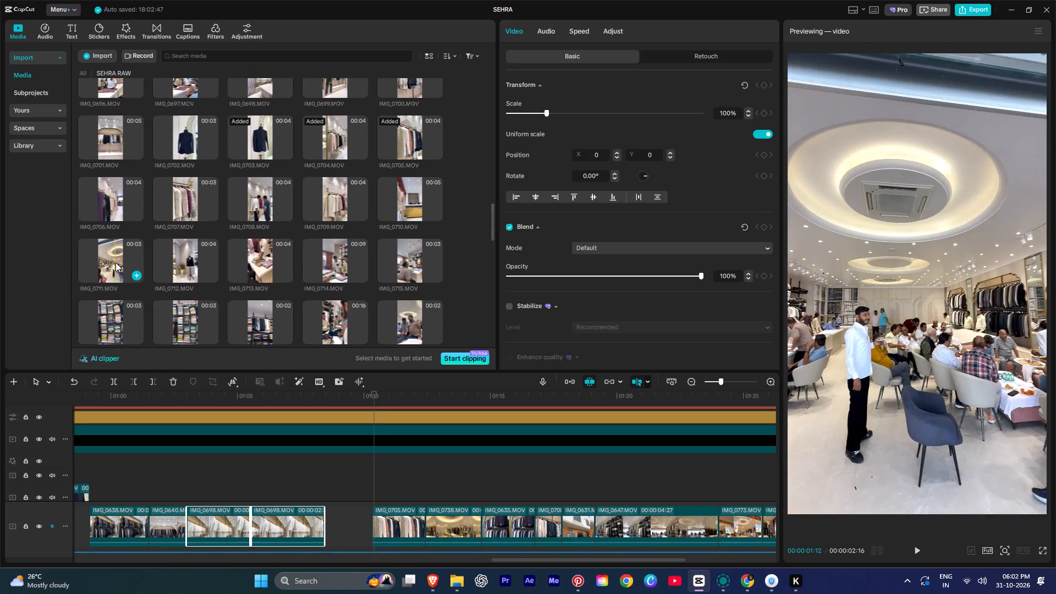
scroll(277, 221, down, 6)
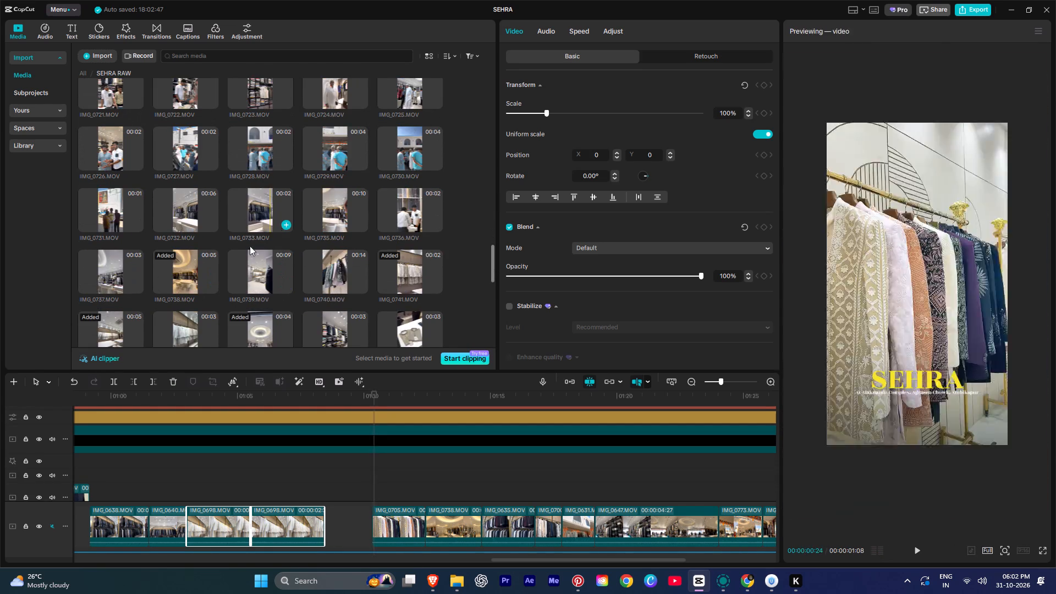
scroll(252, 256, down, 6)
scroll(252, 256, up, 1)
scroll(252, 256, down, 4)
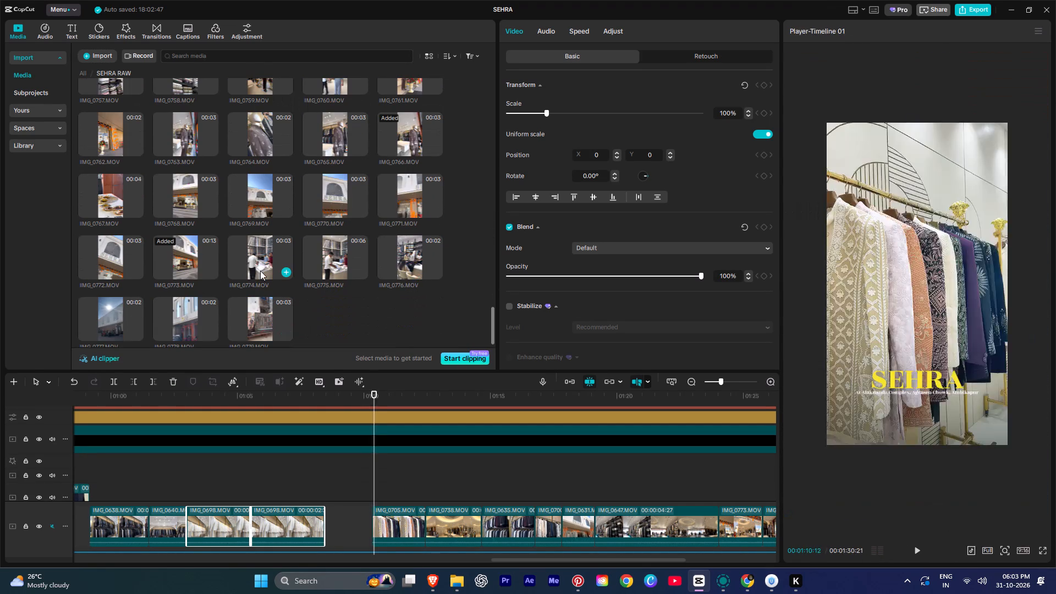
scroll(238, 258, down, 4)
scroll(219, 268, up, 17)
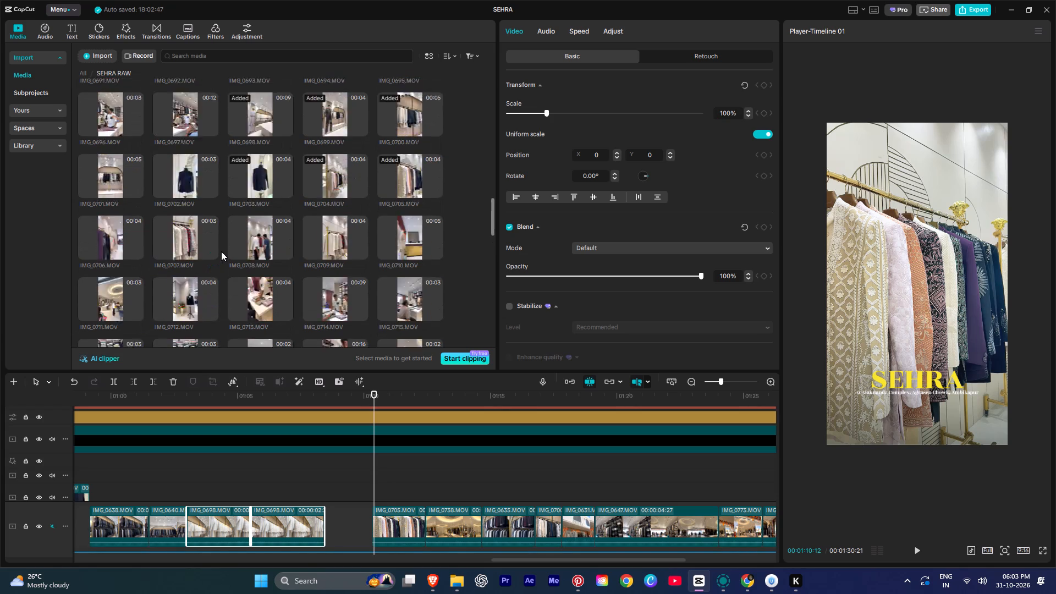
scroll(221, 251, up, 2)
scroll(269, 207, up, 18)
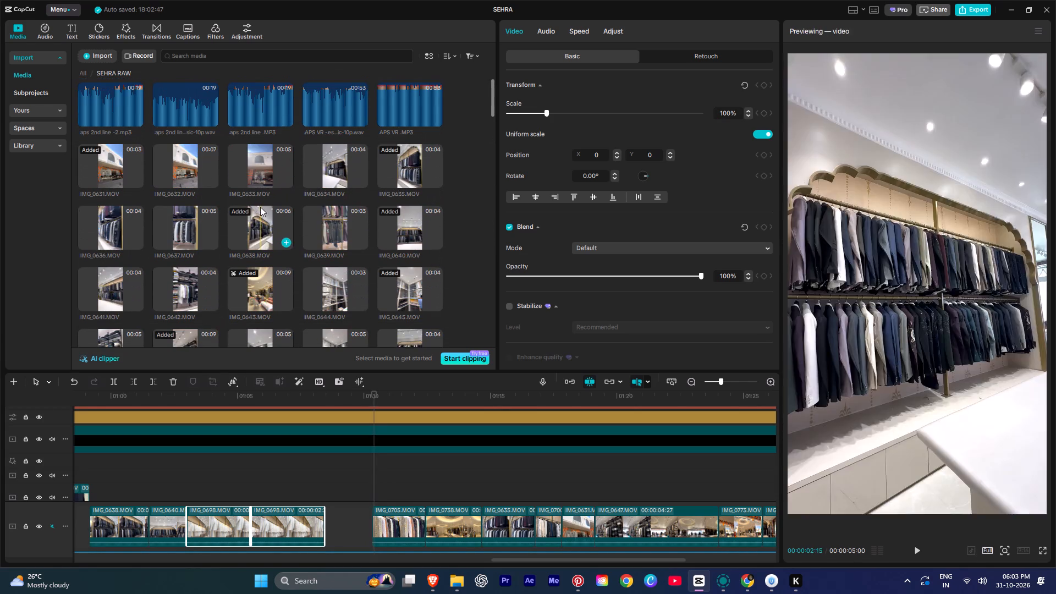
scroll(309, 232, down, 10)
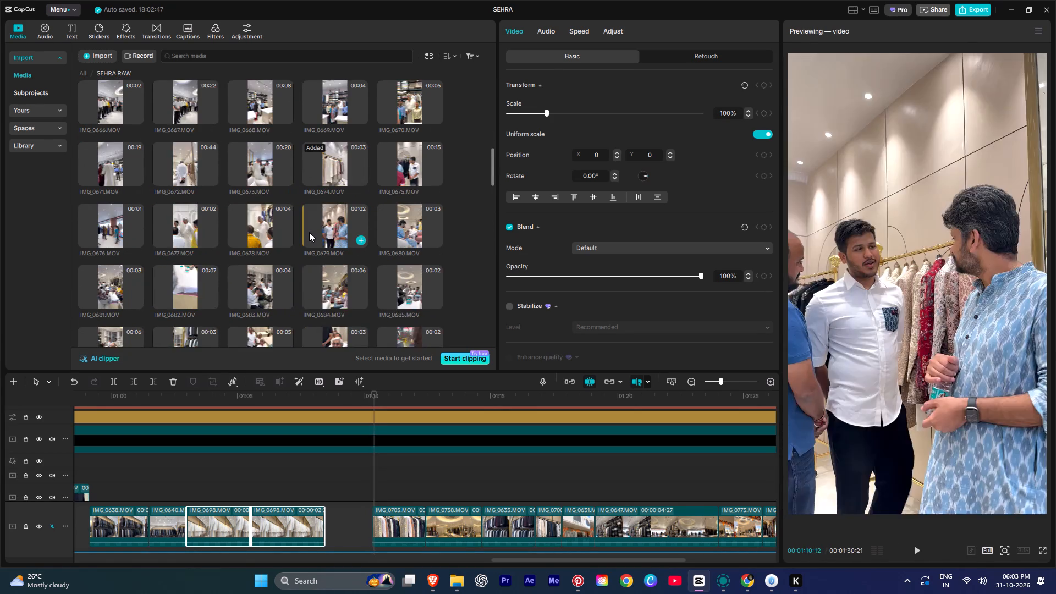
scroll(309, 232, down, 13)
scroll(348, 139, up, 4)
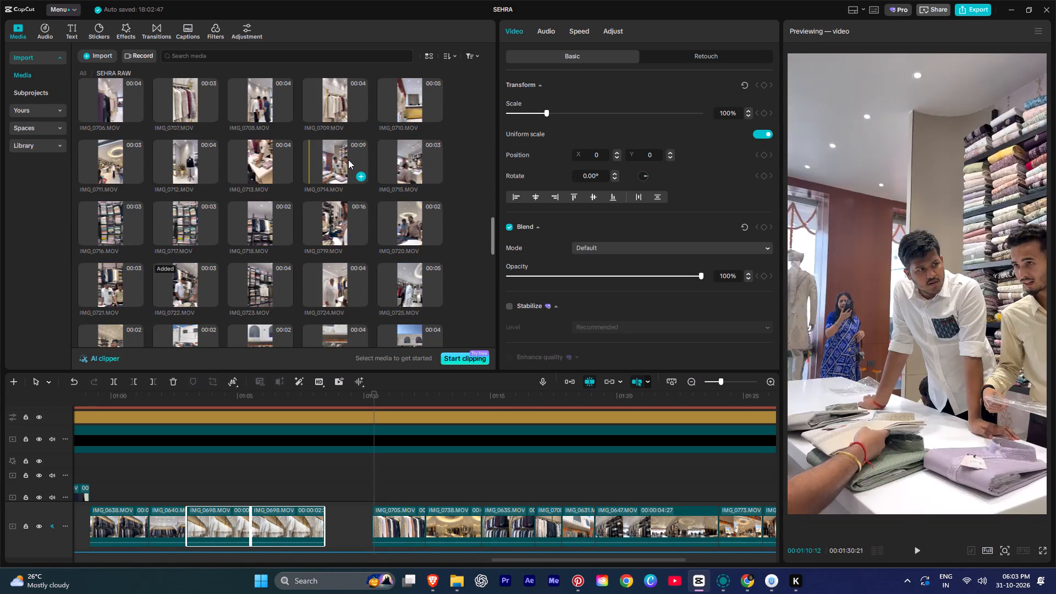
scroll(348, 159, up, 1)
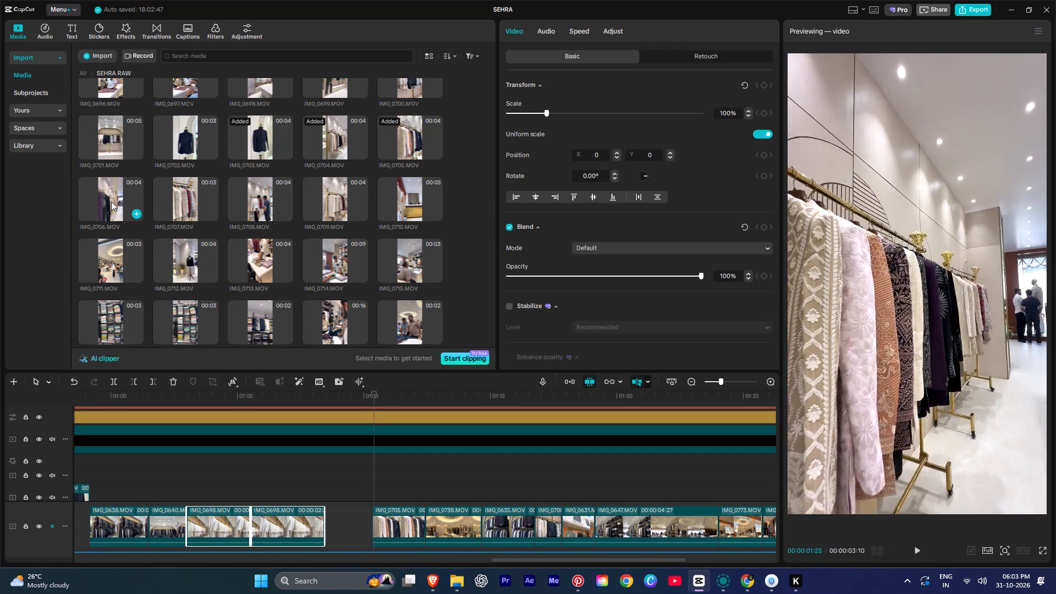
Fill the main-track gap between the second IMG_0698.MOV clip and IMG_0705.MOV with IMG_0707.MOV, trimming its end to fit.
drag(177, 196, 316, 448)
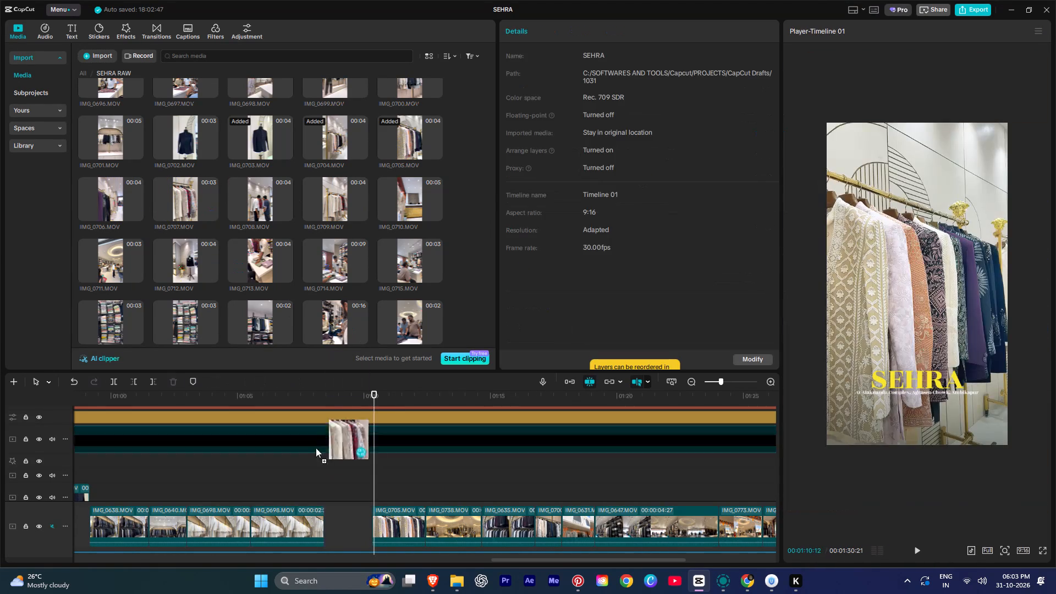
drag(316, 448, 322, 507)
key(space)
ctrl+scroll(322, 502, up, 6)
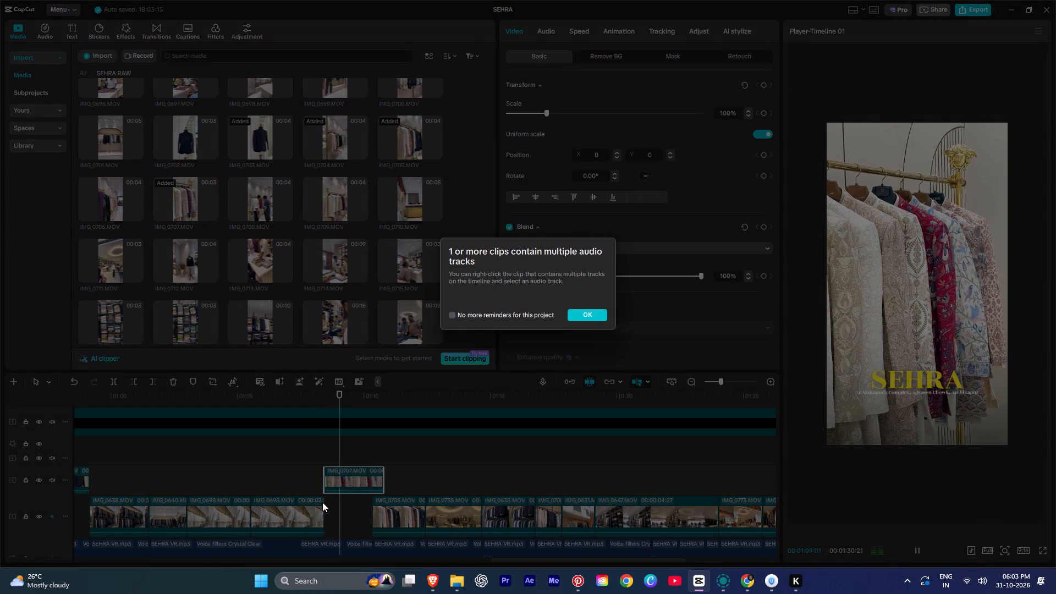
ctrl+scroll(322, 502, up, 3)
click(578, 316)
key(space)
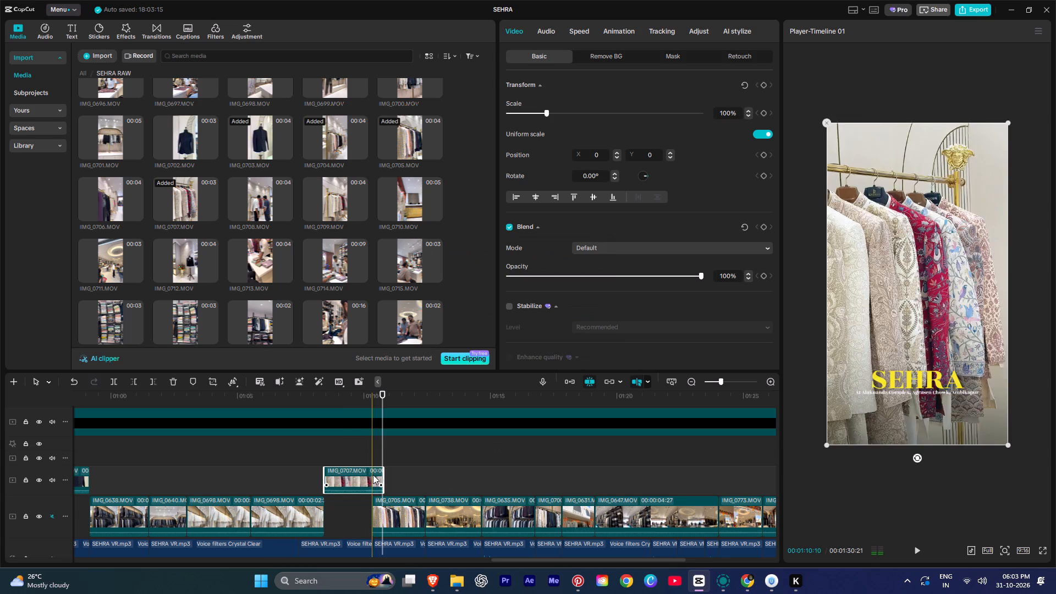
key(w)
drag(355, 481, 353, 521)
Play on from the IMG_0707.MOV clip to review the store and suit clips that follow it.
key(space)
ctrl+scroll(385, 482, down, 5)
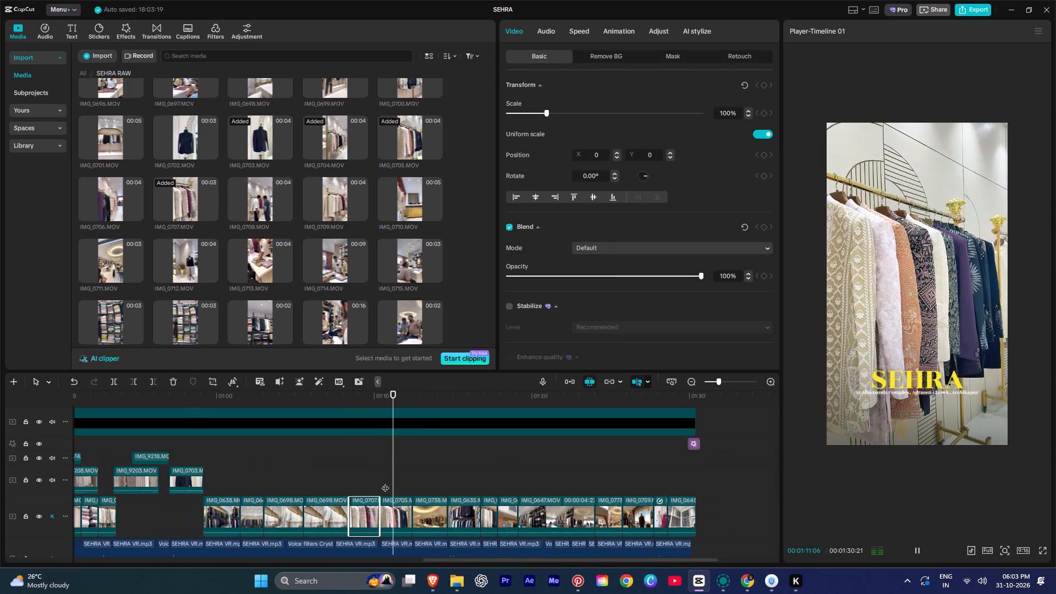
ctrl+scroll(385, 482, down, 7)
ctrl+scroll(385, 482, up, 11)
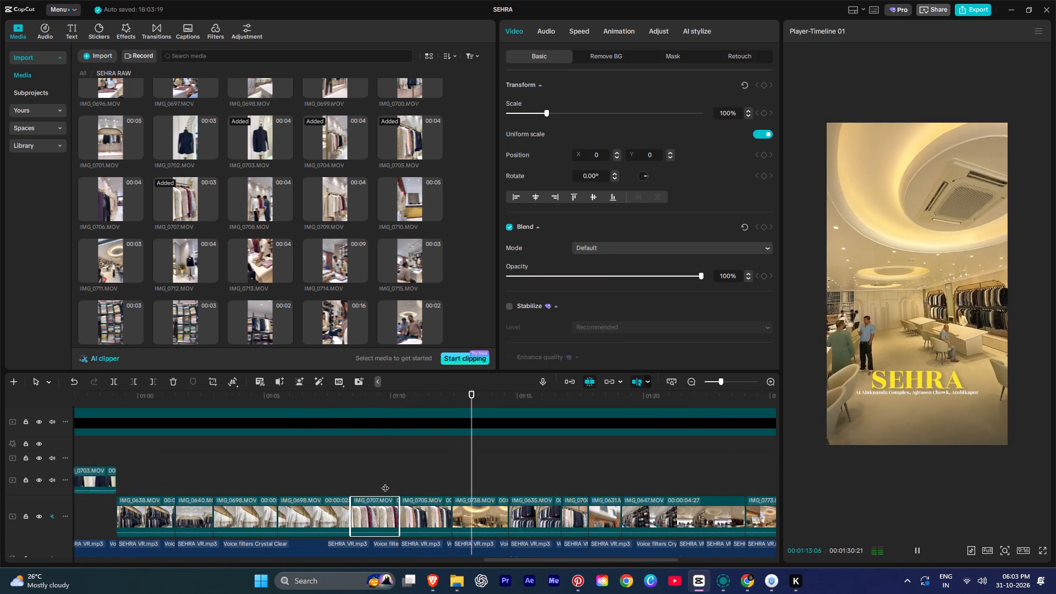
ctrl+scroll(385, 482, down, 16)
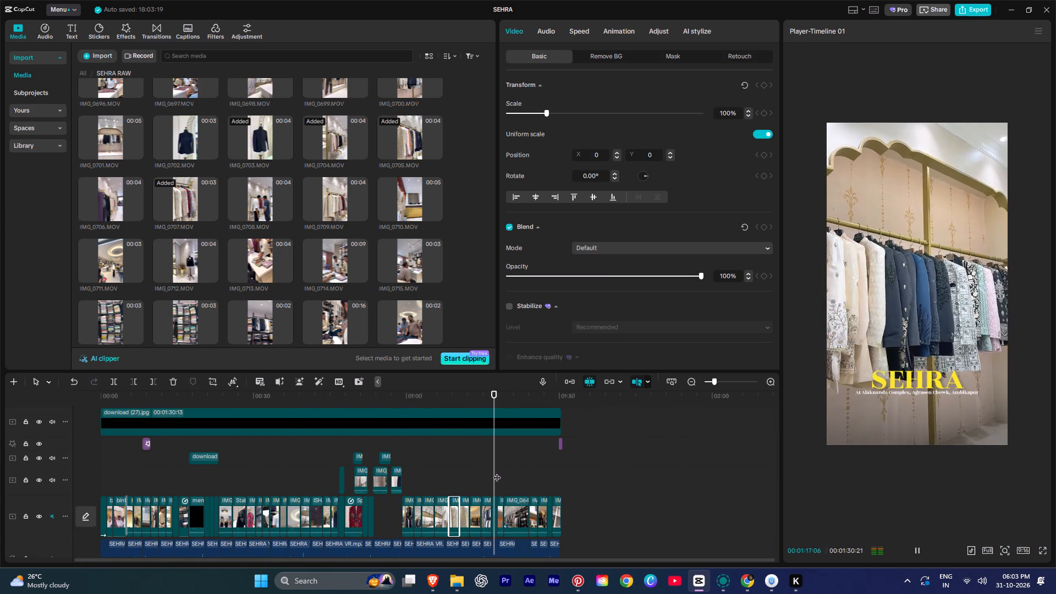
Play the cut from the start and review the clips and price titles as far as the IMG_0744.MOV ceiling shot.
drag(501, 474, 0, 356)
key(space)
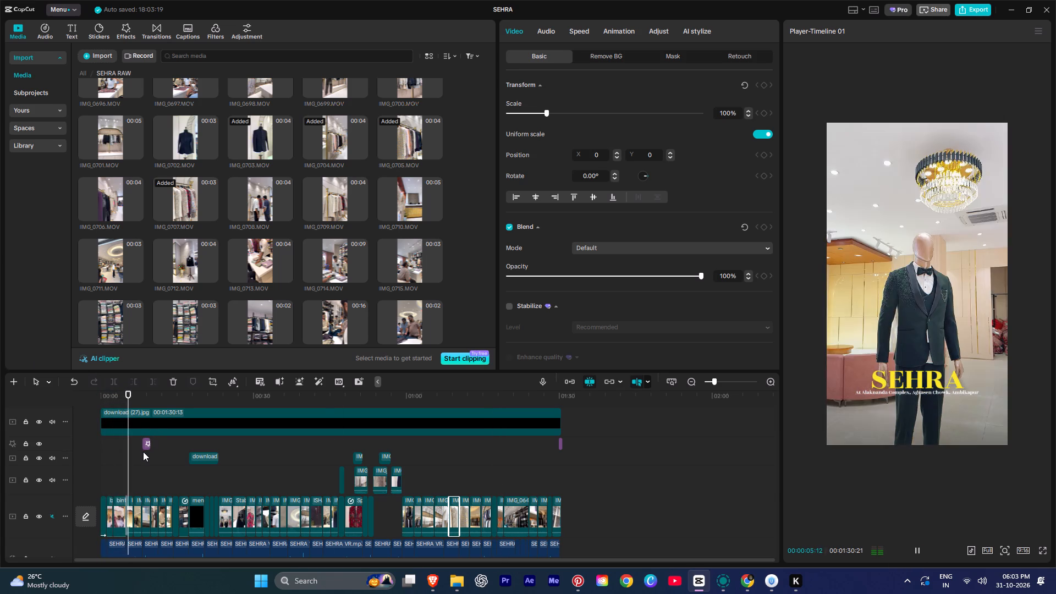
ctrl+scroll(127, 497, up, 3)
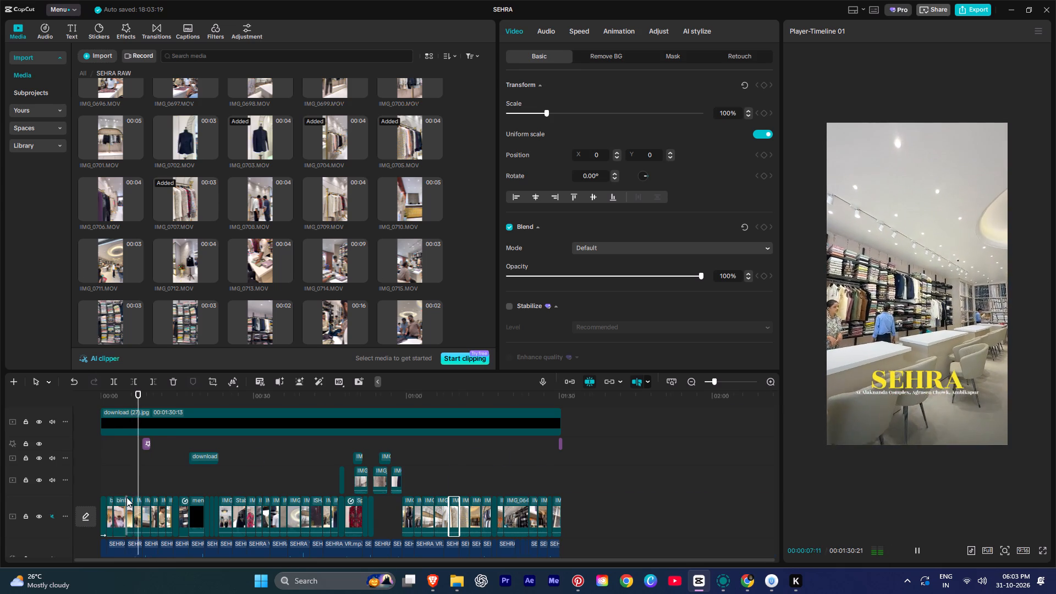
ctrl+scroll(127, 497, up, 13)
ctrl+scroll(127, 497, down, 1)
ctrl+scroll(127, 497, up, 11)
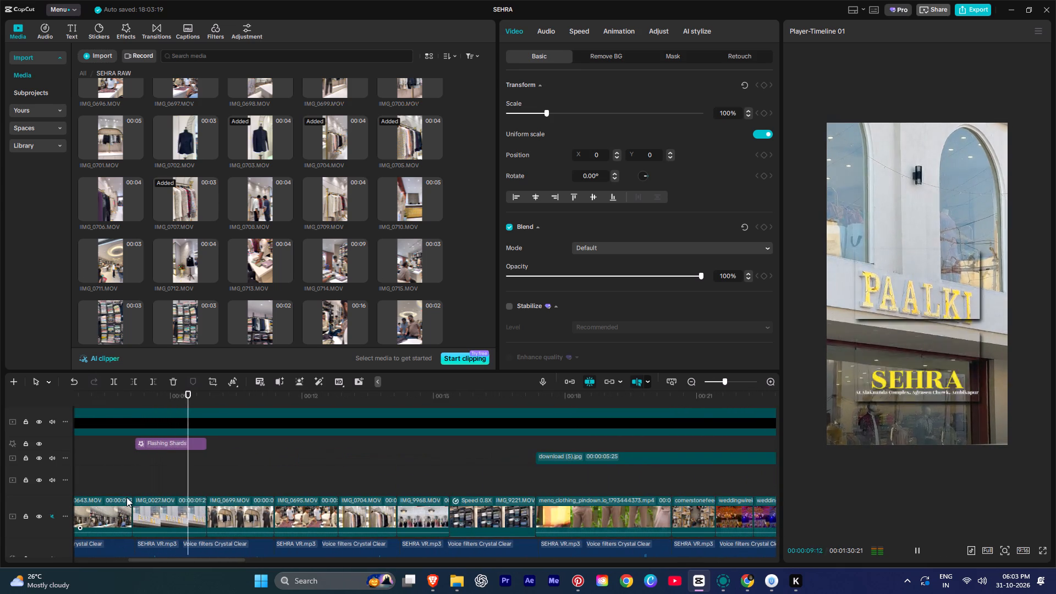
alt+scroll(127, 497, up, 2)
alt+scroll(127, 497, down, 2)
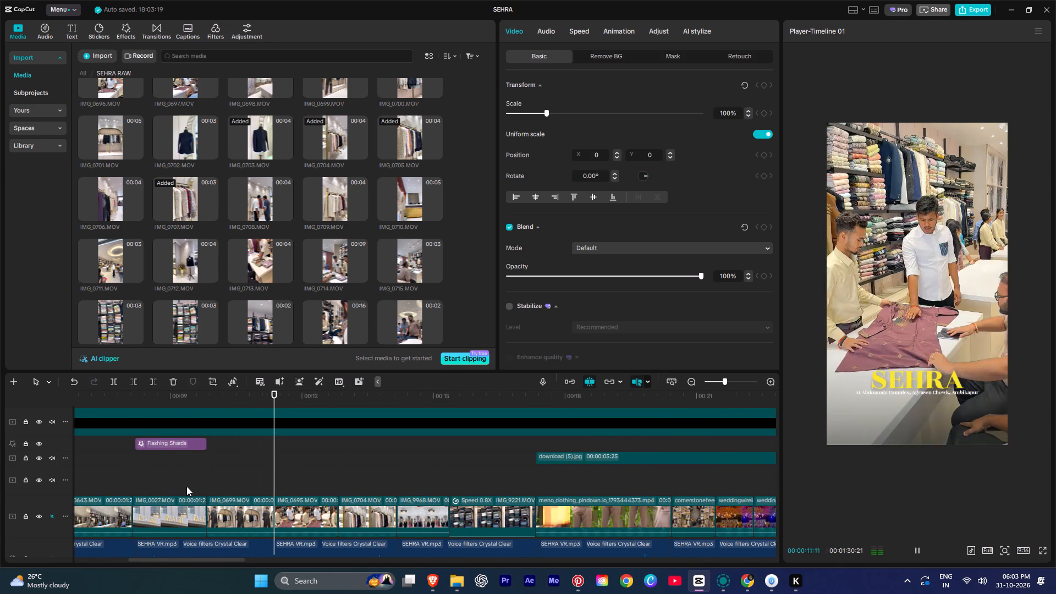
scroll(188, 487, down, 6)
ctrl+scroll(221, 522, down, 3)
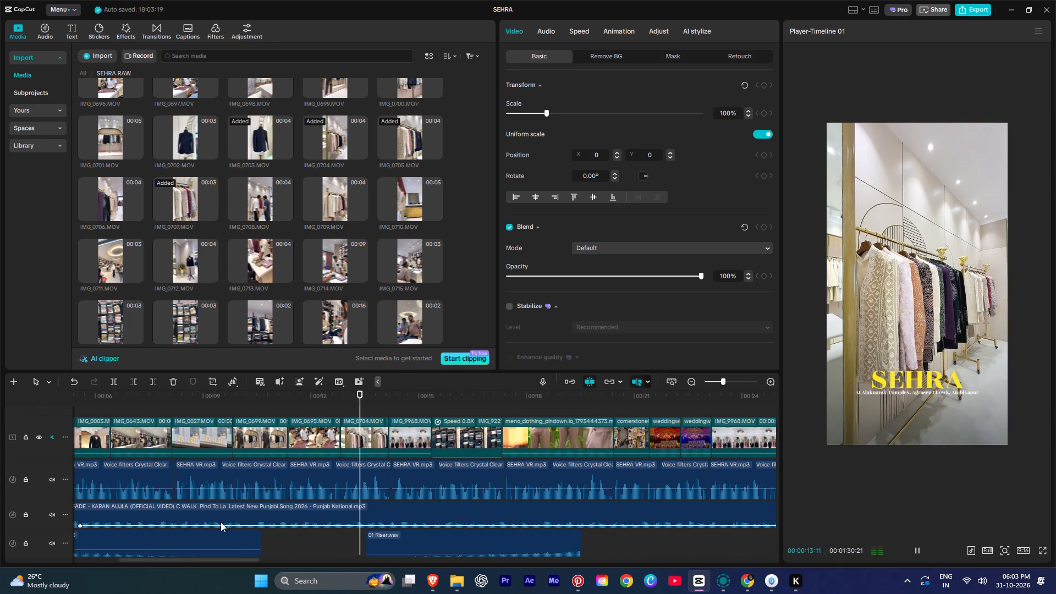
scroll(342, 544, up, 4)
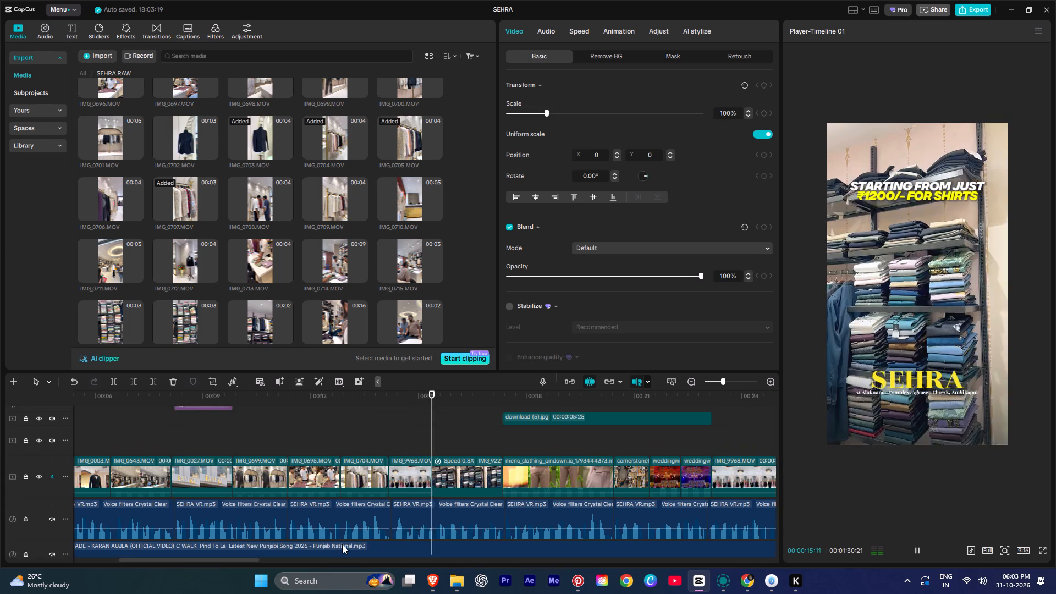
scroll(342, 544, down, 3)
scroll(342, 544, up, 2)
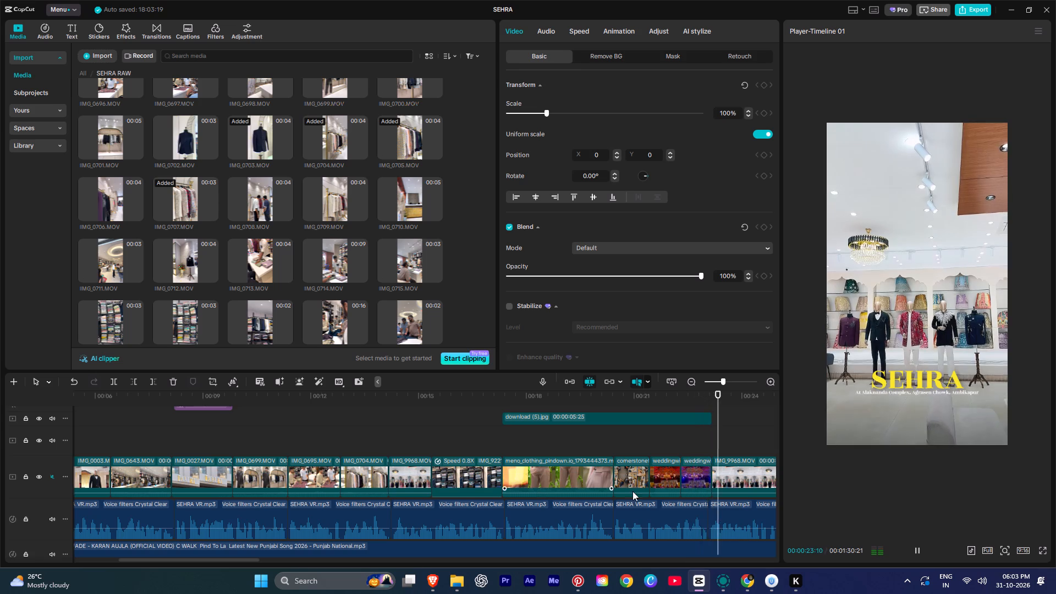
scroll(650, 466, down, 2)
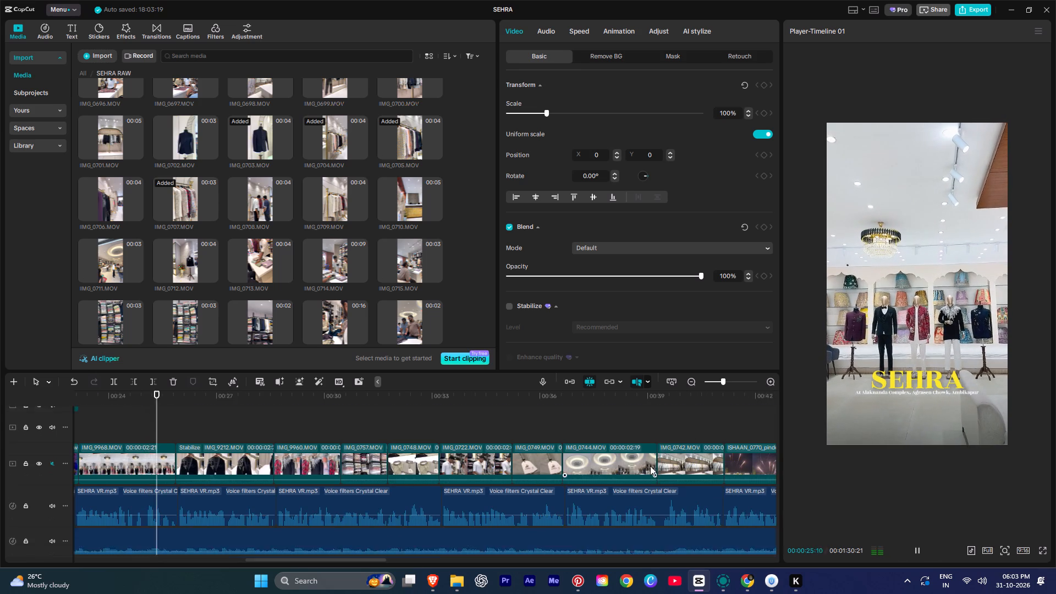
scroll(650, 466, down, 2)
scroll(344, 458, up, 4)
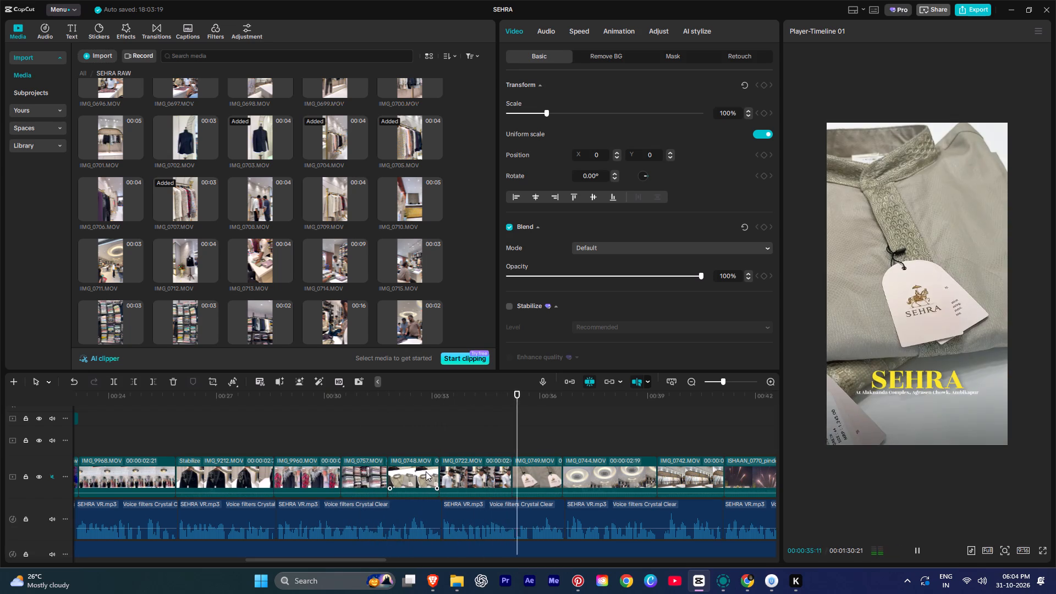
alt+scroll(425, 471, down, 6)
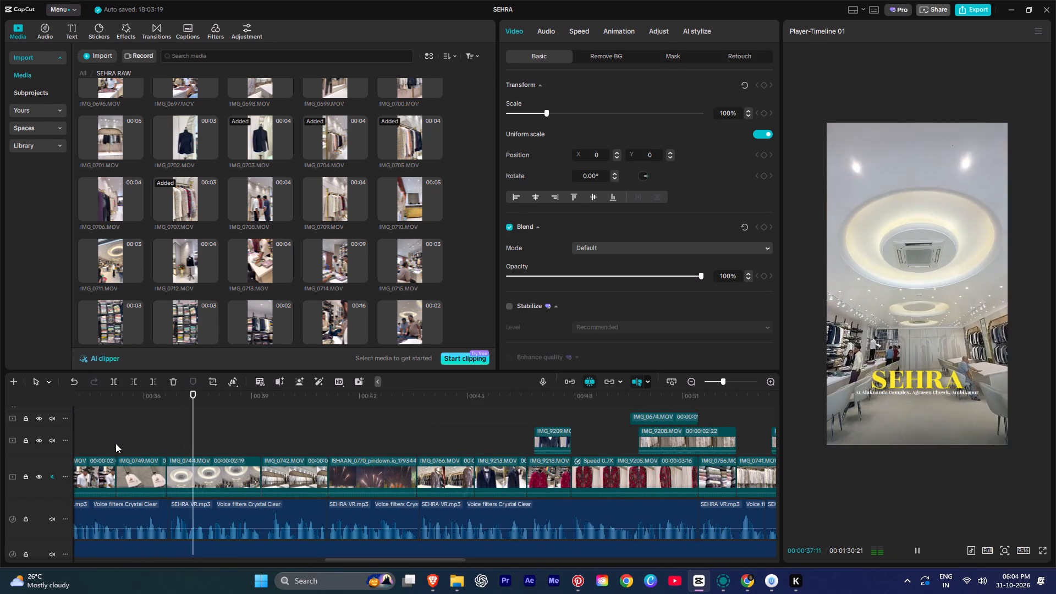
Add a marker to the IMG_0749.MOV kurta-tag clip on the main track.
key(space)
click(134, 435)
click(145, 488)
key(m)
Review the KURTA + JACKET COLLECTION title section, checking the IMG_0742.MOV clip and the fireworks clip after it.
key(space)
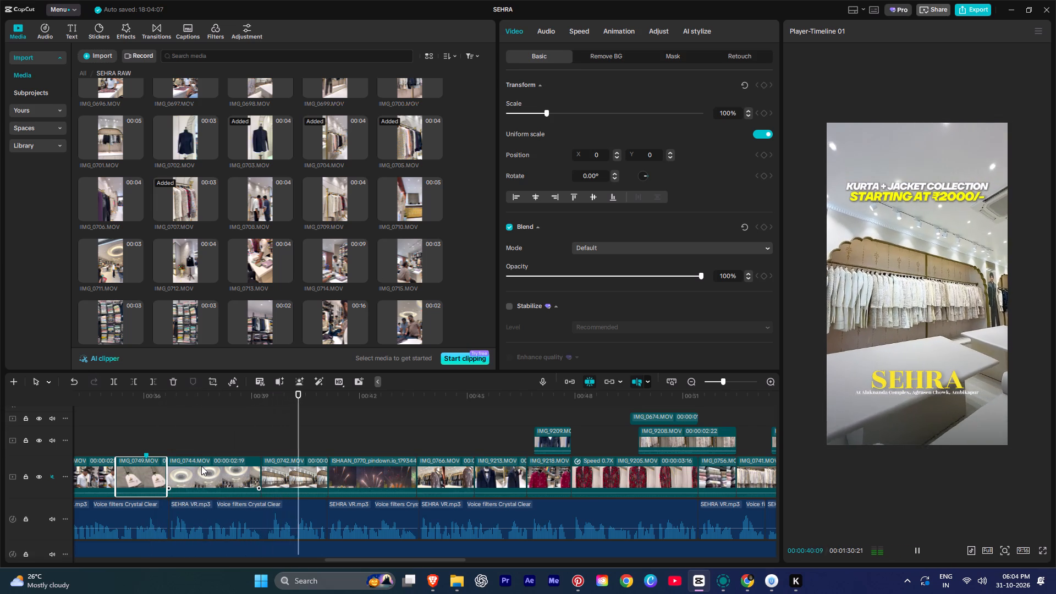
key(space)
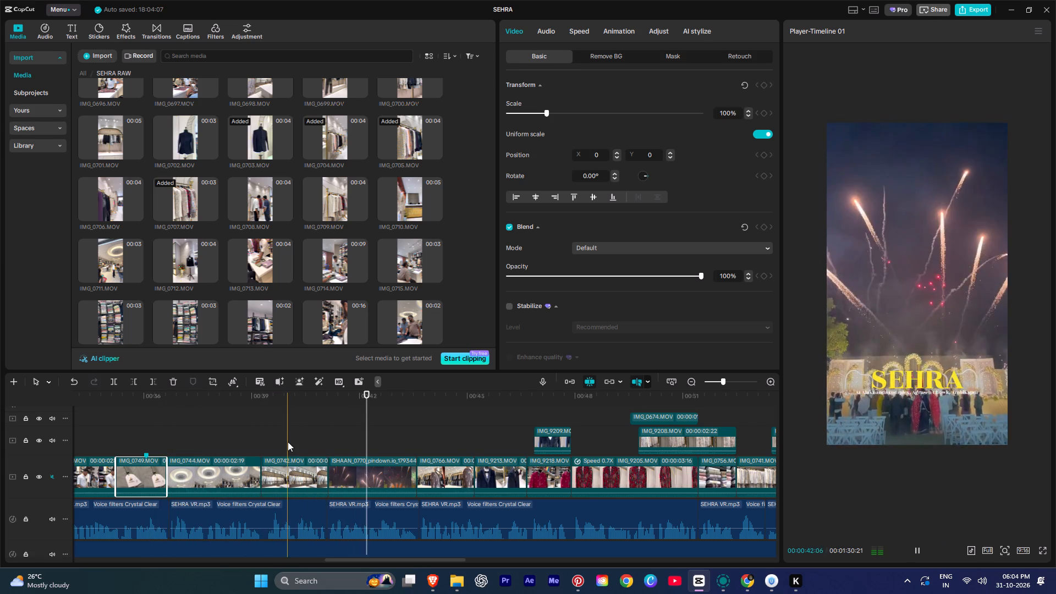
key(space)
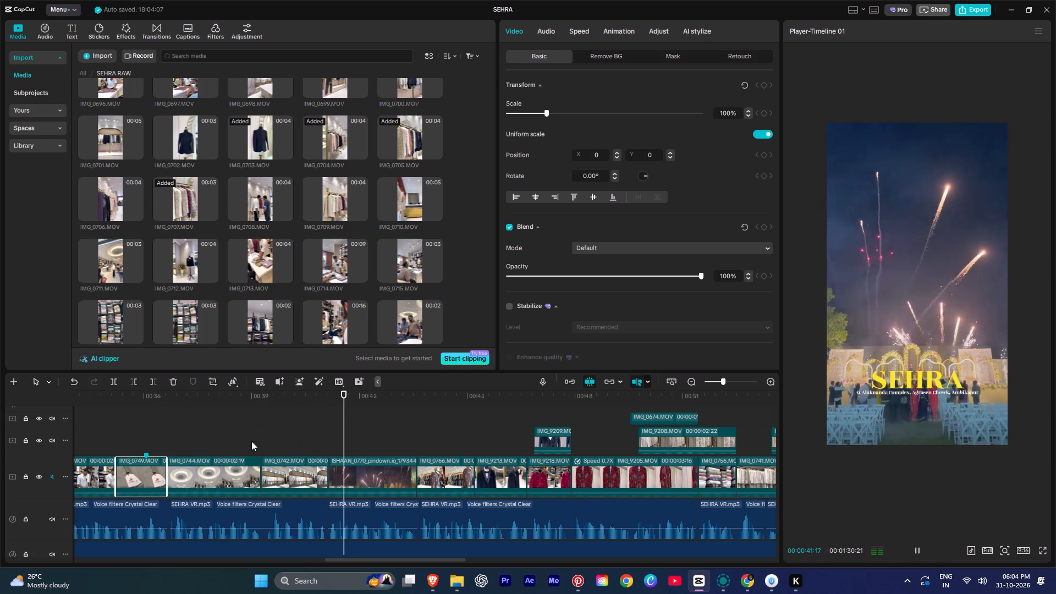
key(space)
key(space)
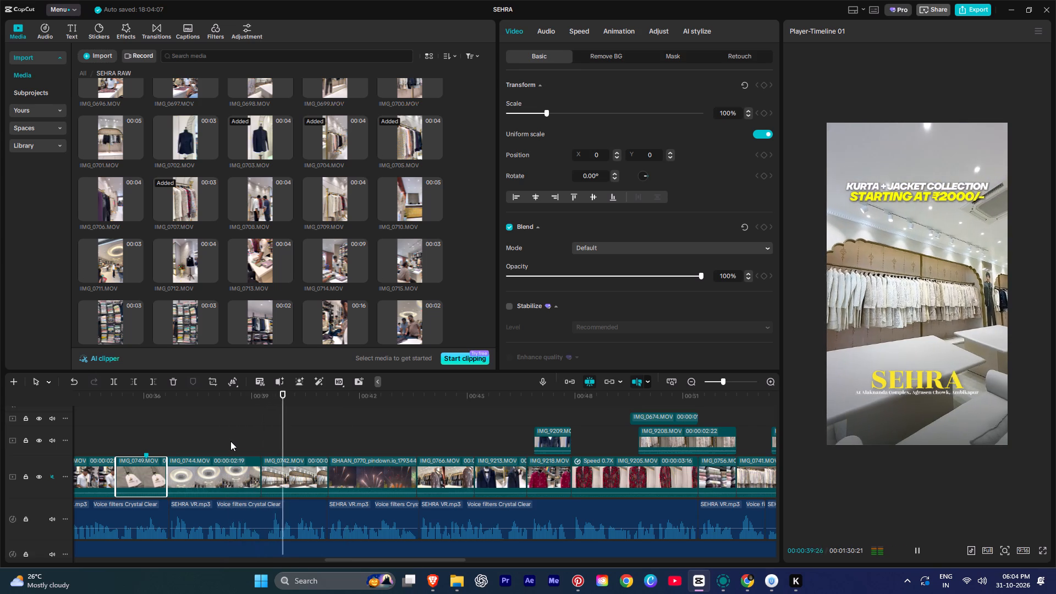
key(space)
click(285, 448)
Replace the IMG_0742.MOV clip before the fireworks shot with IMG_9219.MOV from the inner SEHRA media folder, and play it through.
scroll(245, 258, up, 7)
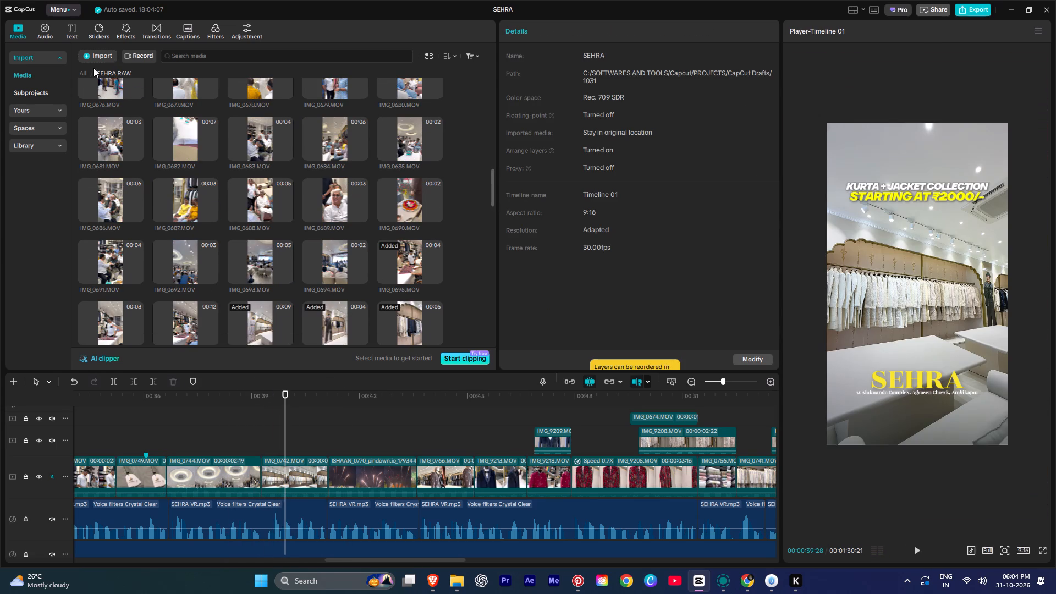
click(84, 70)
double_click(318, 232)
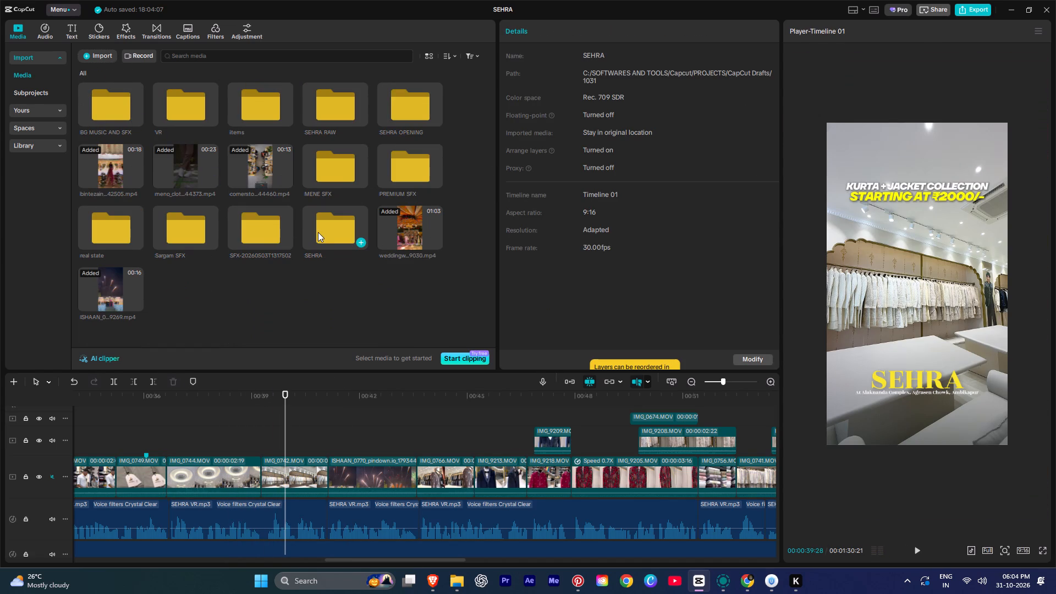
double_click(118, 111)
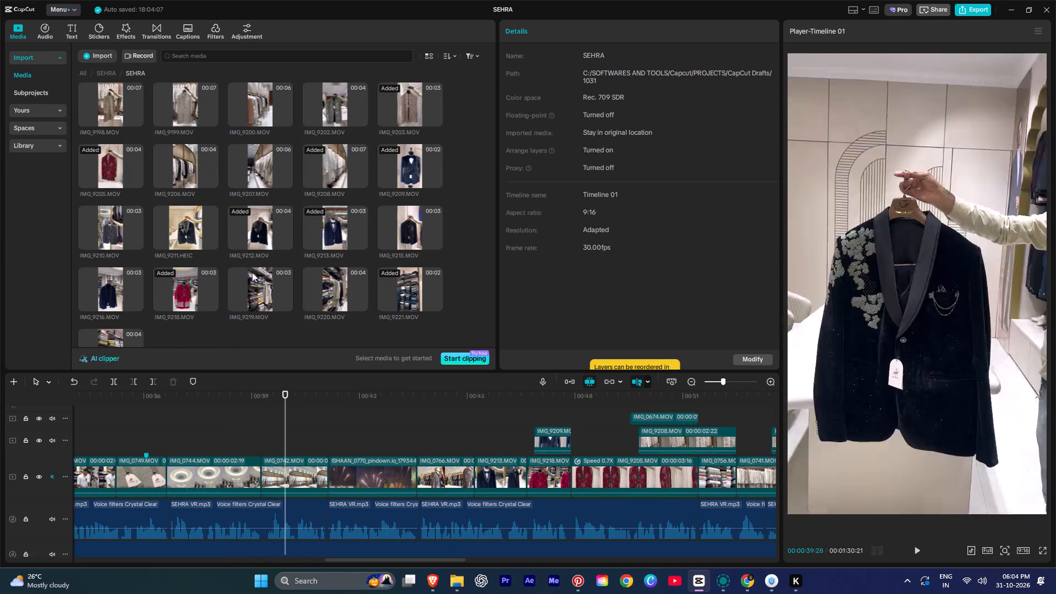
click(258, 283)
alt+drag(257, 283, 263, 359)
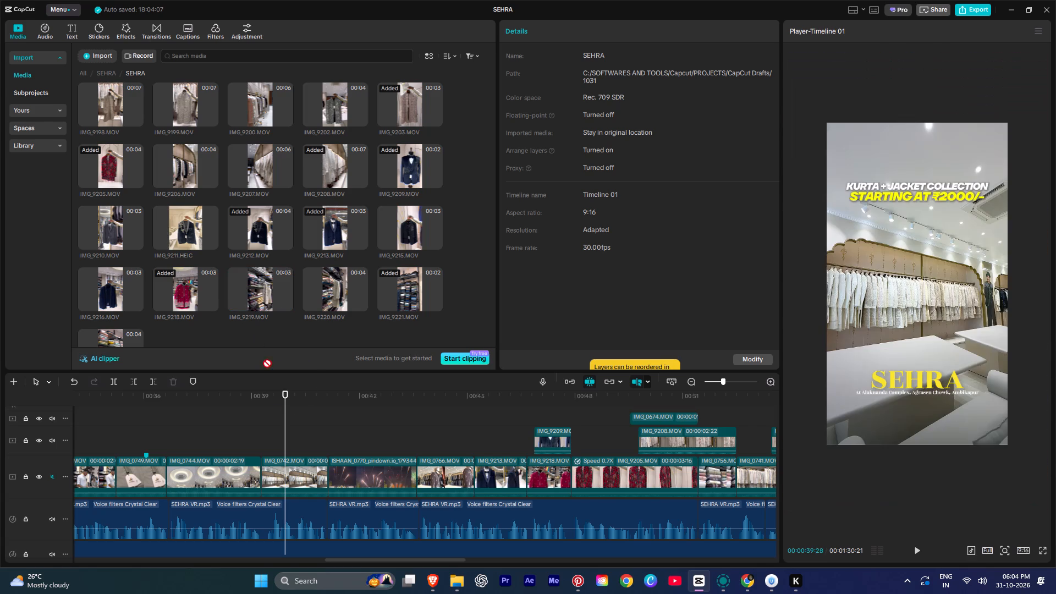
alt+drag(263, 359, 281, 468)
click(567, 399)
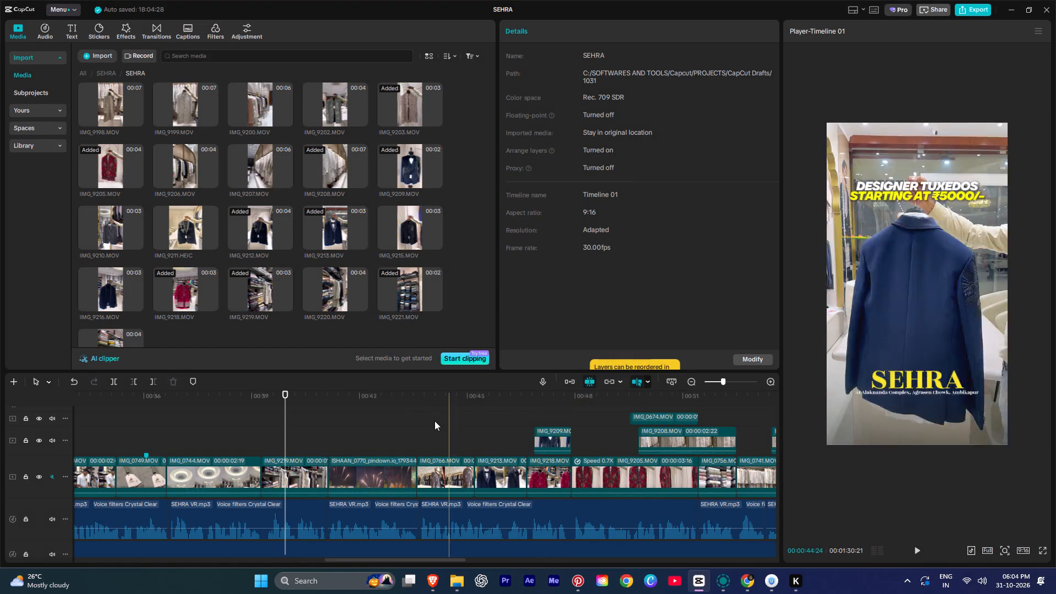
key(space)
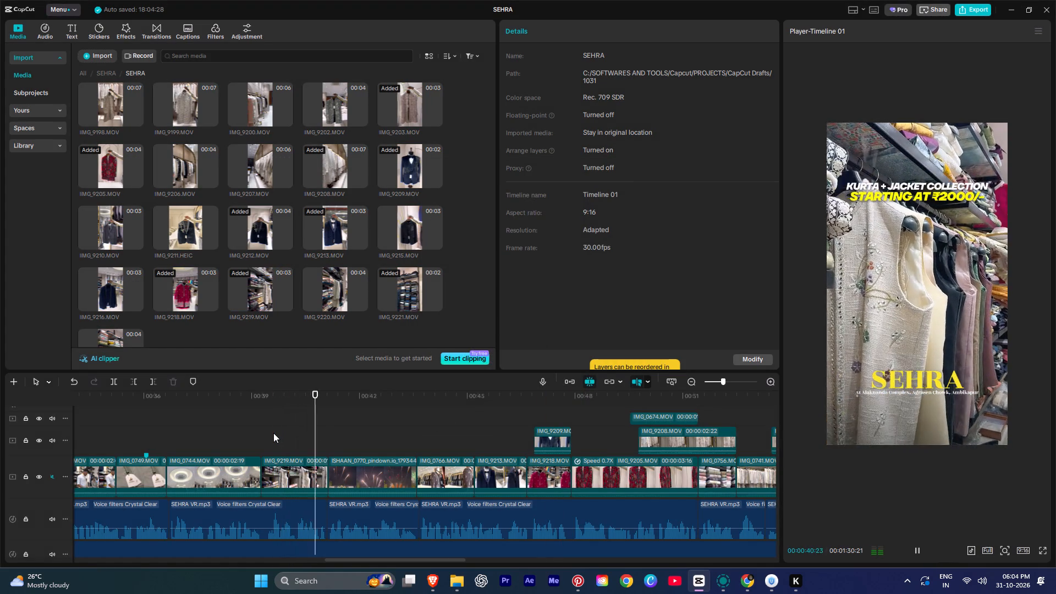
key(space)
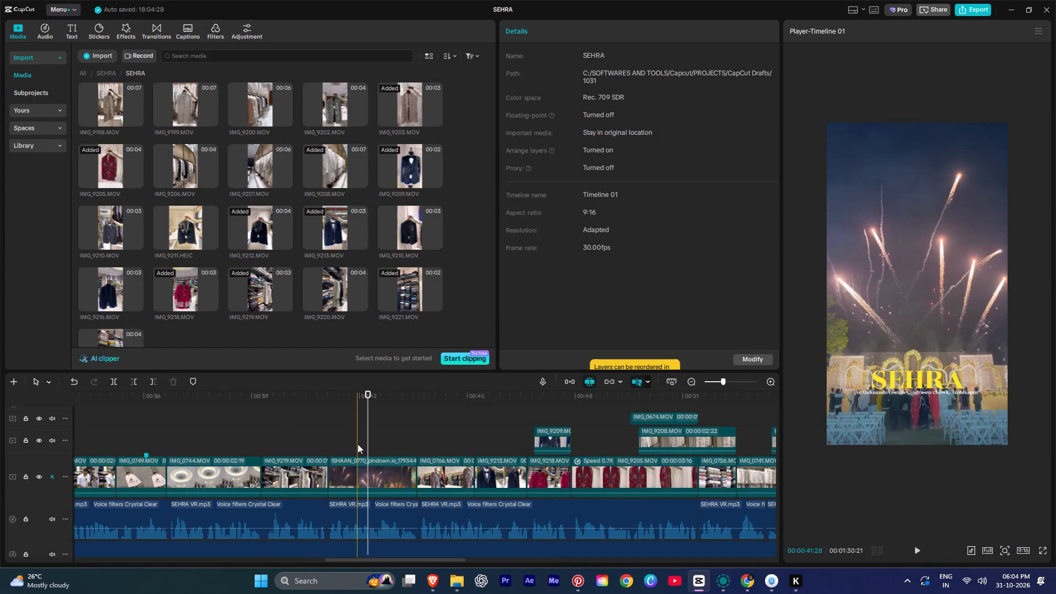
Move the IMG_0749.MOV clip from the main track to the overlay track directly above IMG_0748.MOV, and play through that section.
alt+scroll(203, 436, up, 3)
click(328, 455)
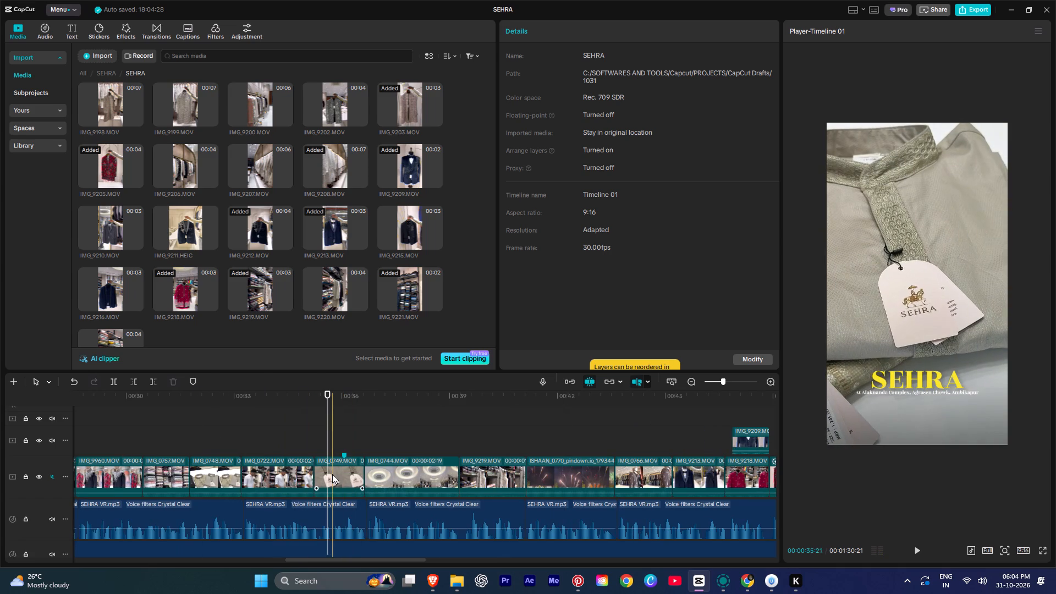
click(332, 474)
drag(333, 473, 191, 448)
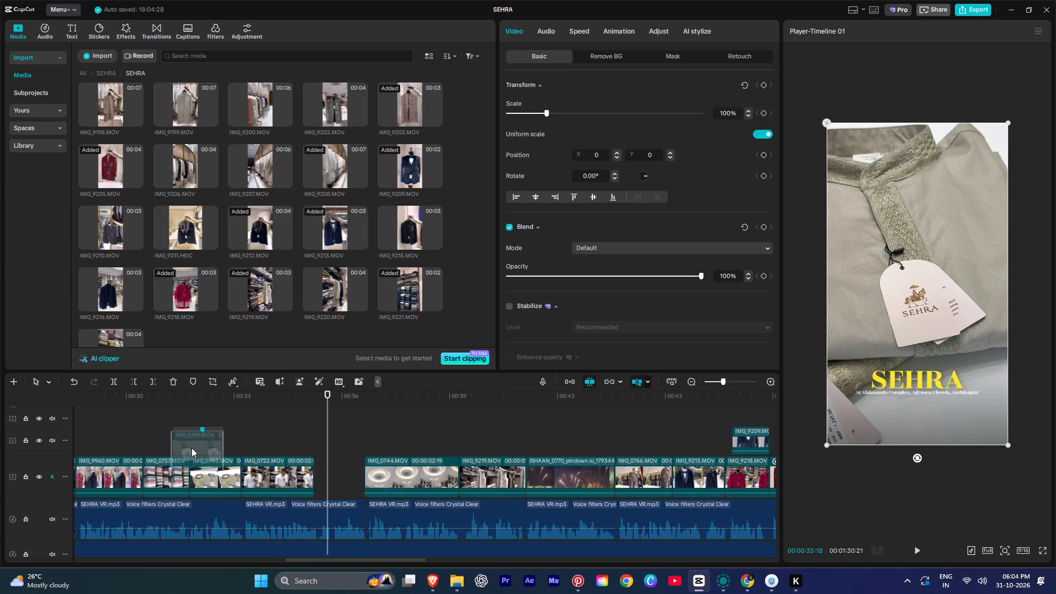
drag(191, 448, 206, 446)
key(space)
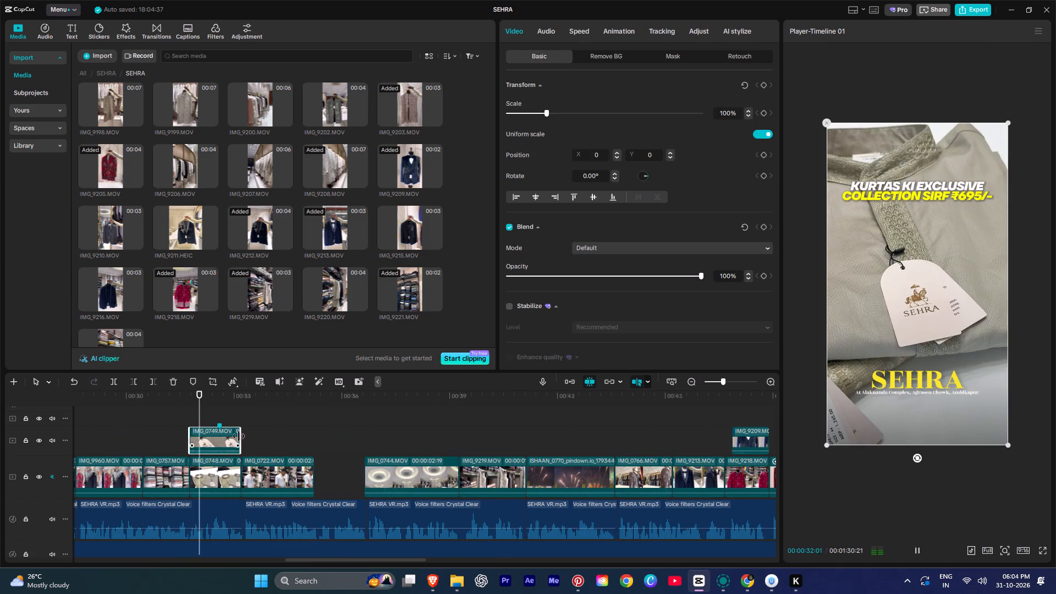
alt+scroll(250, 438, down, 2)
scroll(172, 442, up, 6)
scroll(172, 443, down, 5)
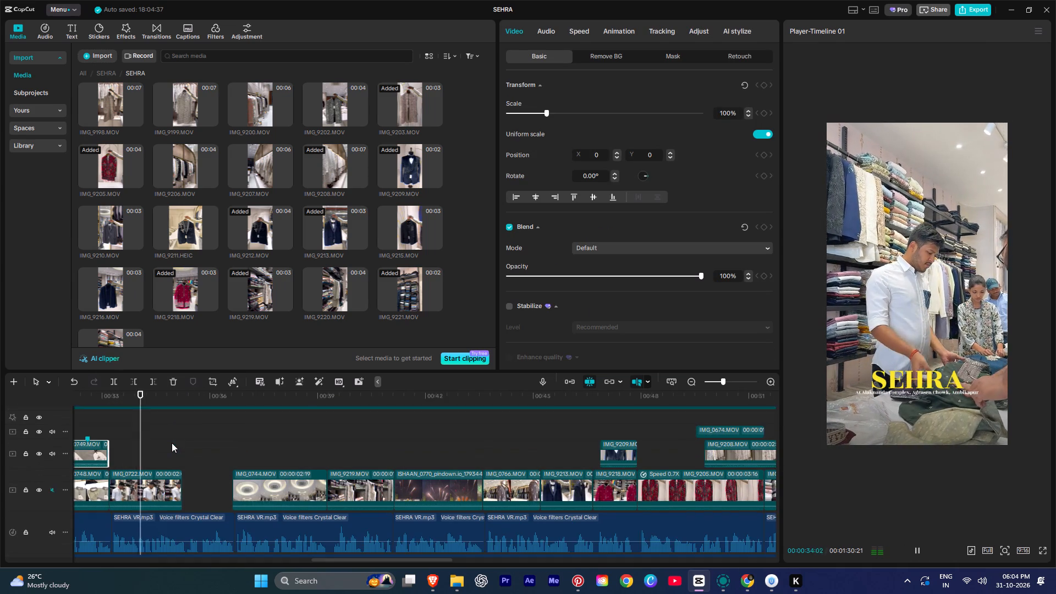
scroll(172, 443, down, 1)
alt+scroll(183, 438, down, 2)
alt+scroll(183, 438, up, 3)
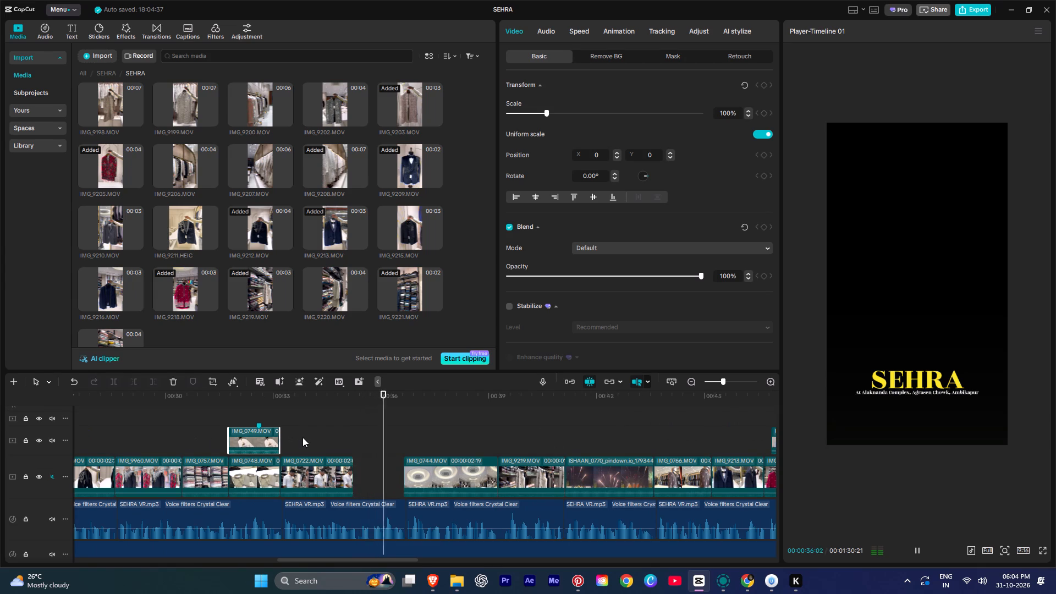
key(space)
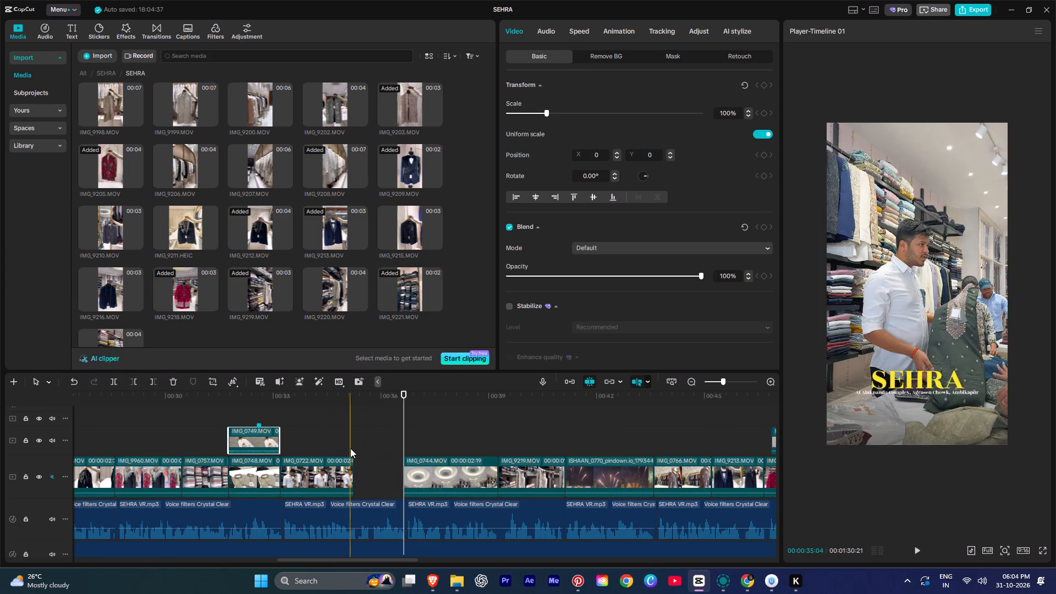
Extend the end of the IMG_0722.MOV clip into the following gap to a length of 2:12, and play on into IMG_0744.MOV.
click(361, 448)
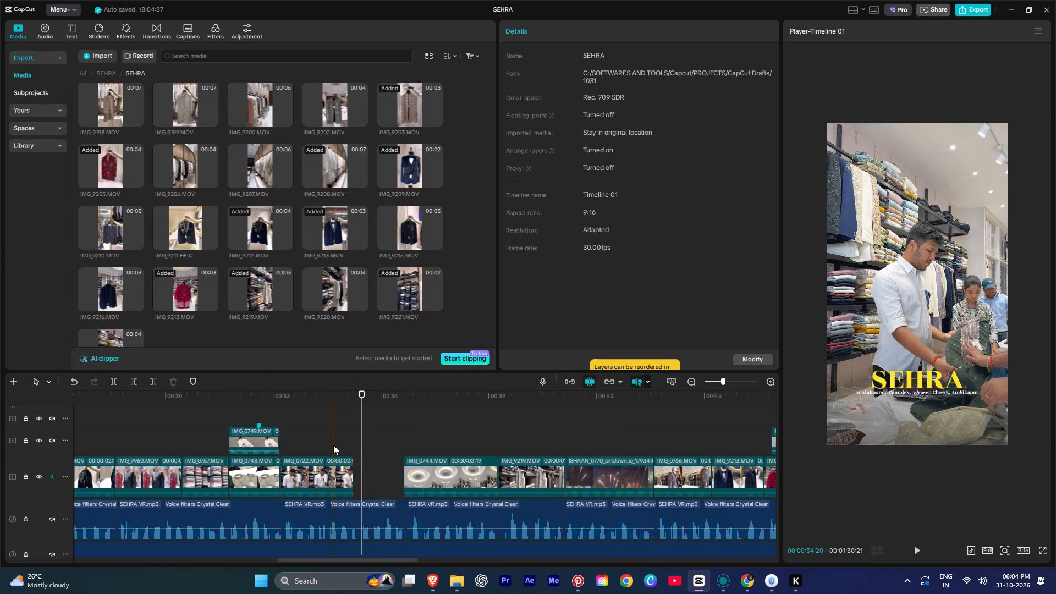
click(333, 445)
key(space)
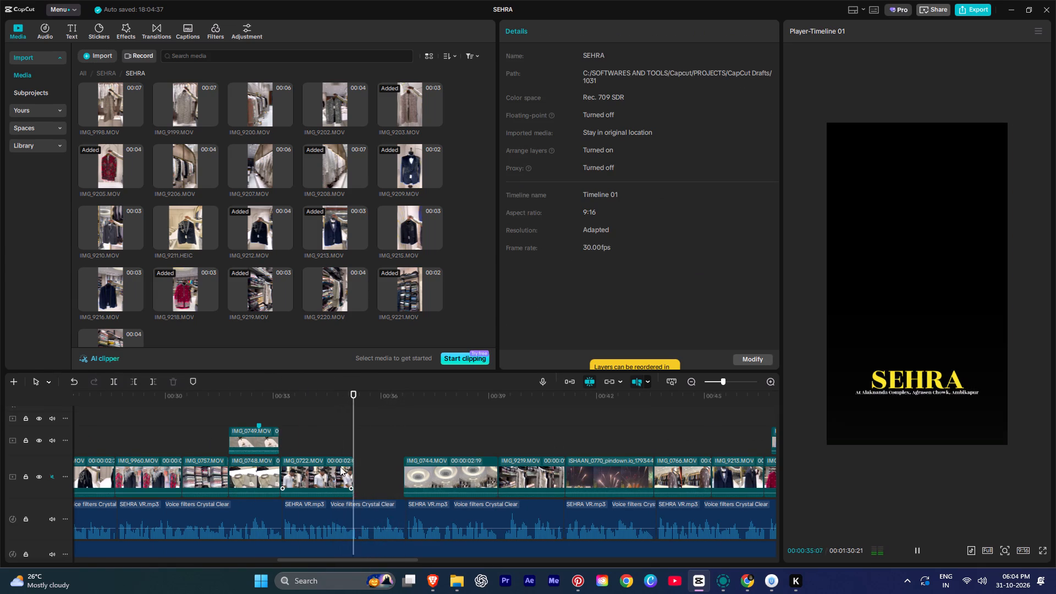
key(space)
click(343, 477)
drag(355, 477, 445, 483)
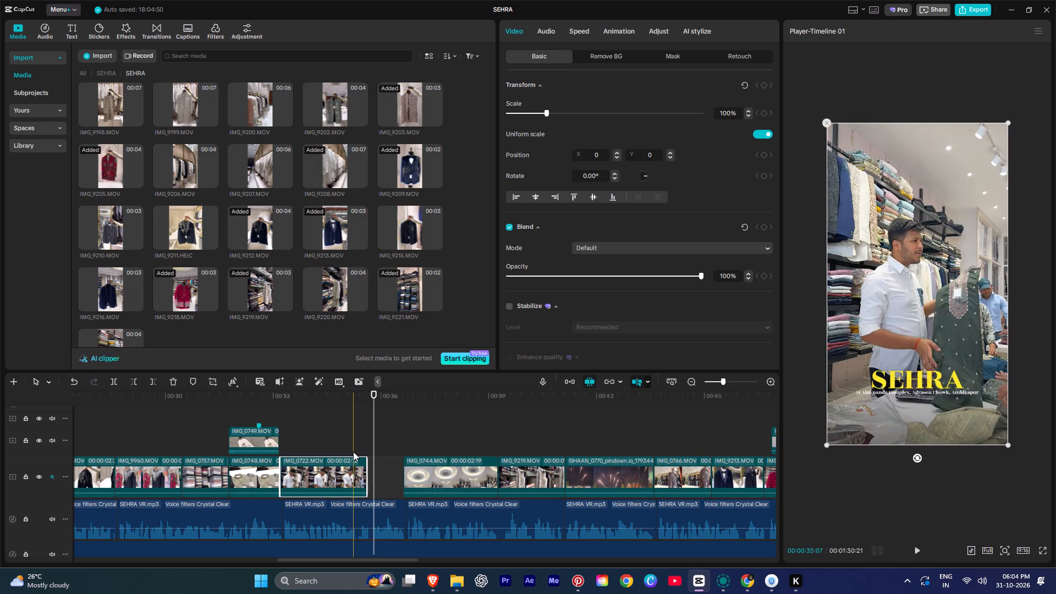
key(space)
key(space)
click(365, 444)
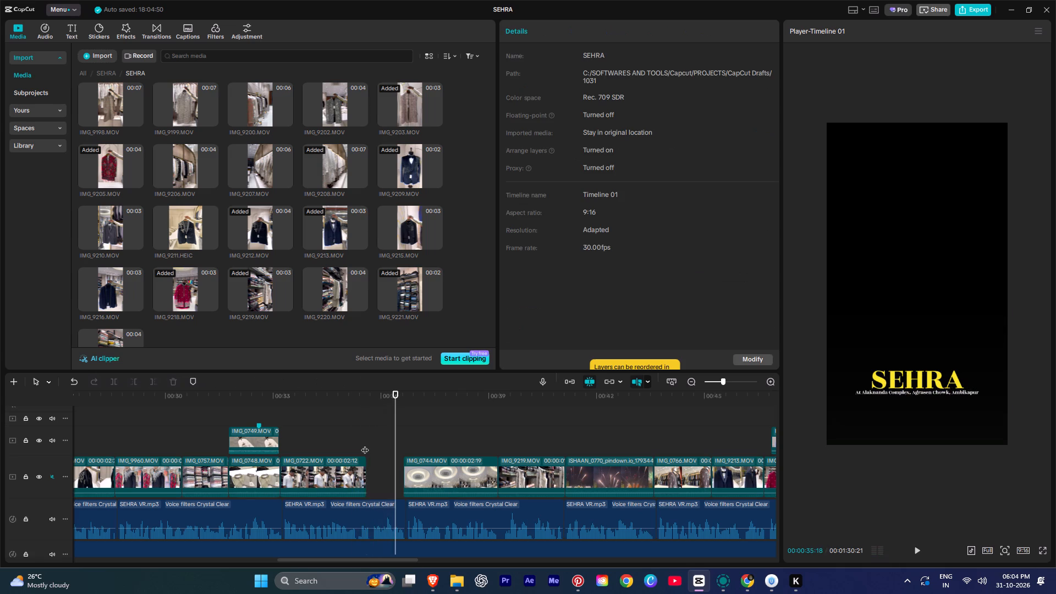
key(space)
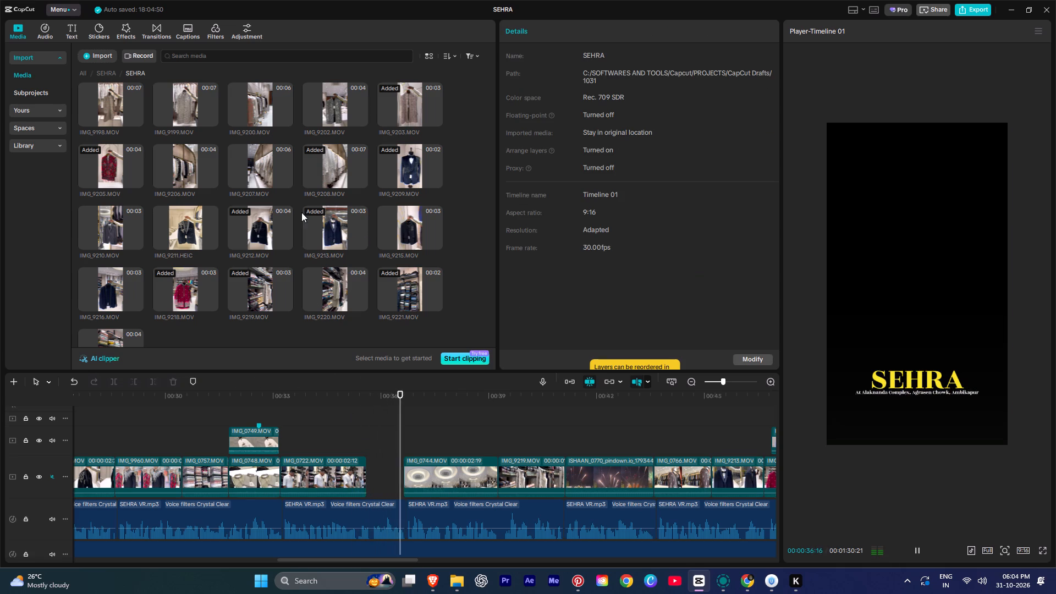
alt+scroll(405, 447, down, 3)
alt+scroll(334, 486, up, 2)
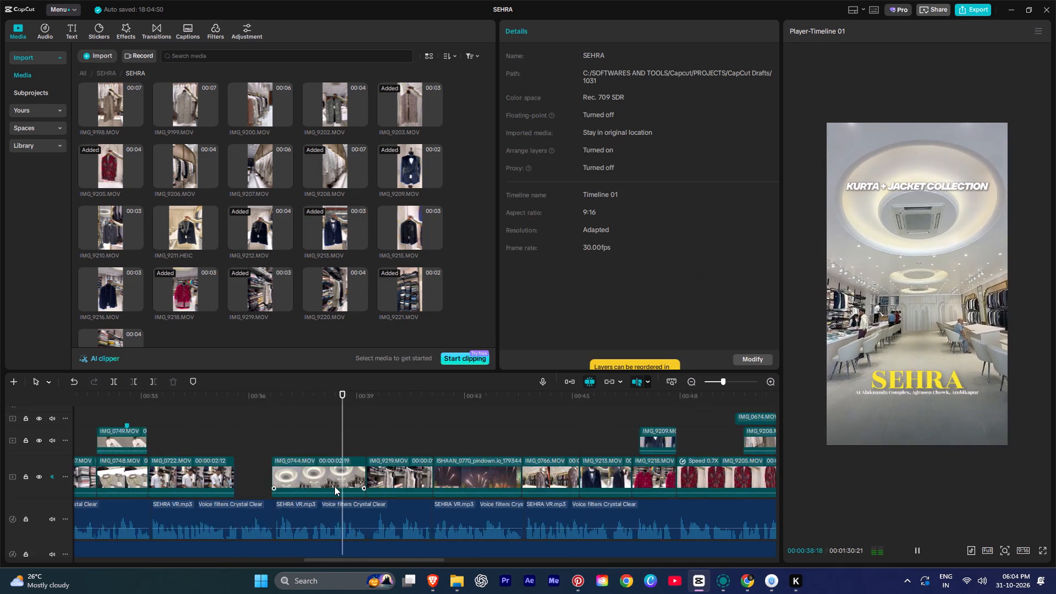
alt+scroll(334, 486, up, 1)
key(space)
Add IMG_9202.MOV from the SEHRA media folder to the main-track gap between IMG_0741.MOV and IMG_0638.MOV.
click(447, 447)
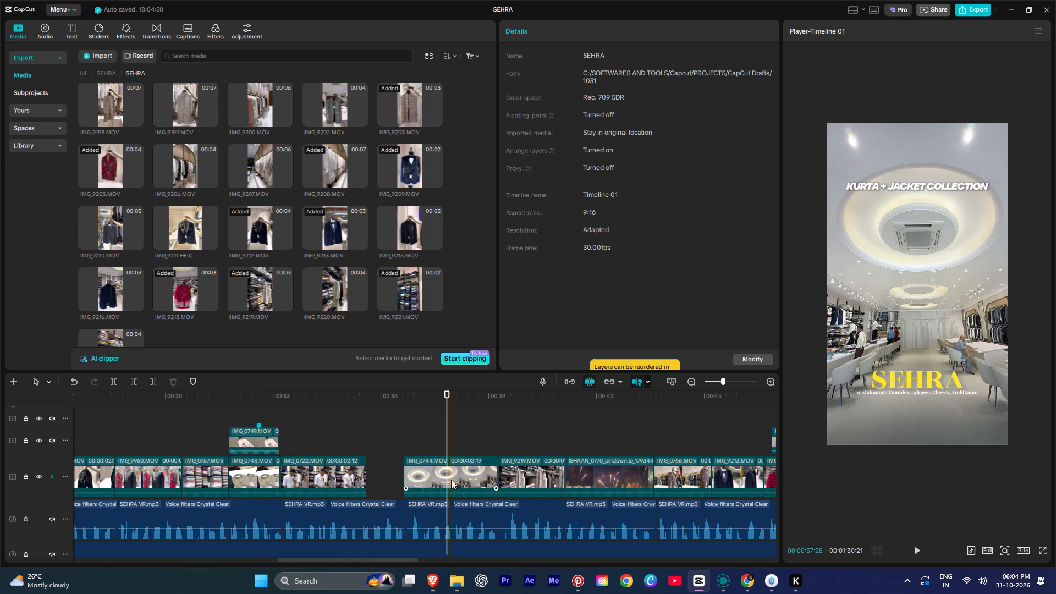
click(451, 480)
scroll(257, 191, up, 1)
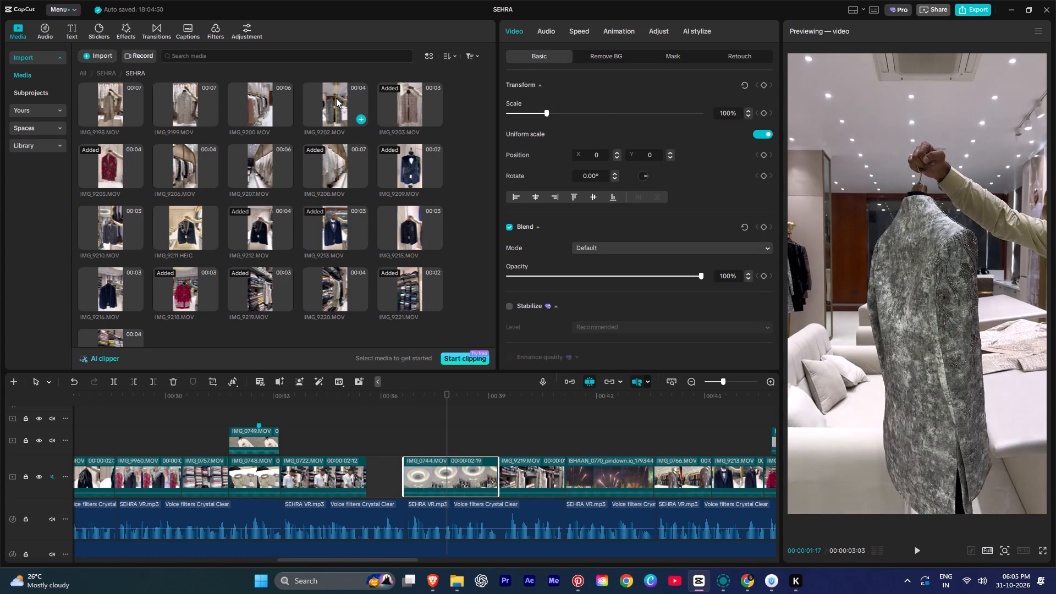
click(336, 98)
alt+scroll(462, 447, down, 6)
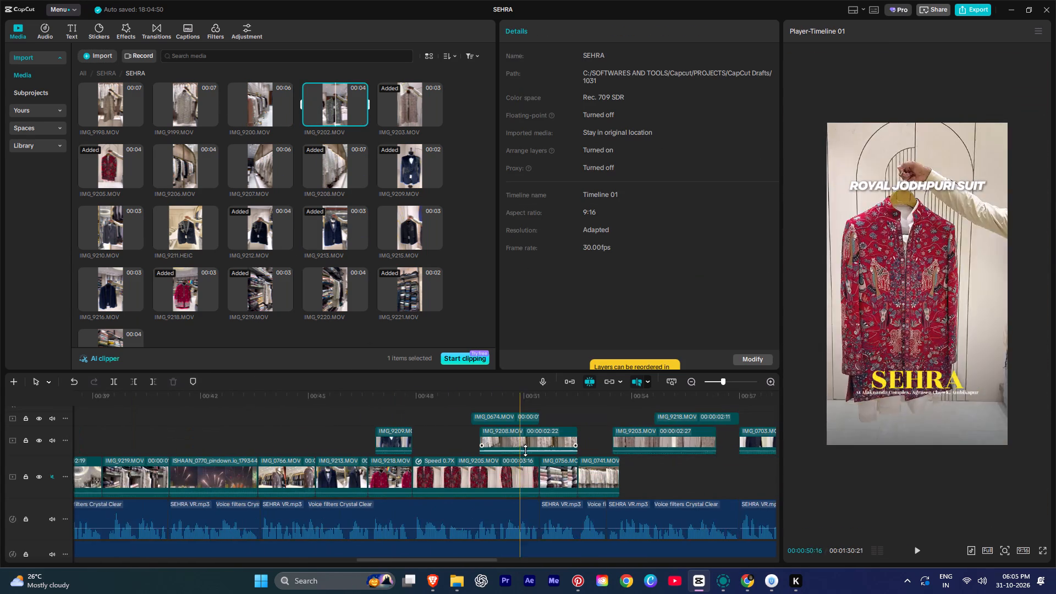
alt+scroll(525, 450, down, 2)
drag(333, 106, 526, 464)
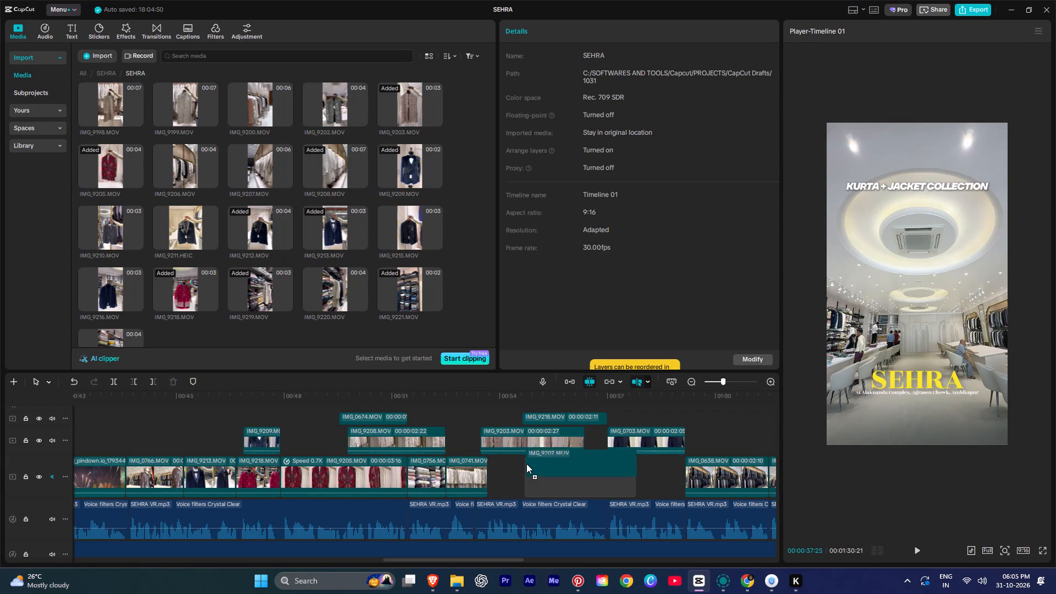
drag(526, 464, 527, 466)
Play through the INDO-WESTERN OUTFITS section around the added IMG_9202.MOV clip and on into IMG_0638.MOV and IMG_0640.MOV.
key(space)
alt+scroll(528, 462, down, 4)
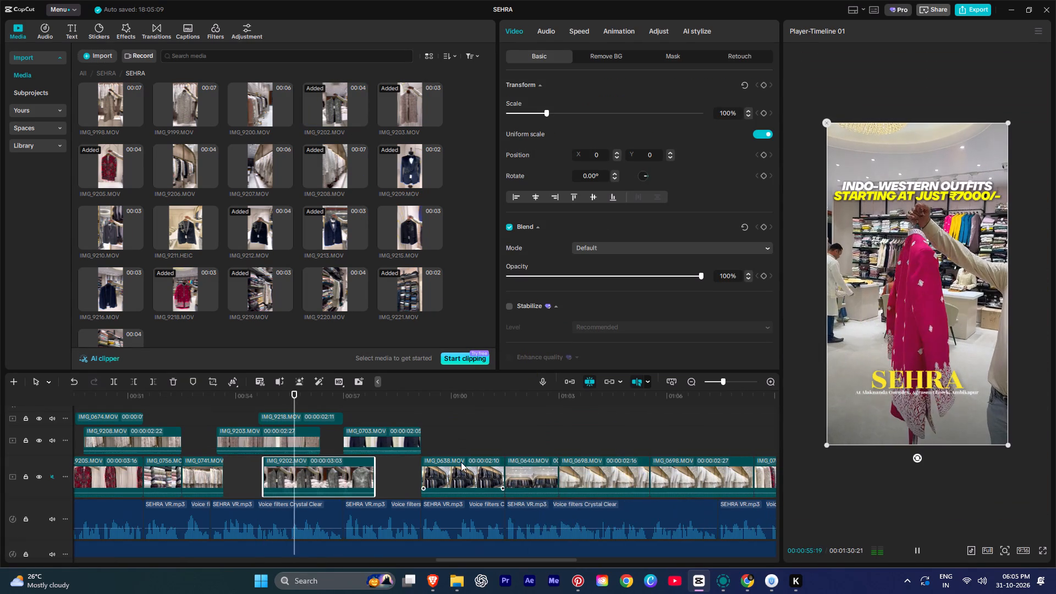
alt+scroll(461, 462, up, 1)
key(space)
key(space)
ctrl+scroll(499, 433, down, 8)
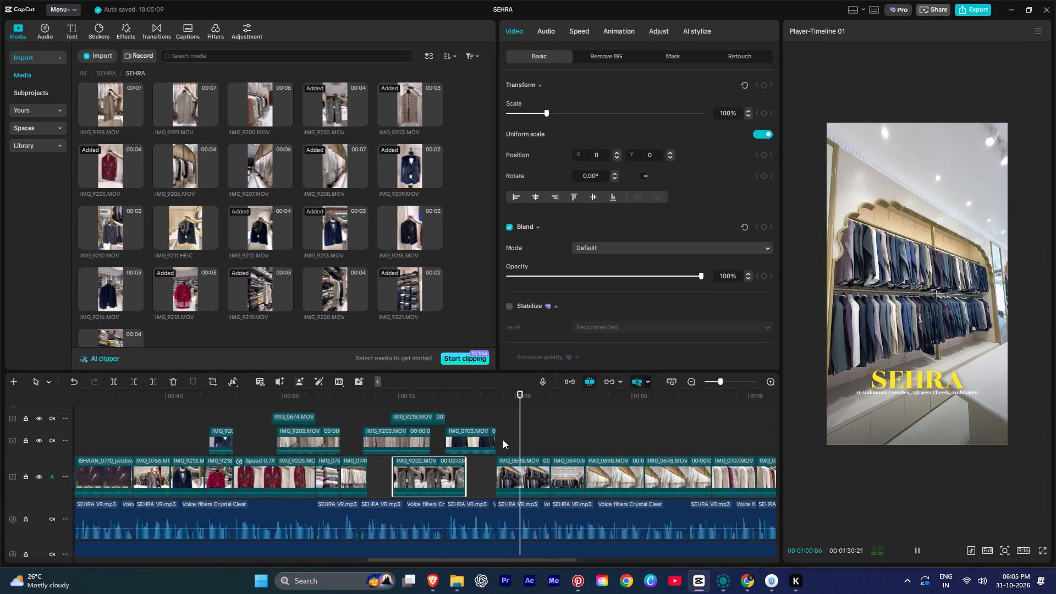
ctrl+scroll(503, 439, down, 2)
ctrl+scroll(514, 448, up, 1)
ctrl+scroll(514, 448, down, 3)
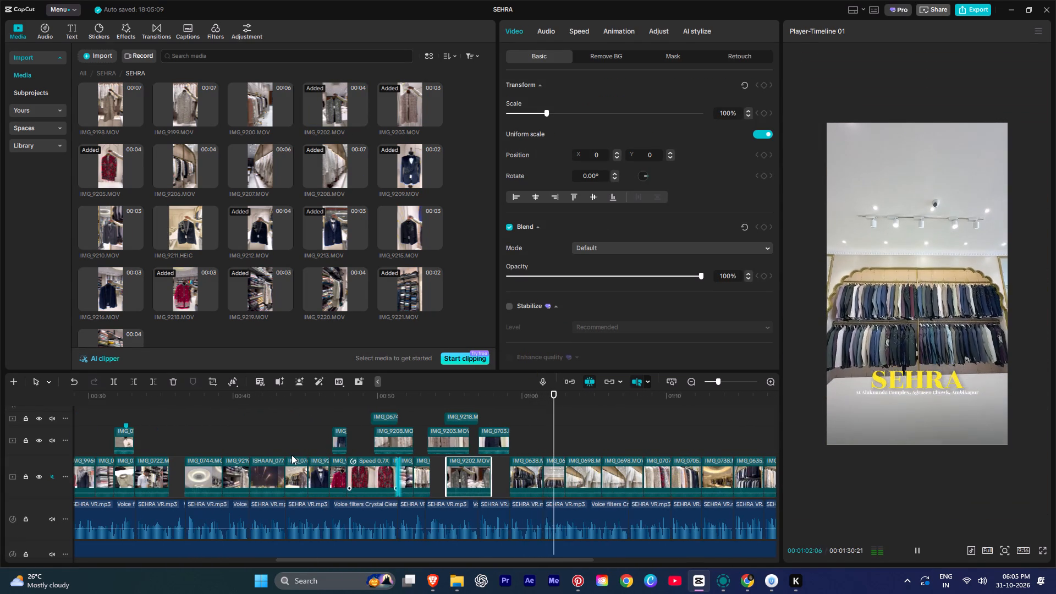
Review the KURTA + JACKET COLLECTION section again, checking IMG_0744.MOV, IMG_9219.MOV and the fireworks clip.
key(space)
key(space)
ctrl+scroll(185, 433, down, 4)
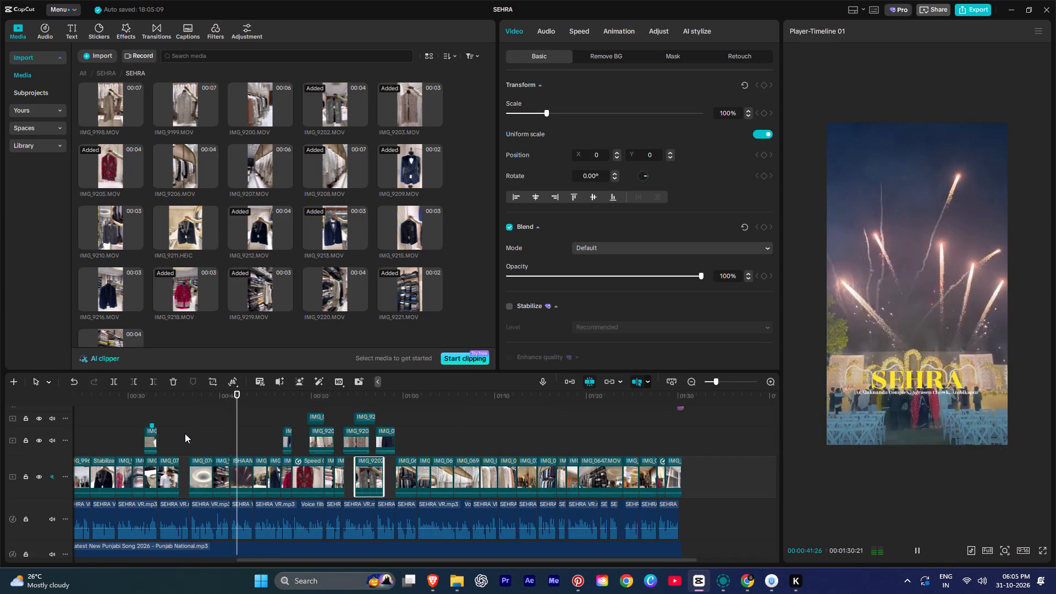
key(space)
ctrl+scroll(223, 462, down, 1)
ctrl+scroll(223, 462, up, 5)
ctrl+scroll(223, 462, down, 1)
ctrl+scroll(223, 462, up, 4)
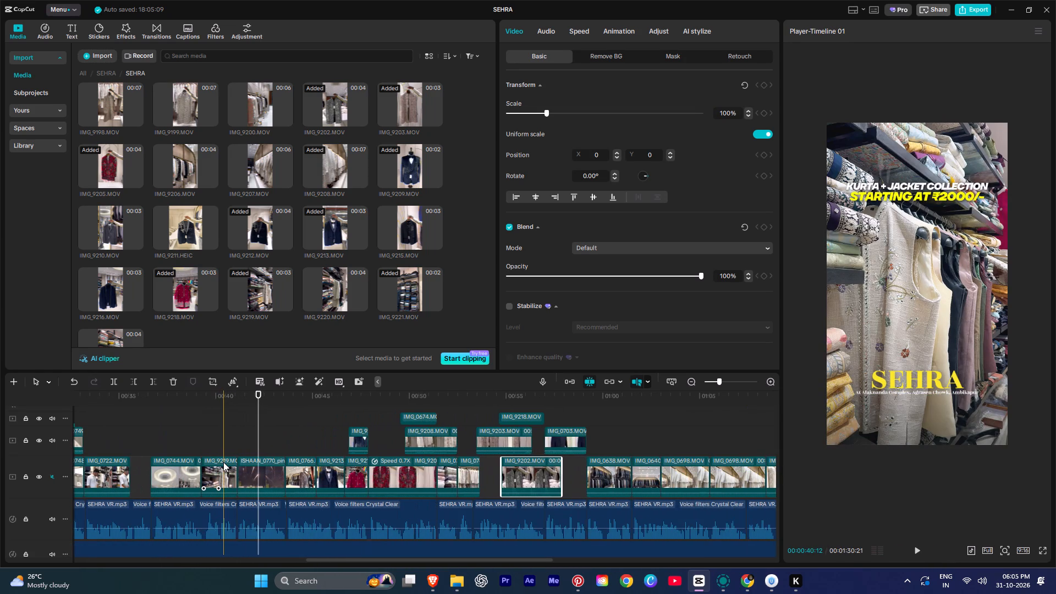
ctrl+scroll(218, 460, up, 6)
ctrl+scroll(218, 459, down, 1)
ctrl+scroll(218, 459, up, 12)
ctrl+scroll(218, 459, down, 1)
ctrl+scroll(218, 459, up, 4)
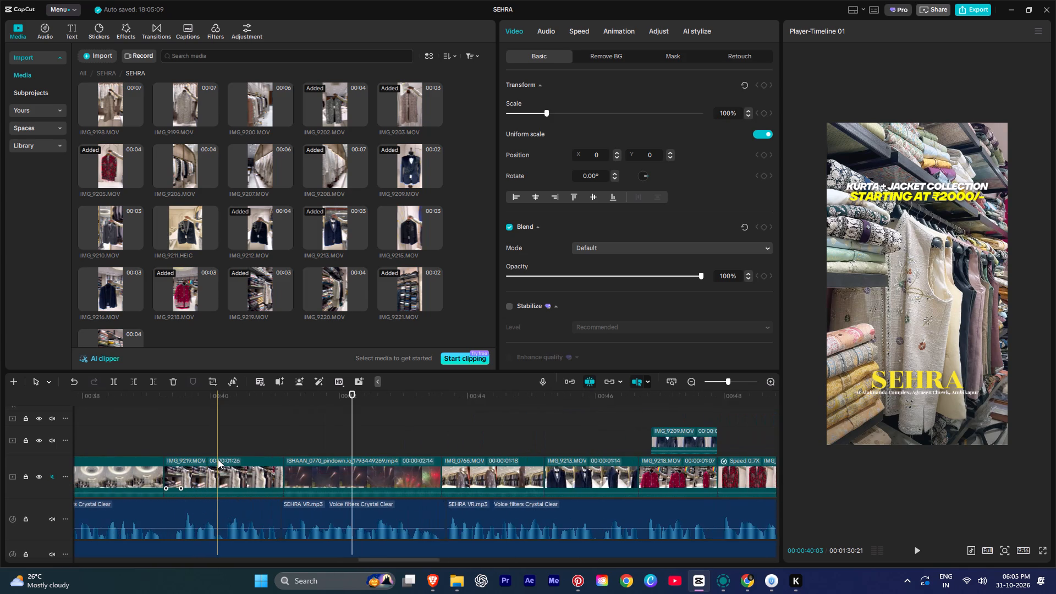
alt+scroll(218, 459, up, 4)
key(space)
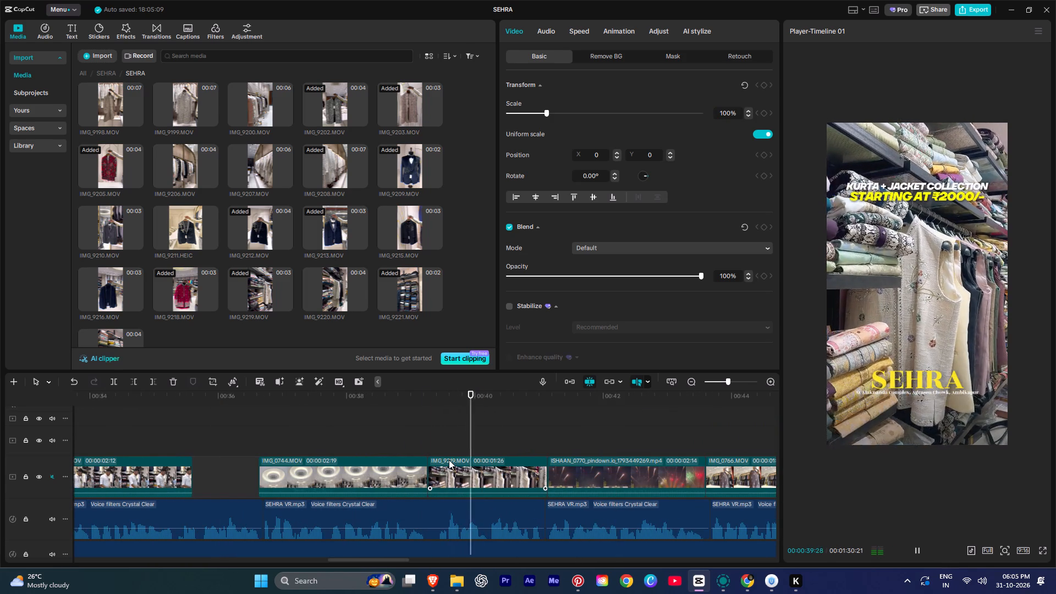
key(space)
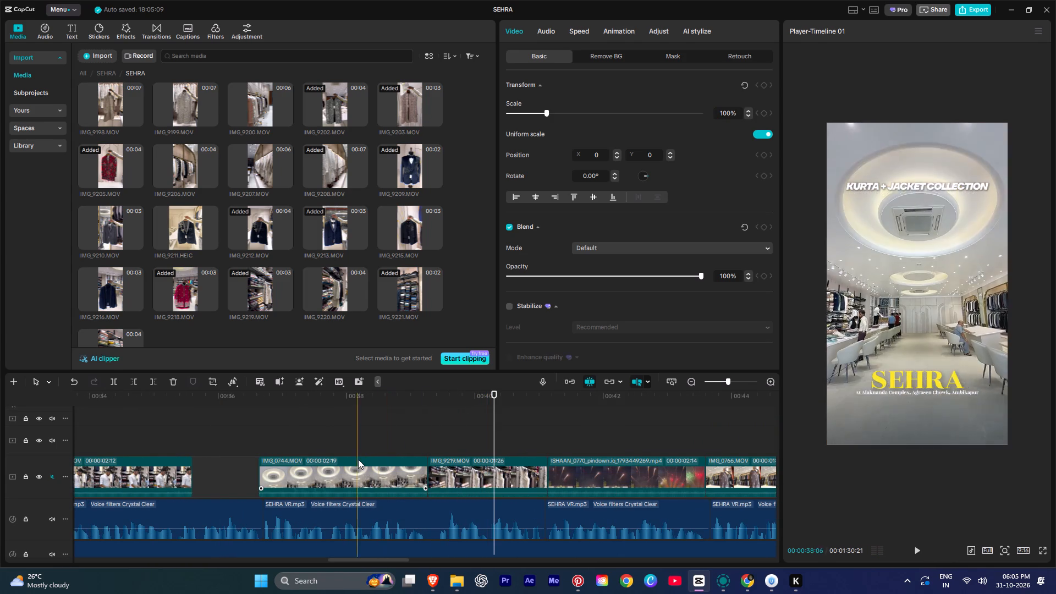
Trim the end of the IMG_0744.MOV ceiling clip to a length of 1:05.
key(space)
ctrl+scroll(335, 471, up, 5)
key(space)
click(367, 475)
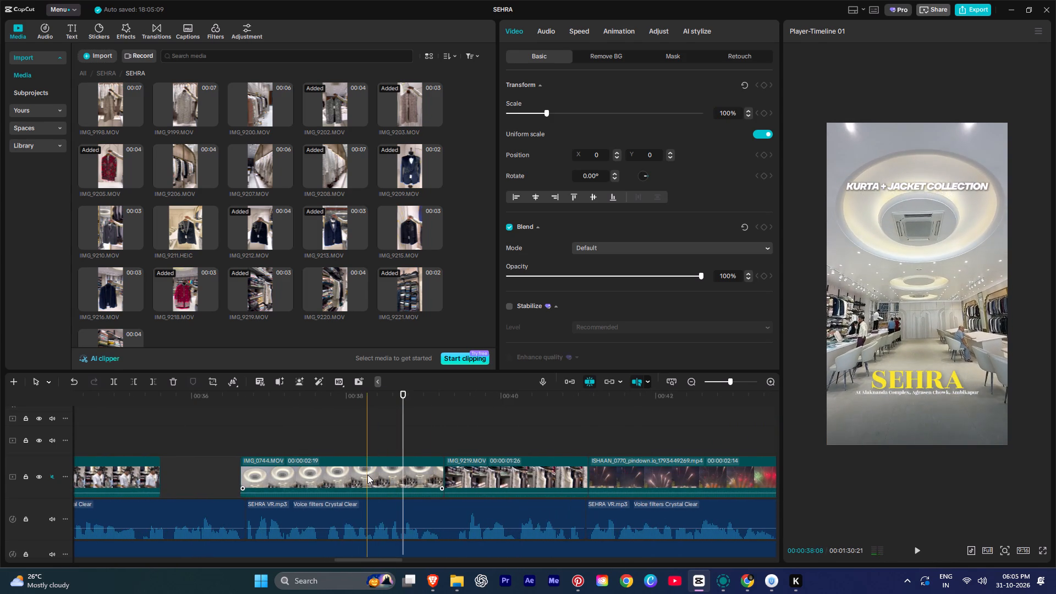
key(w)
key(space)
key(space)
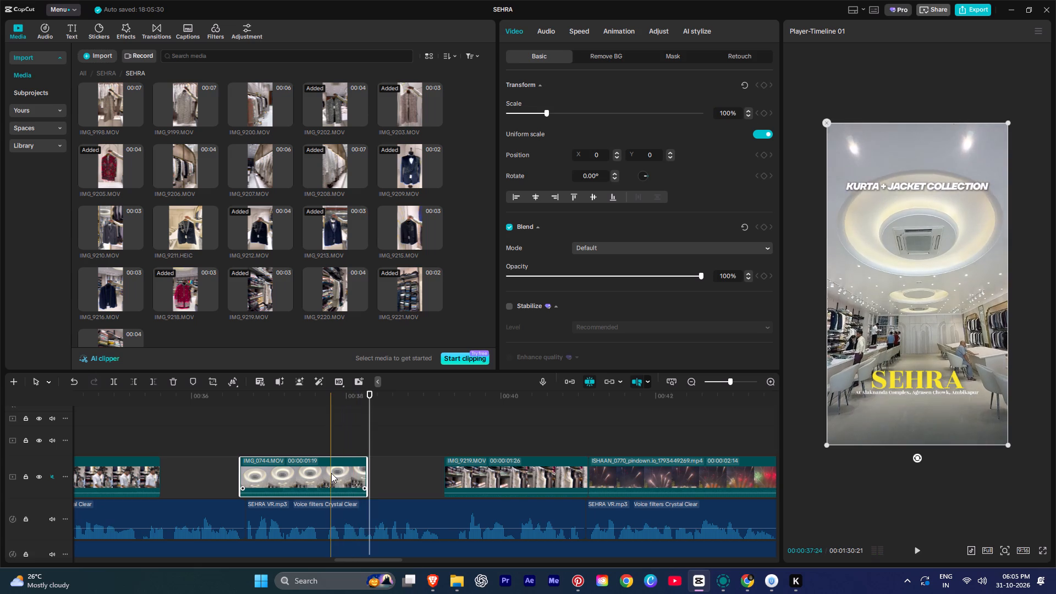
click(331, 473)
text(W)
key(space)
key(space)
Move IMG_9219.MOV against the end of IMG_0744.MOV, trim its start and end to a length of 1:19, and play it.
drag(461, 484, 351, 482)
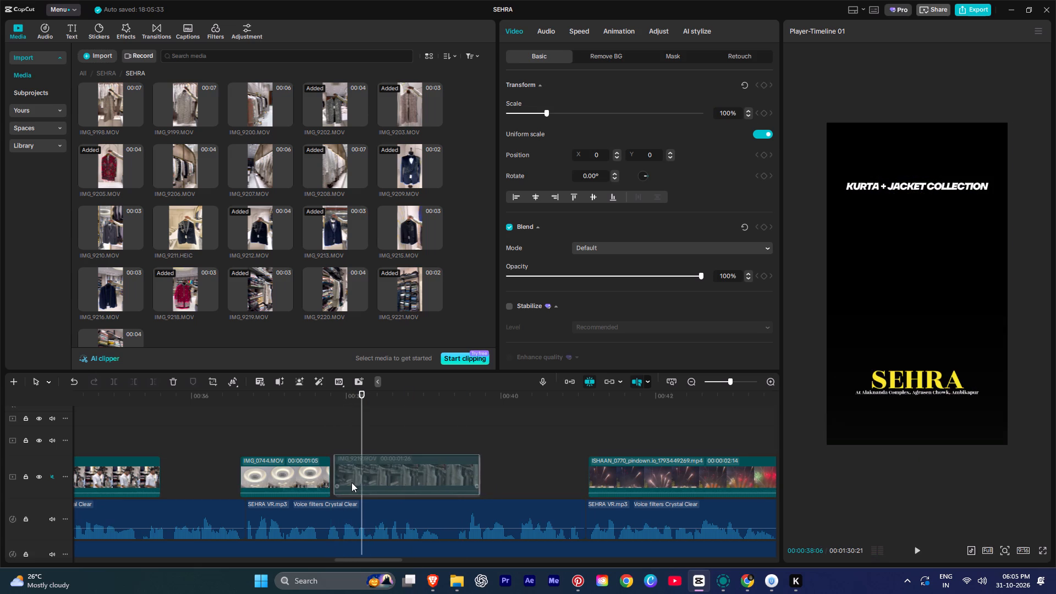
drag(351, 482, 344, 483)
drag(340, 446, 346, 469)
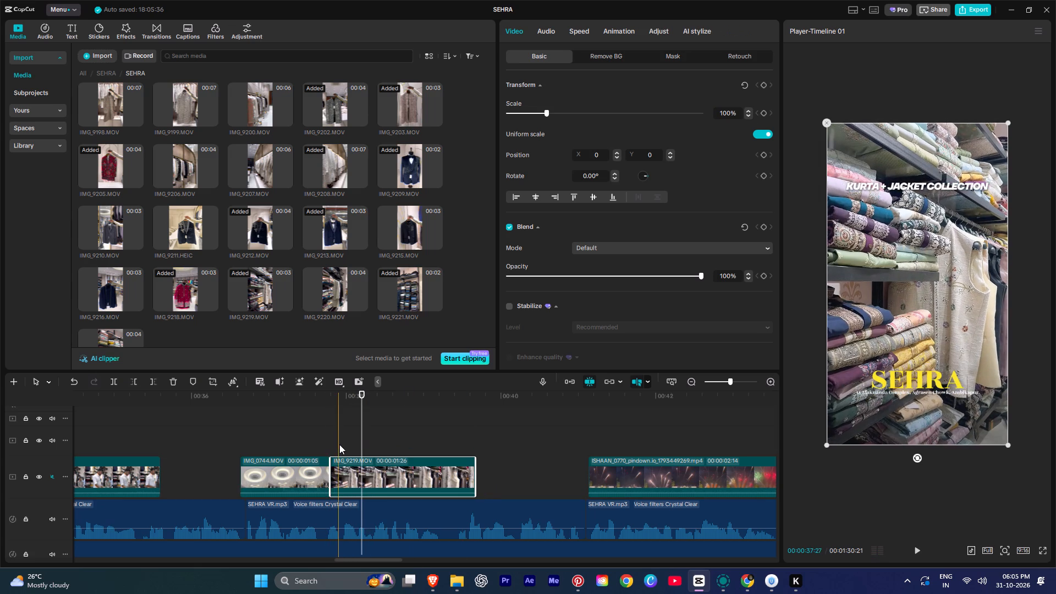
key(q)
drag(353, 468, 345, 468)
key(space)
scroll(359, 457, down, 3)
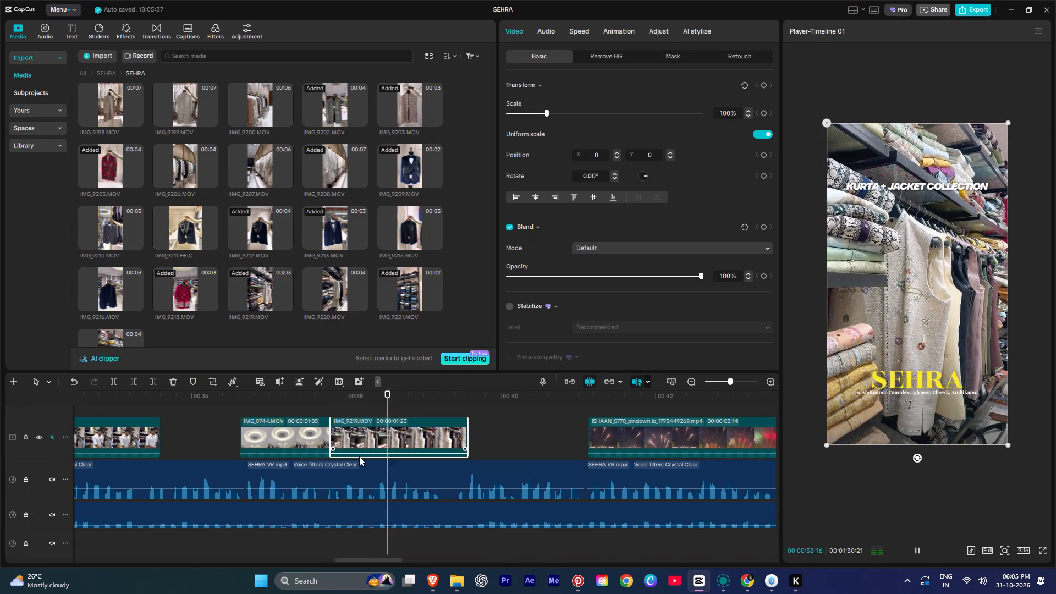
key(space)
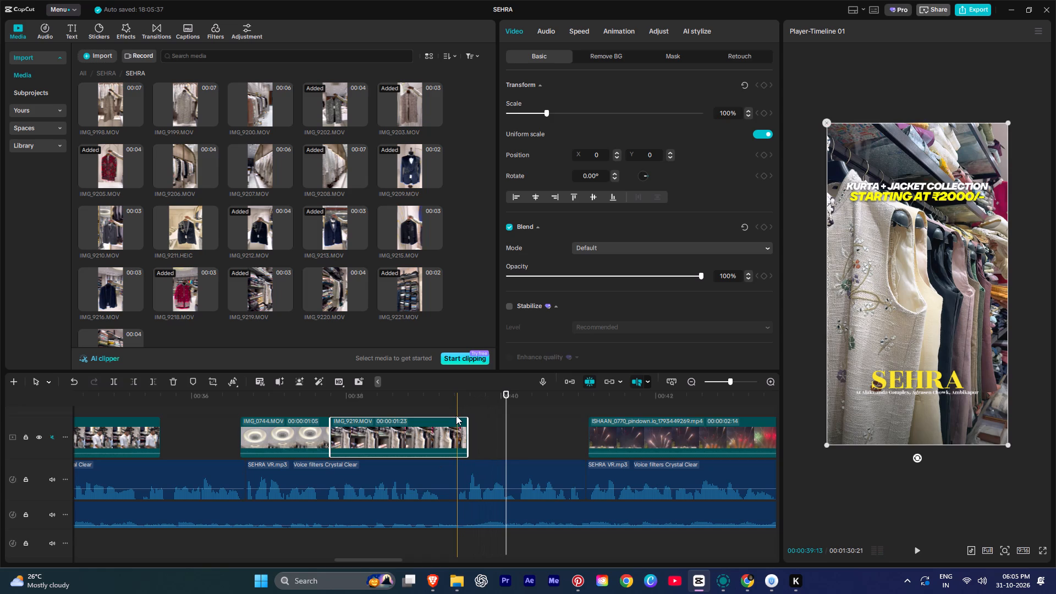
text(W)
key(space)
scroll(457, 438, up, 2)
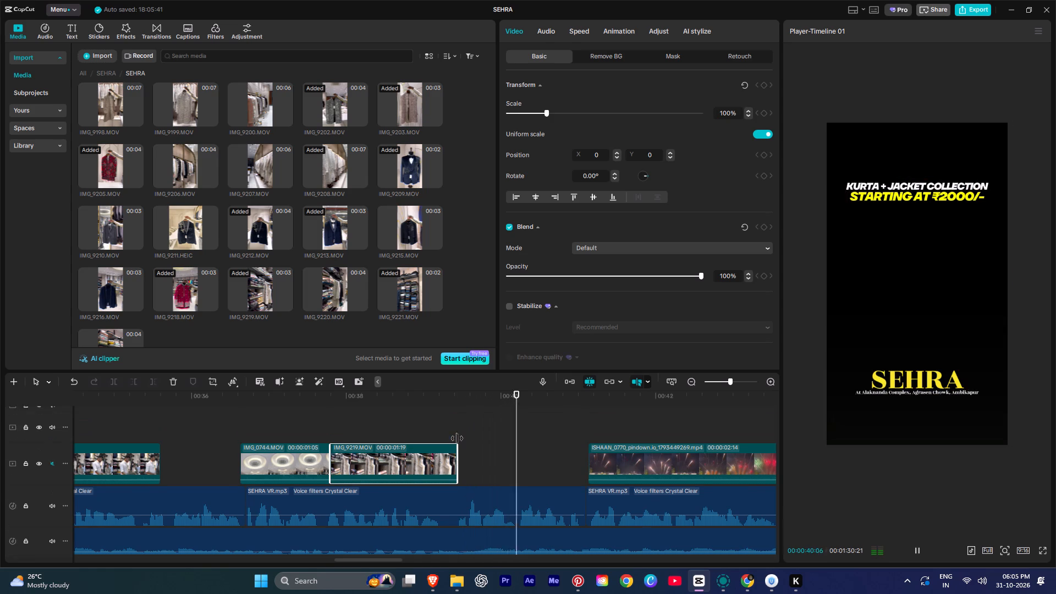
scroll(457, 438, up, 1)
key(space)
Duplicate the trimmed IMG_9219.MOV clip onto the overlay track and place the copy right after the original's end.
click(454, 423)
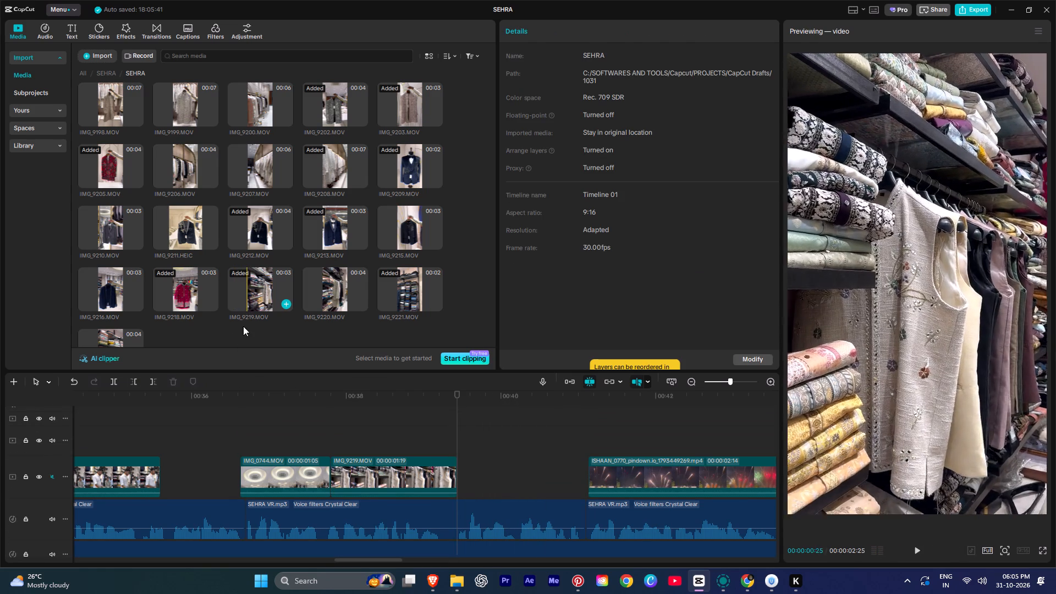
click(436, 474)
alt+drag(414, 469, 411, 445)
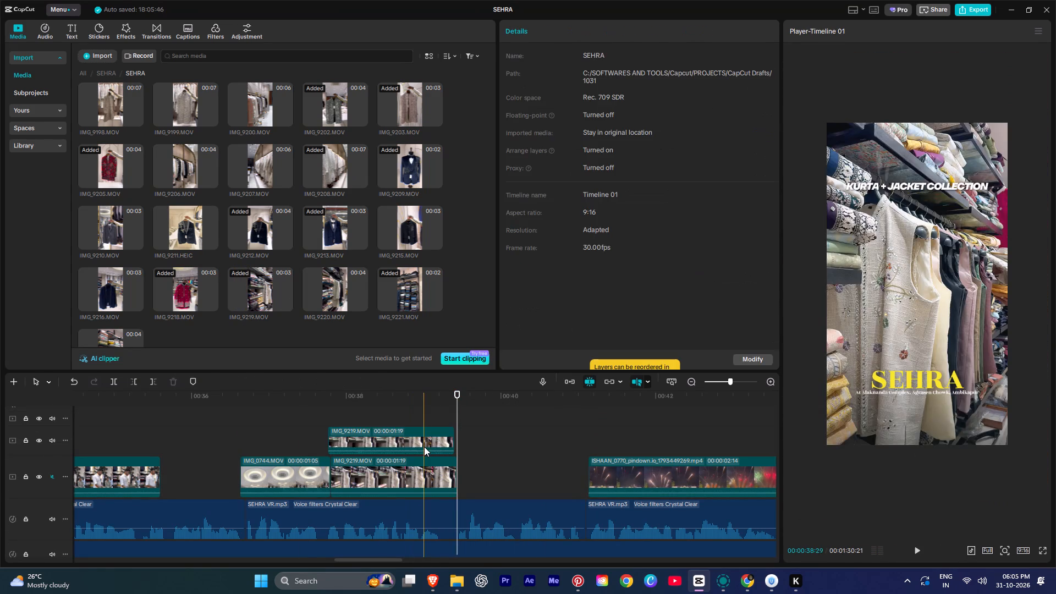
drag(425, 444, 554, 446)
Reverse the copied IMG_9219.MOV clip and move it down into the main-track gap before the fireworks clip.
click(487, 446)
right_click(487, 446)
click(524, 257)
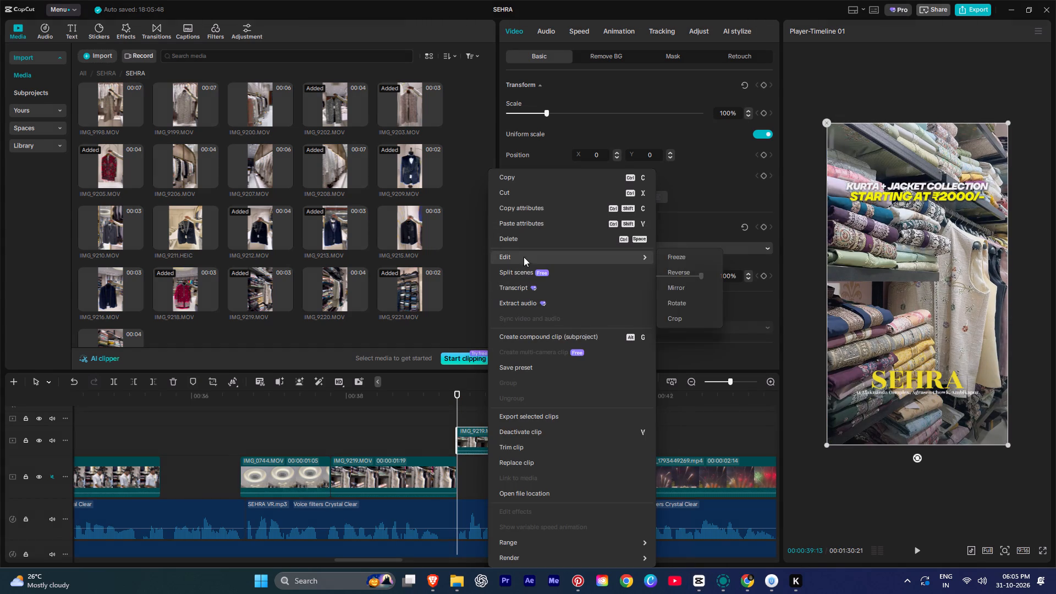
click(681, 270)
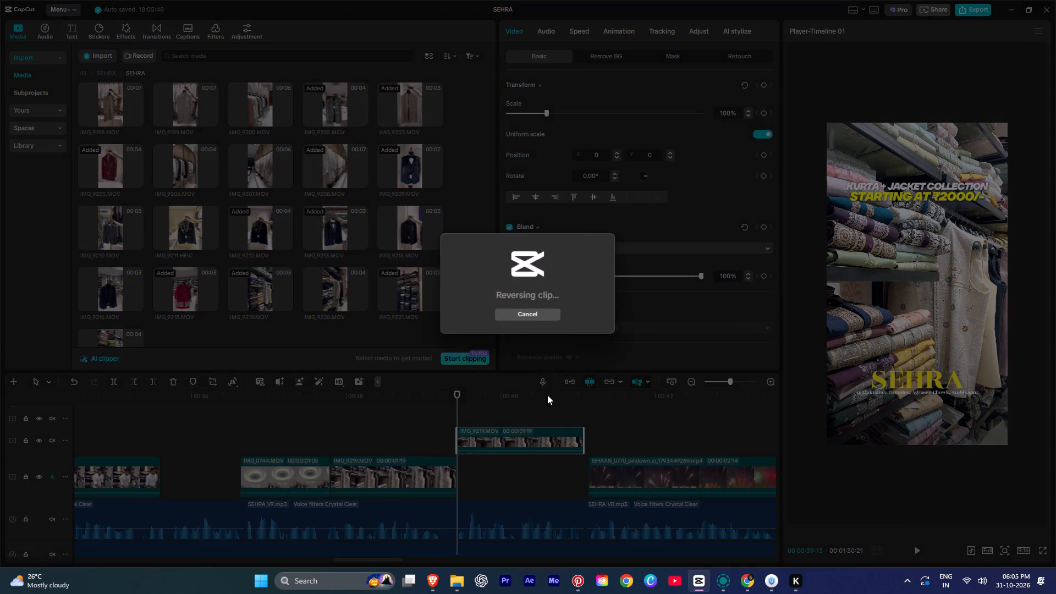
key(space)
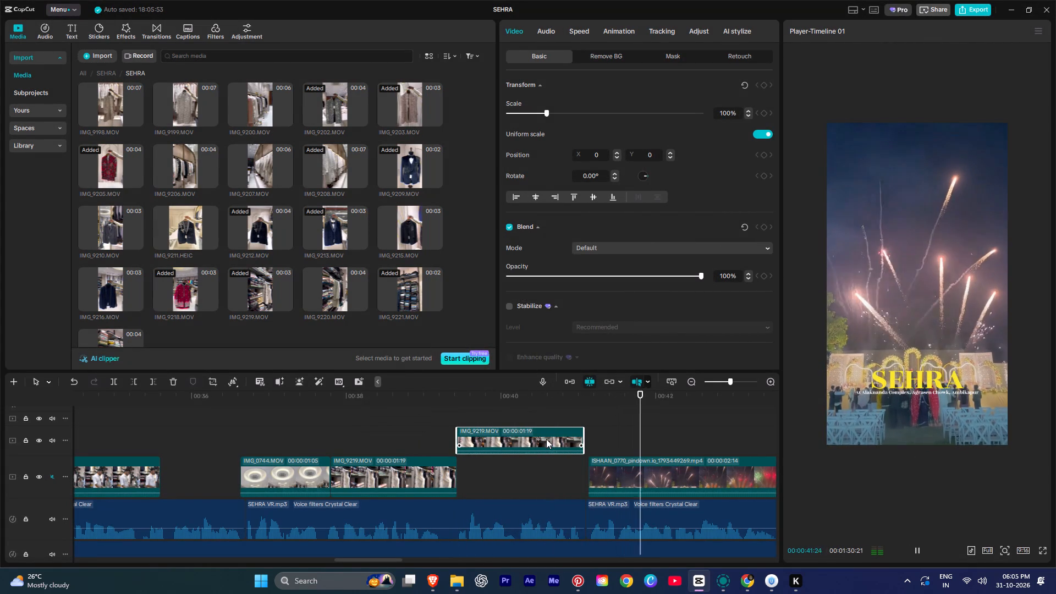
drag(546, 439, 545, 463)
Play through the original IMG_9219.MOV clip and its reversed copy to check how they run together.
key(space)
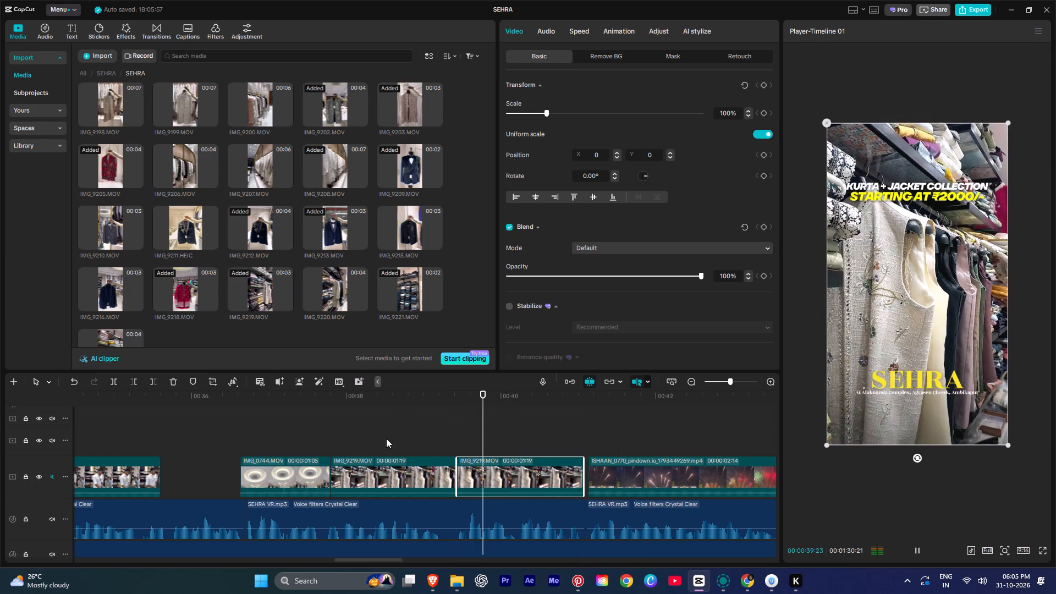
key(space)
key(space)
ctrl+scroll(385, 464, up, 4)
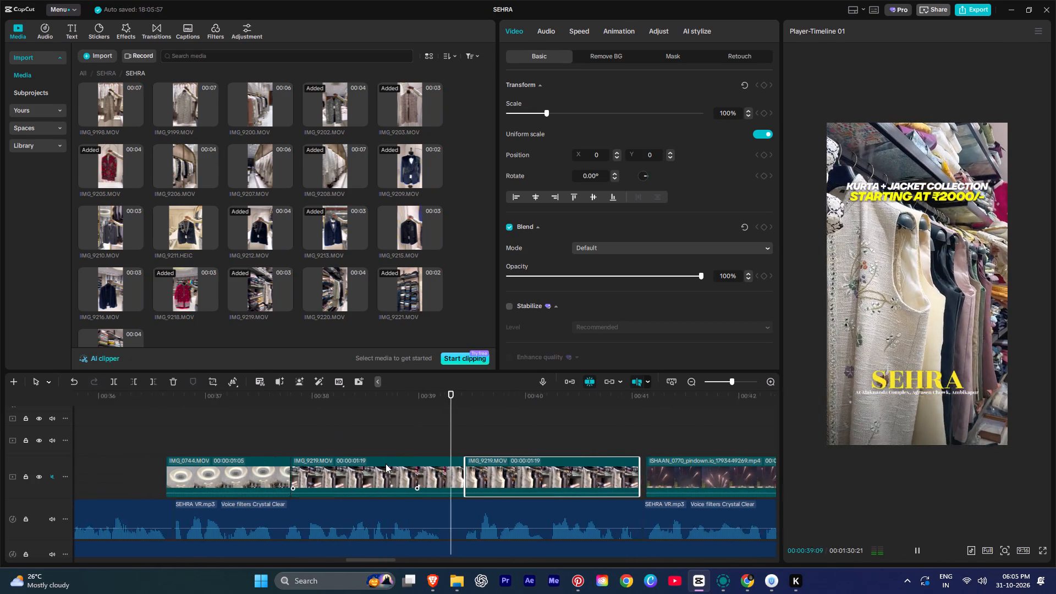
ctrl+scroll(386, 464, up, 2)
ctrl+scroll(386, 464, down, 4)
key(space)
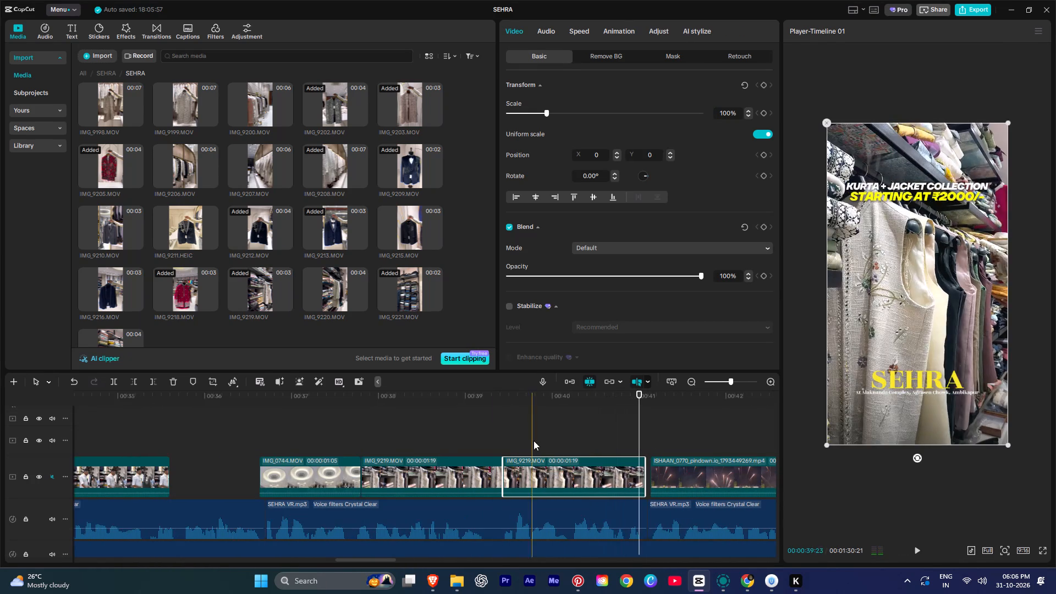
Lift the reversed copy to the overlay track and set the speed of the original IMG_9219.MOV clip to 0.60x.
drag(541, 476, 540, 450)
click(461, 476)
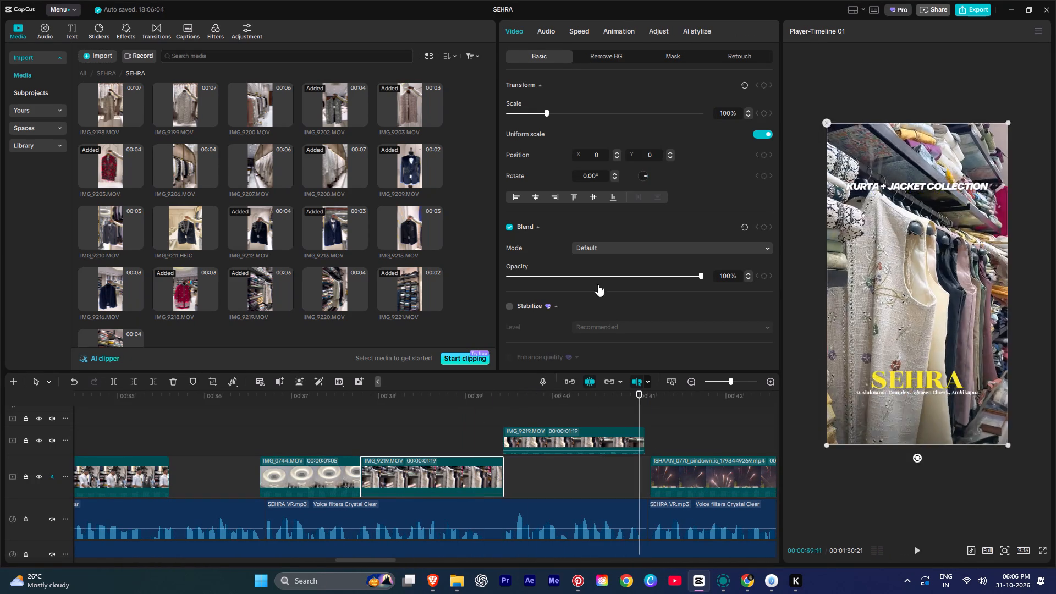
click(590, 33)
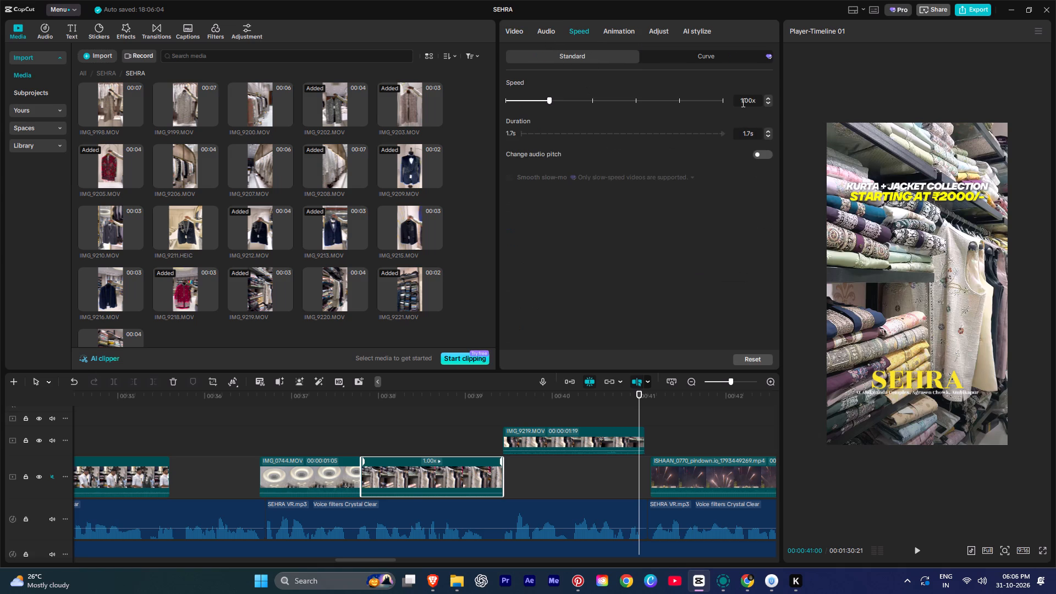
triple_click(768, 101)
click(768, 101)
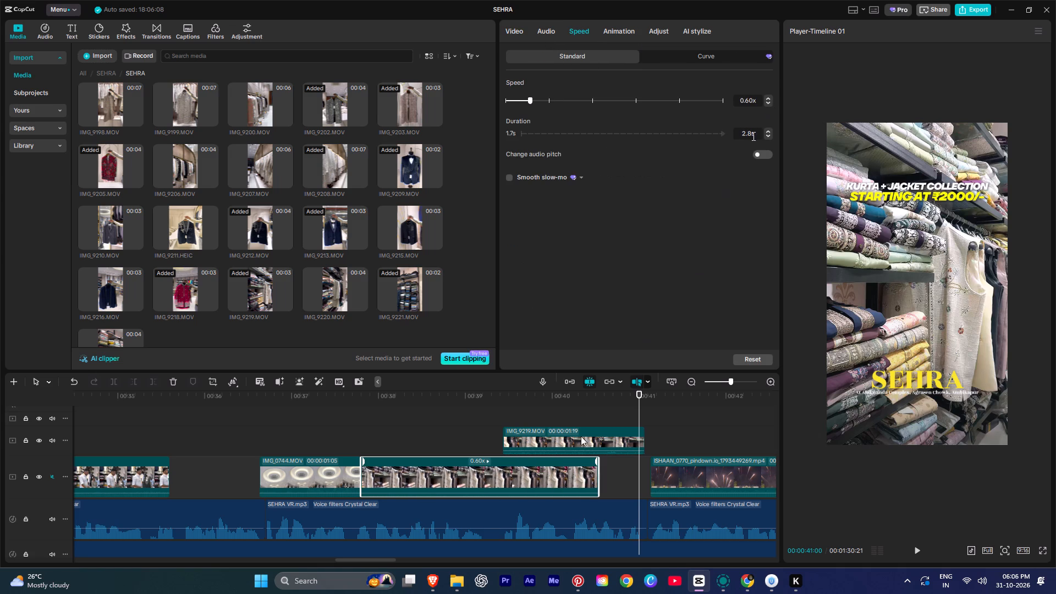
Set the reversed IMG_9219.MOV copy's speed to 0.60x and move it to start where the slowed original ends.
click(565, 443)
triple_click(768, 104)
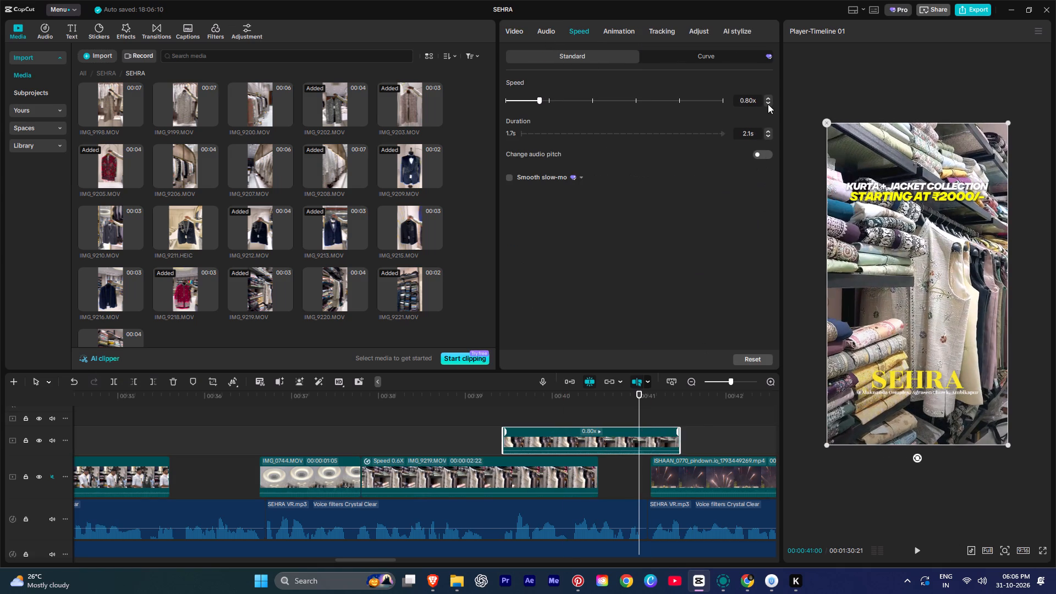
click(768, 104)
drag(546, 446, 629, 437)
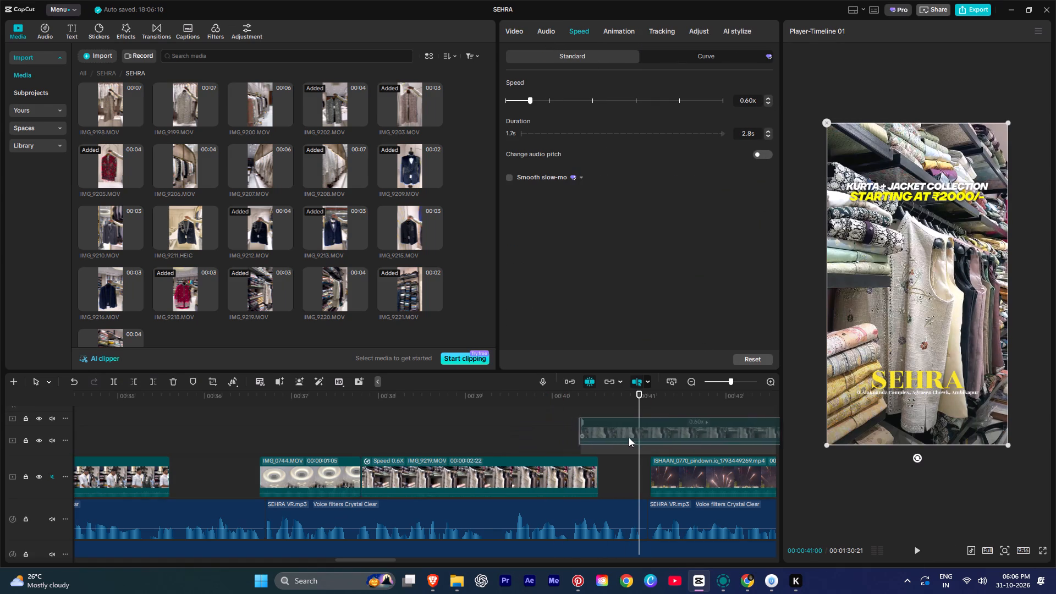
drag(629, 437, 638, 447)
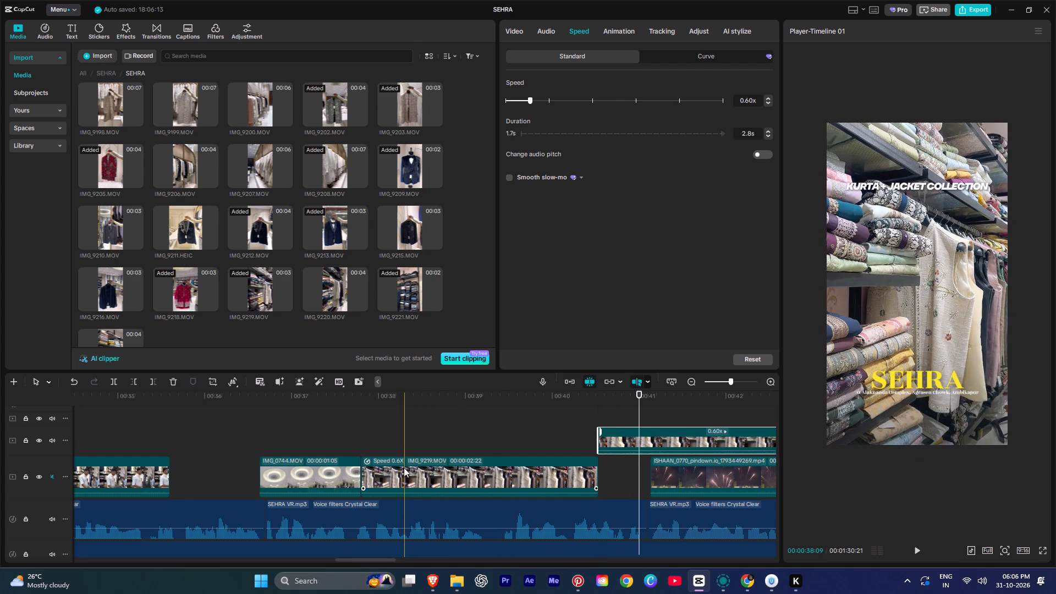
Trim the start of the slowed IMG_9219.MOV to a length of 1:26, and shift it and the reversed copy back to follow IMG_0744.MOV.
key(q)
drag(549, 427, 575, 471)
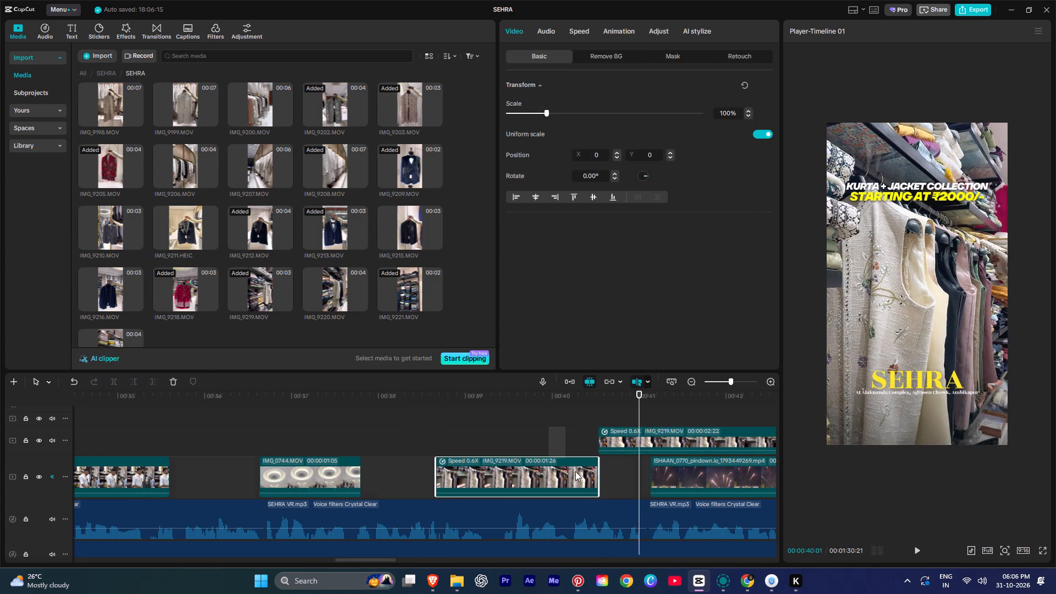
drag(575, 471, 620, 472)
drag(625, 443, 552, 441)
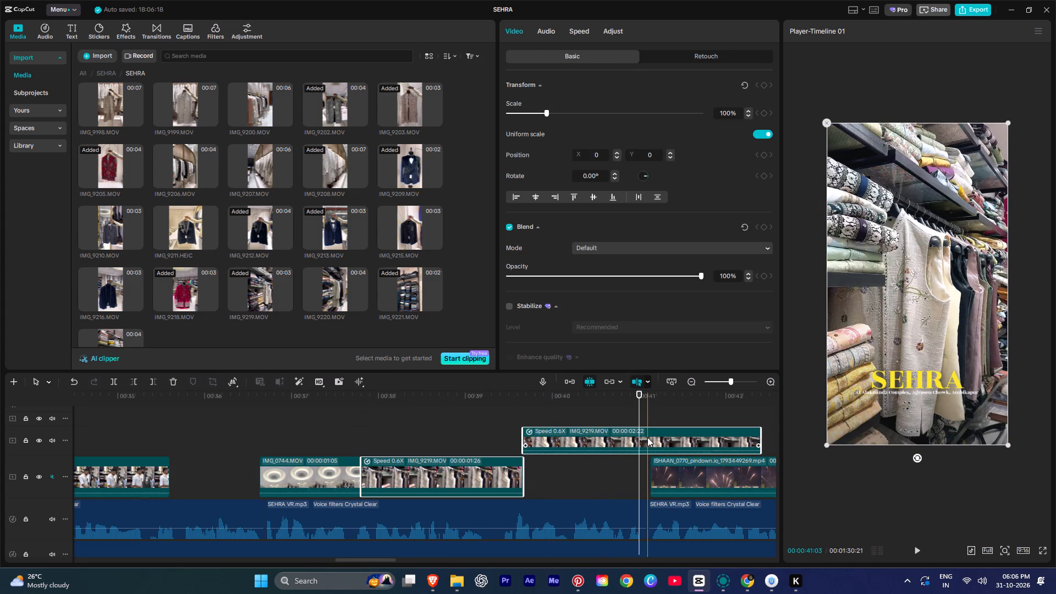
Trim the end of the reversed IMG_9219.MOV copy to a length of 1:14 and drop it into the main-track gap before the fireworks clip.
key(w)
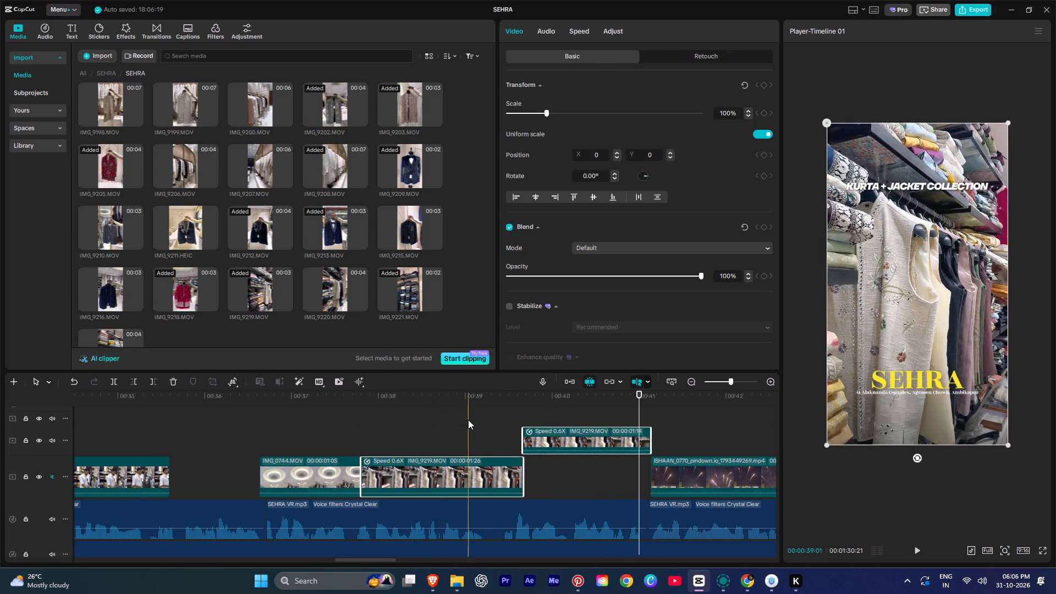
key(space)
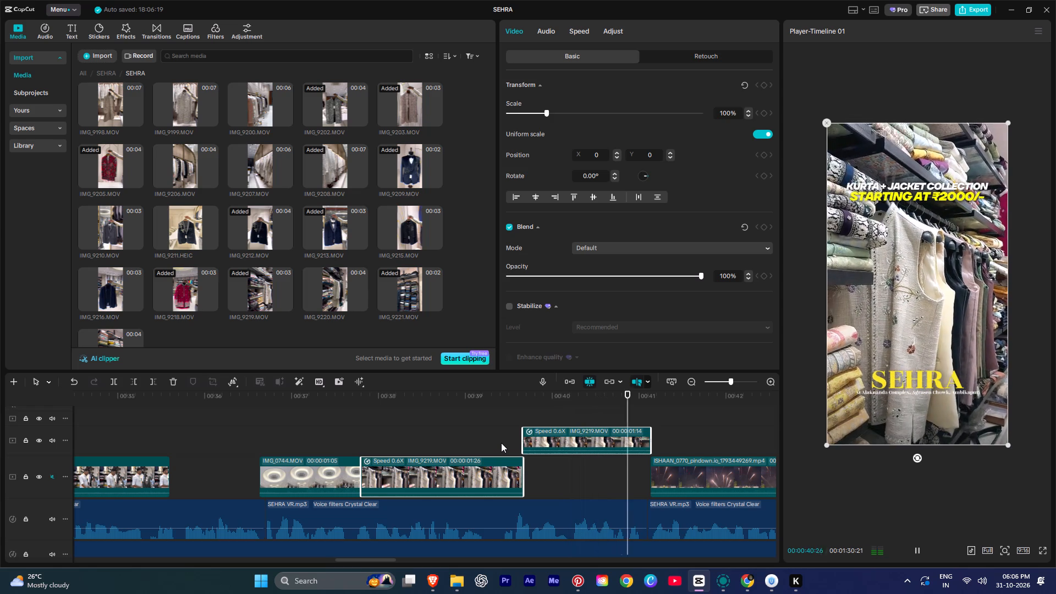
ctrl+scroll(504, 442, down, 8)
drag(625, 441, 625, 447)
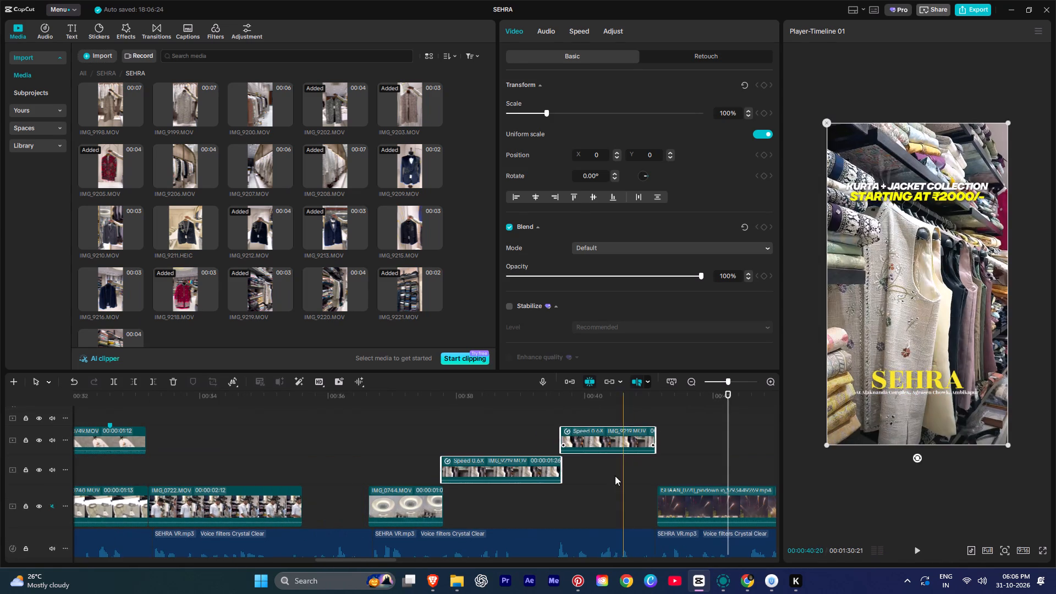
click(607, 492)
key(ctrl+z)
click(609, 470)
drag(609, 448, 611, 469)
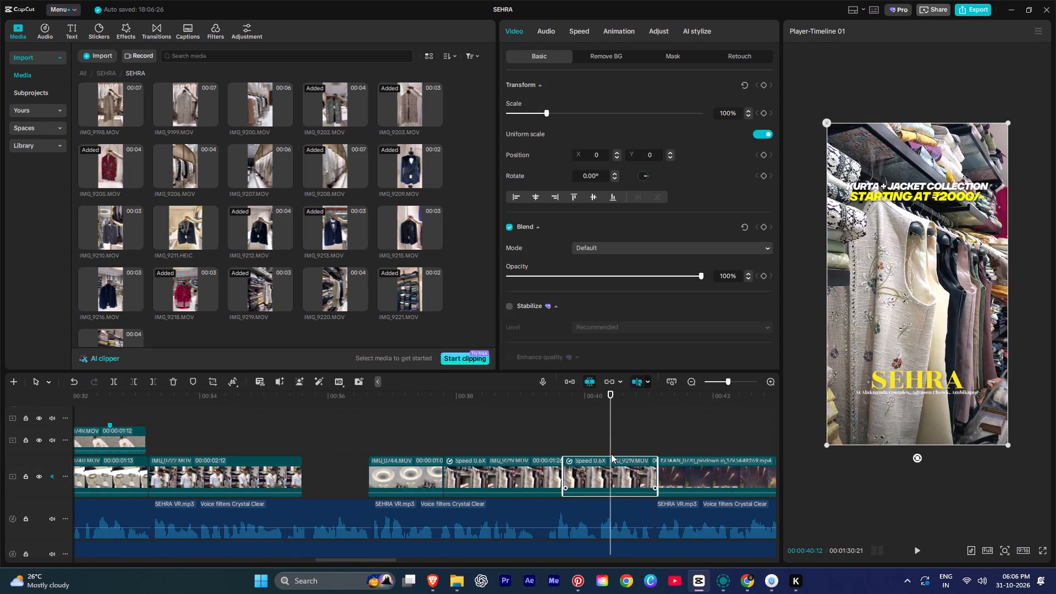
Play from the reversed IMG_9219.MOV copy through the fireworks clip to the DESIGNER TUXEDOS section to check the cuts.
key(space)
alt+scroll(611, 453, down, 4)
alt+scroll(502, 478, down, 1)
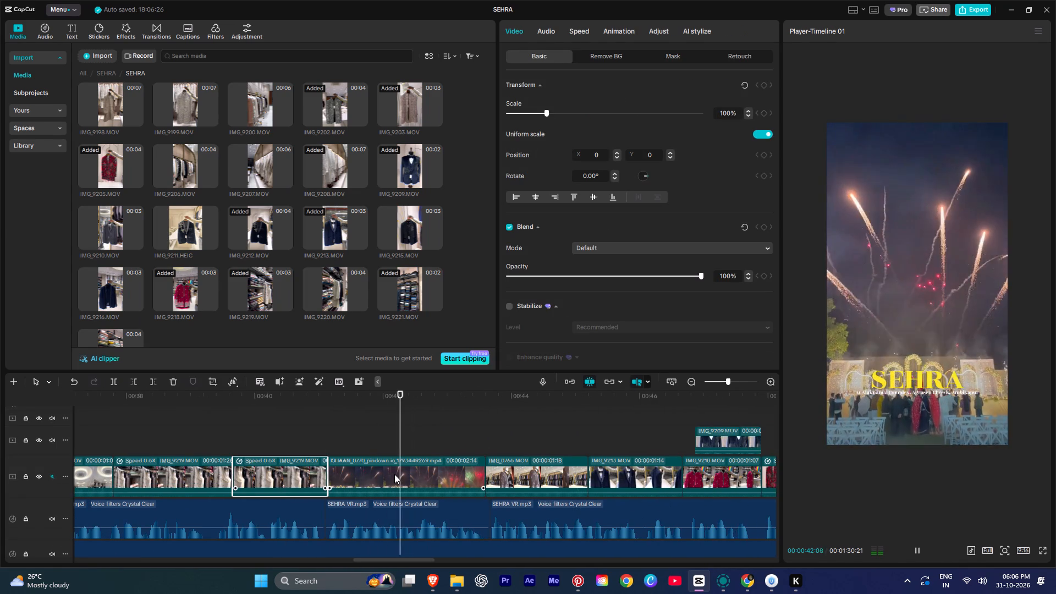
alt+scroll(394, 474, up, 5)
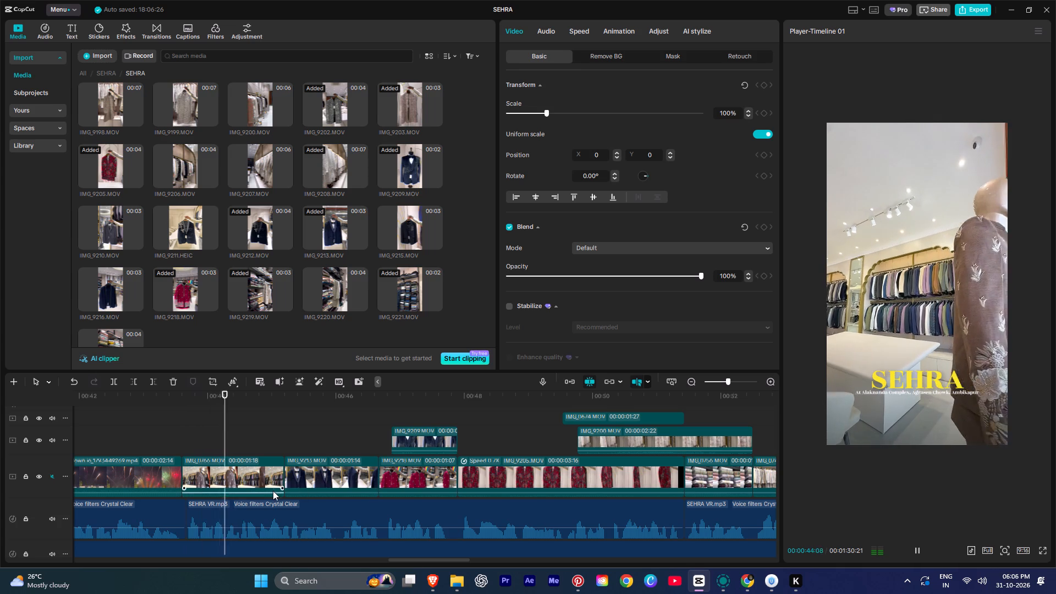
ctrl+scroll(254, 487, down, 7)
ctrl+scroll(252, 488, up, 3)
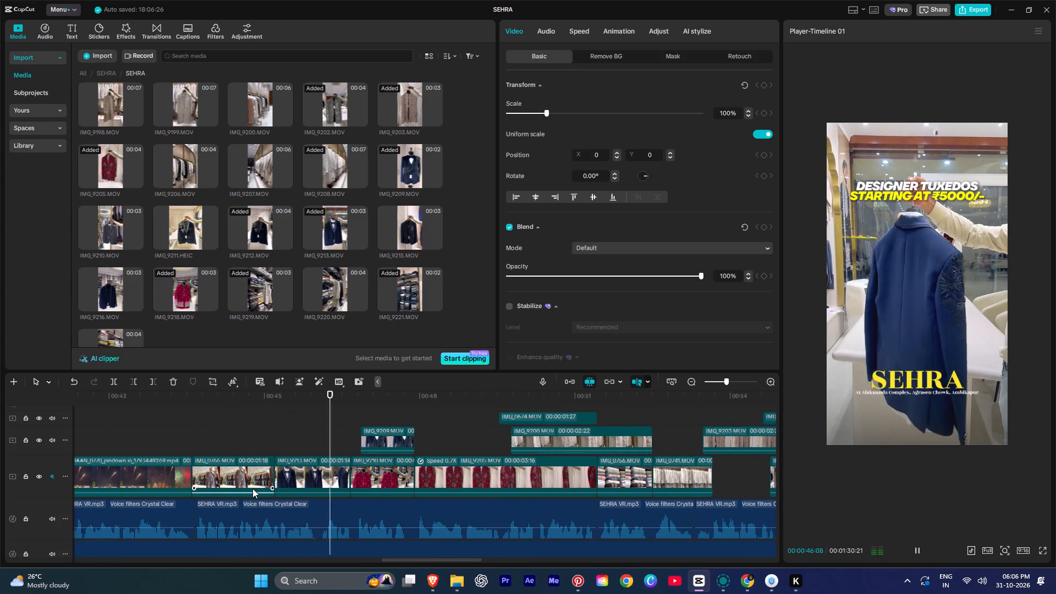
ctrl+scroll(252, 488, up, 5)
key(space)
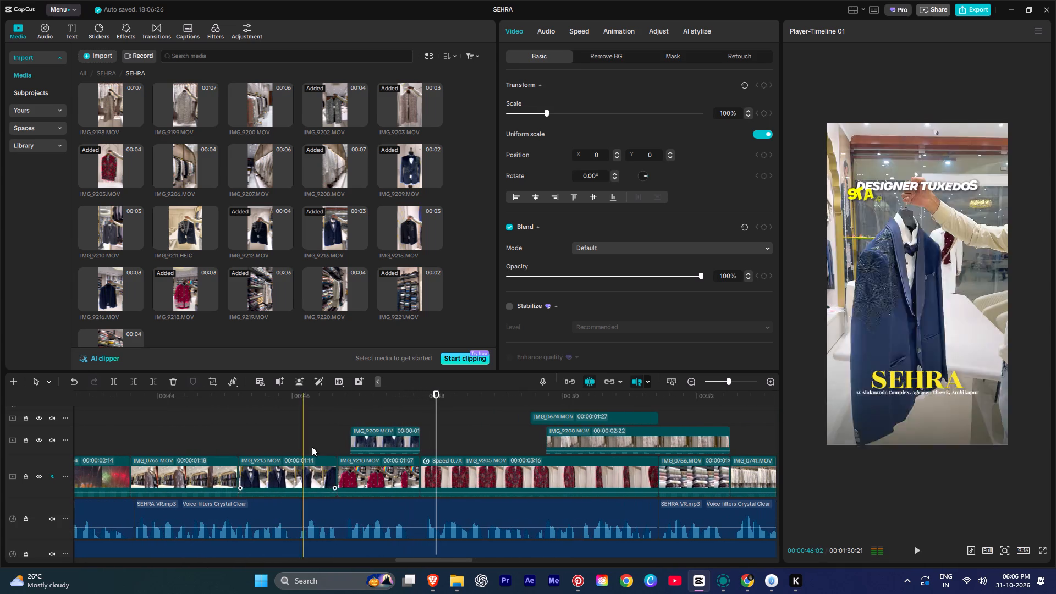
Trim a little off the start of IMG_9218.MOV and shift the IMG_9209.MOV overlay back to start together with it.
click(337, 431)
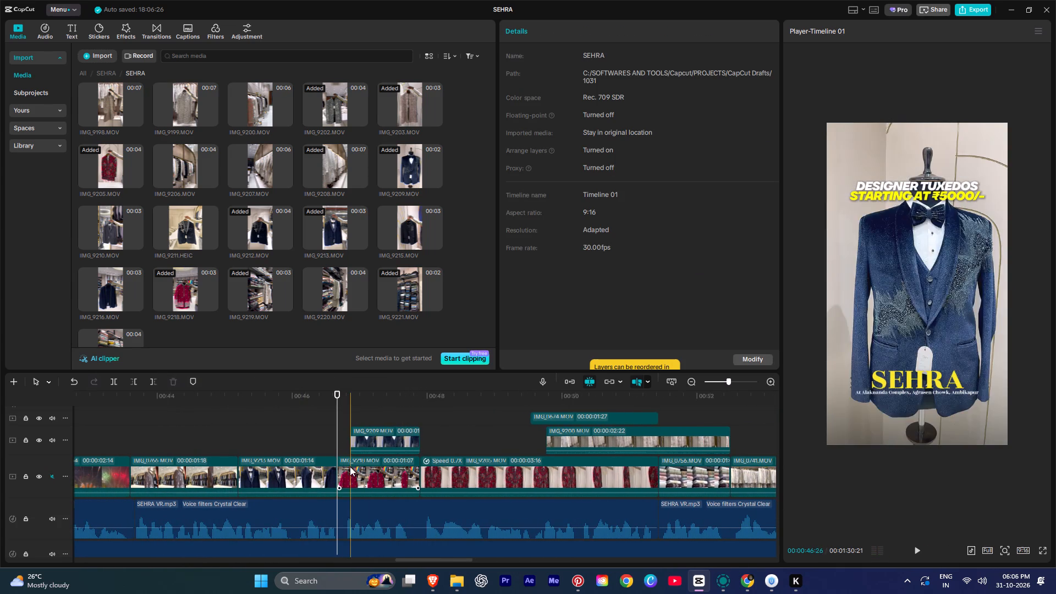
click(345, 464)
key(q)
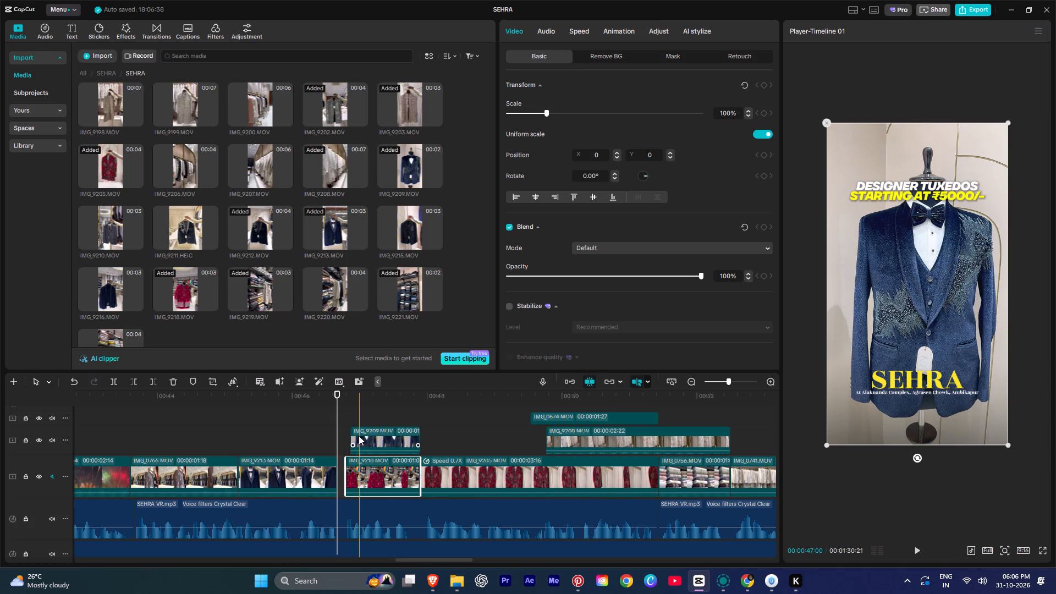
drag(359, 436, 353, 437)
key(space)
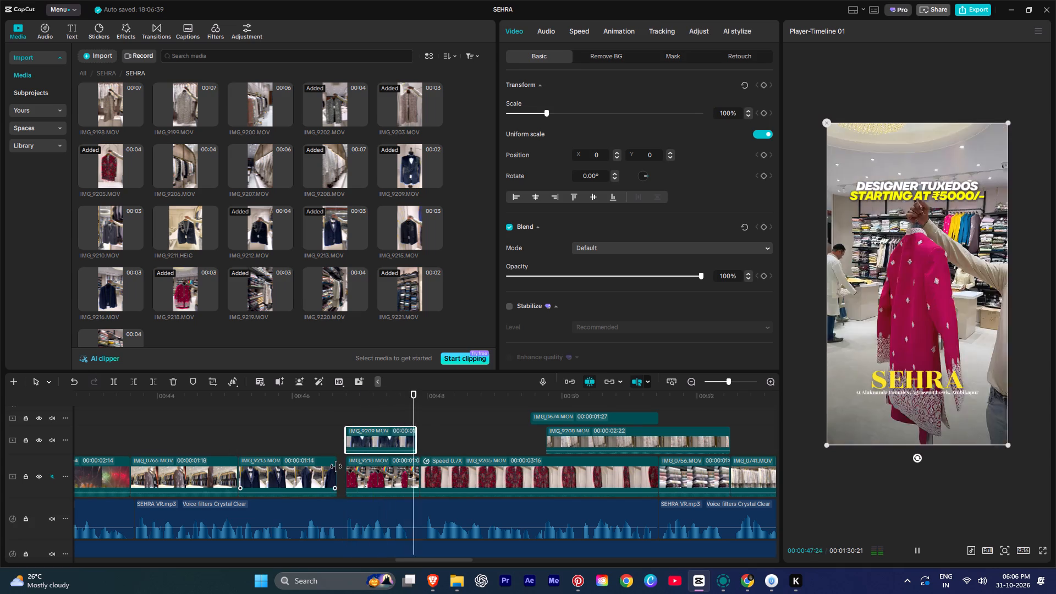
Extend the end of IMG_9213.MOV to a length of 1:18 to close the gap before IMG_9218.MOV.
click(336, 466)
drag(335, 468, 358, 472)
Play the video from the DESIGNER TUXEDOS section through to the end to review the remaining clips, titles and gaps.
key(space)
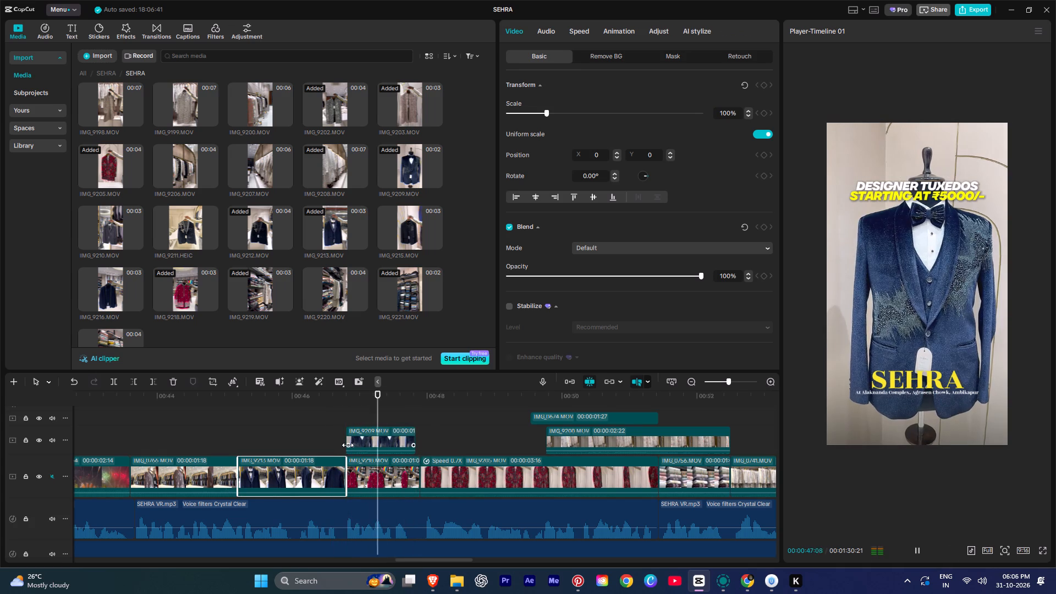
alt+scroll(445, 461, down, 2)
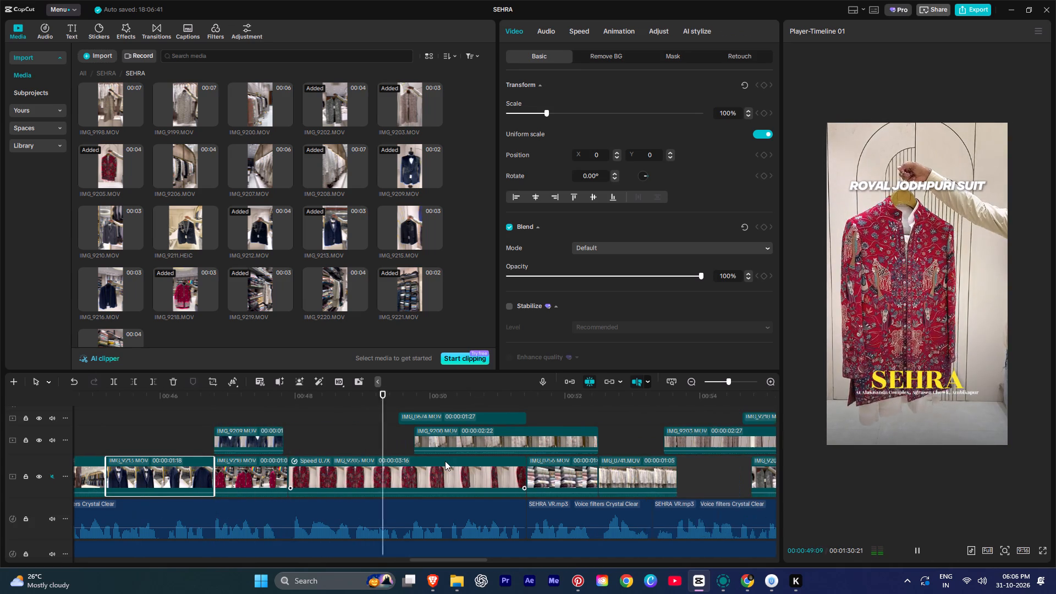
alt+scroll(444, 461, down, 1)
key(space)
key(space)
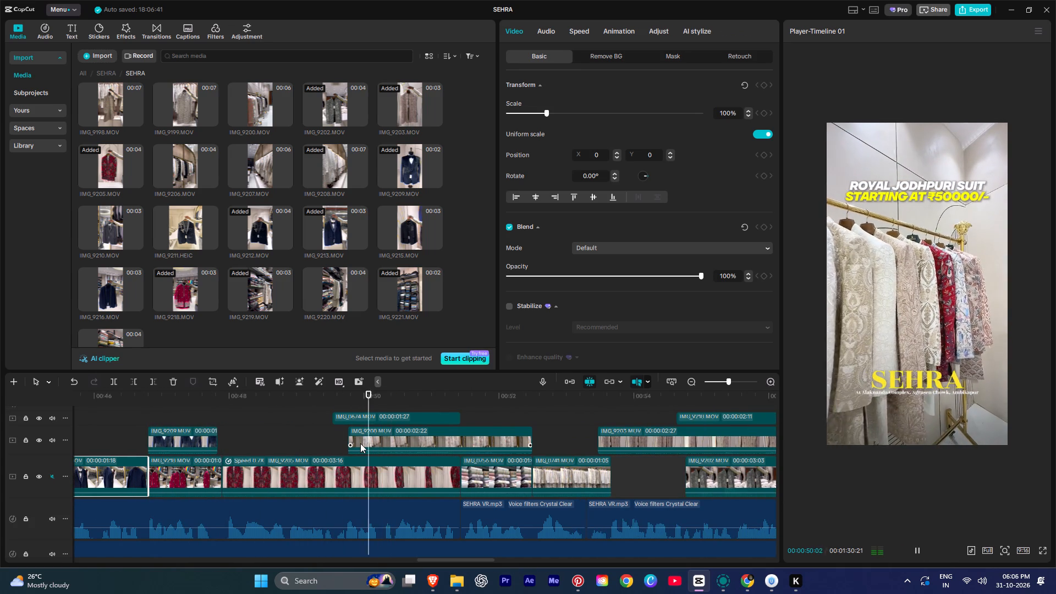
scroll(392, 443, up, 3)
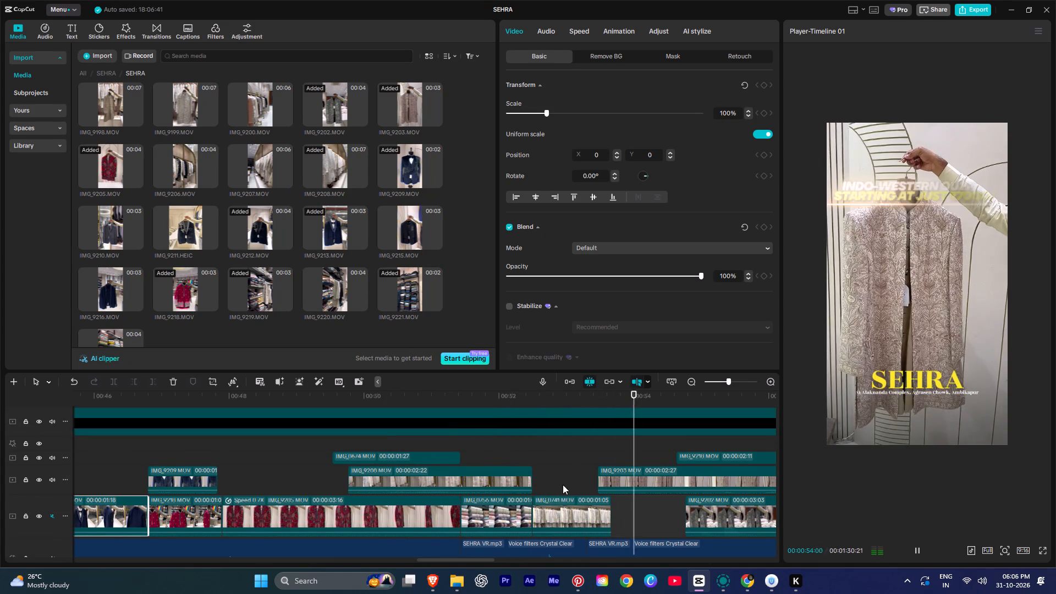
alt+scroll(570, 482, down, 5)
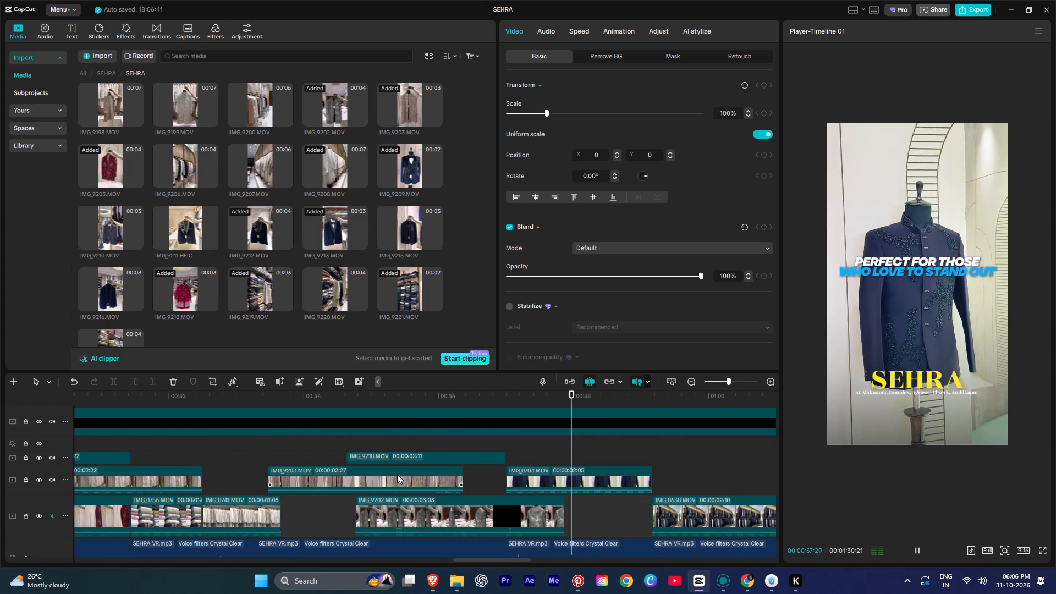
alt+scroll(397, 474, down, 3)
scroll(378, 474, down, 2)
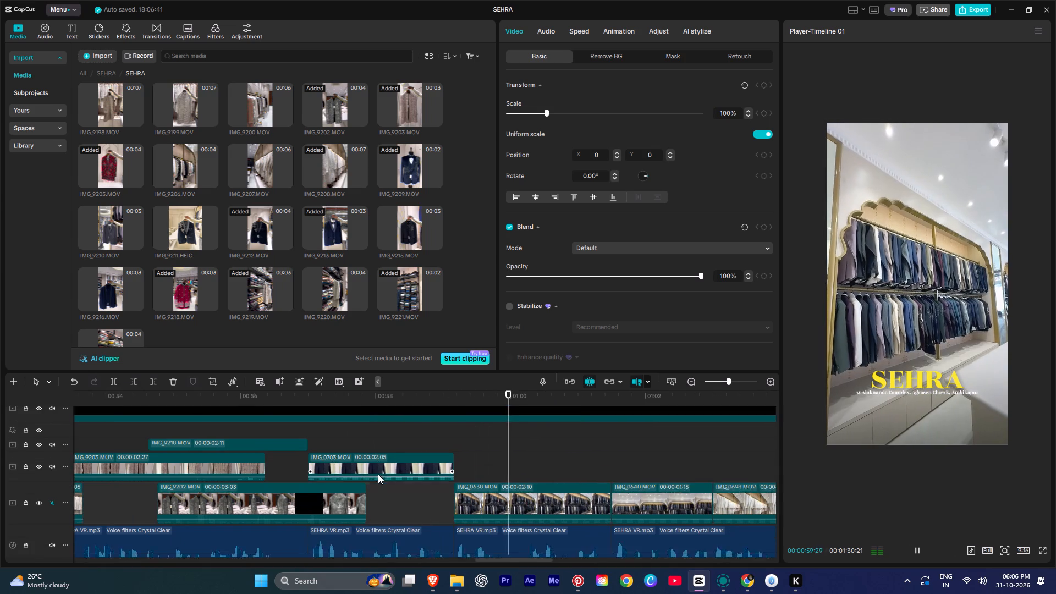
scroll(378, 474, down, 3)
alt+scroll(378, 474, down, 3)
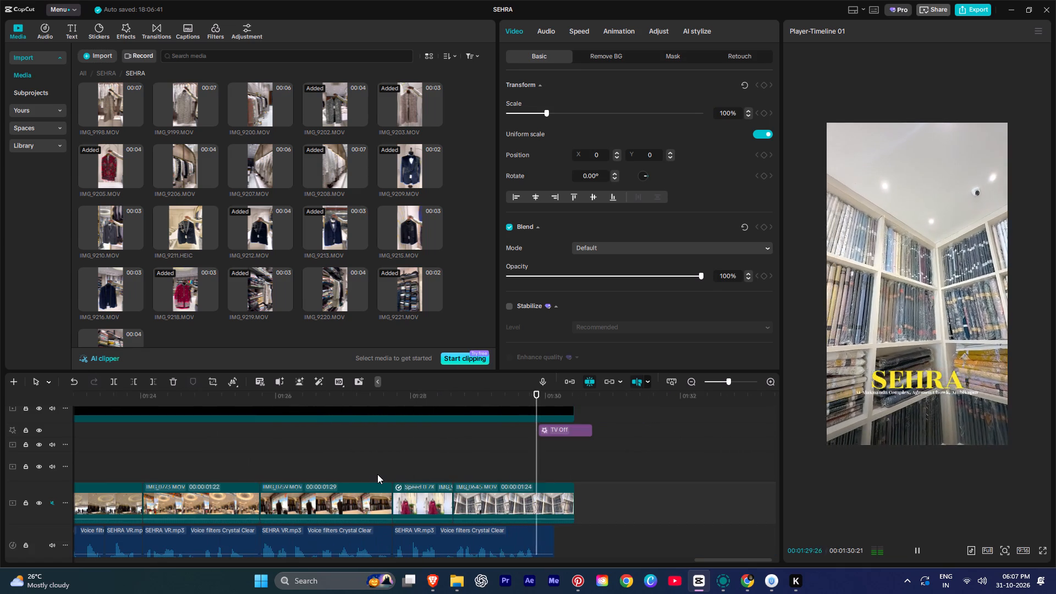
click(601, 451)
Replace the final fabric-shelves clip with a later portion of IMG_9200.MOV, keeping the original video effect, and play it back.
click(509, 469)
click(509, 500)
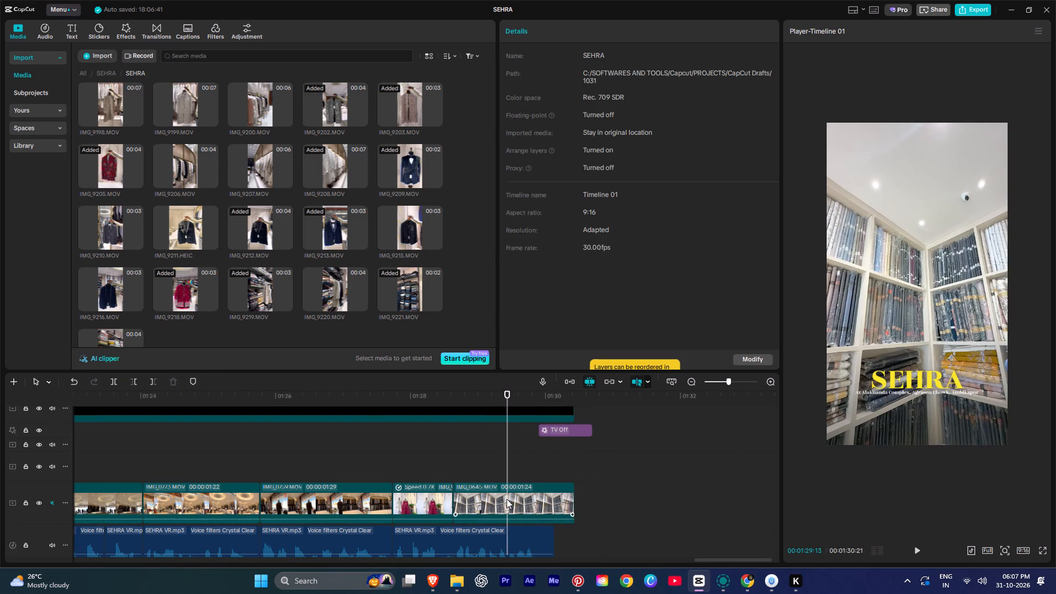
scroll(272, 142, up, 1)
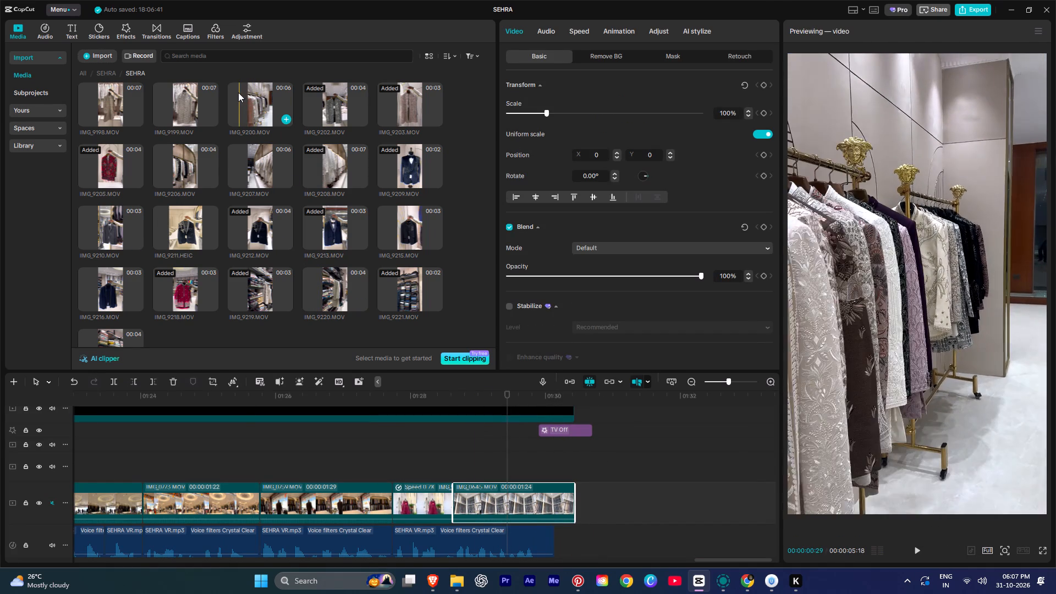
drag(238, 92, 485, 499)
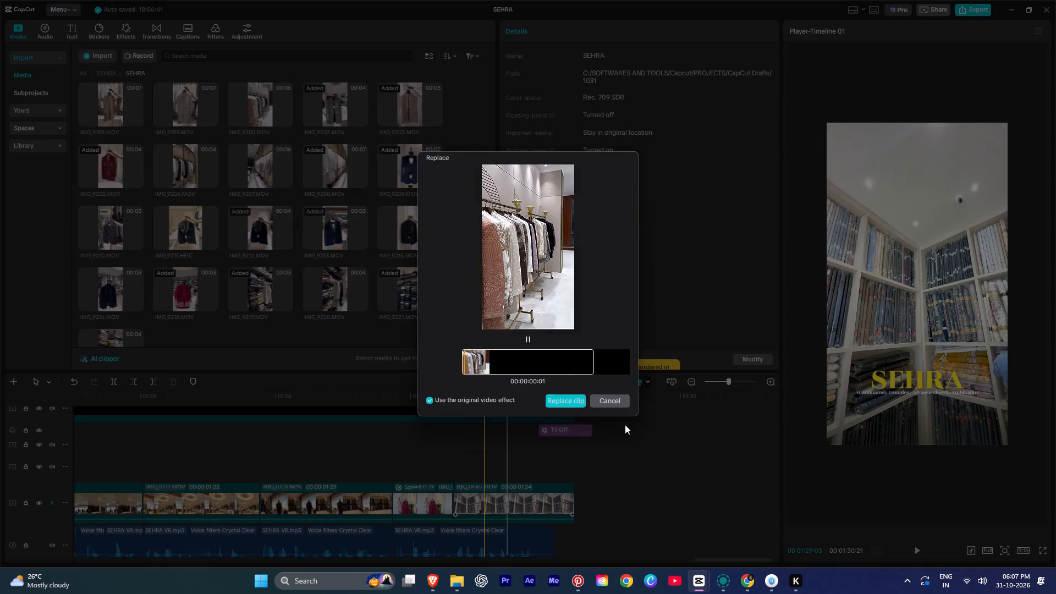
drag(548, 373, 479, 380)
key(space)
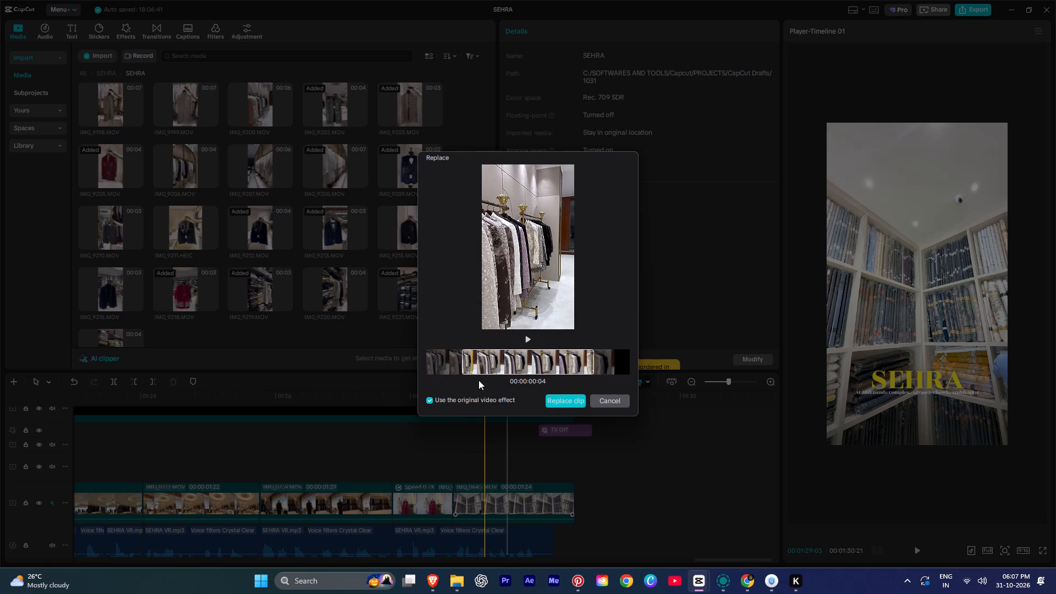
key(space)
click(558, 398)
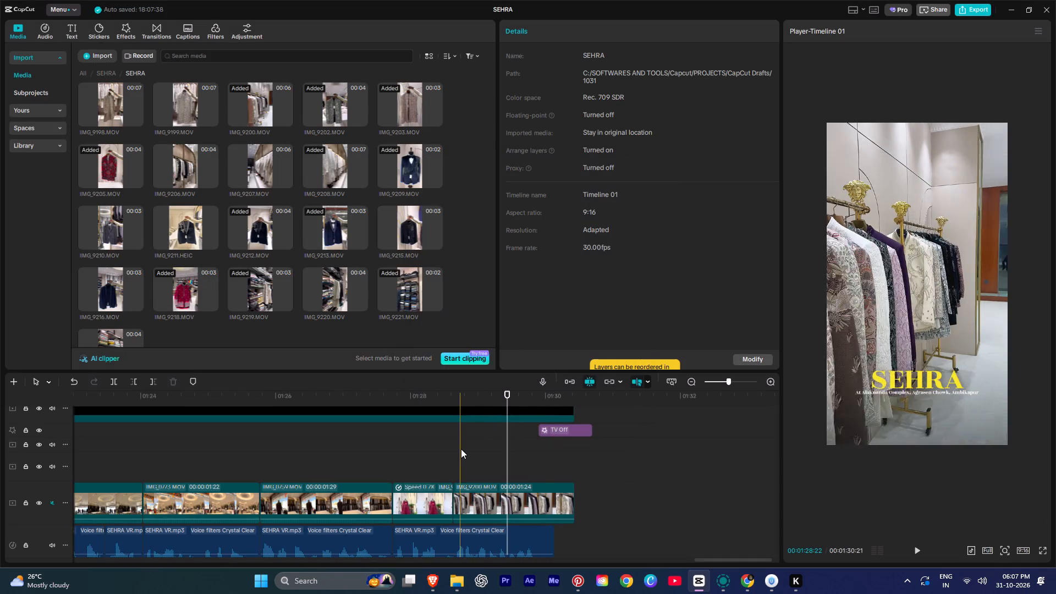
key(space)
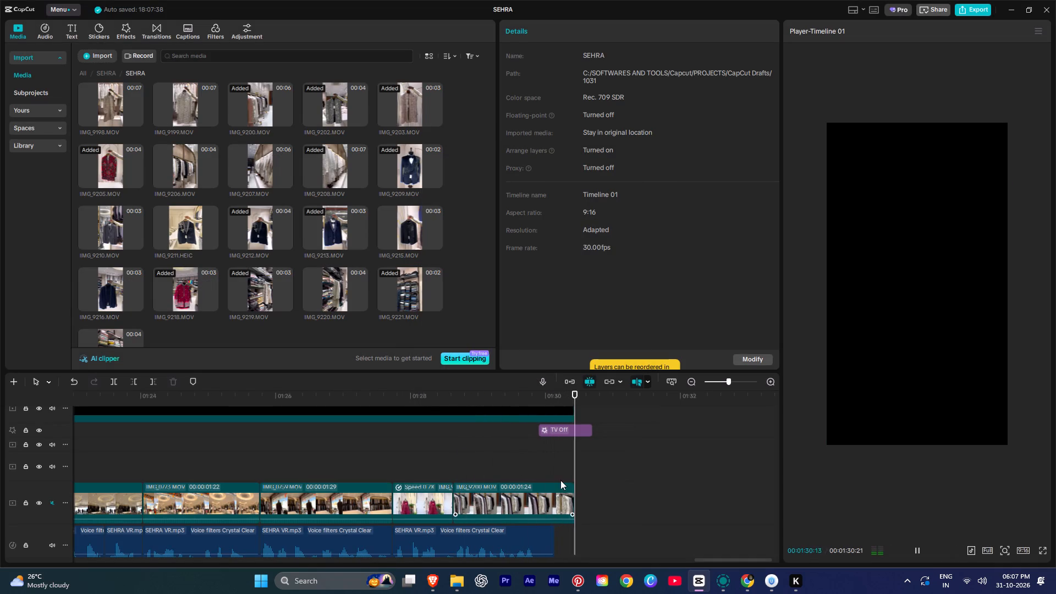
Go back to the weddingwireindia clips near 22 seconds and check the footage under the PARTY and CASUAL OUTING titles.
drag(591, 479, 0, 417)
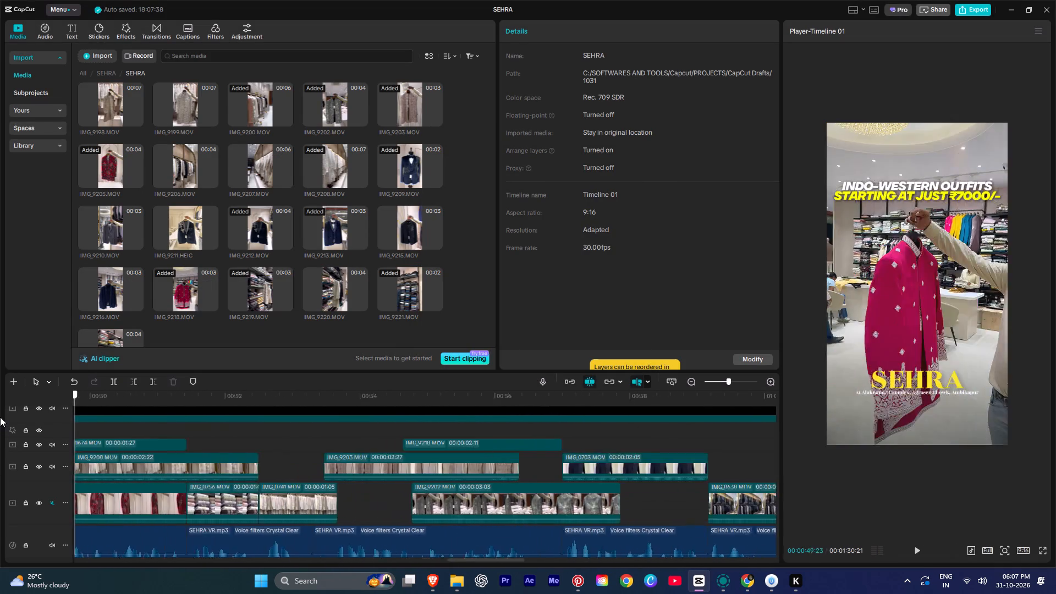
drag(0, 417, 427, 436)
key(space)
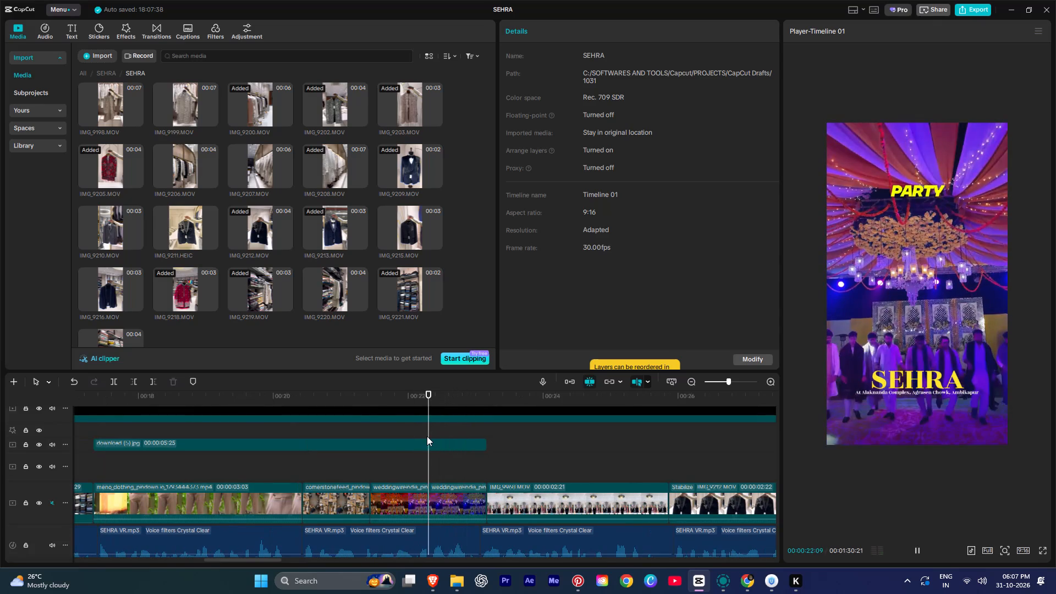
key(space)
click(468, 472)
click(584, 581)
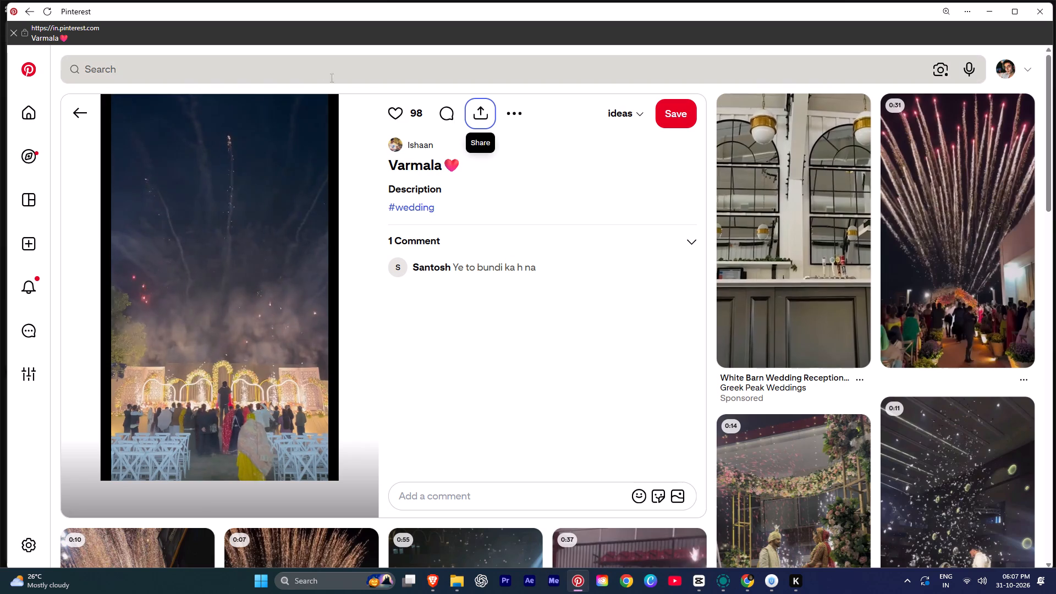
Search the pins for OUTING.
click(320, 62)
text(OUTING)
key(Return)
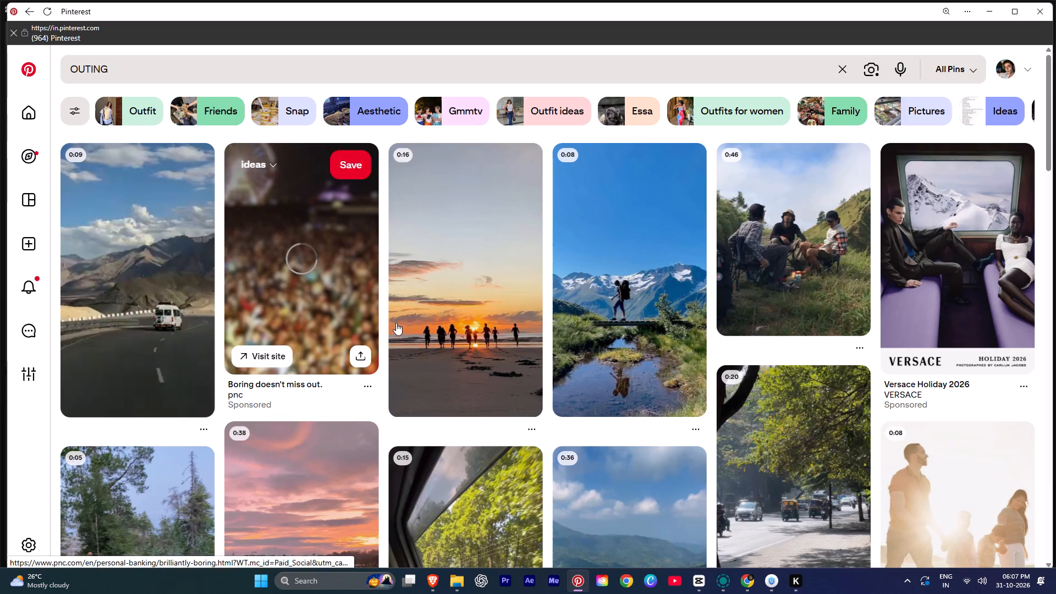
Browse the OUTING results and preview the beach sunset, hillside camping and park picnic videos as possible casual outing footage.
click(494, 322)
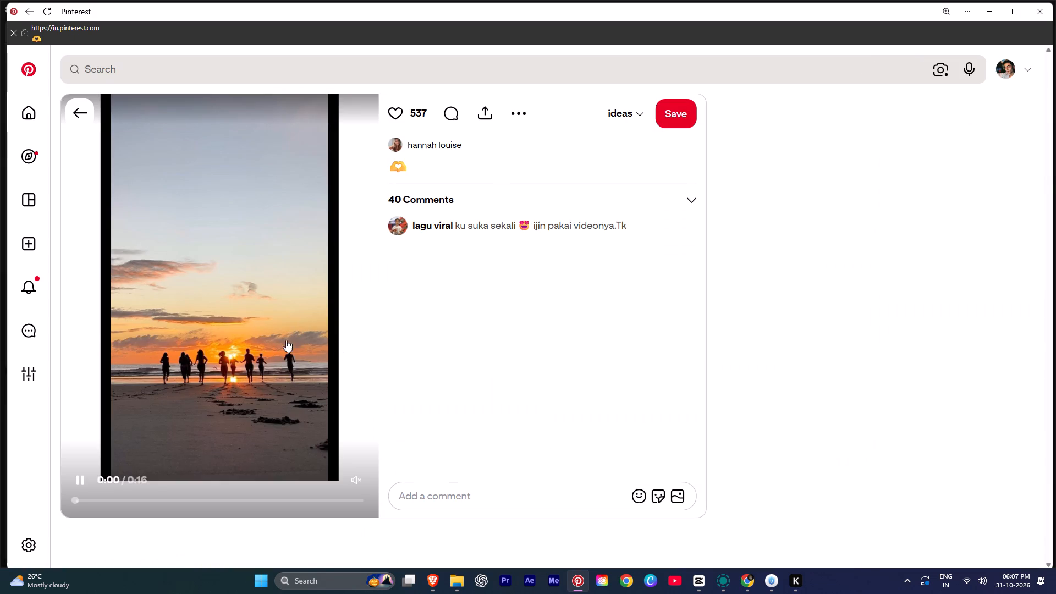
click(267, 320)
scroll(266, 320, down, 6)
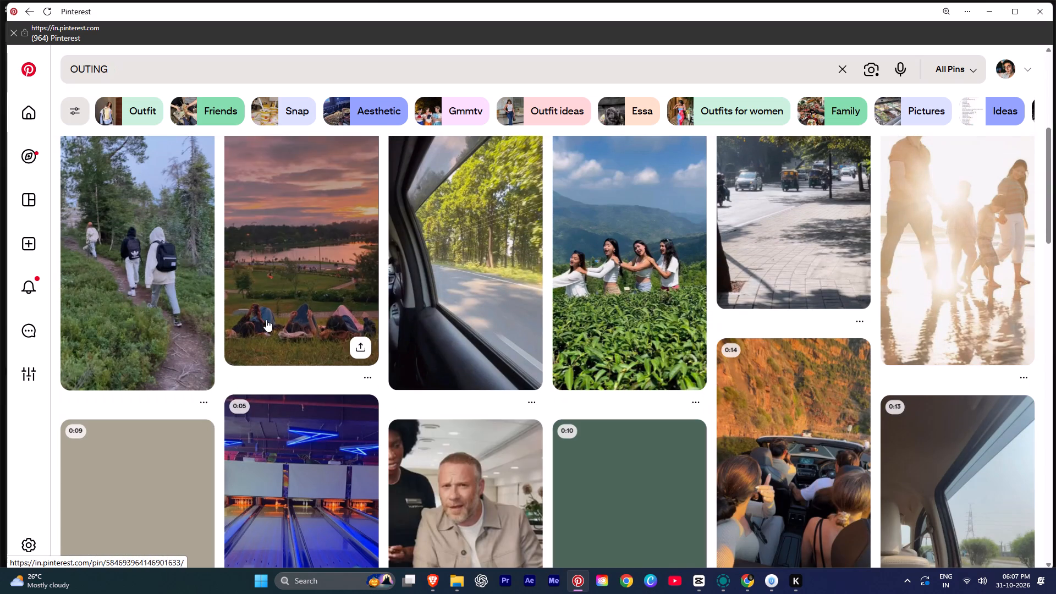
scroll(540, 317, down, 2)
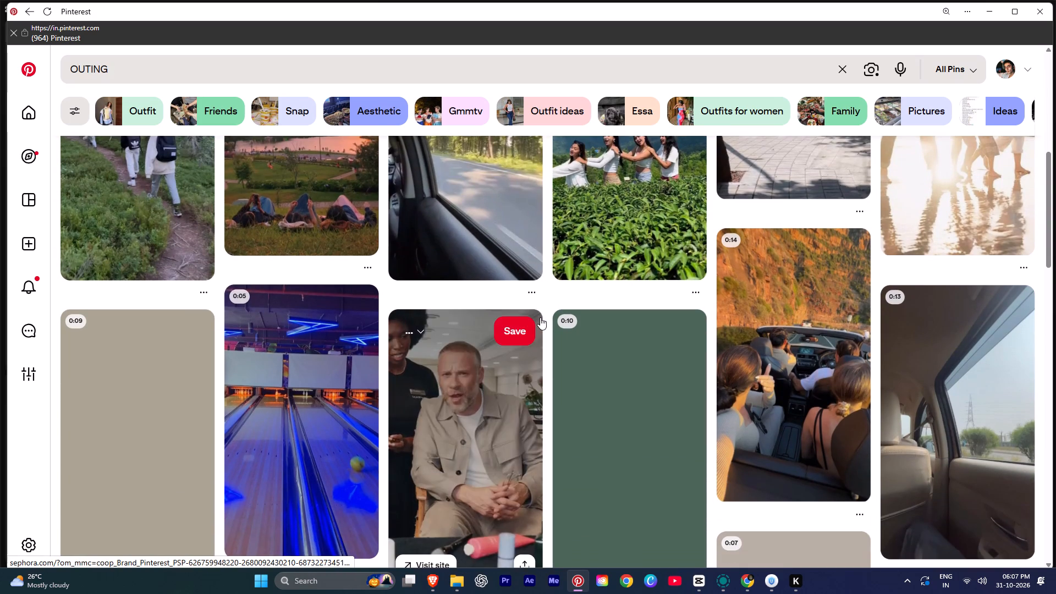
scroll(543, 318, up, 6)
scroll(477, 339, up, 1)
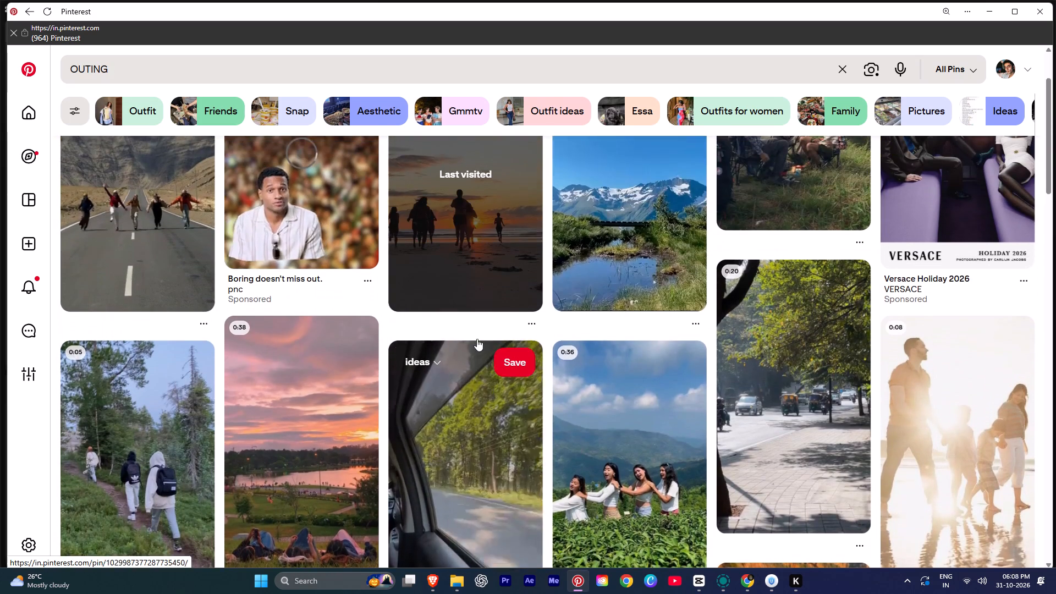
scroll(477, 339, up, 1)
click(801, 289)
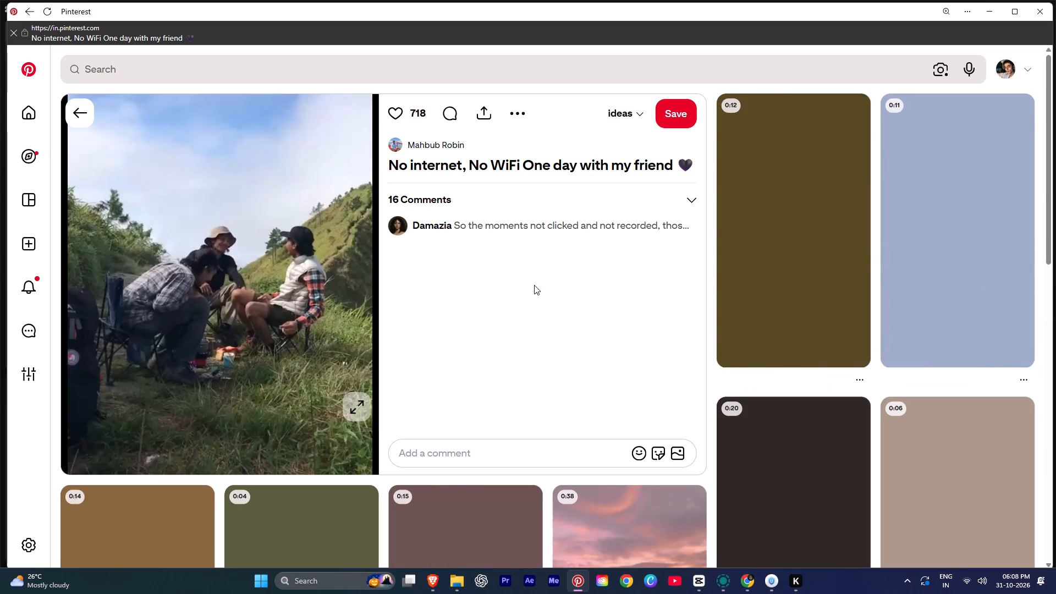
click(818, 274)
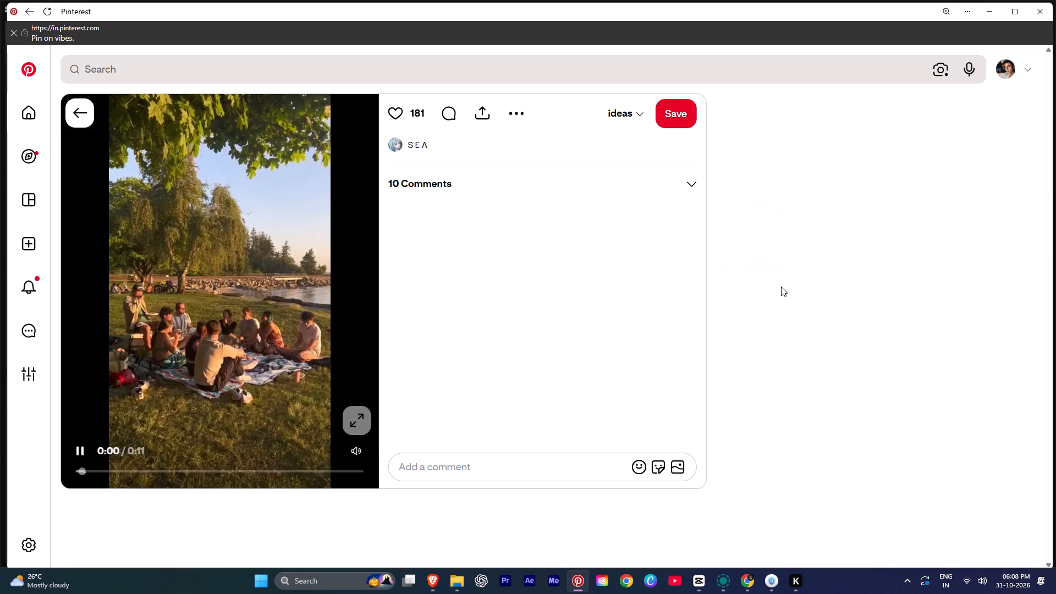
click(658, 278)
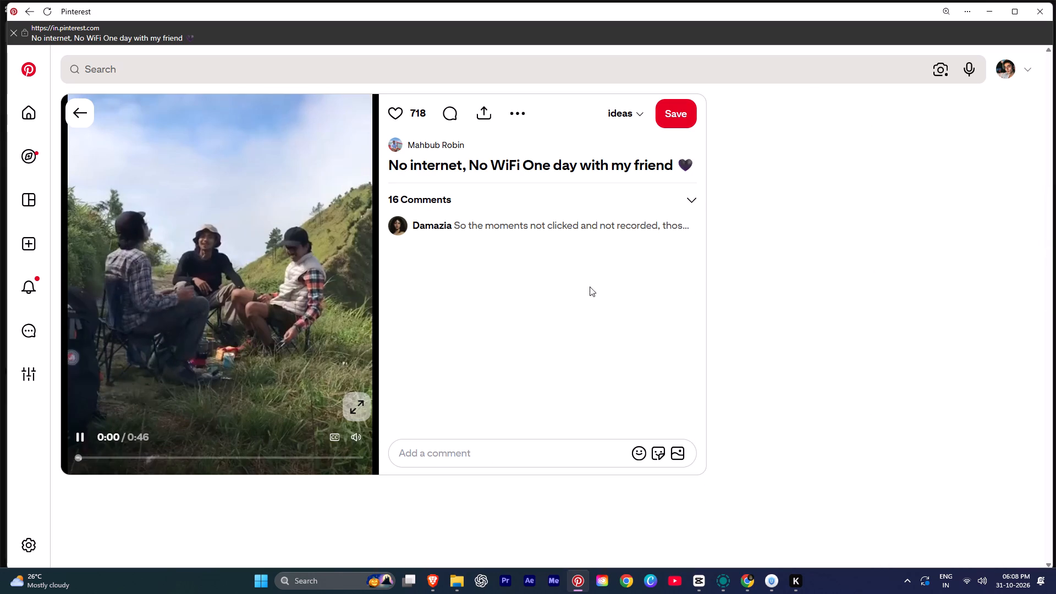
click(299, 292)
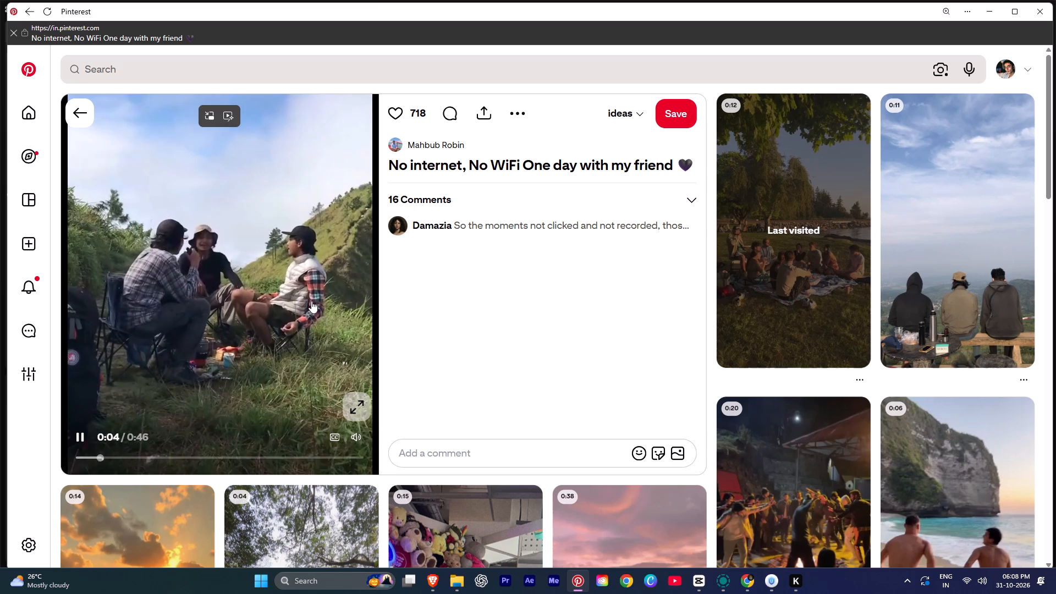
Open the 0:04 video of friends walking along a forest trail from the related pins and copy its link.
scroll(514, 292, down, 6)
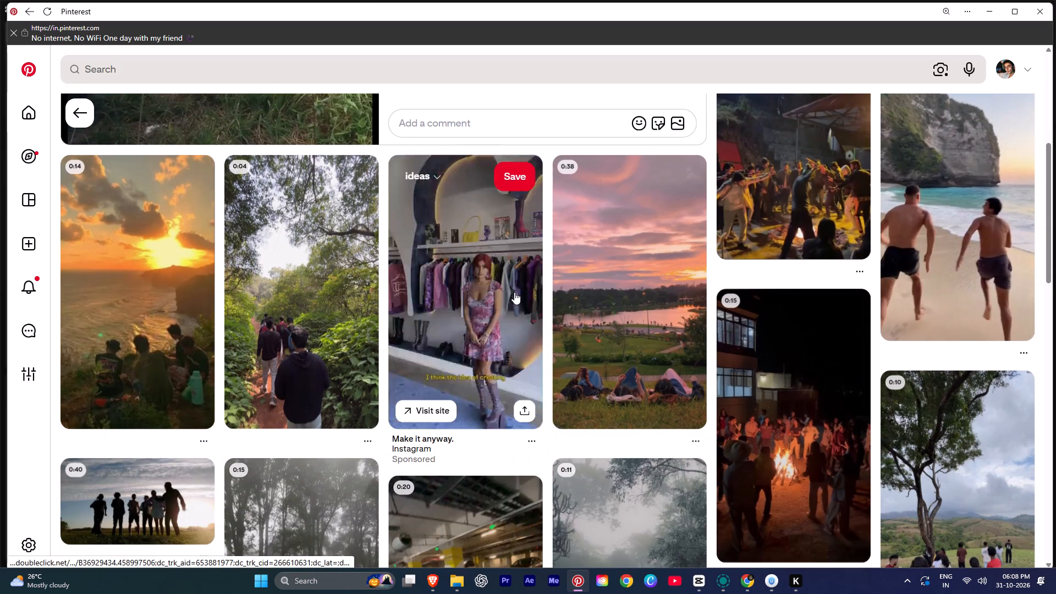
click(327, 325)
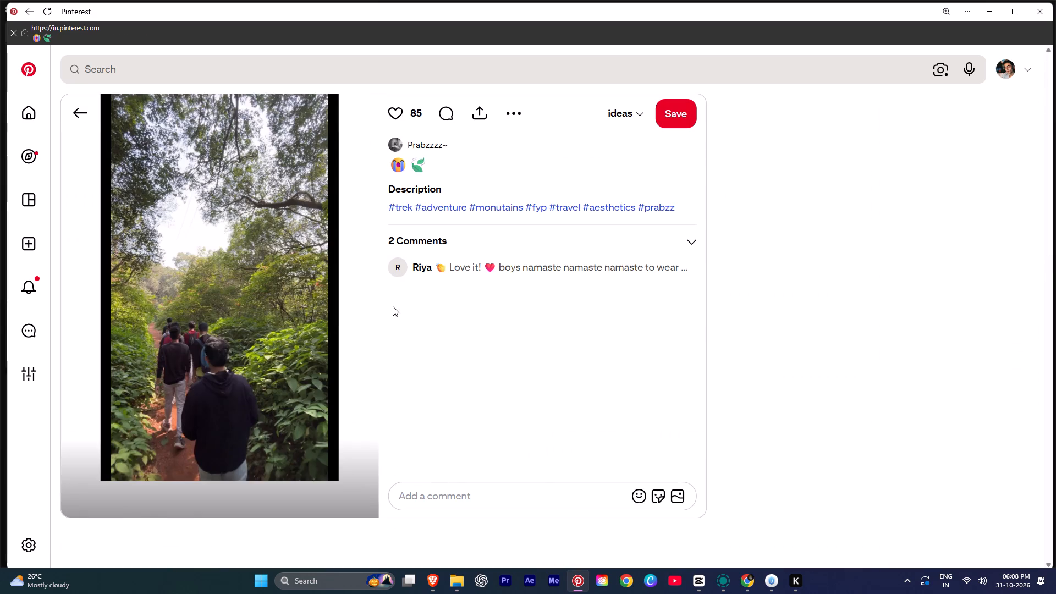
click(482, 116)
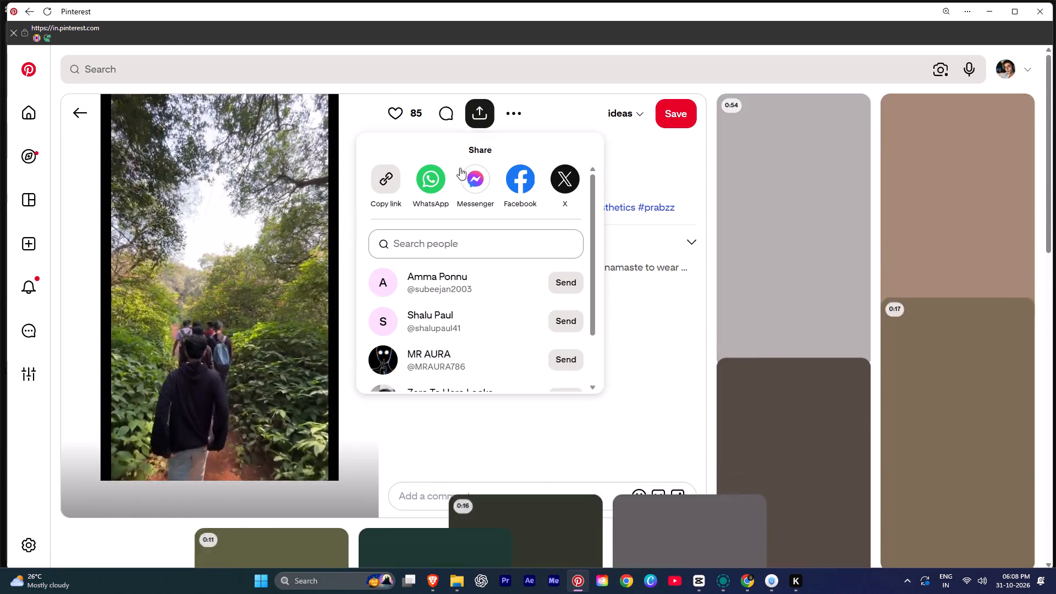
click(395, 180)
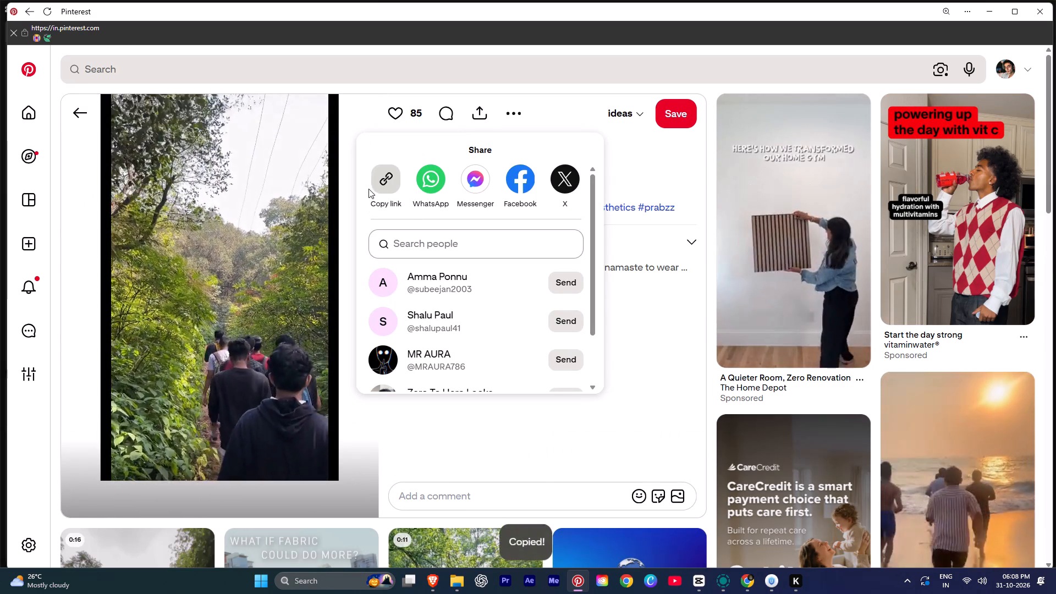
click(381, 188)
Switch to the PinDown video downloader page in Brave to download the copied forest trail video.
key(alt+Tab)
alt+click(482, 241)
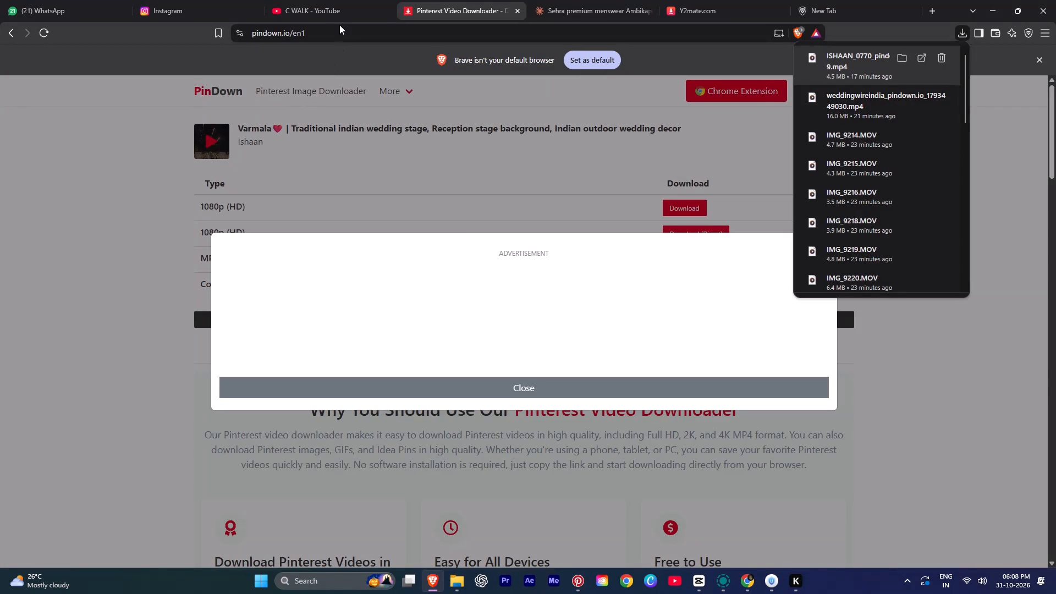
click(356, 6)
click(447, 0)
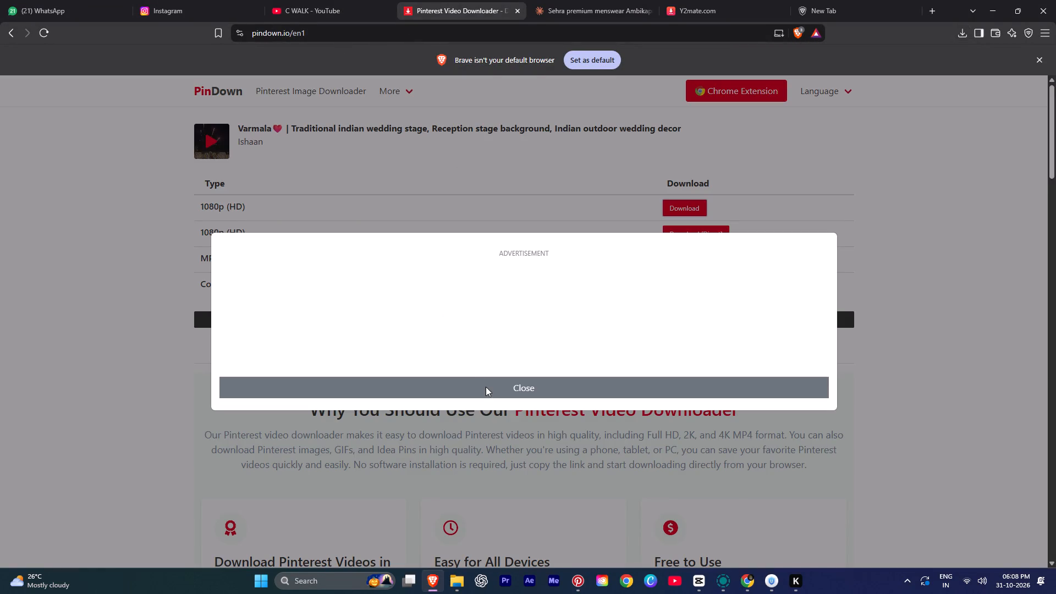
click(486, 387)
click(541, 324)
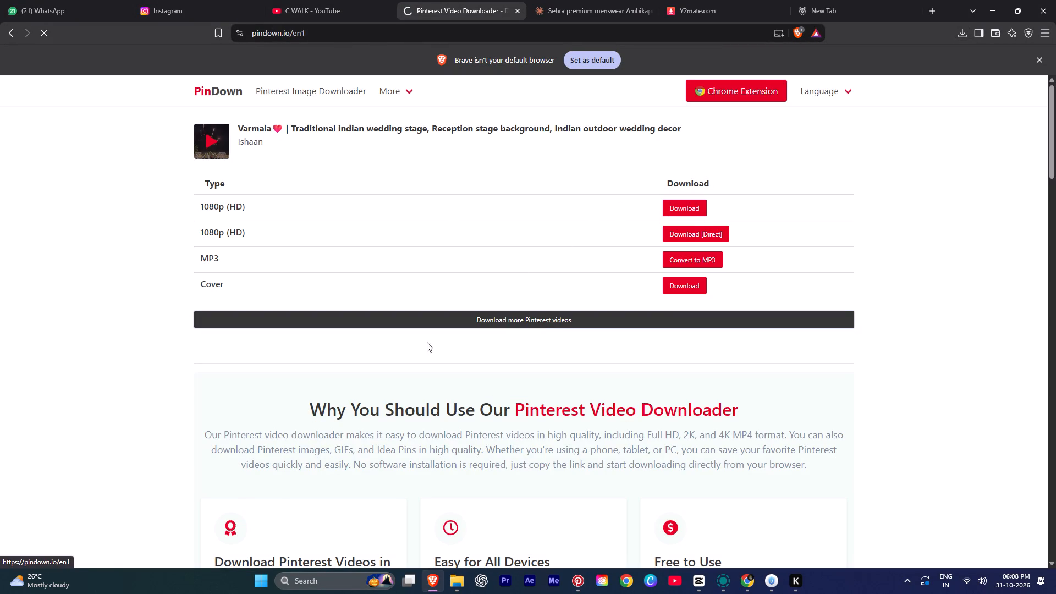
ctrl+click(498, 267)
key(ctrl+v)
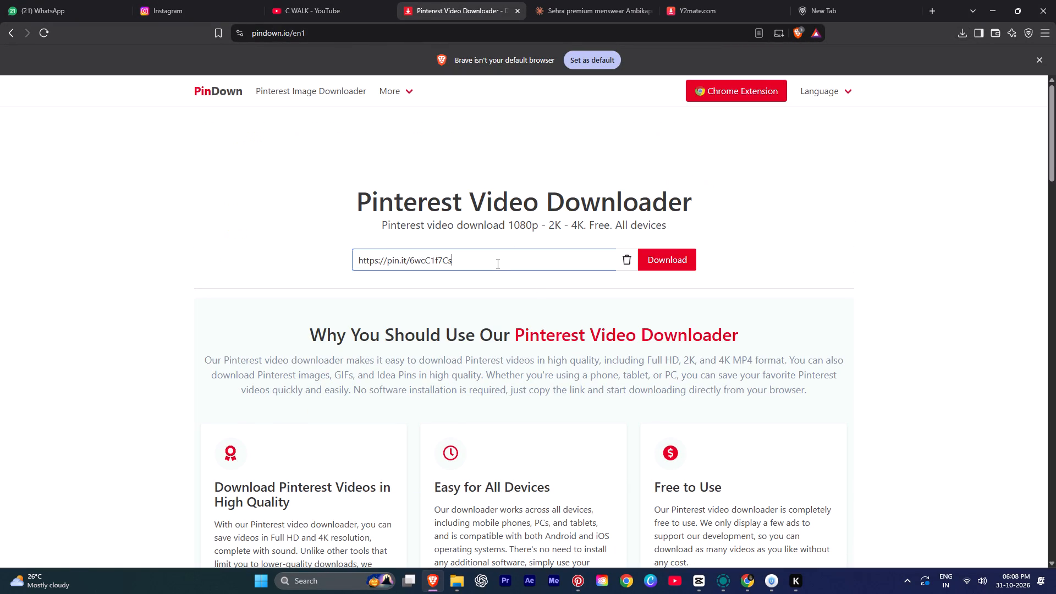
key(Return)
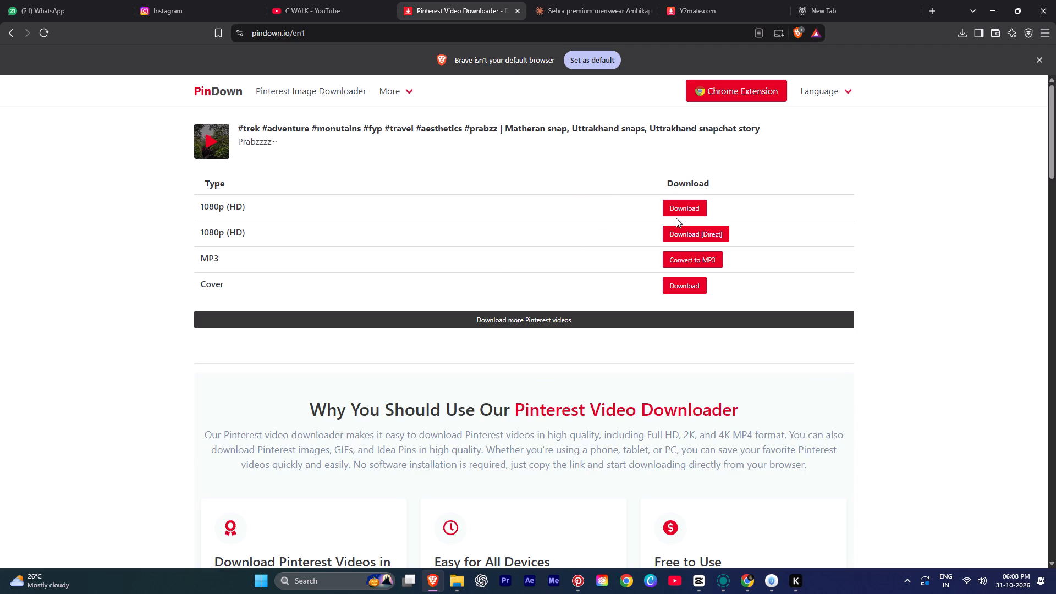
Download the 1080p (HD) version of the trekking video and save it as an MP4 in the Downloads folder.
click(678, 210)
click(539, 380)
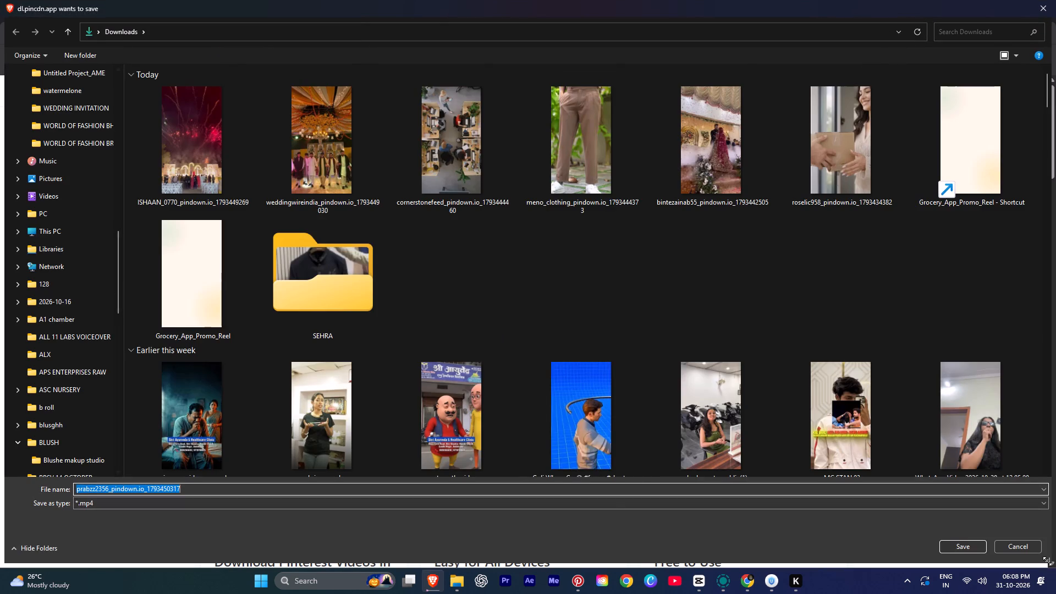
click(959, 553)
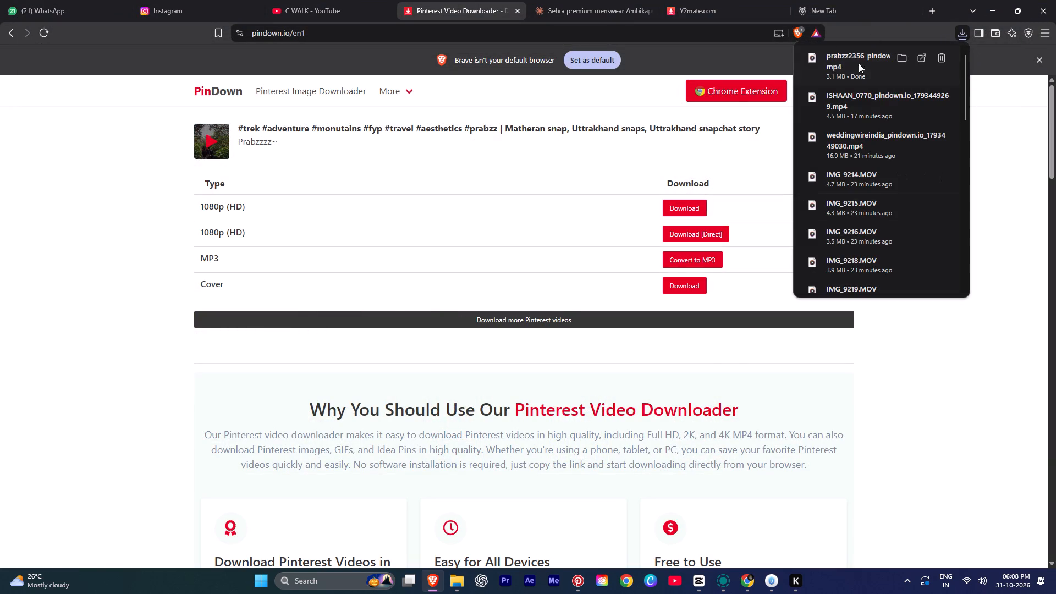
Import the newly downloaded trekking video from Brave's download list into the top level of CapCut's project media.
drag(859, 63, 614, 126)
key(alt+Tab)
key(alt+Tab)
click(109, 74)
click(82, 74)
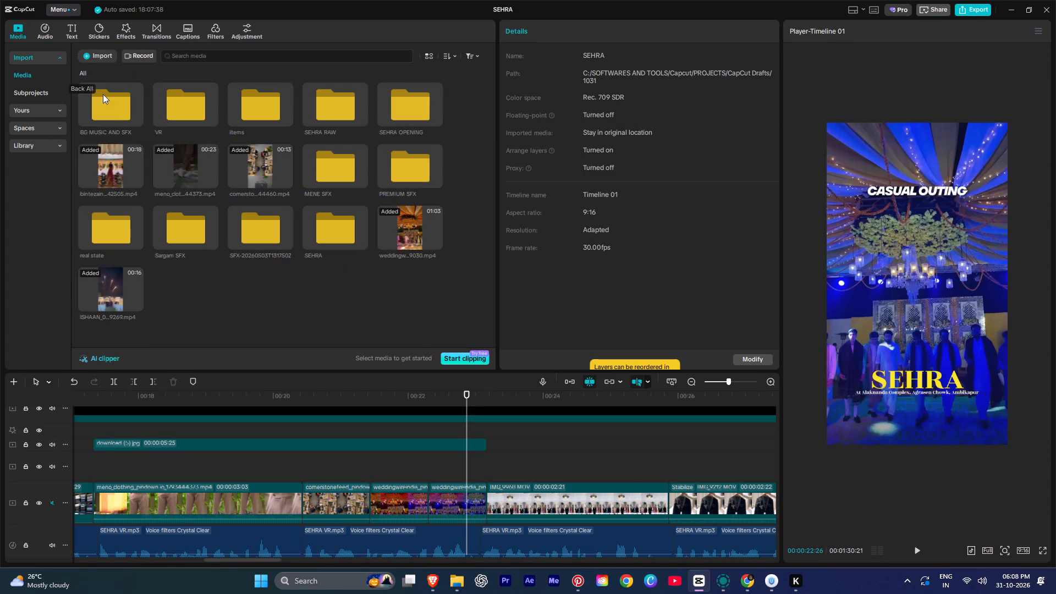
key(alt+Tab)
drag(835, 63, 339, 272)
key(alt+Tab)
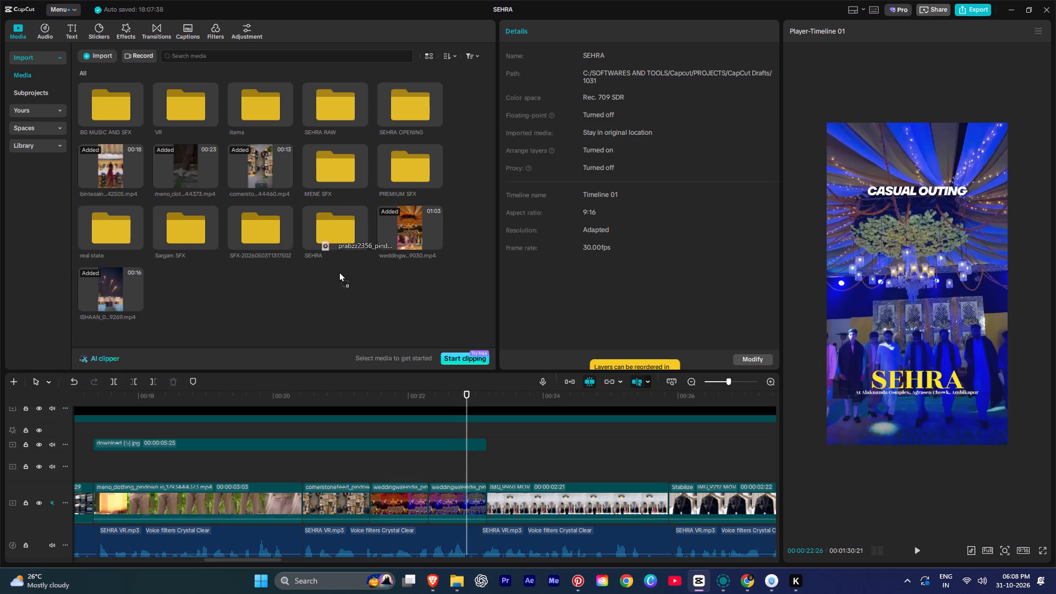
Add the downloaded trekking video to the project media and use it to replace the weddingwireindia clip under the CASUAL OUTING title.
drag(339, 272, 309, 301)
click(323, 305)
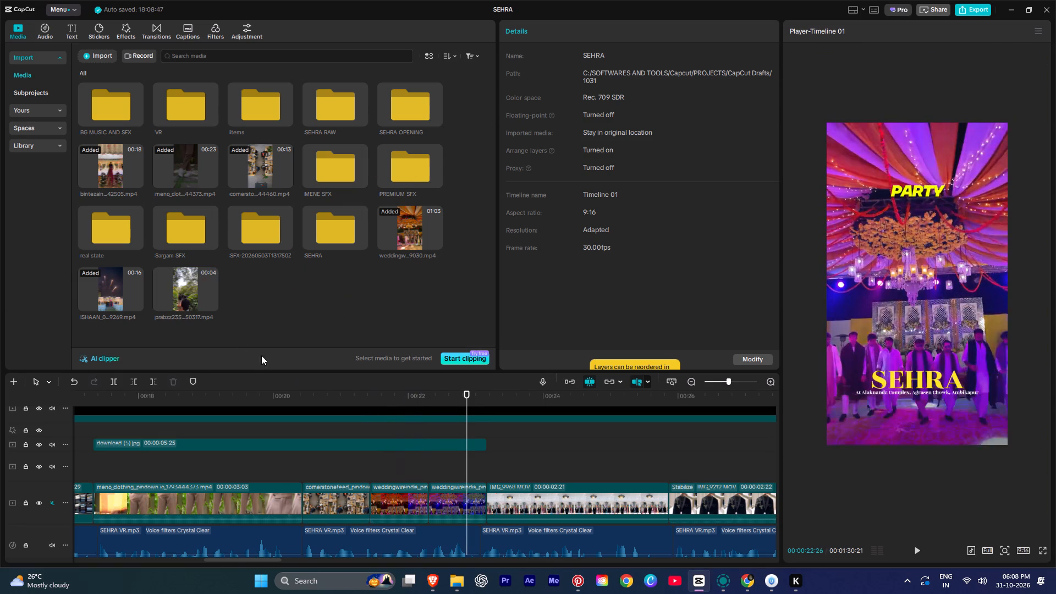
drag(176, 291, 454, 490)
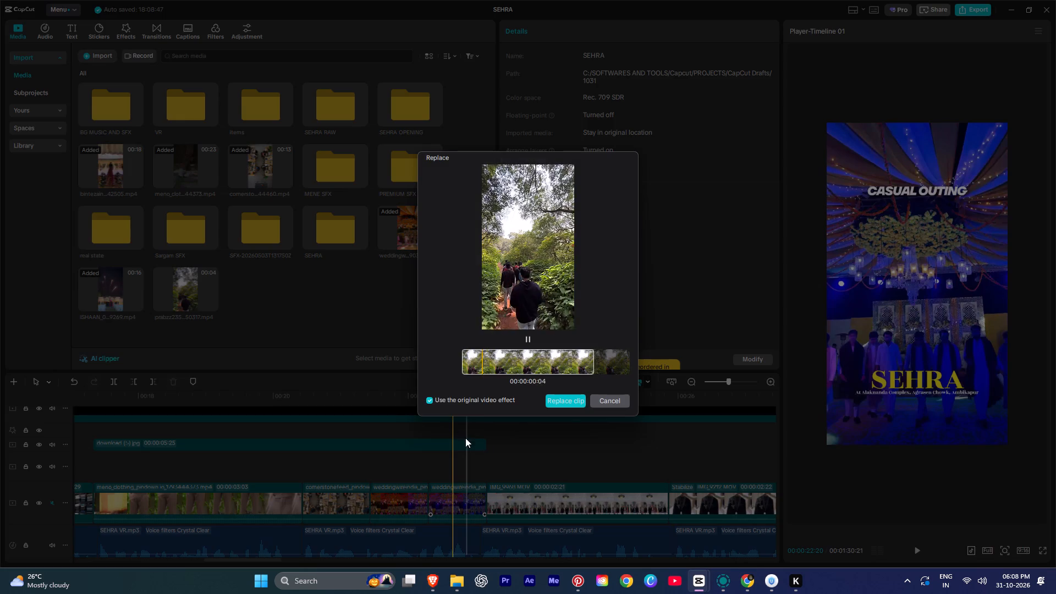
click(569, 400)
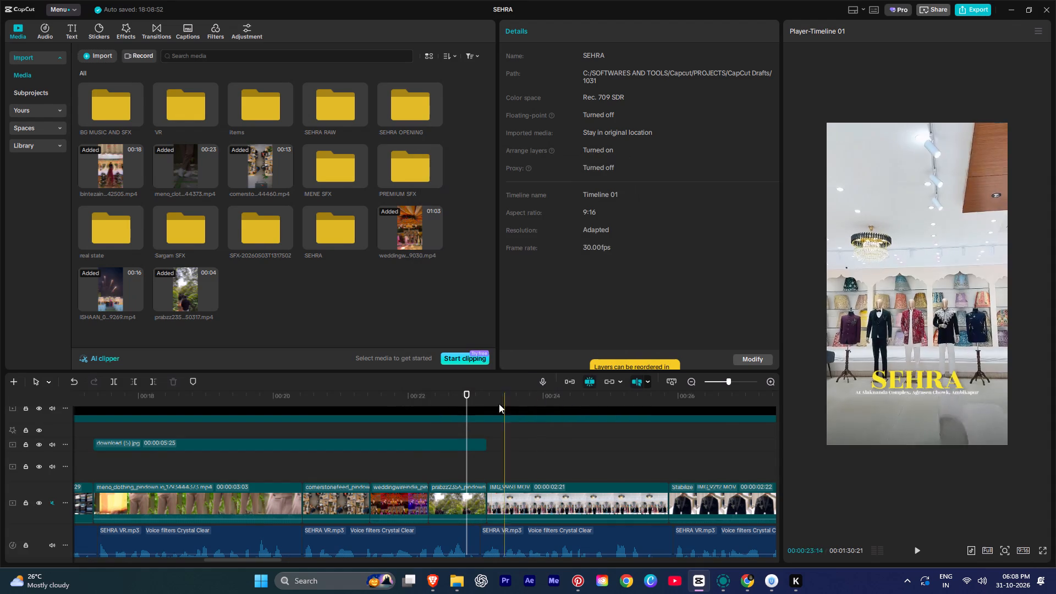
Play the timeline from the PARTY title through the KURTAS KI EXCLUSIVE COLLECTION title and review how the clips match.
click(395, 454)
key(space)
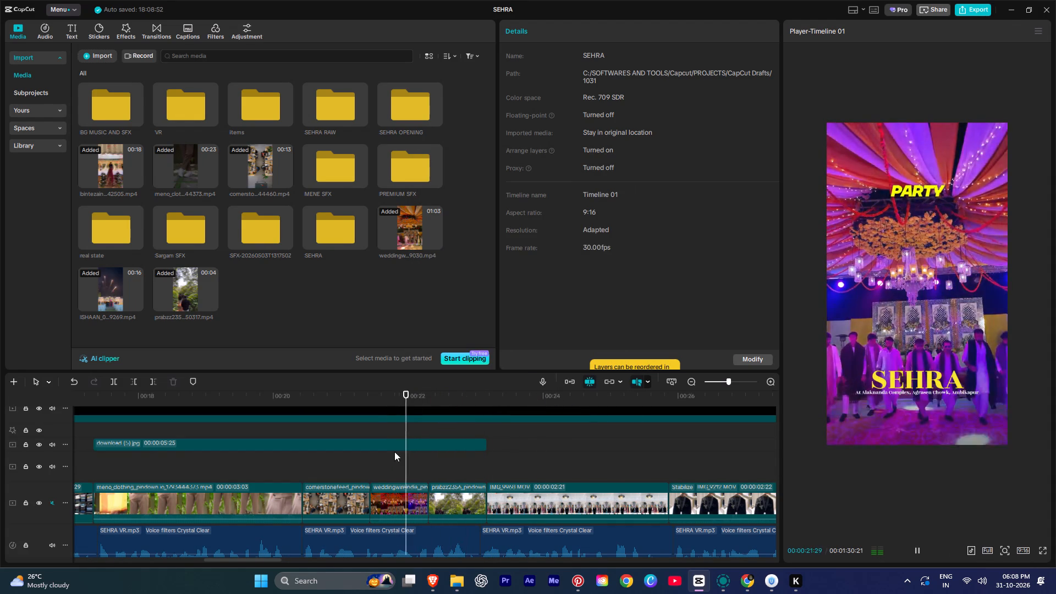
key(space)
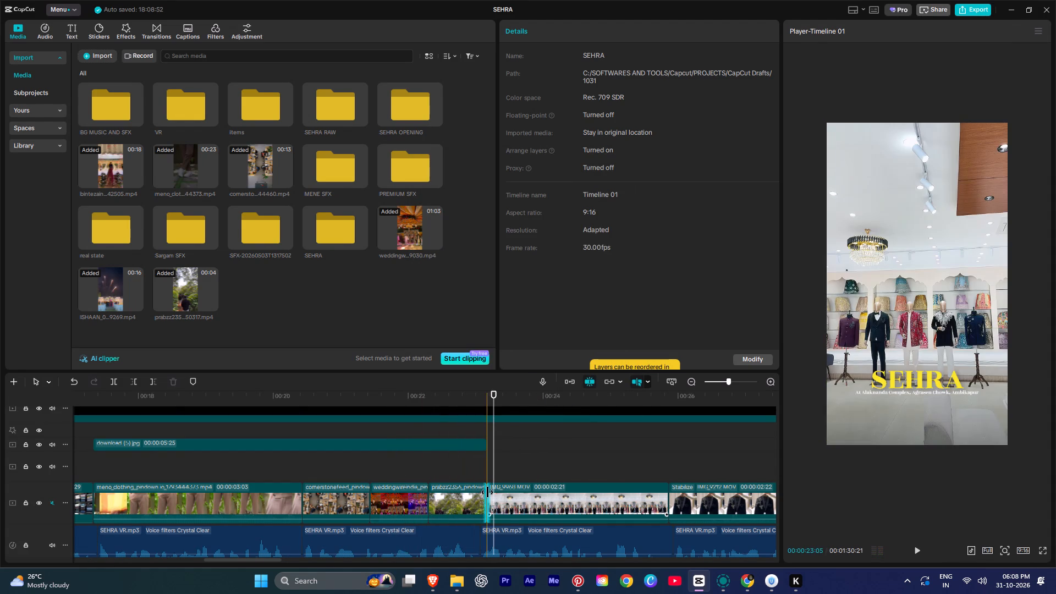
key(space)
alt+scroll(488, 490, down, 2)
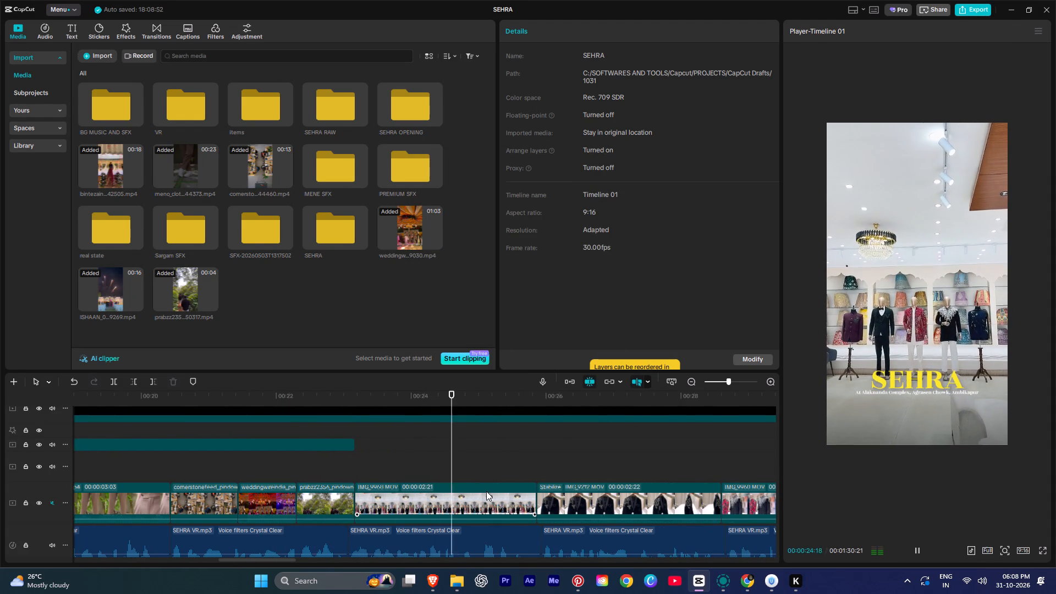
alt+scroll(510, 516, down, 6)
scroll(303, 509, down, 2)
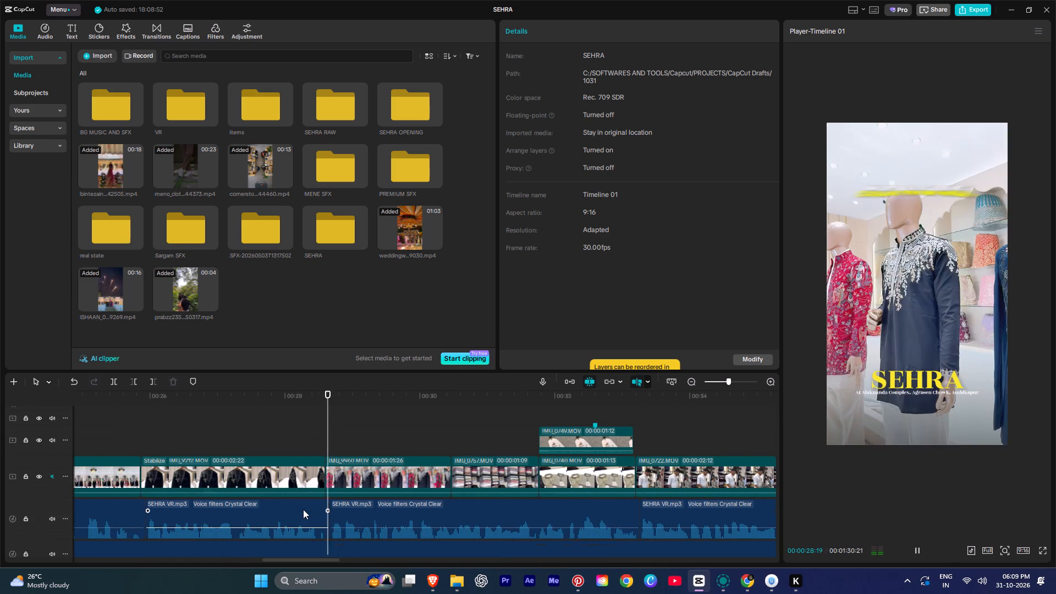
alt+scroll(303, 509, down, 3)
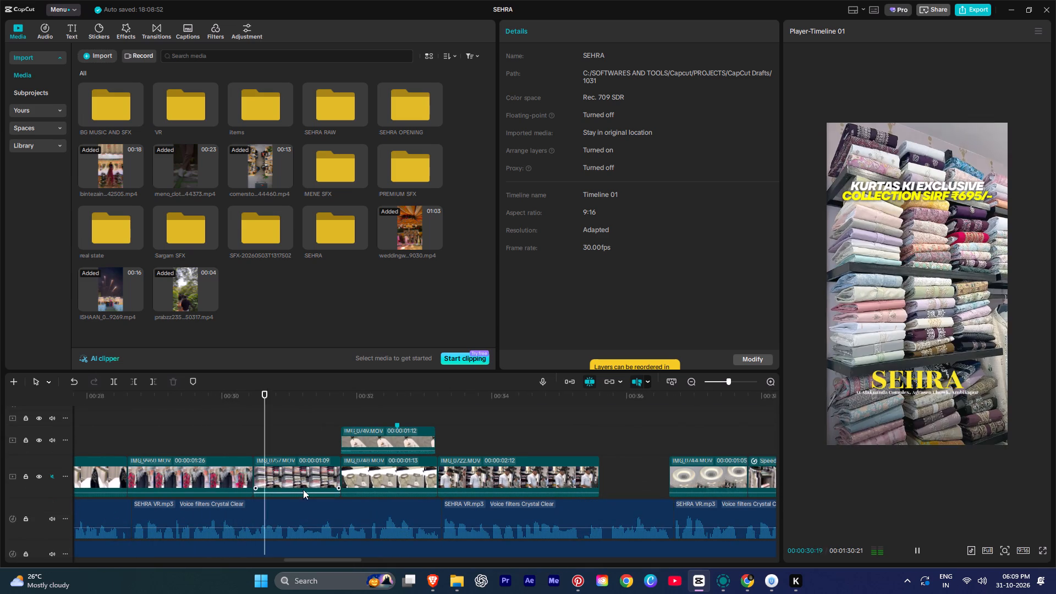
alt+scroll(258, 482, up, 3)
alt+scroll(343, 471, down, 3)
scroll(333, 475, up, 2)
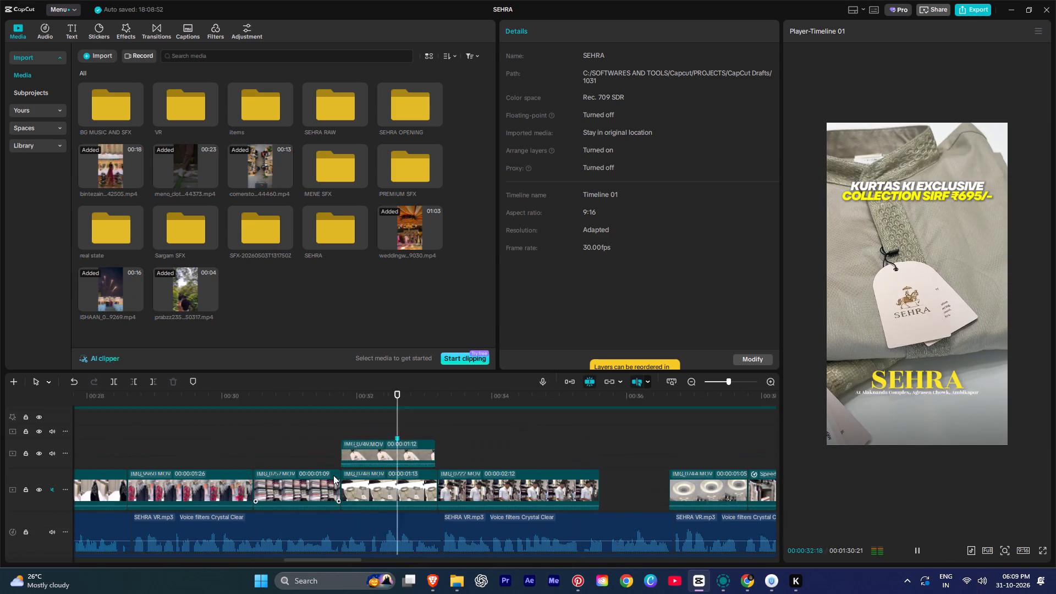
scroll(333, 475, up, 2)
key(space)
Move IMG_0722 later until it meets IMG_0744, and place IMG_0748 on the overlay track directly after IMG_0749.
click(398, 516)
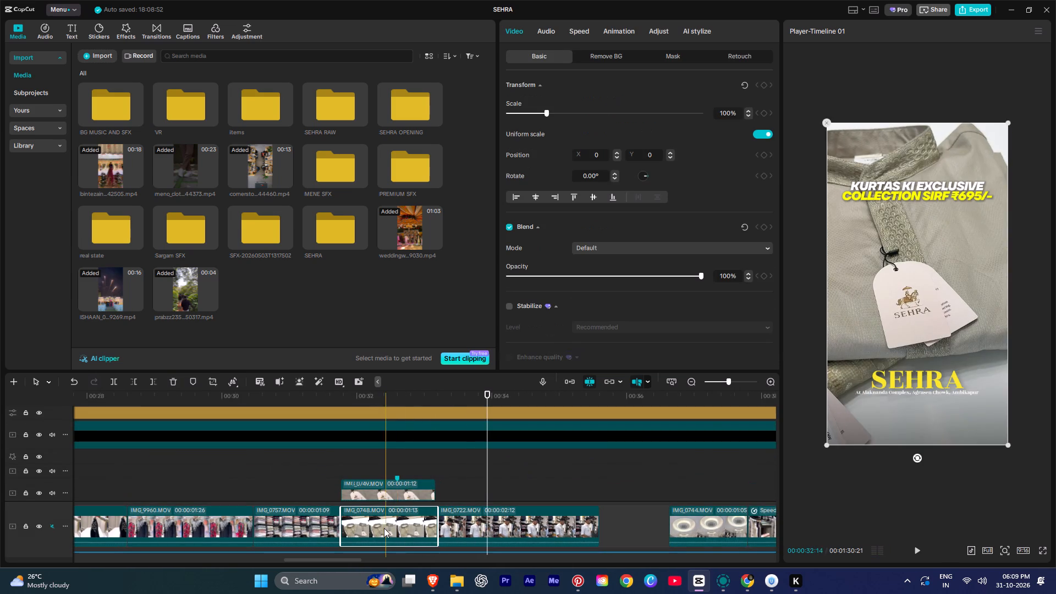
drag(384, 528, 433, 486)
drag(487, 523, 560, 519)
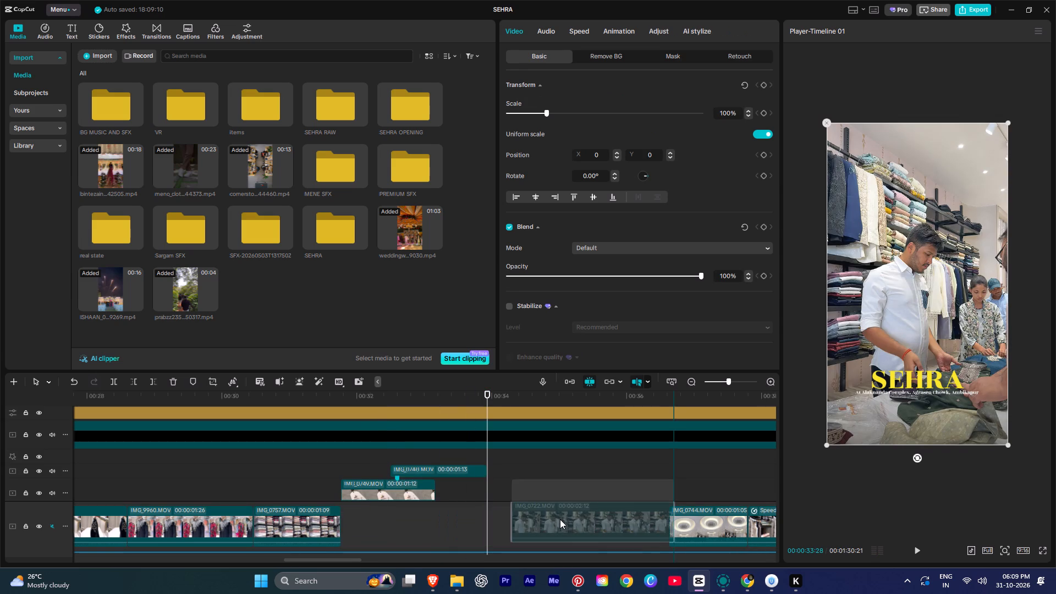
drag(560, 519, 554, 525)
drag(420, 471, 463, 485)
Trim the end of IMG_0748 to the start of IMG_0722 and fill the main-track gap with IMG_0749 and IMG_0748.
key(space)
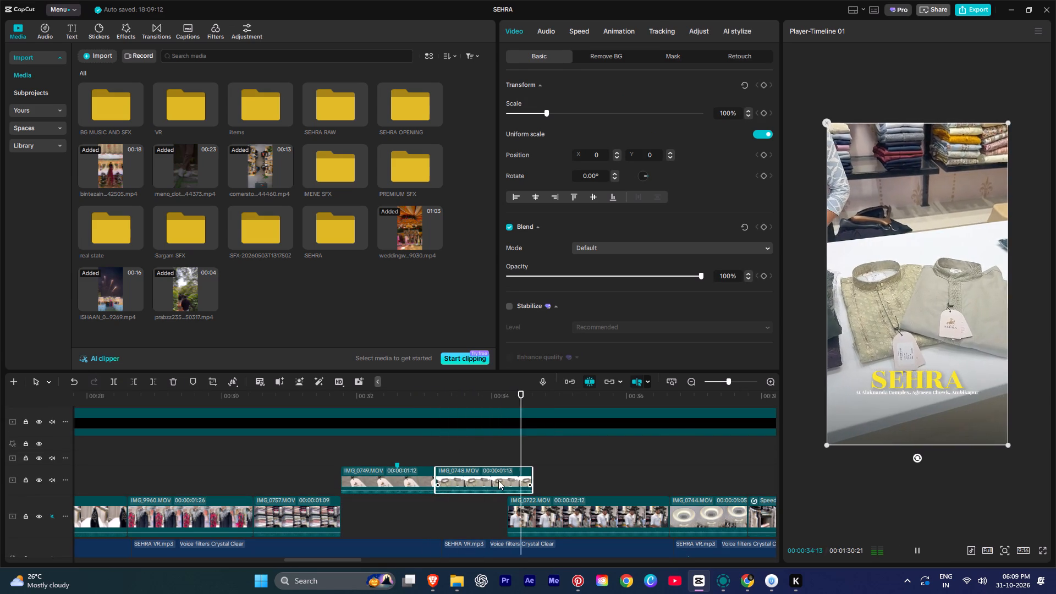
key(space)
key(w)
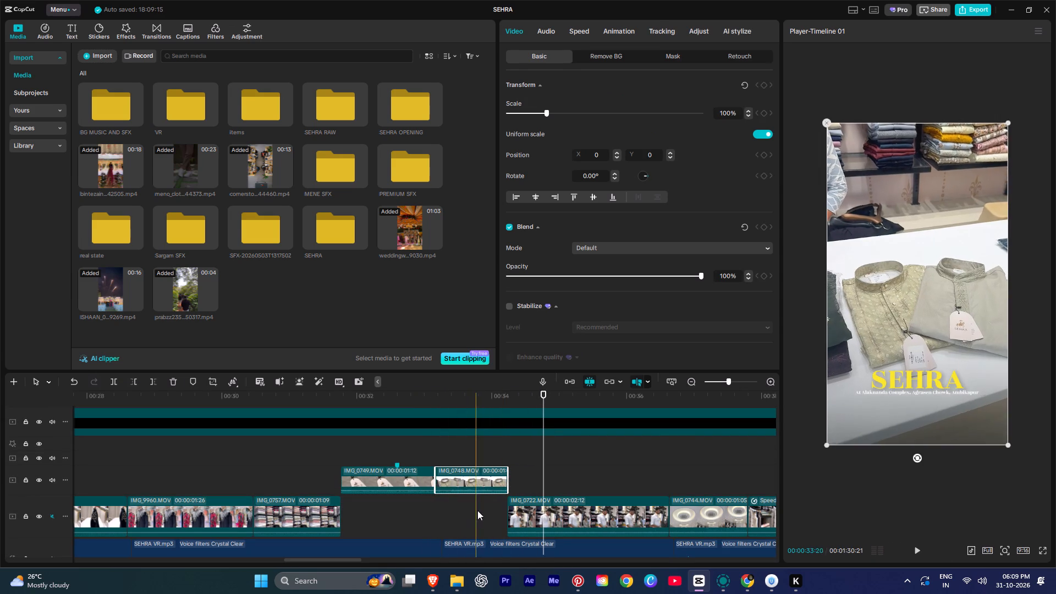
drag(479, 510, 377, 466)
drag(377, 476, 377, 498)
Play the timeline from the rearranged kurta clips through the DESIGNER TUXEDOS title and examine the footage for gaps and mismatches.
key(space)
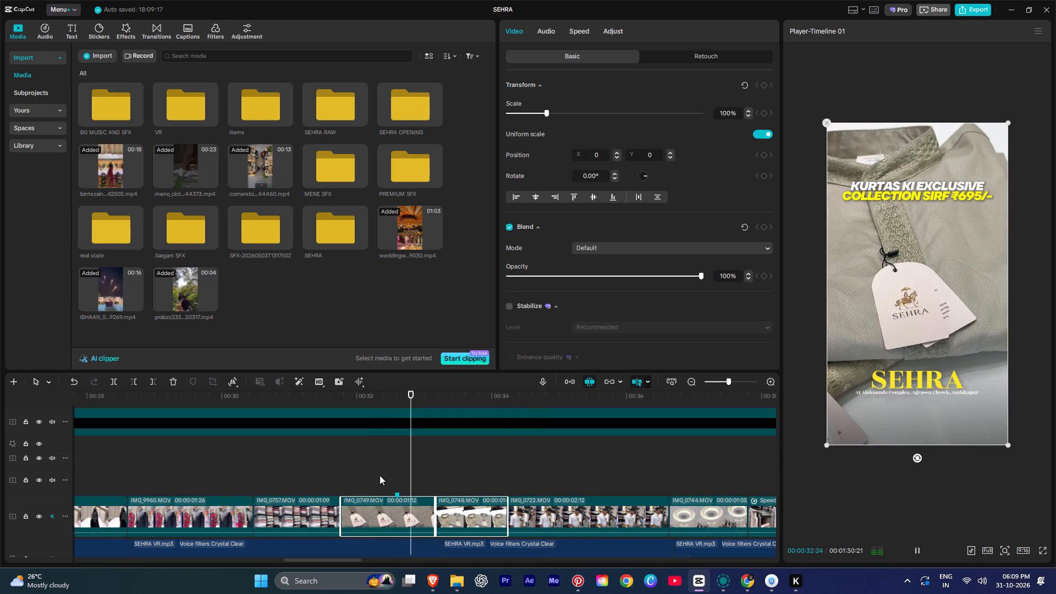
ctrl+scroll(380, 475, down, 5)
ctrl+scroll(444, 495, down, 8)
alt+scroll(444, 495, down, 3)
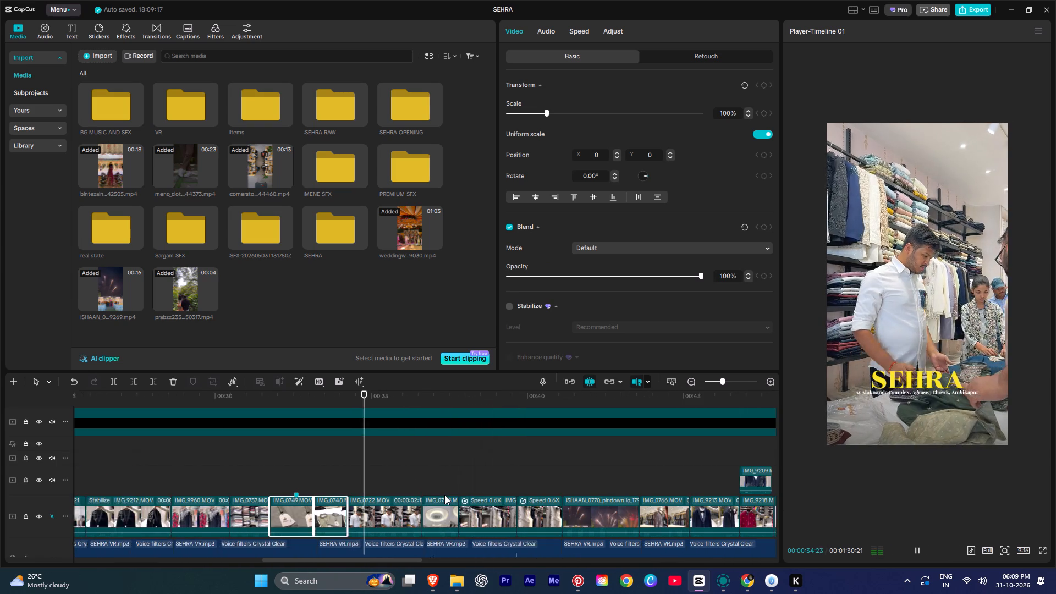
alt+scroll(327, 501, up, 2)
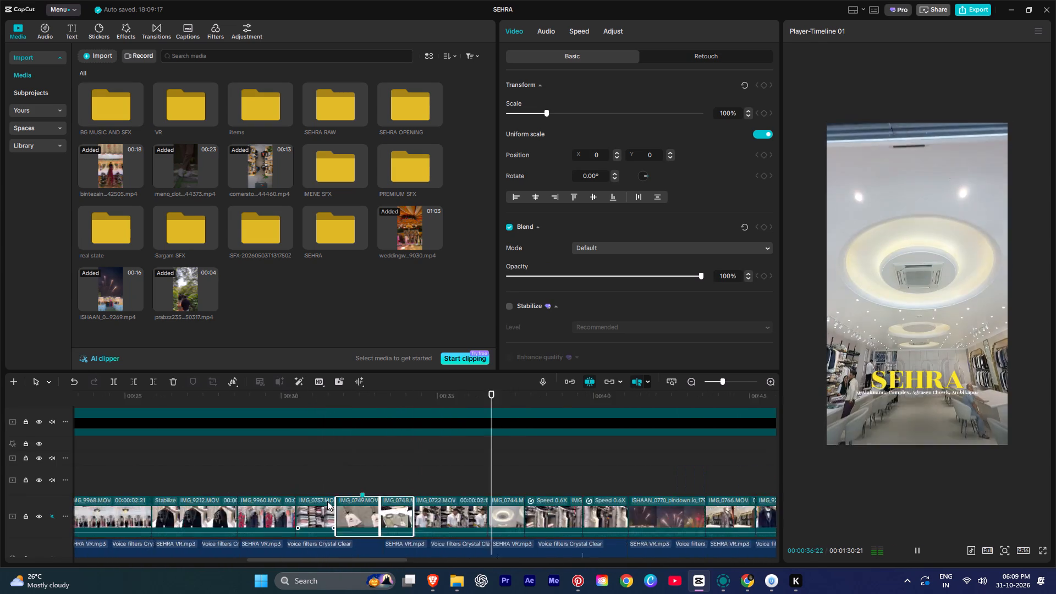
alt+scroll(327, 501, up, 1)
alt+scroll(327, 501, down, 2)
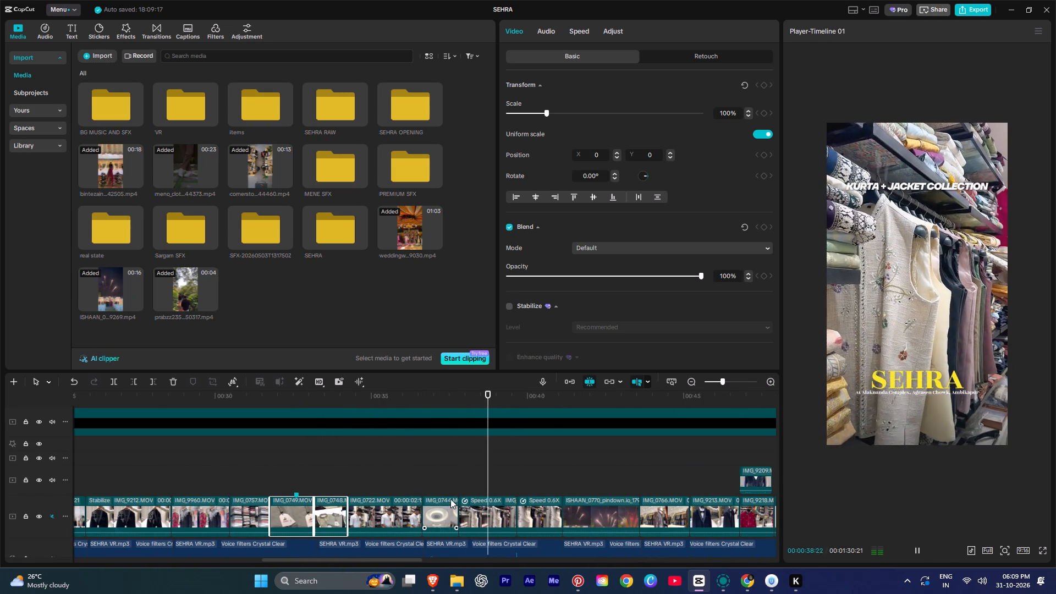
alt+scroll(498, 494, down, 2)
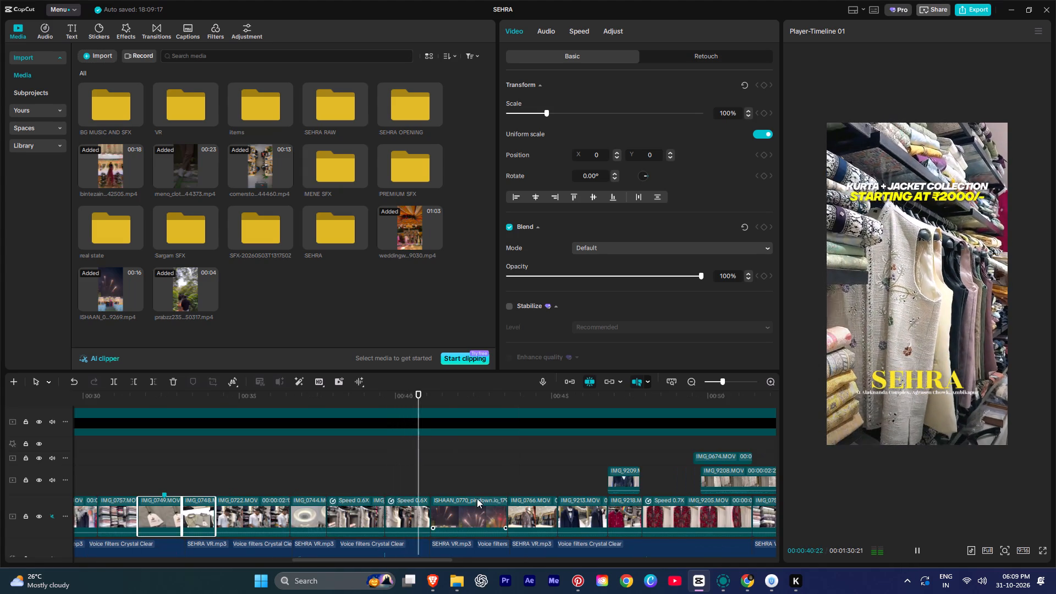
alt+scroll(424, 509, down, 1)
ctrl+scroll(377, 509, down, 5)
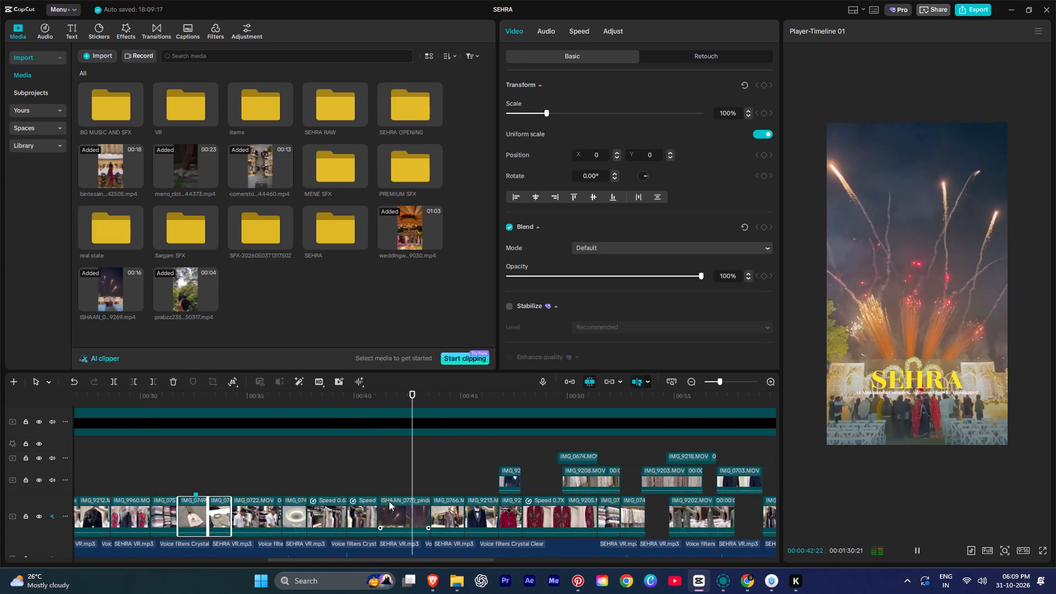
ctrl+scroll(401, 497, down, 2)
scroll(401, 497, down, 3)
alt+scroll(436, 491, down, 2)
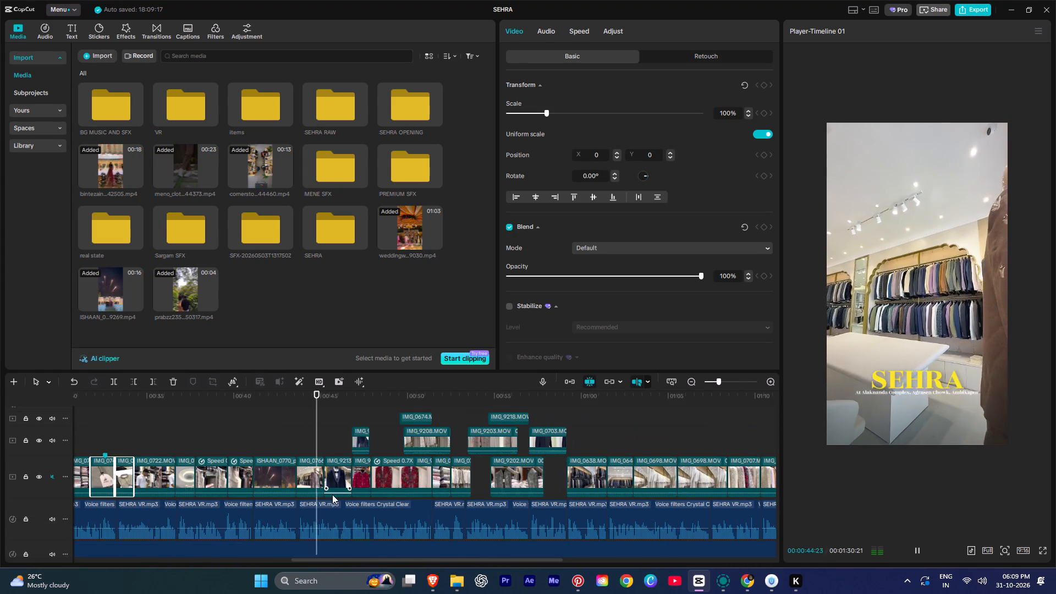
ctrl+scroll(332, 494, up, 1)
ctrl+scroll(332, 494, down, 1)
ctrl+scroll(332, 494, up, 8)
alt+scroll(388, 472, down, 3)
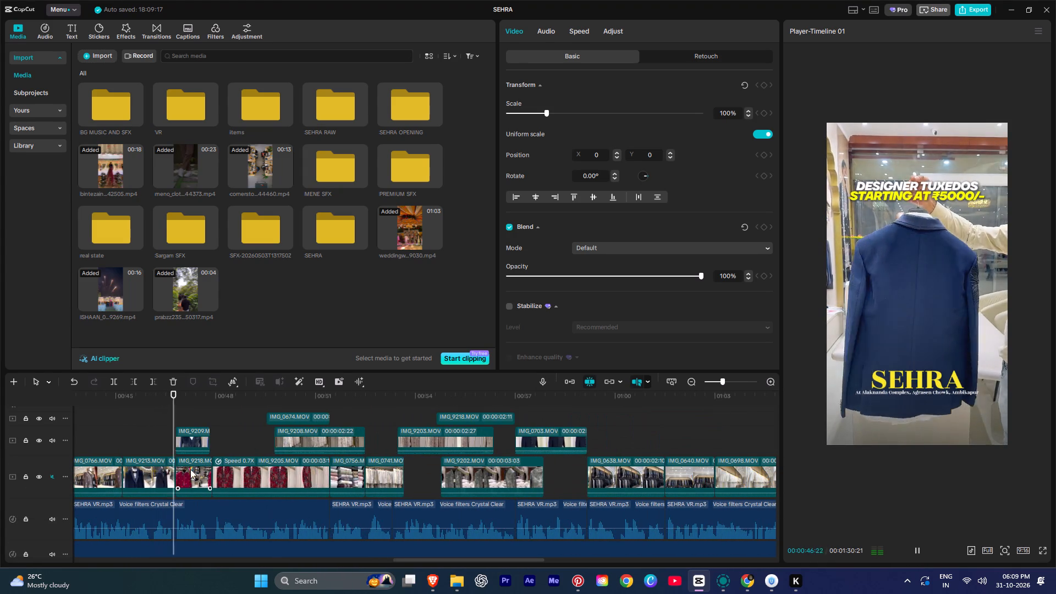
Delete the main-track IMG_9218 clip under DESIGNER TUXEDOS and put overlay clip IMG_9209 in its place, flush against IMG_9213.
key(space)
click(190, 469)
key(ctrl+space)
drag(190, 443, 190, 463)
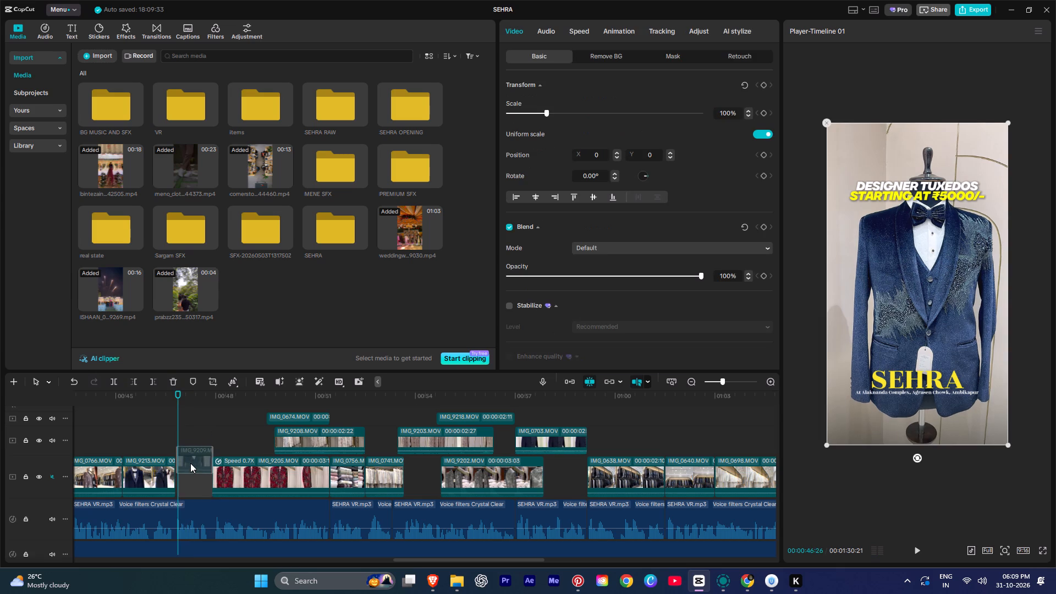
drag(190, 463, 190, 464)
ctrl+scroll(186, 467, up, 12)
drag(197, 476, 192, 474)
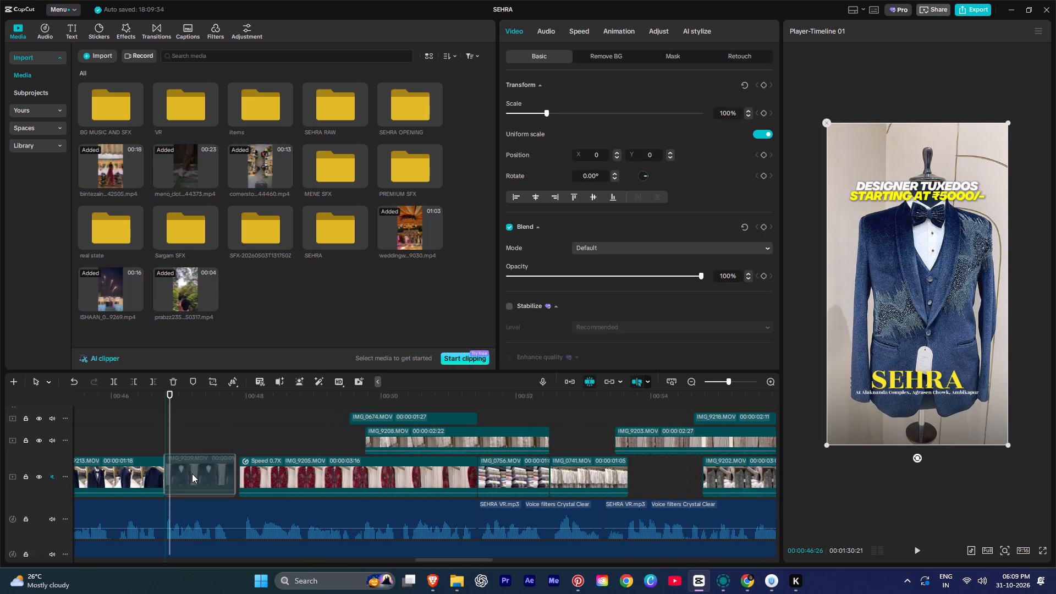
Slow IMG_9209 to 0.87x, trim its end to the start of IMG_9205, and place it back in the main-track gap.
click(199, 470)
click(582, 28)
drag(550, 102, 550, 101)
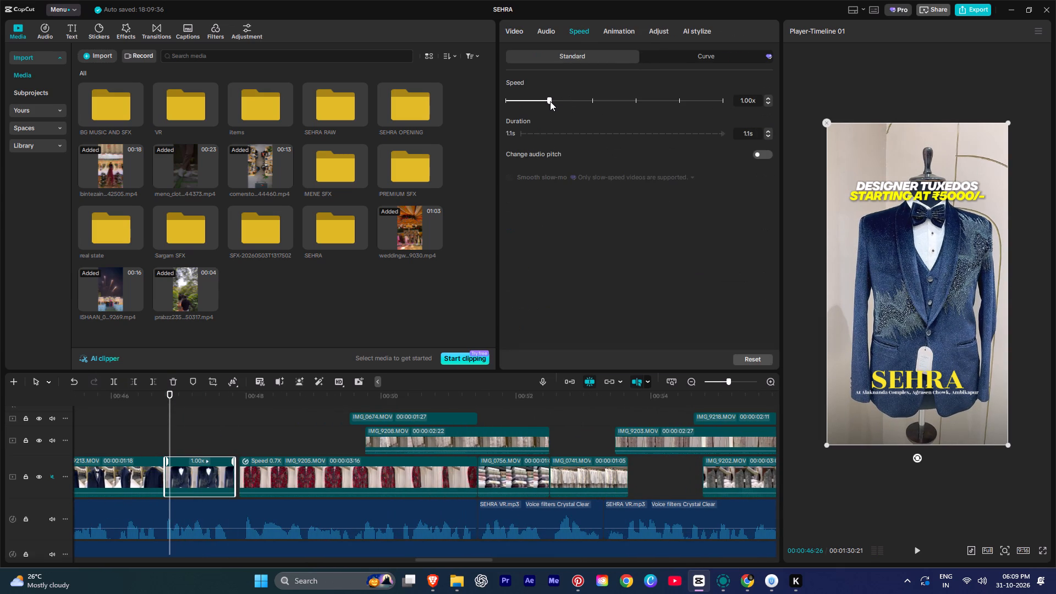
drag(550, 101, 543, 101)
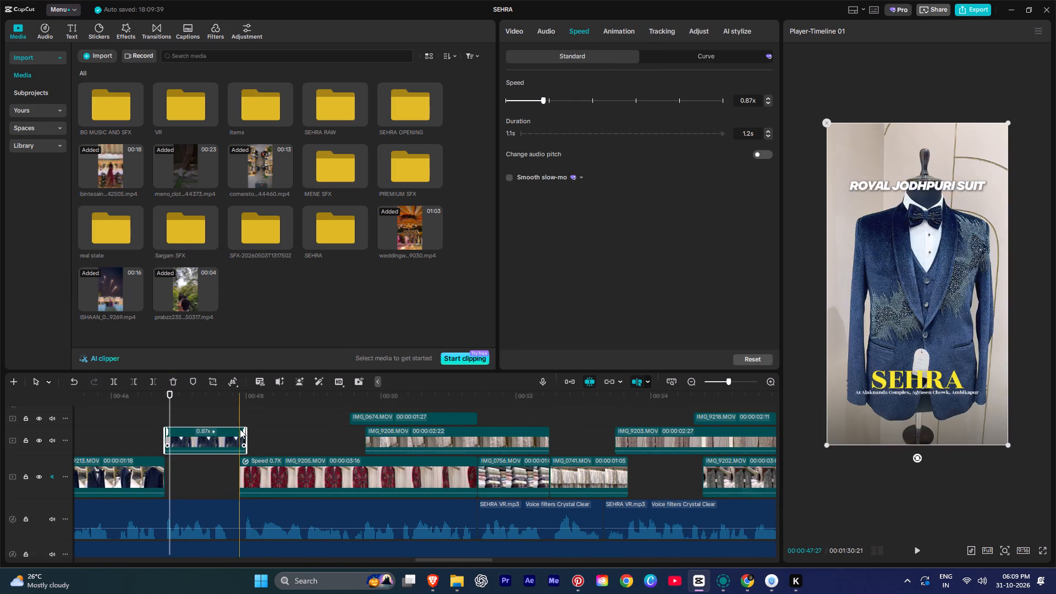
key(w)
drag(218, 439, 217, 467)
Move the IMG_9208 overlay clip up one track and later, to just after IMG_0674.
key(space)
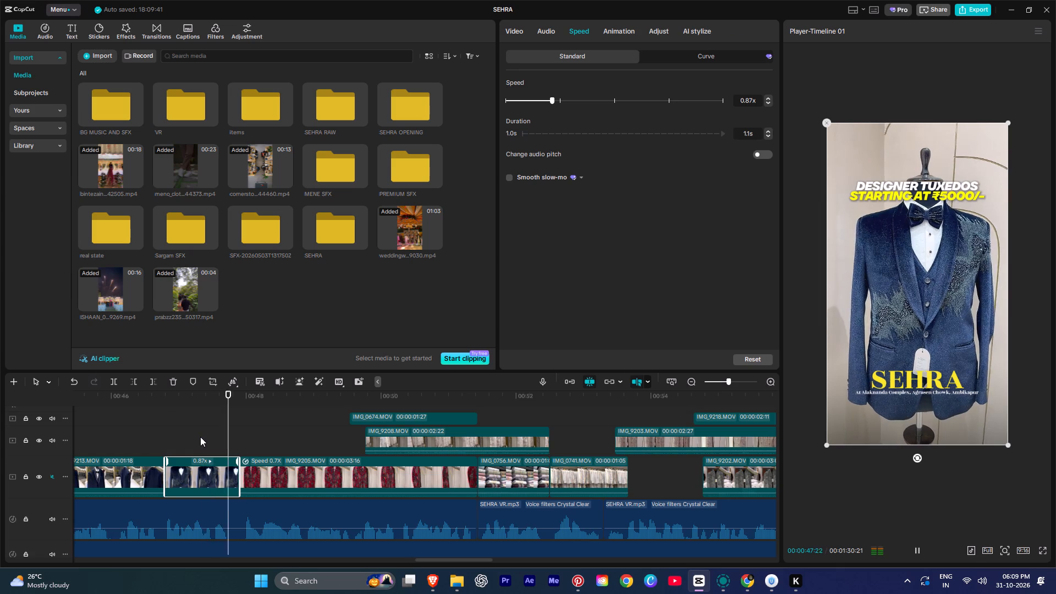
ctrl+scroll(200, 437, down, 5)
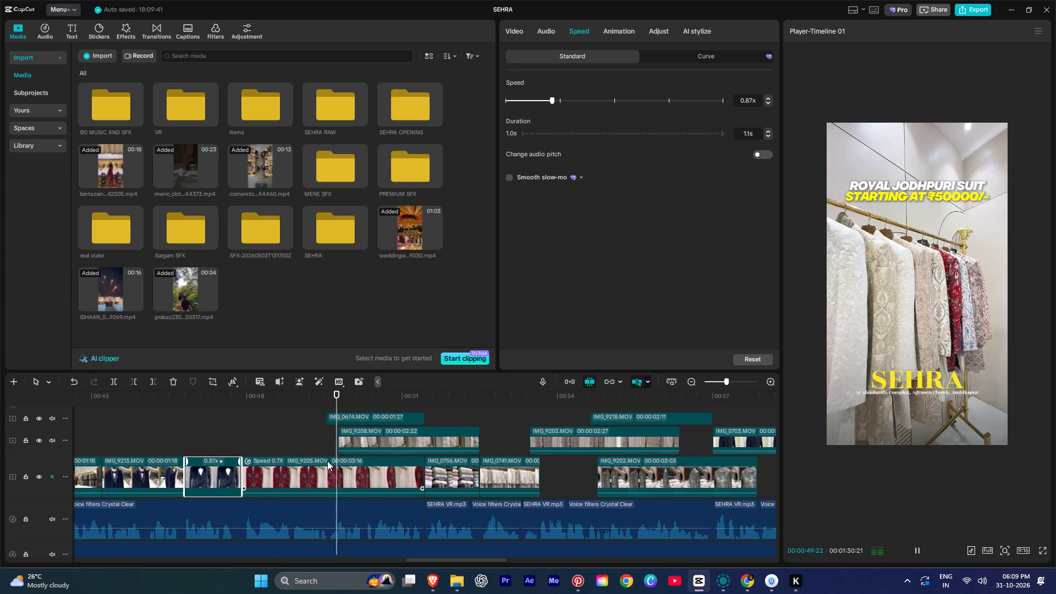
key(space)
click(327, 438)
key(space)
key(space)
click(327, 437)
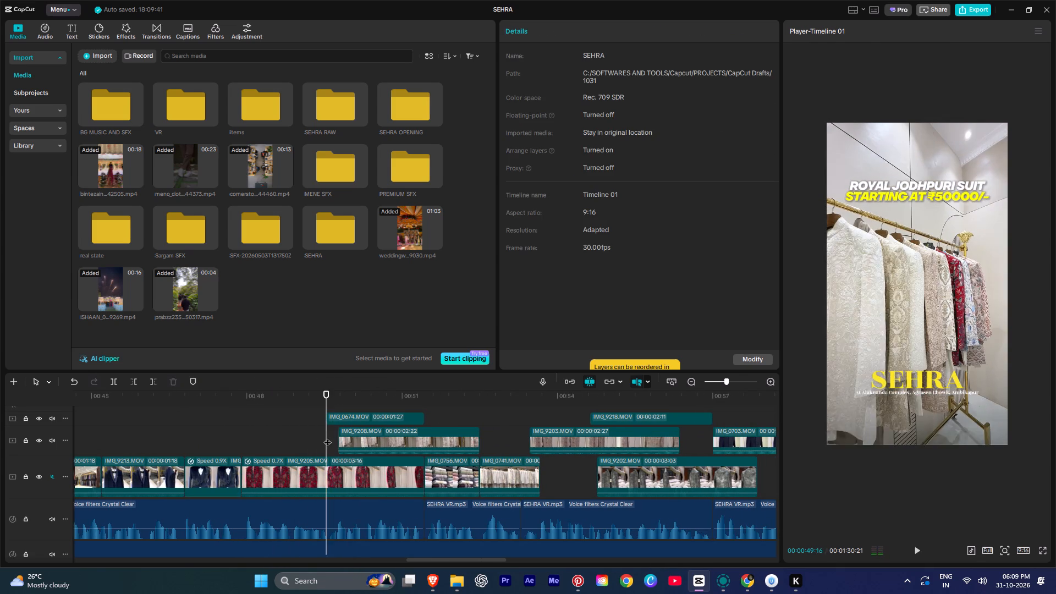
scroll(329, 441, up, 3)
click(362, 483)
drag(381, 481, 486, 455)
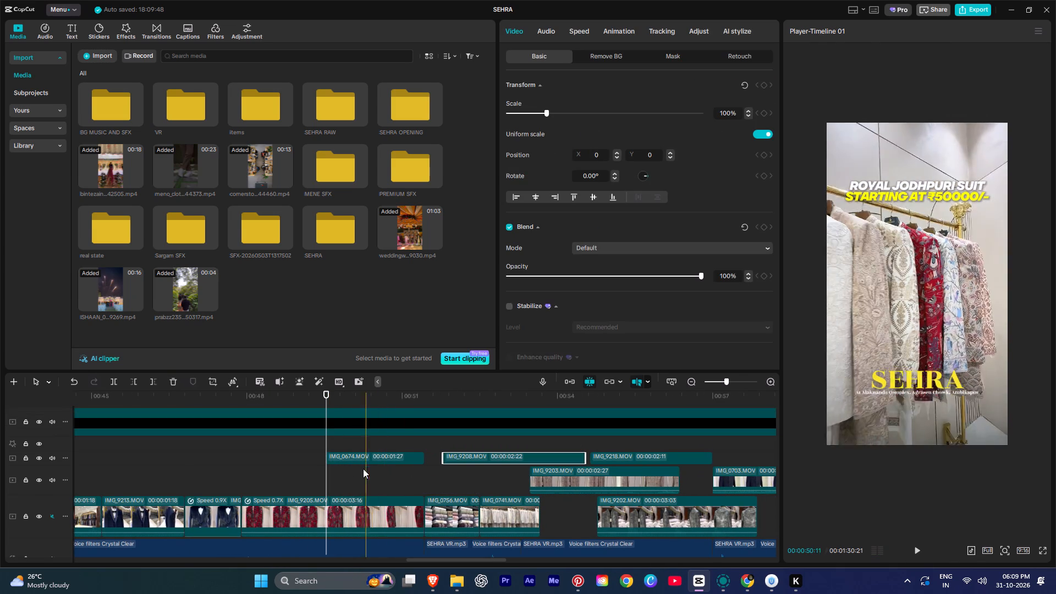
Trim the end of IMG_9205 to the start of IMG_0674 and move IMG_0674 onto the main track directly after it.
click(327, 510)
key(w)
drag(344, 458, 344, 534)
Hide the IMG_9208 overlay clip and play the main-track footage beneath it.
key(space)
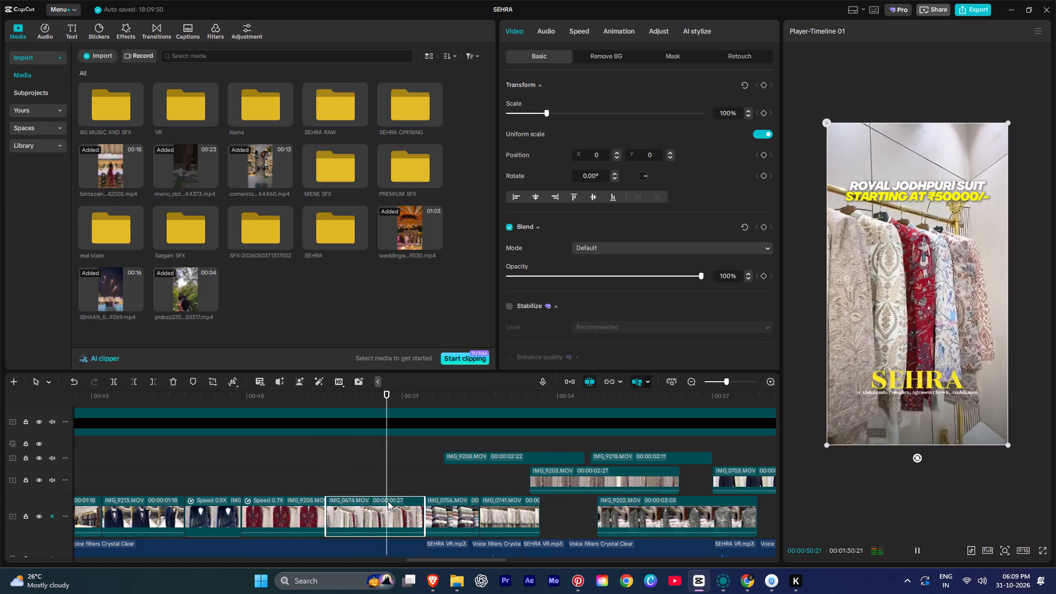
alt+scroll(388, 501, down, 3)
key(space)
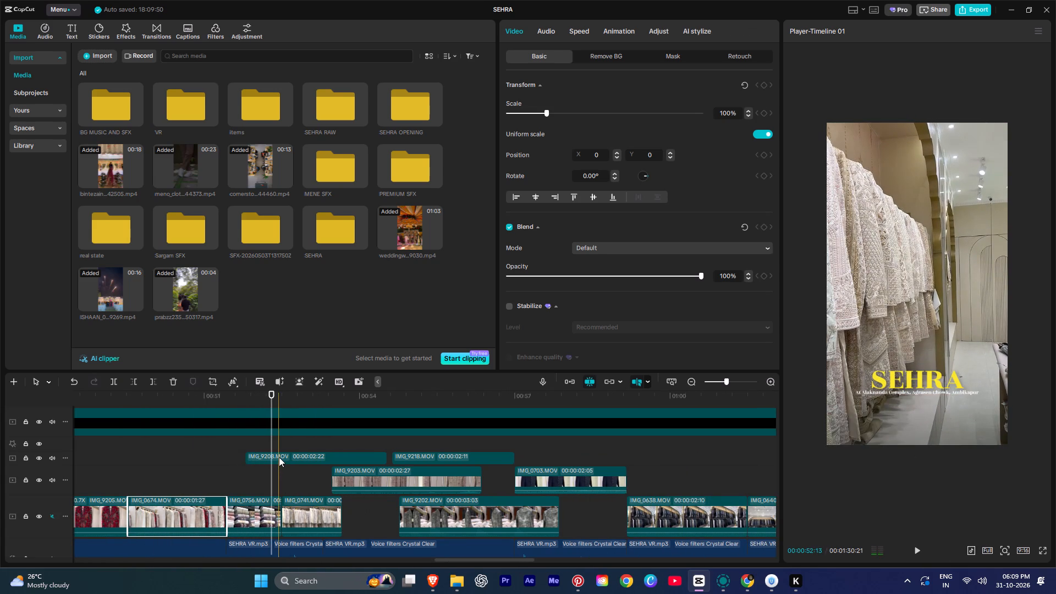
click(279, 457)
key(v)
key(space)
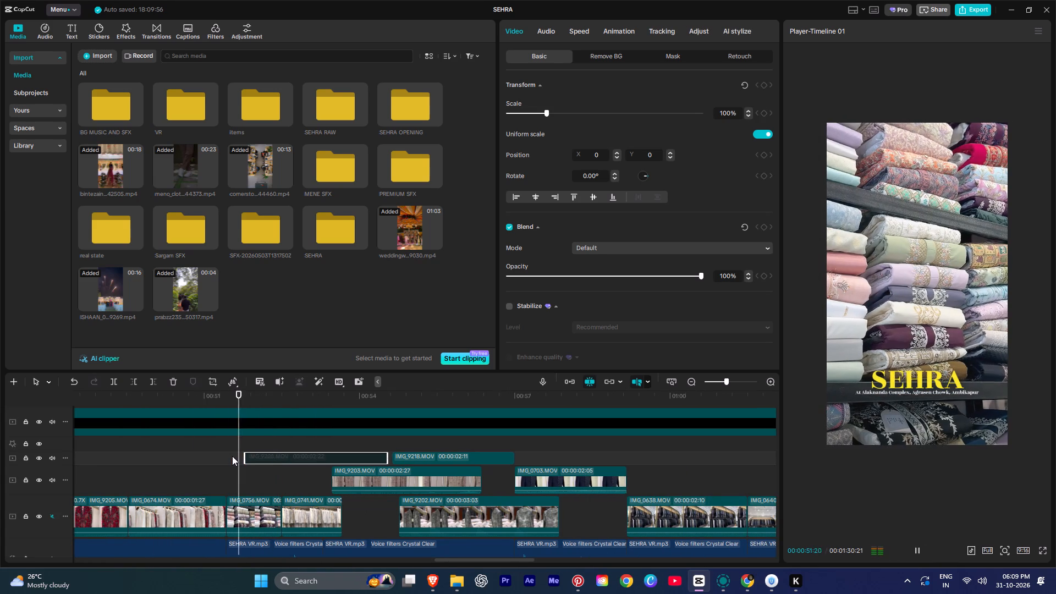
key(space)
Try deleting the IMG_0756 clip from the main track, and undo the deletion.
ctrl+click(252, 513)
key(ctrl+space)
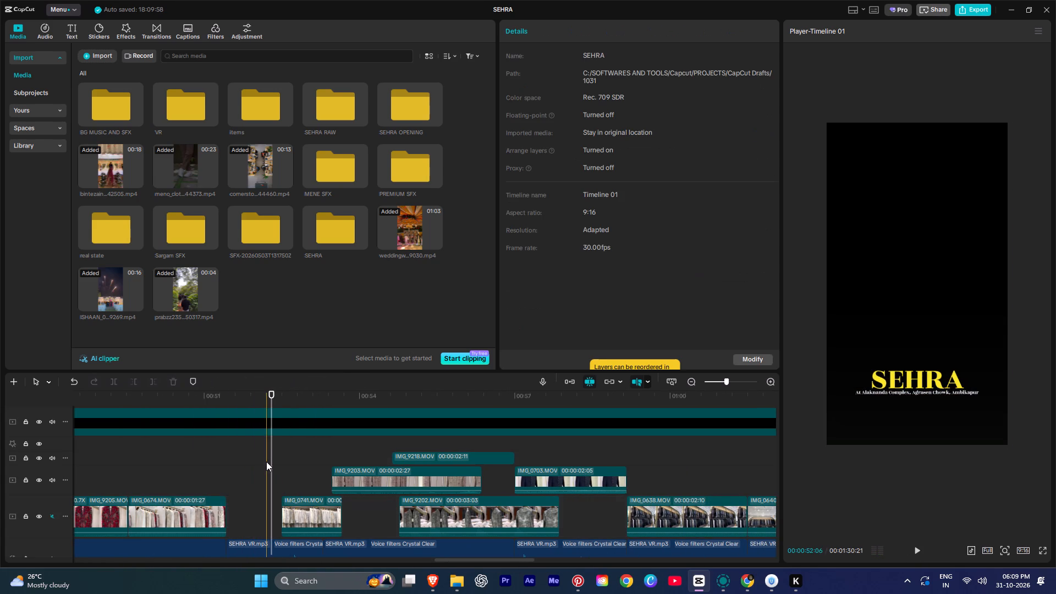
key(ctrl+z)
Unhide IMG_9208 and move it onto an overlay track above IMG_0756, starting where IMG_0674 ends.
click(267, 459)
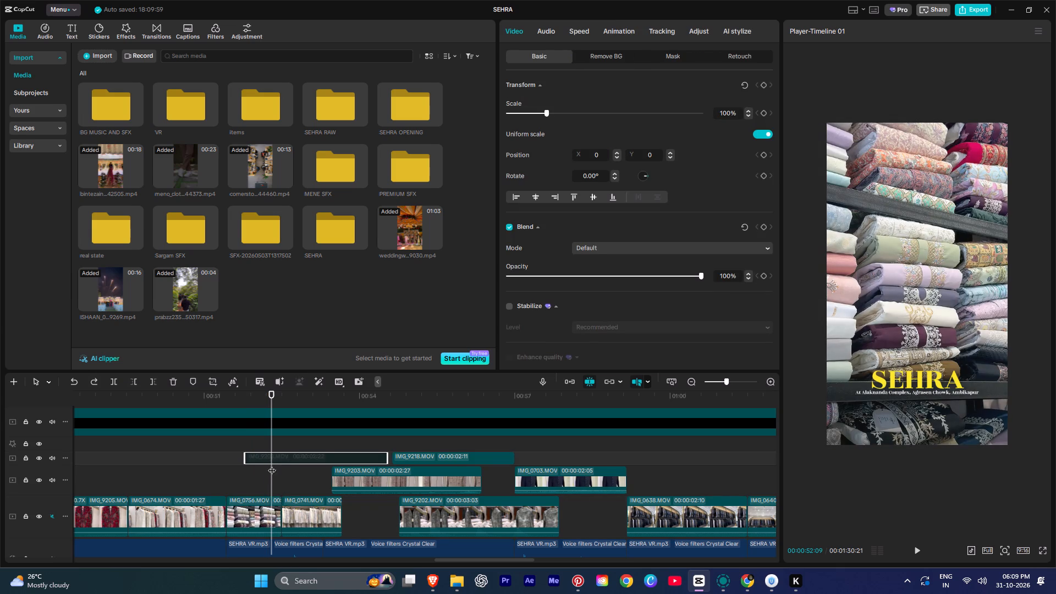
key(v)
drag(272, 460, 252, 466)
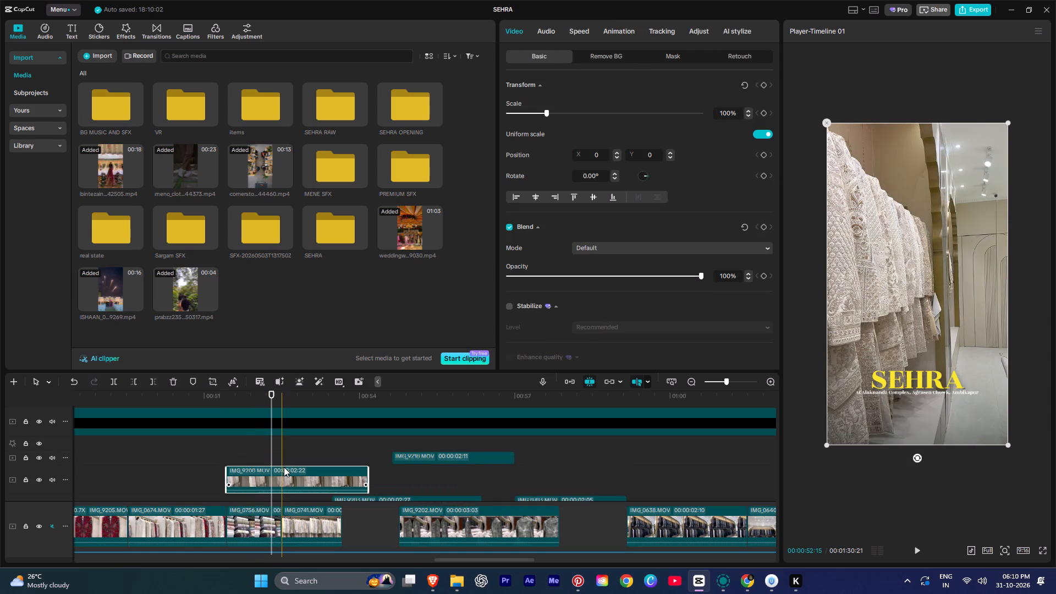
Delete the IMG_0756 clip from the main track.
click(264, 524)
key(ctrl+space)
Trim the end of IMG_9208 to the start of IMG_9203 and place it on the same overlay track as IMG_9203.
drag(258, 483, 256, 499)
scroll(256, 499, down, 6)
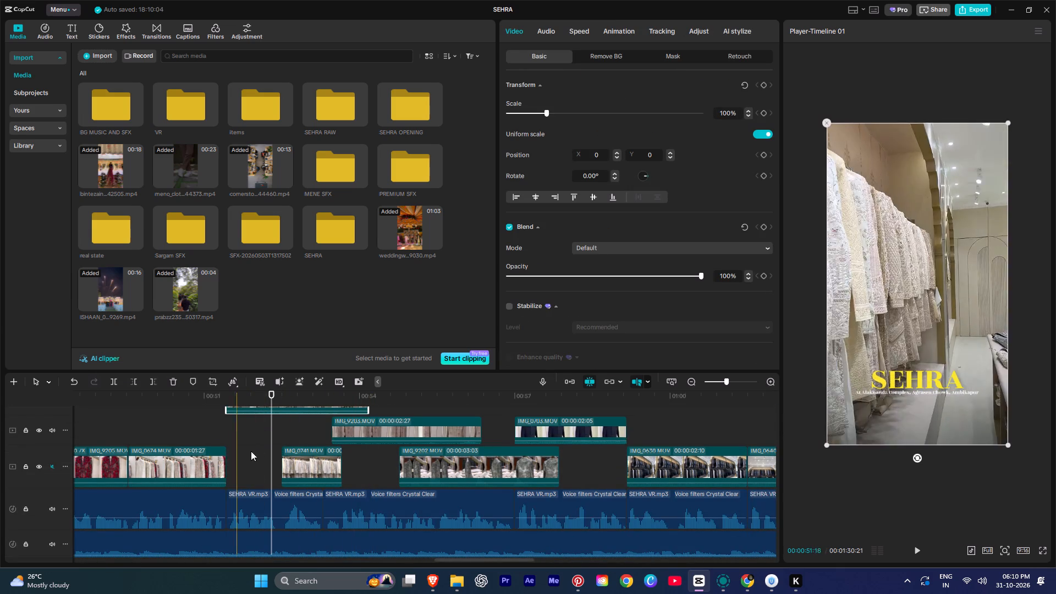
key(space)
ctrl+scroll(279, 460, up, 9)
key(space)
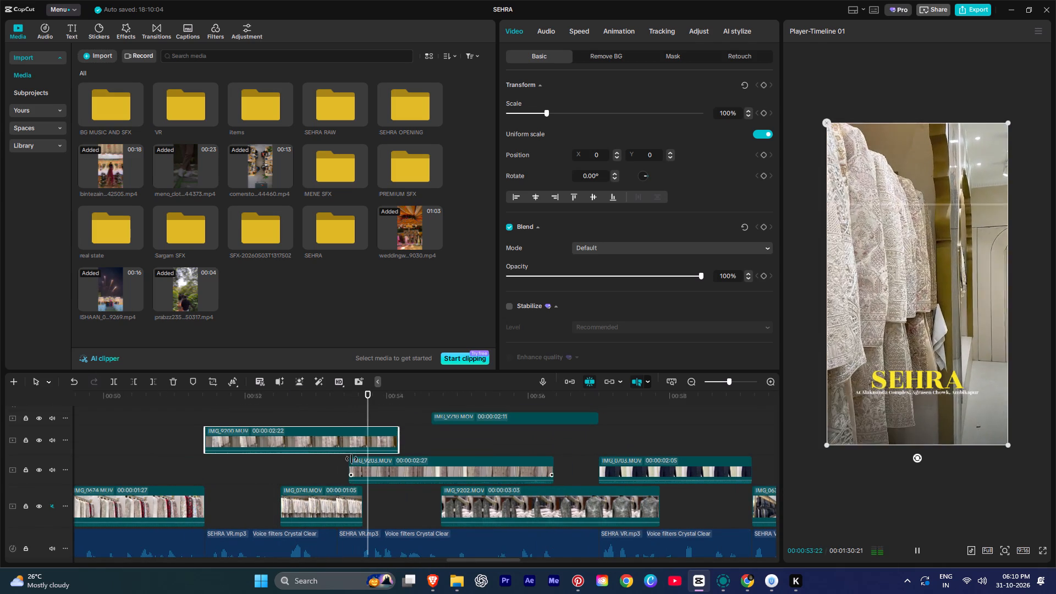
key(w)
drag(313, 437, 313, 460)
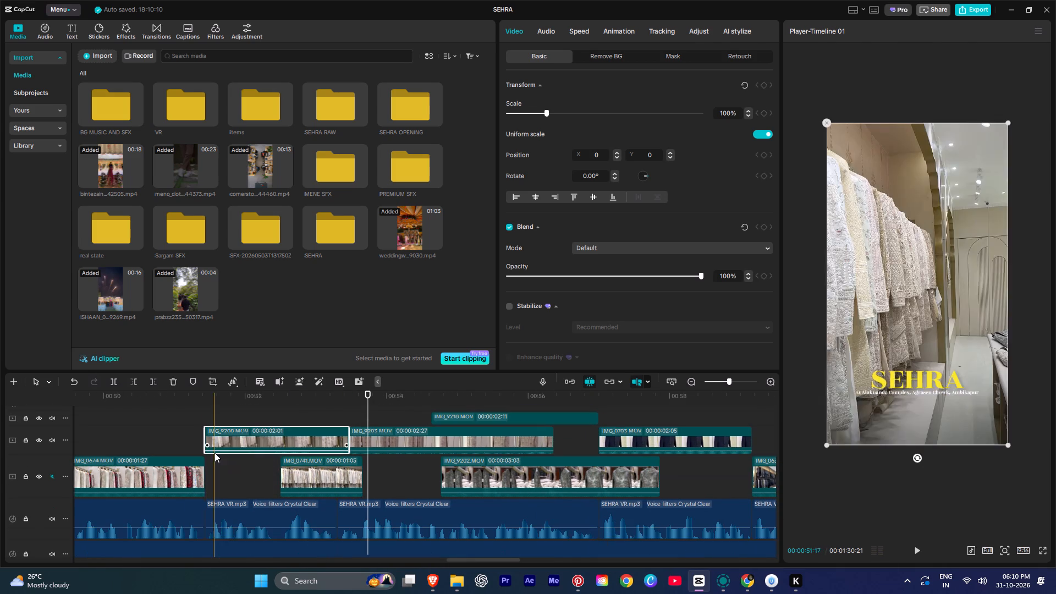
Delete the IMG_0741 clip from the main track beneath IMG_9208.
key(space)
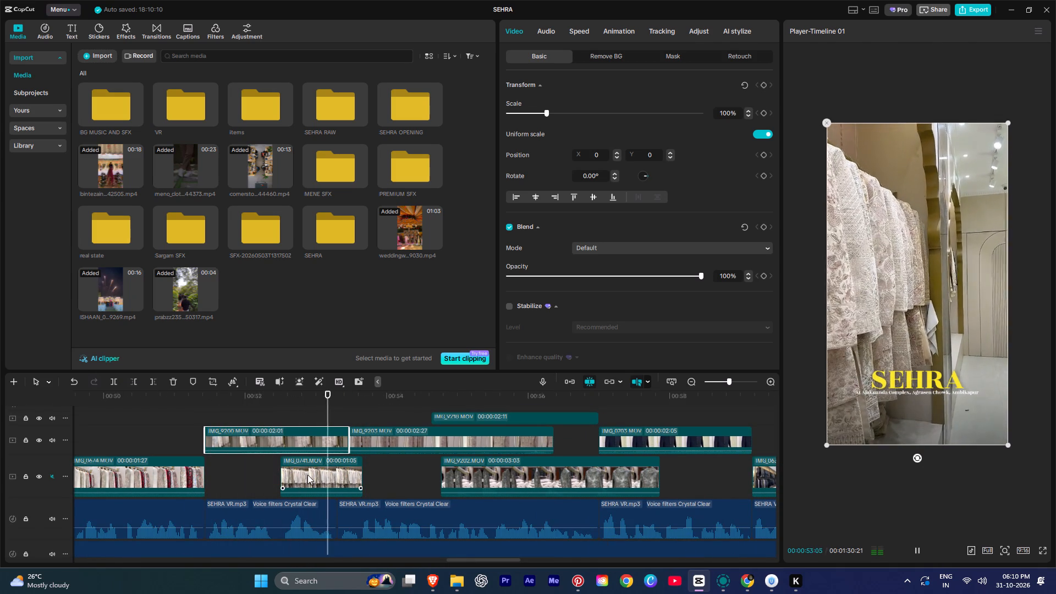
key(space)
click(309, 475)
key(ctrl+space)
Play across the cut into IMG_9203 and trim that clip's start to 00:00:53:19.
key(space)
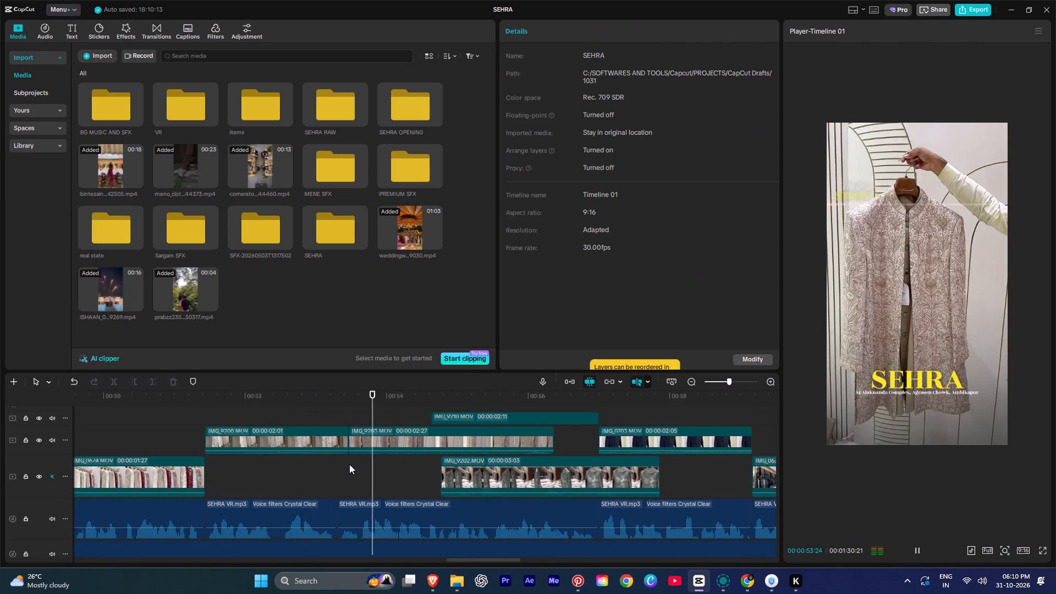
key(space)
click(361, 470)
click(360, 446)
key(q)
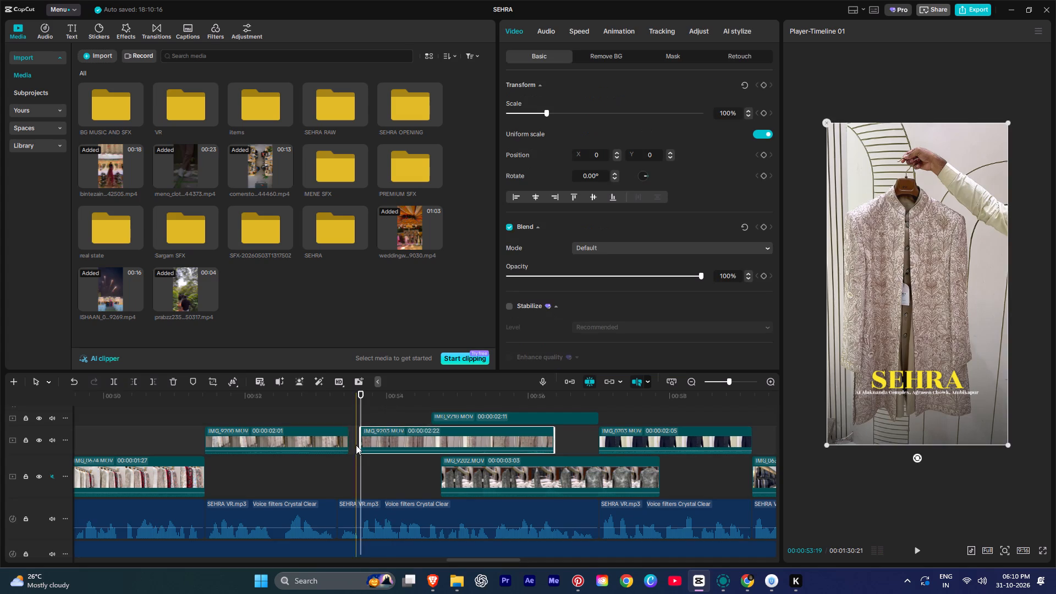
Extend the end of IMG_9208 to the start of IMG_9203 and move IMG_9208 onto the main track after IMG_0674.
click(334, 439)
drag(349, 439, 370, 446)
drag(269, 432, 269, 454)
click(269, 454)
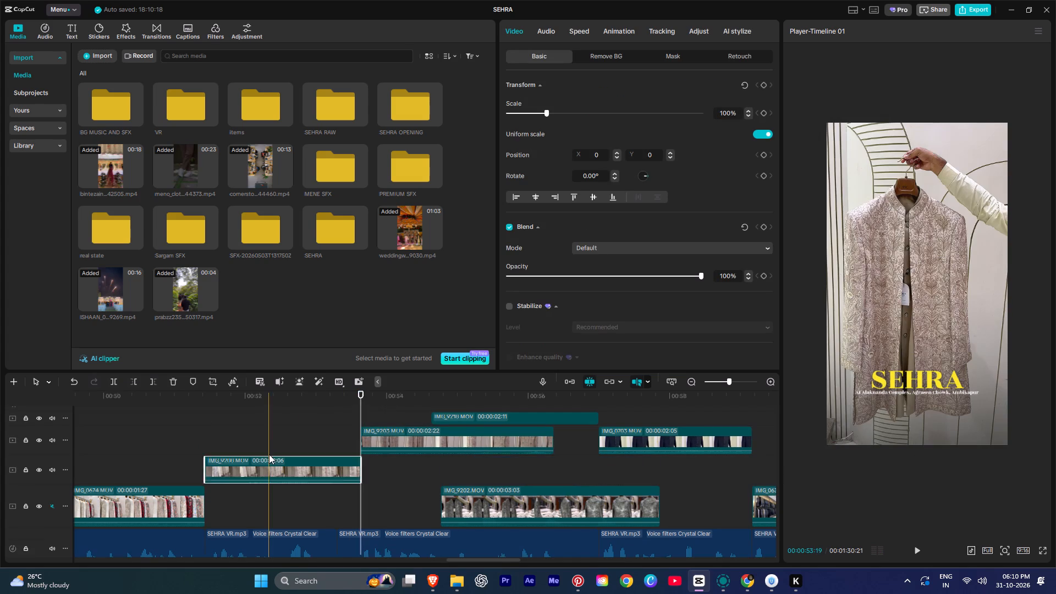
drag(240, 471, 238, 505)
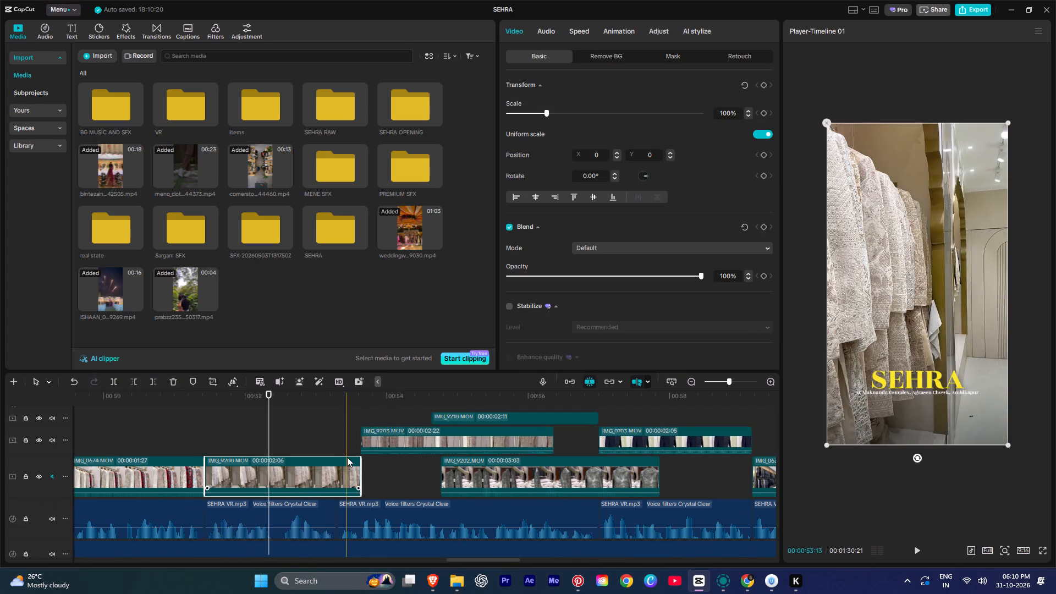
Trim the end of IMG_9203 to the start of IMG_9202.
key(space)
key(space)
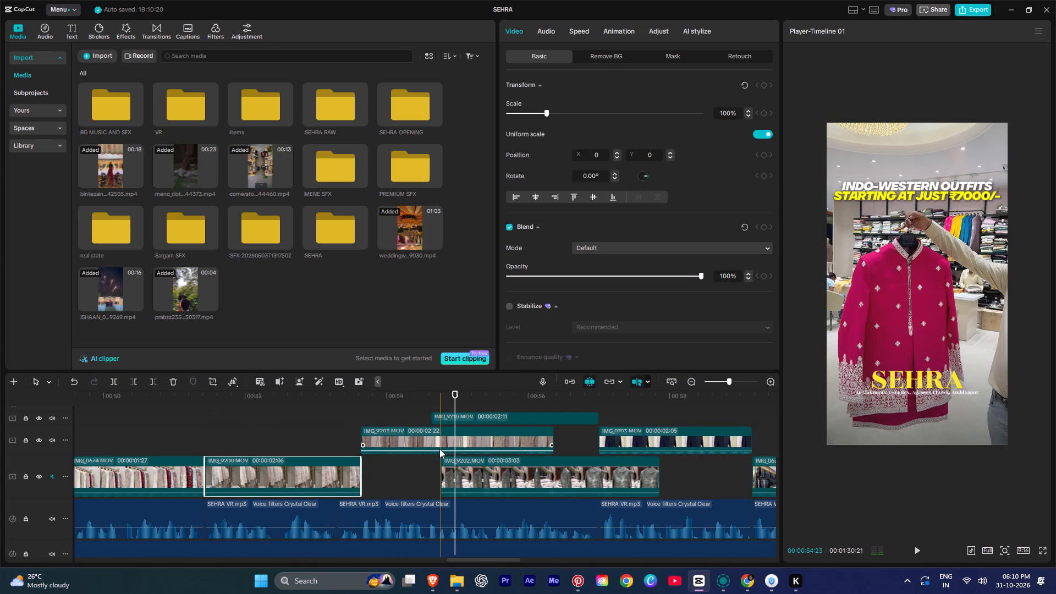
click(441, 446)
scroll(441, 446, up, 2)
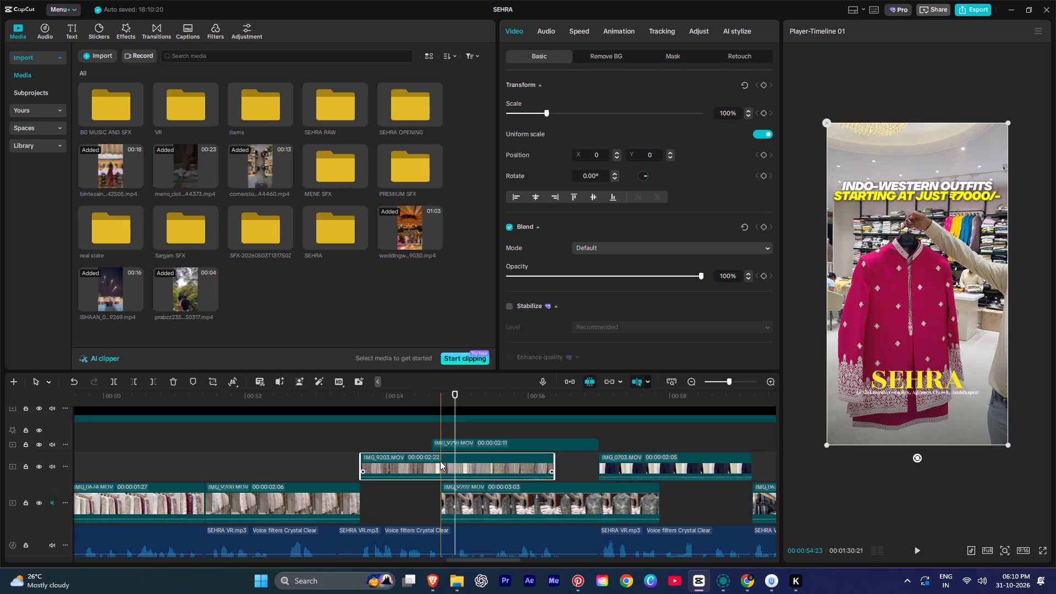
text(W)
Move IMG_9218 to start where IMG_9203 ends and trim its end to a duration of 00:00:01:13.
key(space)
key(space)
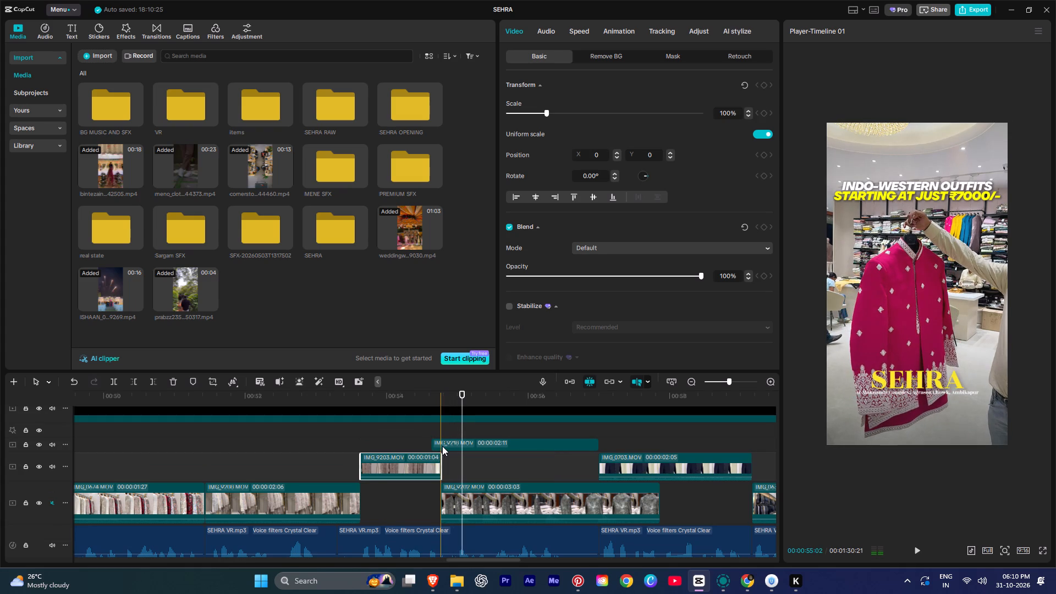
click(443, 445)
drag(444, 445, 451, 447)
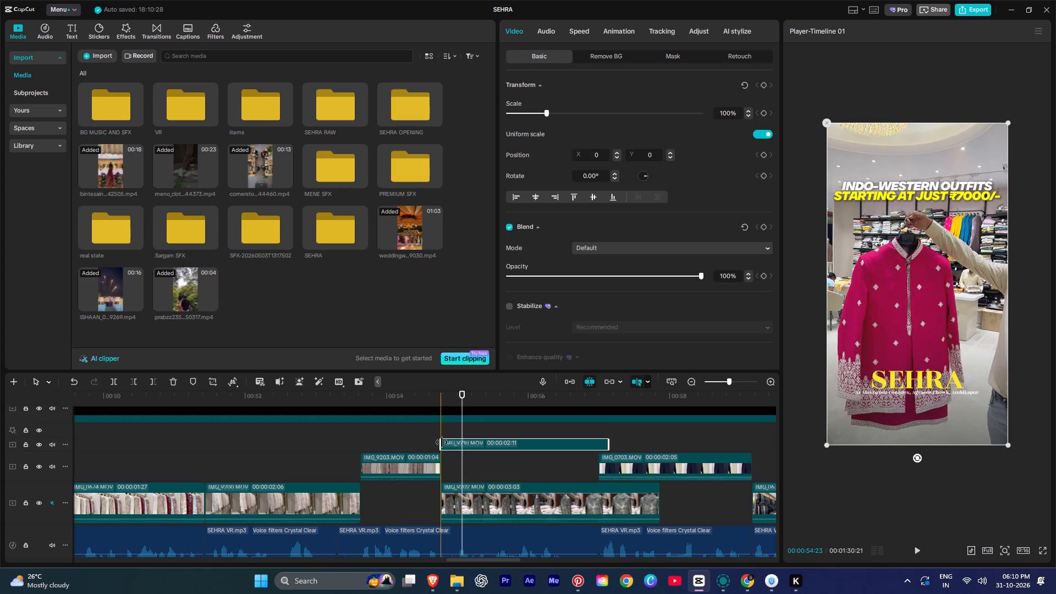
key(space)
key(space)
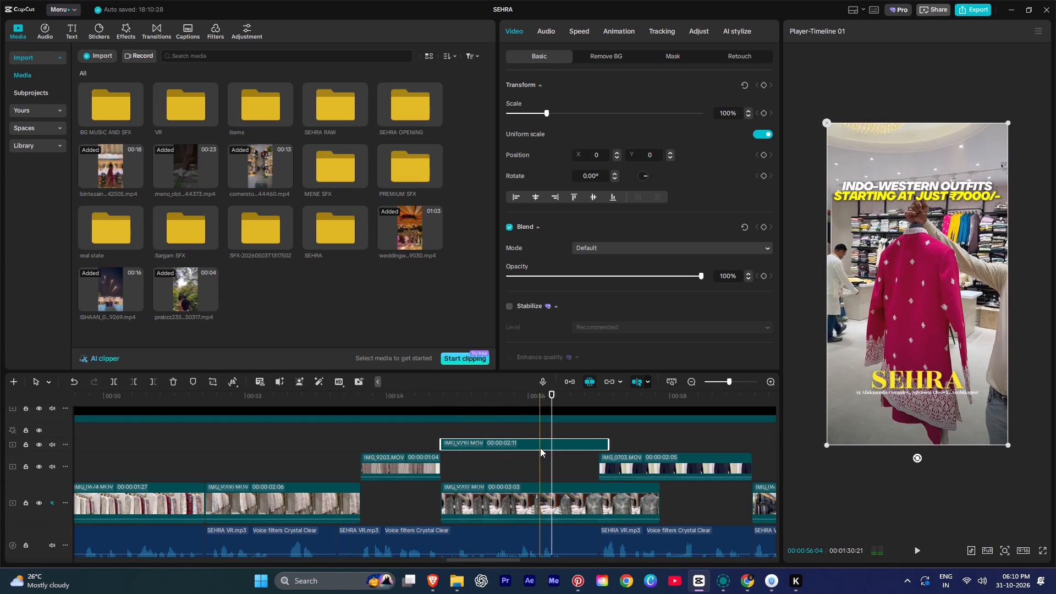
key(w)
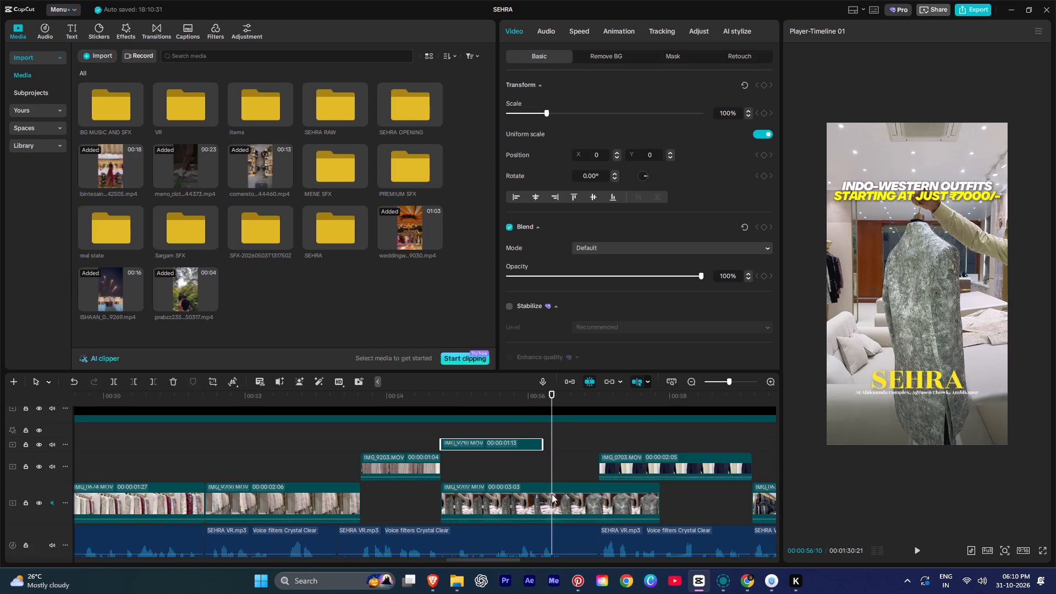
Move IMG_9202 to start where IMG_9218 ends and trim its end to the start of IMG_0703.
drag(498, 506, 601, 502)
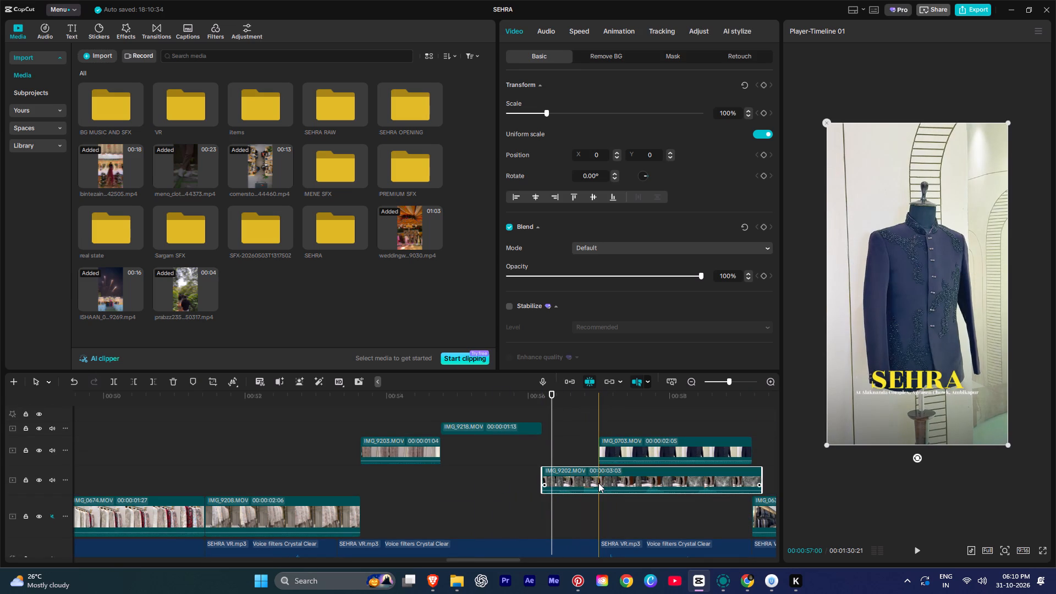
key(w)
Move IMG_9203, IMG_9218, IMG_9202 and IMG_0703 down onto the main track, keeping their timing.
drag(411, 458, 414, 480)
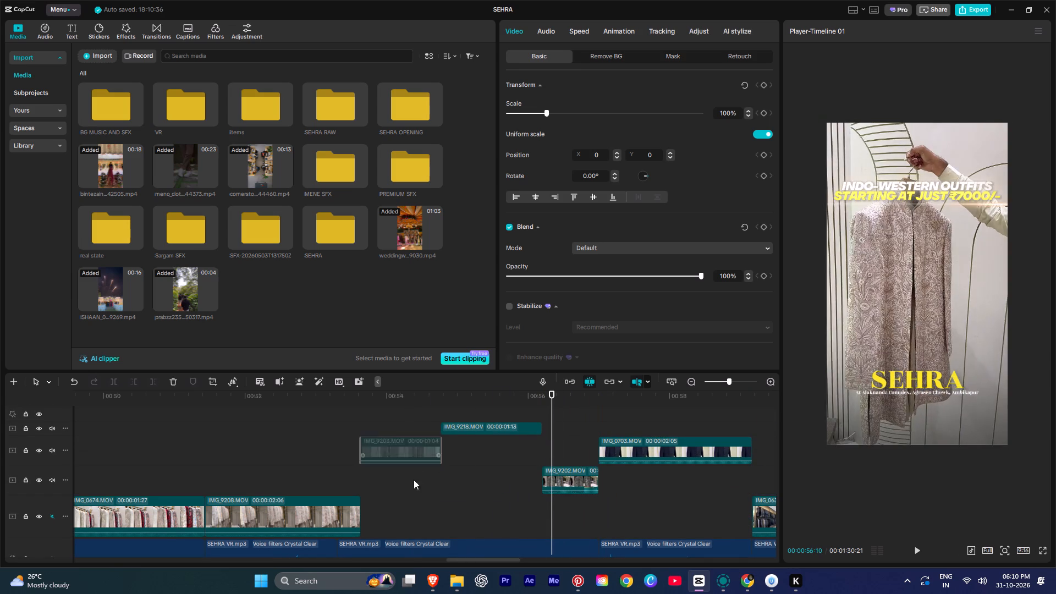
drag(414, 480, 413, 509)
scroll(453, 457, up, 3)
scroll(461, 465, down, 1)
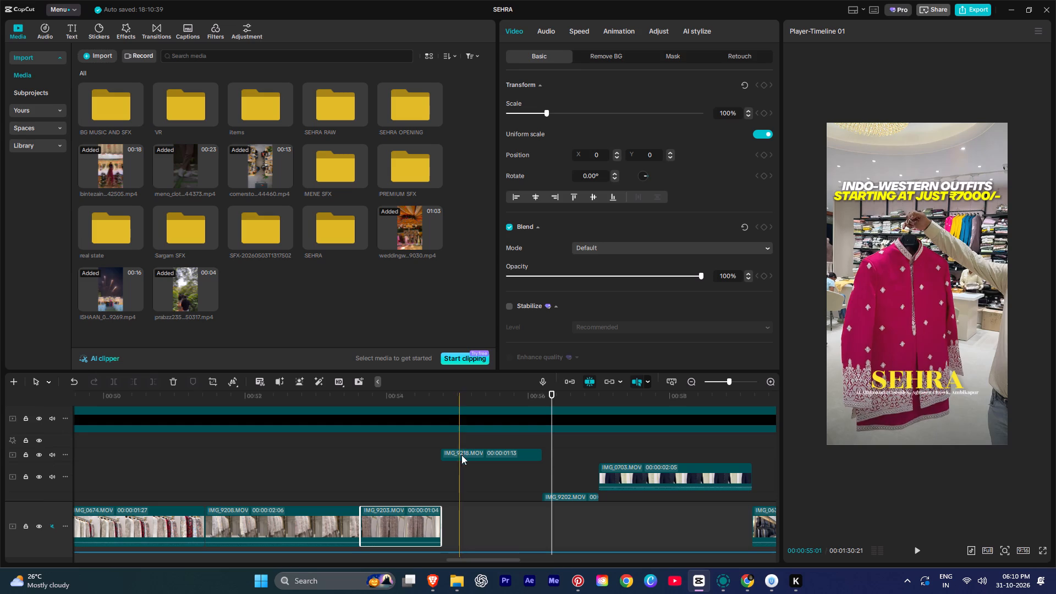
drag(451, 372, 448, 136)
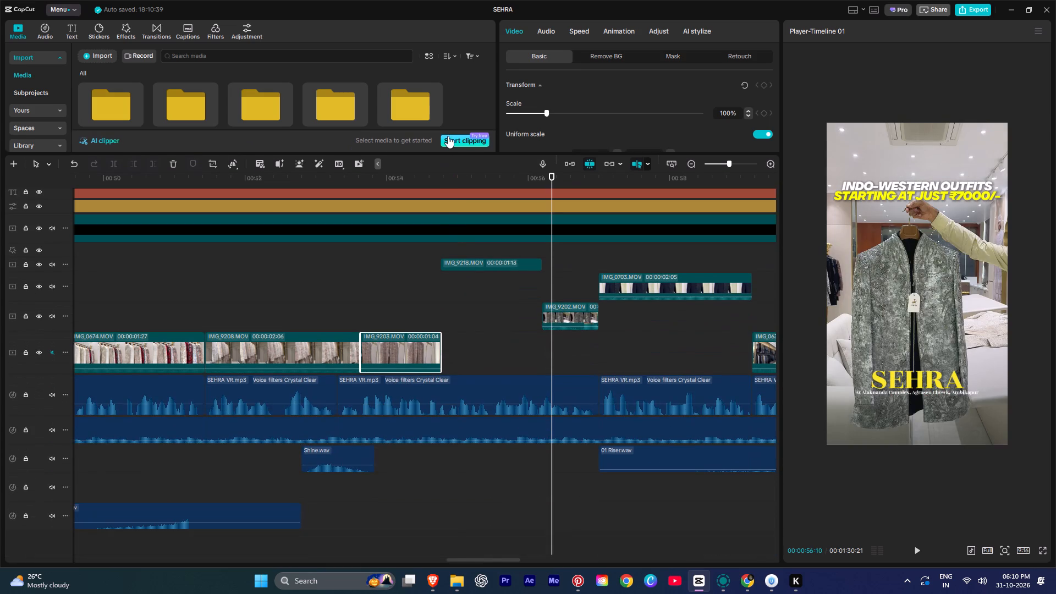
drag(457, 262, 455, 346)
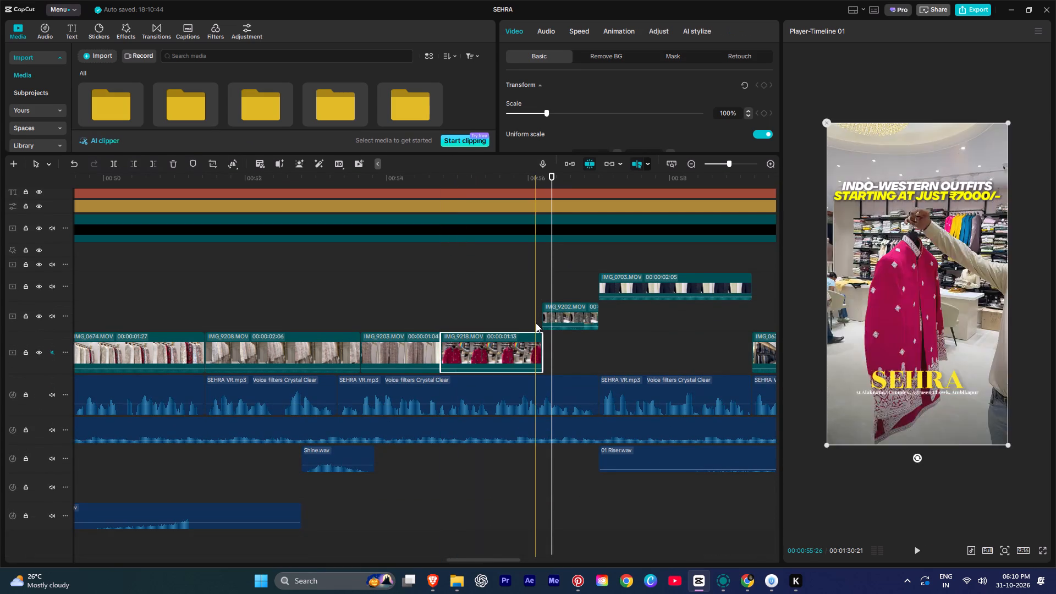
drag(565, 324, 565, 342)
key(space)
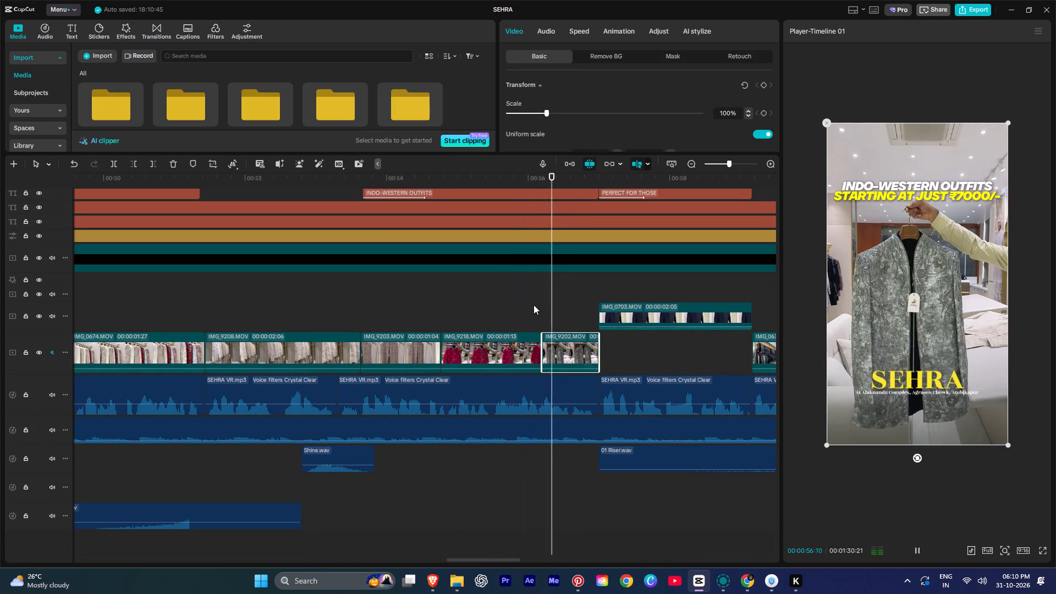
alt+scroll(533, 305, down, 3)
key(space)
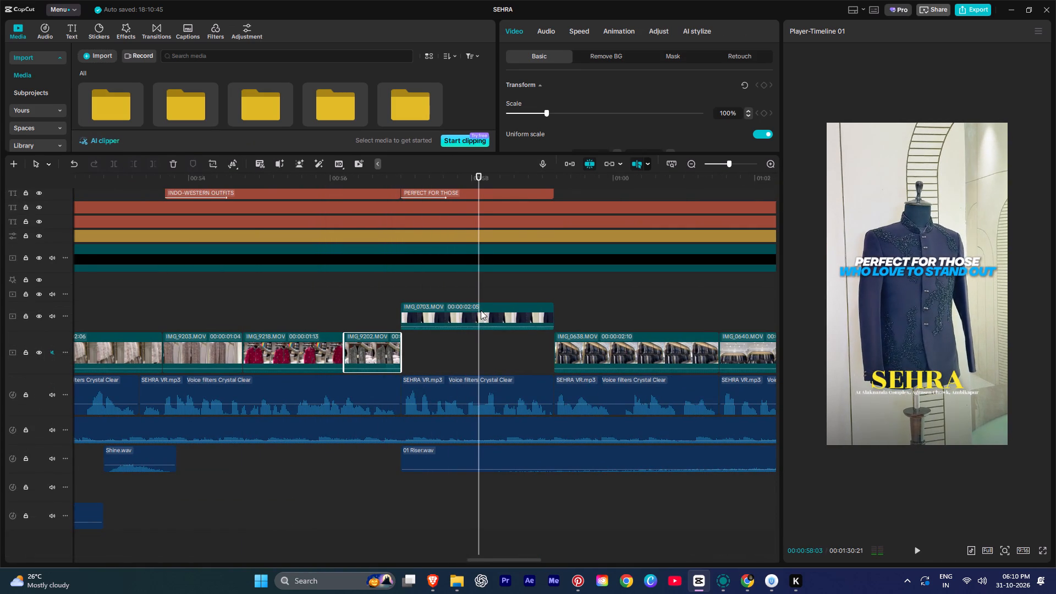
drag(482, 318, 486, 350)
Change the colour of the line WHO LOVE TO STAND OUT in the PERFECT FOR THOSE title to green 22FF00.
key(space)
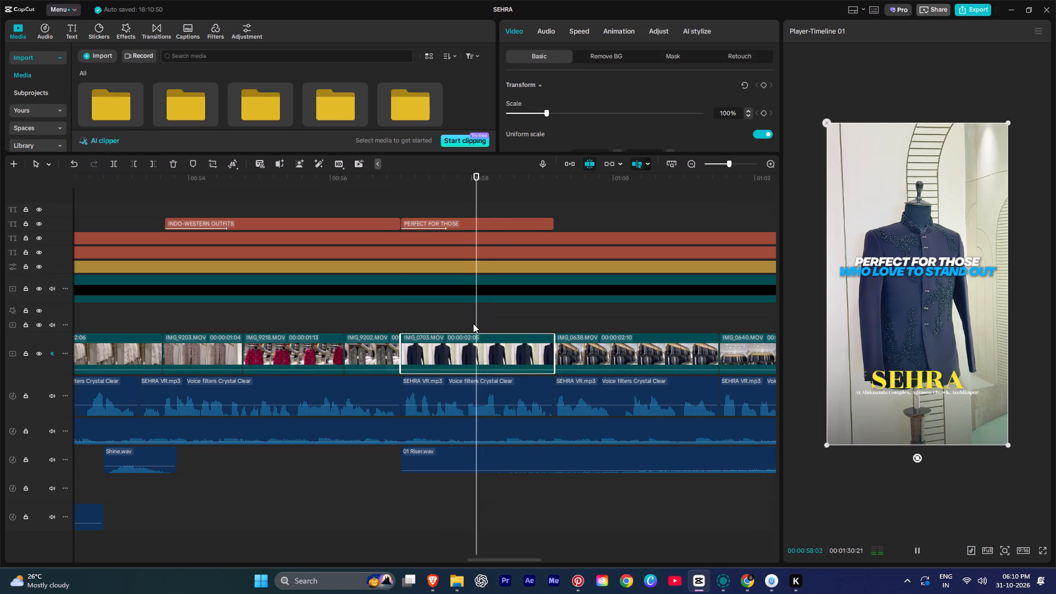
ctrl+scroll(473, 323, down, 6)
key(space)
click(483, 315)
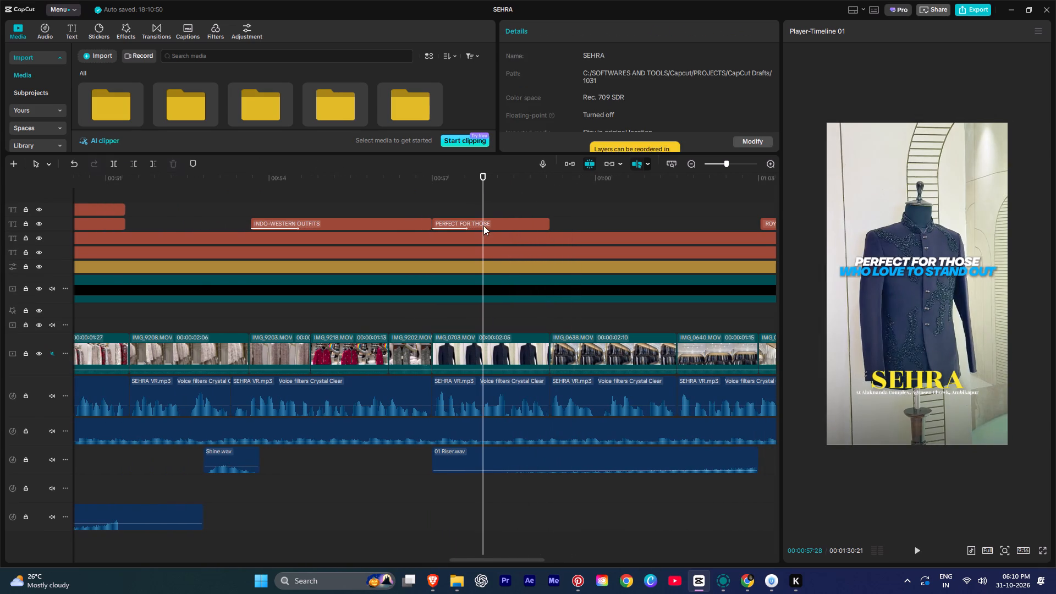
click(483, 226)
drag(596, 91, 512, 81)
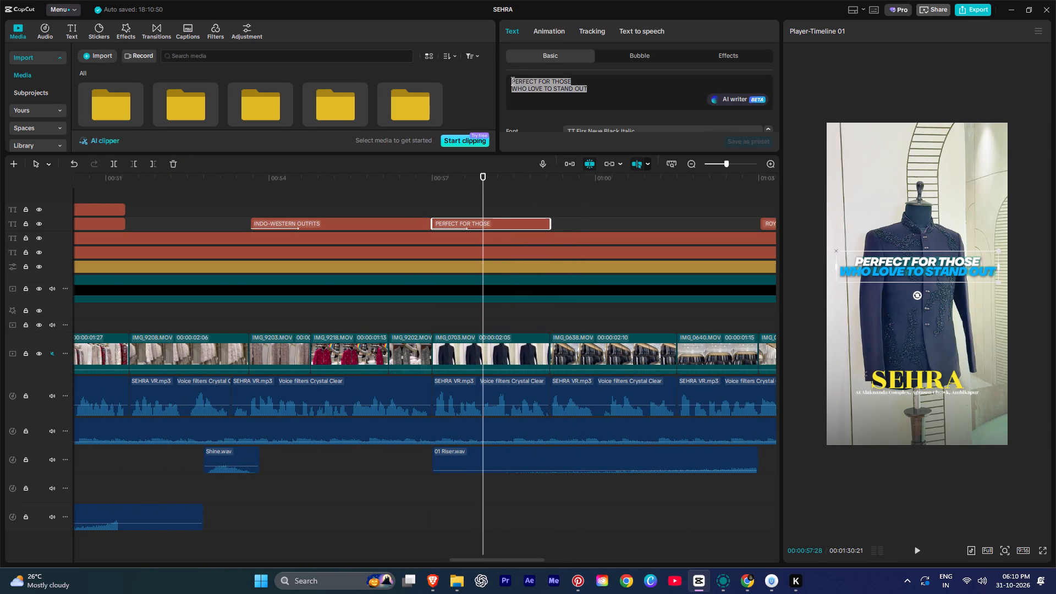
drag(512, 81, 502, 91)
drag(554, 152, 558, 219)
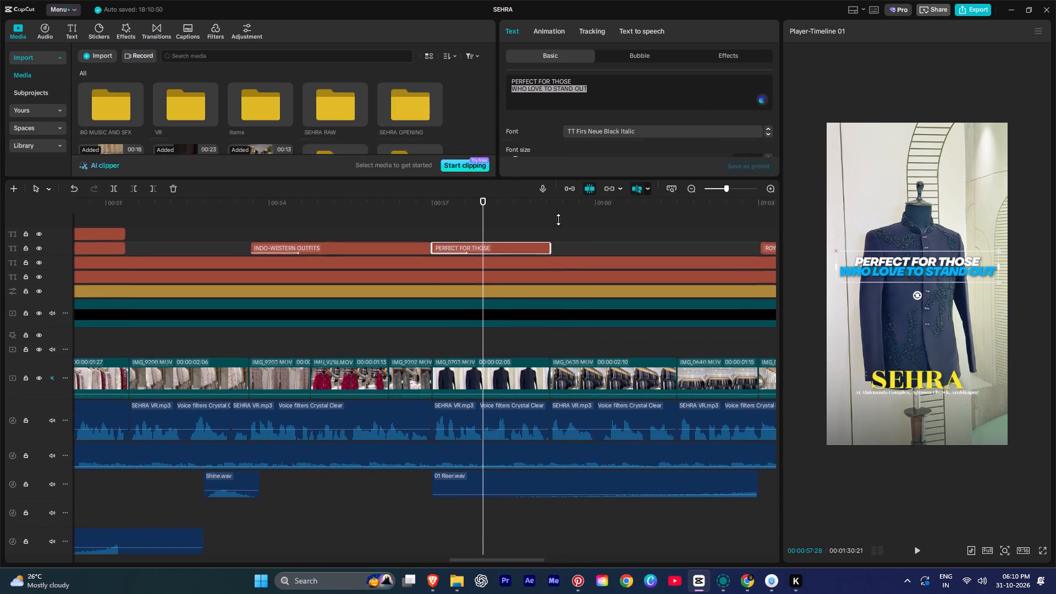
drag(558, 219, 560, 219)
drag(562, 222, 560, 283)
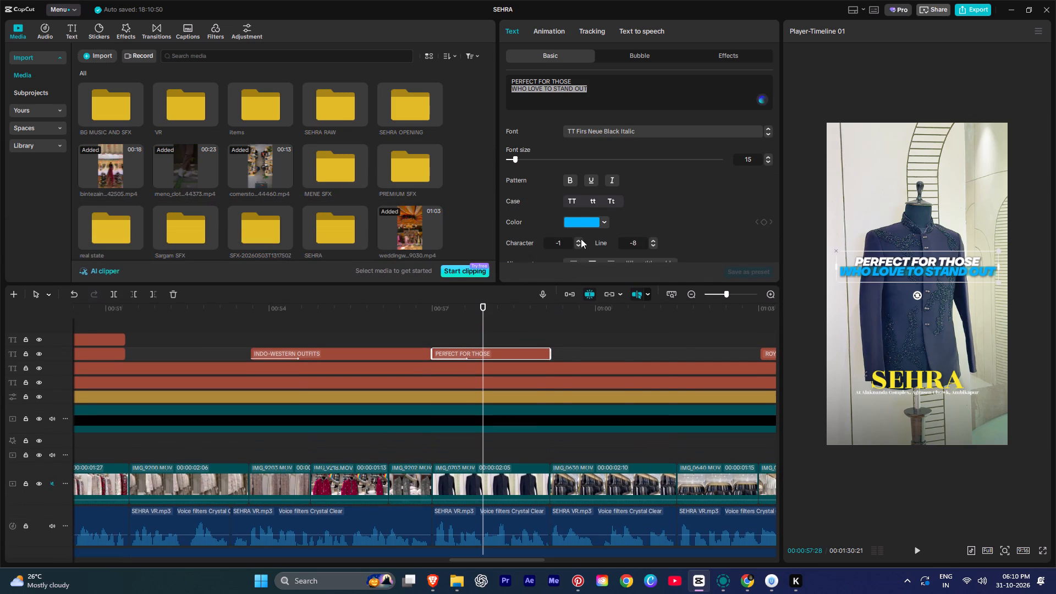
click(580, 218)
drag(638, 246, 667, 224)
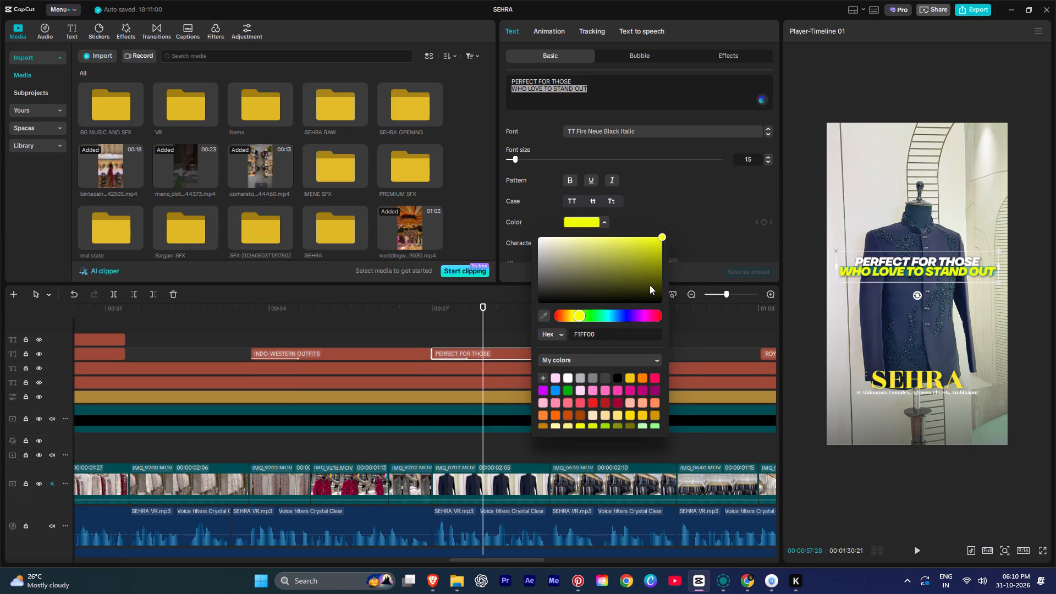
drag(618, 314, 627, 316)
drag(634, 314, 653, 313)
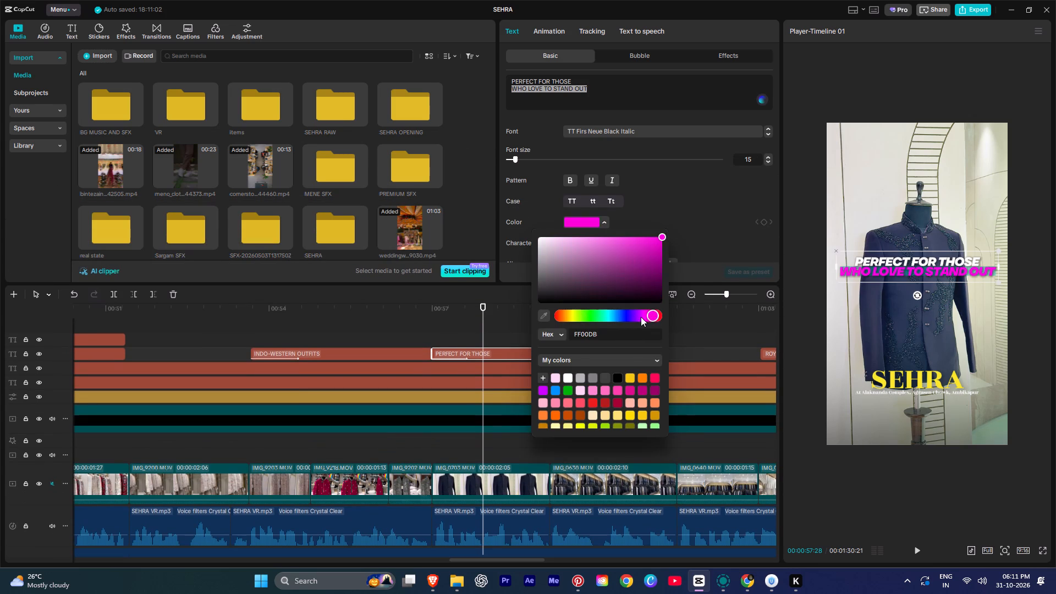
drag(652, 314, 687, 310)
drag(619, 316, 608, 315)
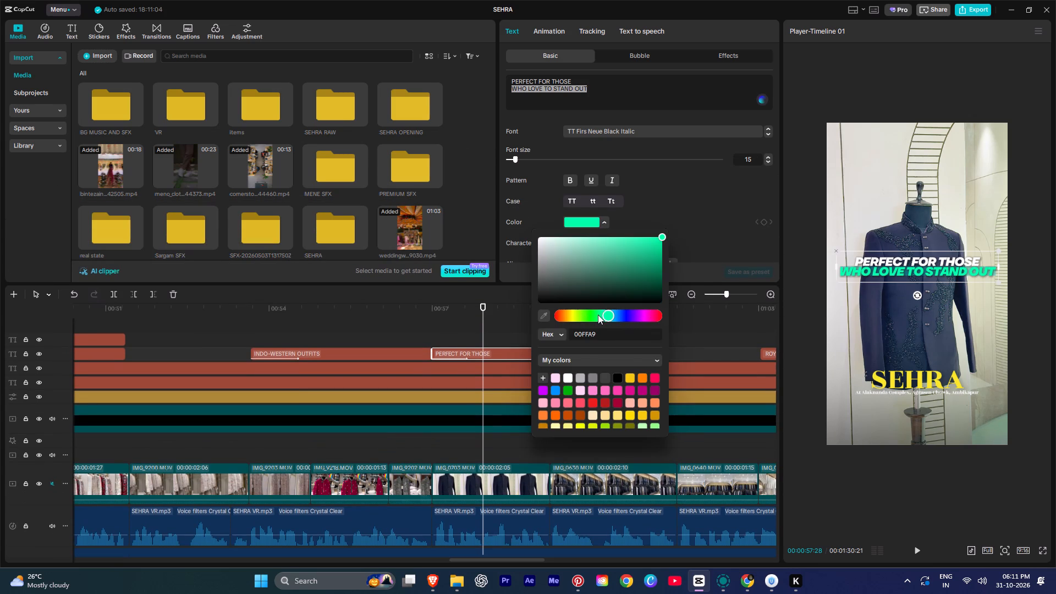
click(594, 313)
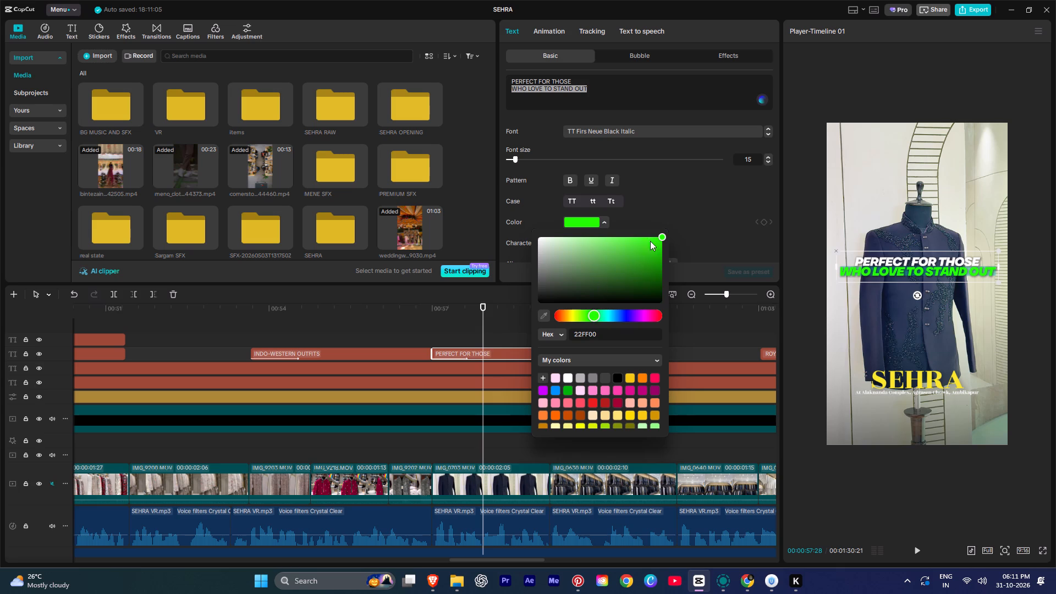
click(691, 206)
Play the video from the recoloured title past the ROYAL SHERWANIS EXCLUSIVE title to review the clips and titles.
click(527, 338)
key(space)
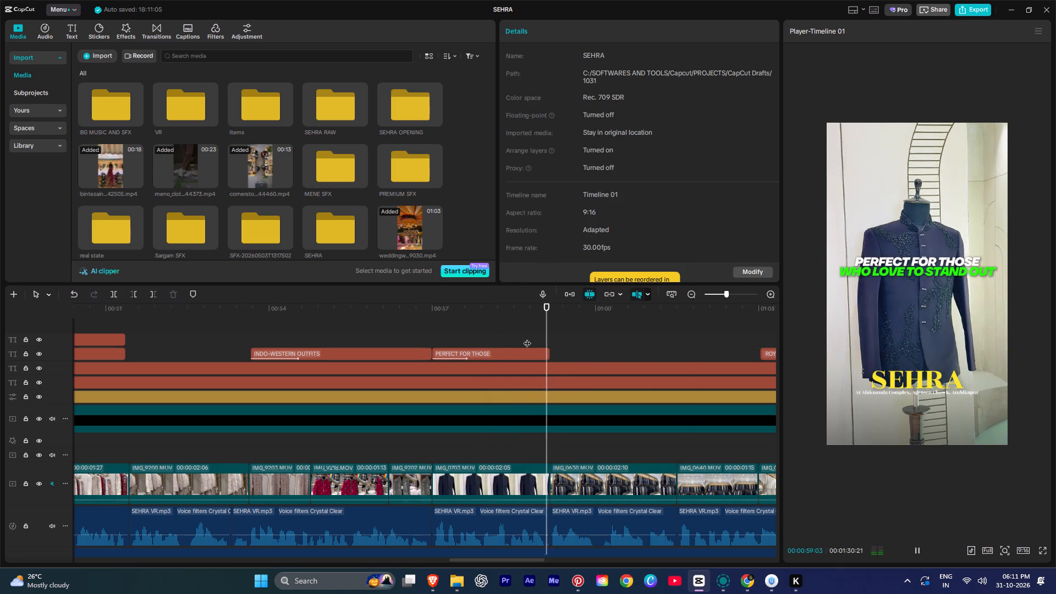
ctrl+scroll(527, 338, down, 4)
alt+scroll(536, 396, down, 3)
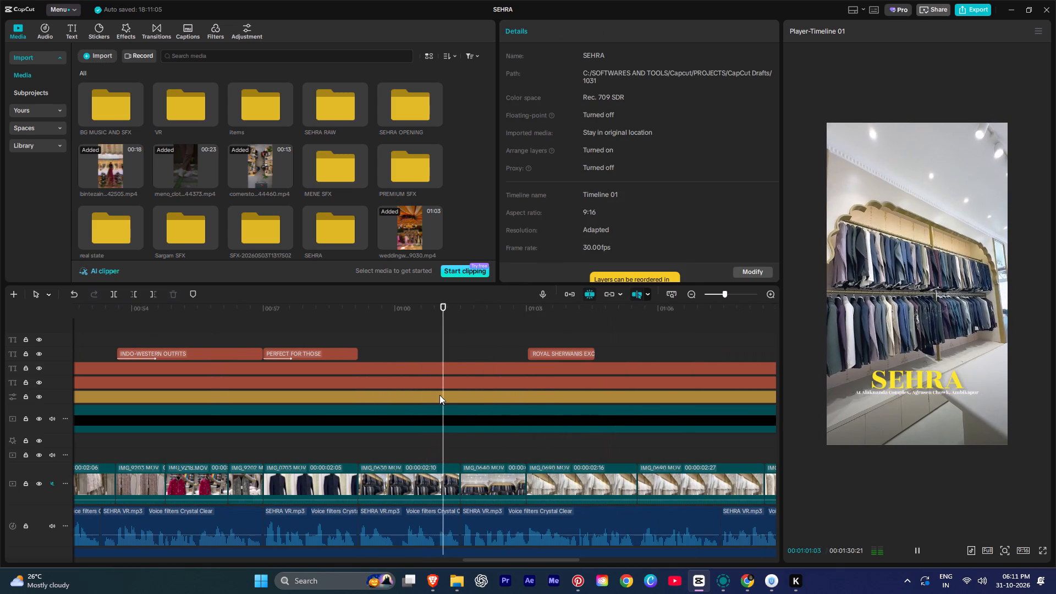
ctrl+scroll(439, 395, down, 20)
ctrl+scroll(439, 395, down, 4)
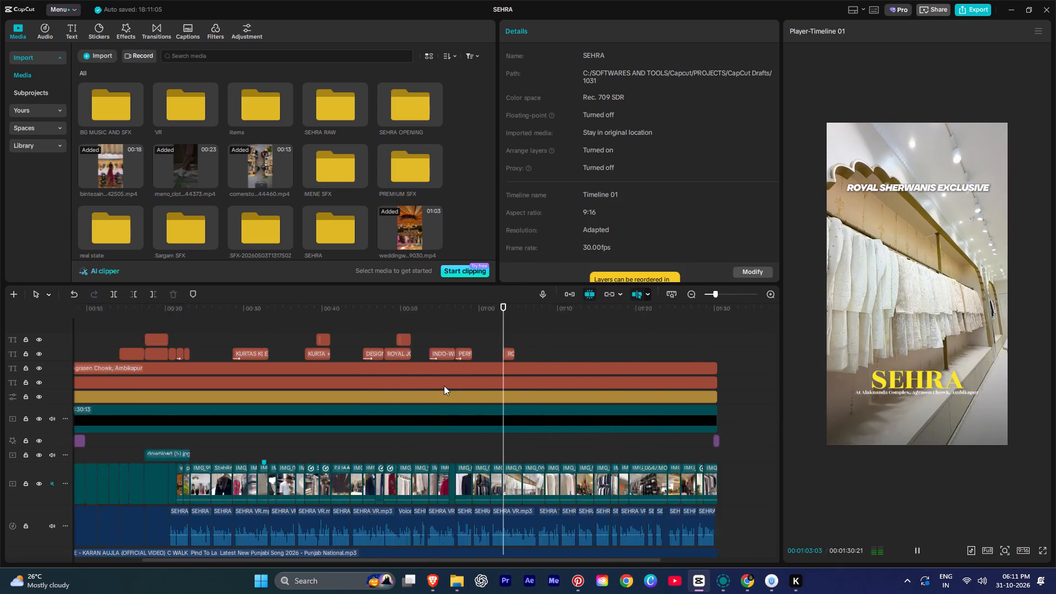
scroll(444, 386, down, 3)
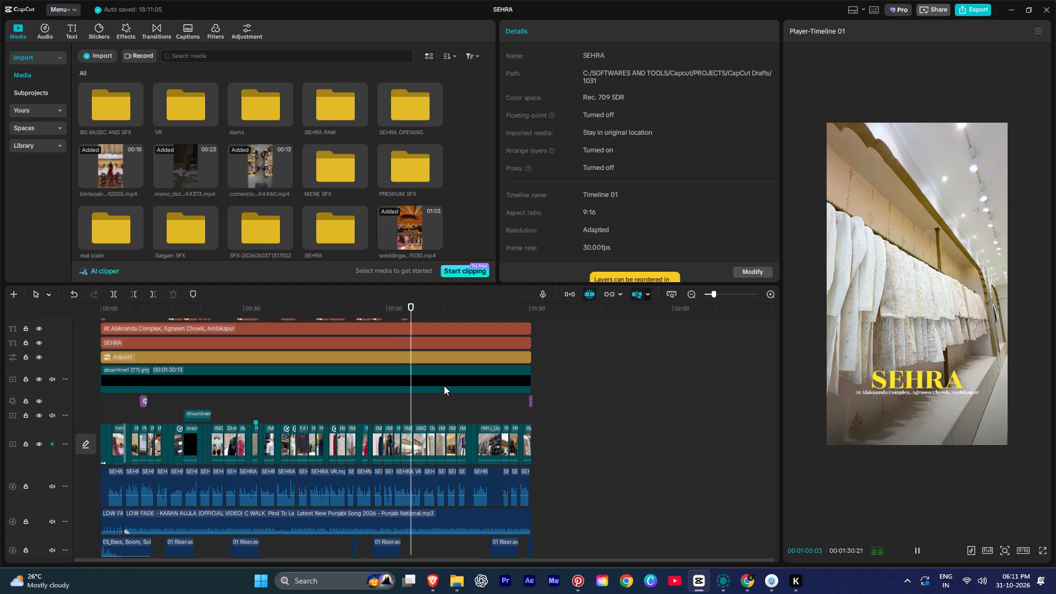
scroll(417, 405, up, 5)
key(space)
key(space)
ctrl+scroll(405, 340, up, 1)
ctrl+scroll(405, 340, down, 1)
ctrl+scroll(405, 340, up, 11)
key(space)
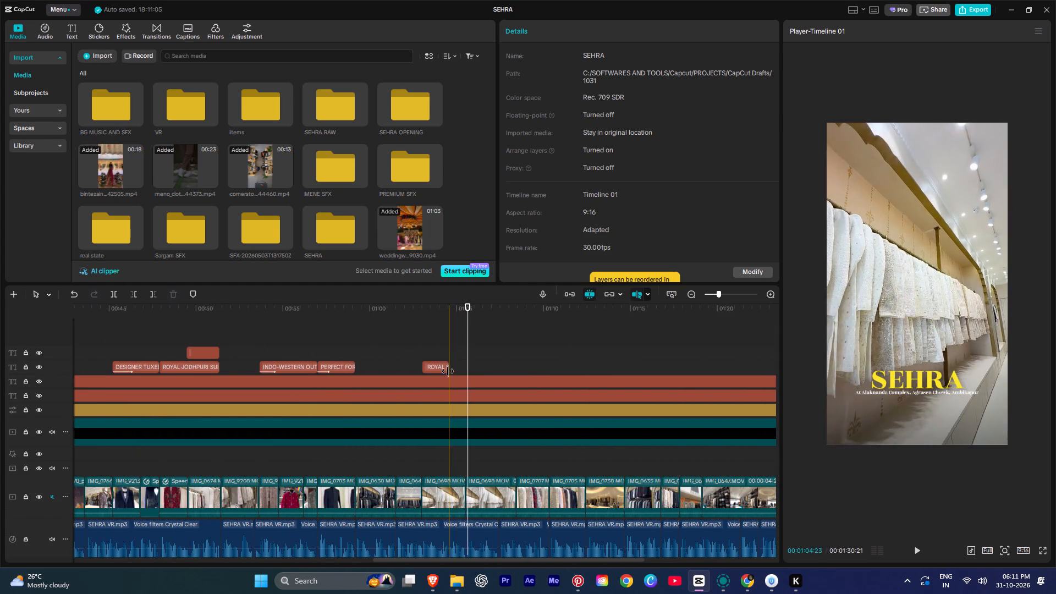
Extend the ROYAL SHERWANIS EXCLUSIVE title to the end of the white sherwani rack footage and play it back to check.
click(439, 367)
drag(449, 367, 522, 371)
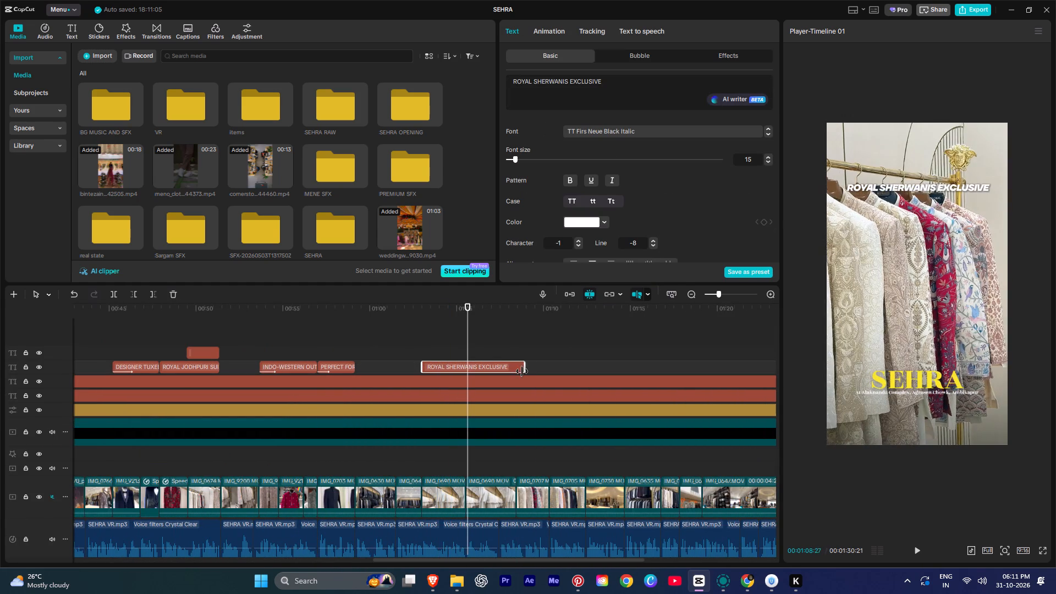
drag(522, 371, 515, 372)
key(space)
scroll(474, 370, down, 3)
scroll(474, 370, up, 7)
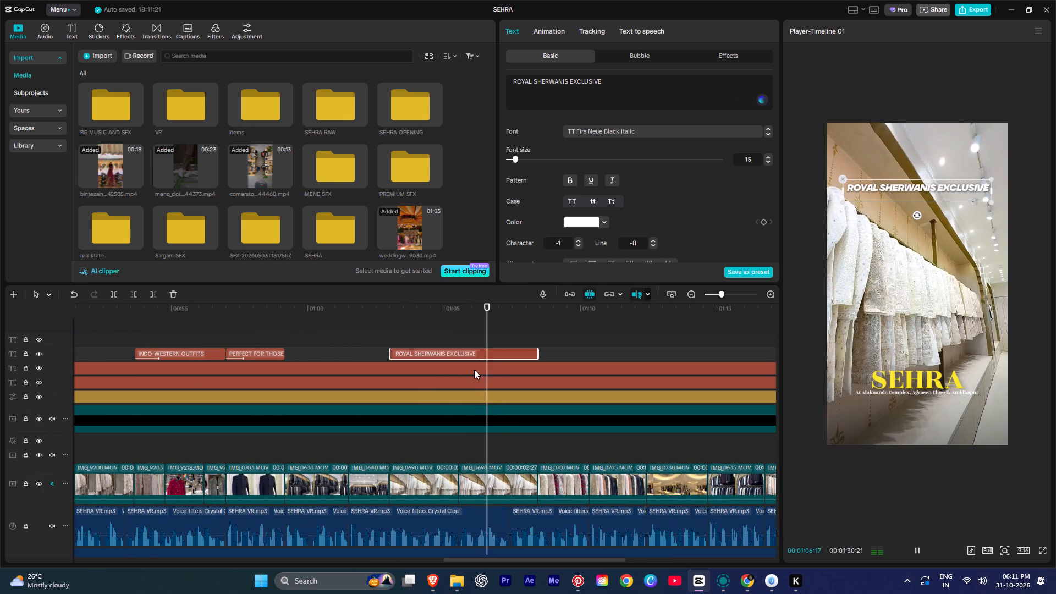
key(space)
Add a second line reading COLLACTION STARTING AT to the ROYAL SHERWANIS EXCLUSIVE title after replaying its voiceover.
click(463, 340)
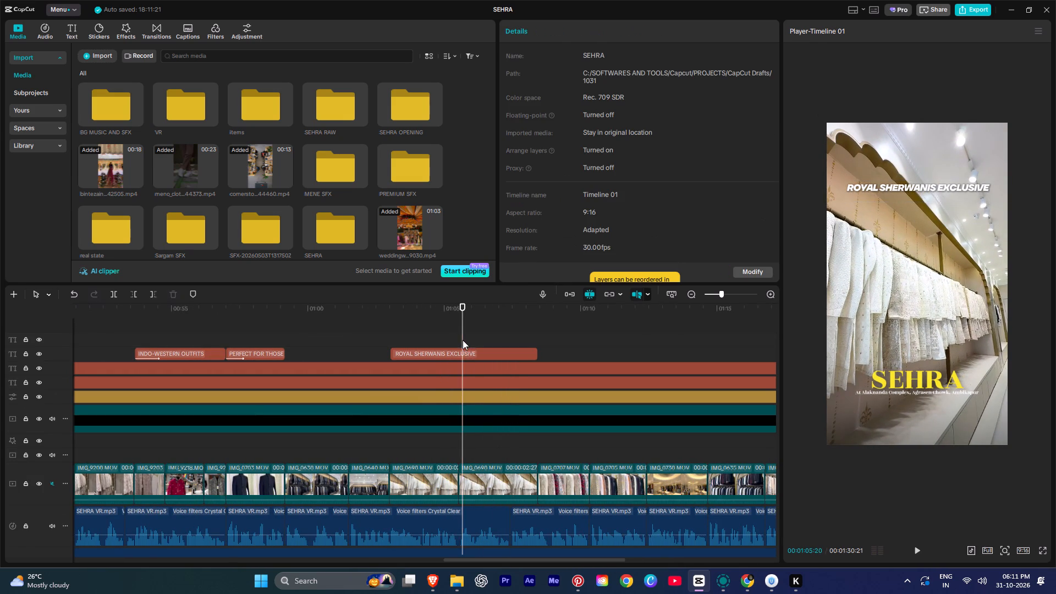
key(space)
key(space)
click(464, 356)
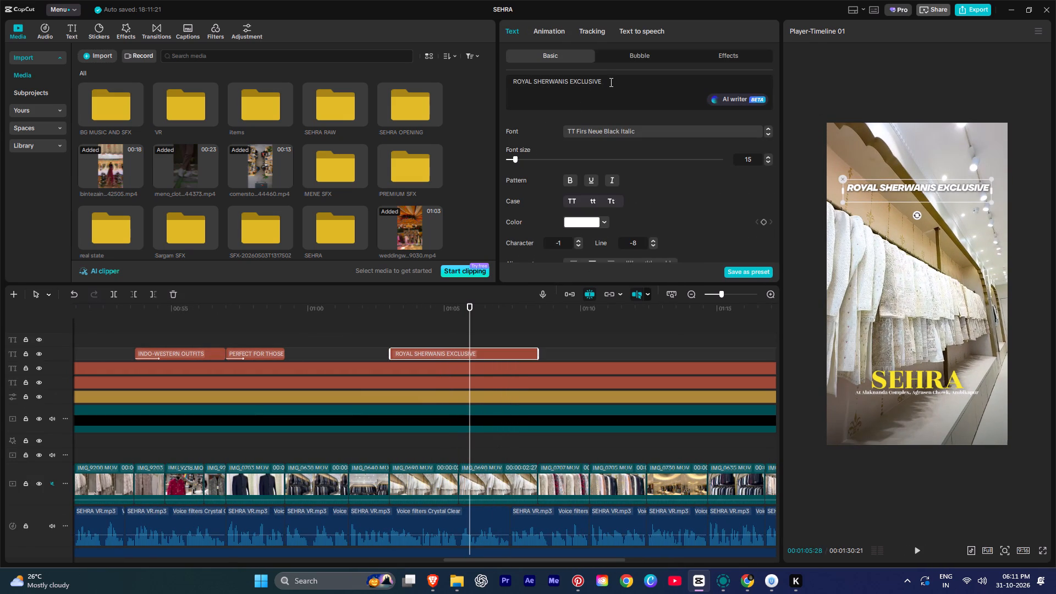
click(610, 82)
click(522, 90)
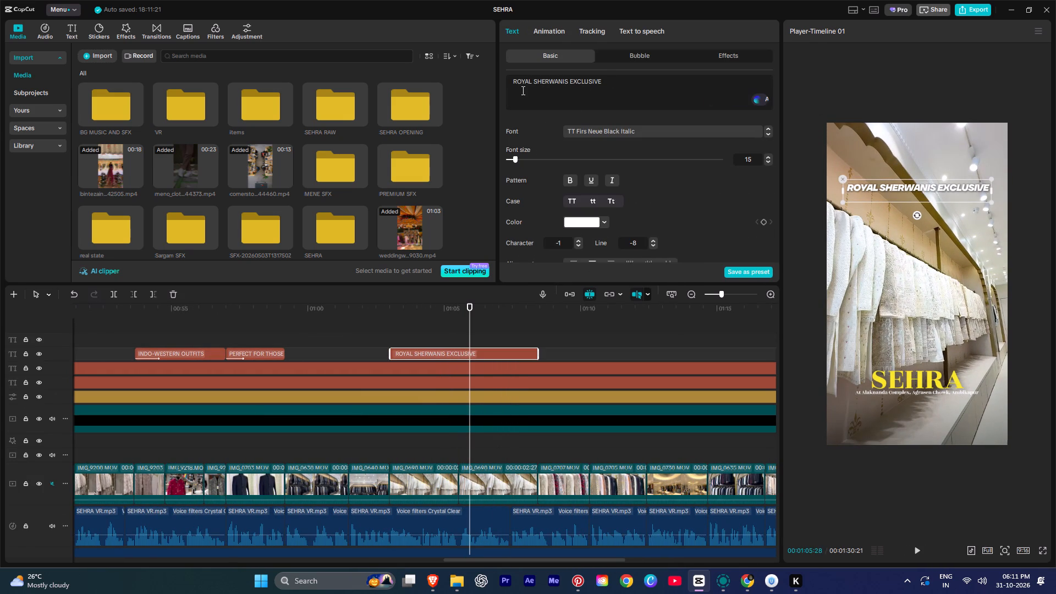
text(COLAL)
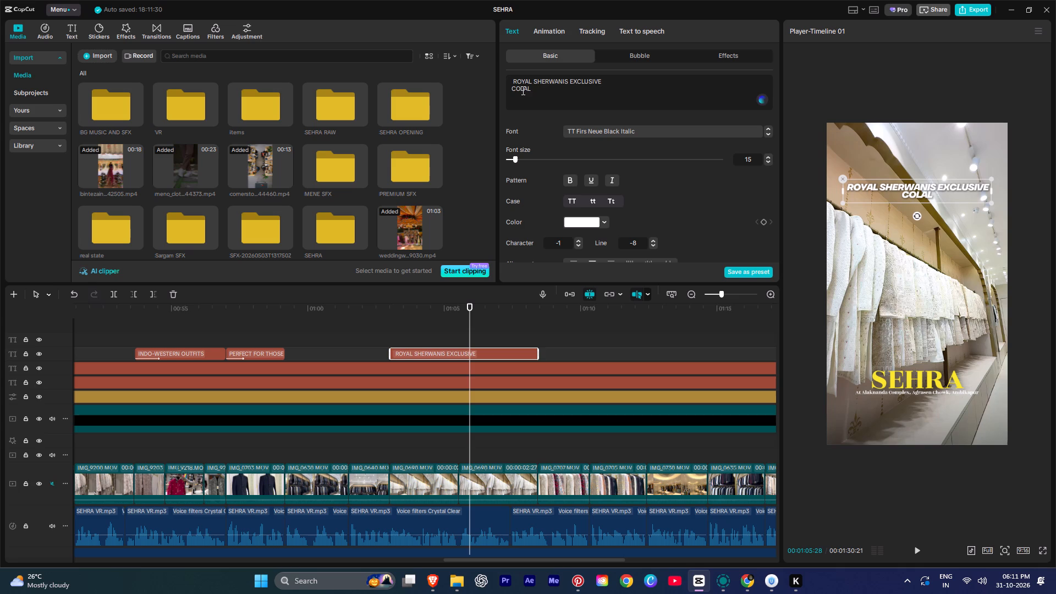
key(BackSpace)
key(BackSpace)
text(LACTION STARTING AT)
key(space)
key(alt+Tab)
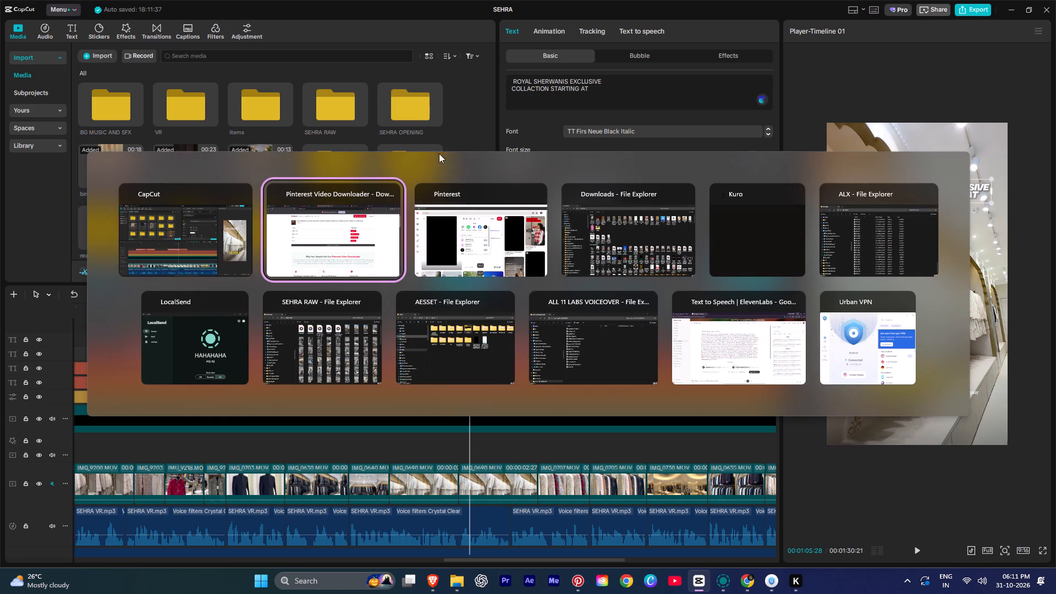
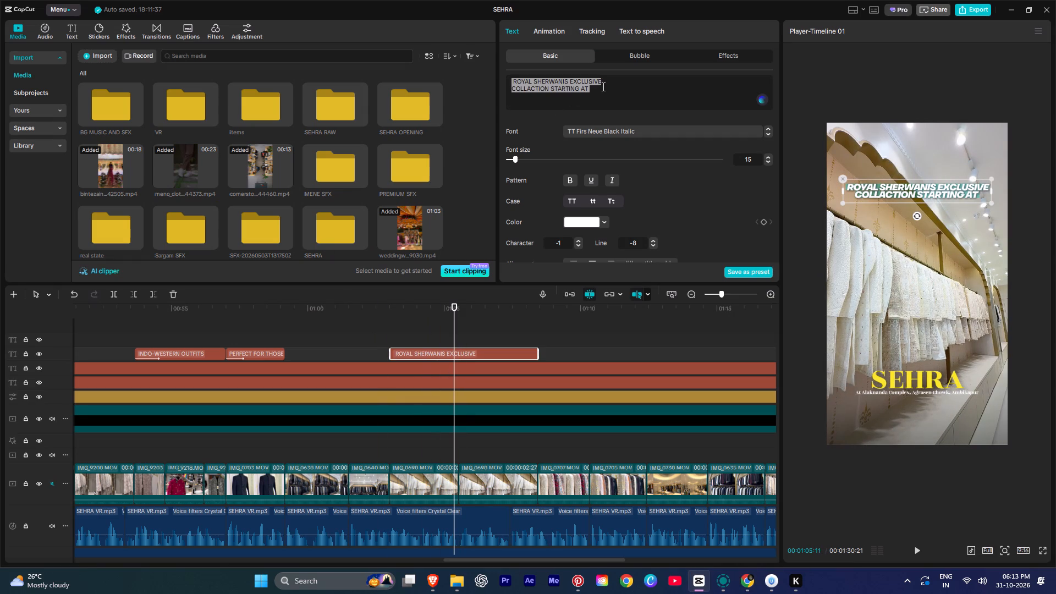
key(ctrl+v)
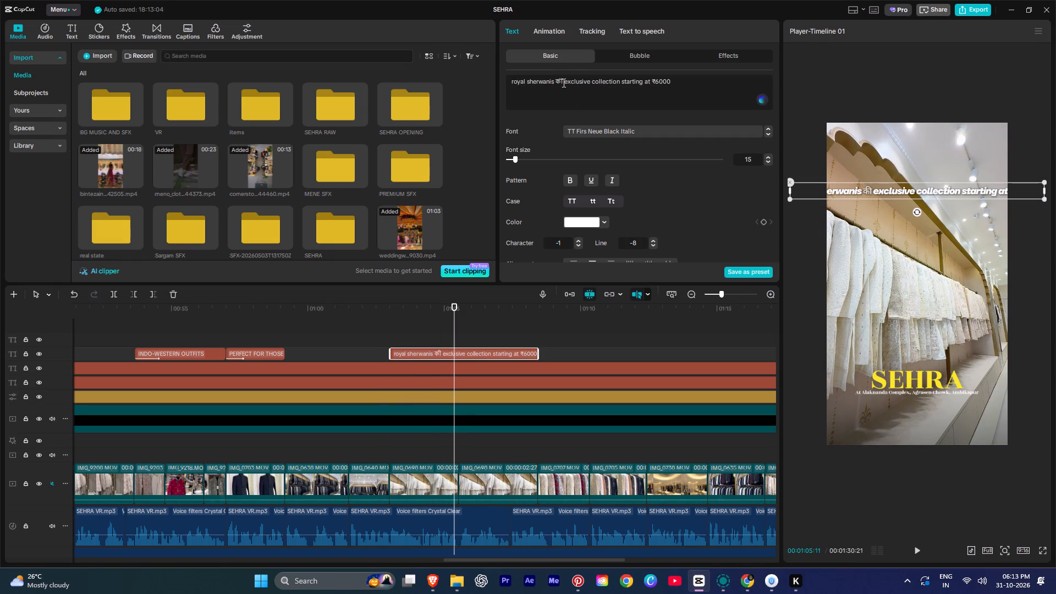
Edit the caption to read "royal sherwanis exclusive" on the first line and "collection starting at ₹6000/-" on the second.
click(563, 82)
key(BackSpace)
key(BackSpace)
key(BackSpace)
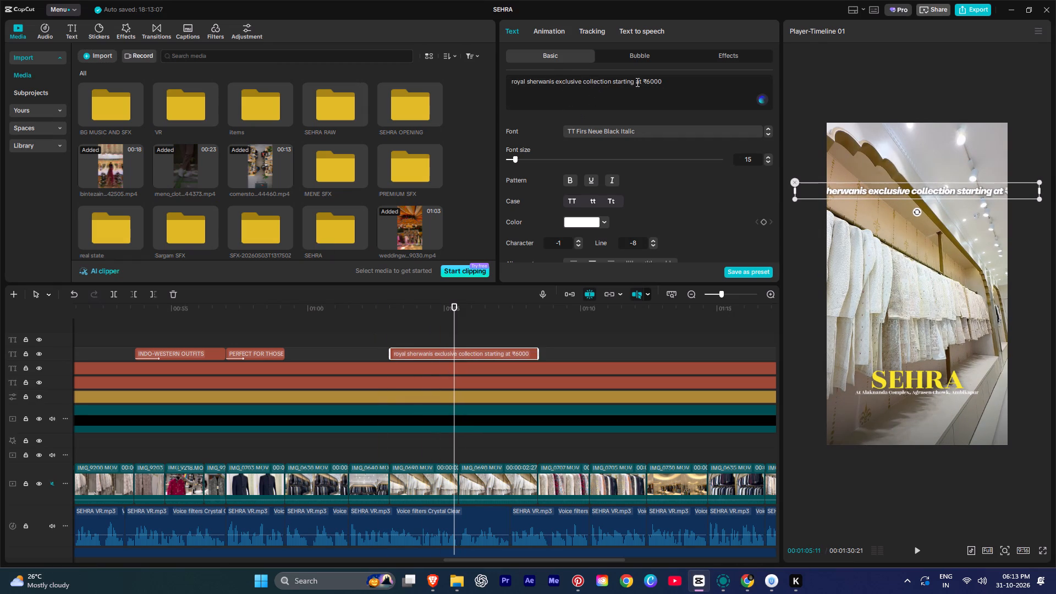
click(582, 79)
key(BackSpace)
key(equal)
key(Return)
click(586, 80)
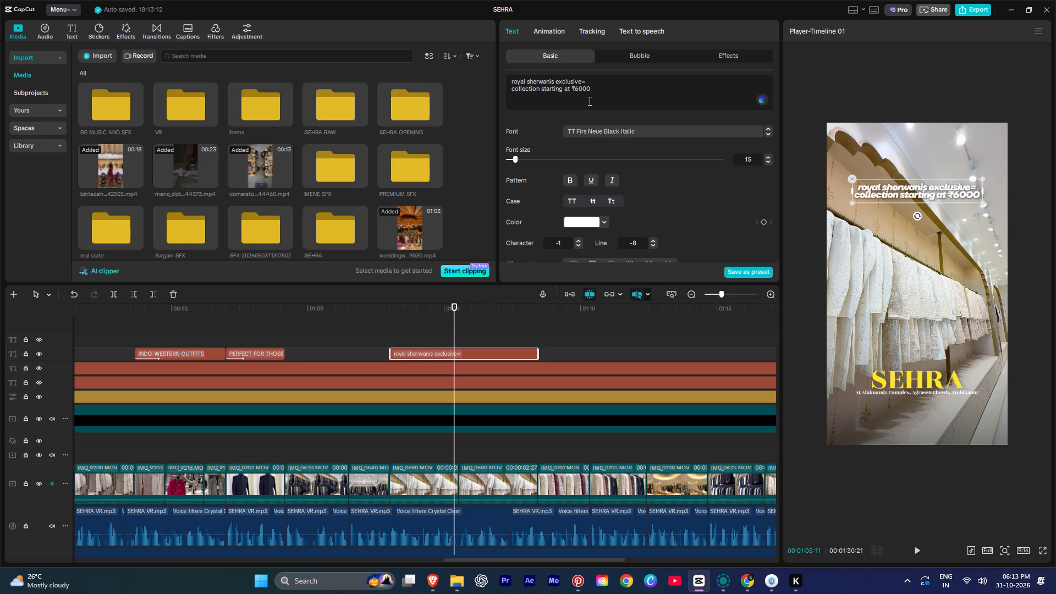
key(F12)
click(606, 84)
key(BackSpace)
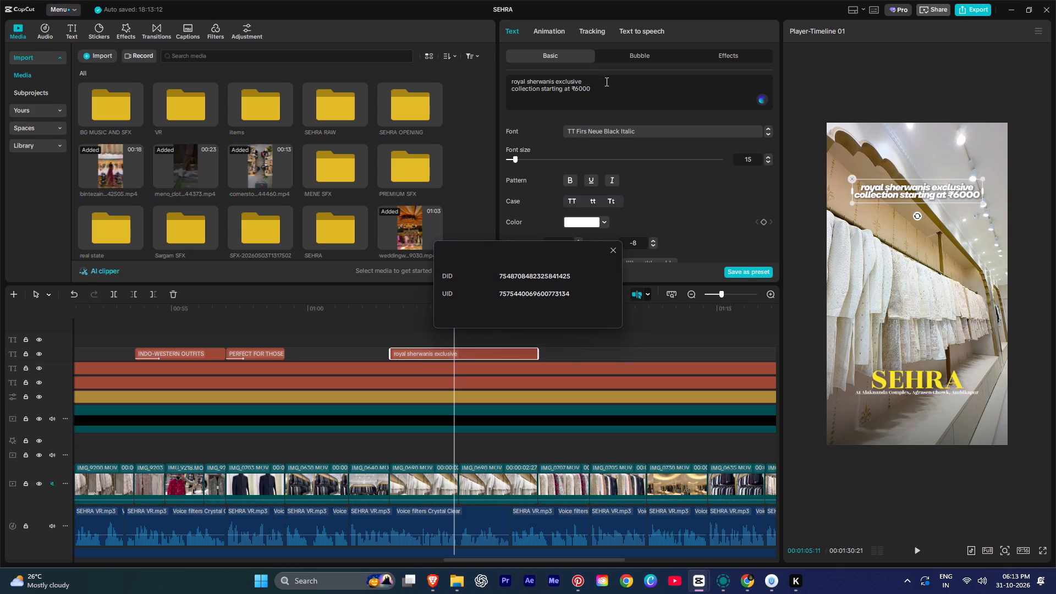
click(610, 251)
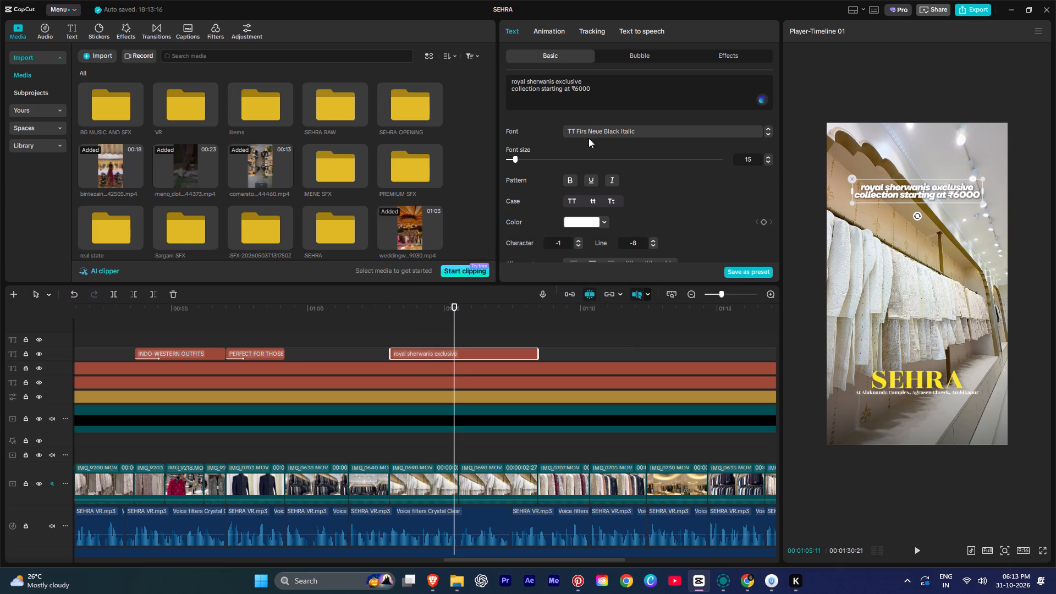
click(604, 90)
text(/-)
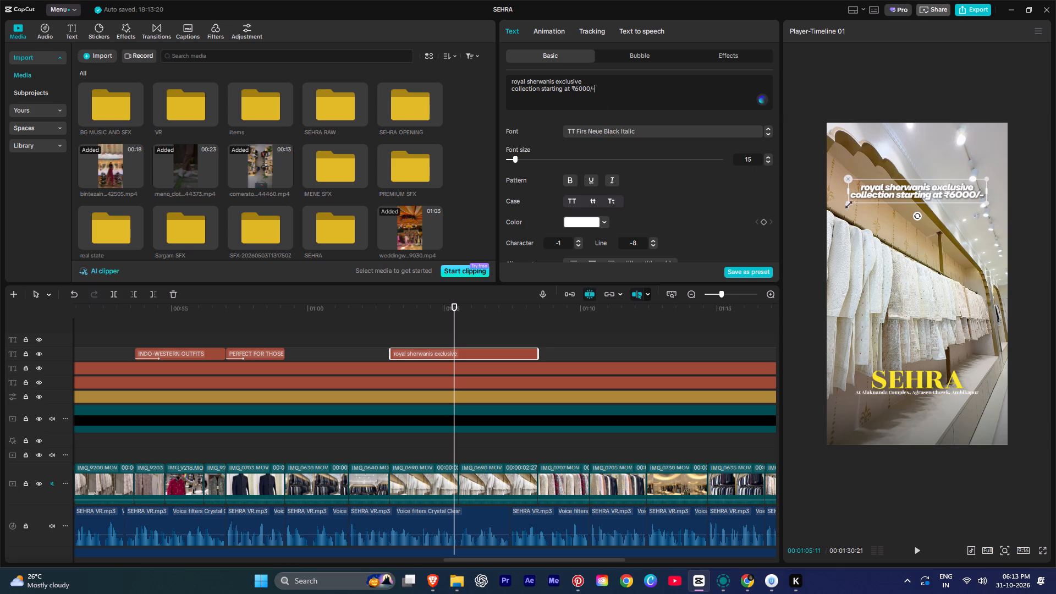
Convert the caption to uppercase and scale it to fit within the width of the video frame.
drag(847, 203, 824, 203)
click(575, 196)
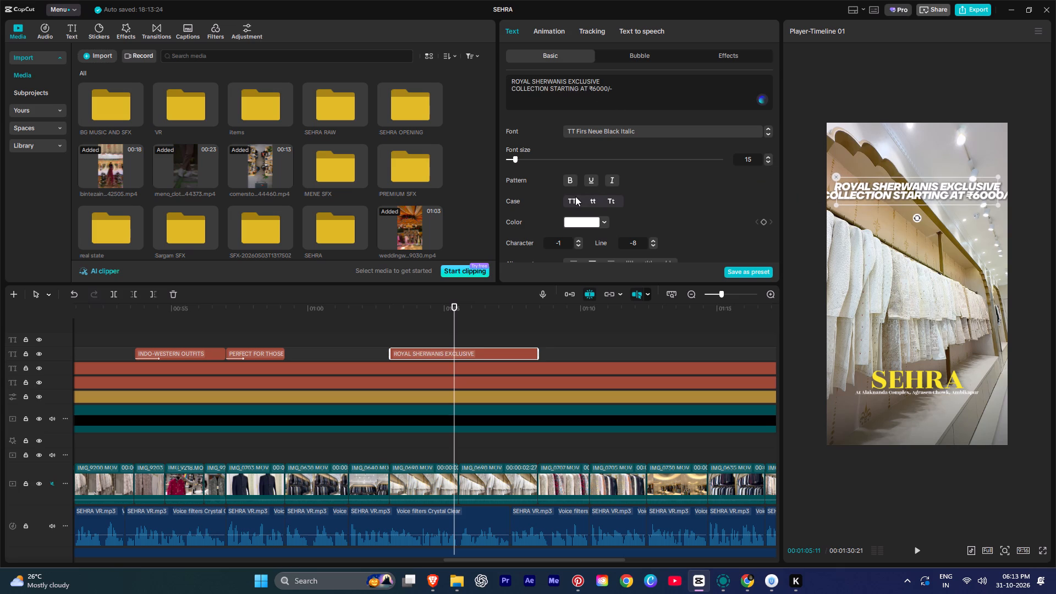
drag(818, 204, 850, 202)
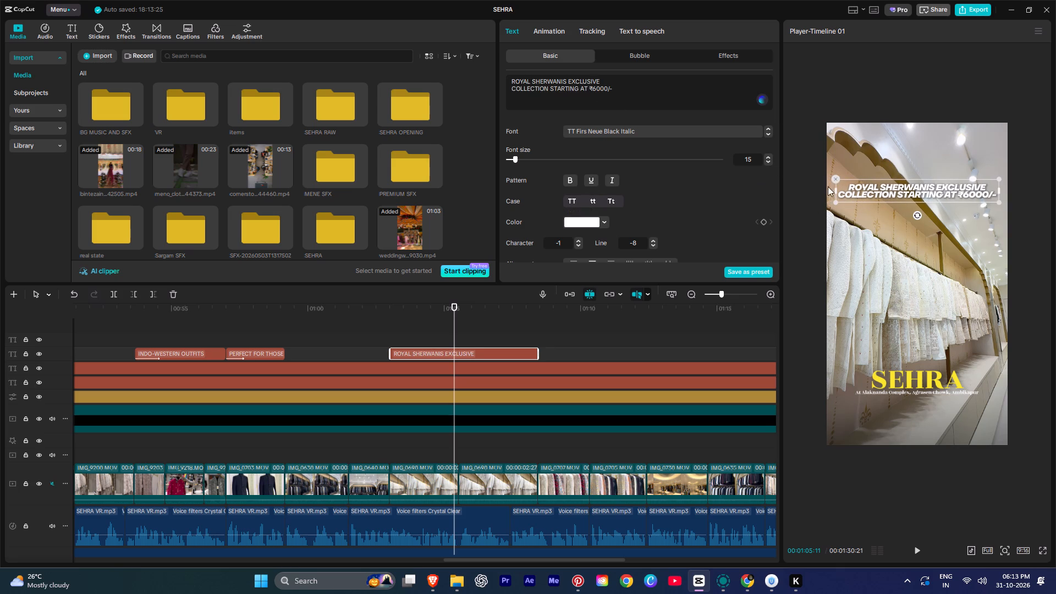
Set the font size of the caption's first line, "ROYAL SHERWANIS EXCLUSIVE", to 17 and preview it.
drag(608, 80, 504, 82)
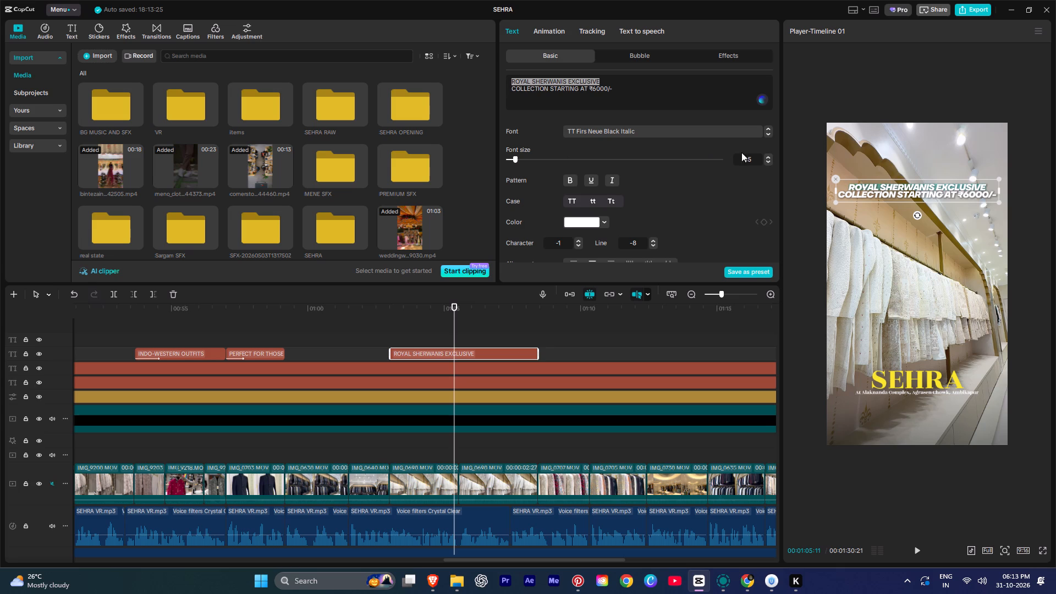
click(769, 157)
click(769, 157)
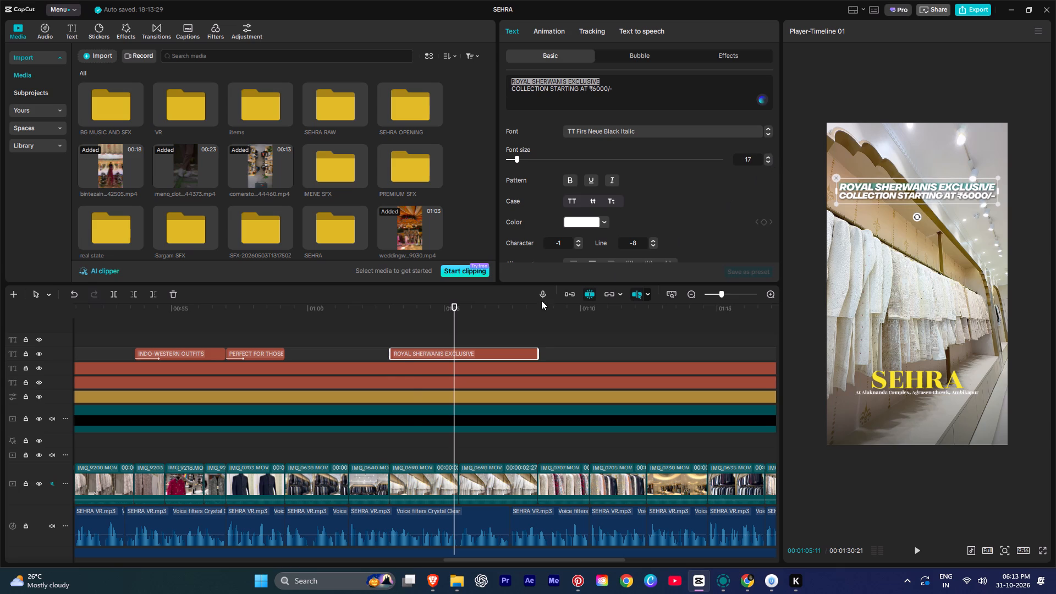
click(388, 336)
key(space)
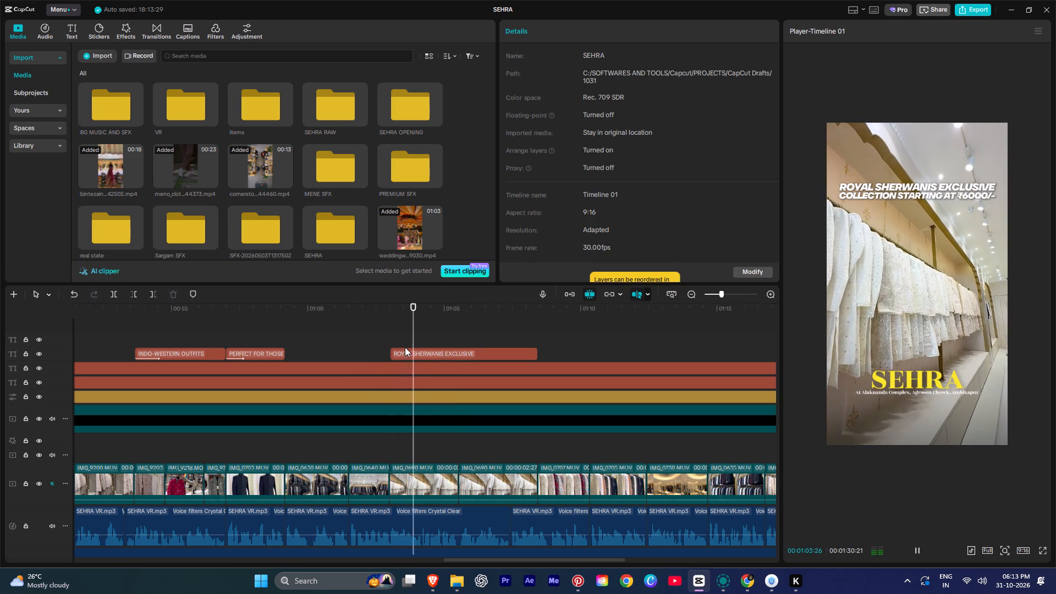
key(space)
Colour the caption's second line, "COLLECTION STARTING AT ₹6000/-", bright yellow.
click(426, 354)
key(space)
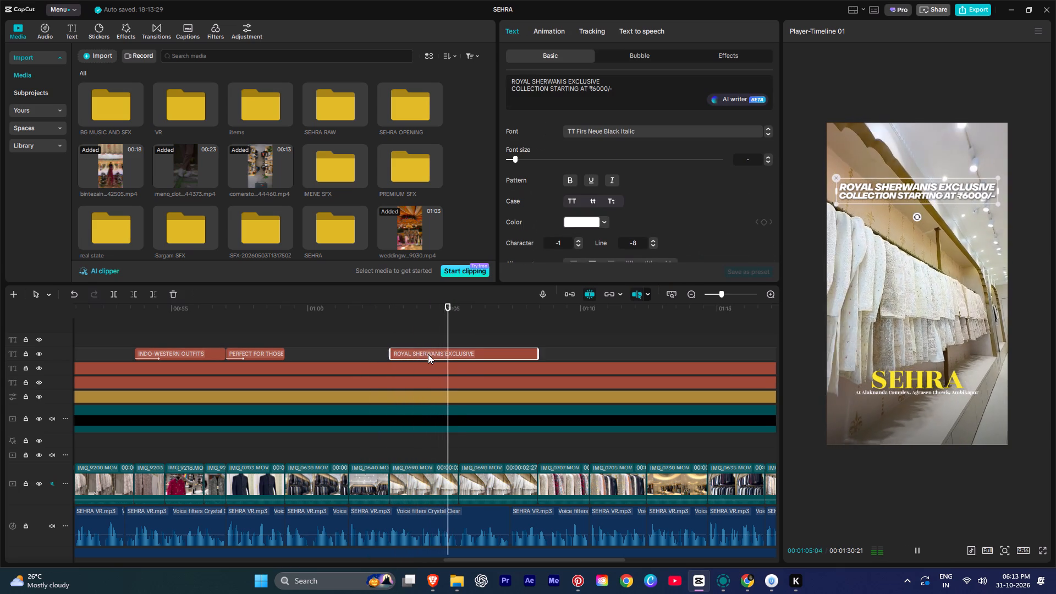
key(space)
drag(621, 89, 619, 89)
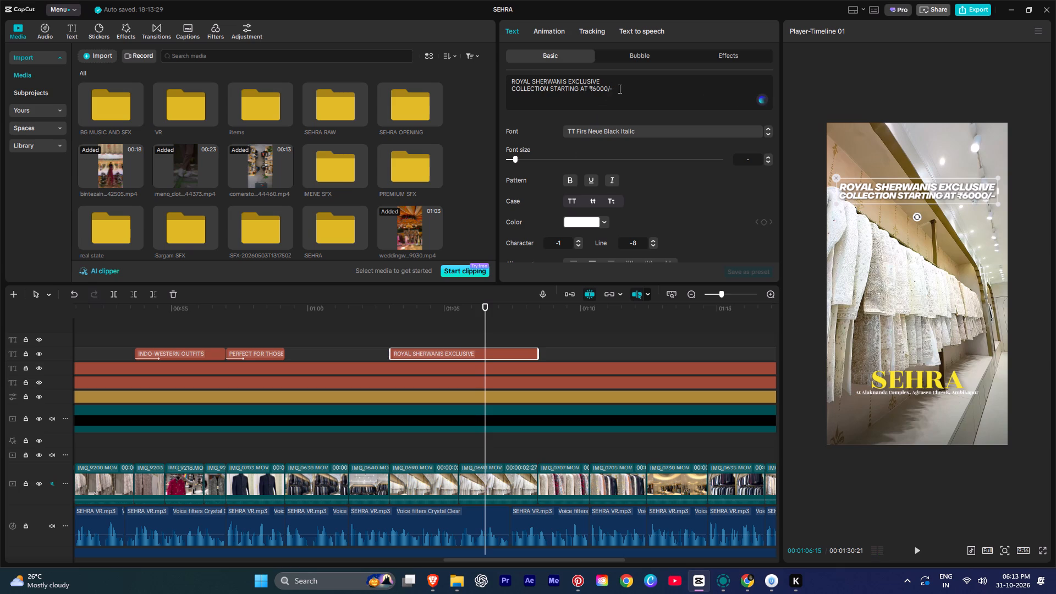
drag(619, 89, 505, 90)
click(575, 223)
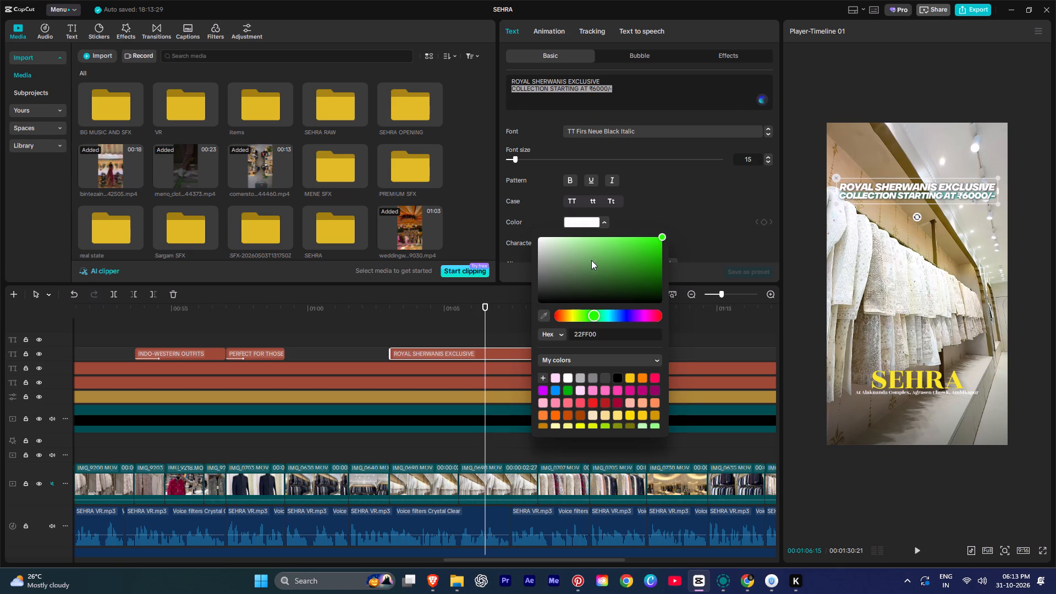
drag(607, 258, 689, 203)
drag(583, 316, 577, 314)
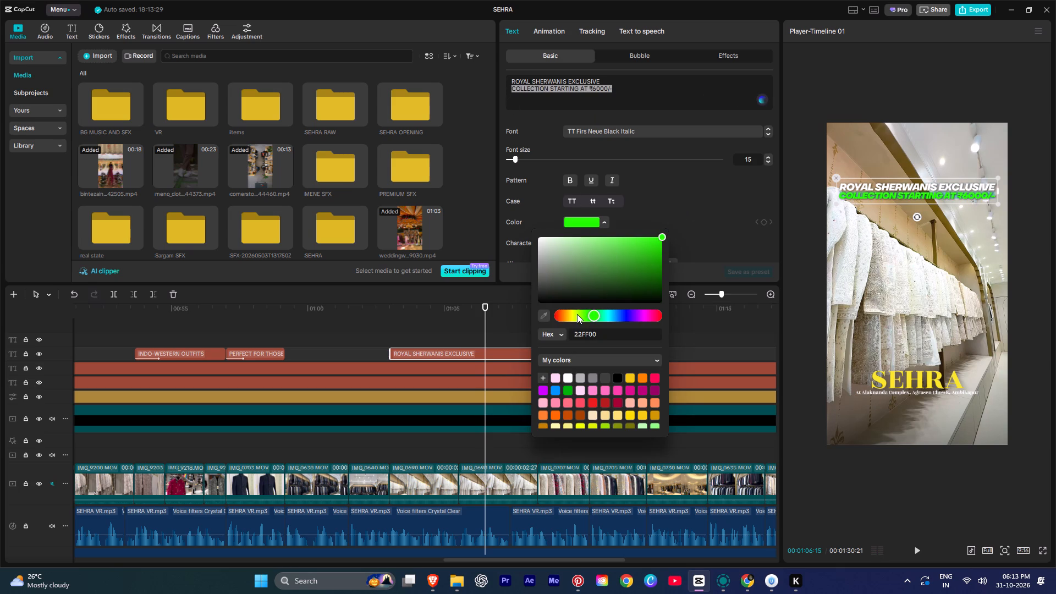
drag(577, 314, 575, 313)
click(574, 316)
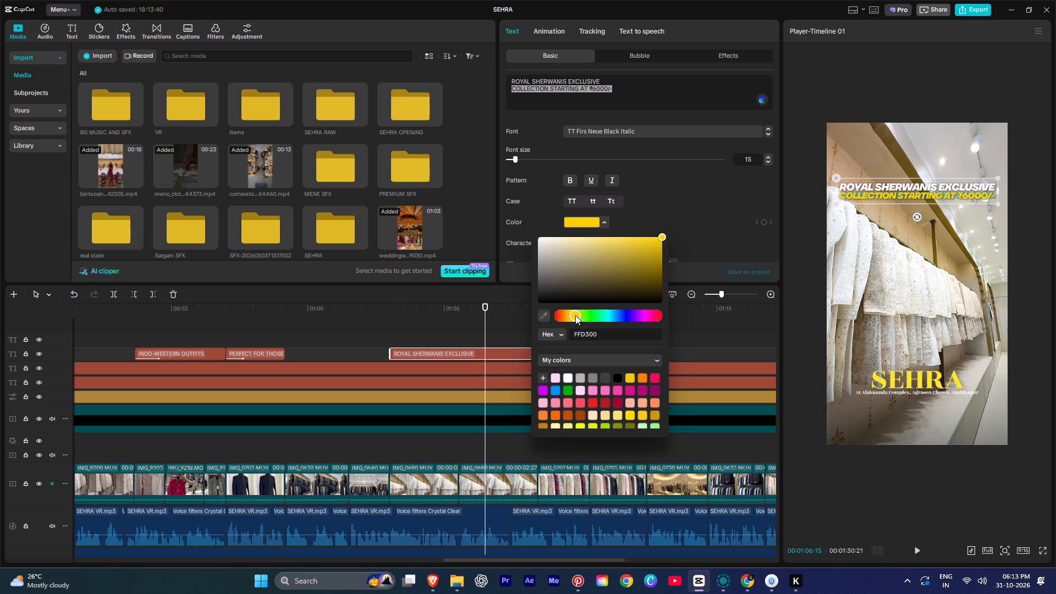
click(577, 426)
click(462, 324)
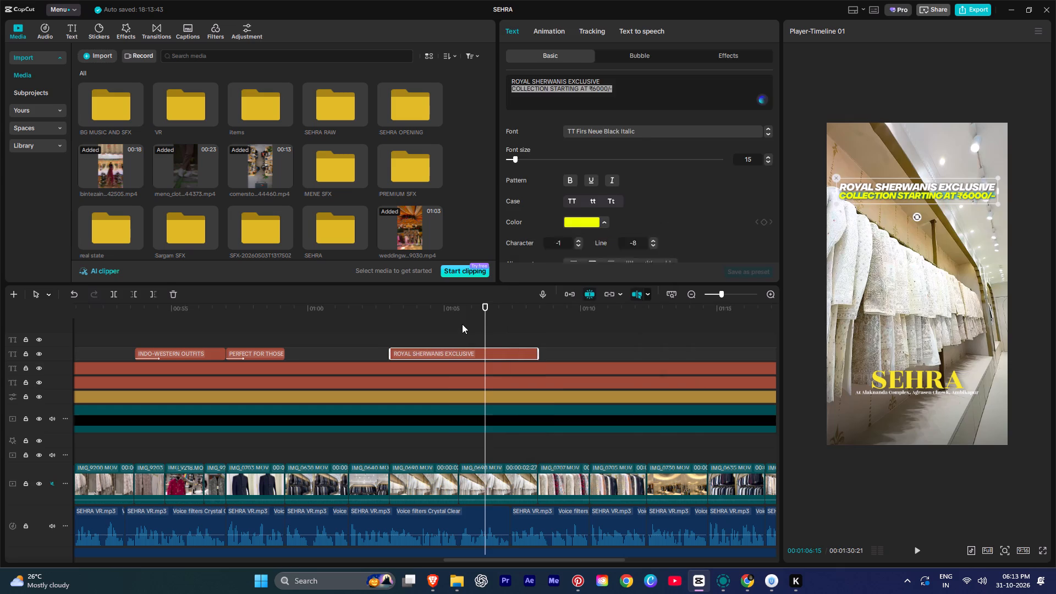
Play past the royal sherwanis caption and trim its end to about 01:07 on the timeline.
key(space)
ctrl+scroll(462, 324, down, 10)
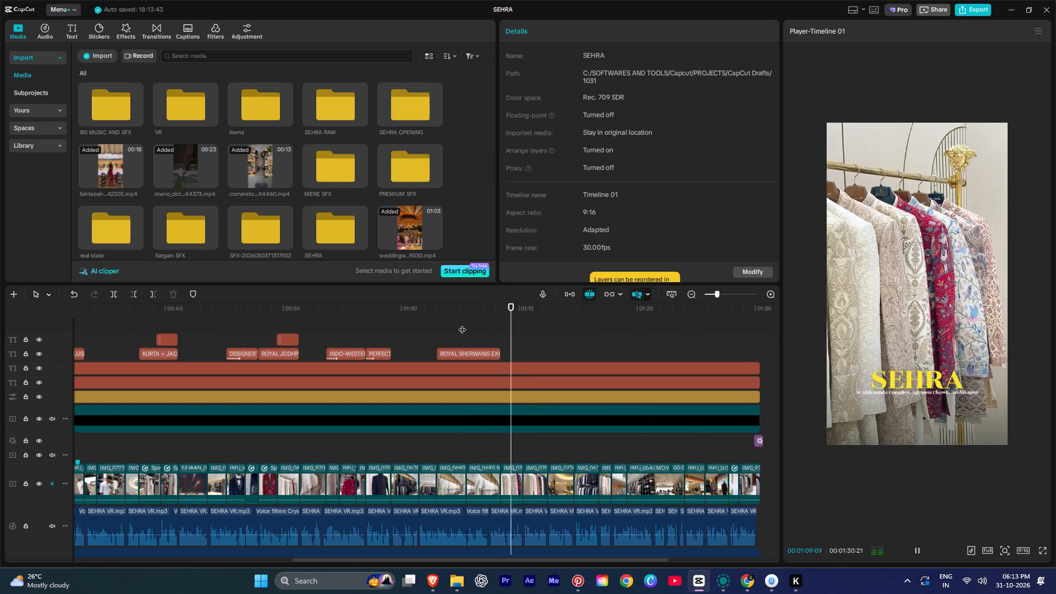
key(space)
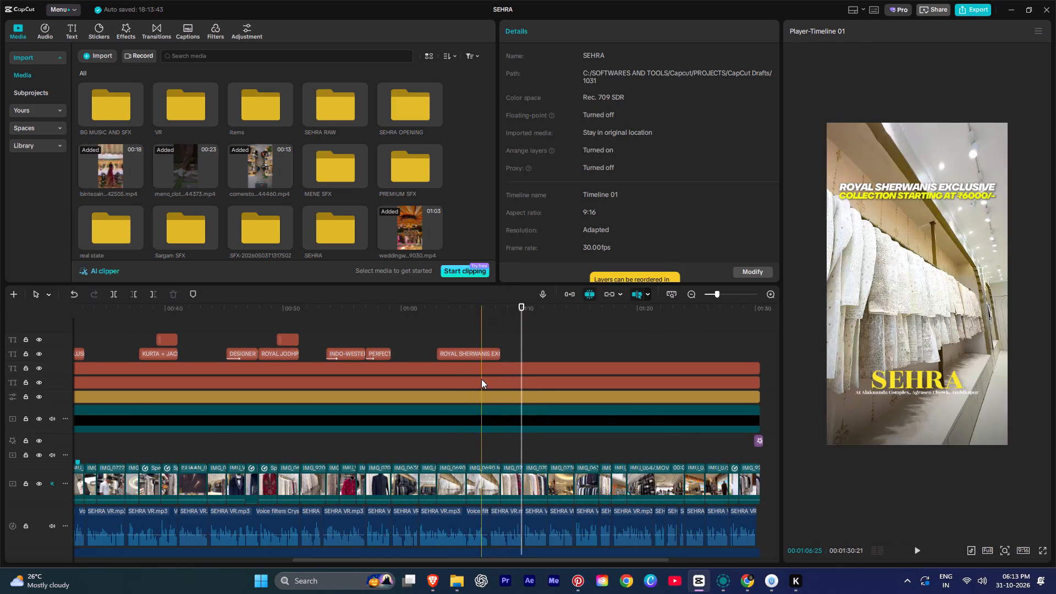
click(489, 356)
text(W)
key(space)
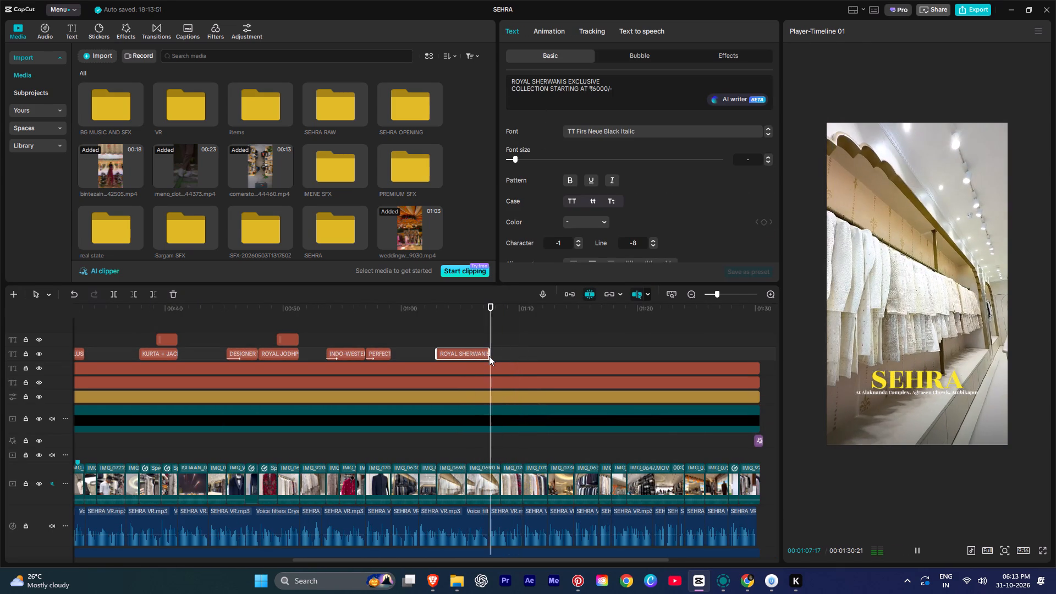
Trim the end of the second white sherwani clip on the main track to match the end of the caption.
ctrl+scroll(489, 356, down, 8)
ctrl+scroll(444, 396, up, 6)
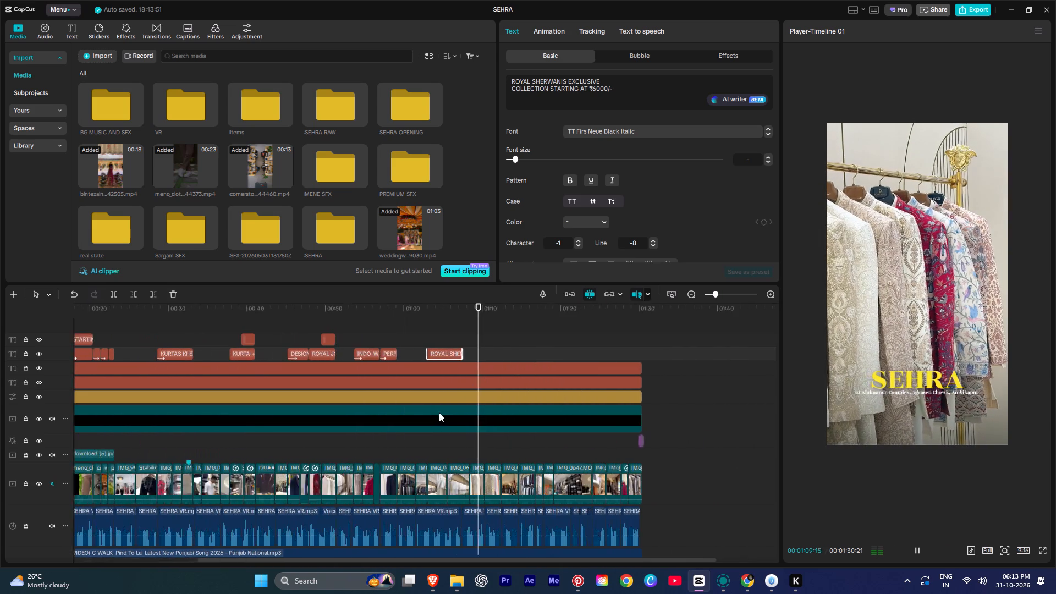
ctrl+scroll(439, 413, up, 10)
key(space)
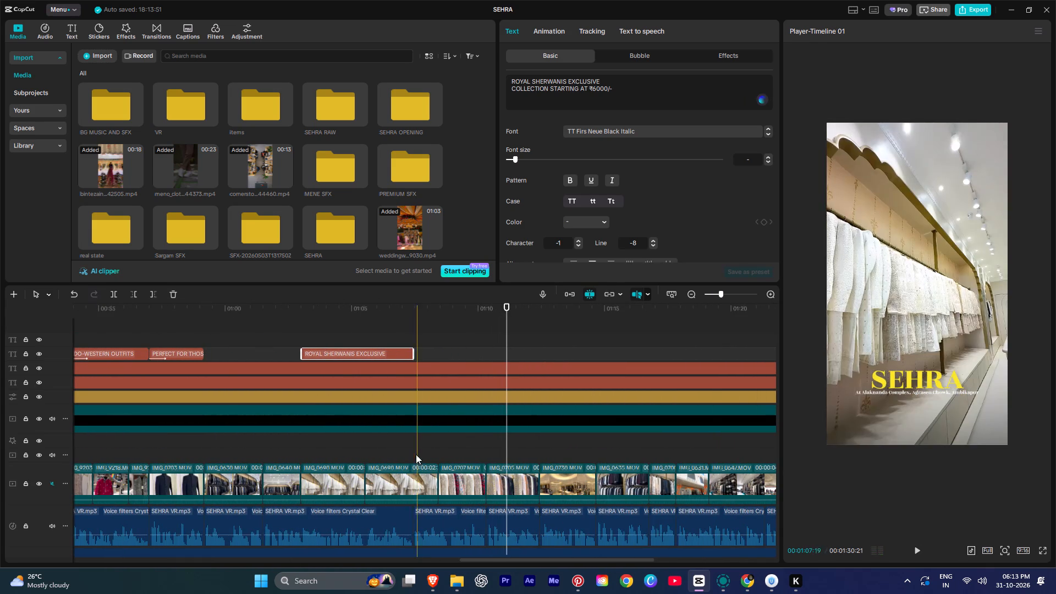
click(413, 449)
click(416, 474)
text(W)
key(space)
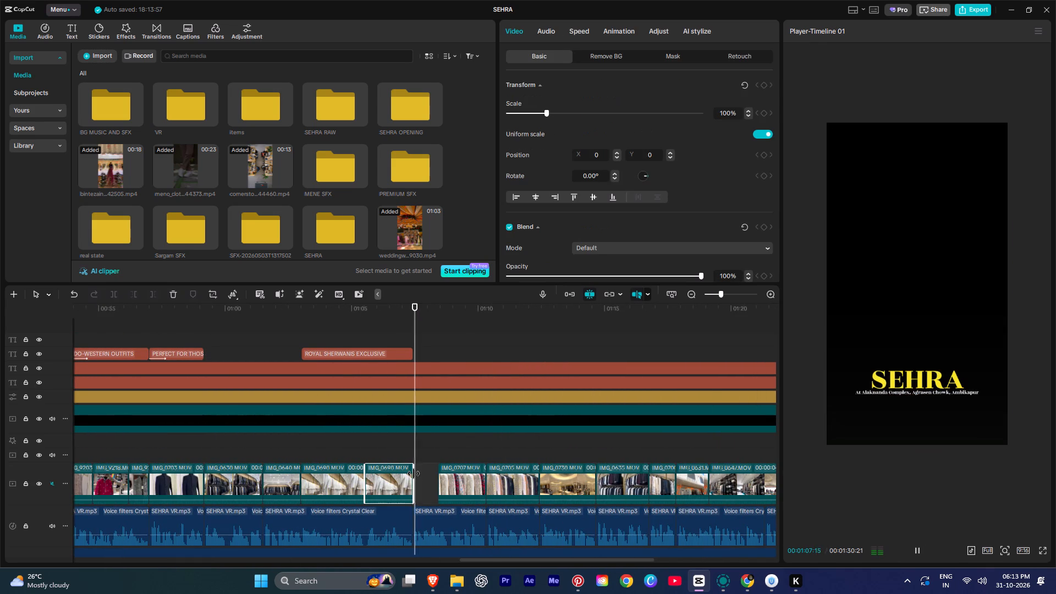
key(space)
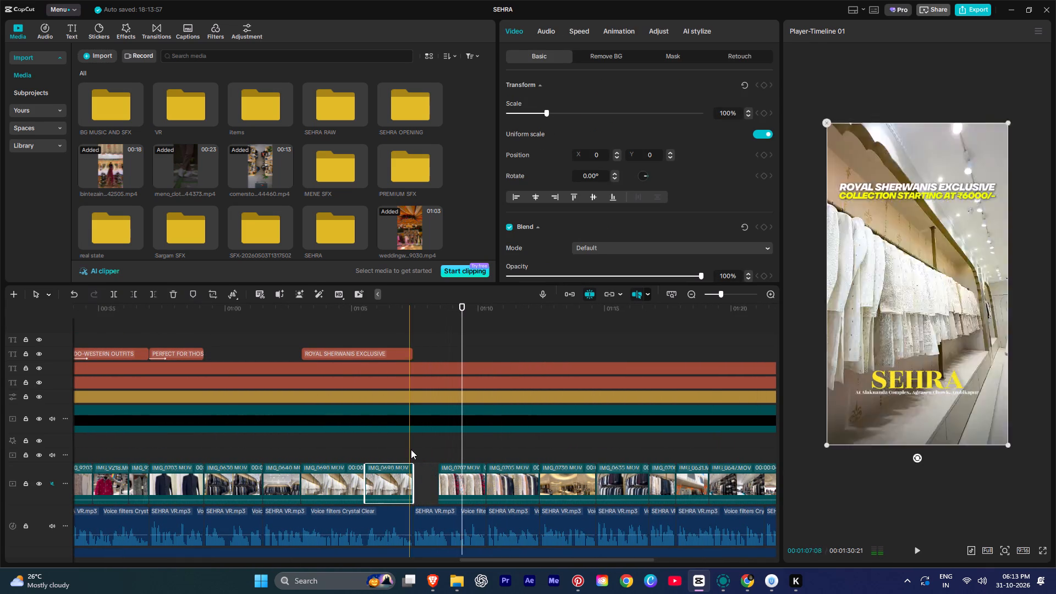
Mark the later portion of the wedding couple dance video and place it above the gap after the white sherwani clip, then preview it.
click(415, 451)
scroll(140, 183, down, 3)
scroll(122, 175, up, 2)
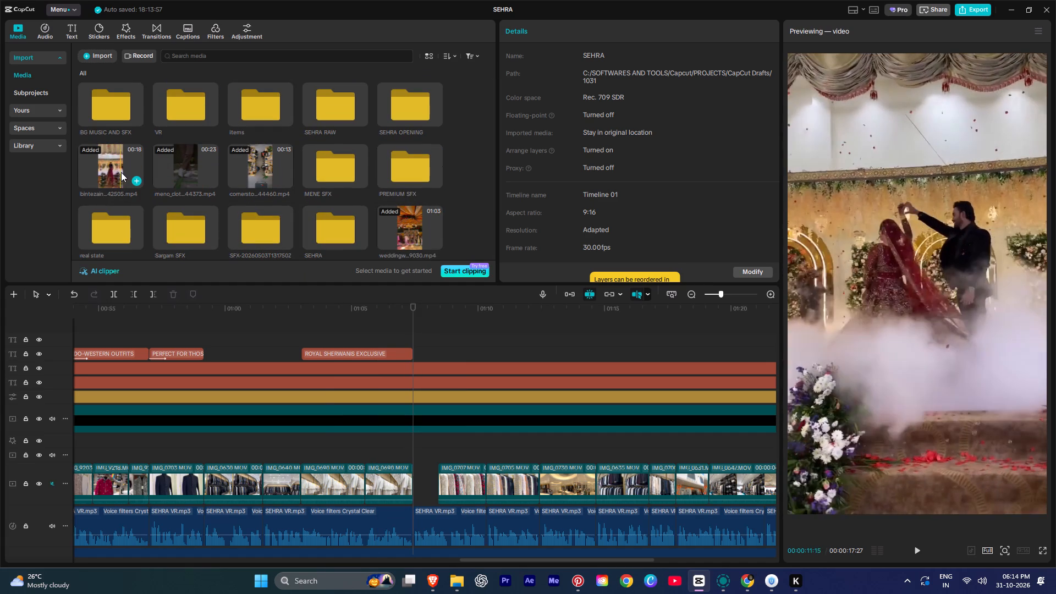
click(117, 170)
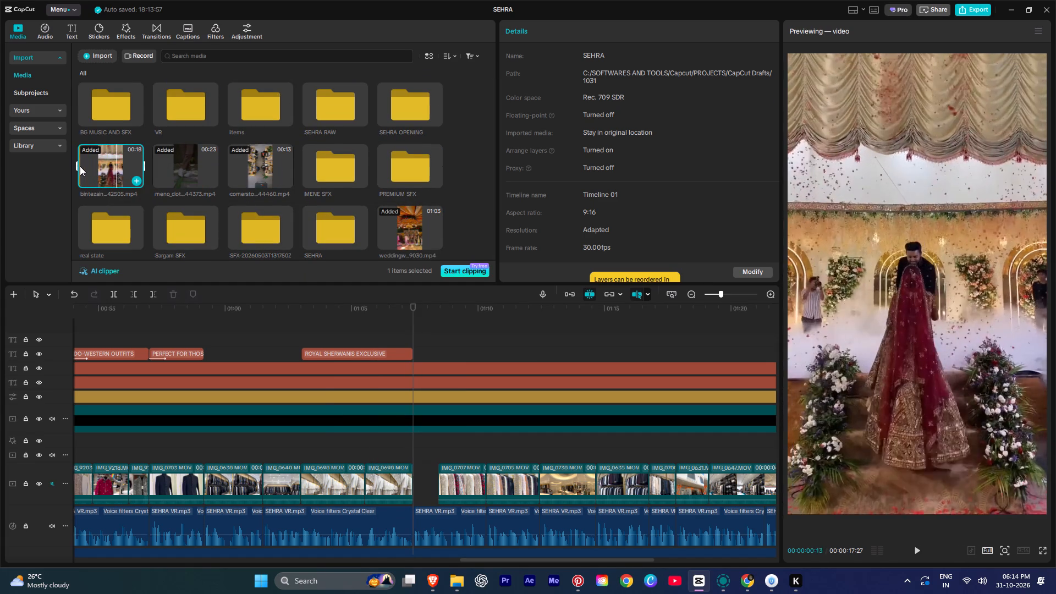
drag(77, 164, 124, 168)
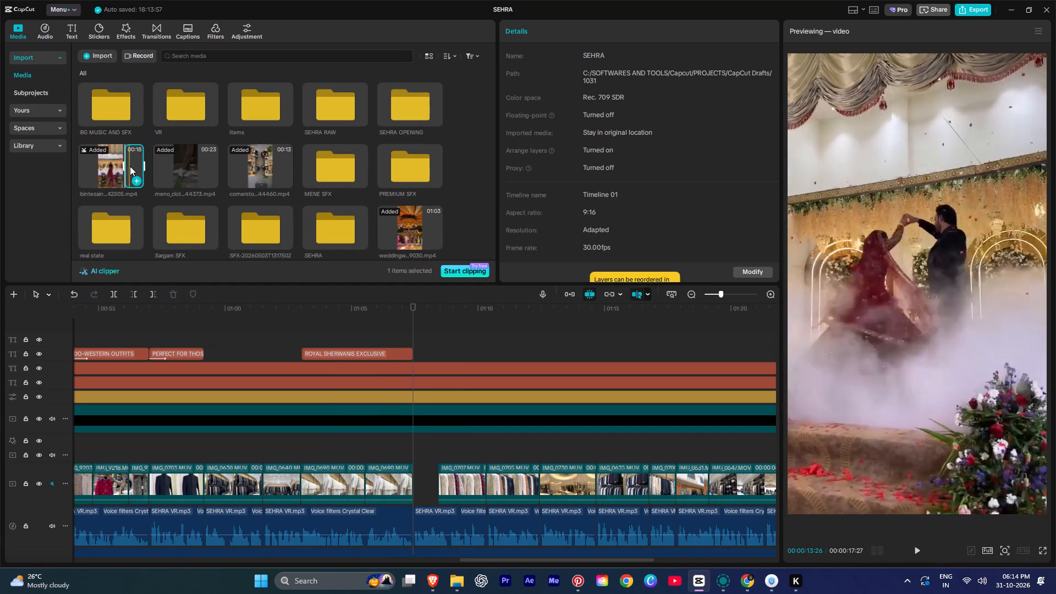
drag(131, 166, 414, 463)
key(space)
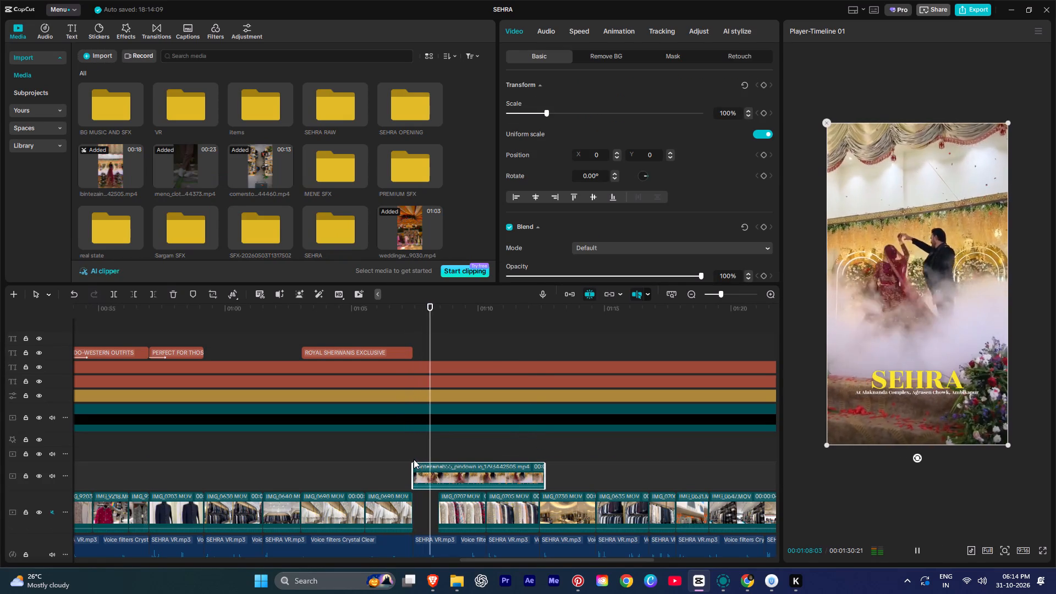
scroll(414, 459, down, 3)
key(space)
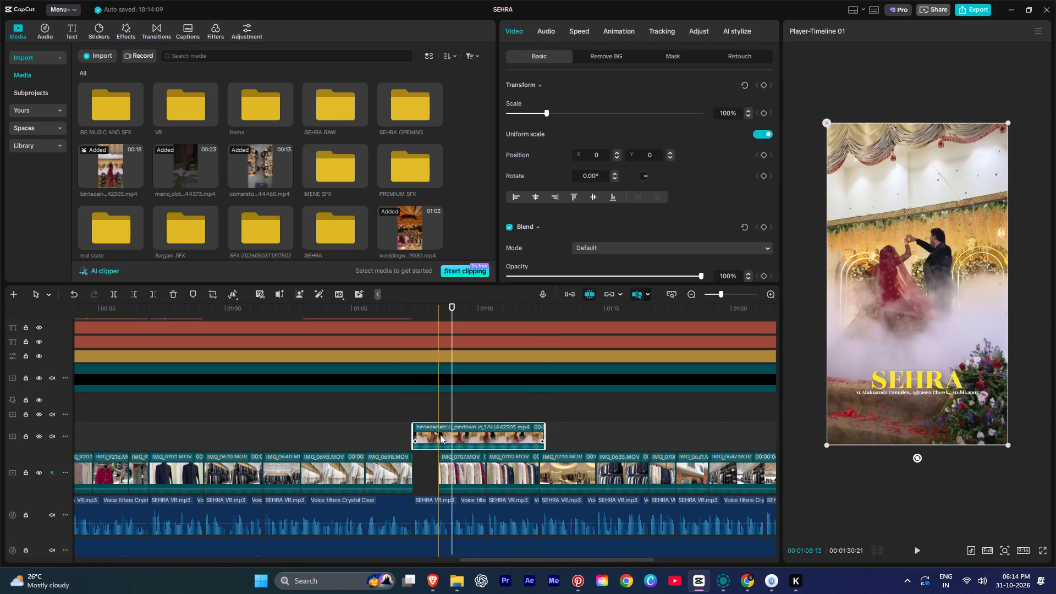
Trim the wedding couple dance clip to the end of the first sherwani rack clip and place it on the main track, replacing that clip.
key(w)
drag(460, 434, 485, 438)
click(466, 472)
key(ctrl+space)
drag(452, 438, 452, 461)
Play from the placed wedding couple dance clip through the following store clips to review the sequence.
key(space)
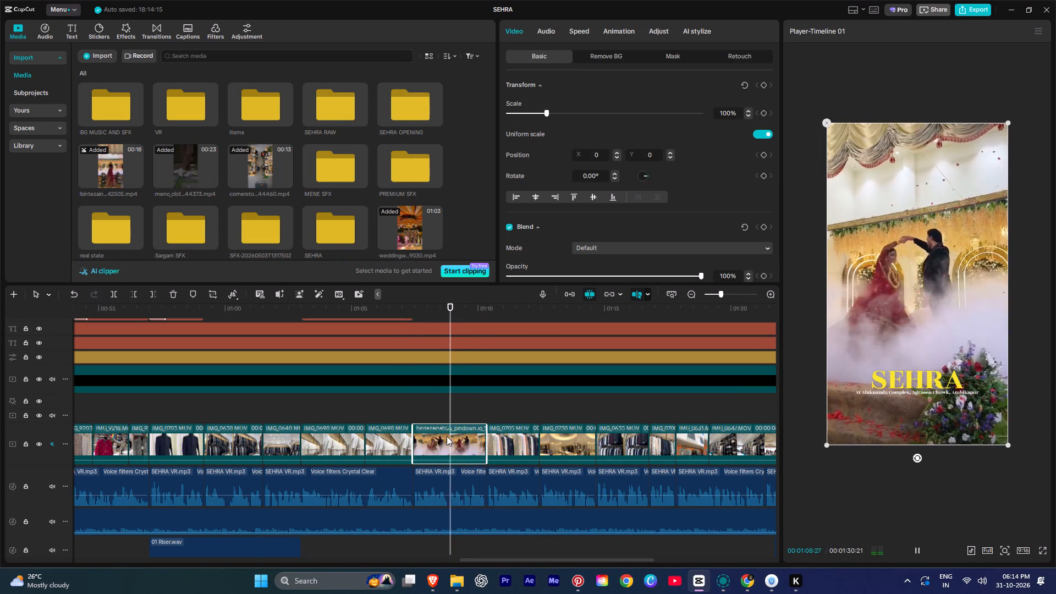
ctrl+scroll(447, 436, down, 4)
ctrl+scroll(447, 436, up, 5)
ctrl+scroll(447, 436, down, 2)
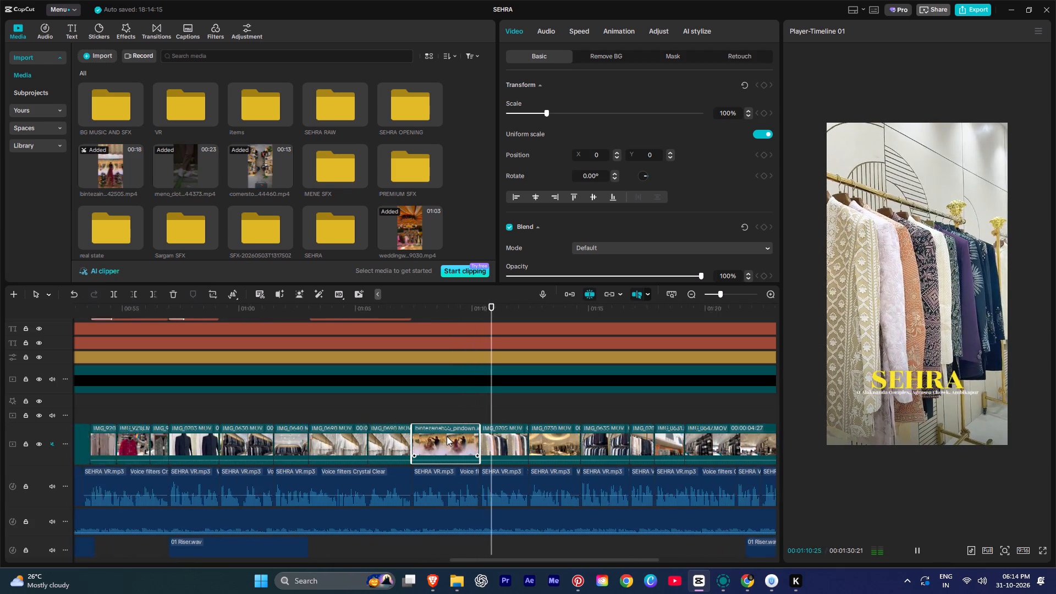
ctrl+scroll(447, 436, down, 3)
ctrl+scroll(447, 436, up, 5)
ctrl+scroll(447, 436, down, 6)
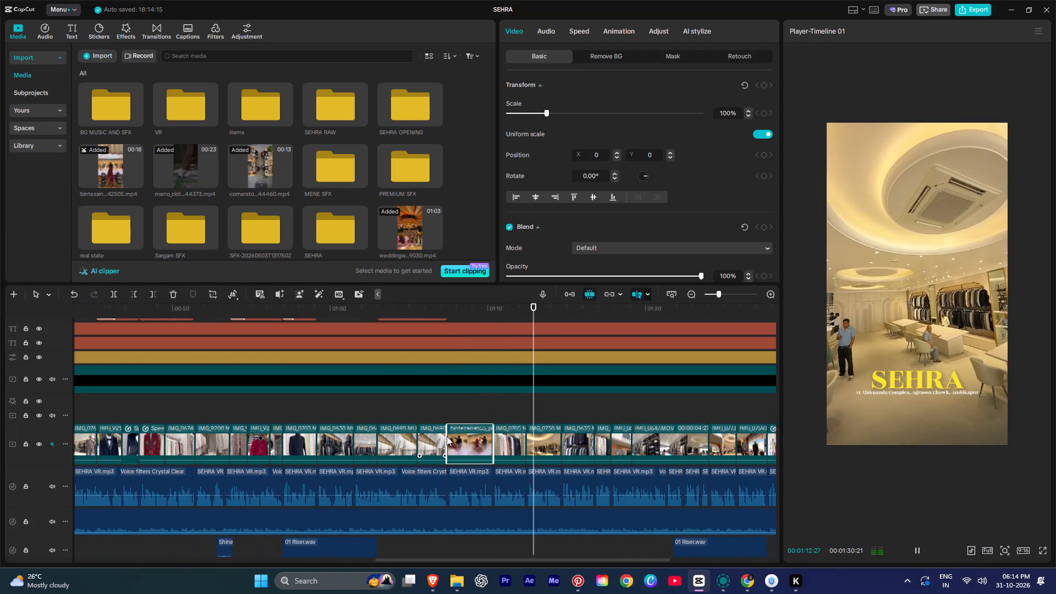
ctrl+scroll(447, 436, down, 10)
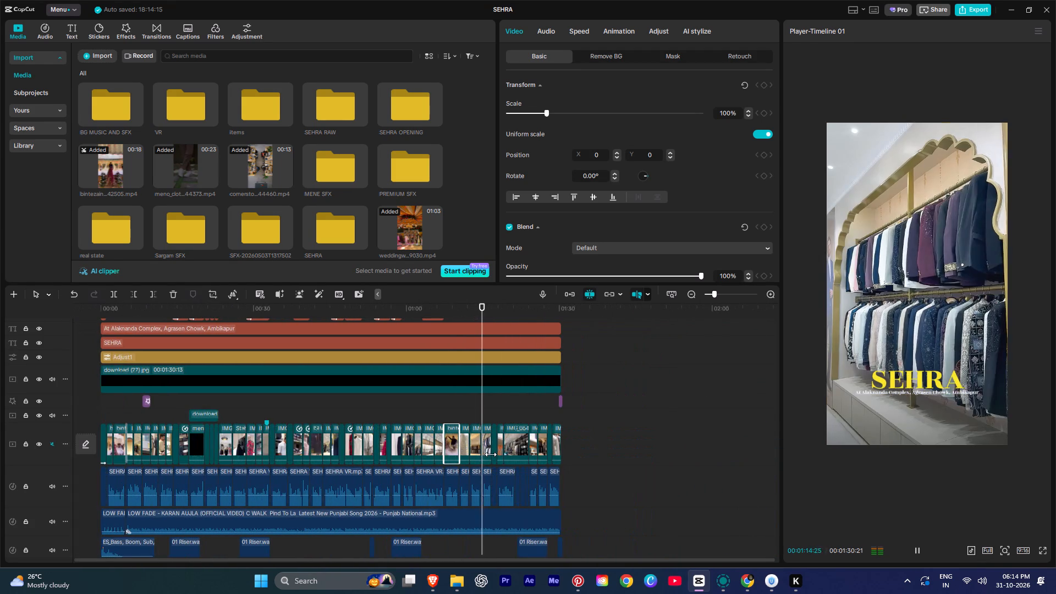
key(space)
Cool the colour temperature of the store interior clip at about 01:13 and set its exposure to 4.
click(476, 408)
click(476, 435)
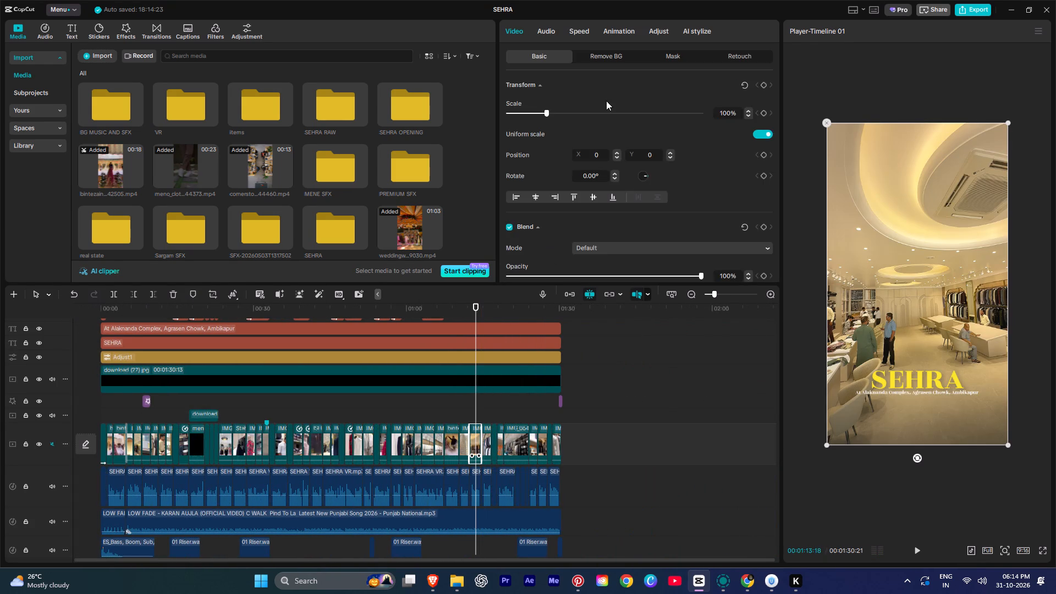
scroll(609, 107, down, 4)
click(661, 28)
scroll(647, 126, down, 3)
scroll(635, 166, up, 1)
scroll(635, 166, down, 2)
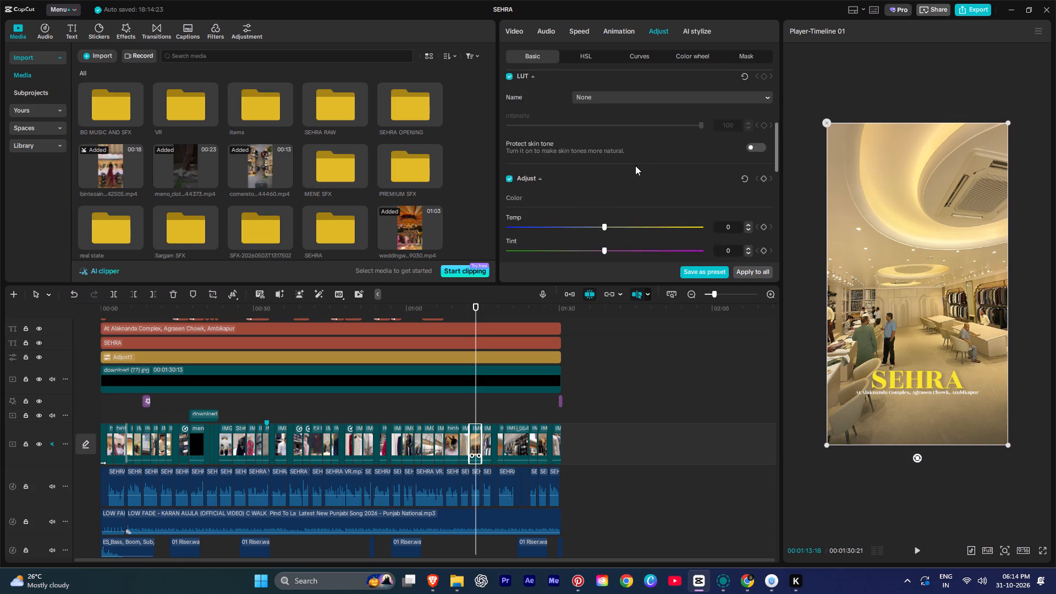
scroll(635, 166, down, 2)
drag(599, 126, 571, 122)
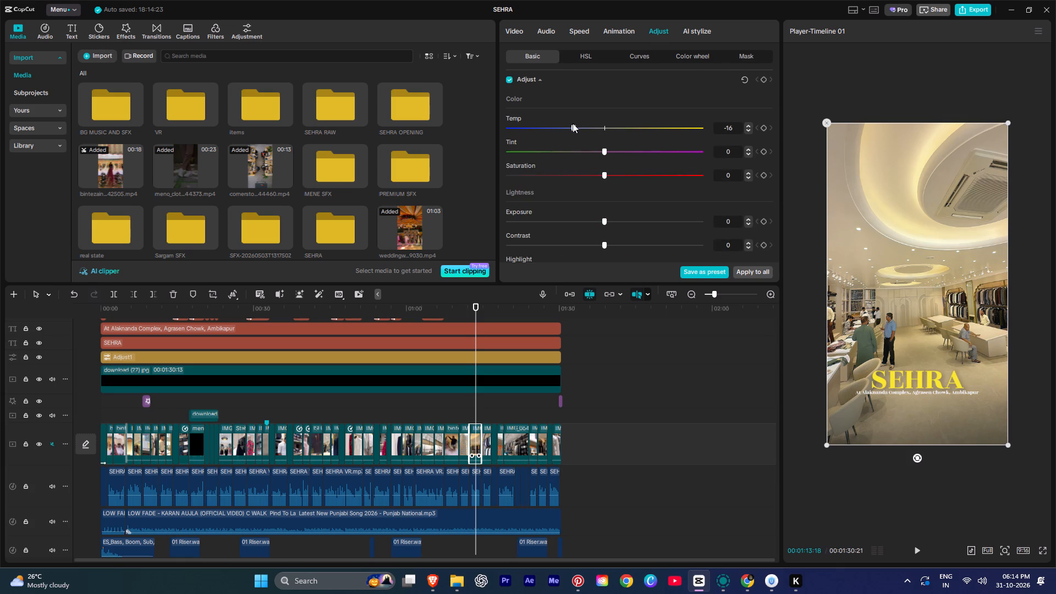
drag(569, 124, 553, 119)
scroll(565, 150, down, 2)
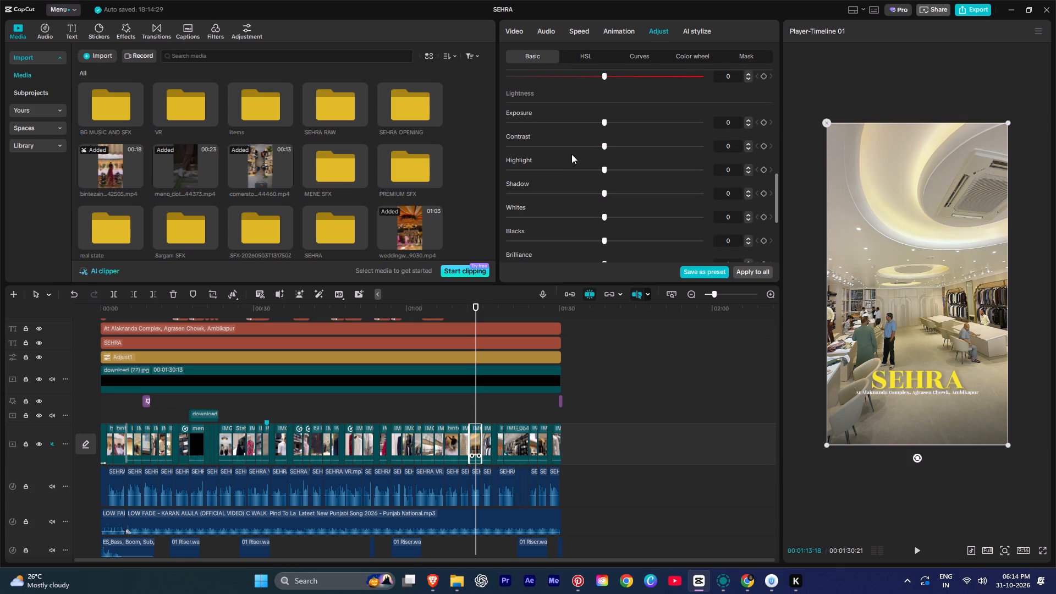
drag(605, 122, 618, 125)
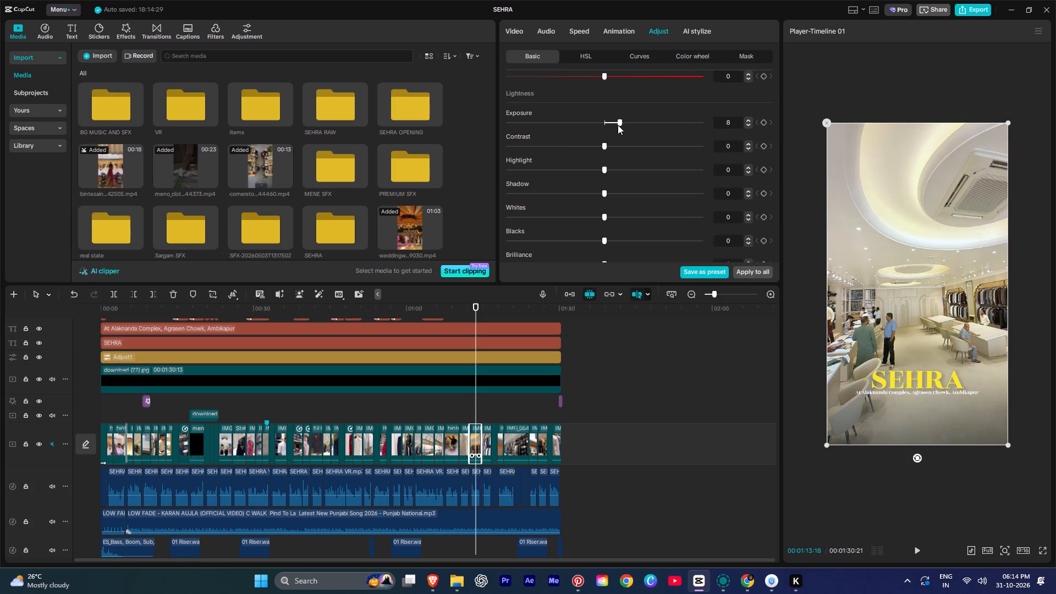
drag(618, 125, 611, 125)
Play the reel from its start, split the wedding couple dance clip at 00:03:19, and preview the following portion.
drag(479, 405, 53, 408)
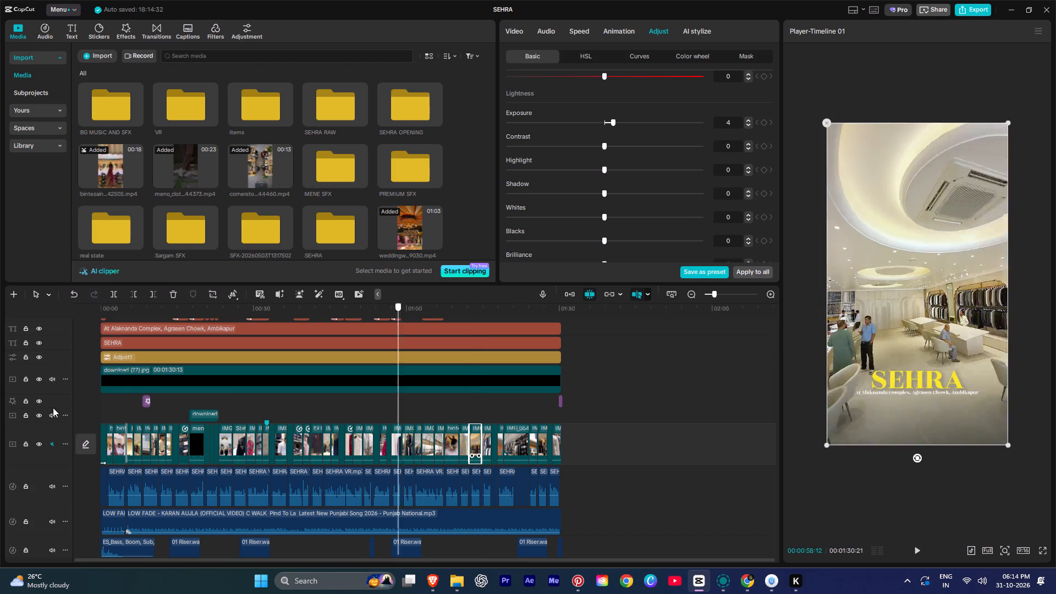
drag(53, 408, 0, 408)
key(space)
ctrl+scroll(131, 436, up, 19)
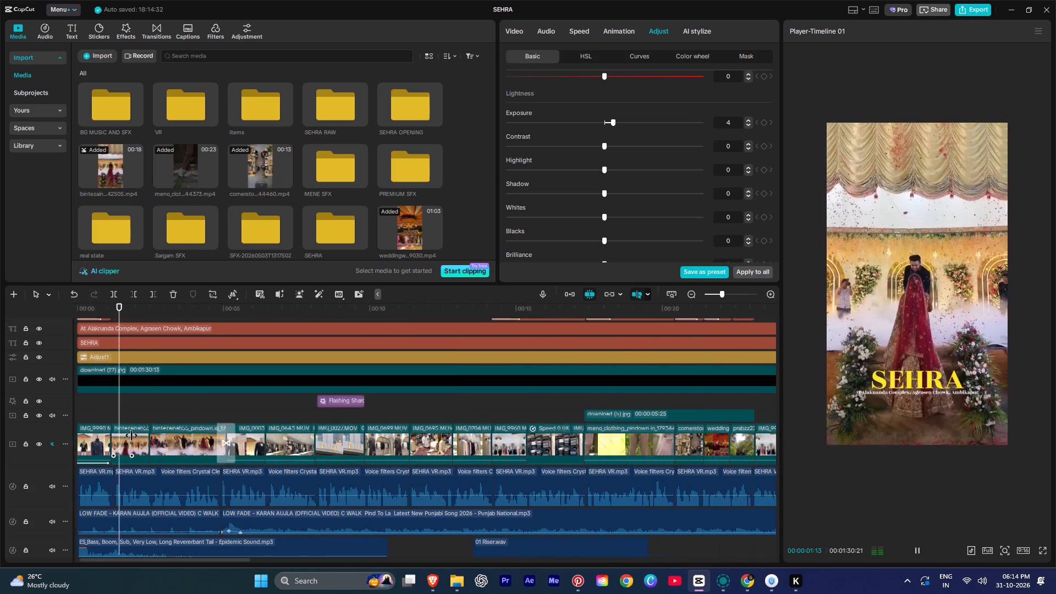
ctrl+scroll(131, 436, up, 15)
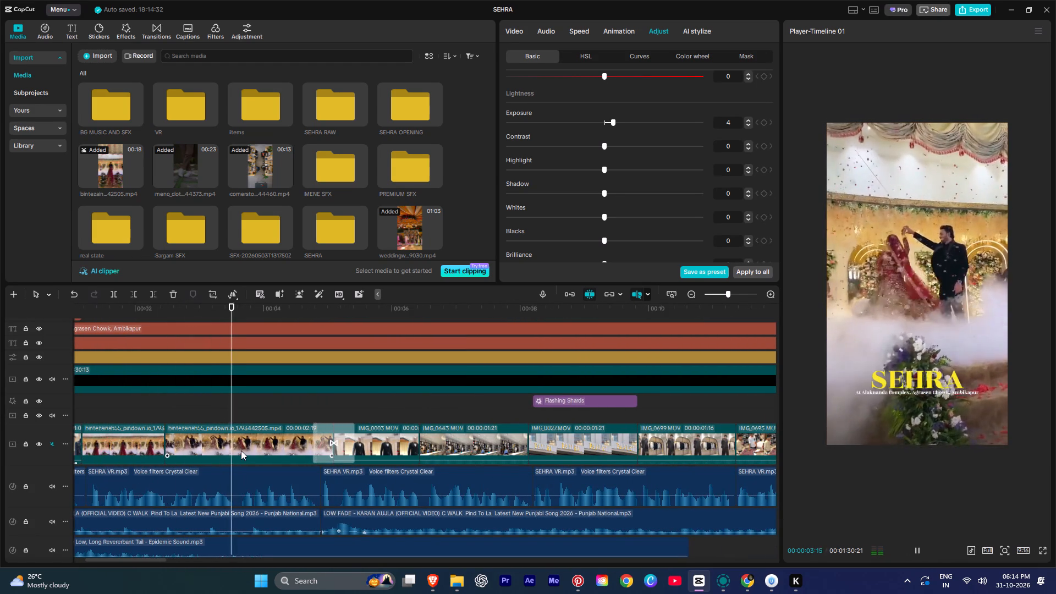
key(space)
key(ctrl+b)
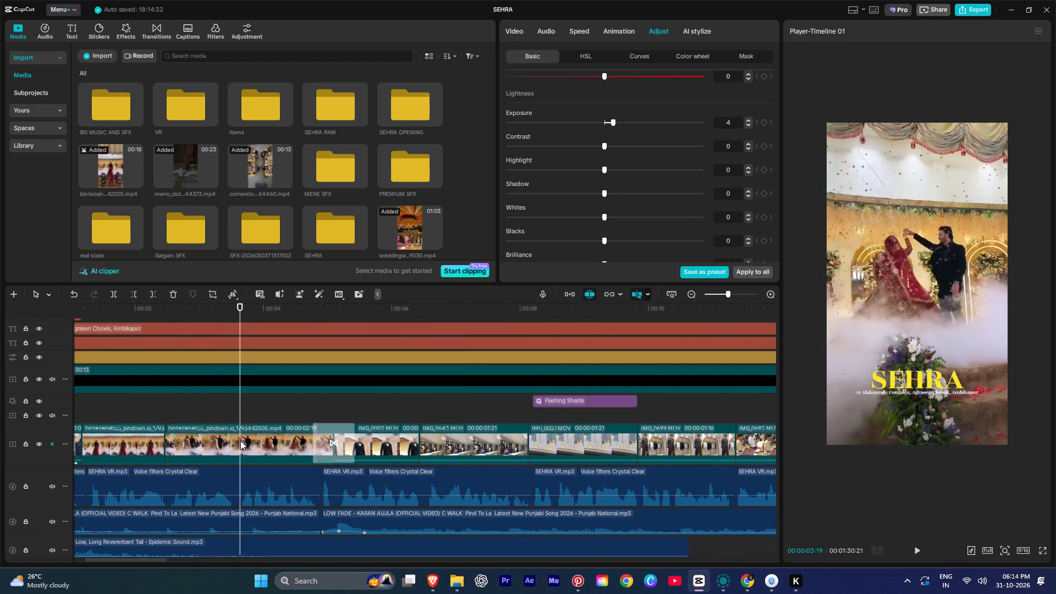
key(space)
key(space)
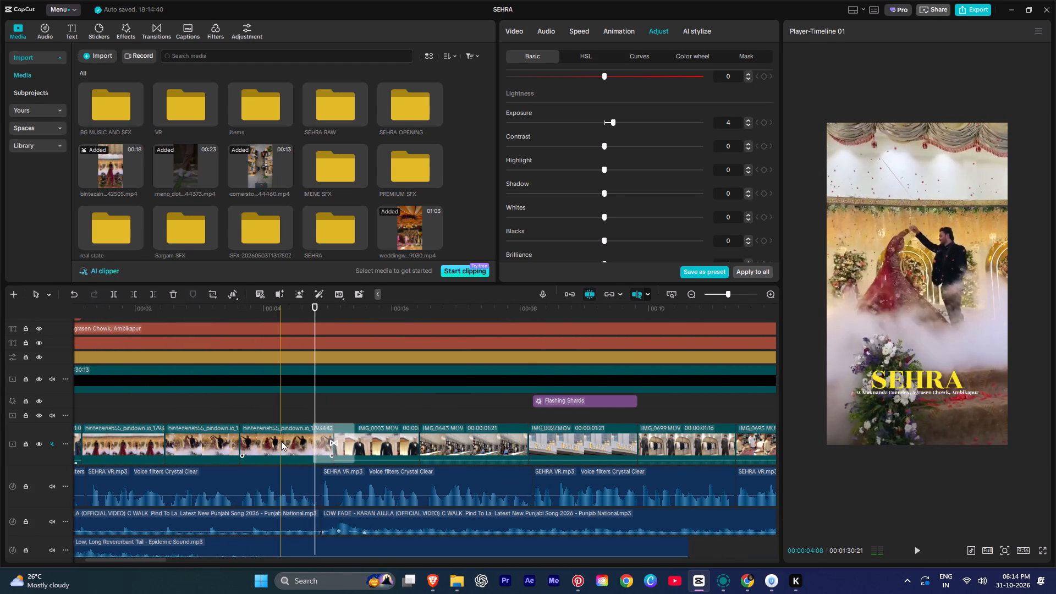
Switch to Pinterest and search for "FAIMLY FUNTION".
key(alt+Tab)
alt+click(601, 241)
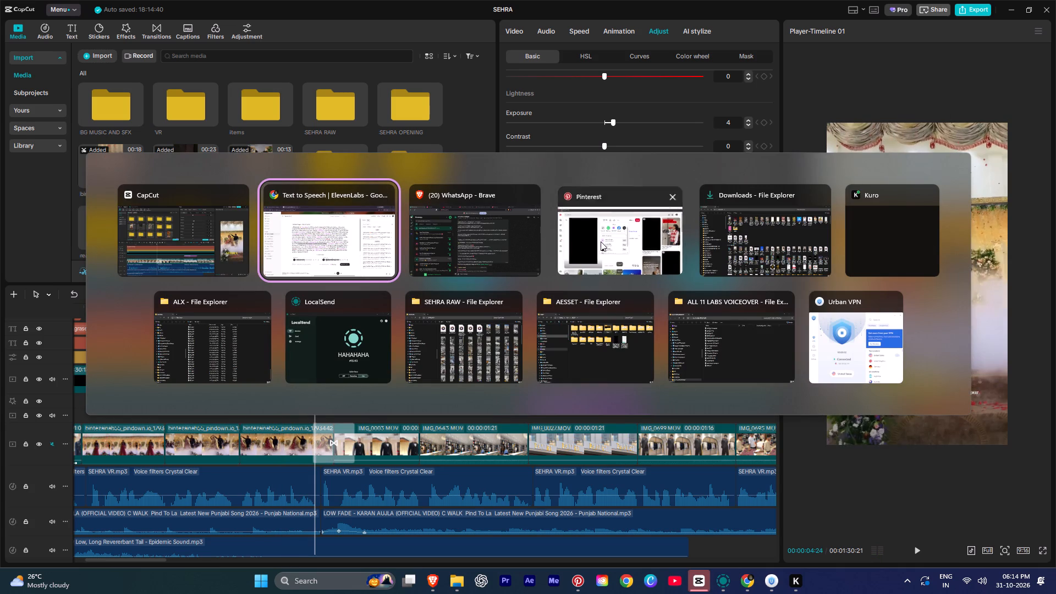
click(268, 64)
text(FAMILY FANTION)
key(Return)
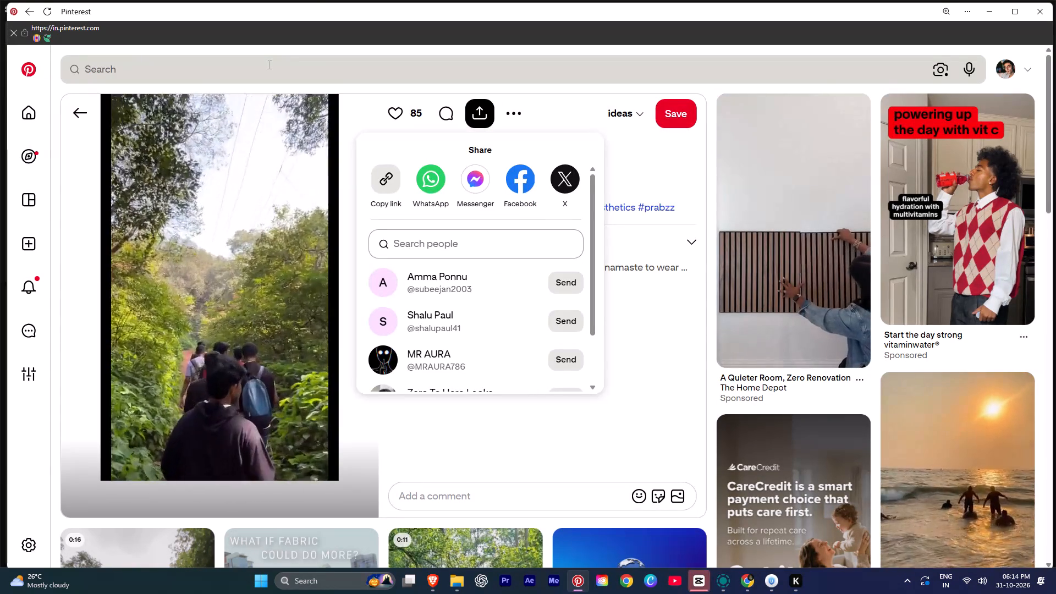
click(215, 75)
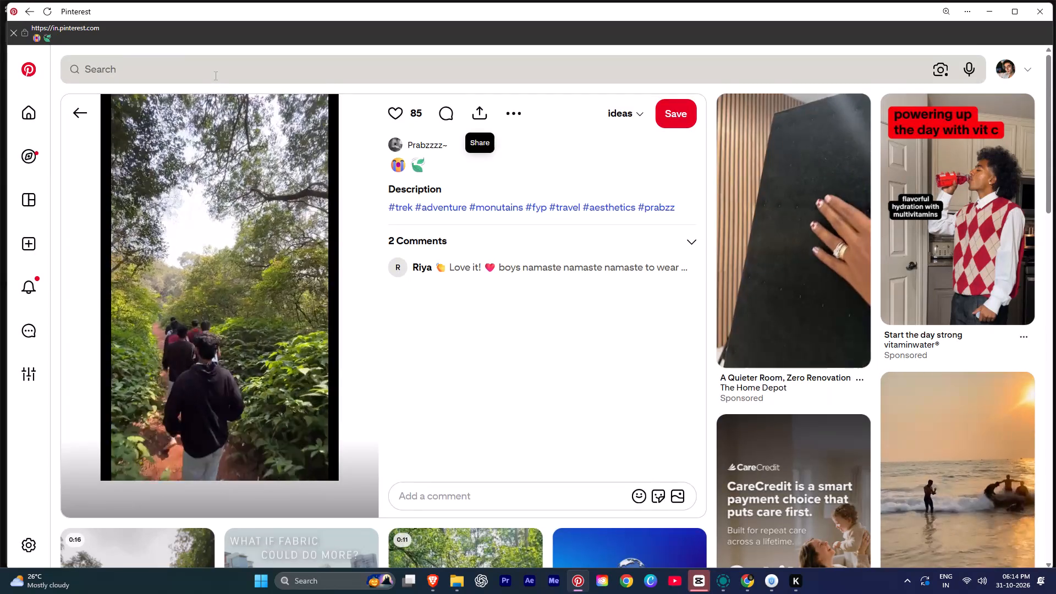
click(221, 68)
text(FA)
text(IM)
text(LY)
key(space)
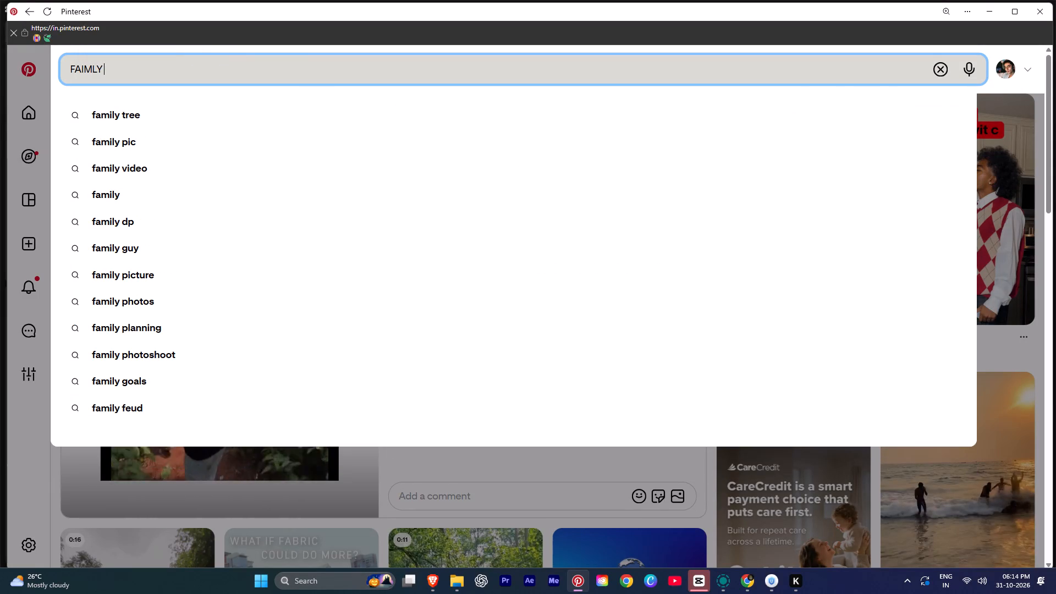
text(FUNTION)
key(Return)
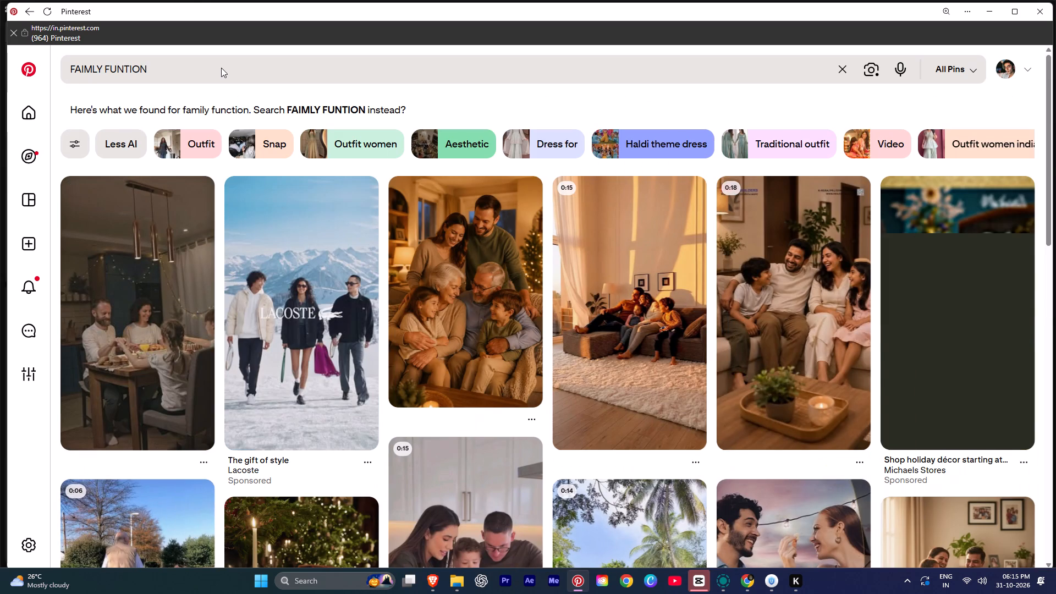
Browse the family function results and open the video of women in colourful sarees dancing in a garden.
scroll(390, 324, down, 3)
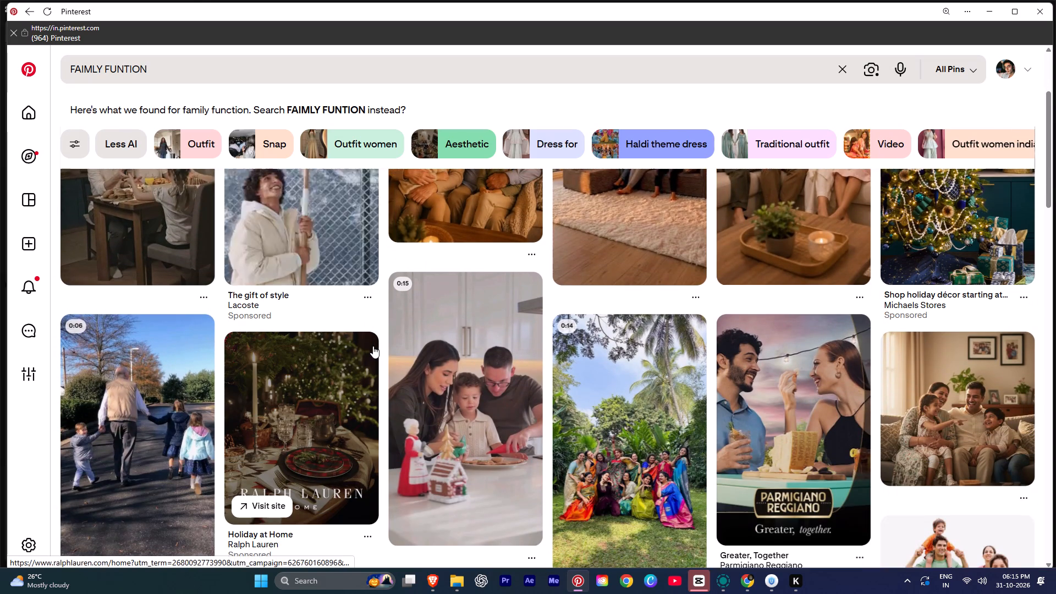
scroll(340, 370, down, 8)
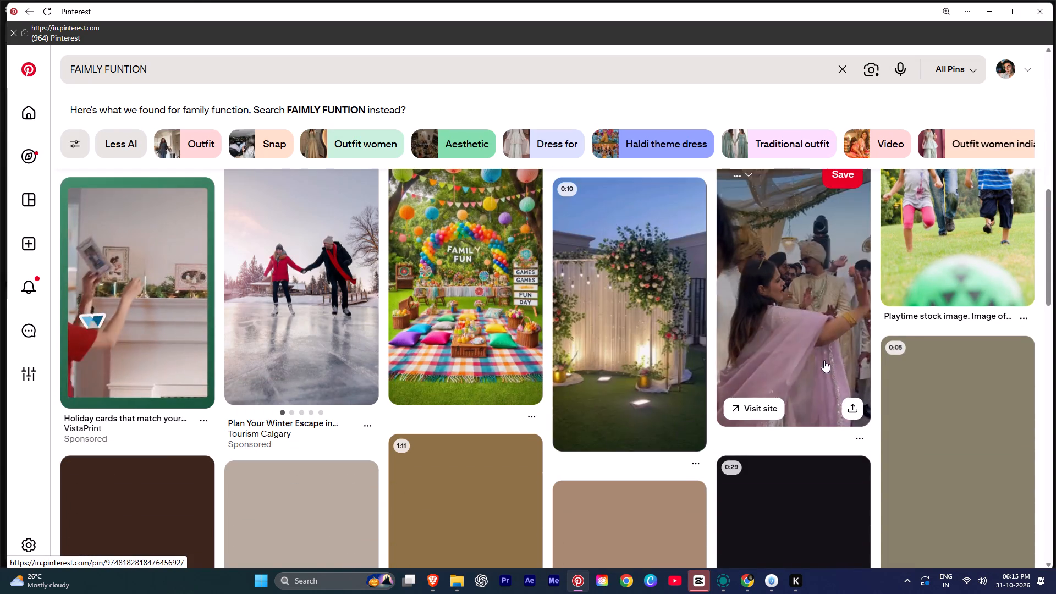
scroll(784, 337, up, 2)
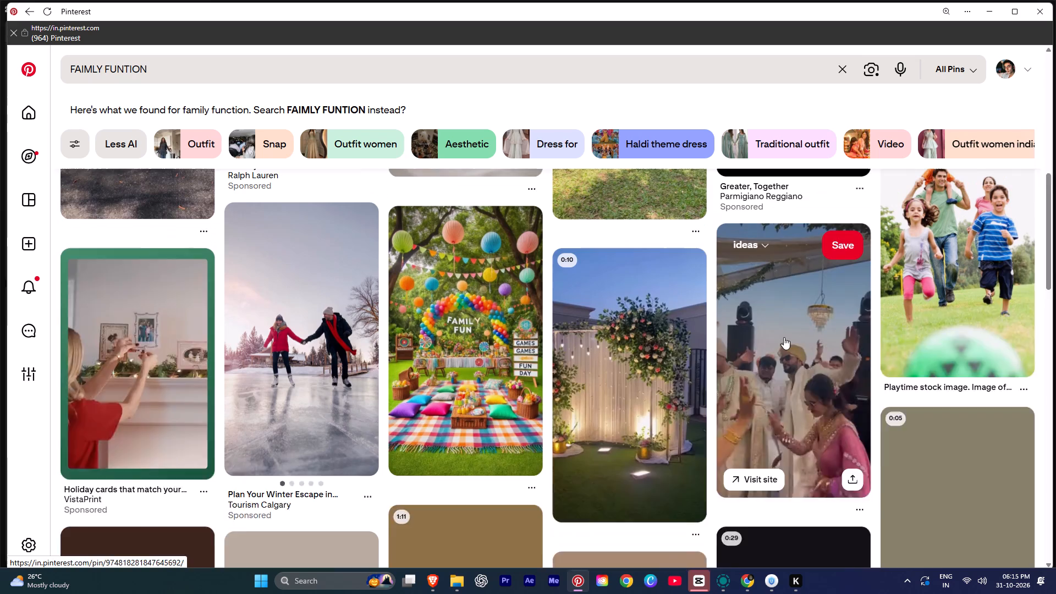
scroll(784, 337, up, 5)
scroll(570, 404, up, 1)
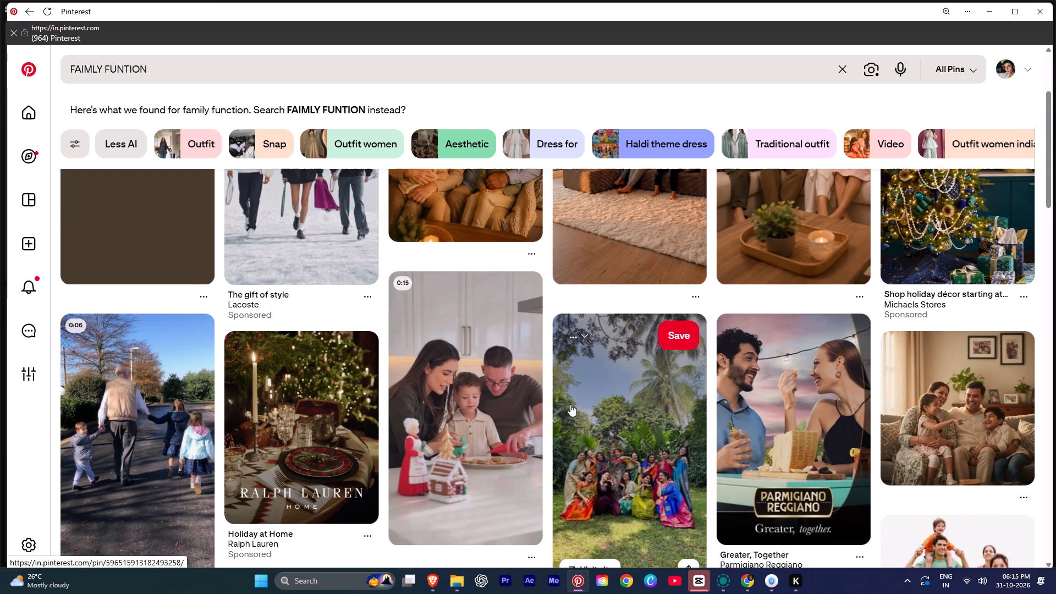
scroll(549, 424, up, 1)
scroll(549, 424, down, 3)
click(607, 427)
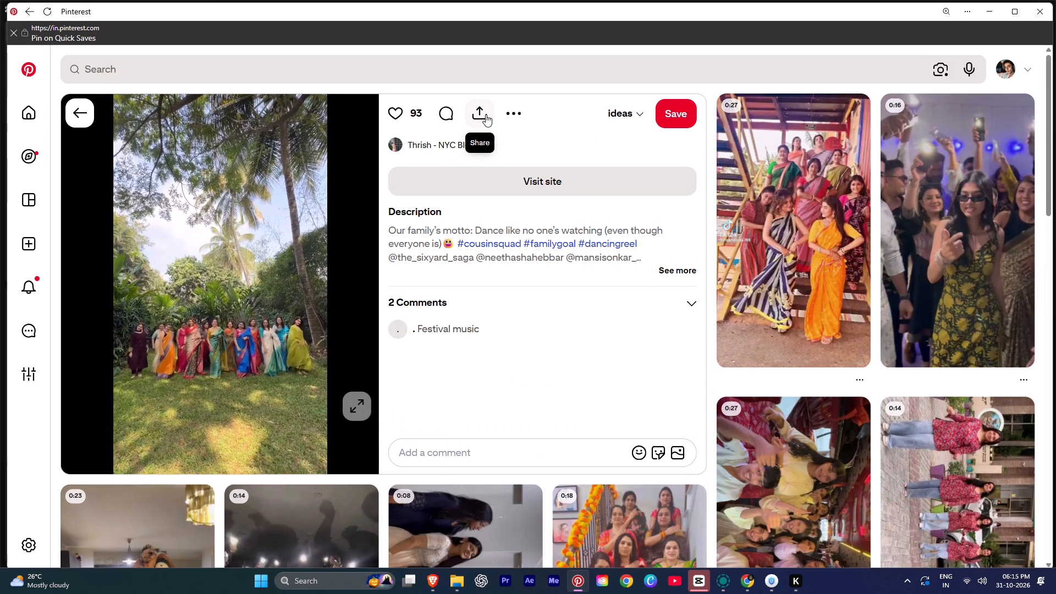
Look over the related videos and copy the share link of the opened garden saree dance video.
scroll(722, 318, down, 5)
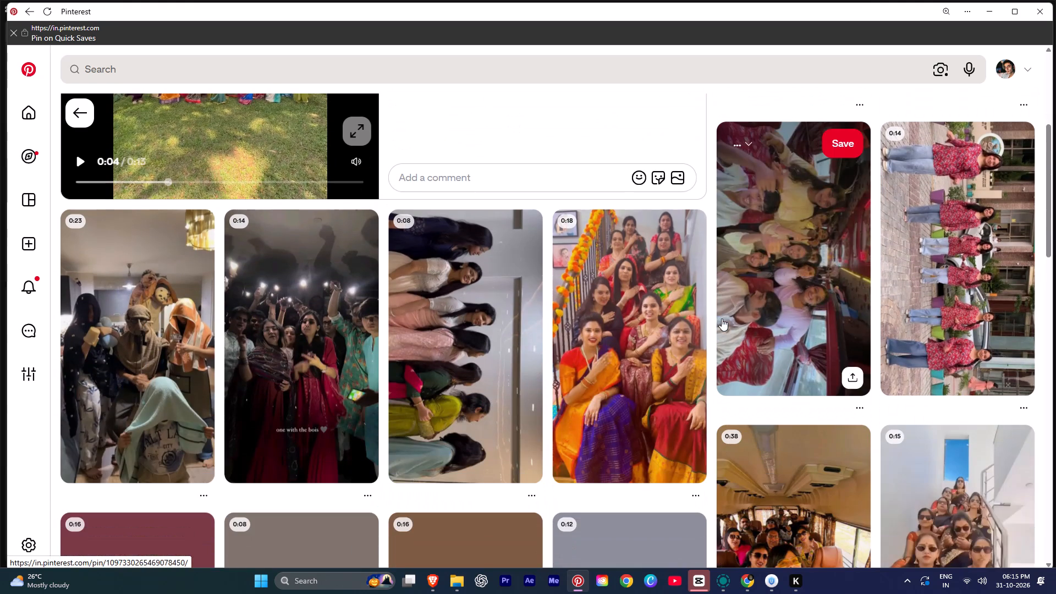
scroll(475, 334, down, 5)
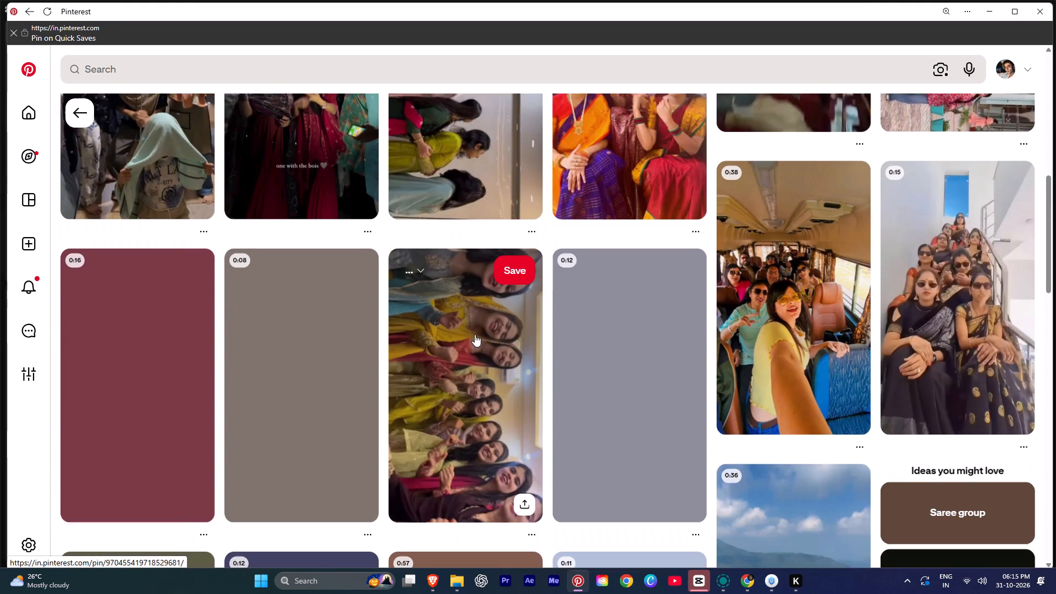
scroll(486, 334, up, 8)
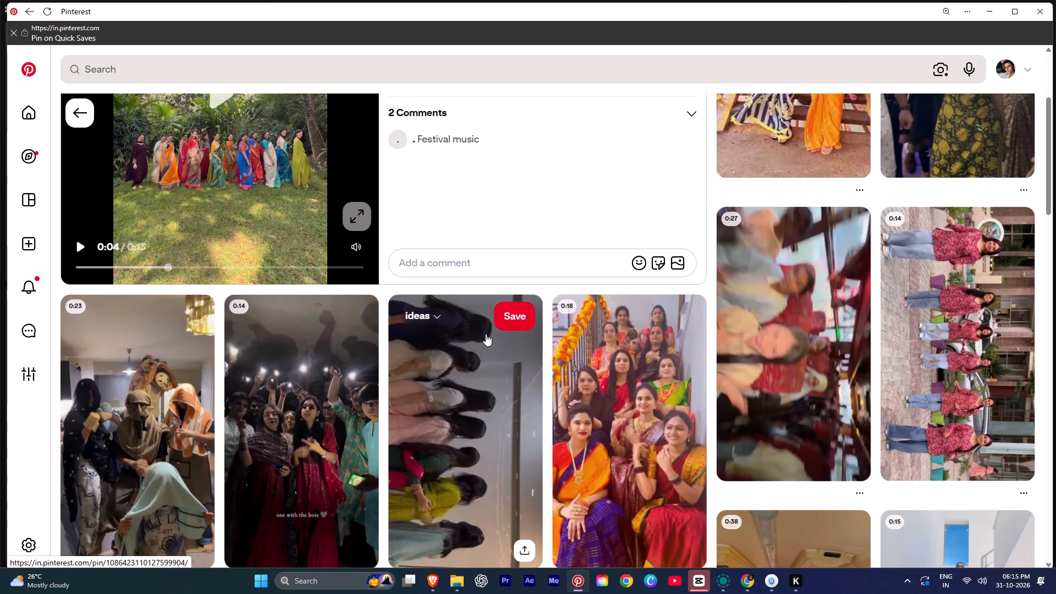
scroll(486, 334, up, 6)
click(476, 113)
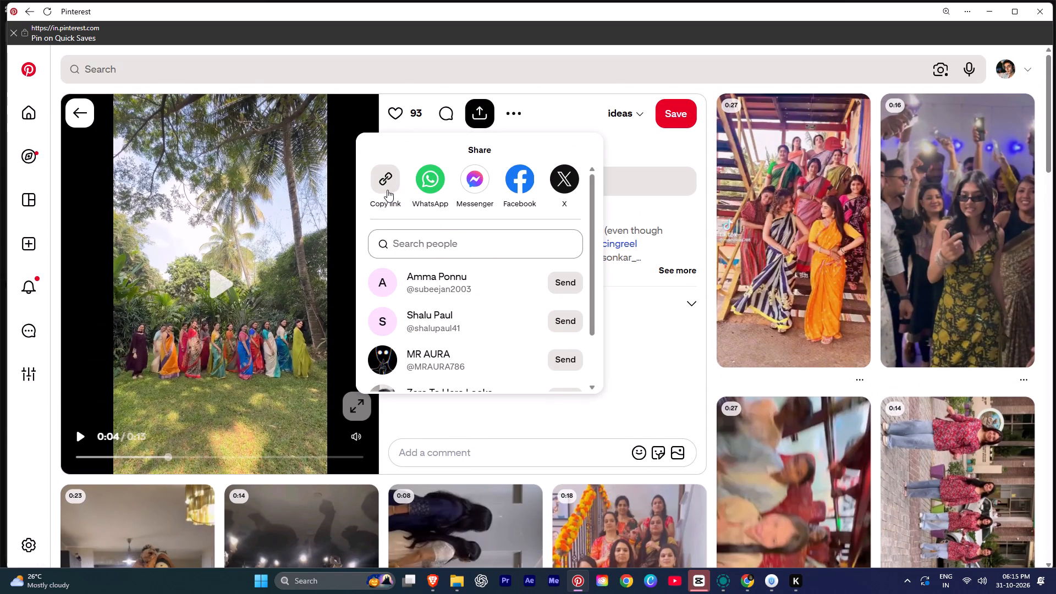
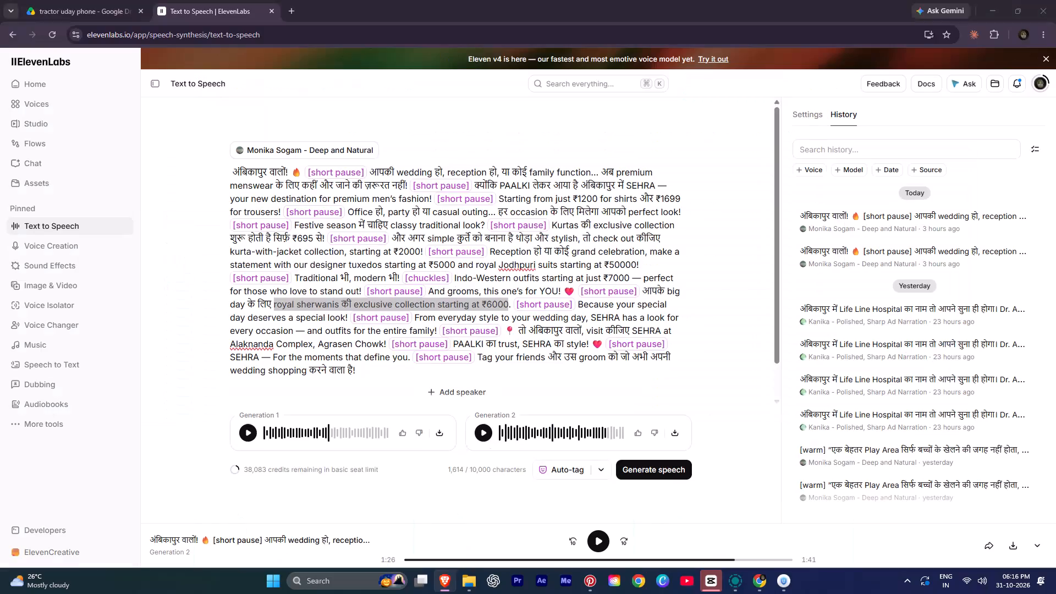
In Brave, submit the copied Pinterest link of the garden saree dance to PinDown and save the 1080p video in Downloads.
key(alt+Tab)
click(398, 216)
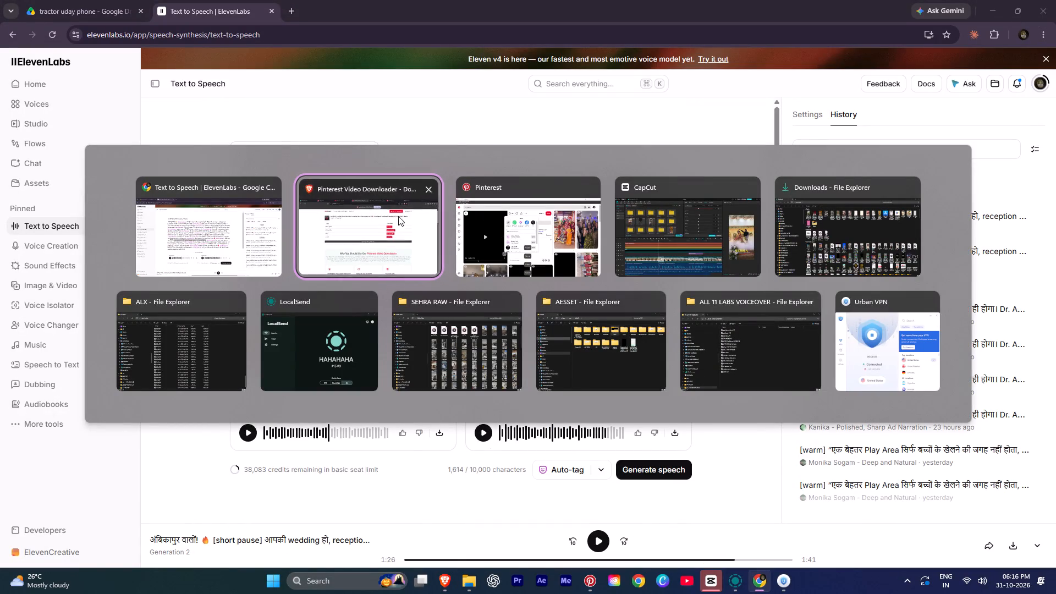
click(474, 319)
click(556, 249)
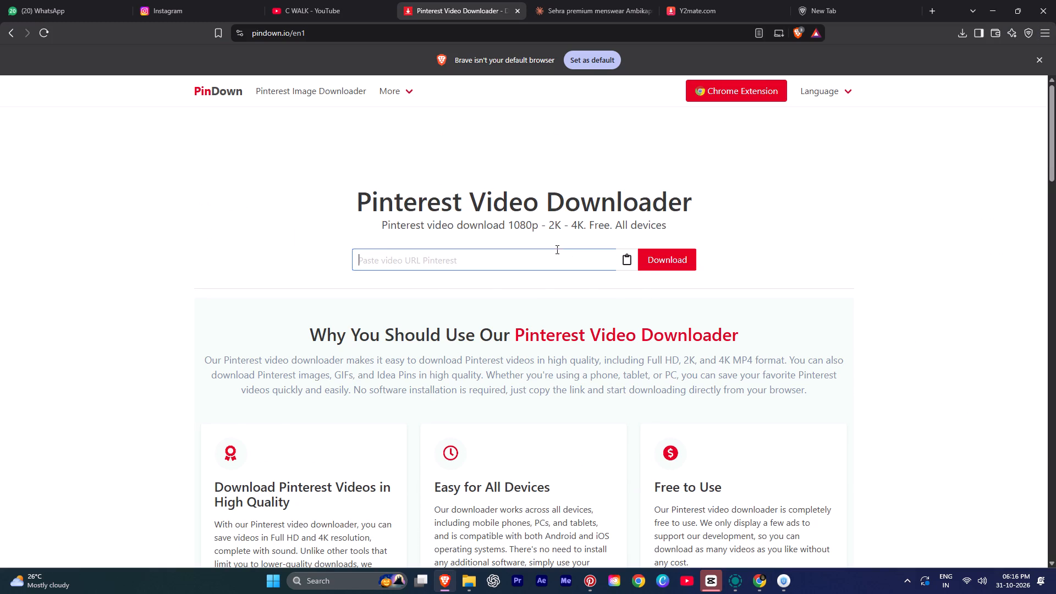
key(ctrl+b)
key(ctrl+v)
key(Return)
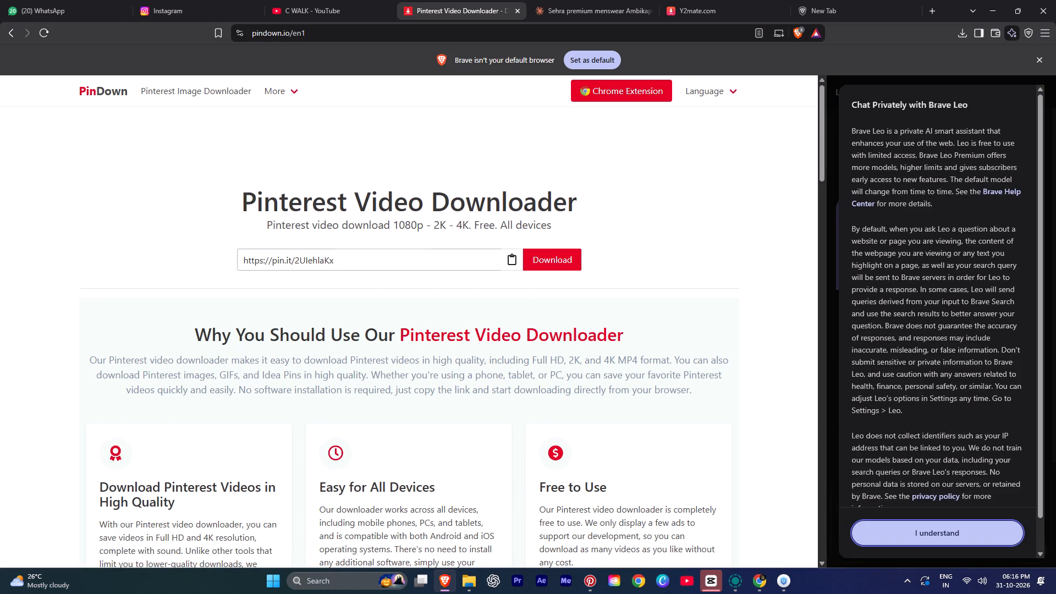
click(437, 254)
click(531, 264)
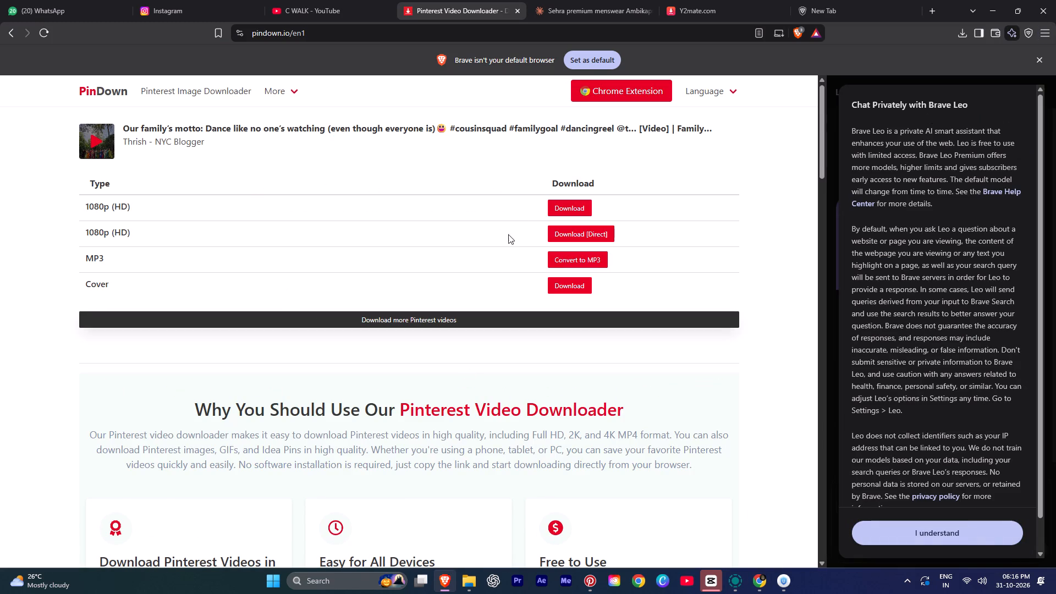
click(577, 208)
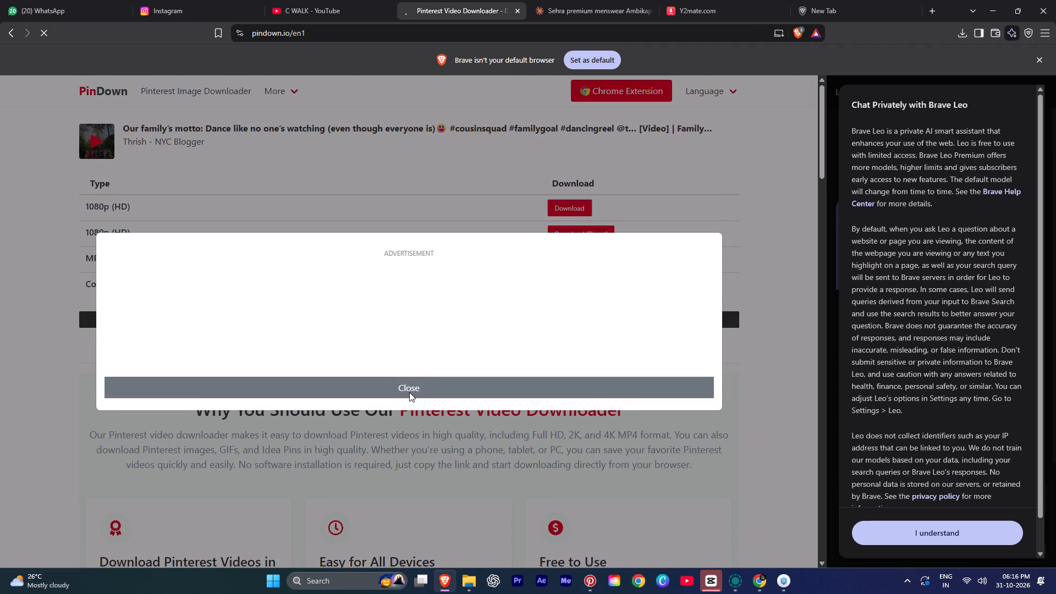
click(409, 392)
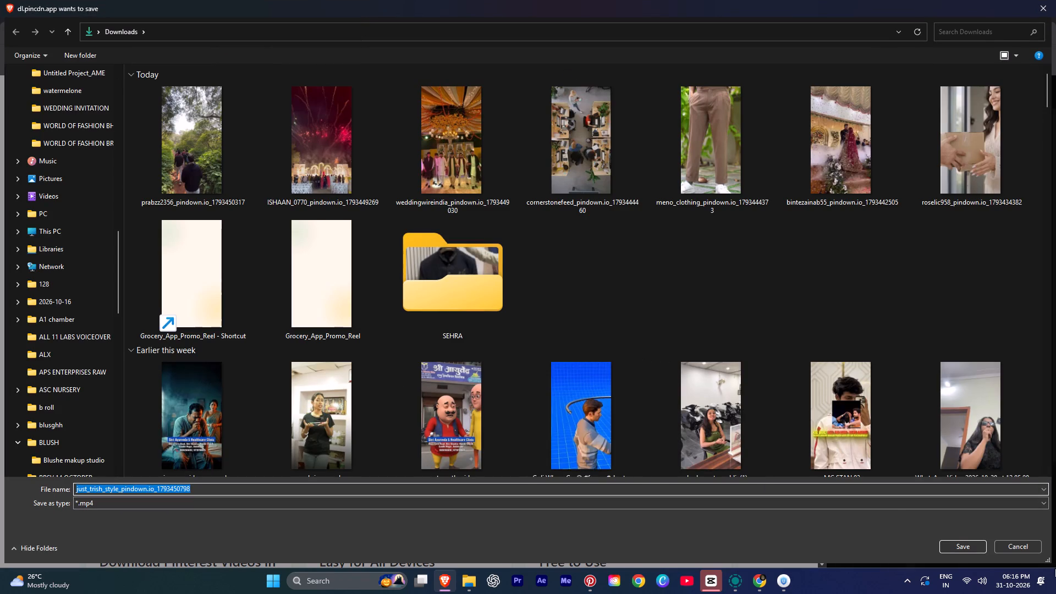
click(969, 548)
drag(864, 61, 864, 62)
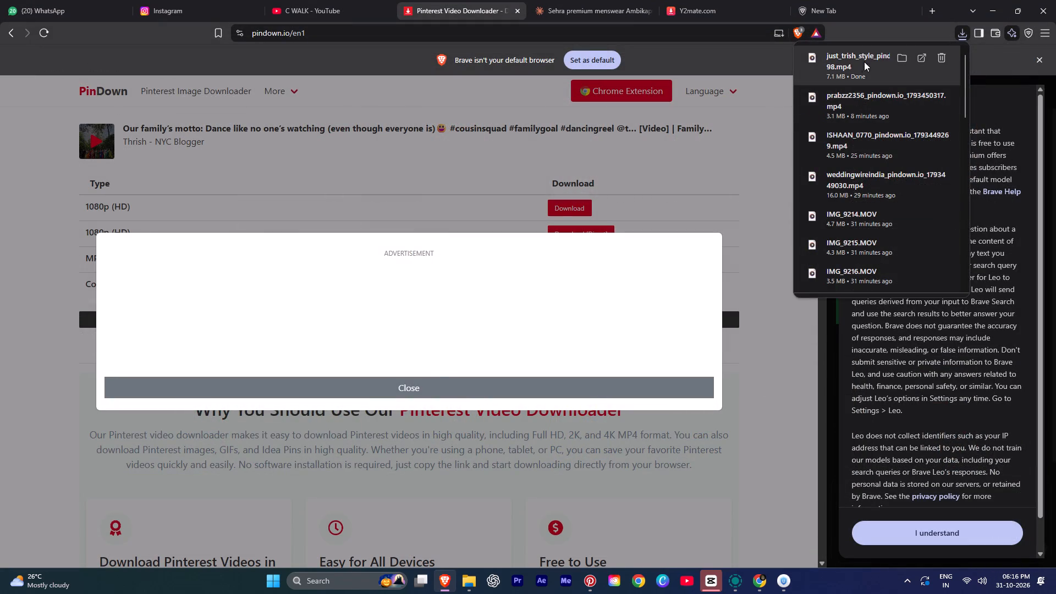
drag(864, 62, 506, 189)
key(alt+Tab)
key(alt+Tab)
key(alt+Tab)
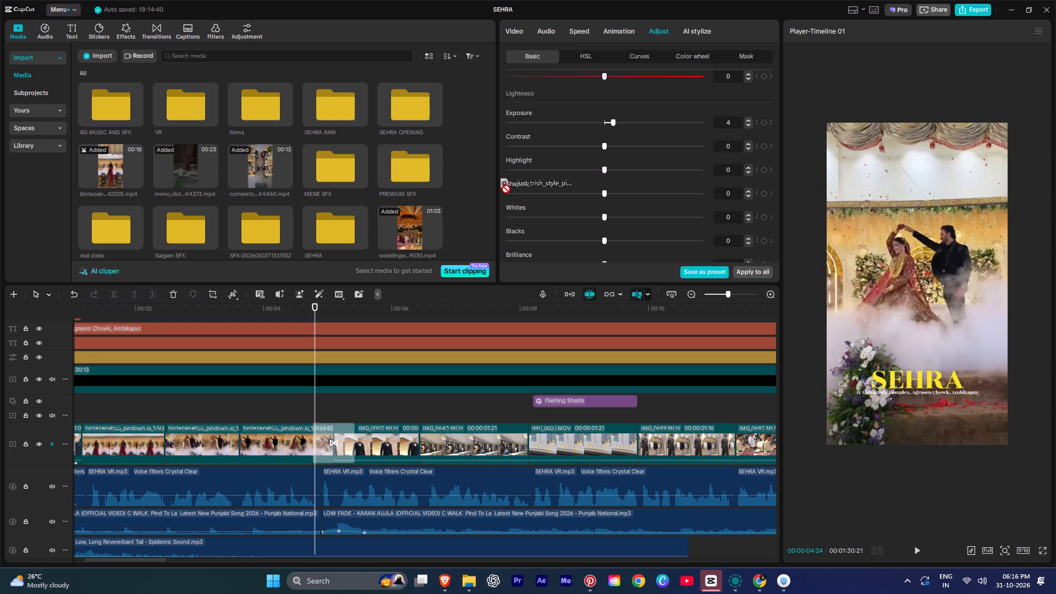
drag(506, 189, 449, 205)
scroll(449, 205, down, 3)
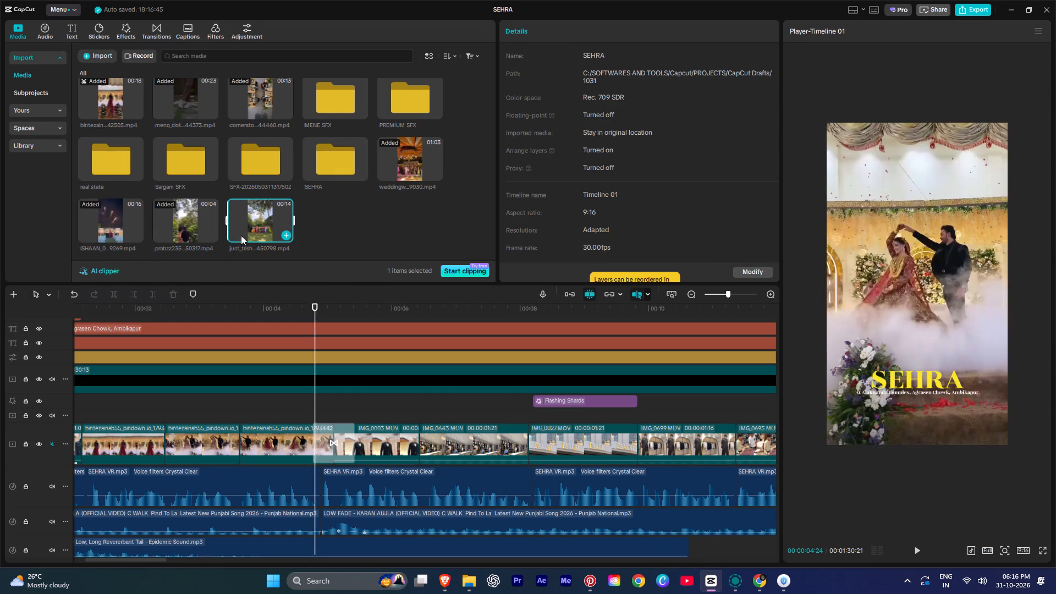
alt+drag(258, 218, 265, 309)
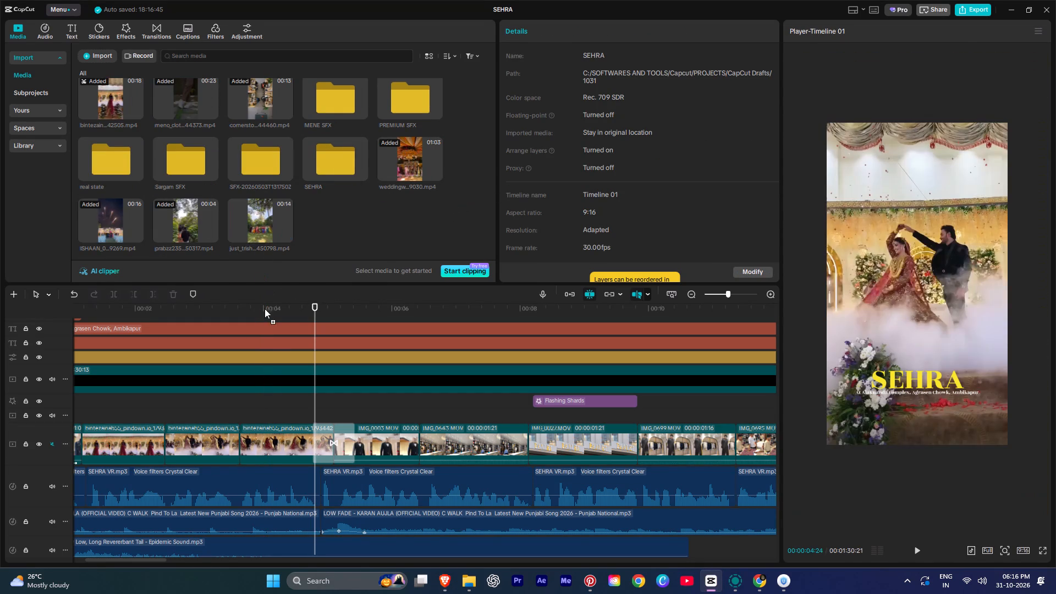
alt+drag(265, 309, 262, 434)
drag(550, 359, 549, 359)
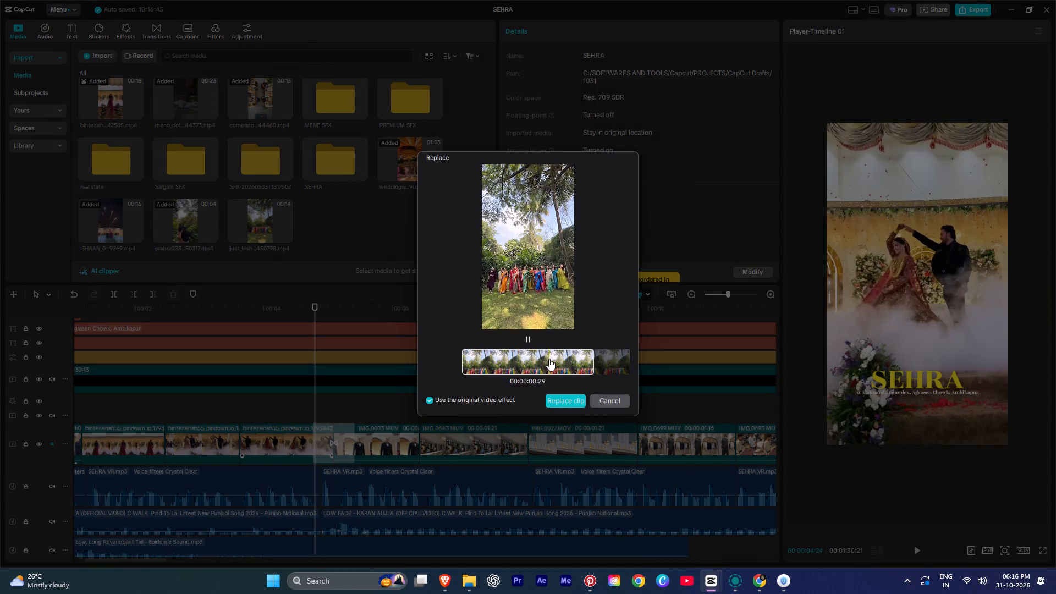
drag(549, 359, 471, 359)
key(space)
drag(448, 358, 391, 360)
drag(548, 360, 387, 360)
key(space)
click(568, 402)
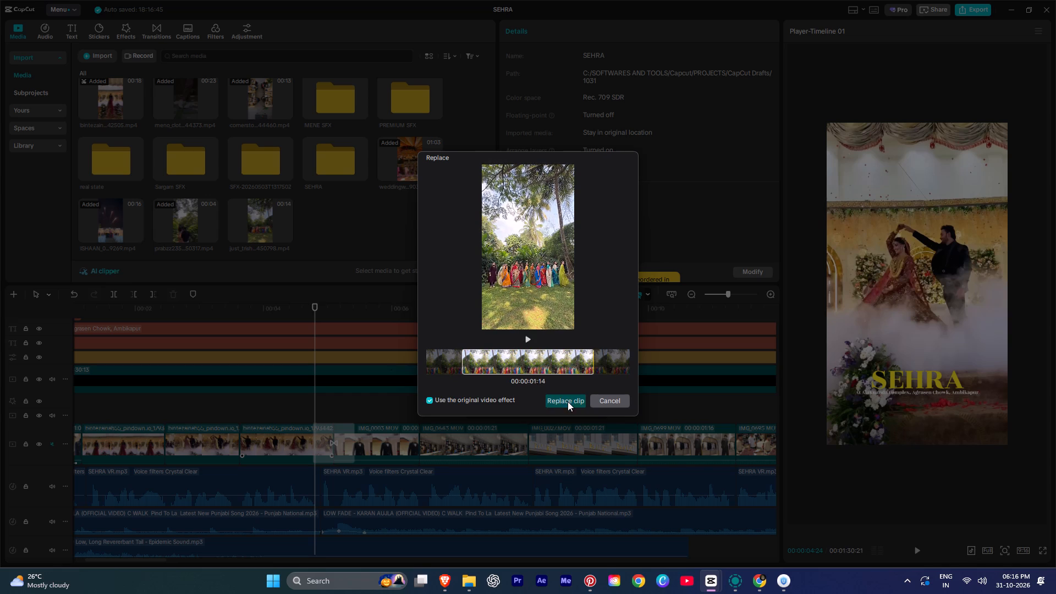
Play back the reel's opening seconds to review the new garden dance clip and the wedding clips before it.
key(space)
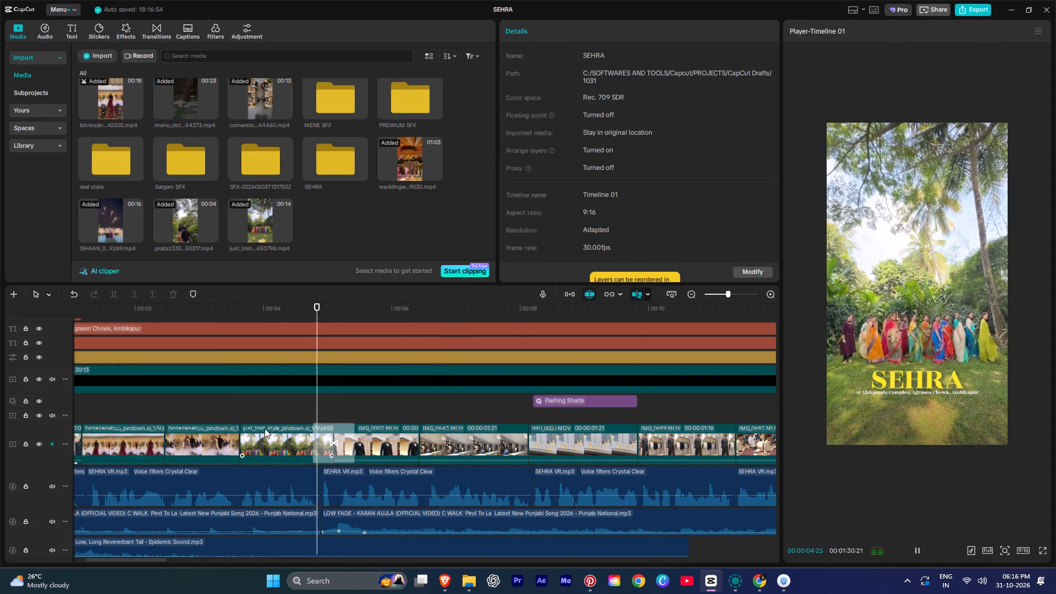
ctrl+scroll(265, 429, down, 5)
ctrl+scroll(367, 450, down, 4)
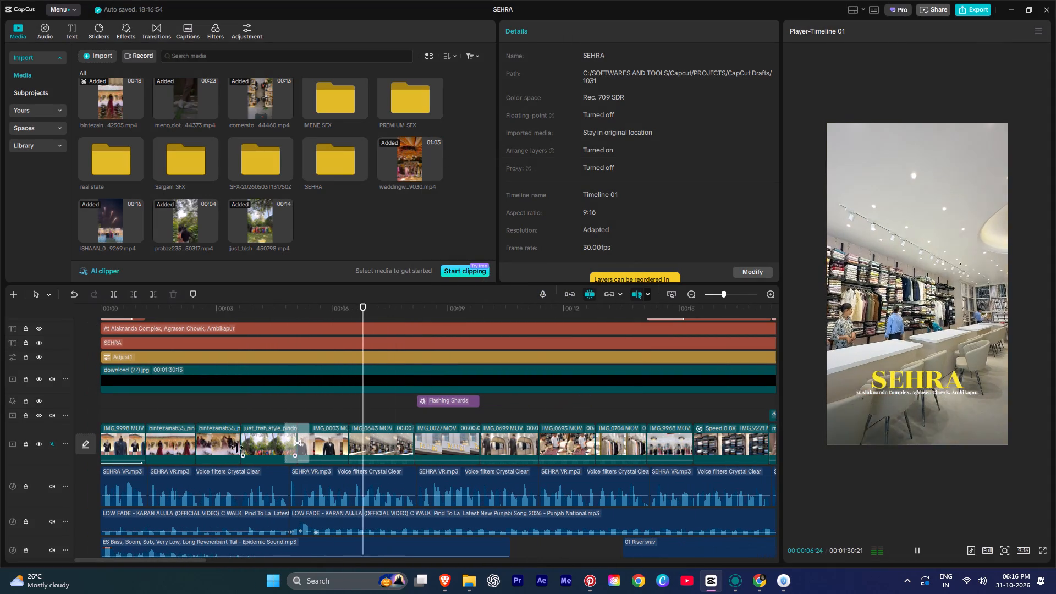
key(space)
key(space)
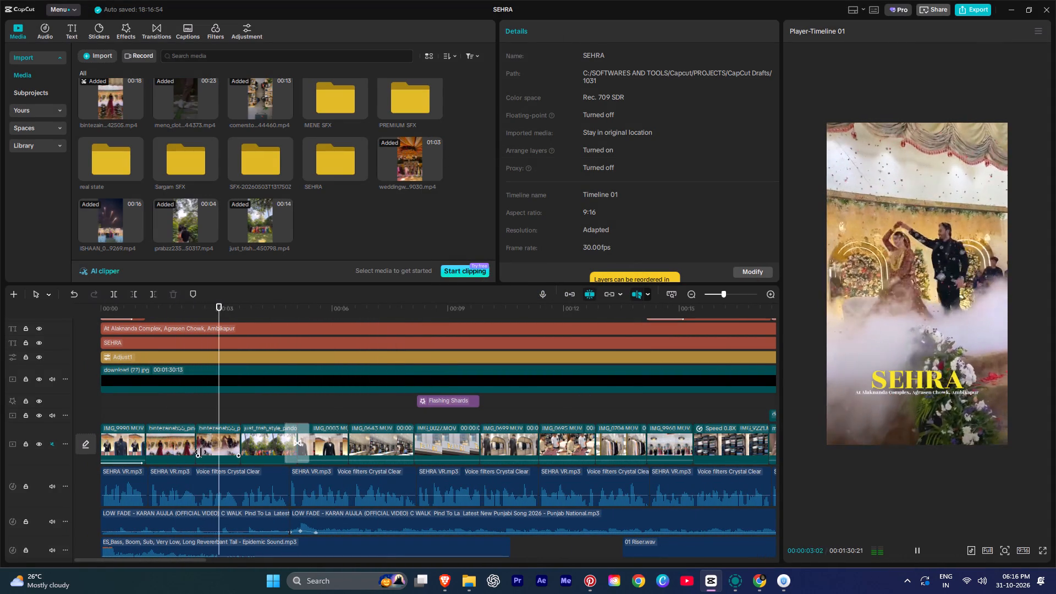
key(space)
click(210, 409)
Switch to Pinterest and search for RECEPTION.
key(alt+Tab)
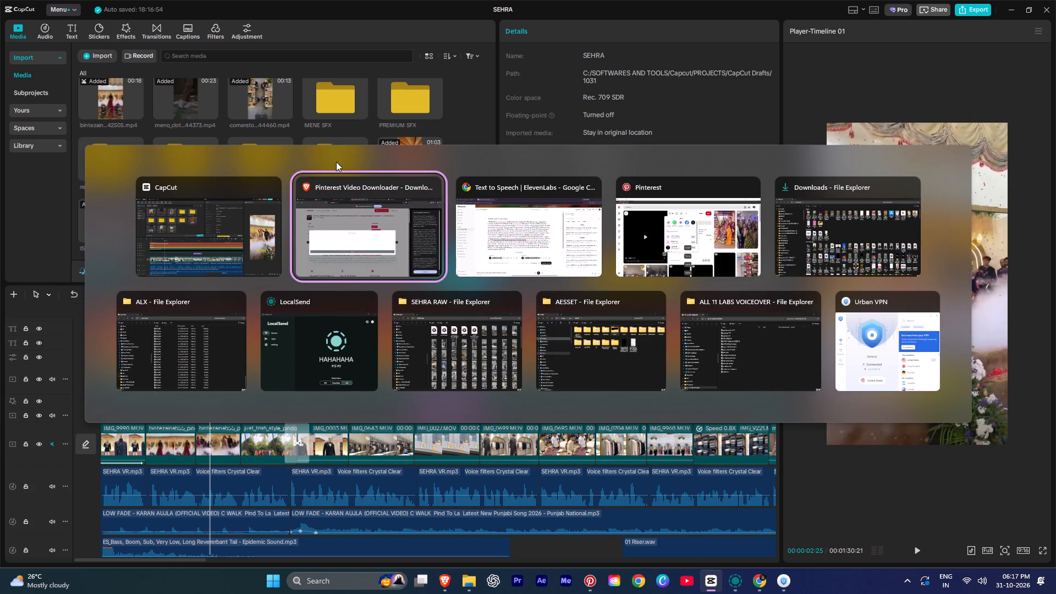
alt+click(681, 240)
click(306, 69)
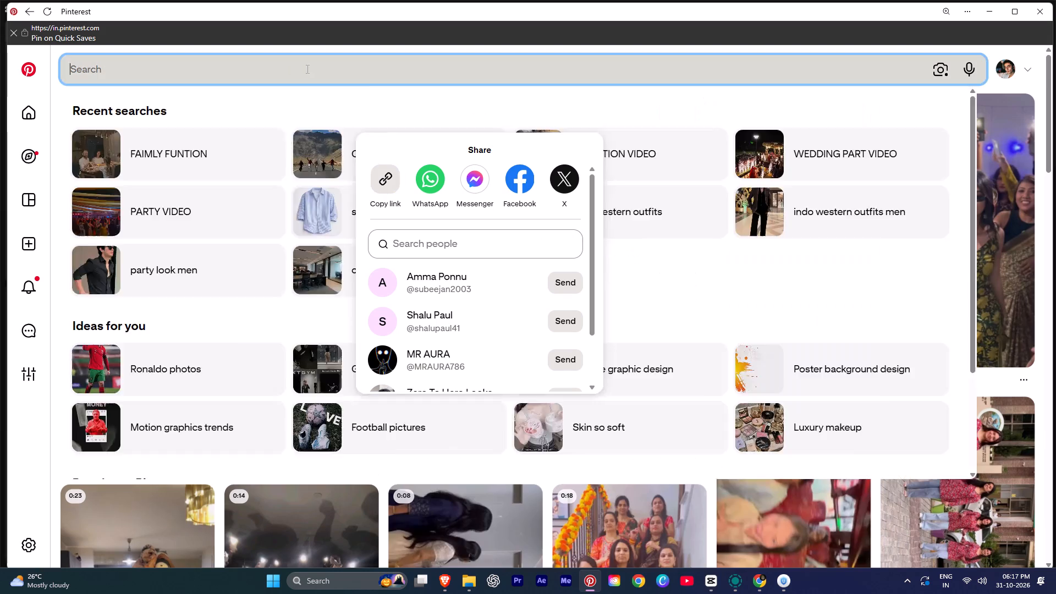
click(306, 69)
text(RECEPTION)
key(space)
key(Return)
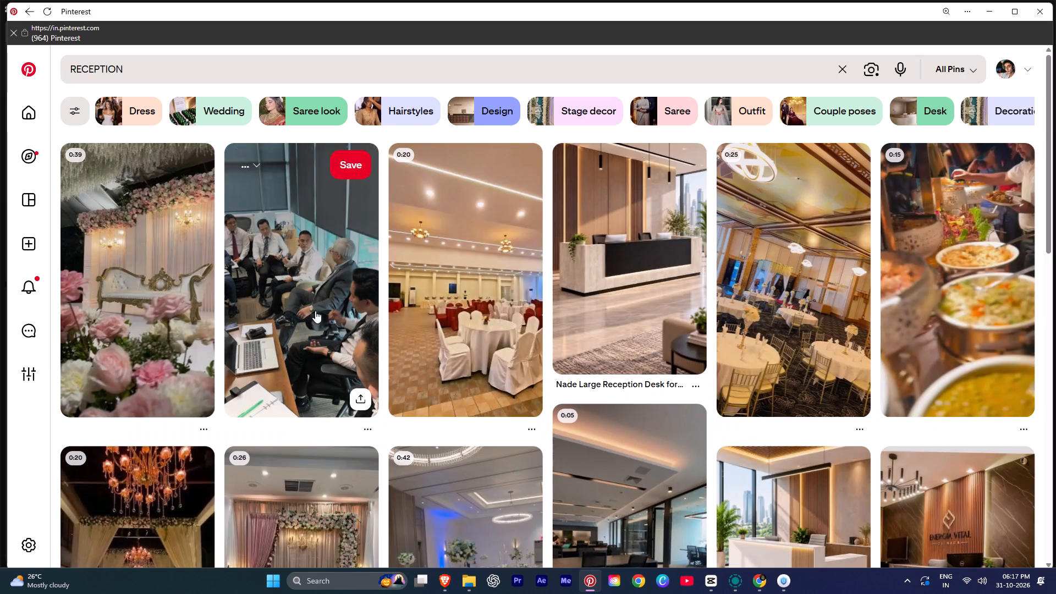
Open the 0:37 bride and groom entry video with sparklers and fog from the results and copy its link.
scroll(743, 296, down, 5)
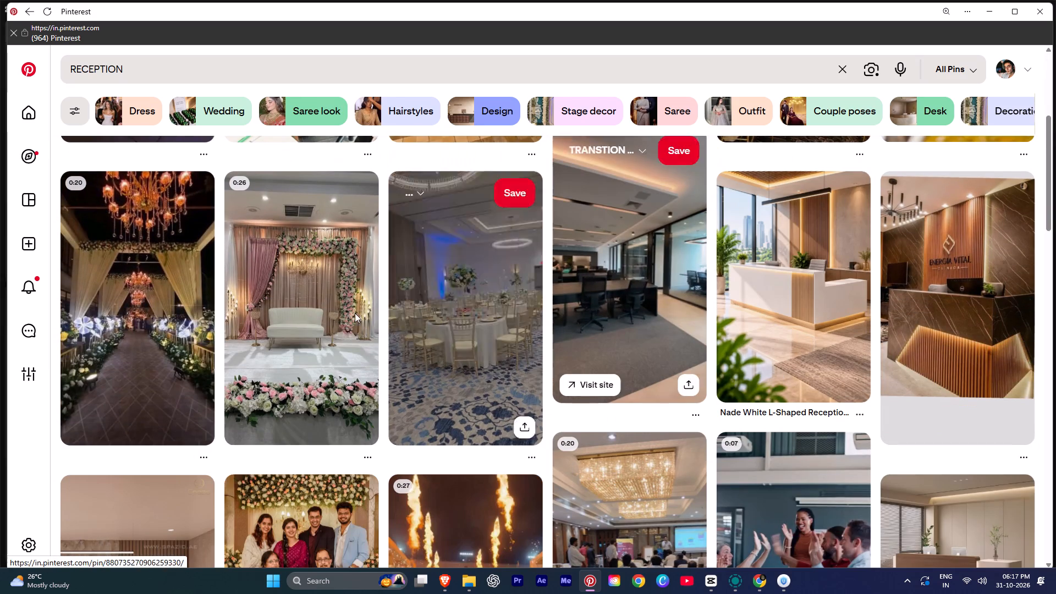
scroll(145, 317, down, 4)
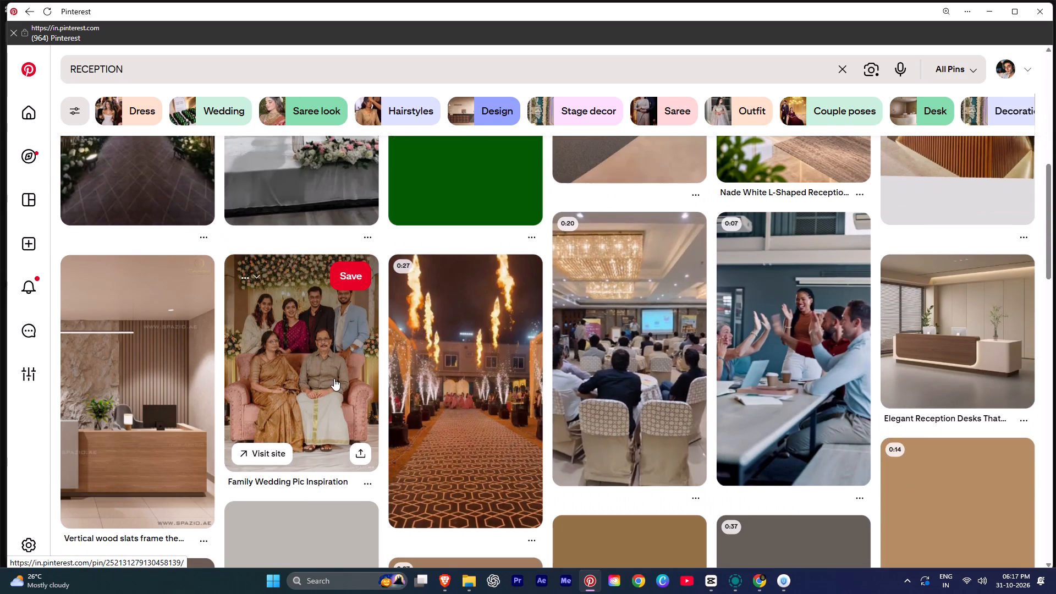
scroll(482, 419, down, 3)
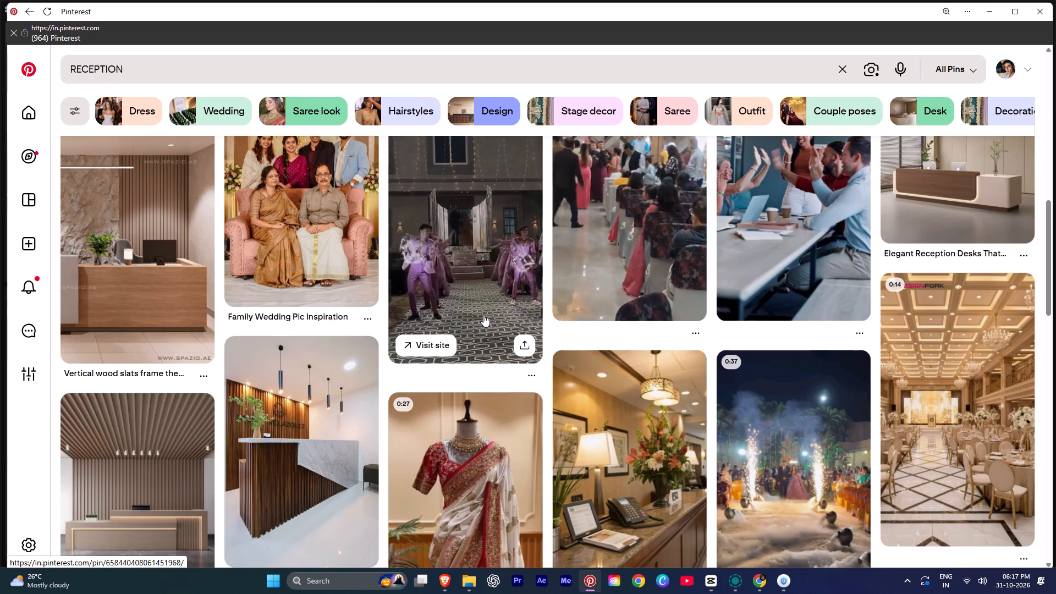
click(852, 498)
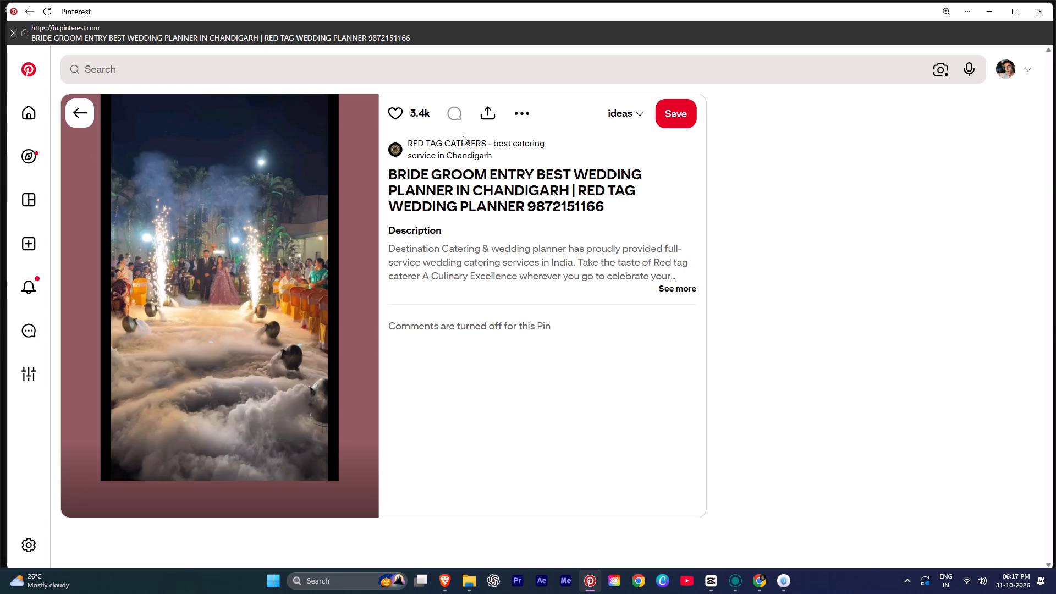
click(474, 117)
click(394, 180)
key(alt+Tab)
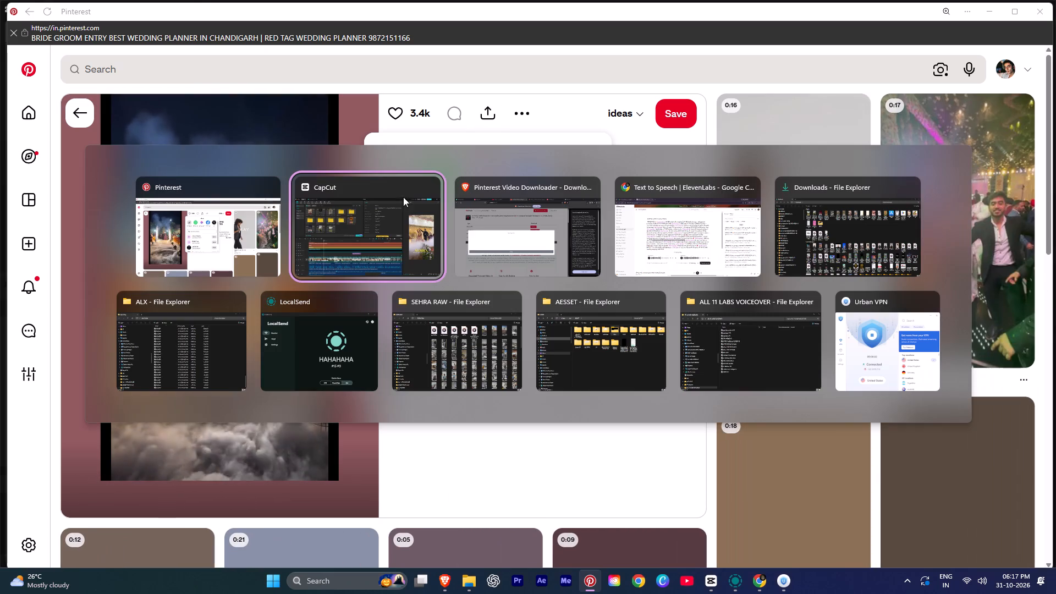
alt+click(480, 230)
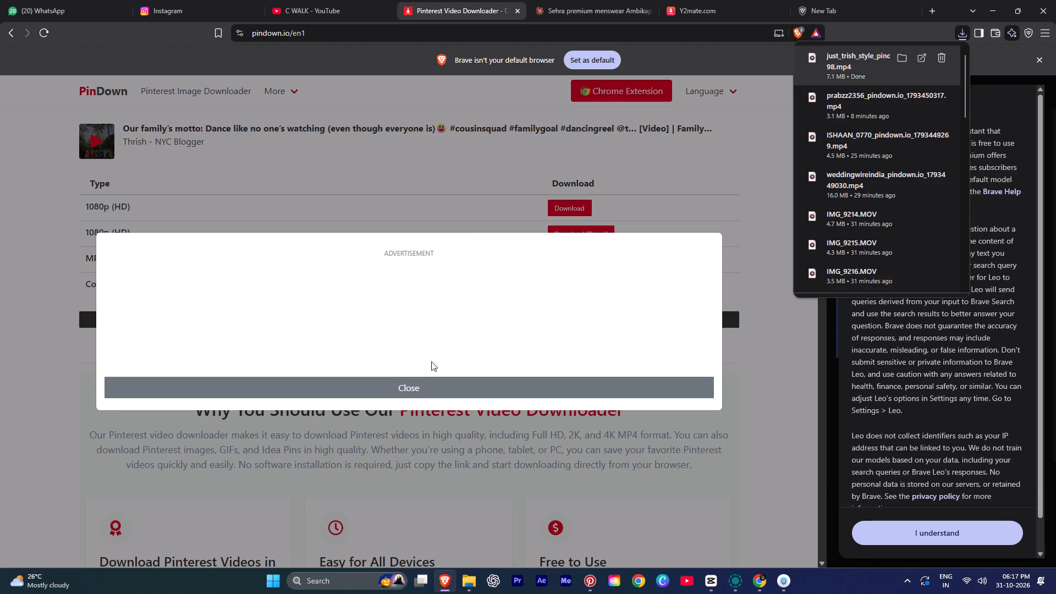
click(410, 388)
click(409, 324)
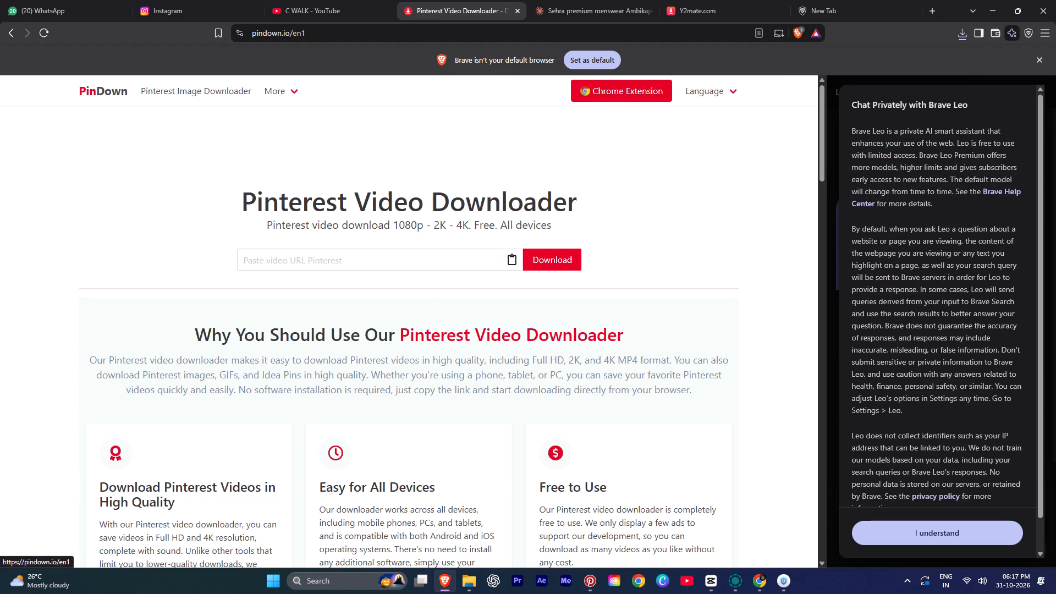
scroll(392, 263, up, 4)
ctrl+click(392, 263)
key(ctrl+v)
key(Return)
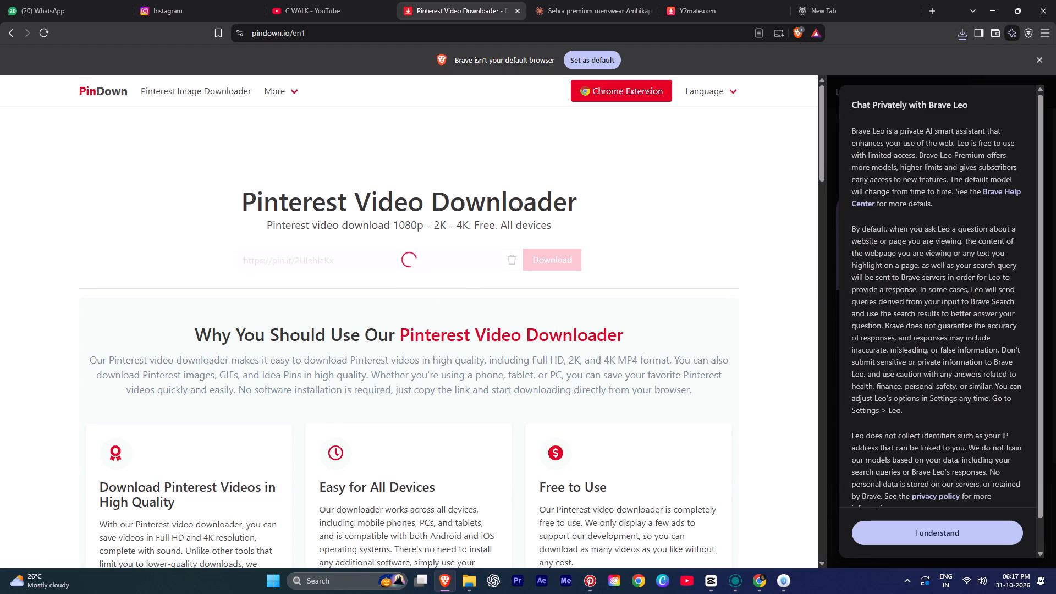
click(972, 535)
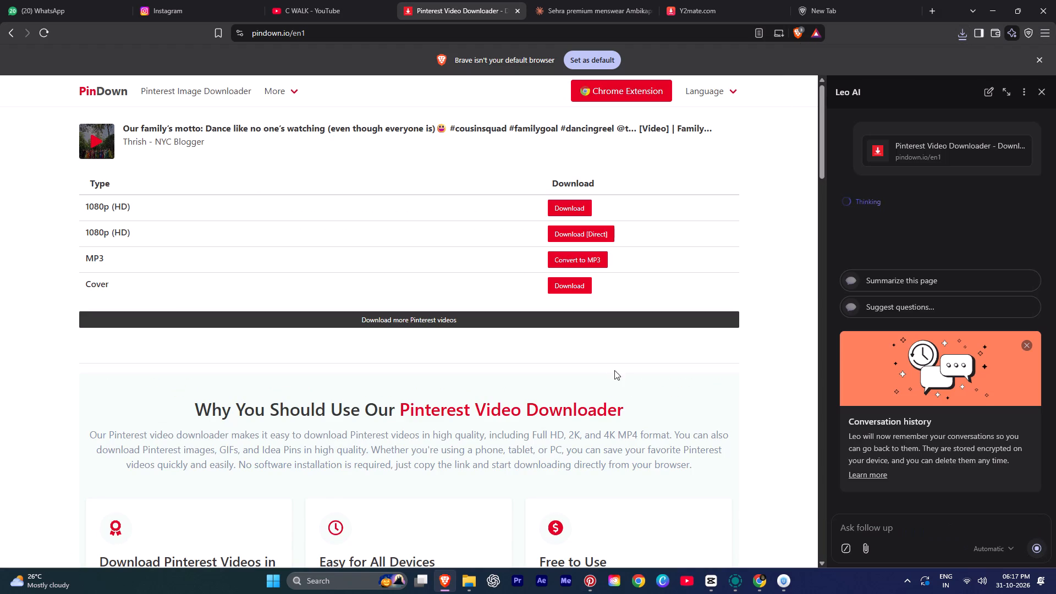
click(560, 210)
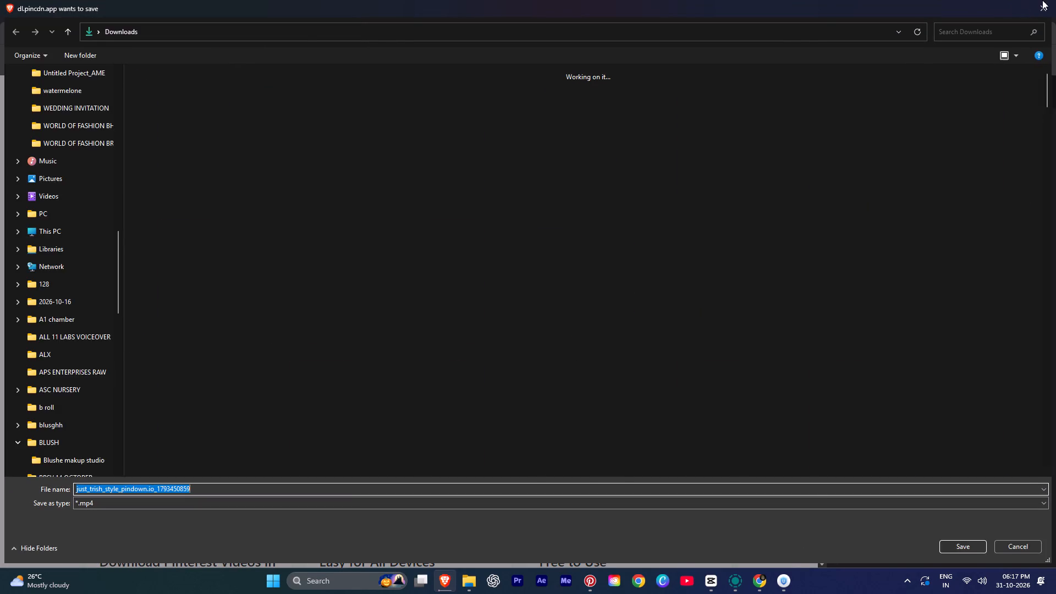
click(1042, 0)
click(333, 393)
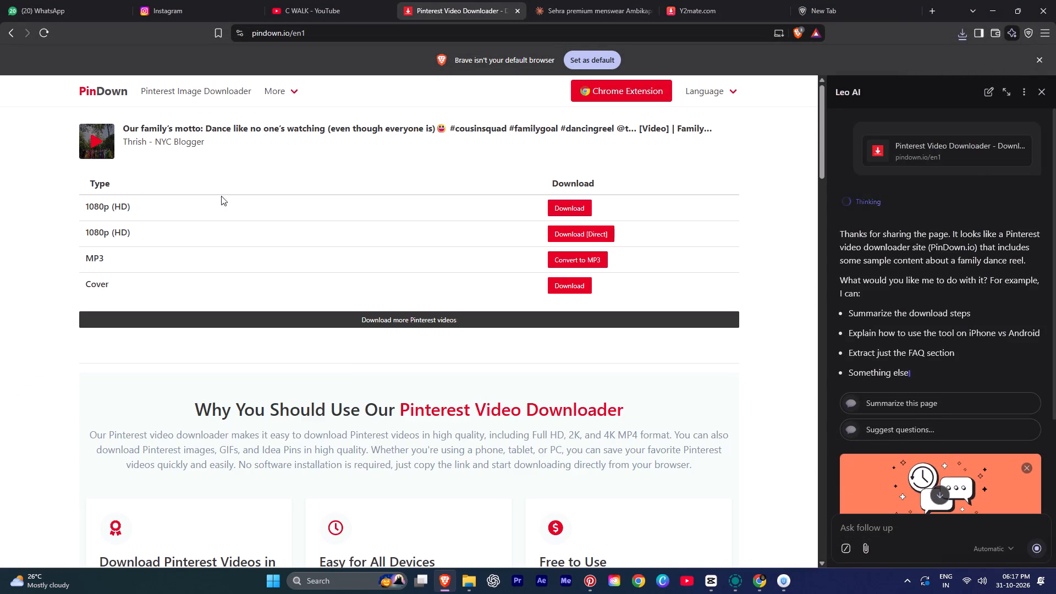
Return to Pinterest and copy the link of the bride and groom entry video again.
key(alt+Tab)
triple_click(389, 185)
triple_click(389, 185)
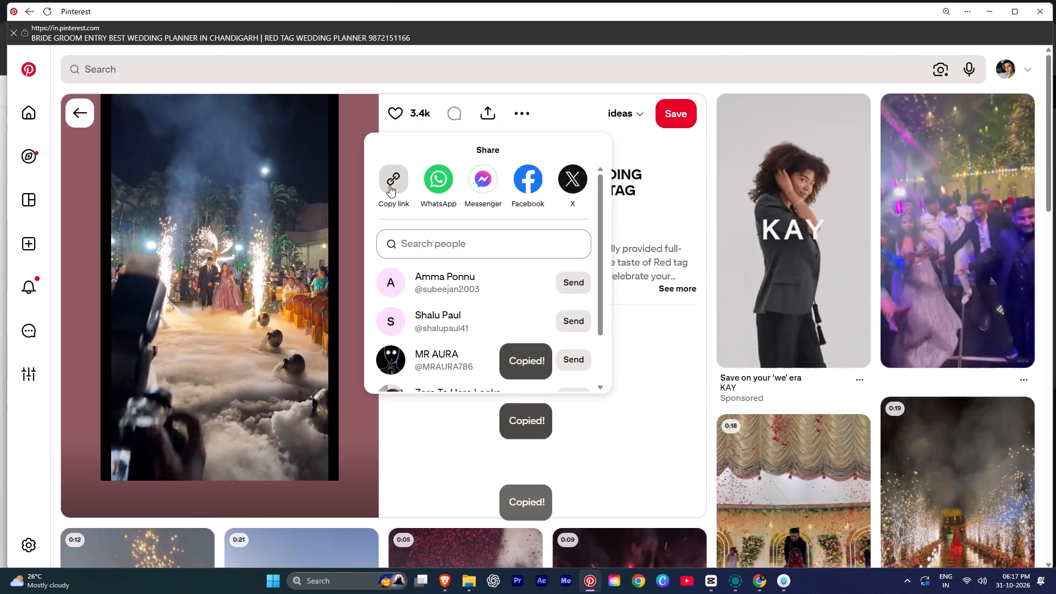
In Brave, submit the bride and groom entry link to PinDown and save the 1080p video in Downloads.
key(alt+Tab)
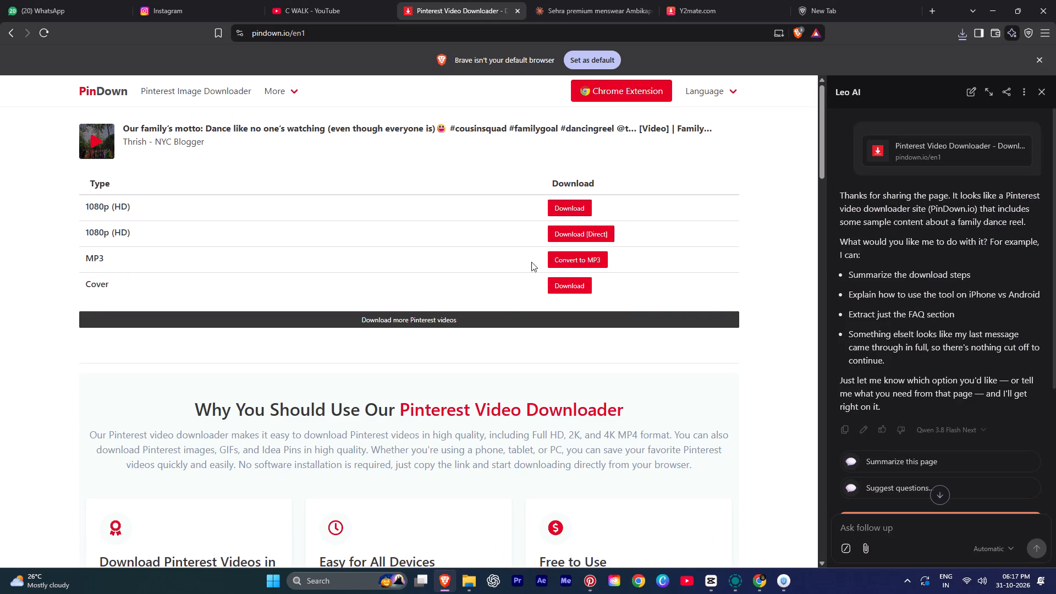
click(486, 316)
click(310, 259)
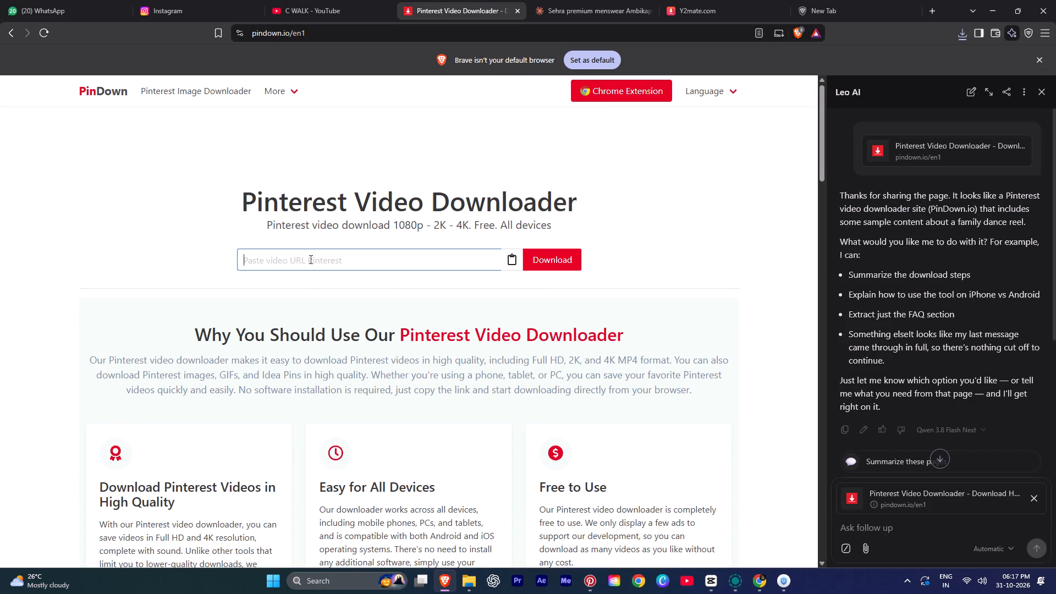
key(ctrl+v)
key(Return)
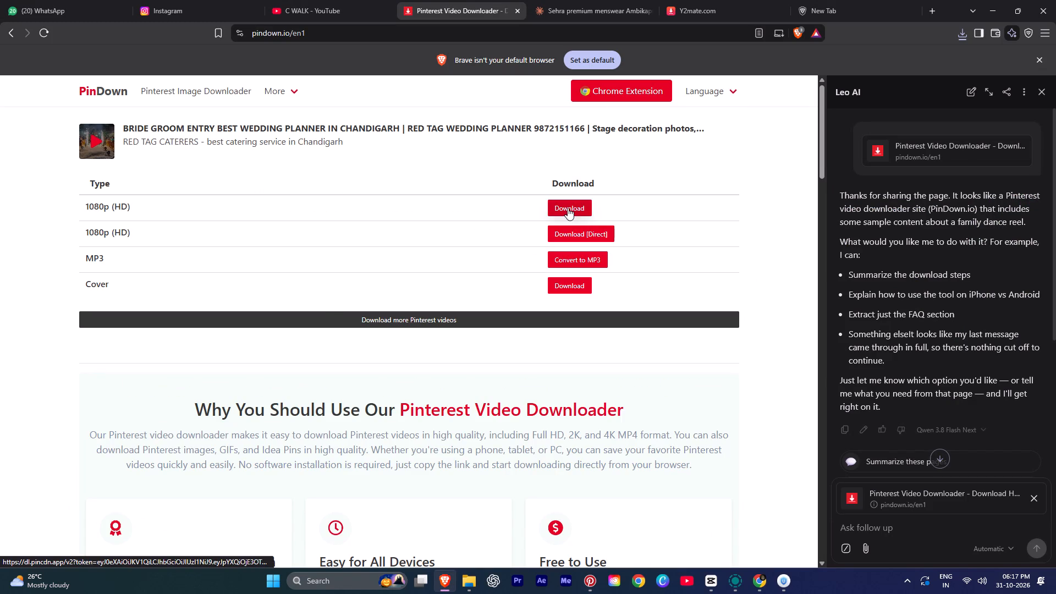
click(568, 208)
click(415, 385)
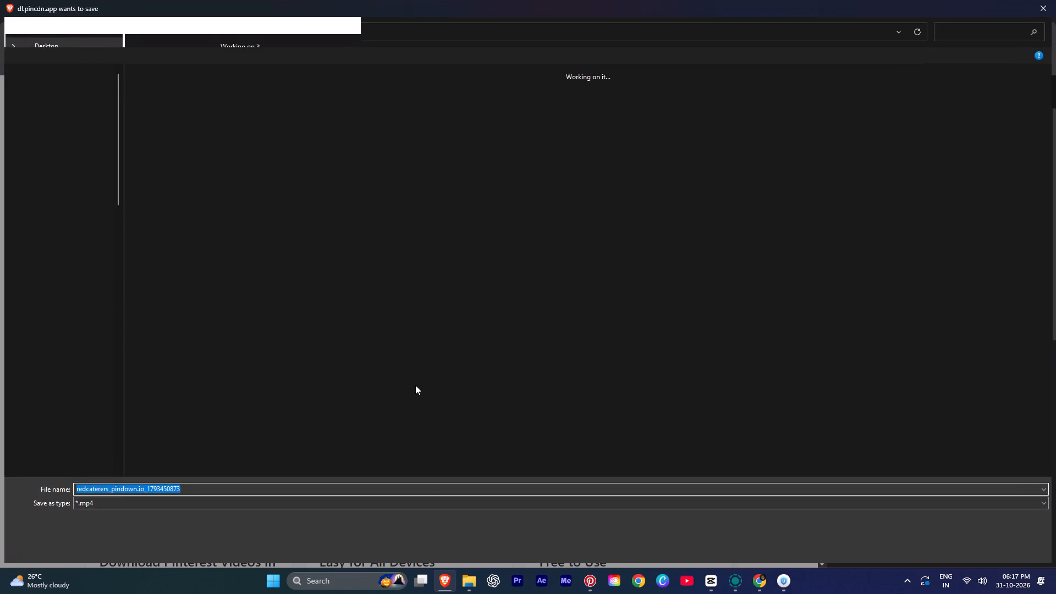
click(949, 546)
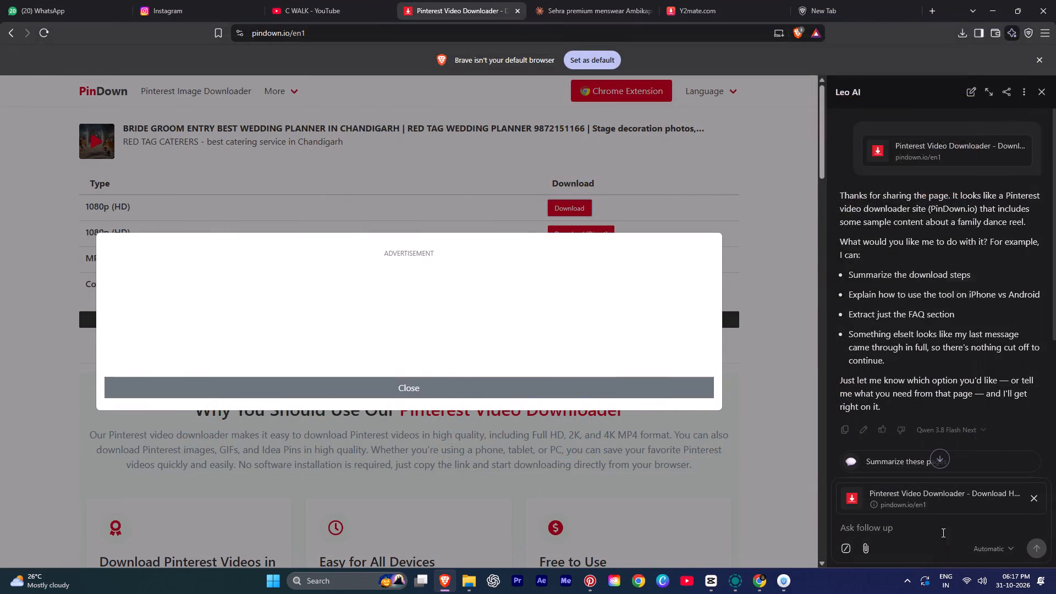
Bring the downloaded redcaterers bride and groom entry video from Brave into the SEHRA project's media in CapCut.
drag(870, 65, 757, 113)
key(alt+Tab)
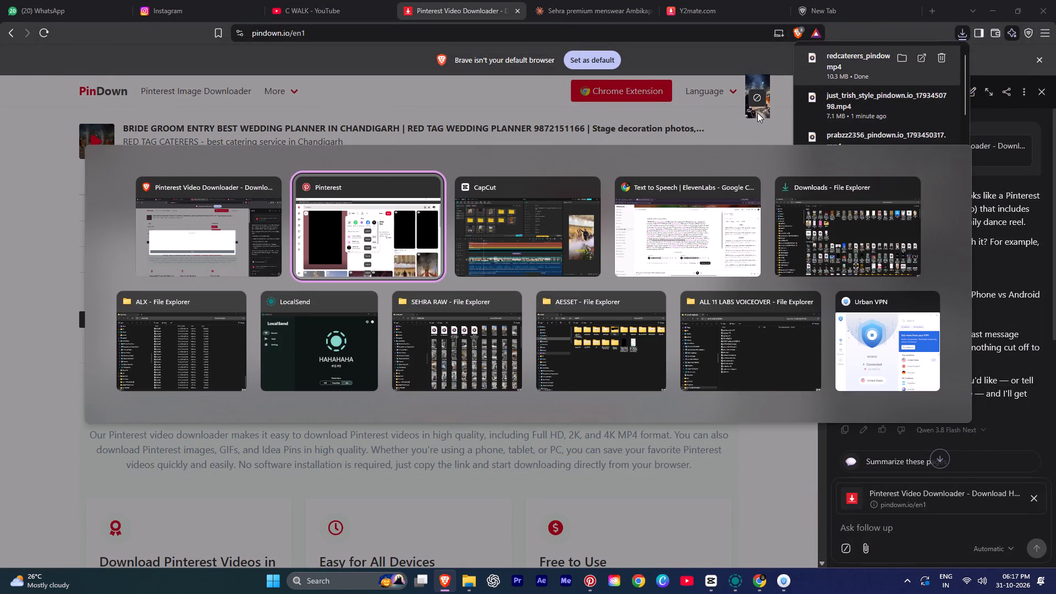
drag(757, 113, 339, 226)
key(alt+Tab)
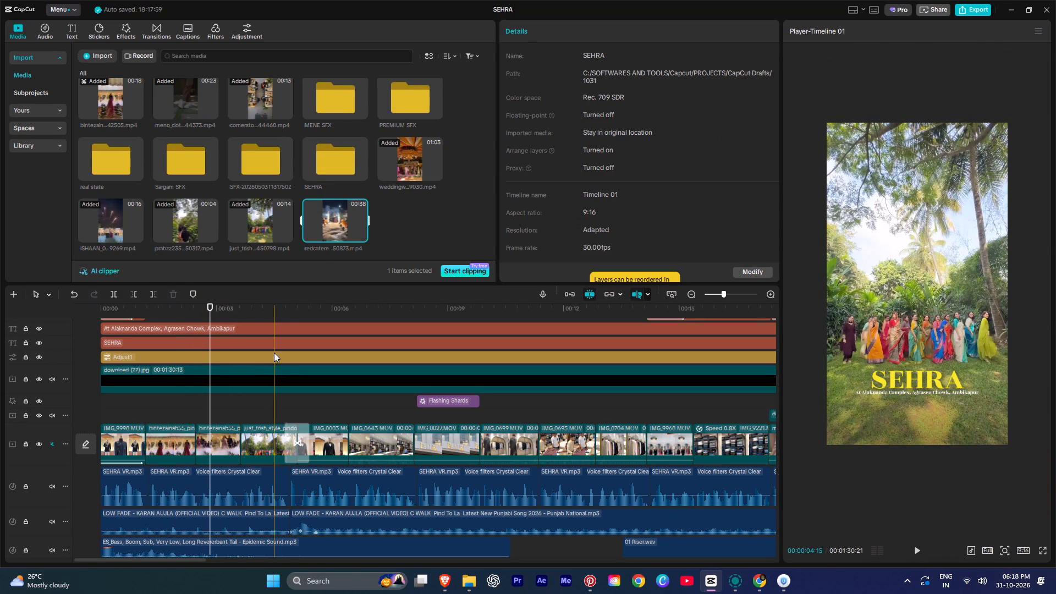
Replace the third main-track clip, the couple's stage dance, with the redcaterers entry video, using the section where the couple twirls amid sparklers and fog.
drag(329, 215, 237, 430)
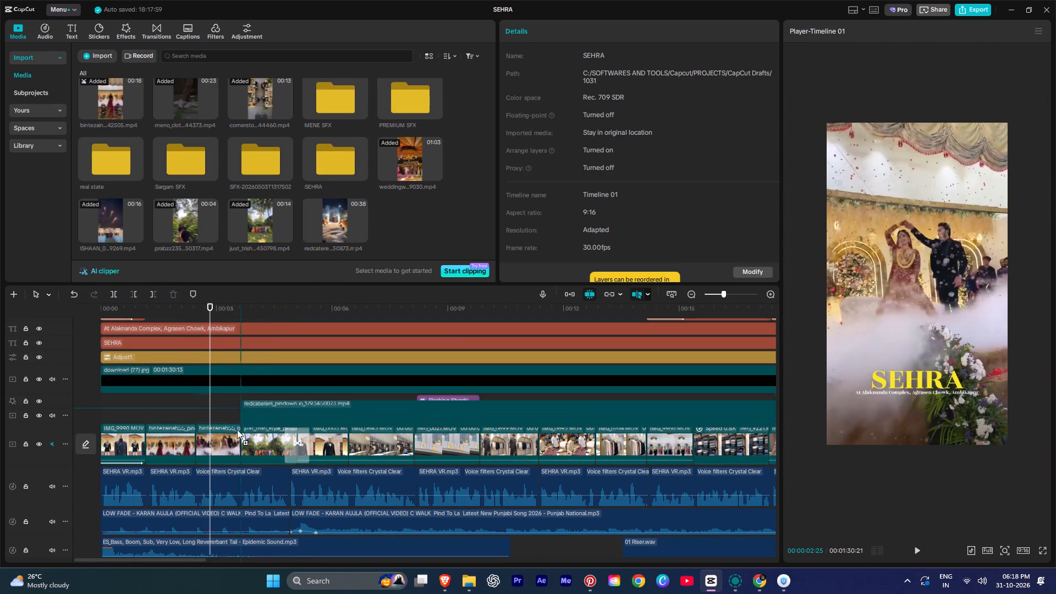
drag(237, 430, 224, 446)
drag(561, 366, 344, 366)
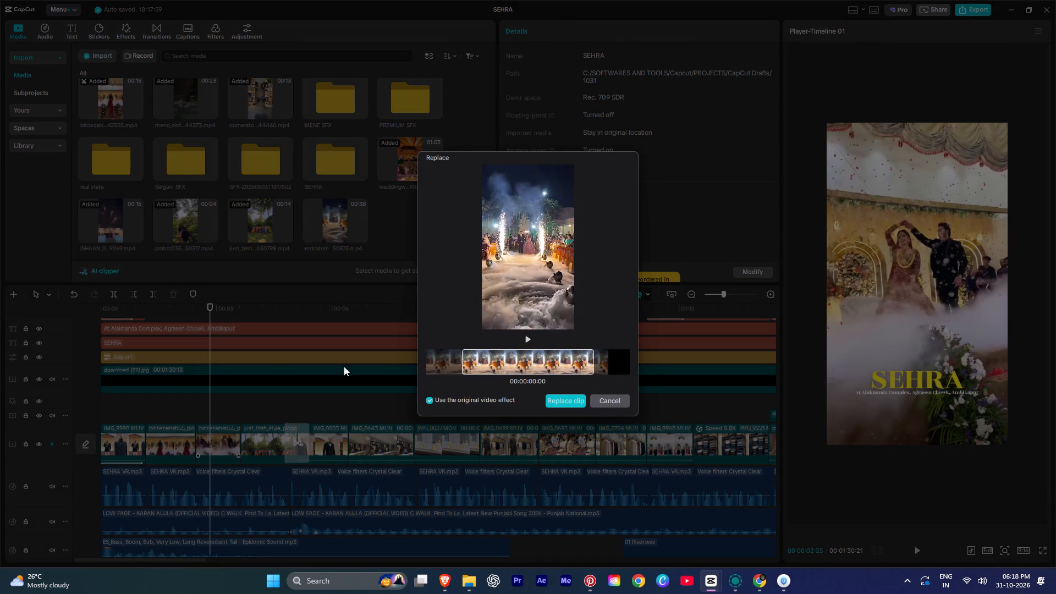
drag(344, 366, 138, 367)
drag(563, 357, 25, 365)
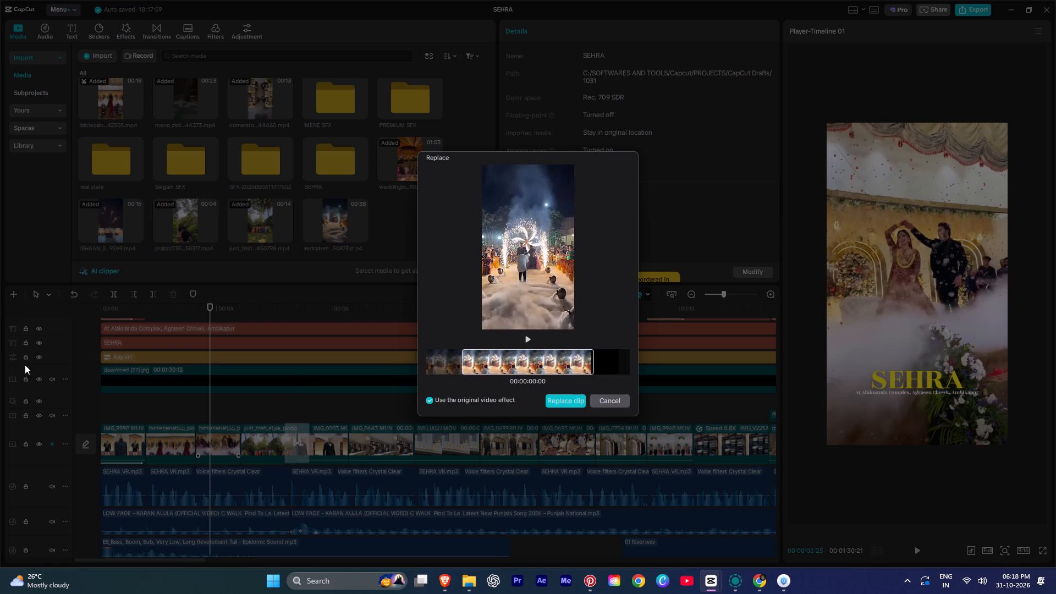
drag(25, 365, 0, 365)
key(space)
drag(536, 355, 0, 355)
key(space)
key(space)
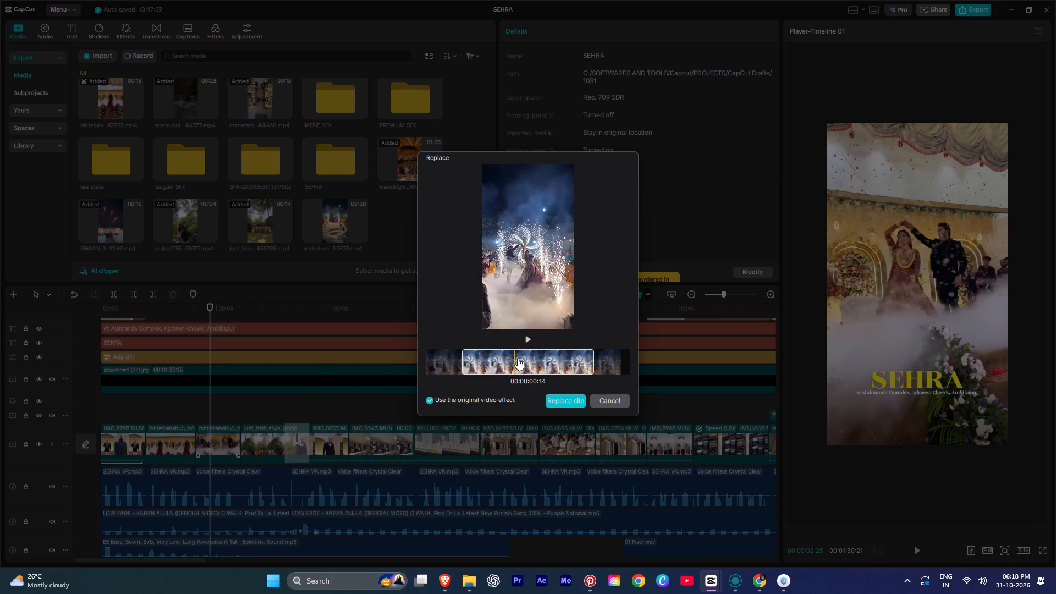
drag(518, 358, 454, 363)
key(space)
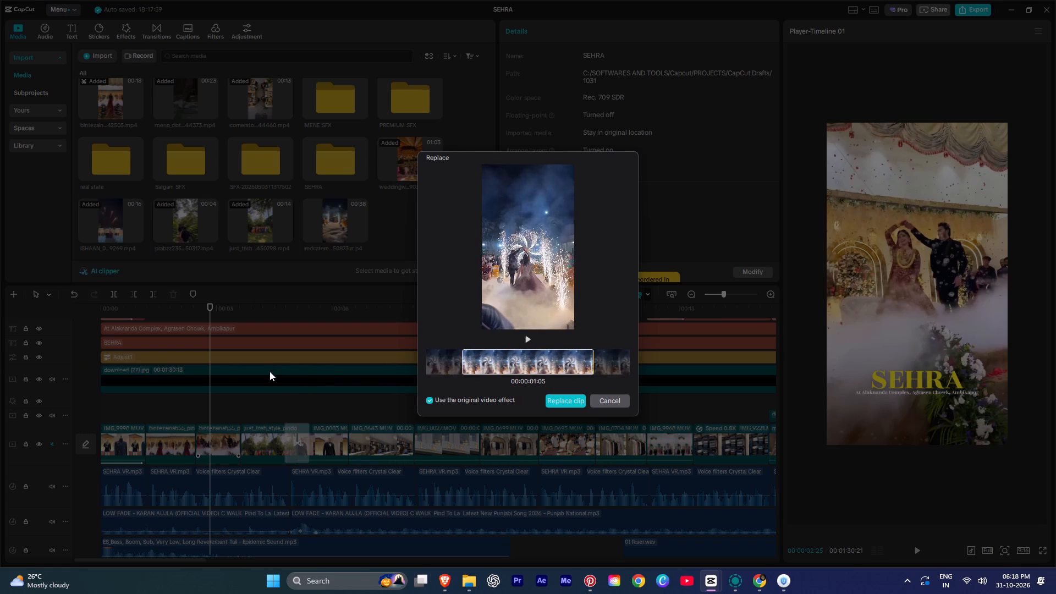
drag(512, 359, 142, 359)
key(space)
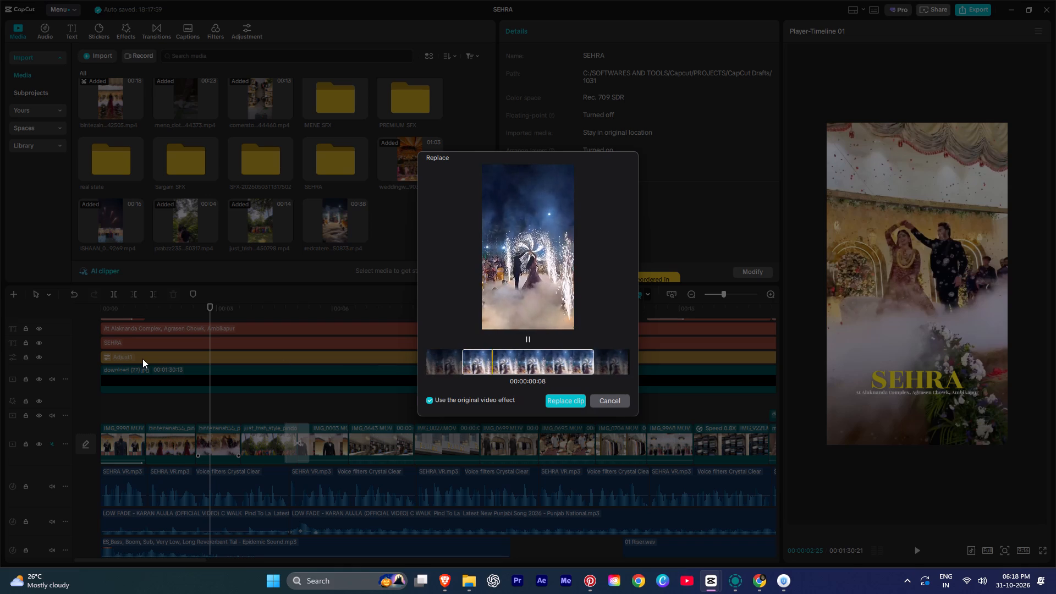
click(558, 400)
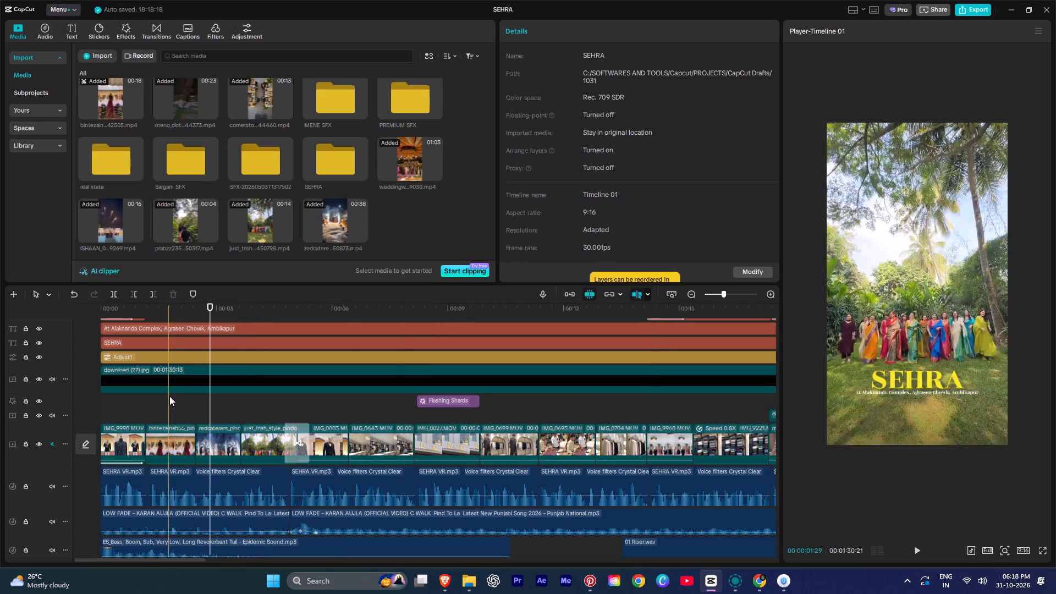
Play the reel from around the second clip to check the new entry footage against the voiceover and the following shots.
key(space)
ctrl+scroll(203, 432, down, 4)
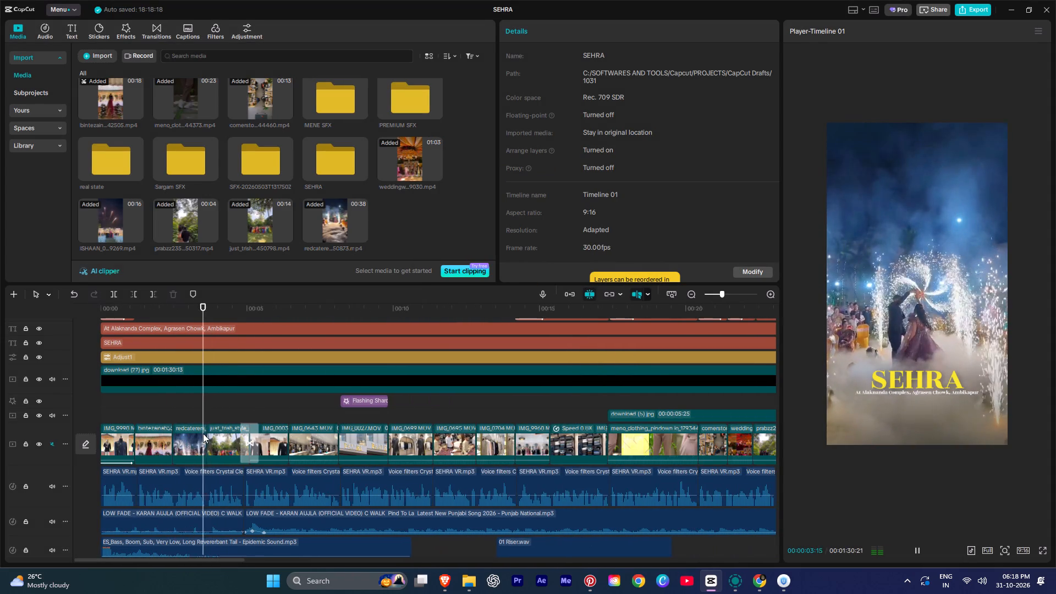
ctrl+scroll(159, 499, up, 5)
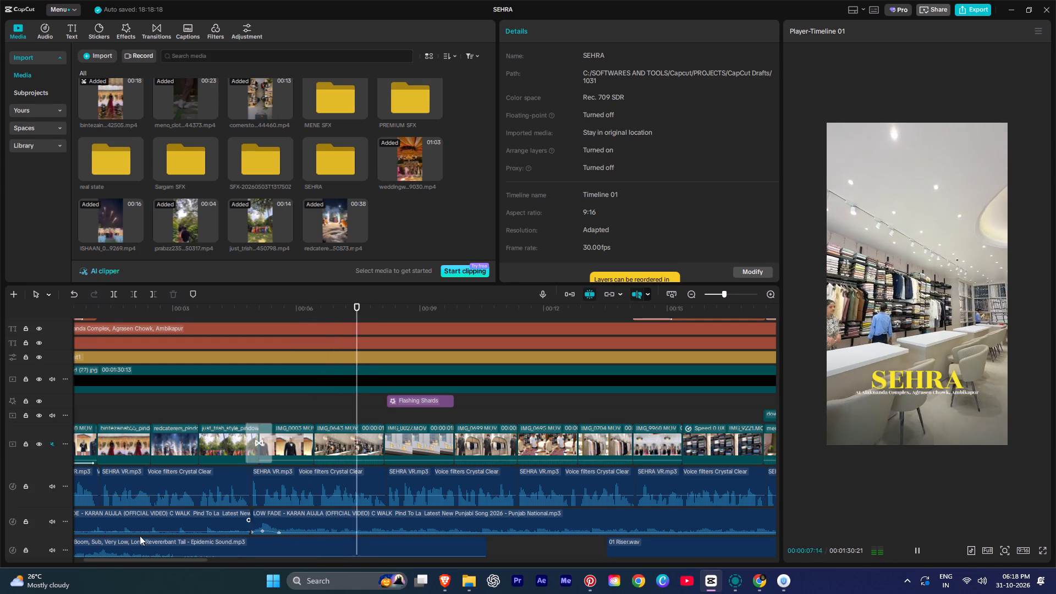
ctrl+scroll(218, 537, down, 11)
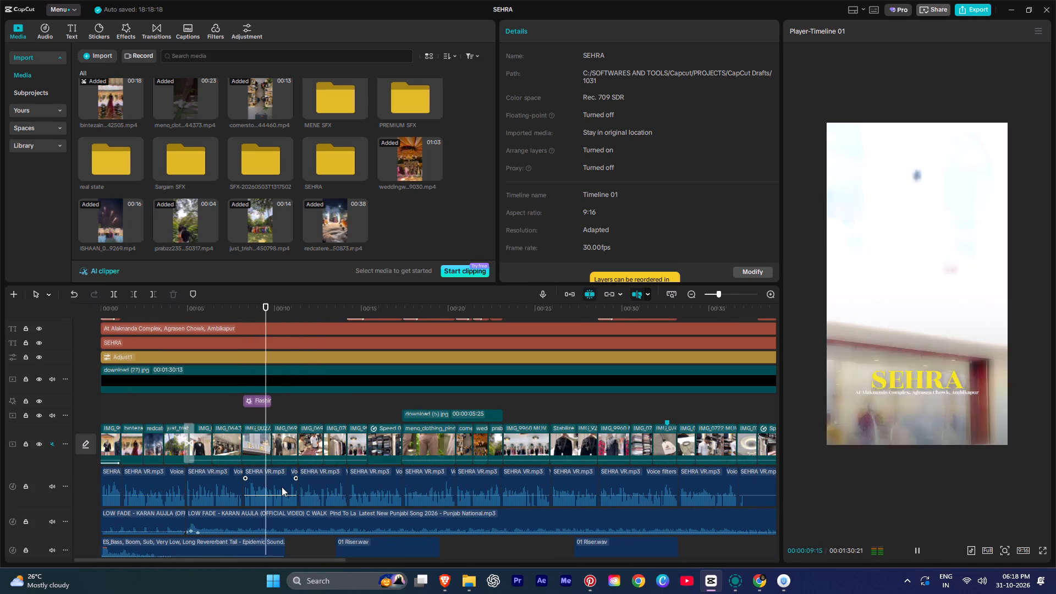
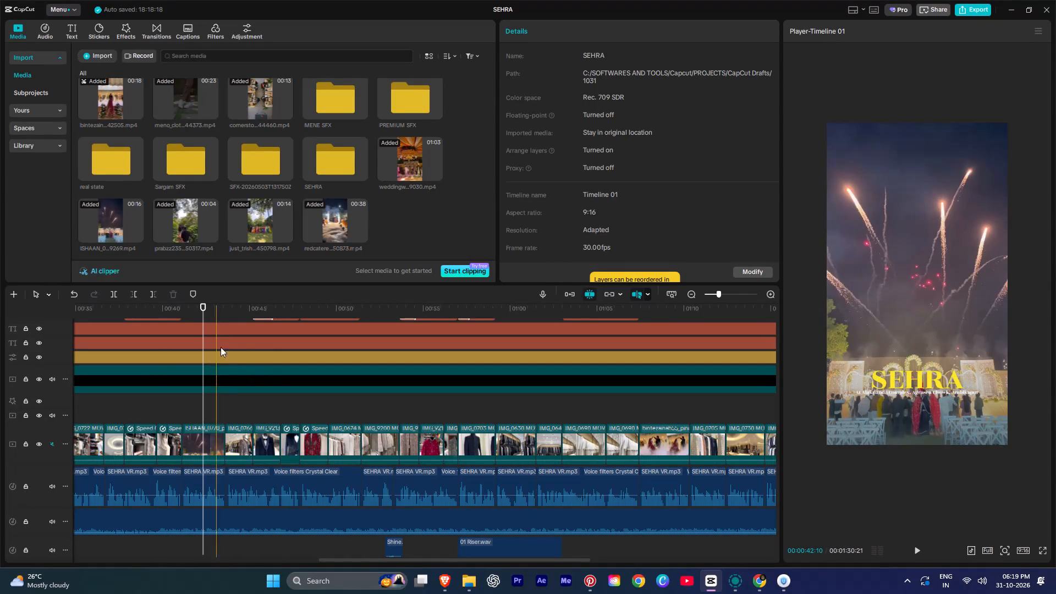
Play the reel from the very beginning to review the full edit against the voiceover, with the whole timeline in view.
drag(204, 309, 0, 286)
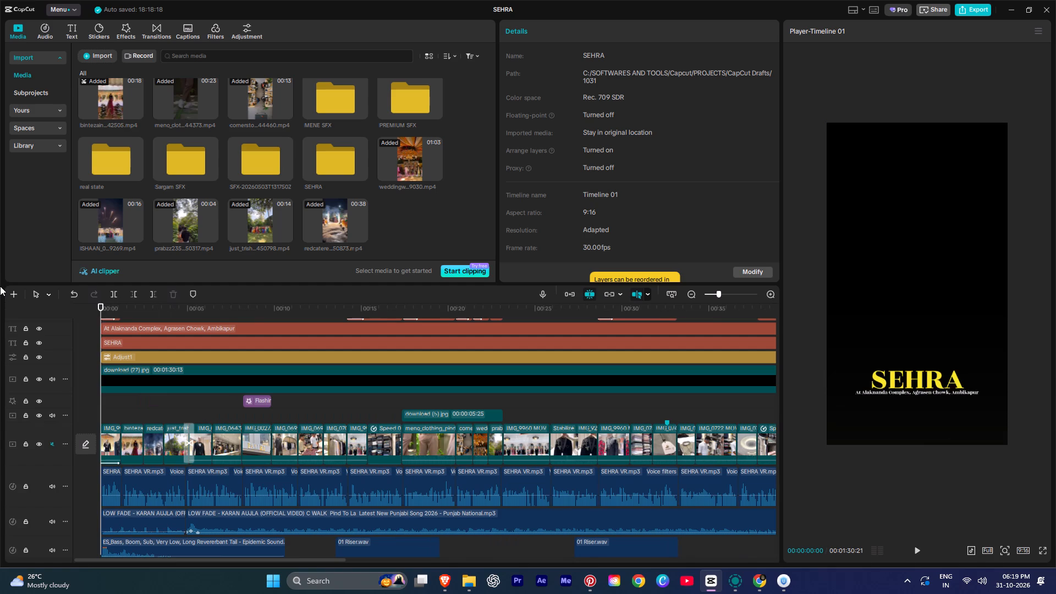
key(space)
ctrl+scroll(279, 453, down, 9)
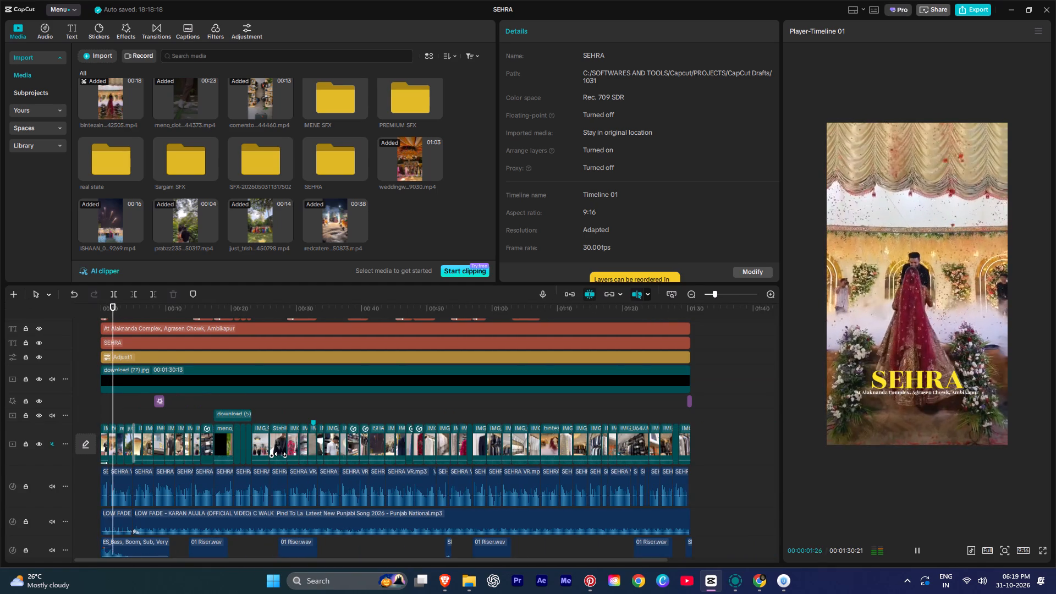
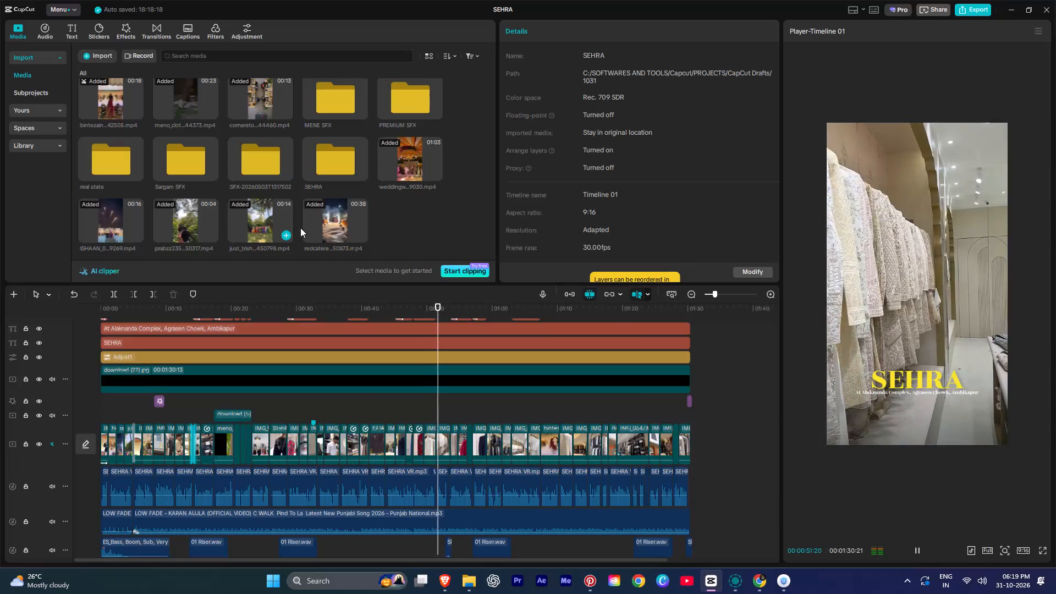
Stop the playback mid-reel, return to the start of the timeline and replay the opening seconds to check the cuts.
ctrl+scroll(364, 421, up, 13)
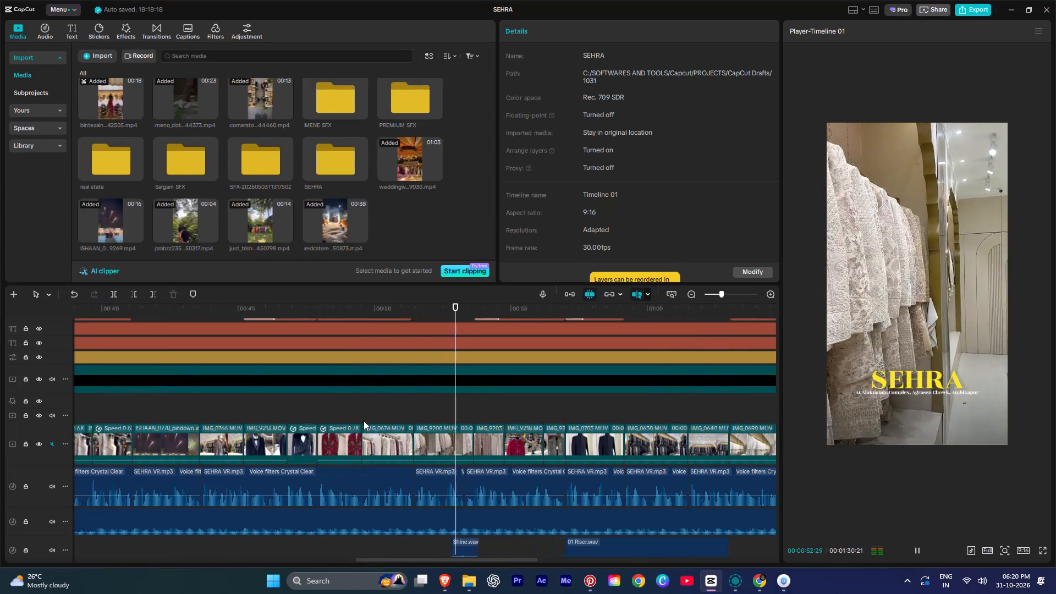
ctrl+scroll(364, 421, up, 3)
key(space)
alt+scroll(479, 415, up, 2)
alt+scroll(479, 415, down, 1)
alt+scroll(479, 415, up, 12)
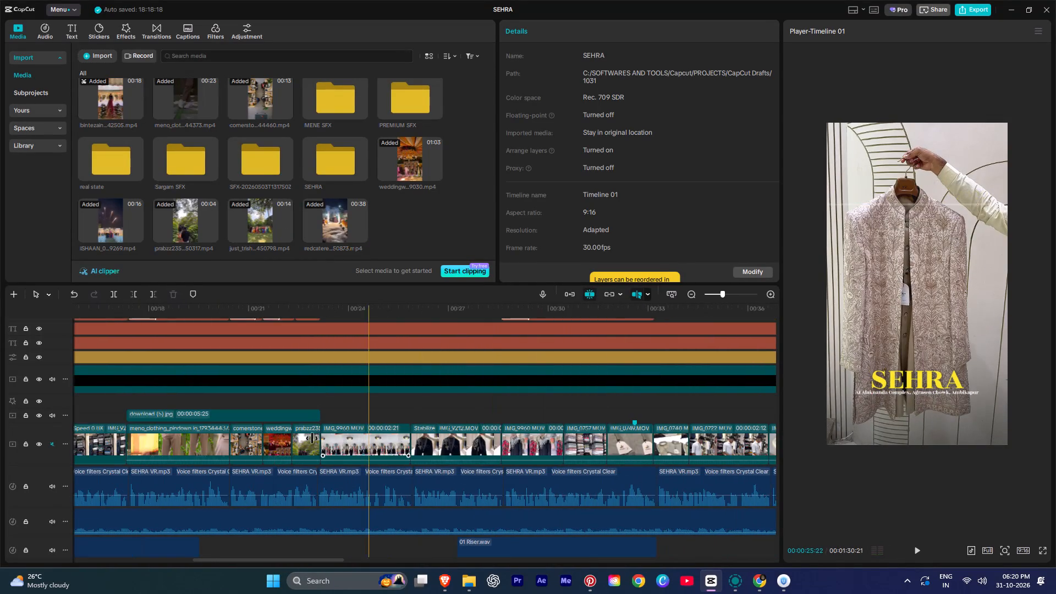
alt+scroll(269, 435, up, 12)
key(space)
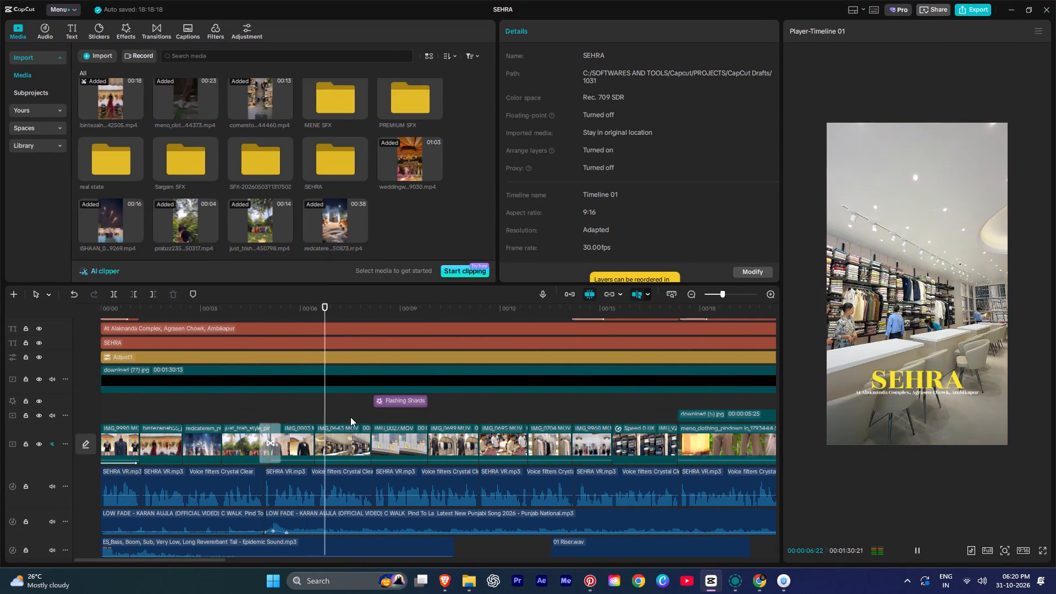
key(space)
Add favourite Black Fade transitions at the cuts before and after the wedding fireworks clip near the start of the reel.
click(148, 22)
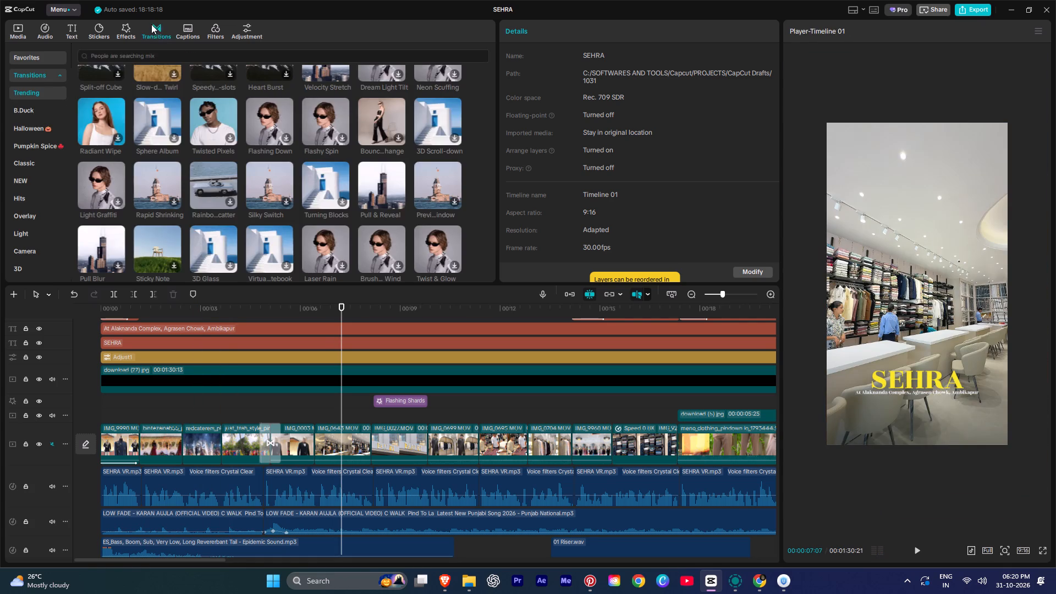
scroll(151, 137, up, 10)
click(31, 52)
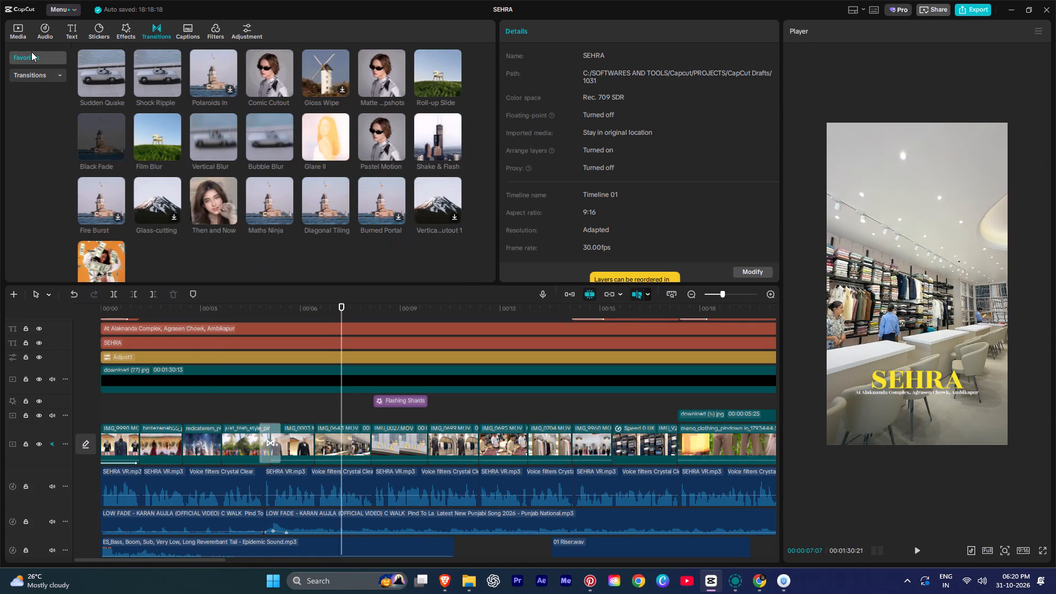
drag(89, 129, 170, 450)
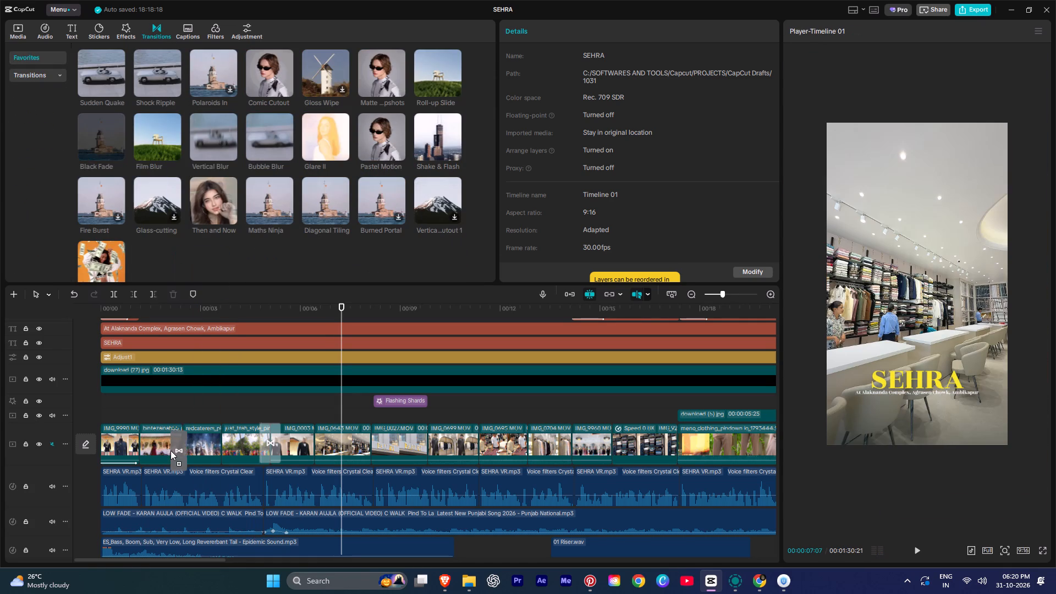
key(space)
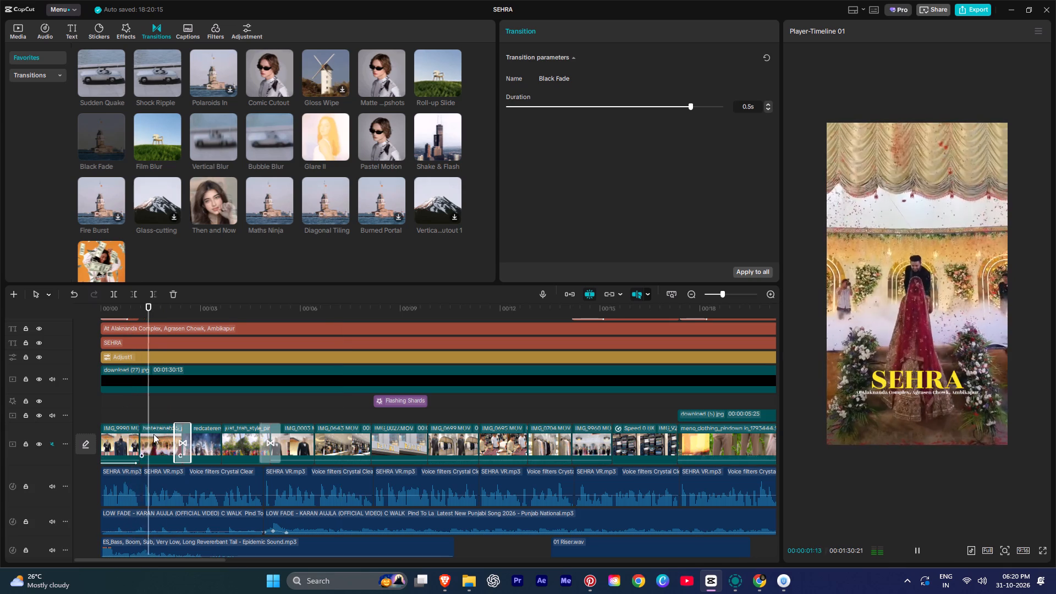
ctrl+scroll(153, 434, up, 3)
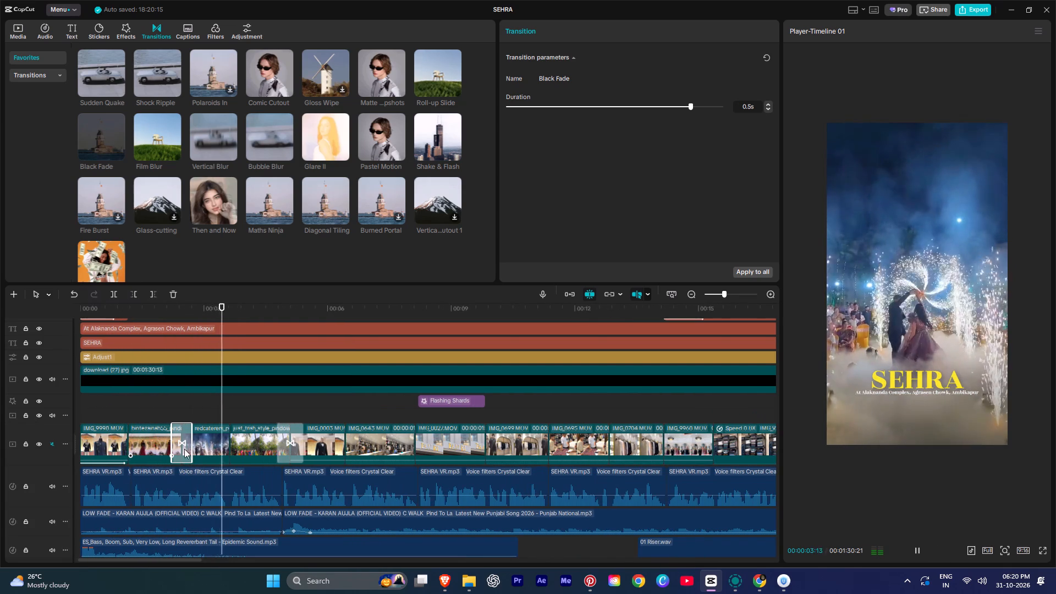
key(space)
drag(110, 134, 227, 436)
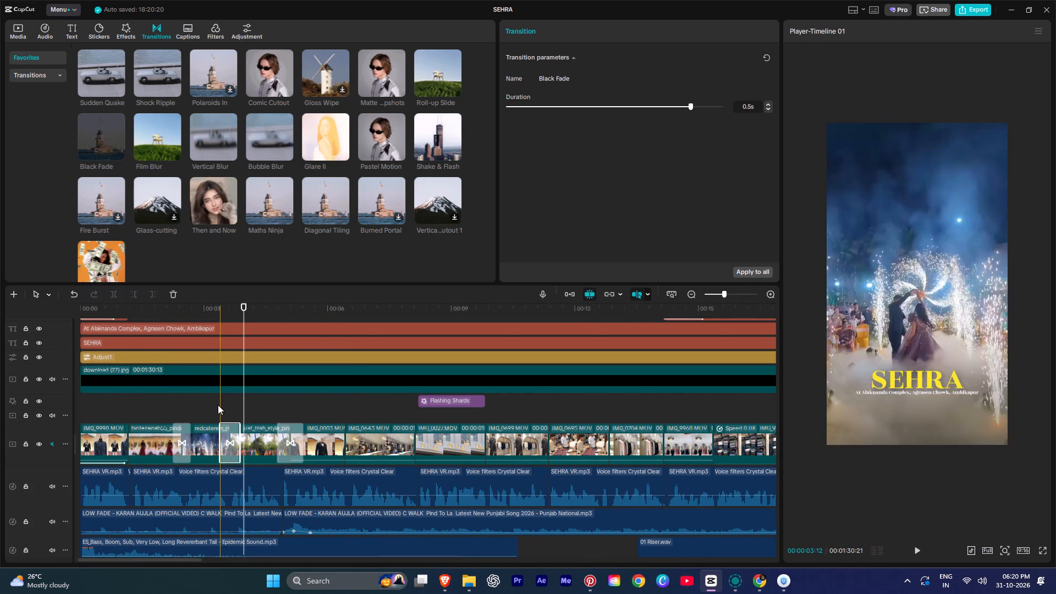
Add a Glare II transition at the cut into the storefront exterior clip, at about 8 seconds.
key(space)
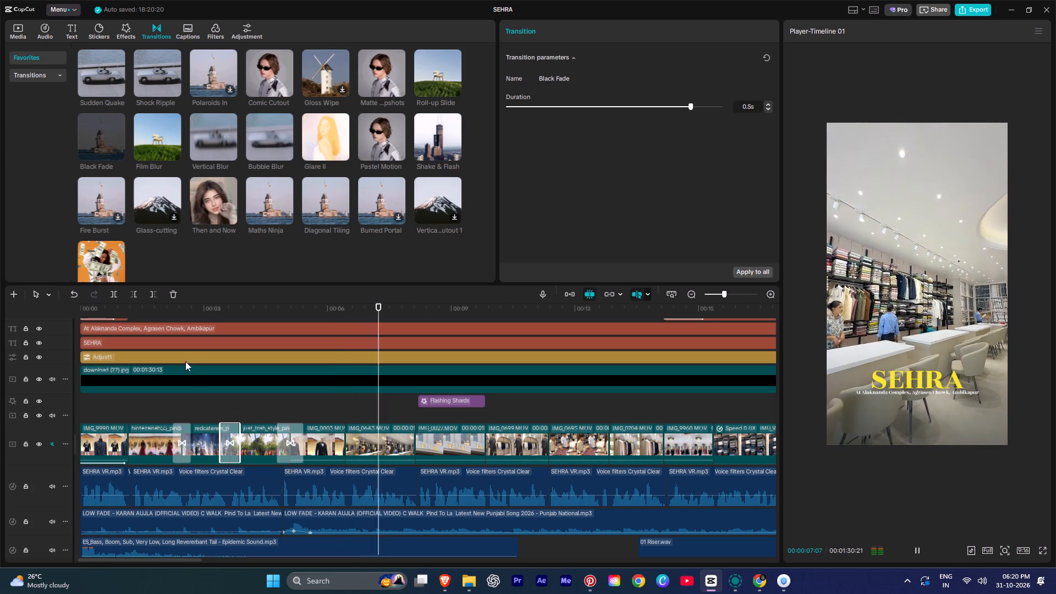
alt+scroll(416, 447, down, 3)
drag(326, 146, 211, 444)
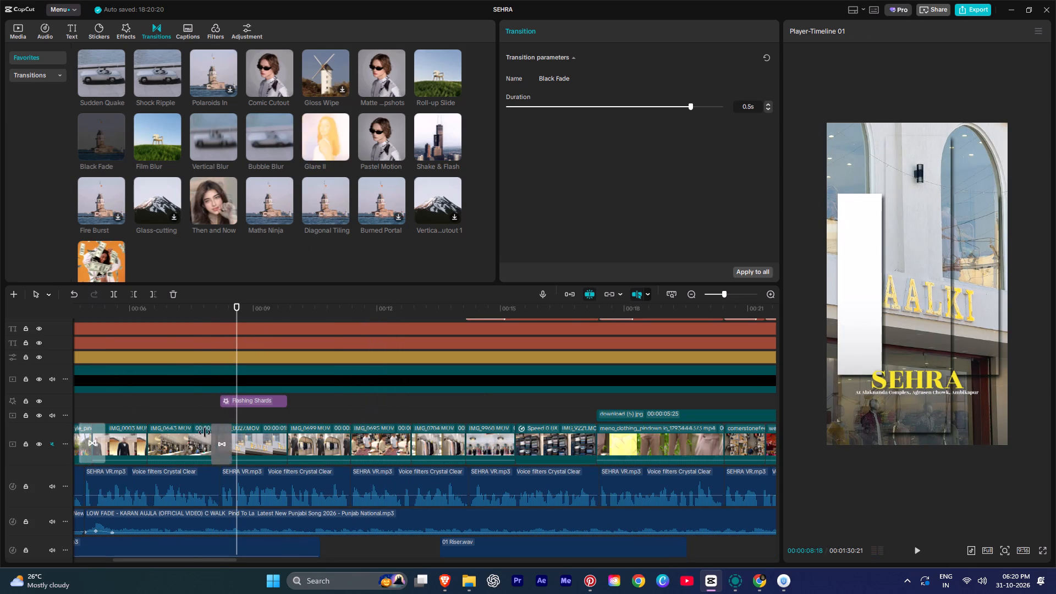
Add a Maths Ninja transition at the cut into the clip of staff showing the maroon outfit, at about 11 seconds.
key(space)
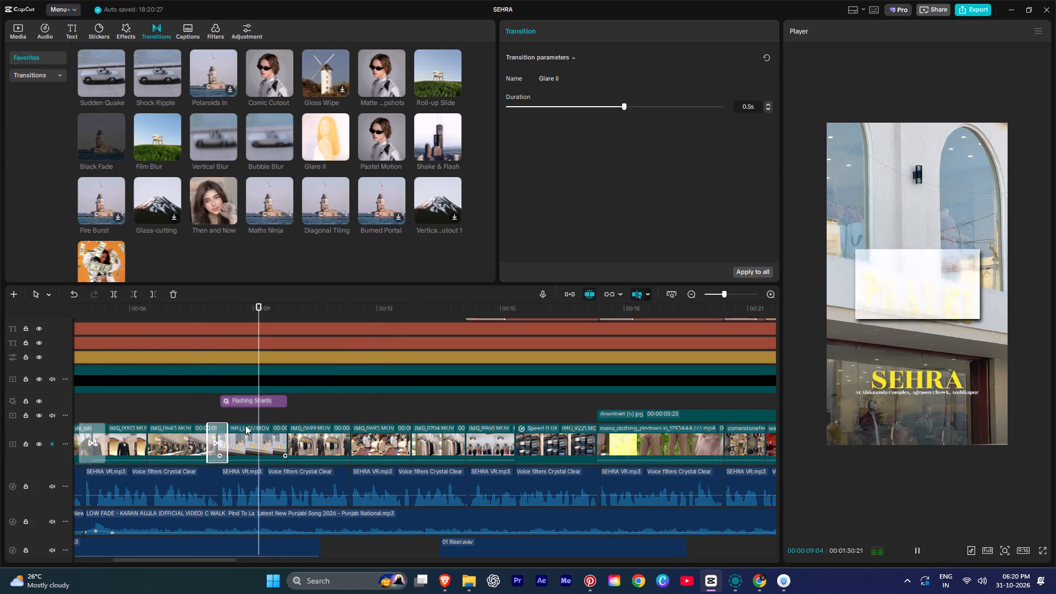
alt+scroll(245, 425, down, 1)
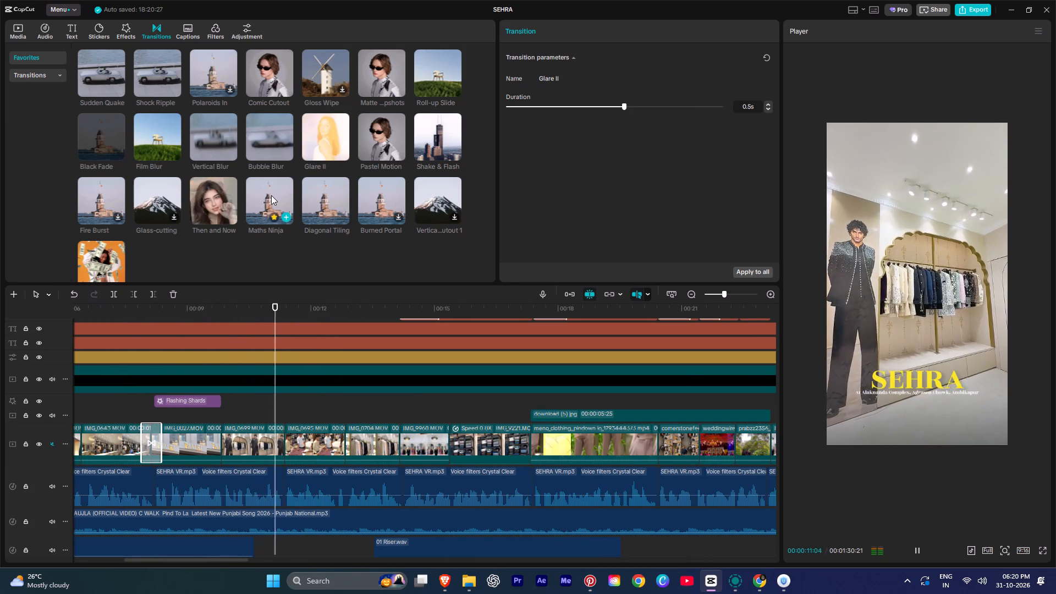
drag(270, 195, 271, 448)
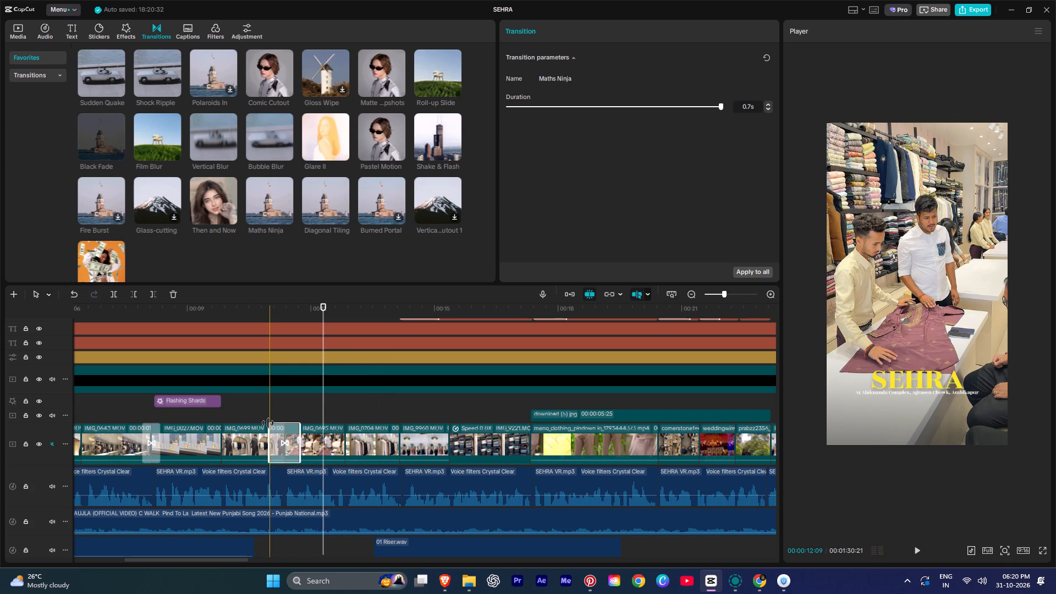
Add a Vertical Blur transition at the cut from the folded-shirt shelves to the beige trousers clip, at about 17 seconds.
key(space)
alt+scroll(268, 423, down, 1)
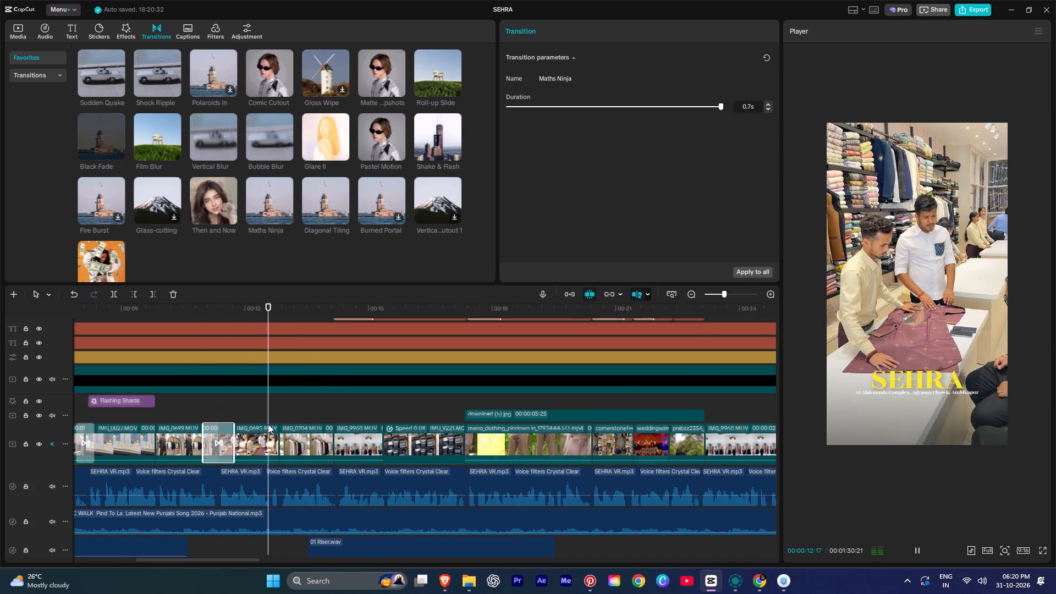
ctrl+scroll(268, 449, up, 10)
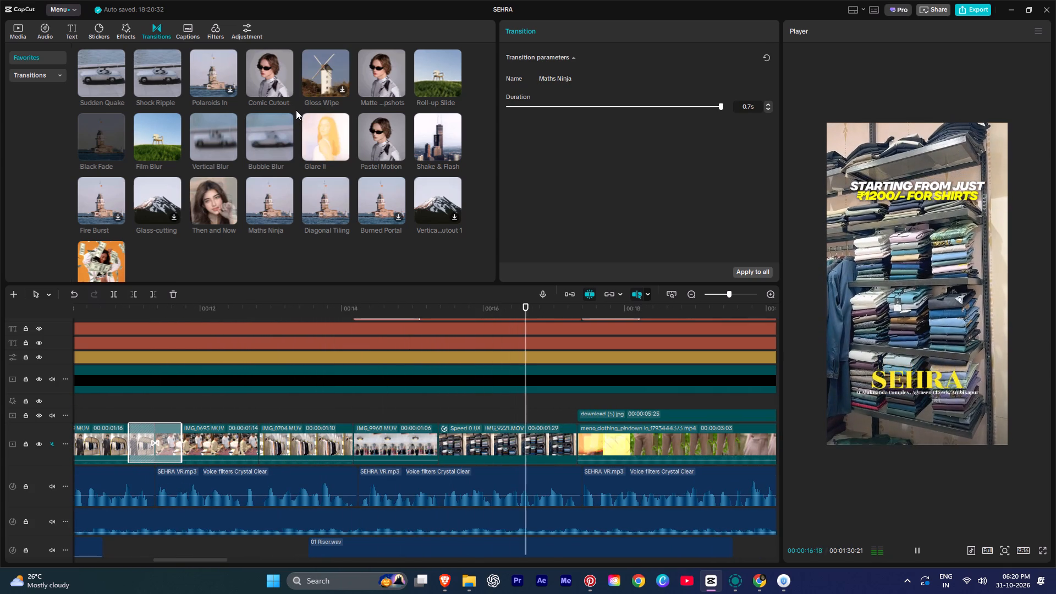
drag(219, 131, 559, 441)
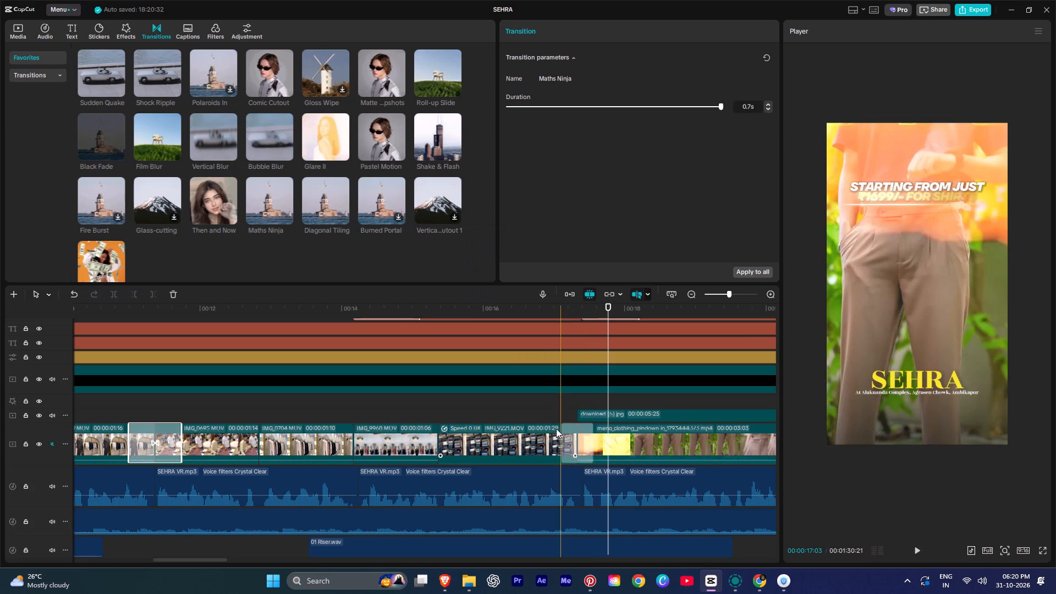
Play on to the casual outing clip, select the overlay image above it and look through its LUT and colour adjustment settings.
key(space)
alt+scroll(554, 418, down, 5)
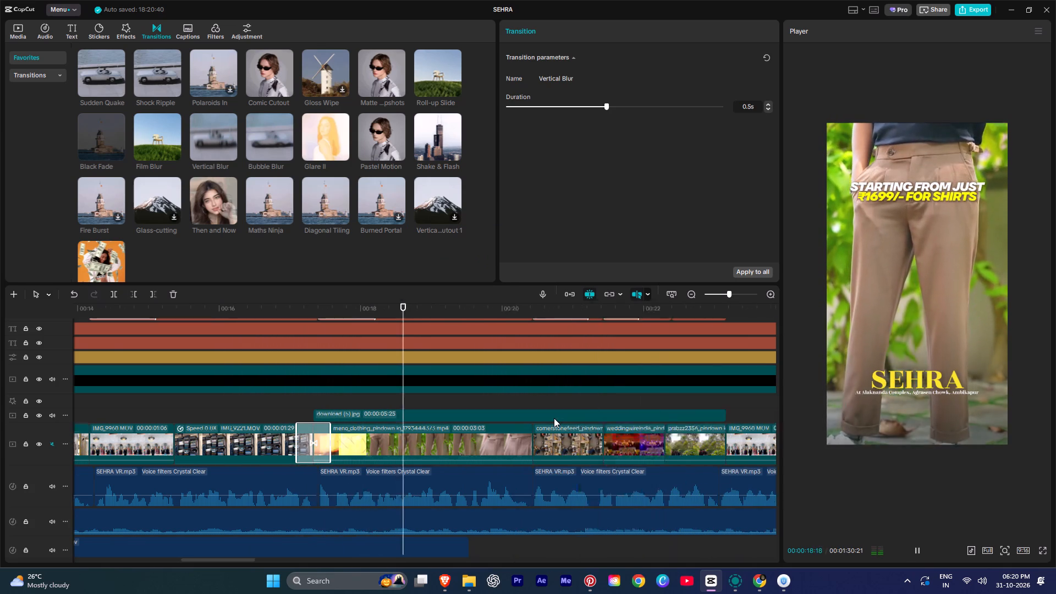
alt+scroll(480, 460, up, 2)
alt+scroll(480, 460, down, 5)
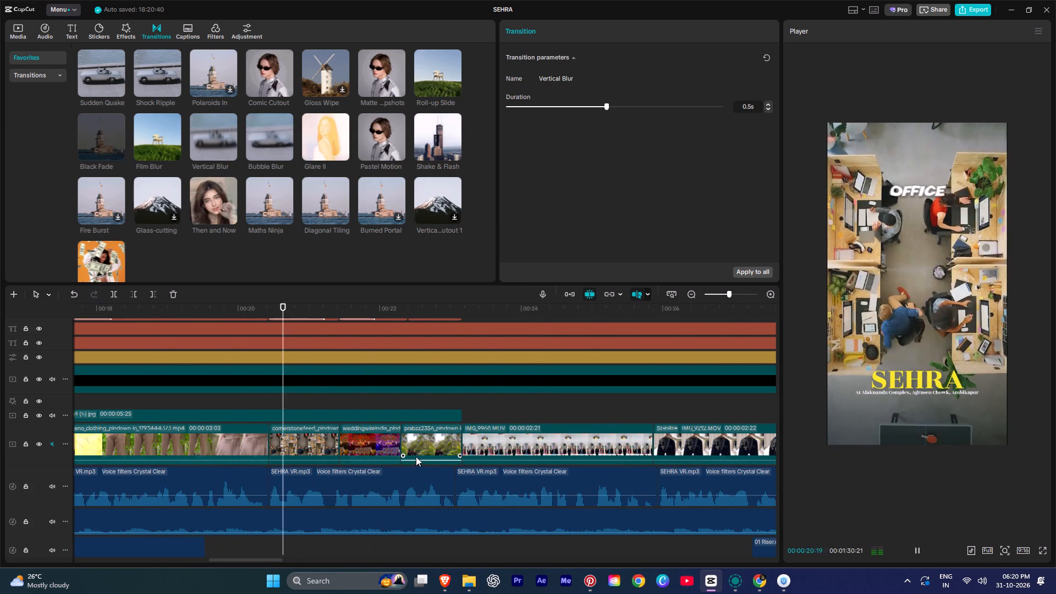
click(405, 428)
click(406, 422)
click(411, 412)
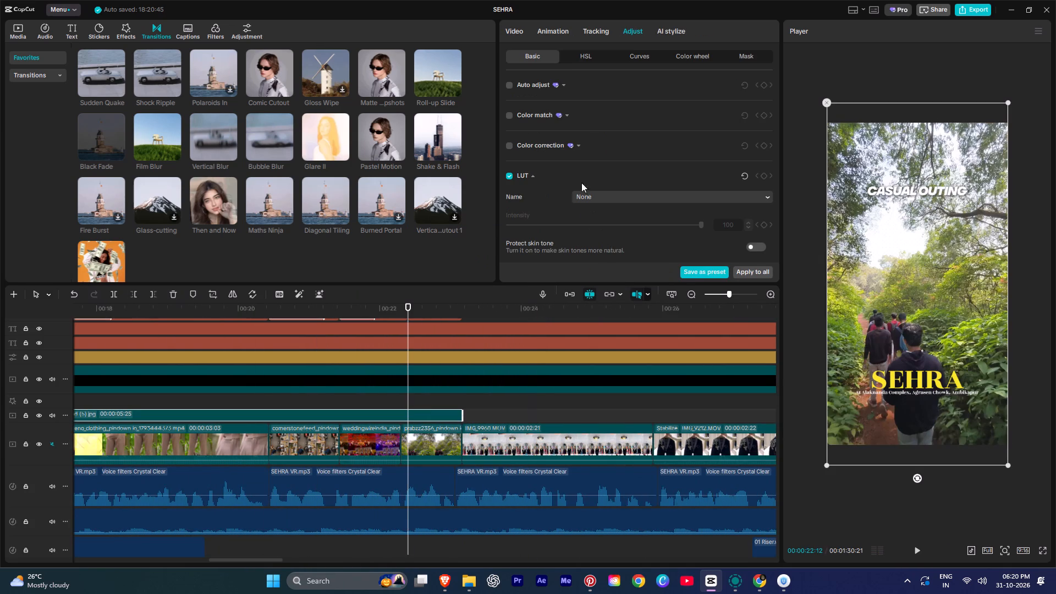
scroll(549, 185, down, 4)
scroll(566, 208, up, 2)
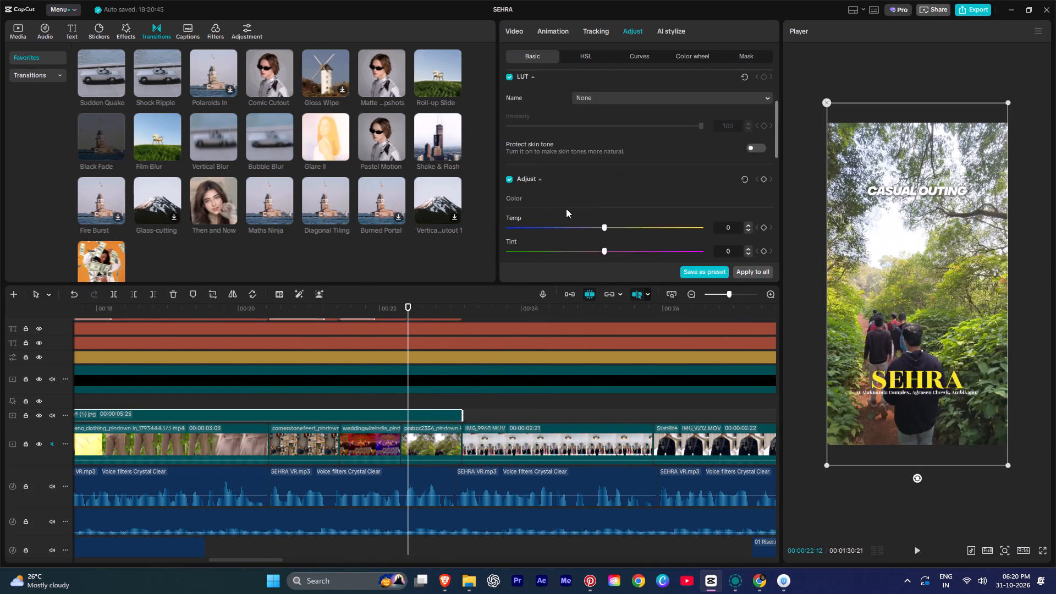
scroll(566, 208, up, 2)
scroll(522, 199, up, 3)
scroll(546, 221, down, 2)
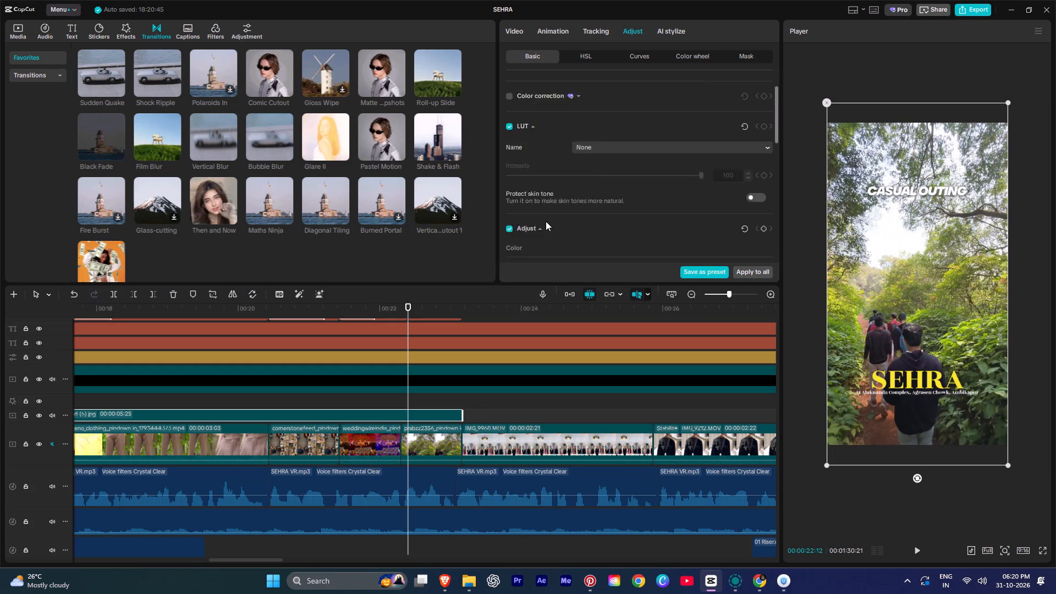
Lower the opacity of the Multiply overlay image above the casual outing clip to 2%.
scroll(546, 221, down, 6)
click(524, 24)
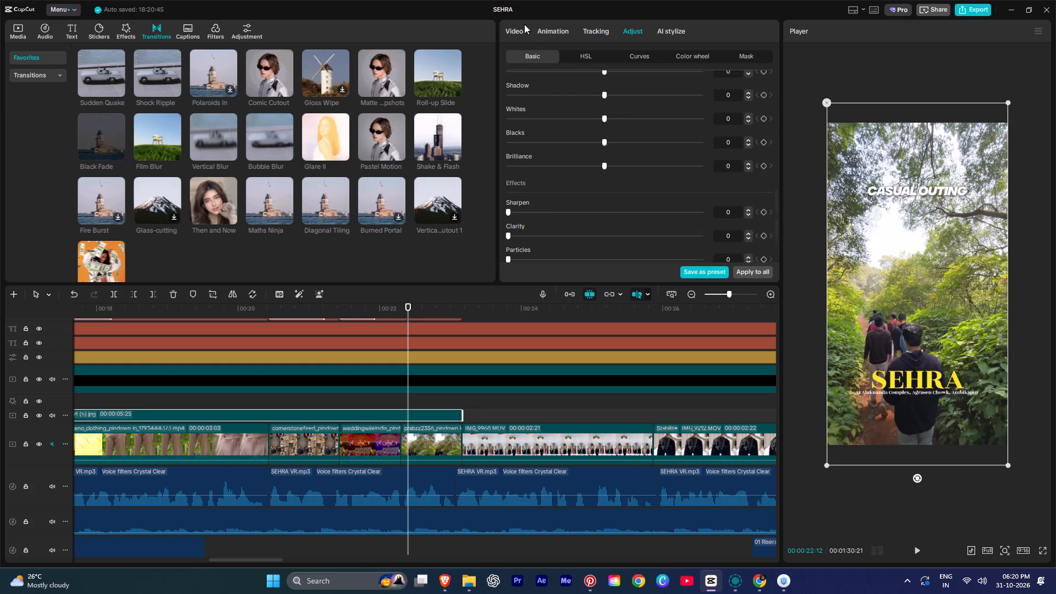
scroll(532, 254, down, 2)
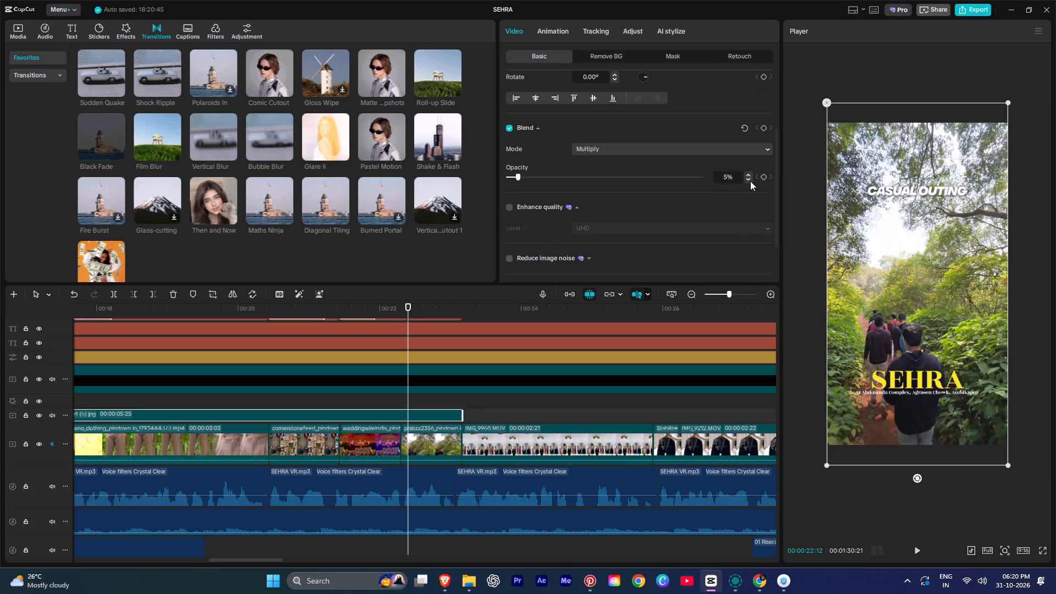
double_click(750, 181)
click(748, 178)
Add a Black Fade transition at the cut into the mannequin kurta collection clip, at about 29 seconds.
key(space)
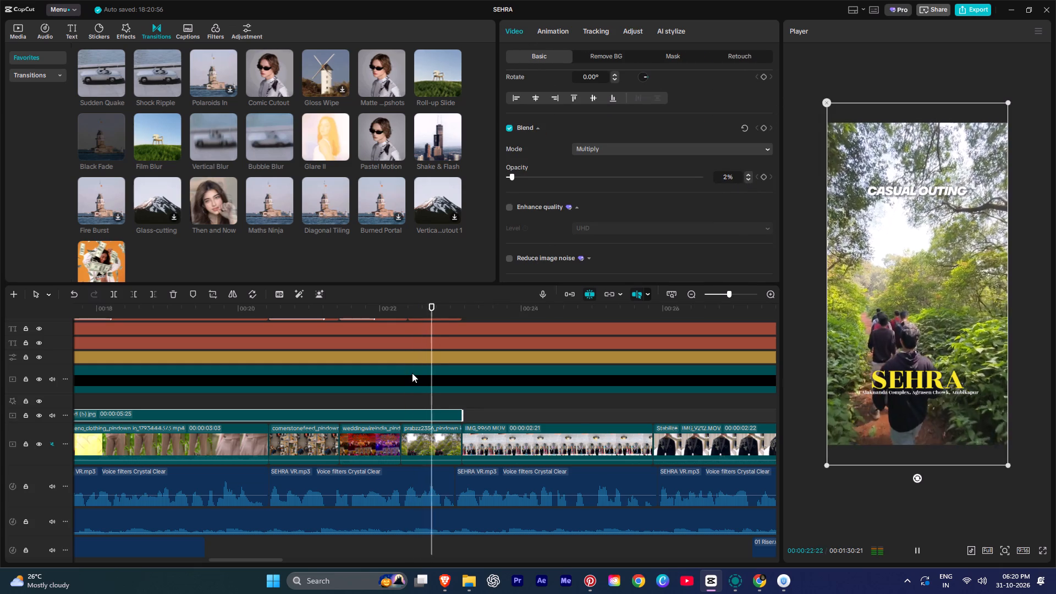
ctrl+scroll(416, 410, down, 7)
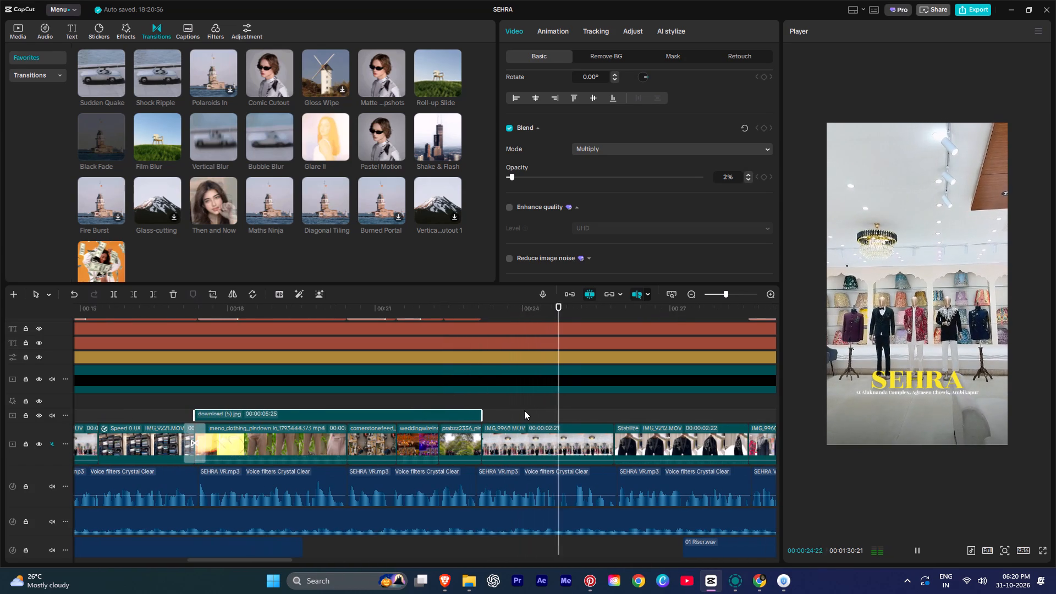
alt+scroll(524, 410, down, 3)
ctrl+scroll(488, 419, down, 10)
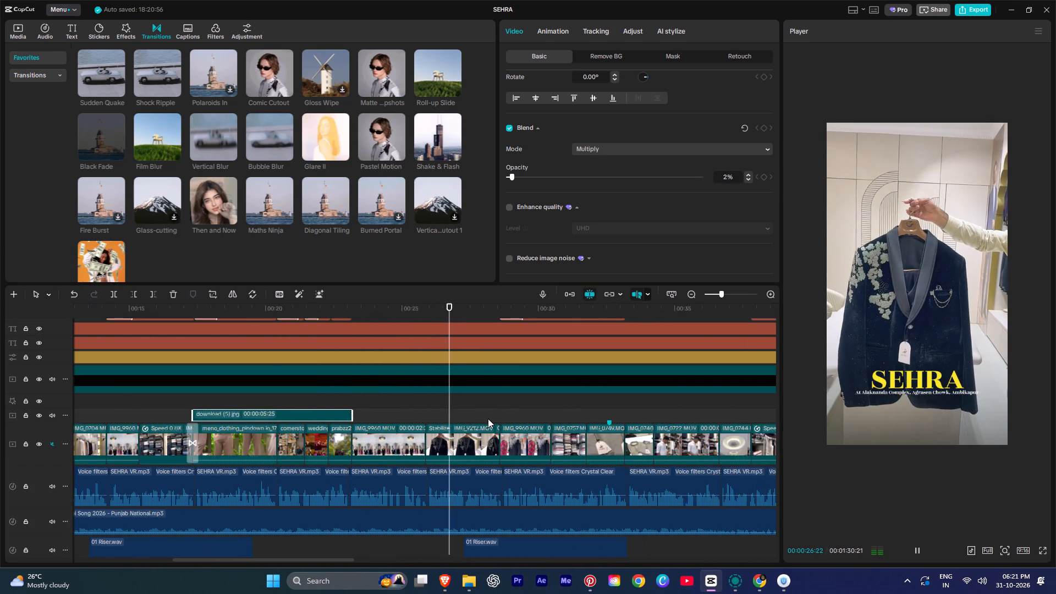
ctrl+scroll(488, 419, down, 8)
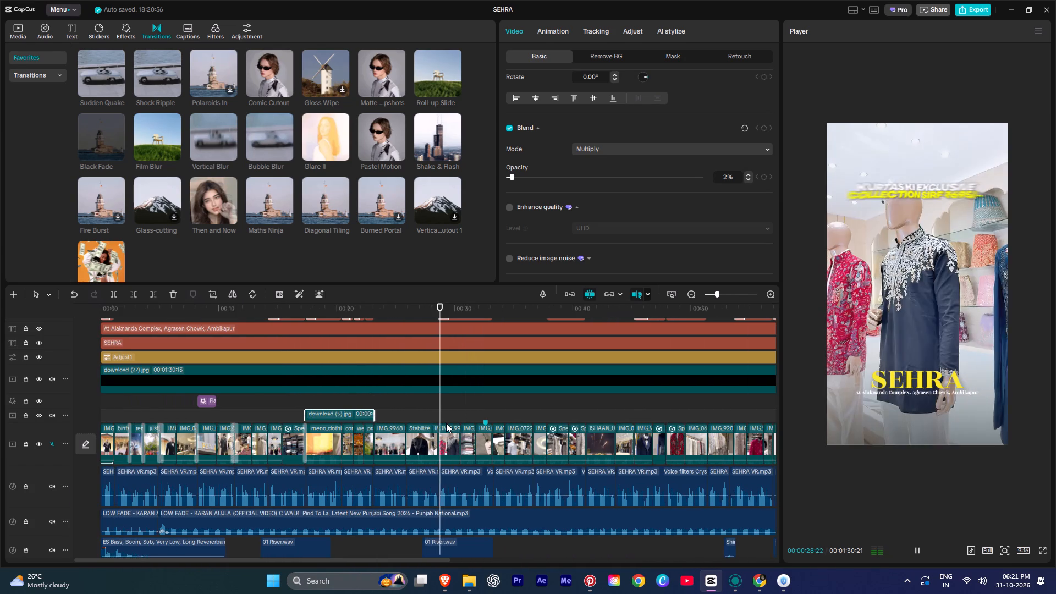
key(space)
drag(105, 131, 385, 354)
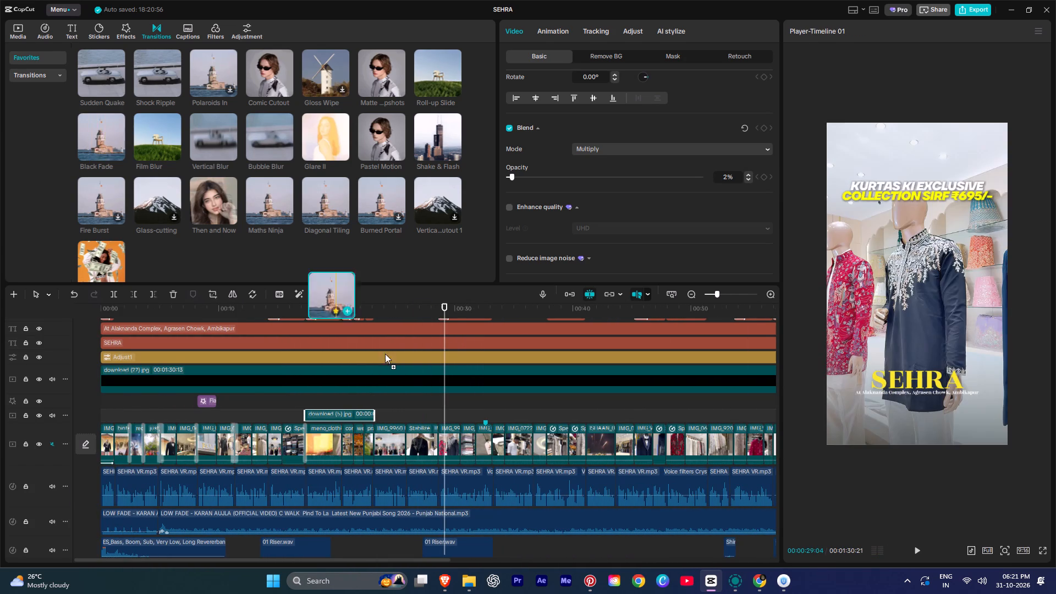
drag(385, 354, 436, 451)
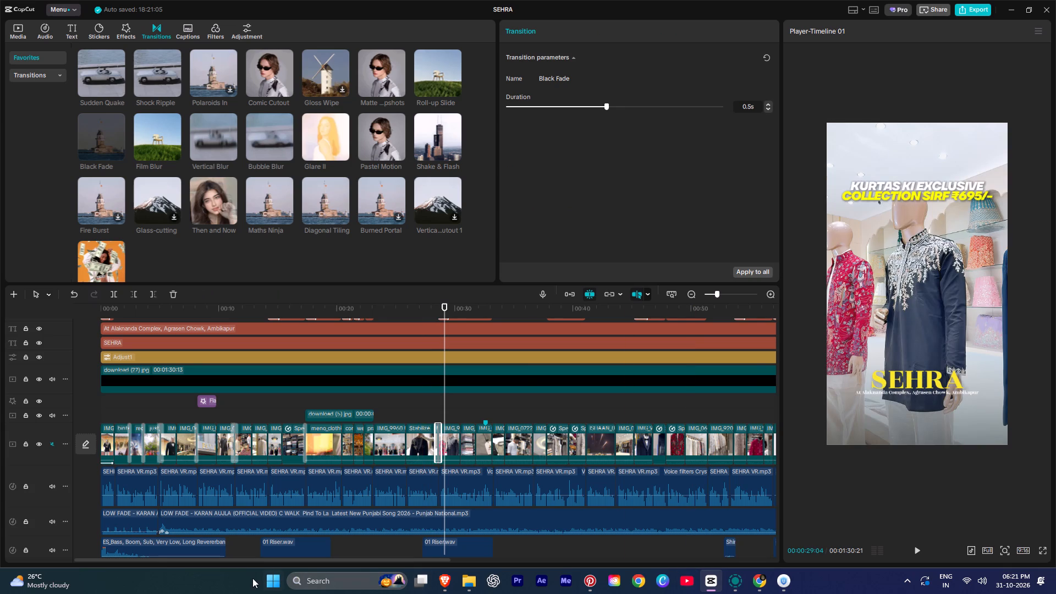
Switch to Instagram and open the direct messages.
click(269, 584)
click(404, 265)
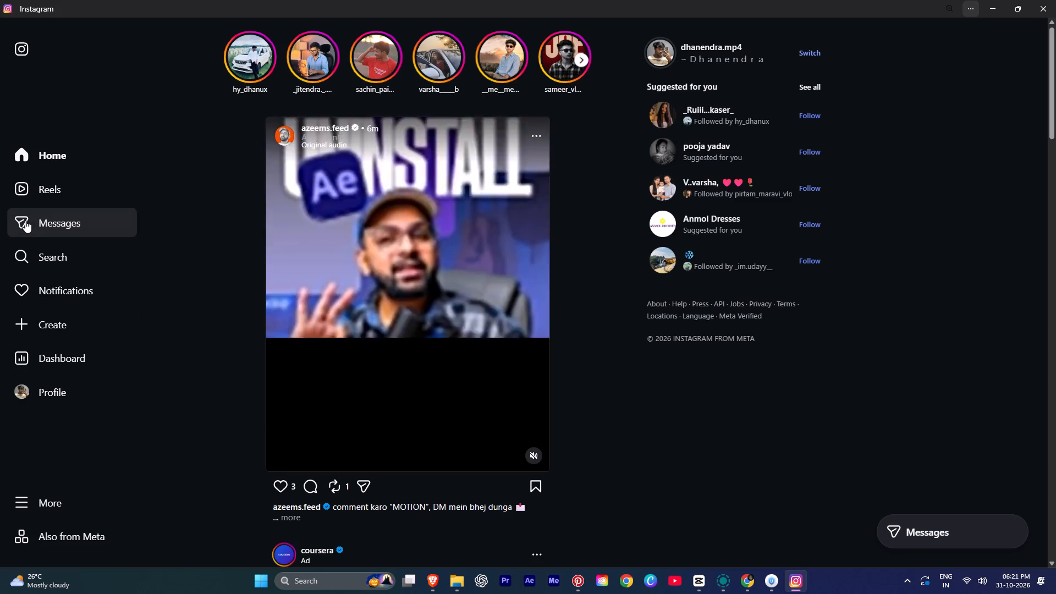
click(25, 221)
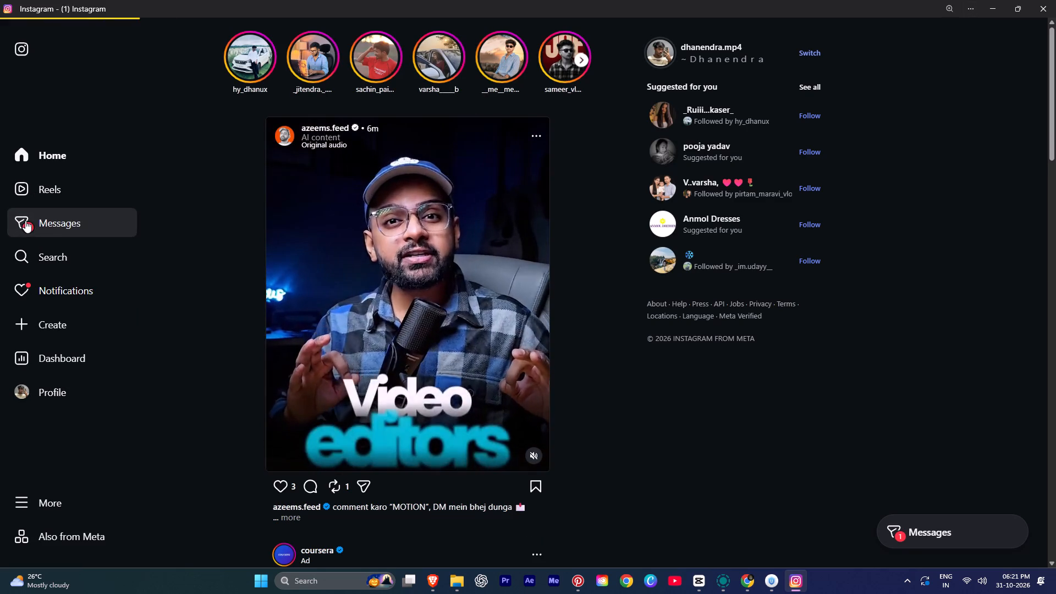
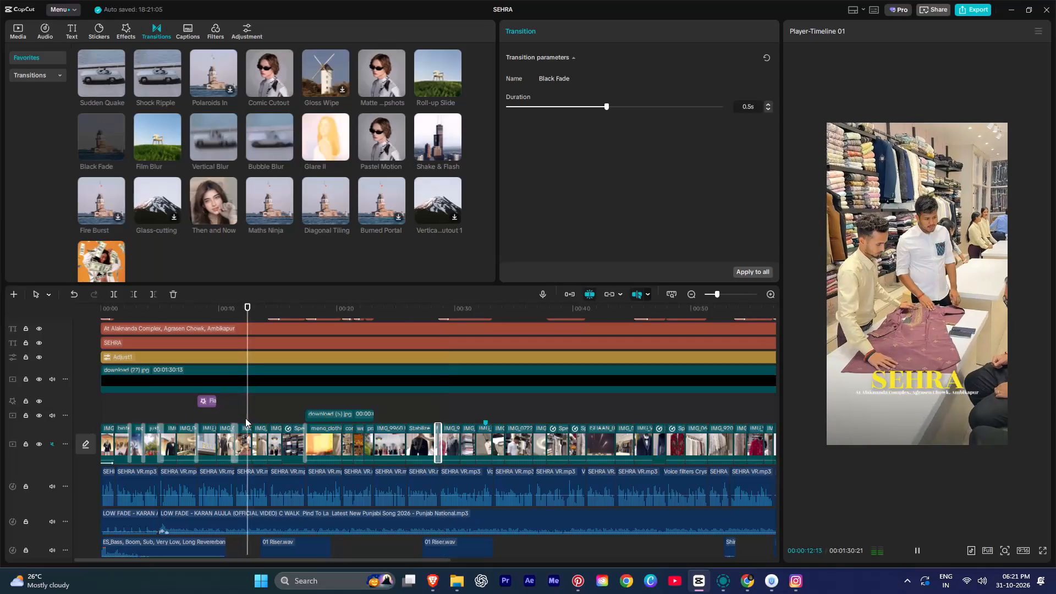
Add an Elastic Rush transition from the trending transitions at the cut into the suit mannequin display clip, at about 14 seconds.
ctrl+scroll(245, 418, up, 15)
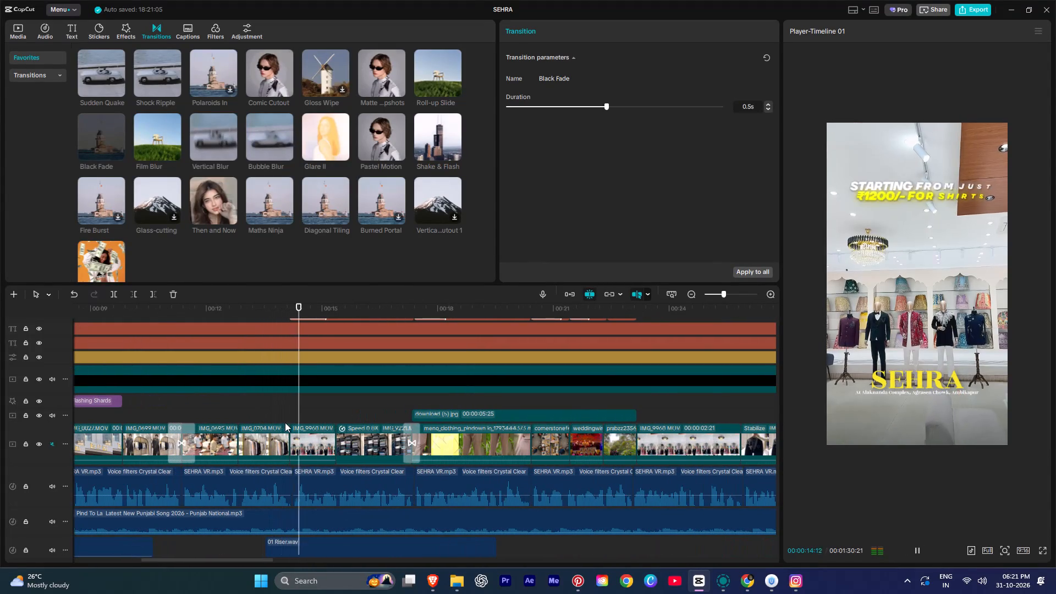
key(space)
click(292, 414)
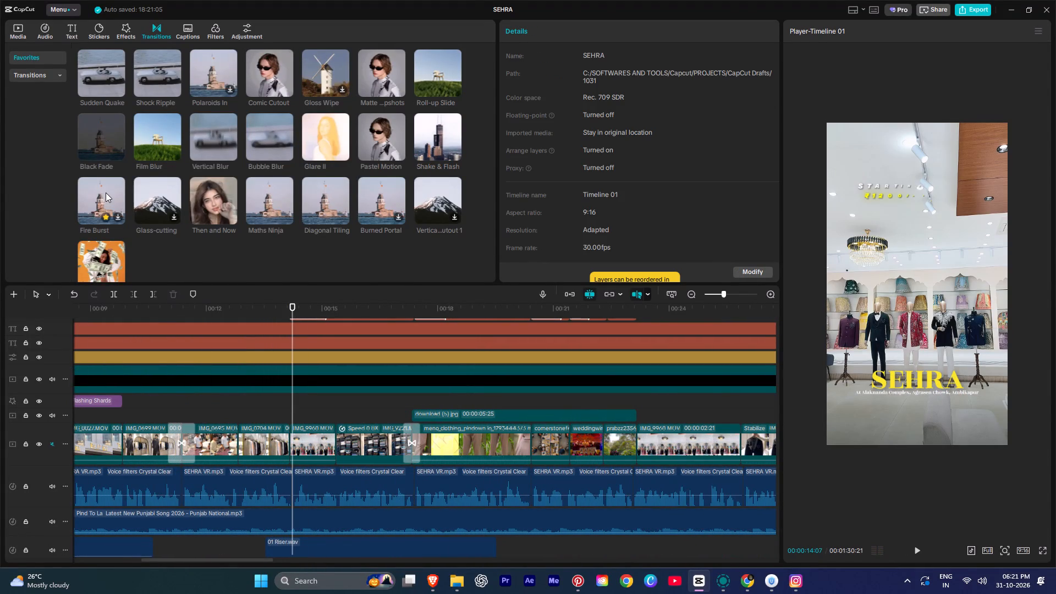
click(12, 74)
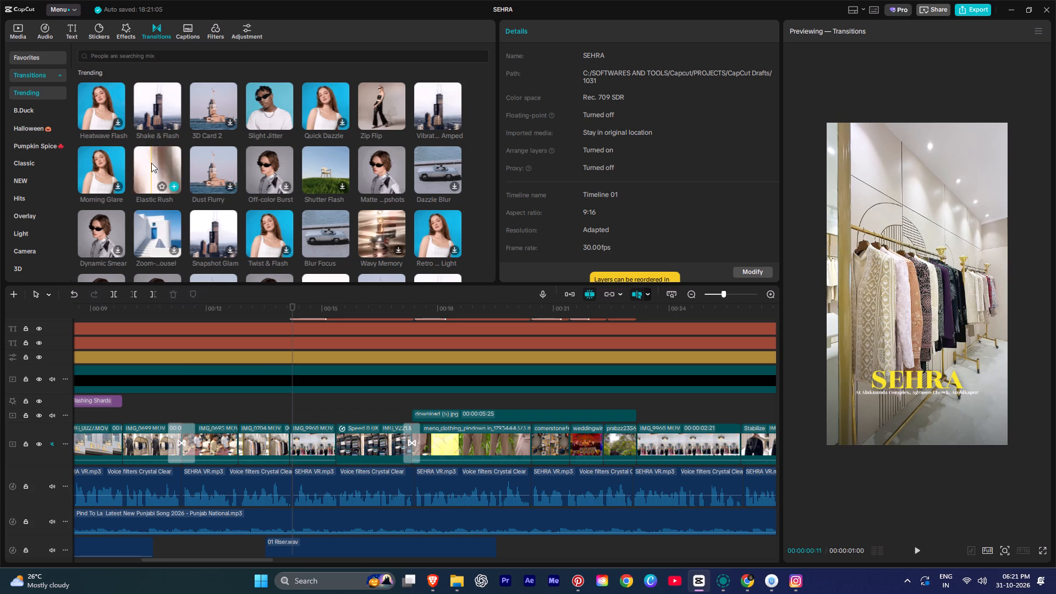
drag(151, 163, 282, 448)
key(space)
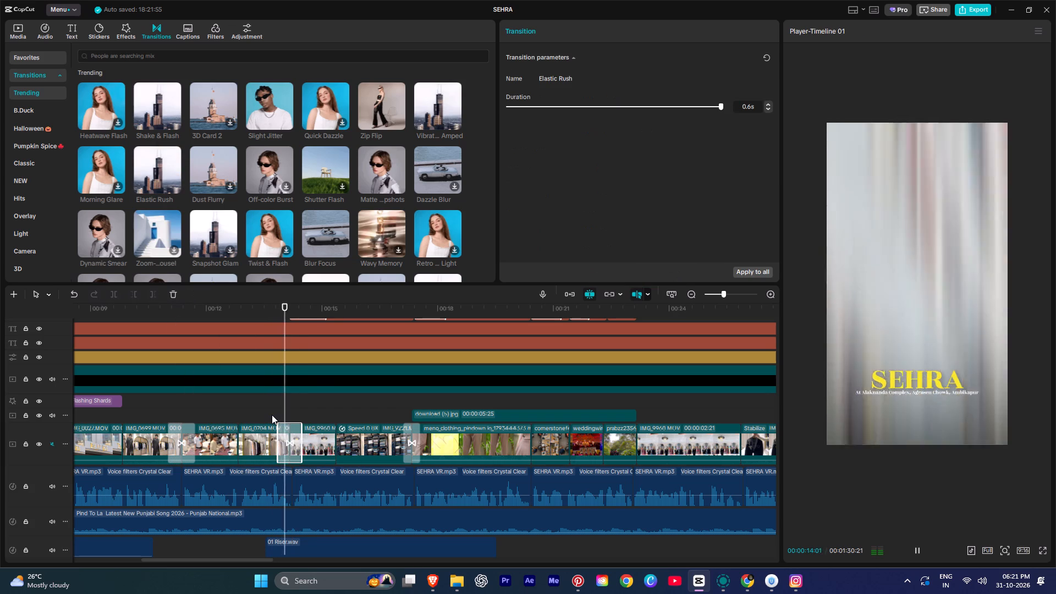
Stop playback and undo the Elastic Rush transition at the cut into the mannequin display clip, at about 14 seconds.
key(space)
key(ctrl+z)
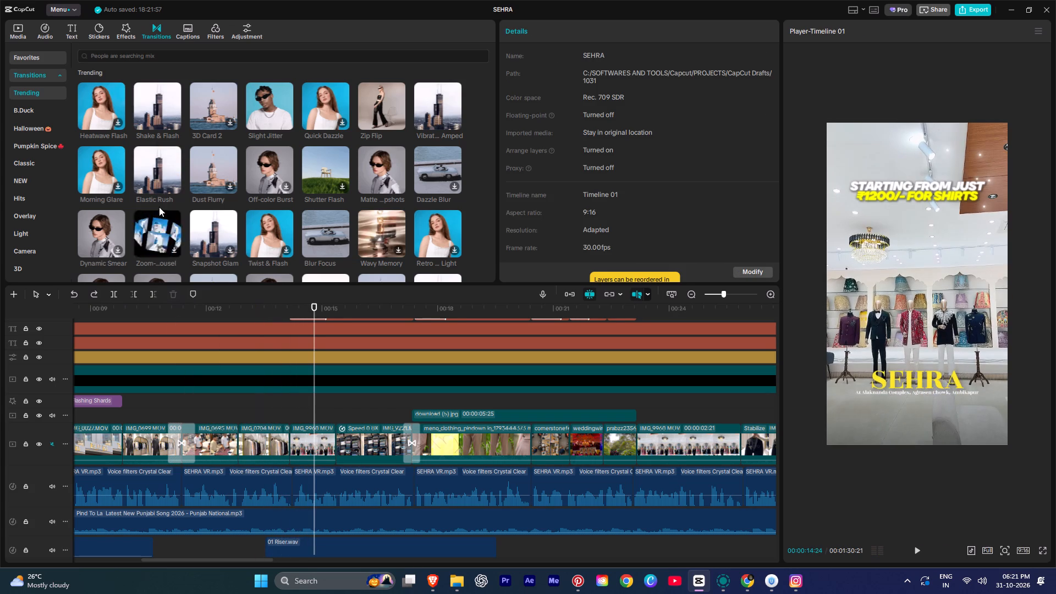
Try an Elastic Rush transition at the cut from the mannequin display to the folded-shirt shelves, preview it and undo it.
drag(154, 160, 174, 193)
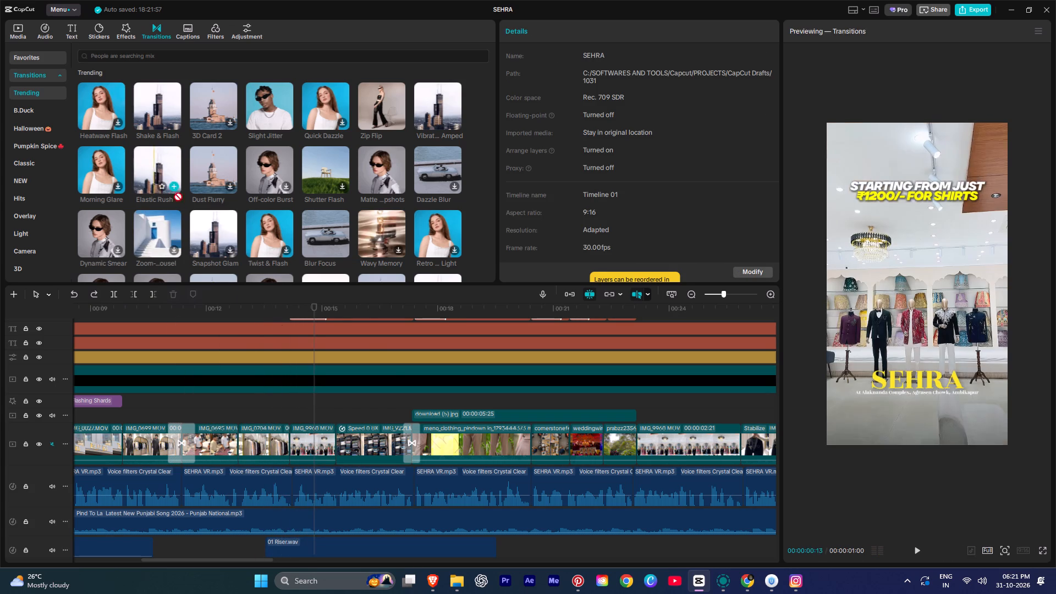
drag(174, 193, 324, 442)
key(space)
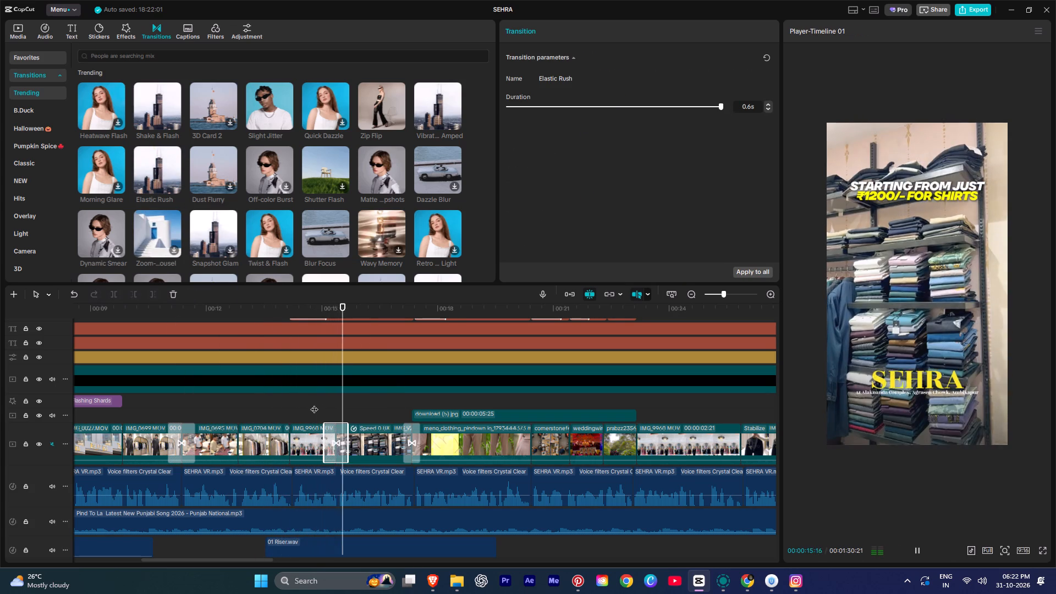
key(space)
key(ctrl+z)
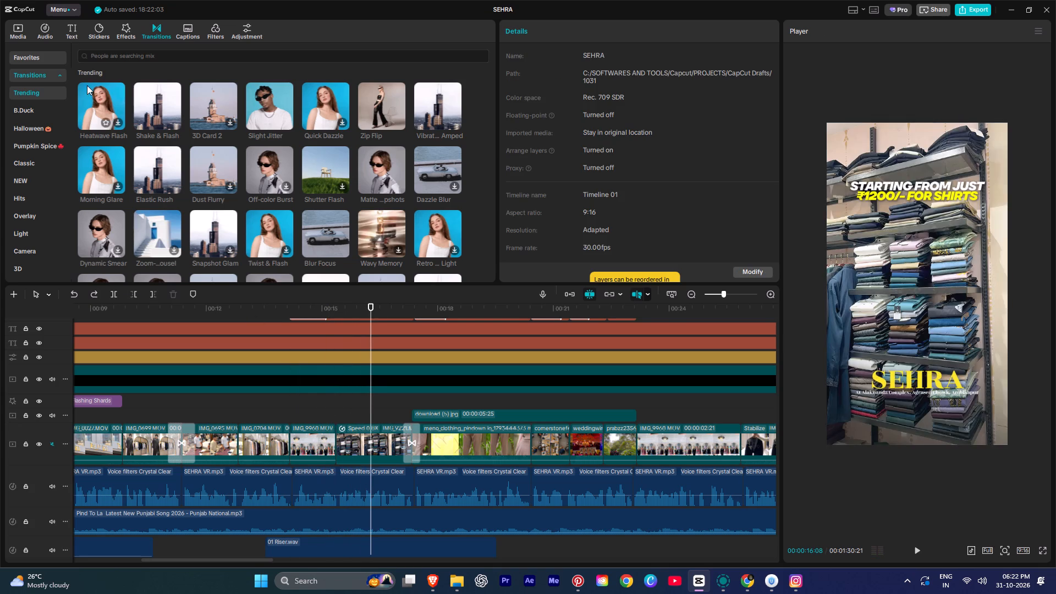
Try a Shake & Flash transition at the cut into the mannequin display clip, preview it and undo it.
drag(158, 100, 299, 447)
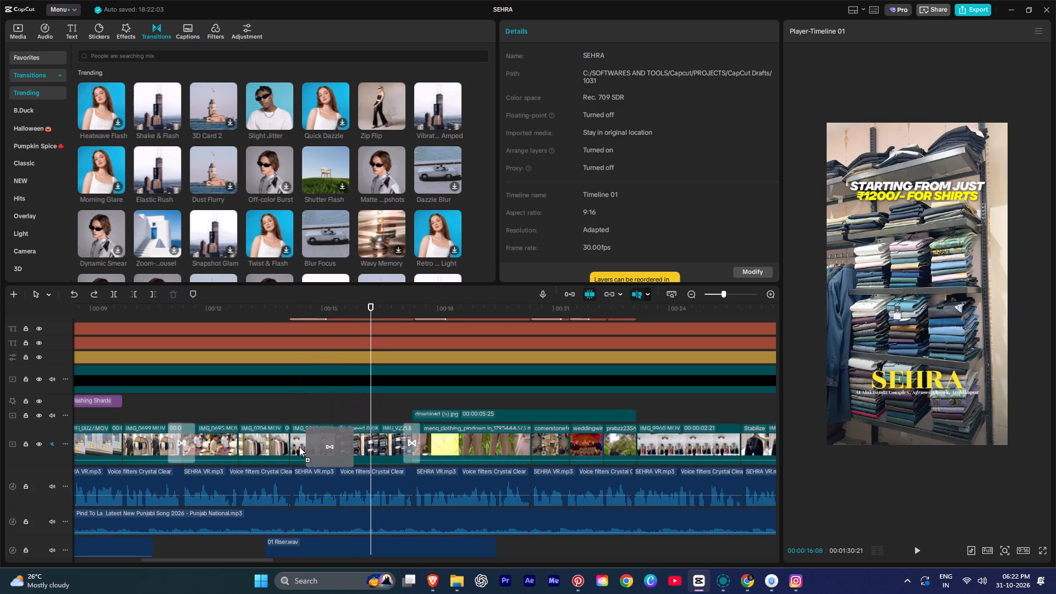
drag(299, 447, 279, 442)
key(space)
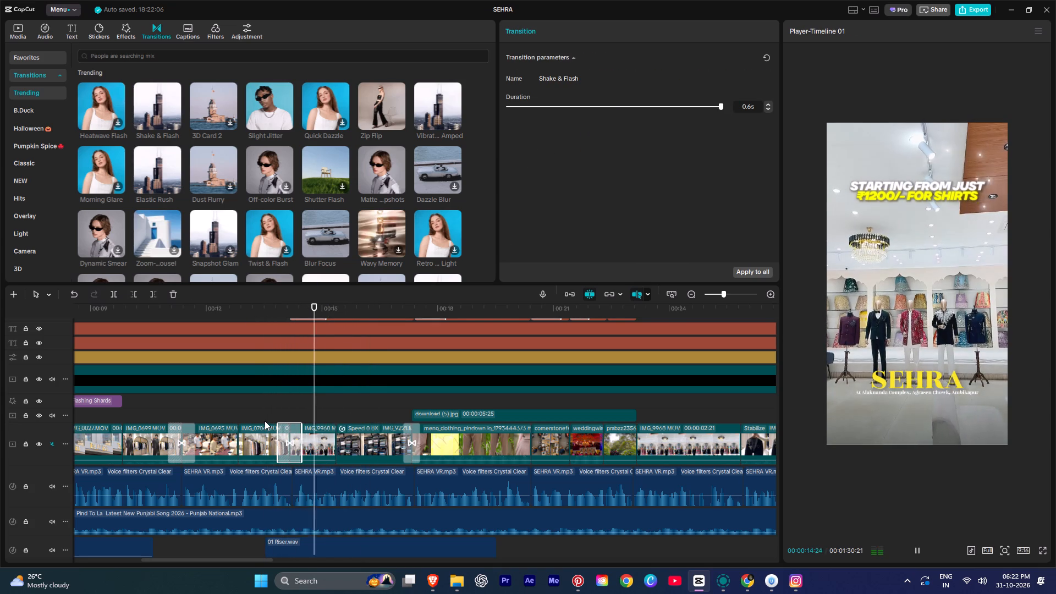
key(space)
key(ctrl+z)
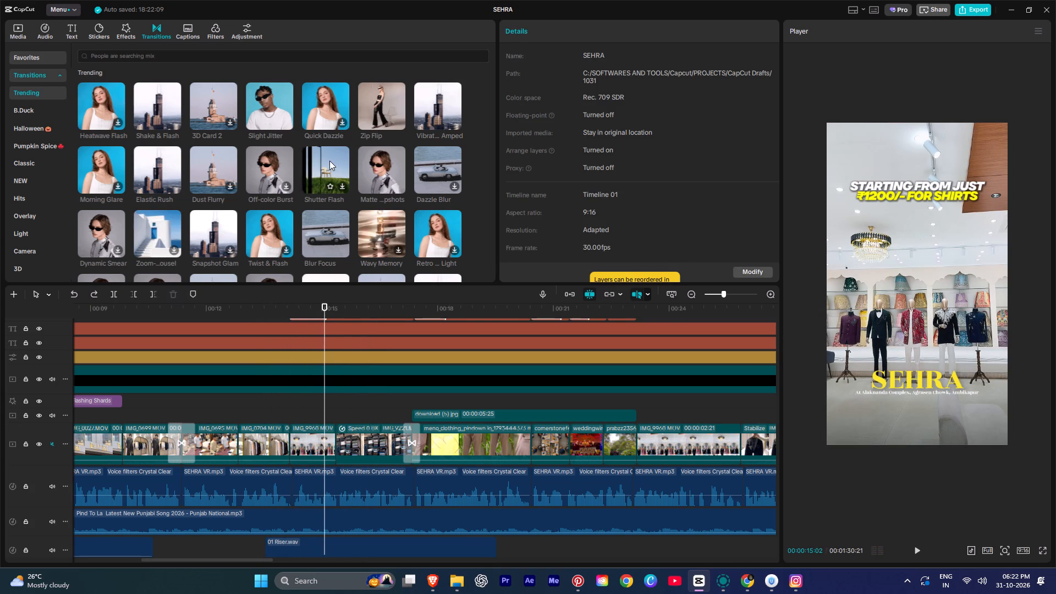
Add a Vibration Amped transition at the cut into the mannequin display clip, at about 14 seconds, and preview it.
drag(441, 95, 280, 450)
key(space)
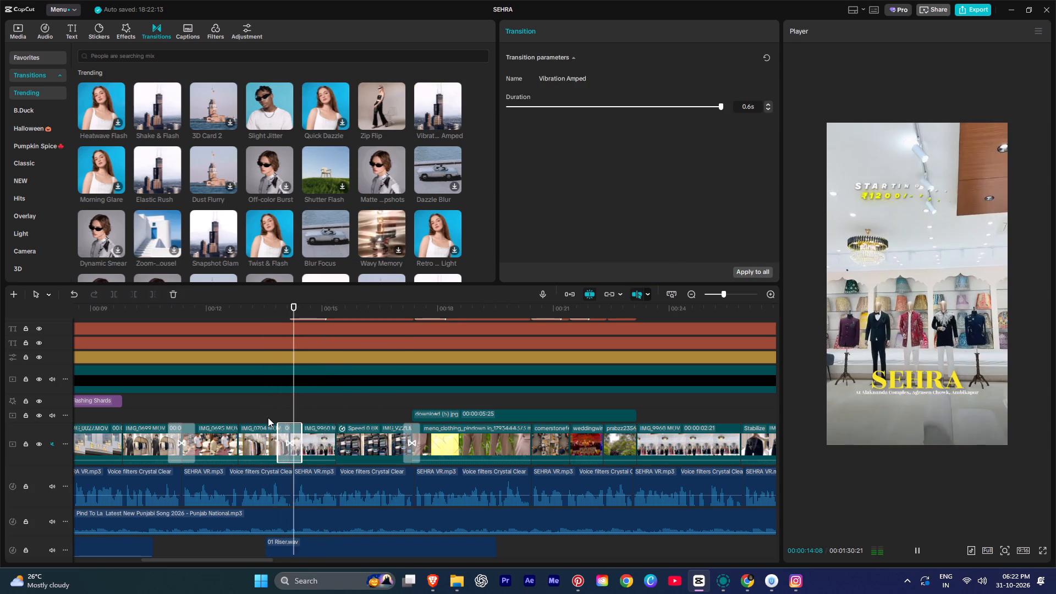
Apply the Cross Open entrance animation to the folded-shirt shelves clip at about 16 seconds.
alt+scroll(316, 432, down, 1)
ctrl+scroll(316, 432, down, 3)
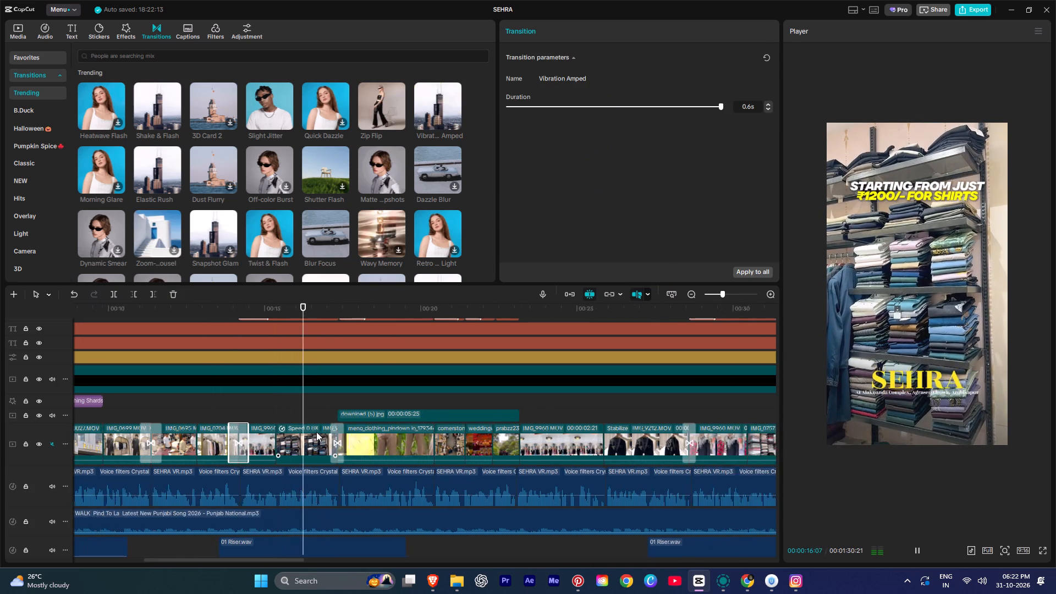
ctrl+scroll(316, 432, down, 3)
key(space)
click(292, 409)
click(301, 449)
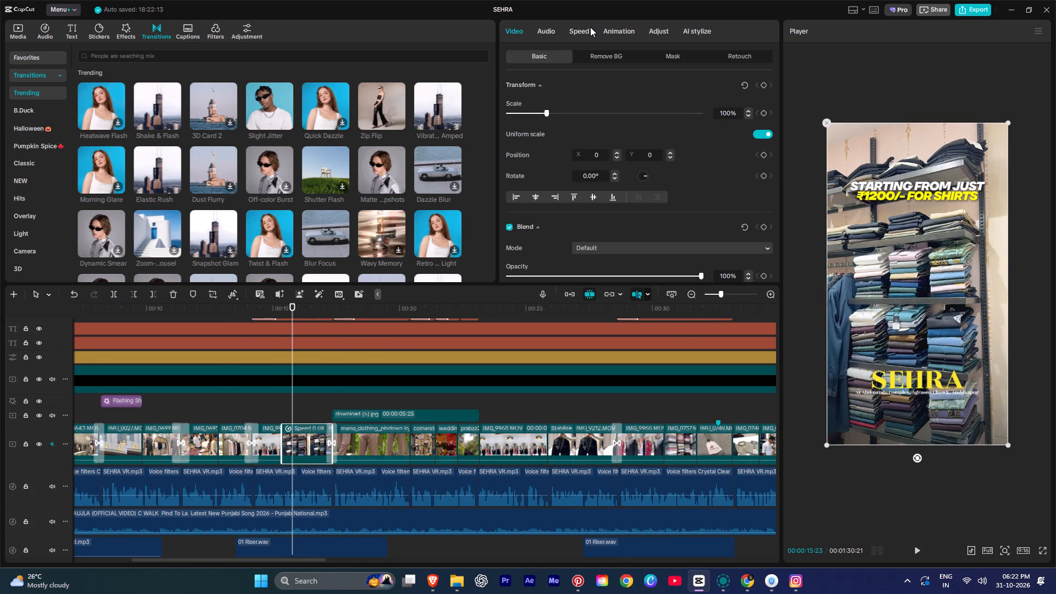
click(590, 27)
click(612, 27)
click(564, 129)
click(602, 133)
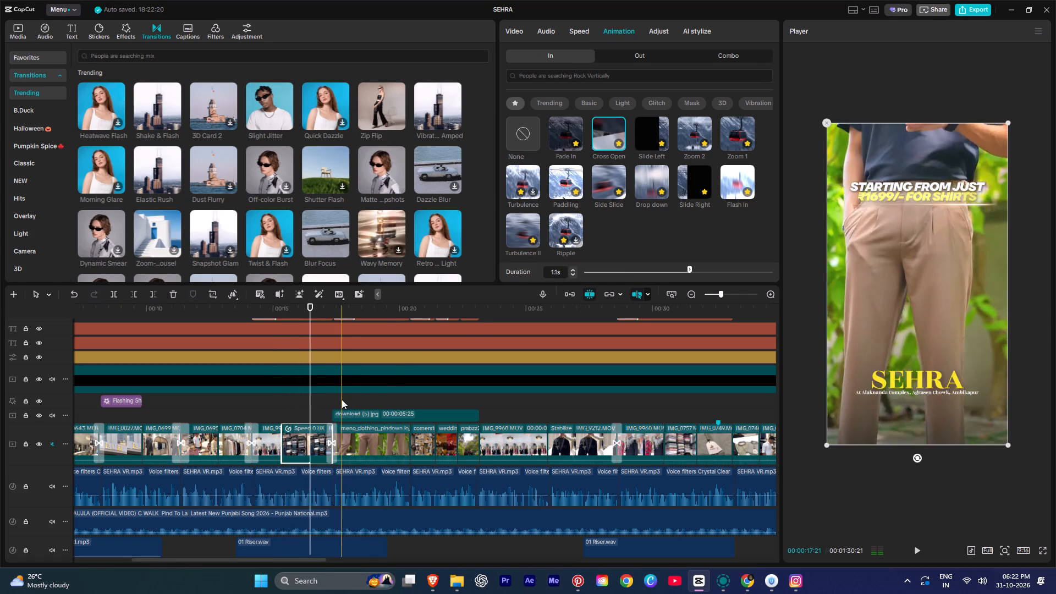
Play through the beige trousers section and select its upper STARTING FROM JUST title to examine the price text.
key(space)
ctrl+scroll(375, 394, down, 4)
ctrl+scroll(380, 402, up, 6)
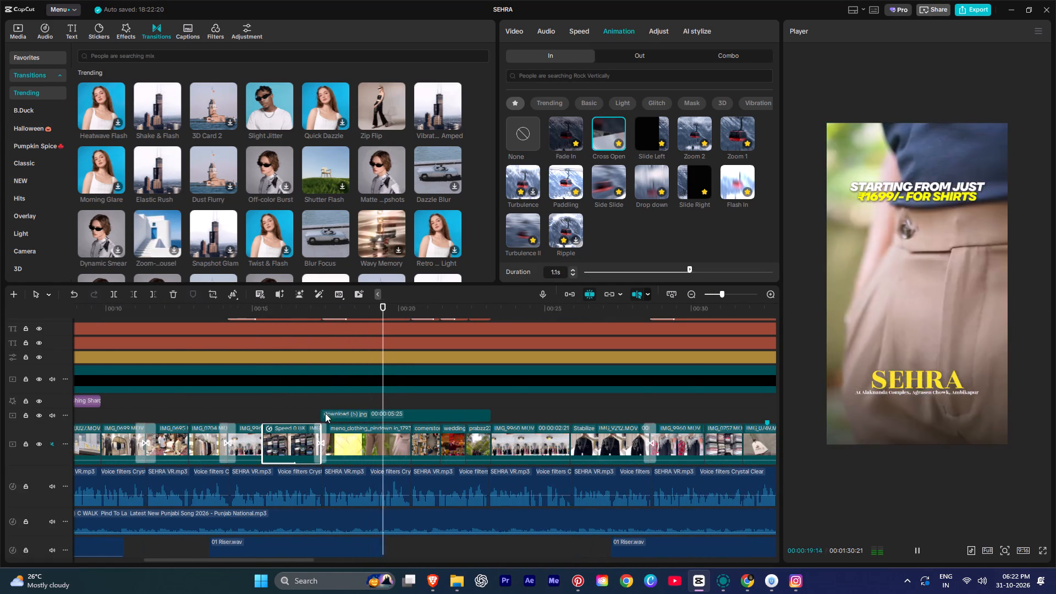
key(space)
key(space)
scroll(279, 406, up, 4)
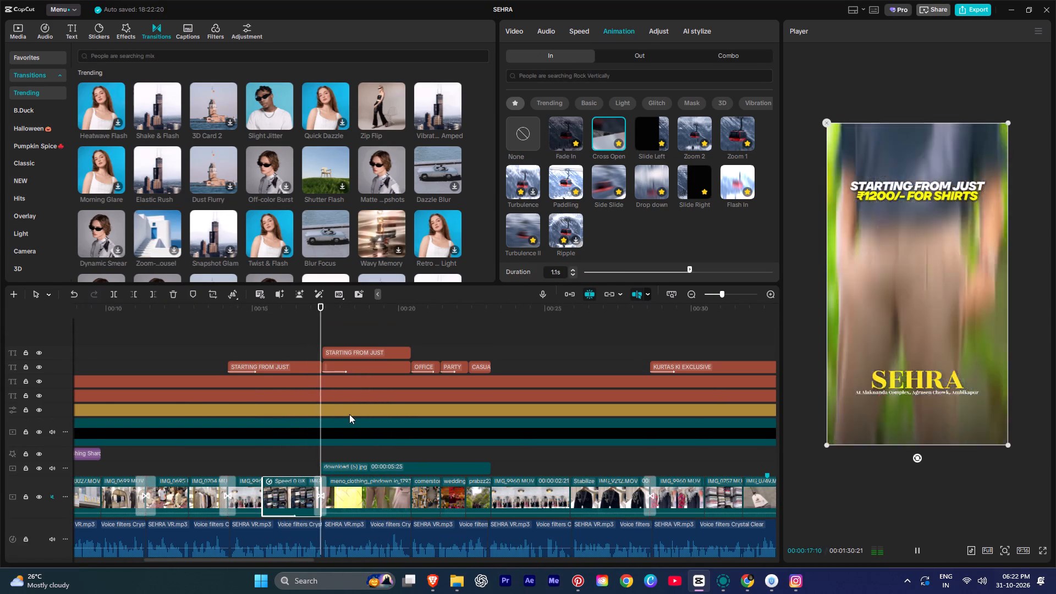
key(space)
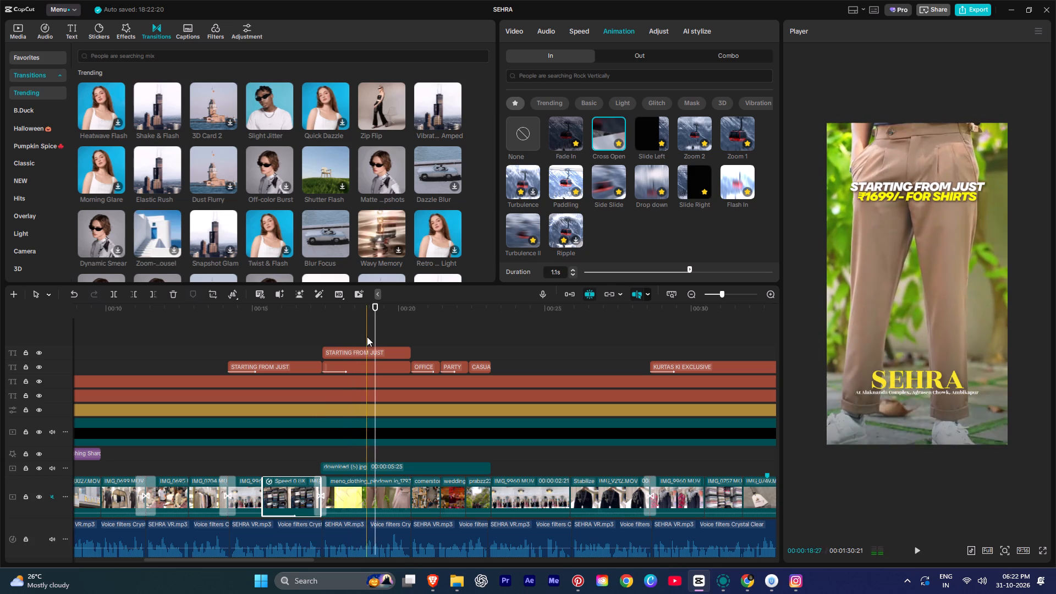
click(354, 357)
ctrl+scroll(887, 200, up, 2)
click(912, 159)
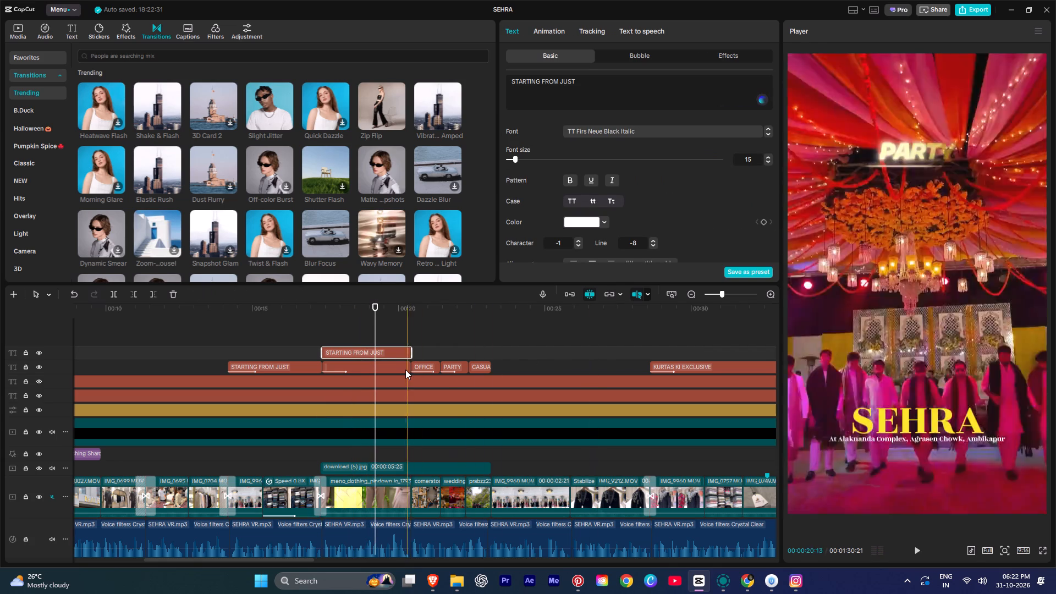
Play on through the party and casual outing clips, checking how their titles appear on screen.
key(space)
ctrl+scroll(405, 370, up, 2)
ctrl+scroll(405, 370, down, 1)
ctrl+scroll(405, 370, up, 1)
ctrl+scroll(405, 370, down, 1)
ctrl+scroll(405, 370, up, 6)
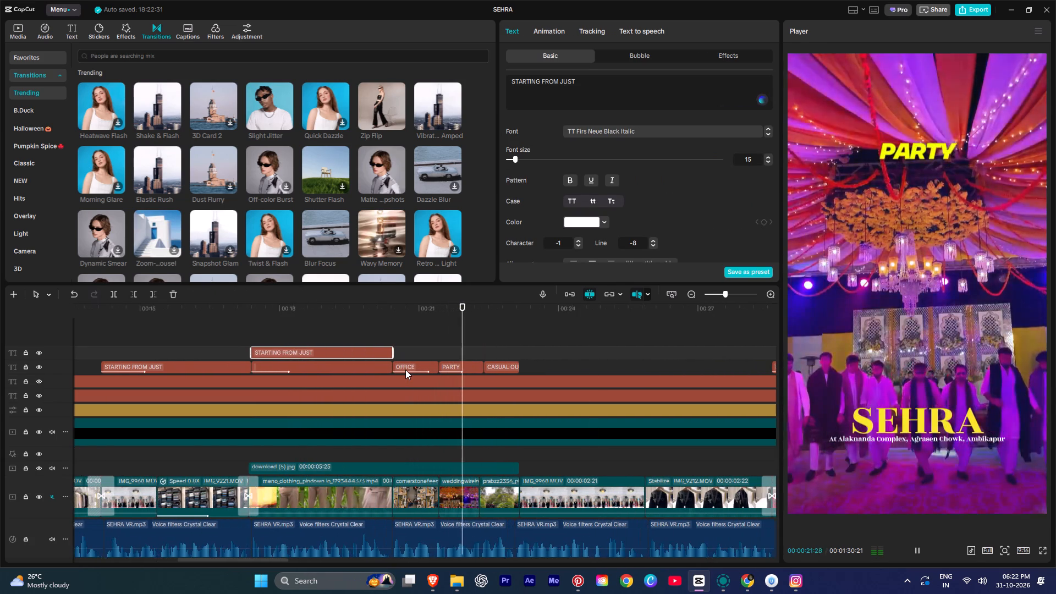
ctrl+scroll(405, 370, up, 1)
ctrl+scroll(405, 370, down, 1)
ctrl+scroll(405, 370, up, 1)
key(space)
Apply an entrance animation to the CASUAL OUTING title, trying Cyber Line and Sparkle Wink.
click(499, 349)
click(500, 368)
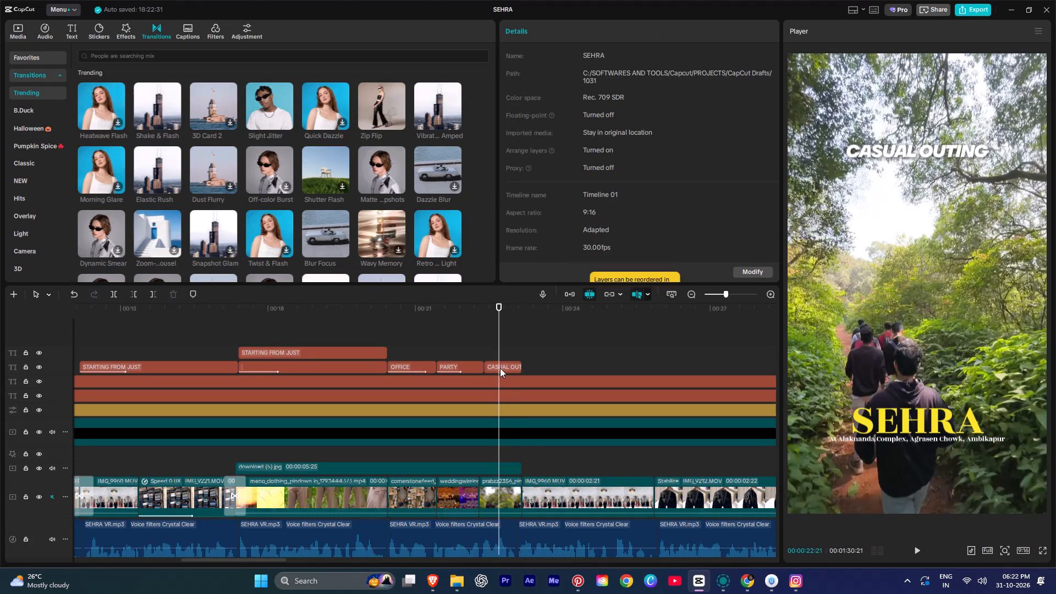
click(547, 34)
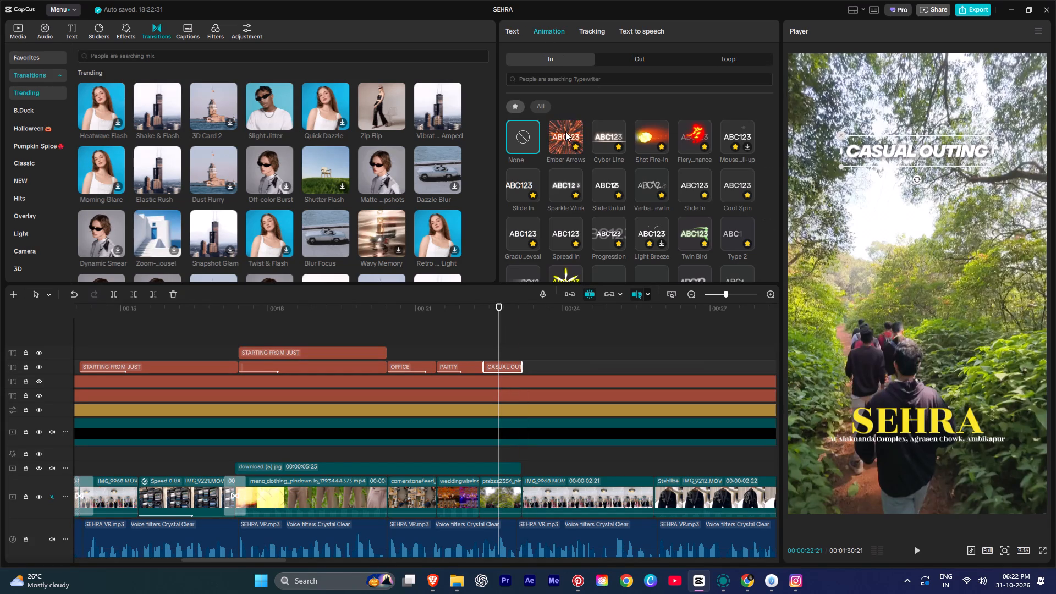
click(606, 135)
click(567, 183)
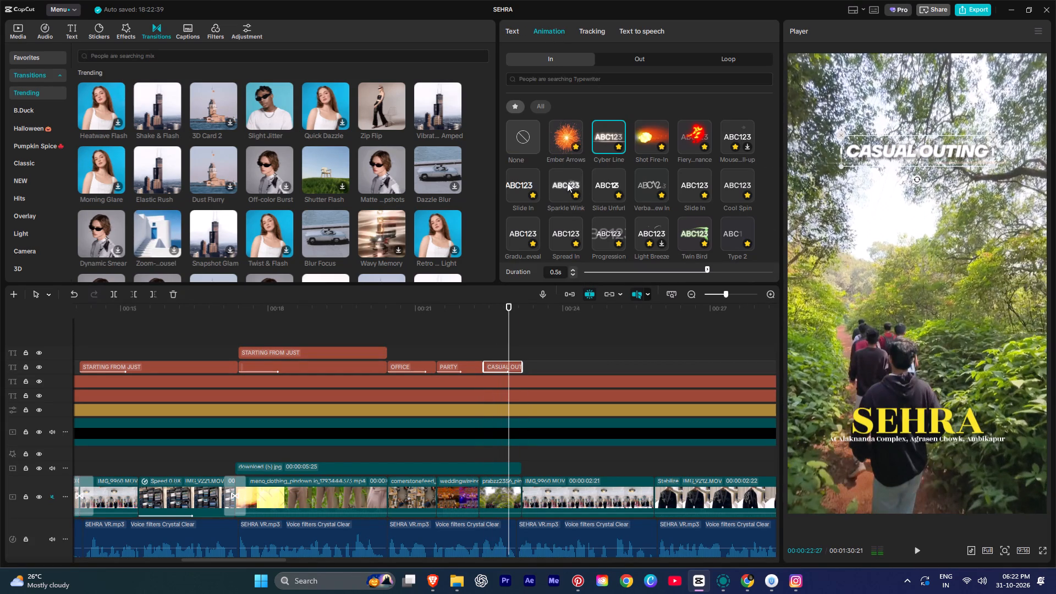
Try Slide In and Type 2 on the CASUAL OUTING title, set the entrance duration to 0.6s and apply the Progression animation.
click(694, 180)
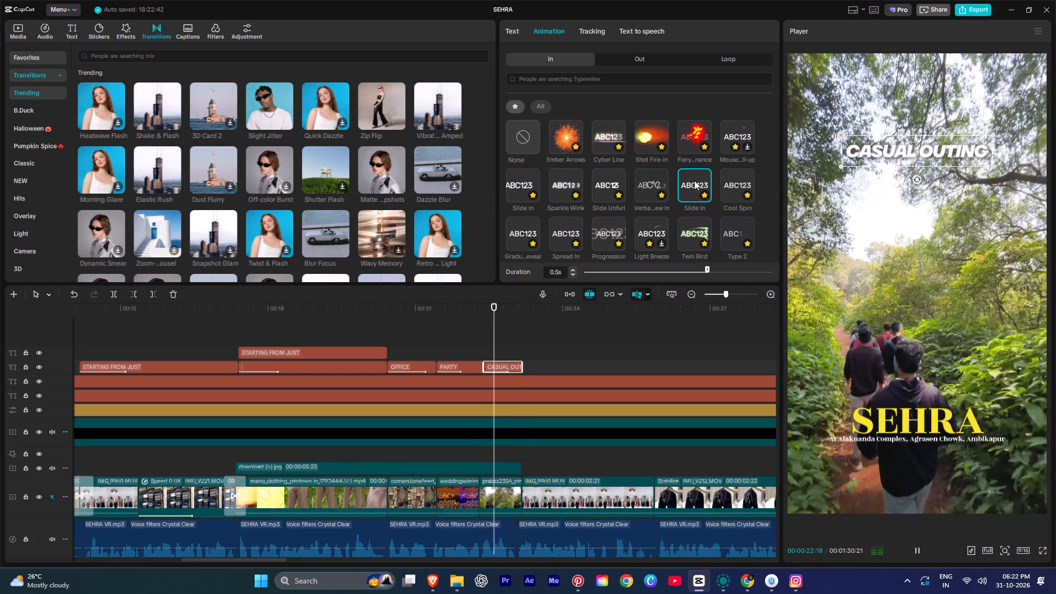
click(739, 130)
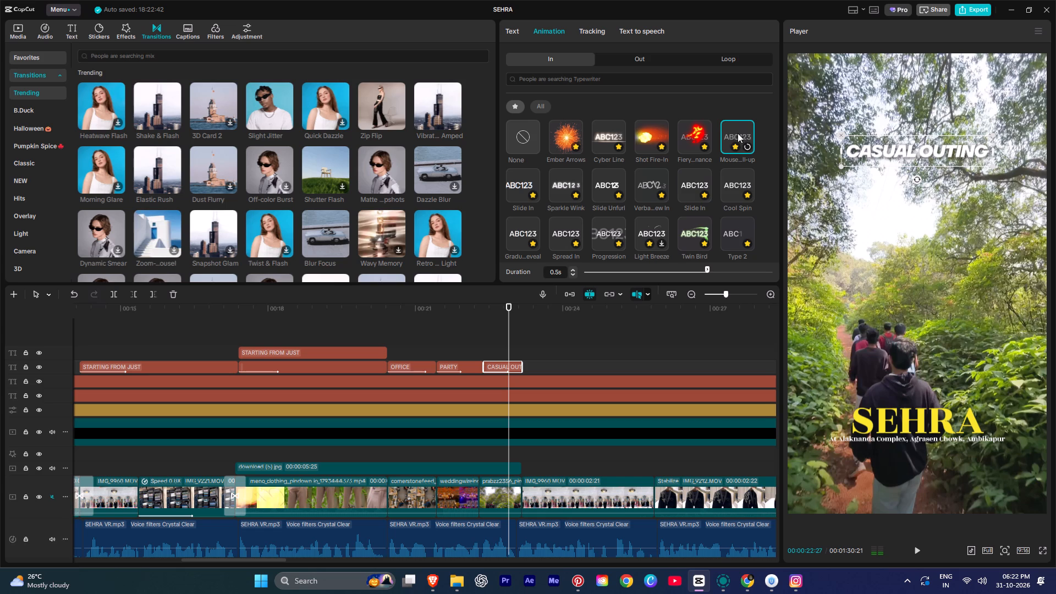
click(733, 232)
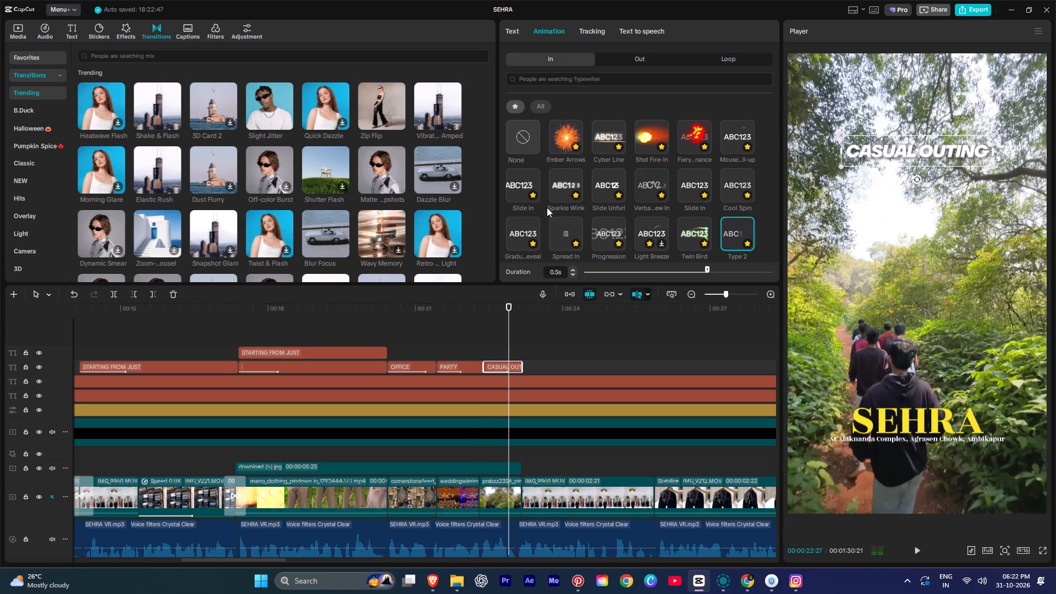
click(516, 187)
click(732, 270)
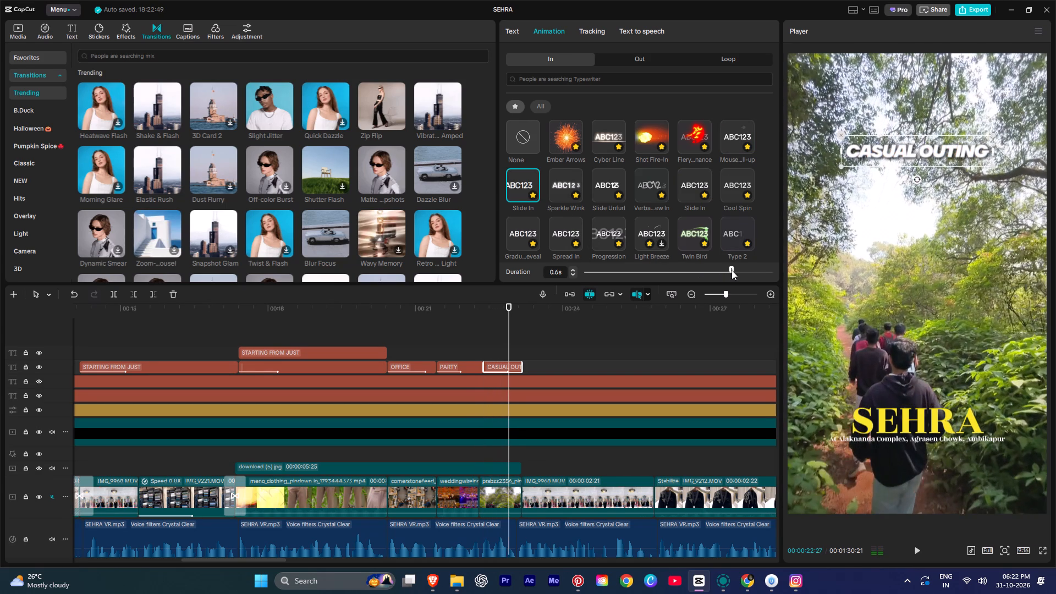
click(604, 229)
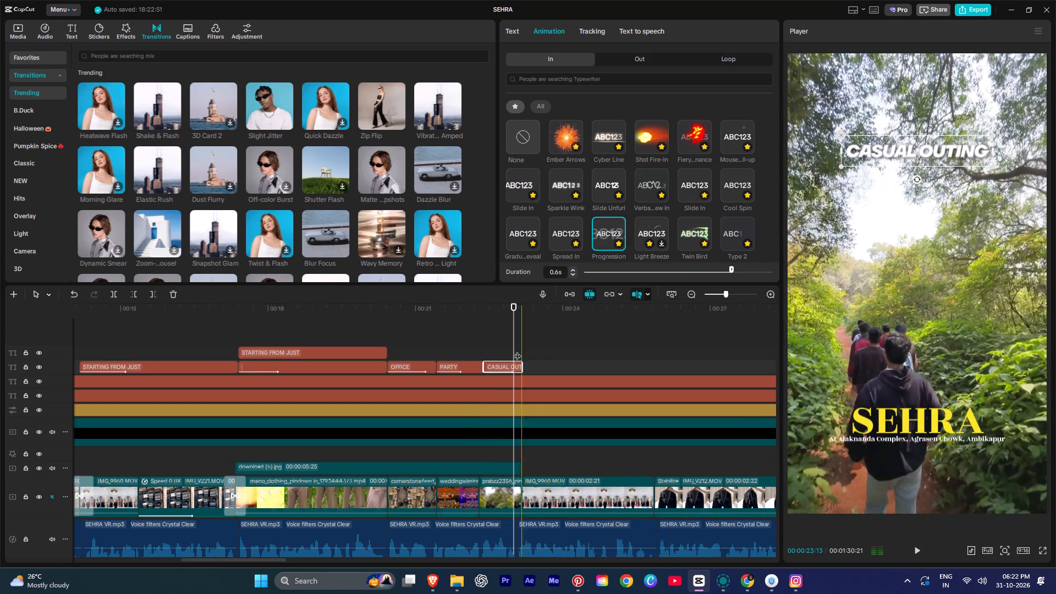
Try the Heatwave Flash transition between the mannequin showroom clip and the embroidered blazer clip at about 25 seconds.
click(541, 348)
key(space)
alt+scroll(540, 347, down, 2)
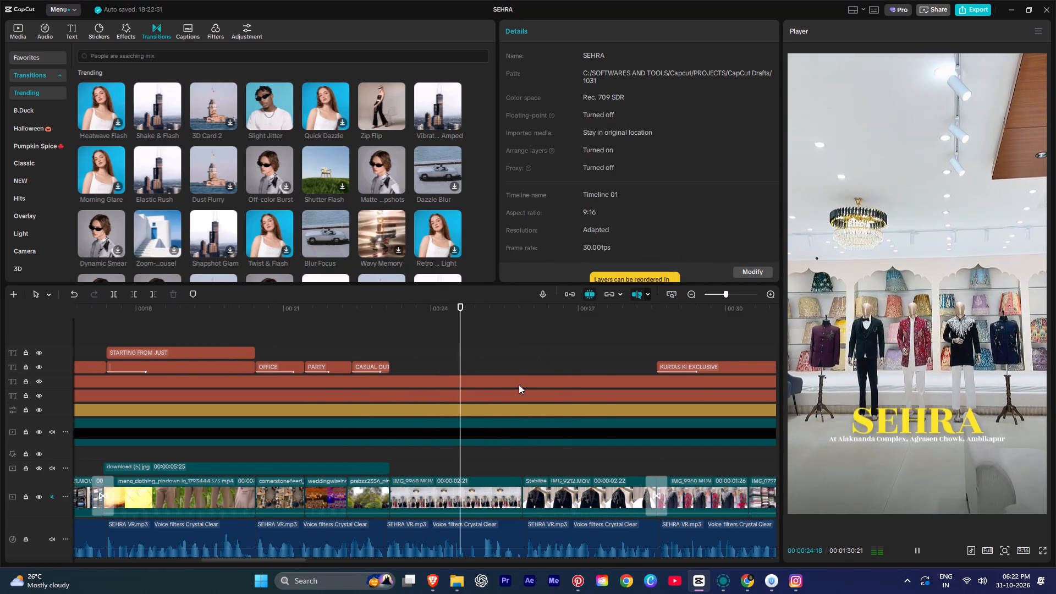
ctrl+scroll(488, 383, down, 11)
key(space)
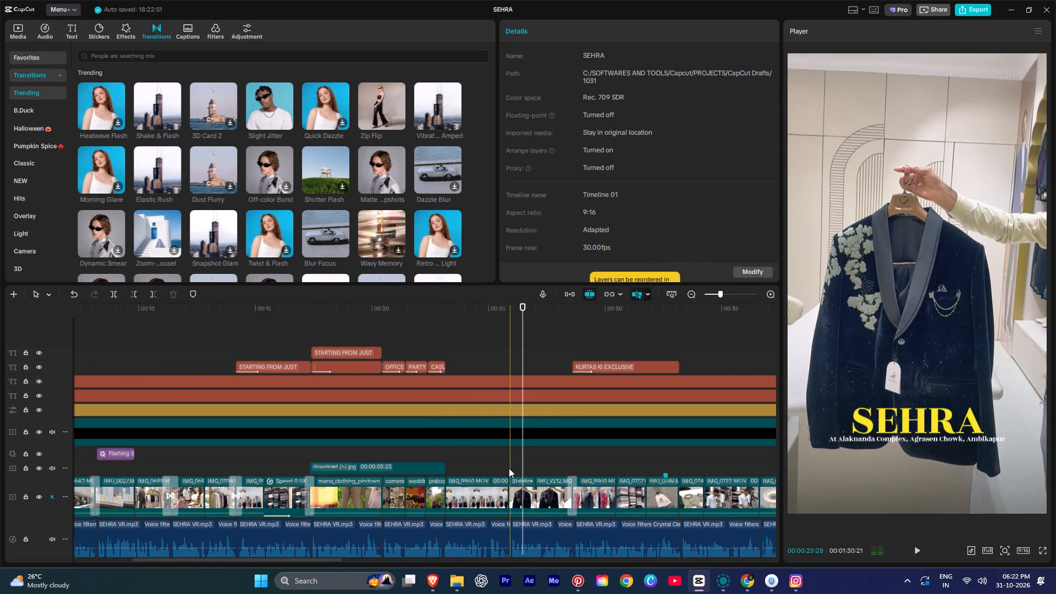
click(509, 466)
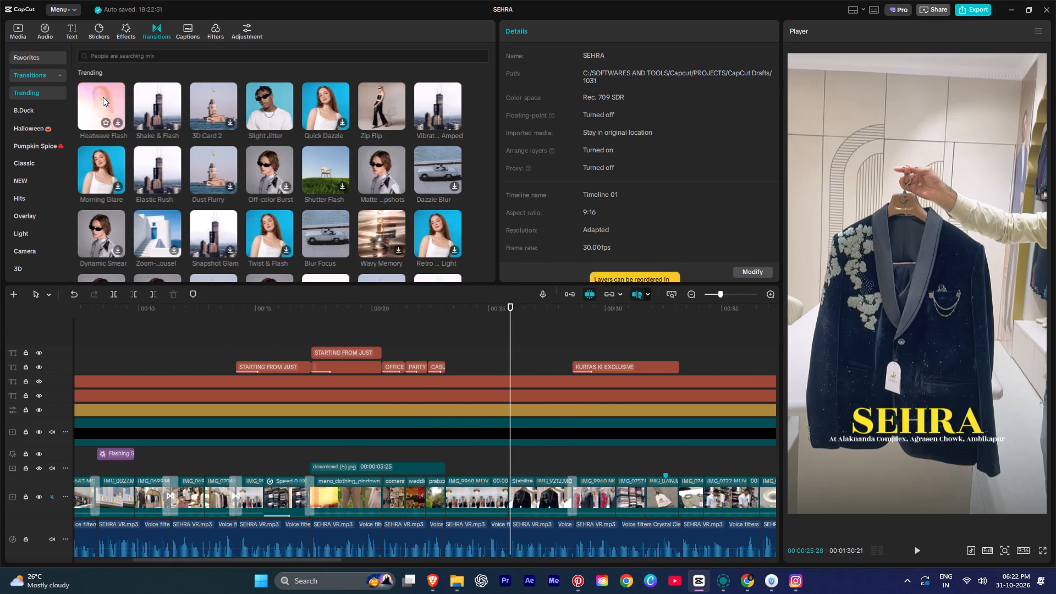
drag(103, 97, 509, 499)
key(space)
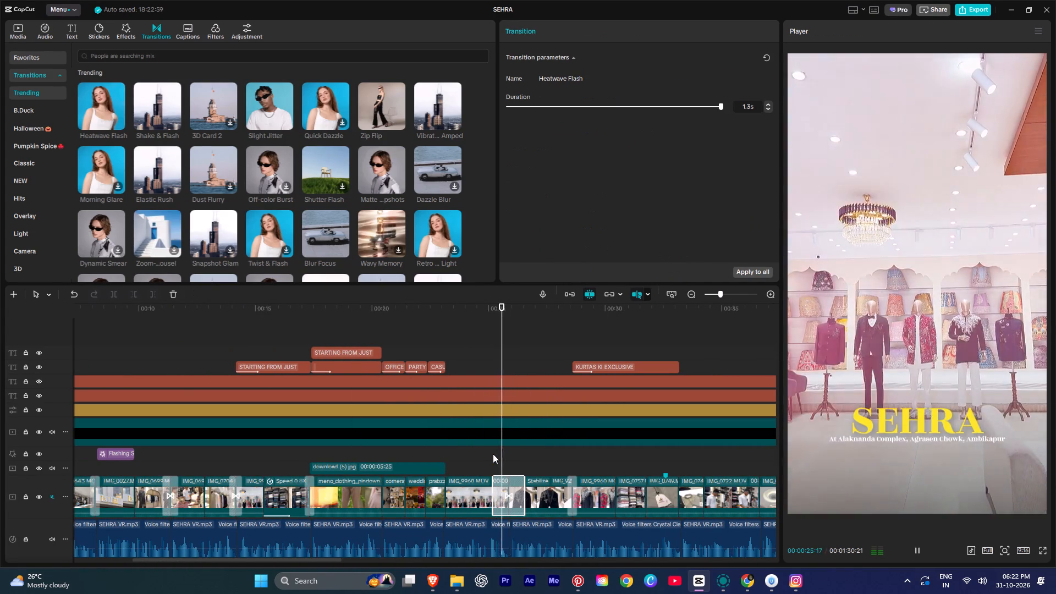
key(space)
Apply the favorite Black Fade transition between the showroom and embroidered blazer clips, with a duration of 0.8s.
click(23, 46)
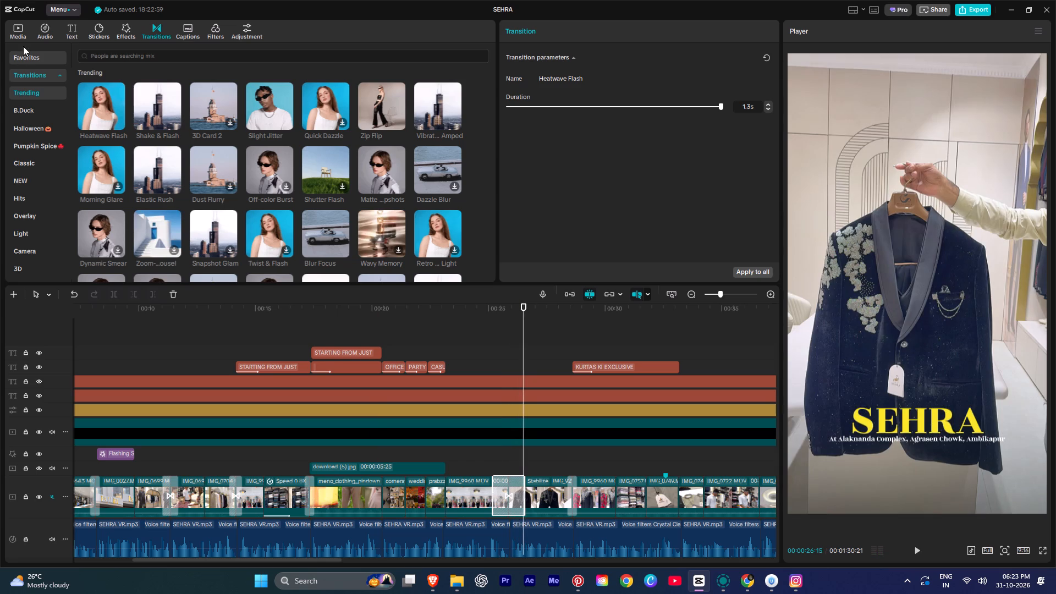
click(24, 58)
drag(105, 135, 502, 487)
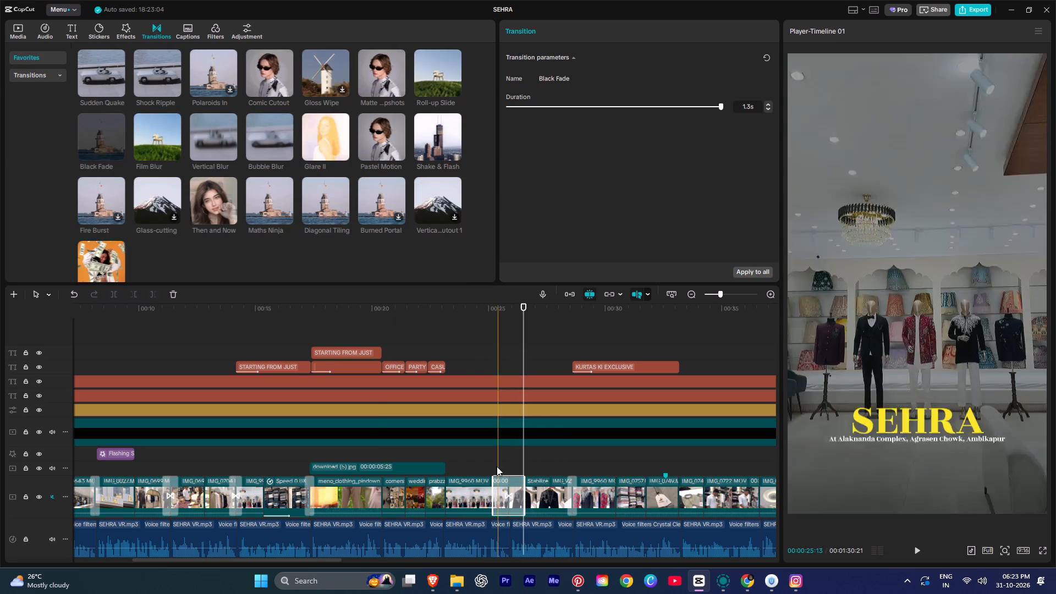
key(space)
alt+scroll(537, 483, down, 2)
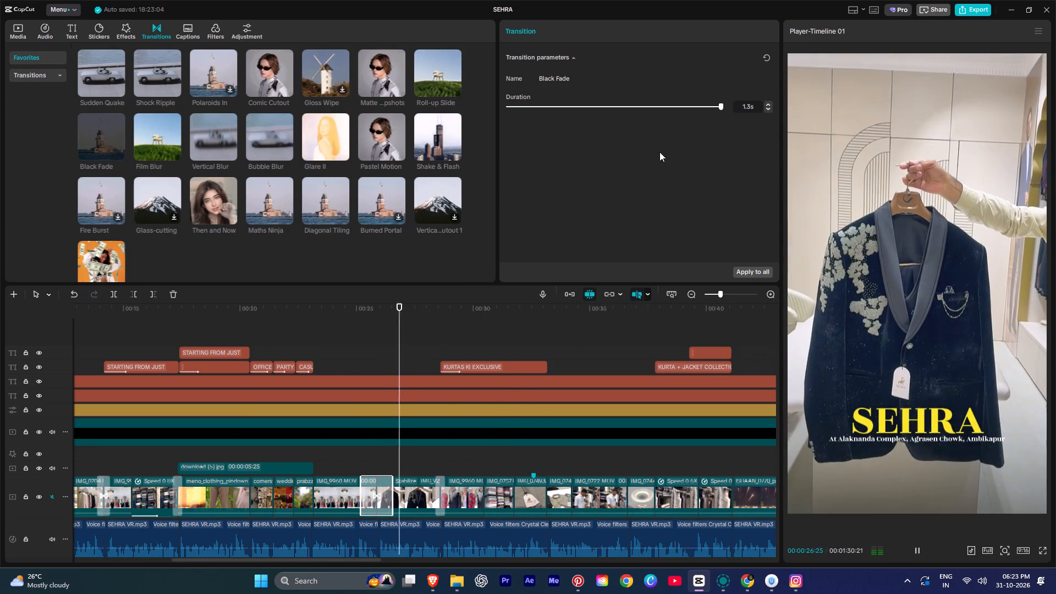
click(630, 109)
Play on from the embroidered blazer clip into the kurta shelves section to check the clips and the KURTAS KI EXCLUSIVE title.
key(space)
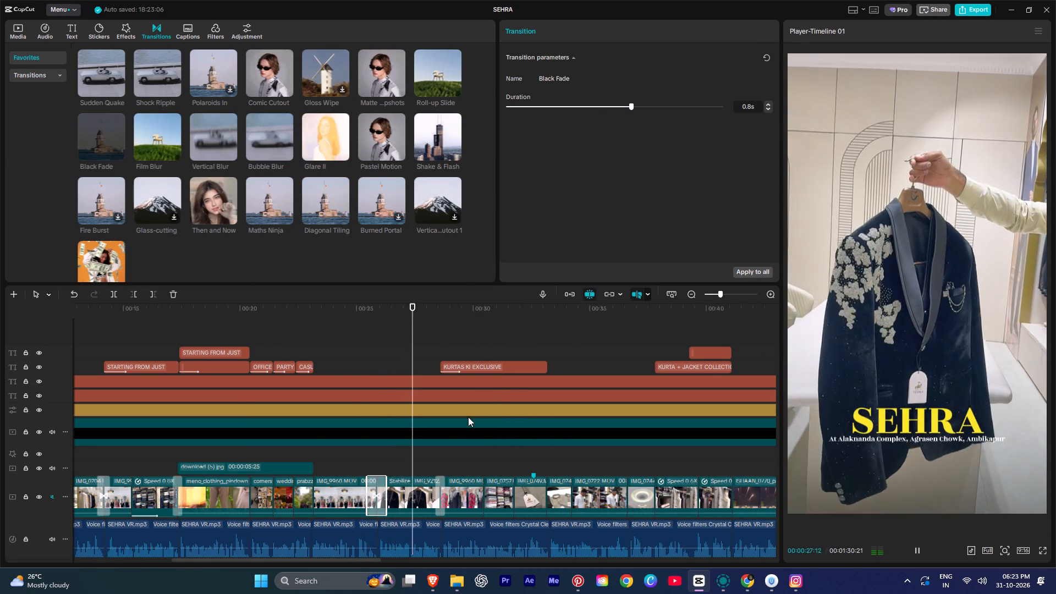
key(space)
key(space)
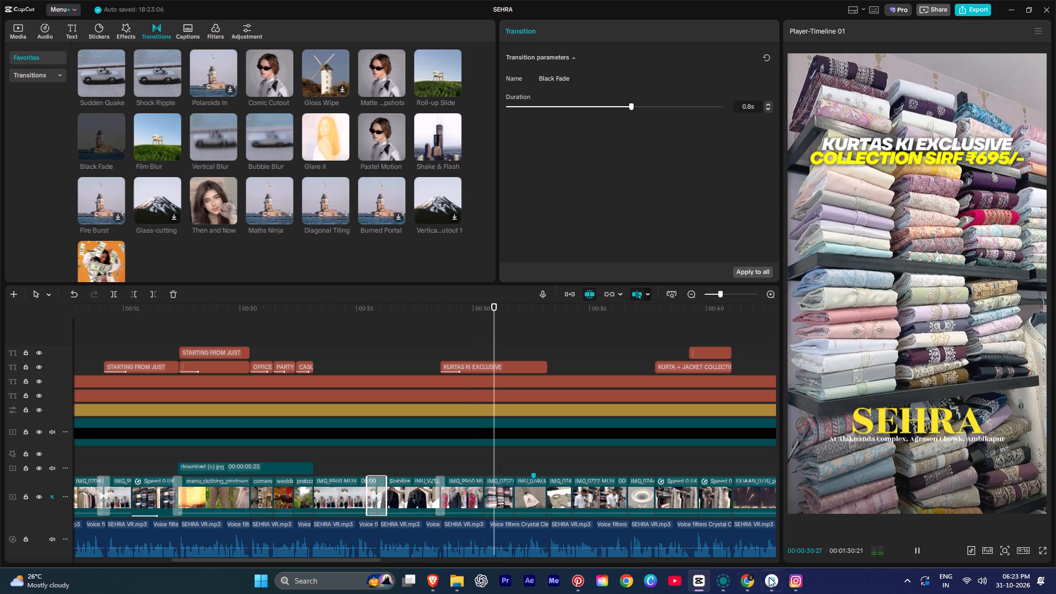
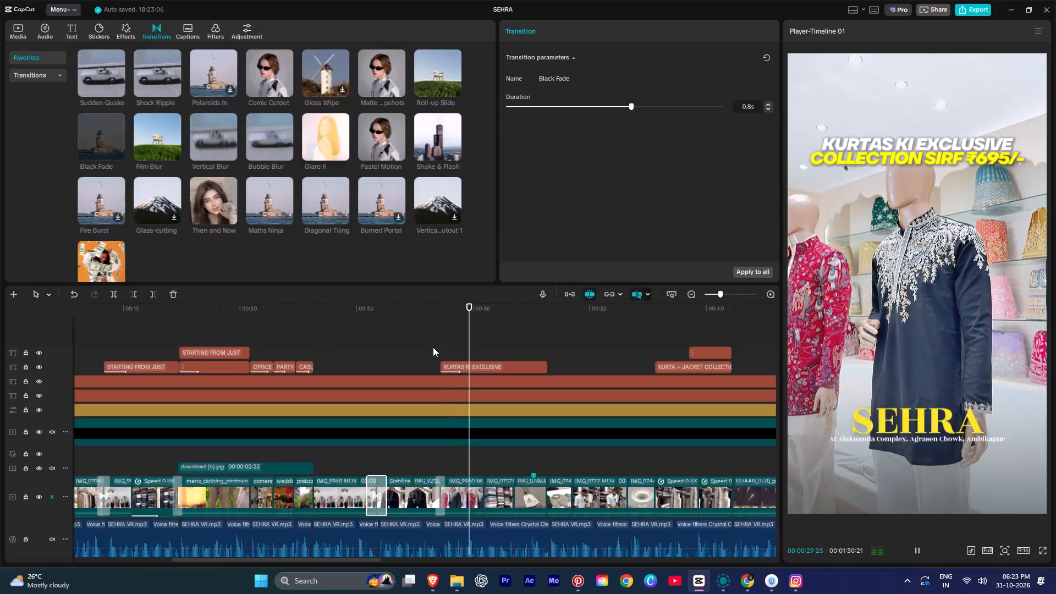
Play through the KURTAS KI EXCLUSIVE section from about 28 to 33 seconds, checking the clip cuts and title timing.
ctrl+scroll(433, 347, up, 1)
ctrl+scroll(433, 347, down, 1)
ctrl+scroll(433, 347, up, 7)
ctrl+scroll(433, 347, down, 6)
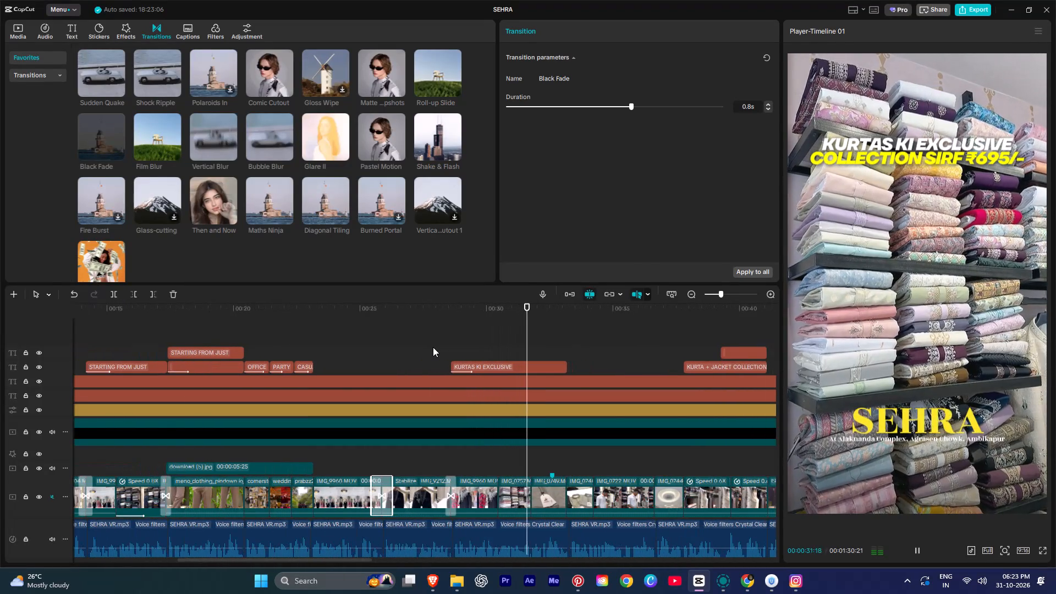
scroll(433, 347, down, 2)
scroll(482, 433, up, 4)
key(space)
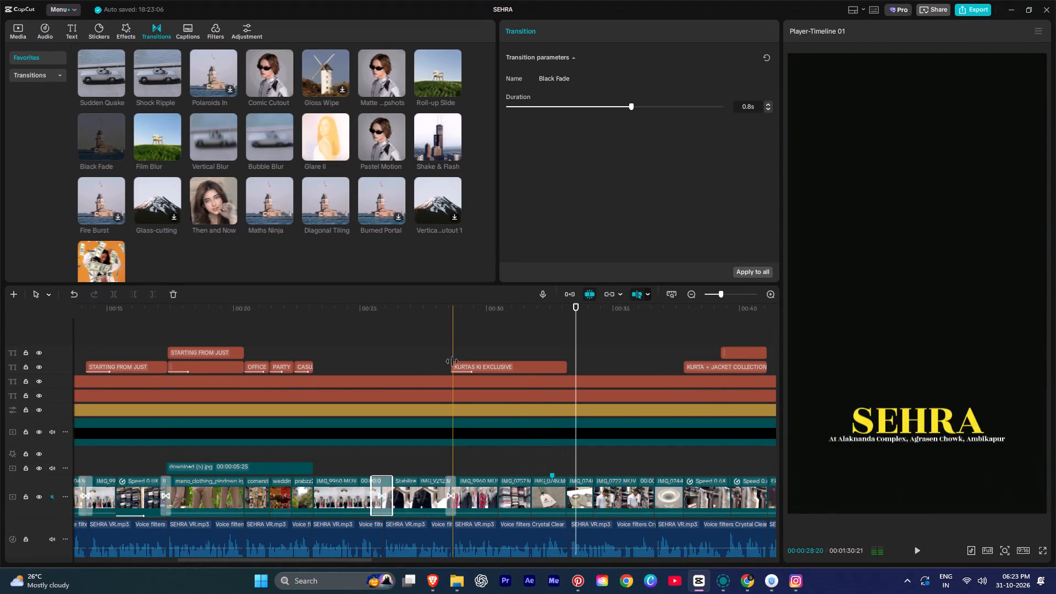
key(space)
ctrl+scroll(487, 376, down, 6)
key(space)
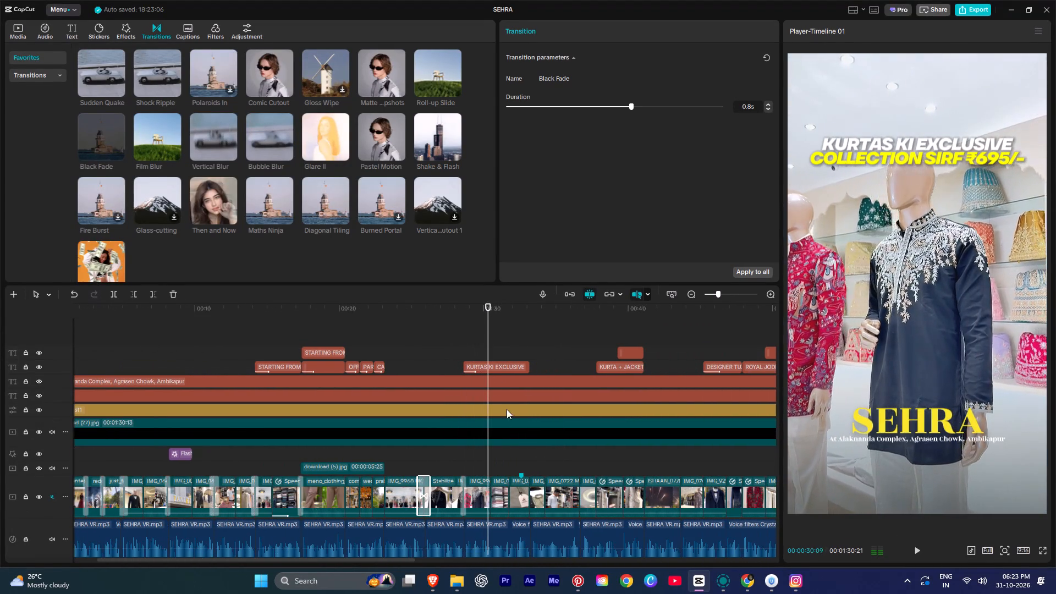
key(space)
ctrl+scroll(501, 395, up, 7)
ctrl+scroll(501, 395, down, 1)
ctrl+scroll(501, 395, up, 7)
scroll(501, 395, down, 1)
ctrl+scroll(501, 395, up, 3)
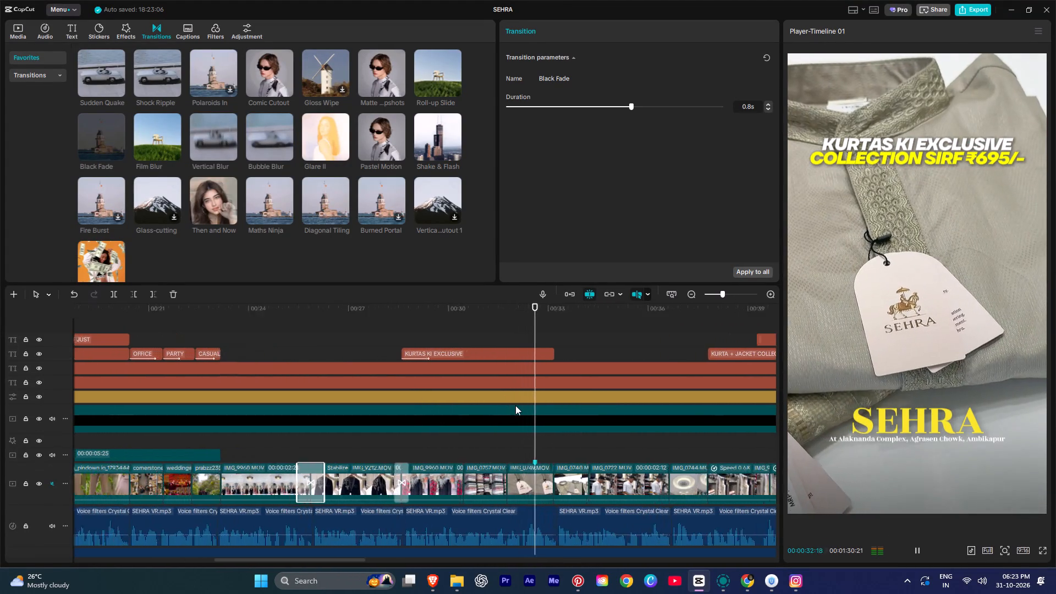
ctrl+scroll(515, 405, up, 2)
Add the Black Fade transition at the end of the SEHRA tag close-up clip, at about 33 seconds.
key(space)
drag(97, 139, 544, 489)
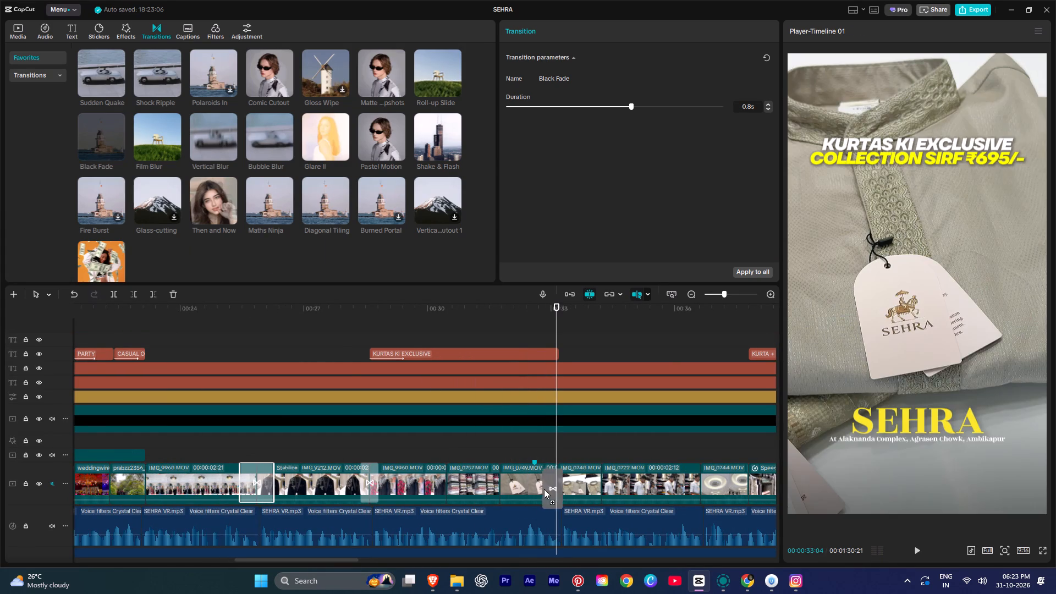
Add the Black Fade transition at the cut ending the KURTAS KI EXCLUSIVE section, at about 33 s, and play on.
drag(544, 489, 544, 490)
key(space)
alt+scroll(551, 459, down, 7)
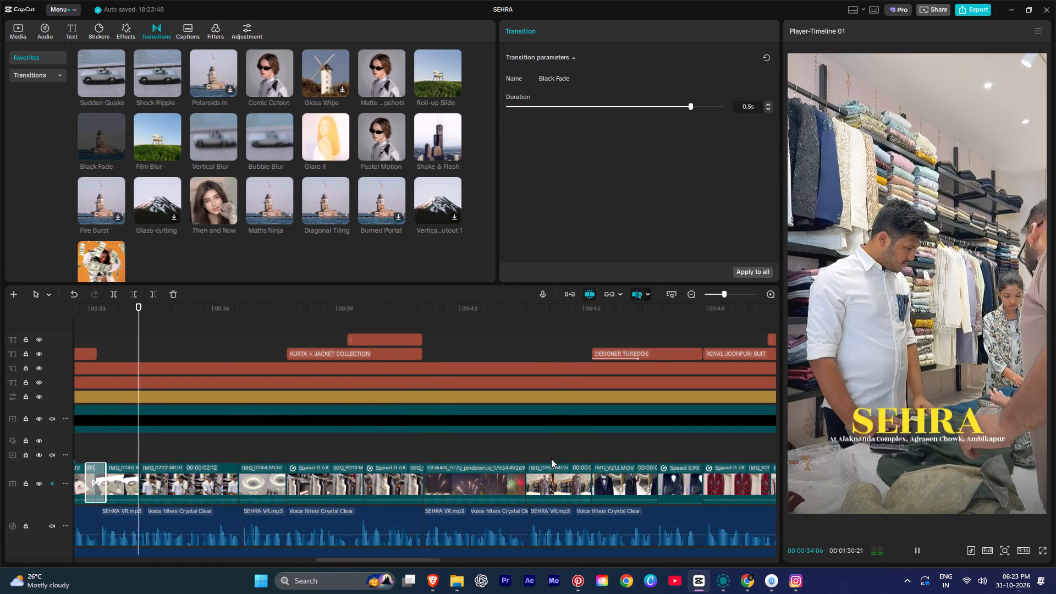
alt+scroll(235, 472, up, 5)
alt+scroll(514, 490, down, 1)
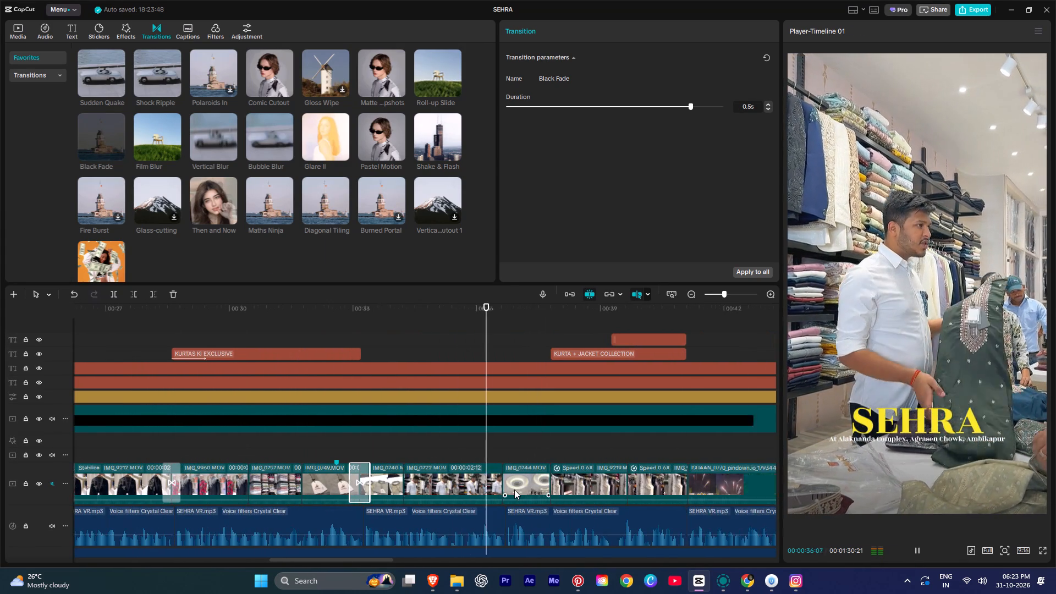
alt+scroll(514, 490, down, 2)
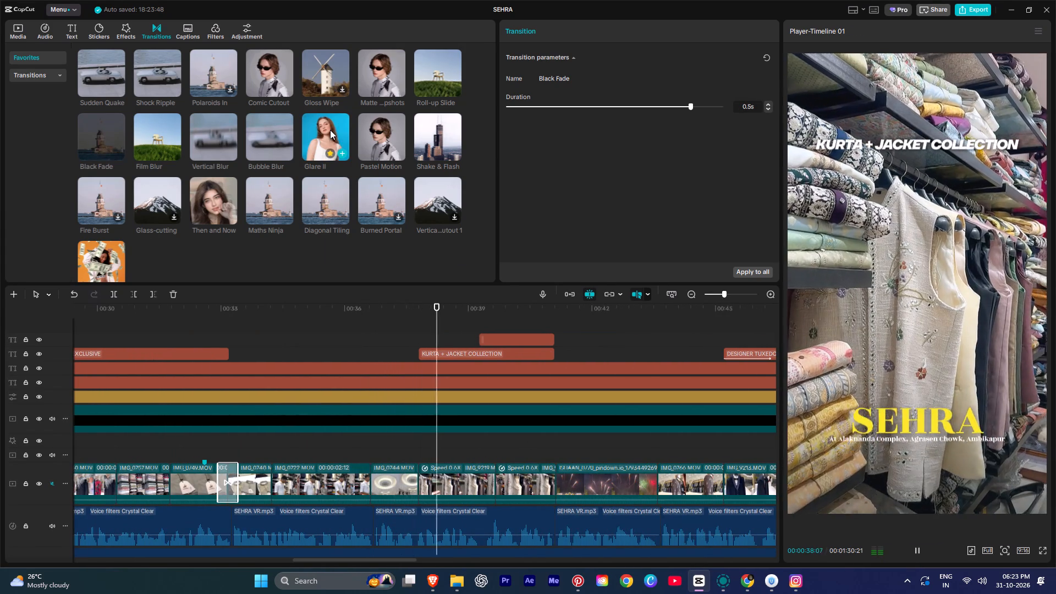
Add the Glare II transition between the two KURTA + JACKET COLLECTION clips, at about 39.7 s, and play it back.
key(space)
drag(321, 134, 495, 480)
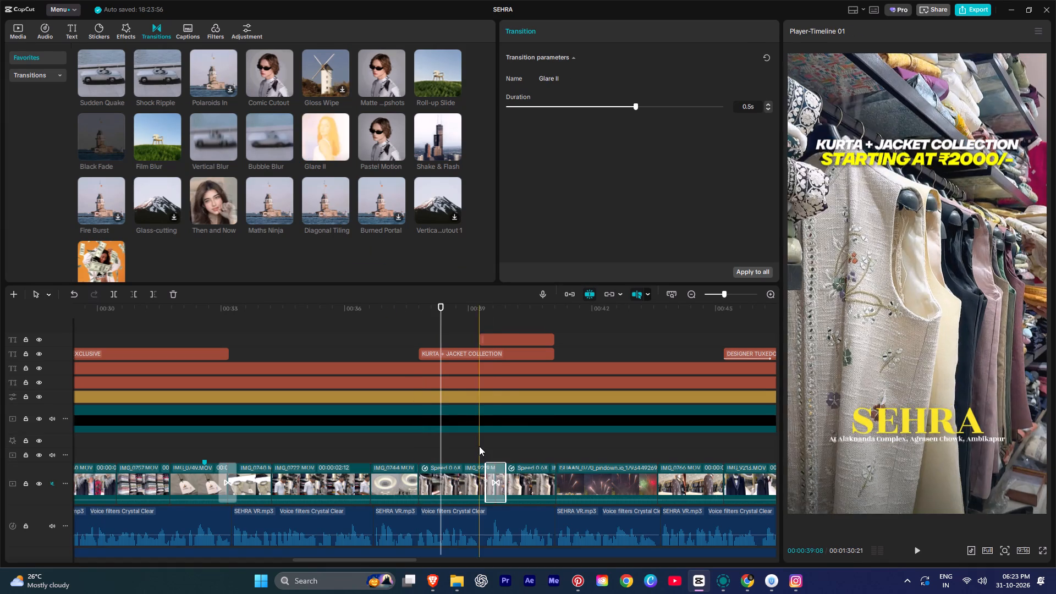
key(space)
alt+scroll(479, 446, down, 2)
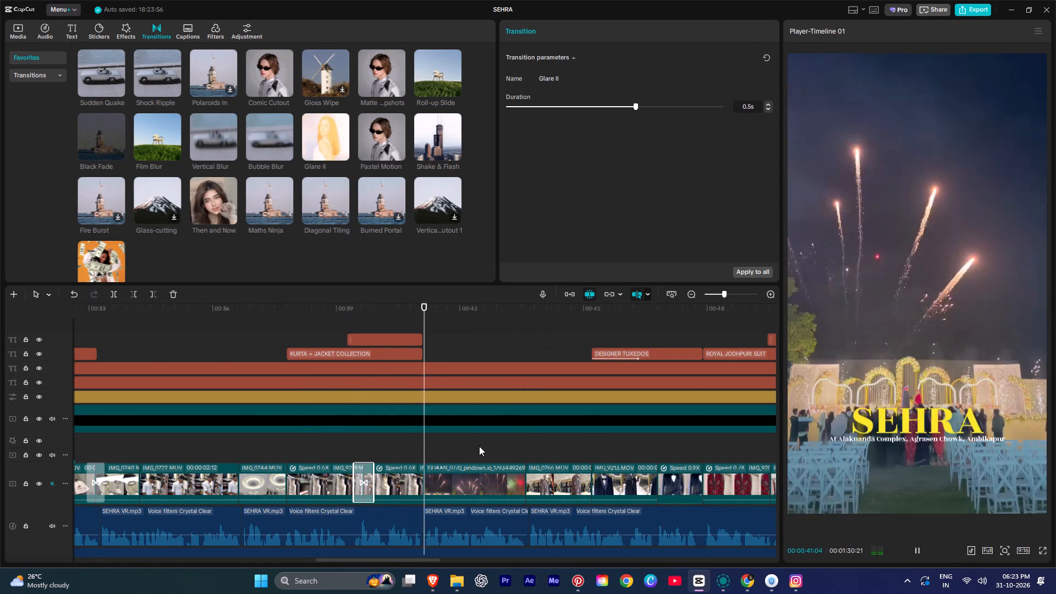
ctrl+scroll(496, 471, down, 4)
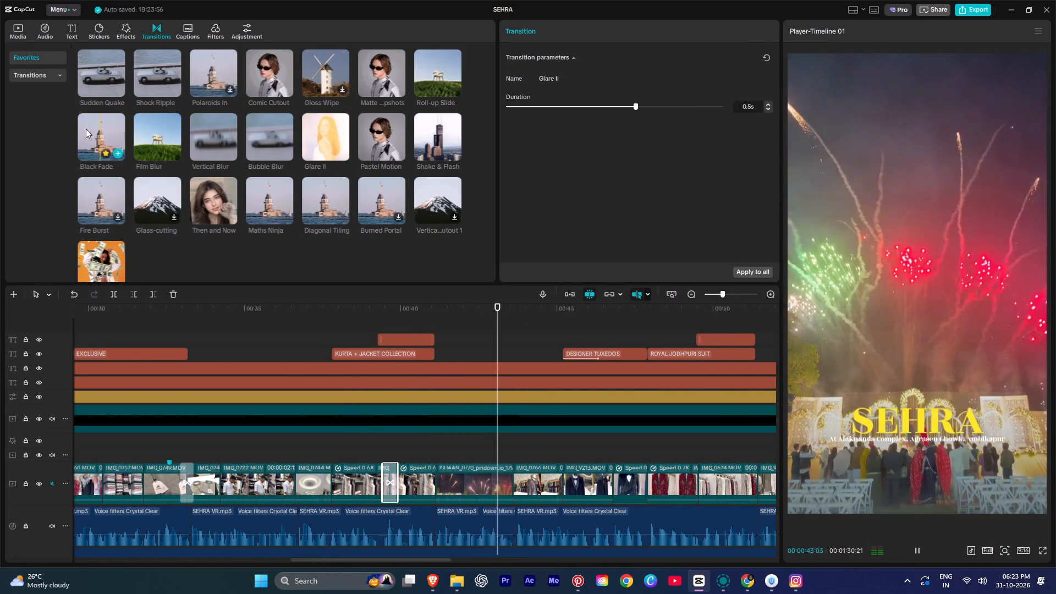
Add the Black Fade transition at the end of the fireworks clip, at about 43.6 s, and play through it.
drag(94, 131, 511, 487)
key(space)
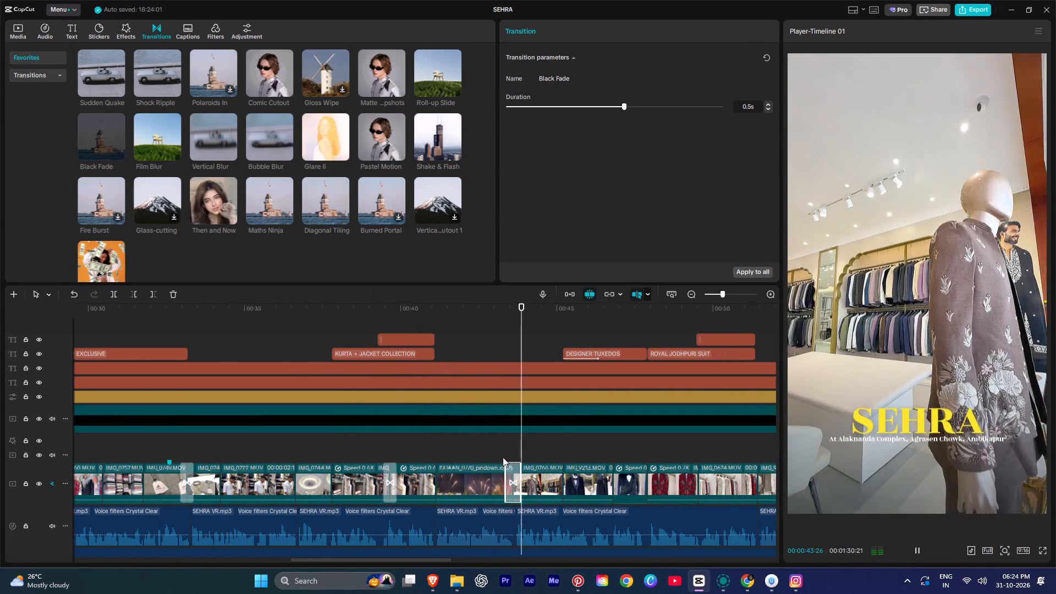
alt+scroll(503, 457, down, 3)
ctrl+scroll(371, 435, up, 6)
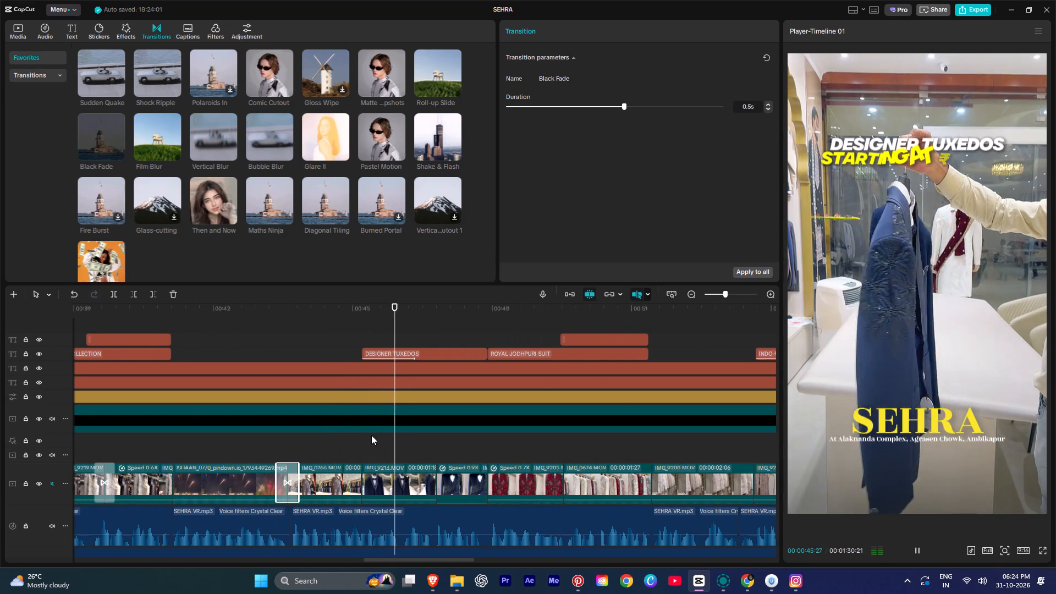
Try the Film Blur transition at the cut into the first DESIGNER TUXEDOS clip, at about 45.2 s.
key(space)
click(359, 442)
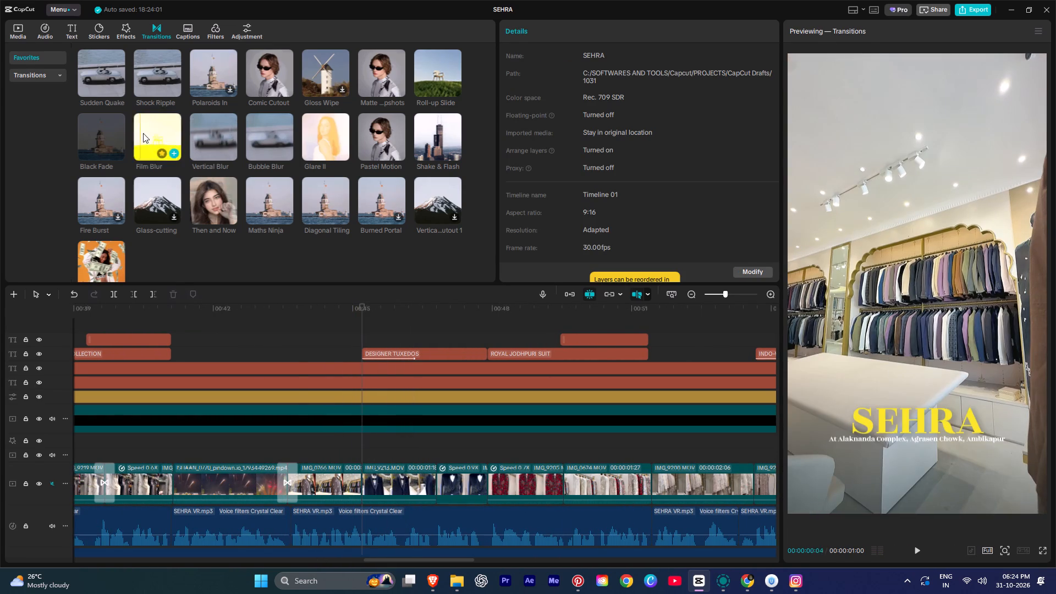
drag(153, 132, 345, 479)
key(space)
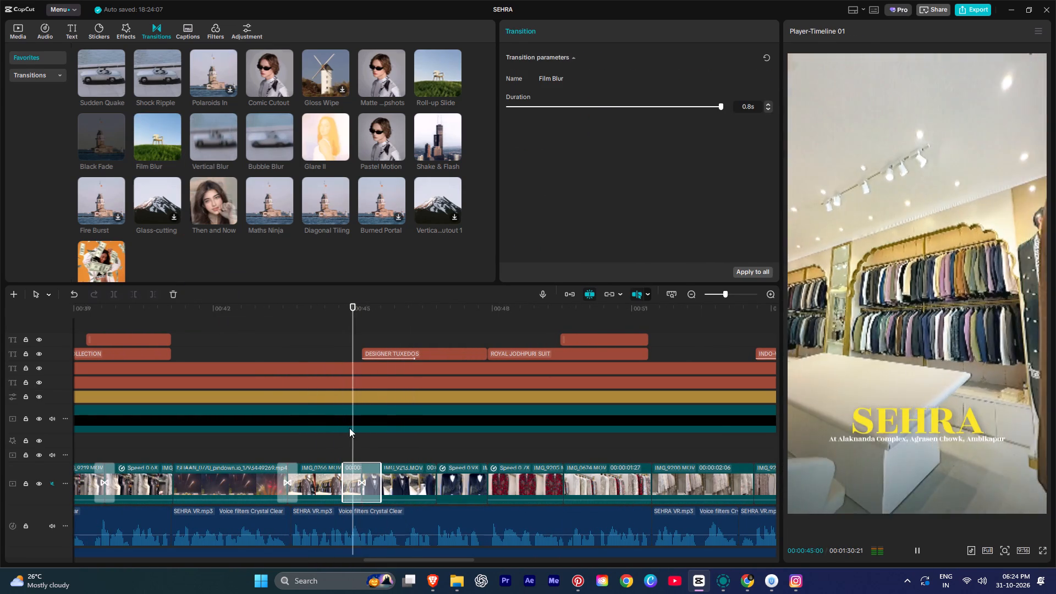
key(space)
Apply the Maths Ninja transition at the cut into the first DESIGNER TUXEDOS clip.
drag(256, 200, 350, 501)
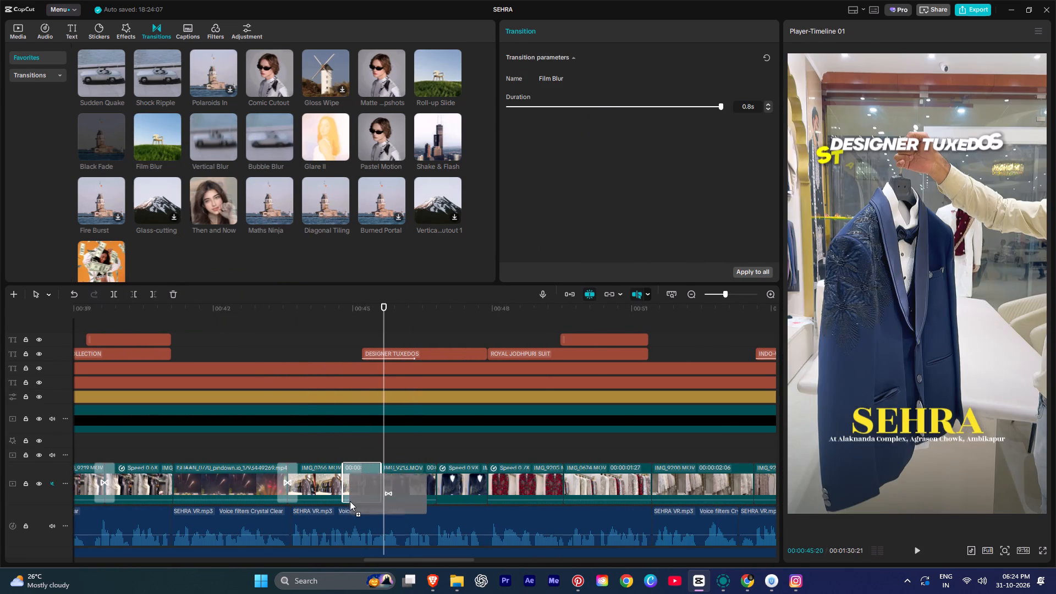
drag(350, 501, 343, 495)
key(space)
Play through the DESIGNER TUXEDOS and ROYAL JODHPURI SUIT sections, checking how the clips and titles appear.
alt+scroll(336, 445, down, 3)
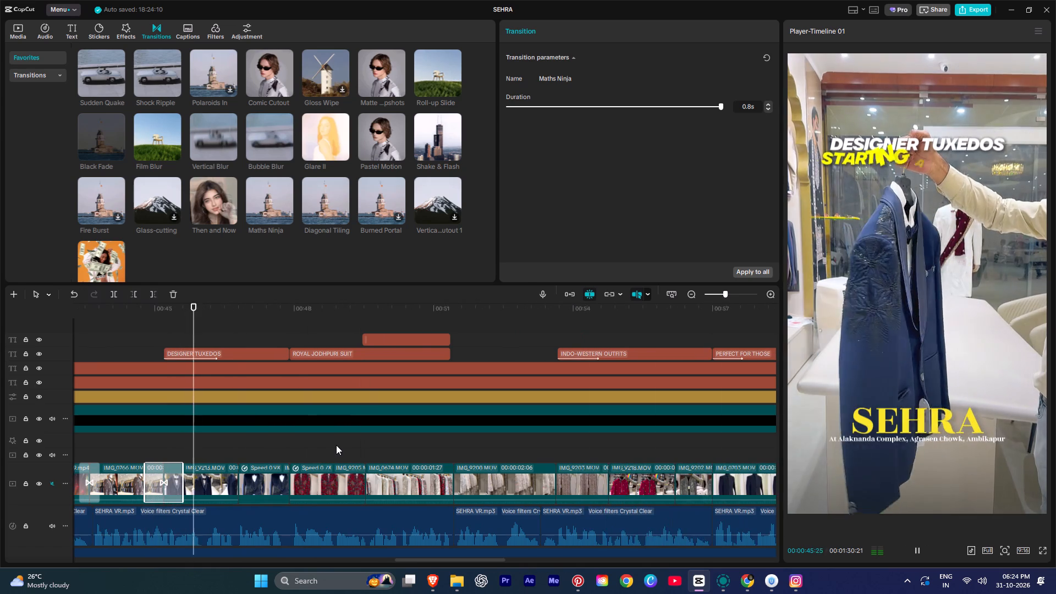
ctrl+scroll(332, 457, up, 4)
ctrl+scroll(332, 457, down, 4)
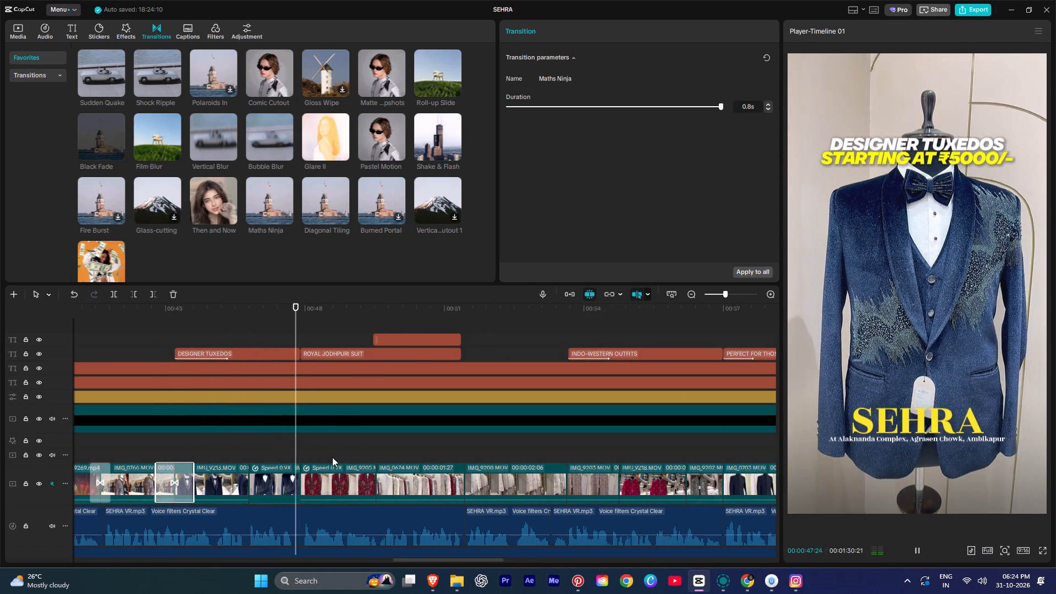
ctrl+scroll(327, 467, down, 1)
ctrl+scroll(327, 467, up, 4)
ctrl+scroll(327, 467, down, 5)
ctrl+scroll(327, 467, up, 1)
ctrl+scroll(327, 467, down, 2)
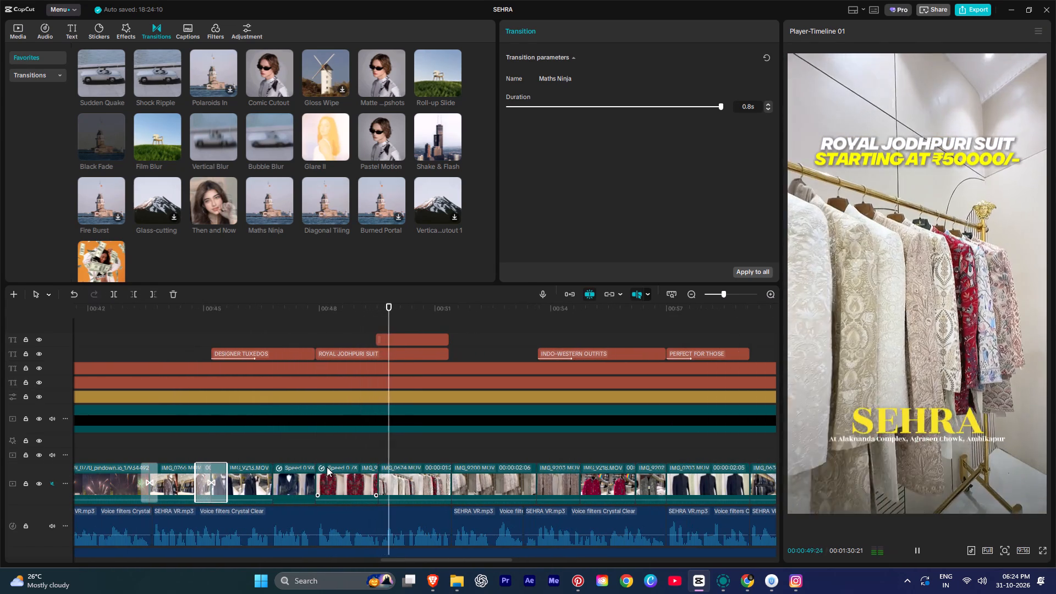
key(space)
key(space)
key(space)
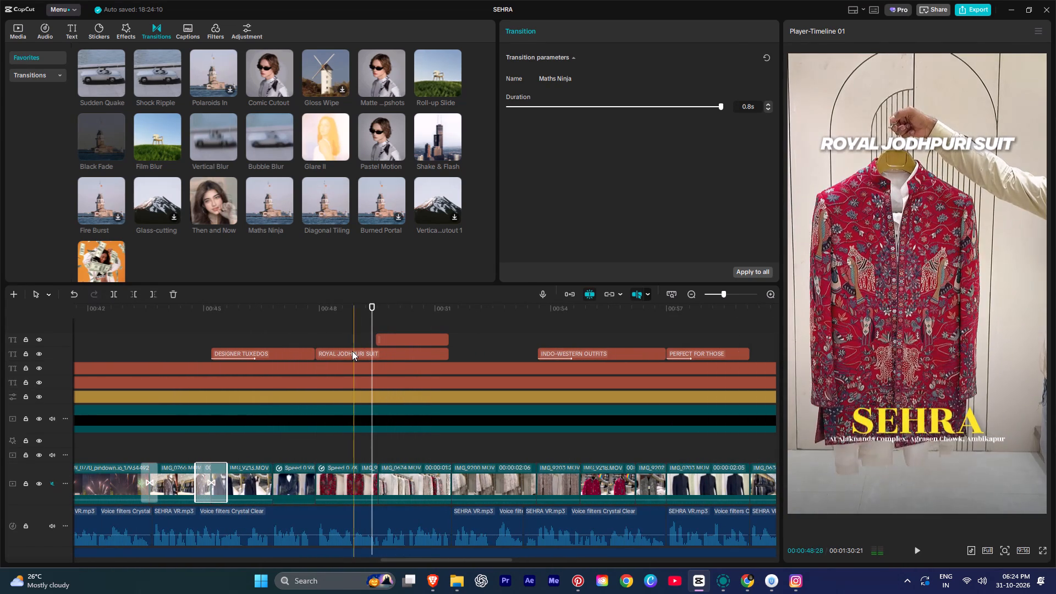
Apply the Verba...ew In entrance animation to the ROYAL JODHPURI SUIT title with a 0.8 s duration.
click(352, 351)
click(554, 25)
click(648, 176)
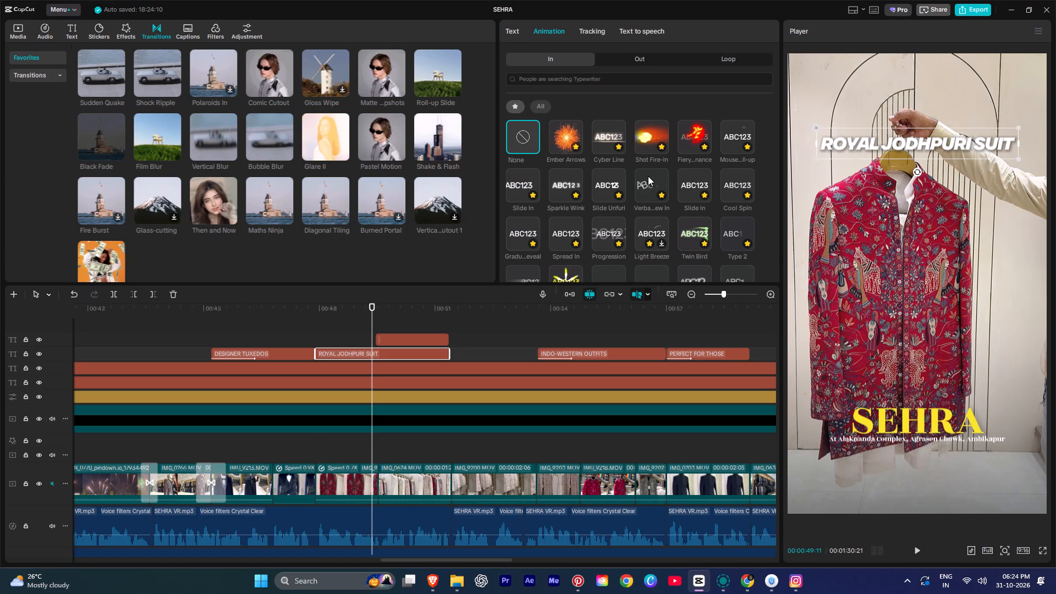
click(626, 269)
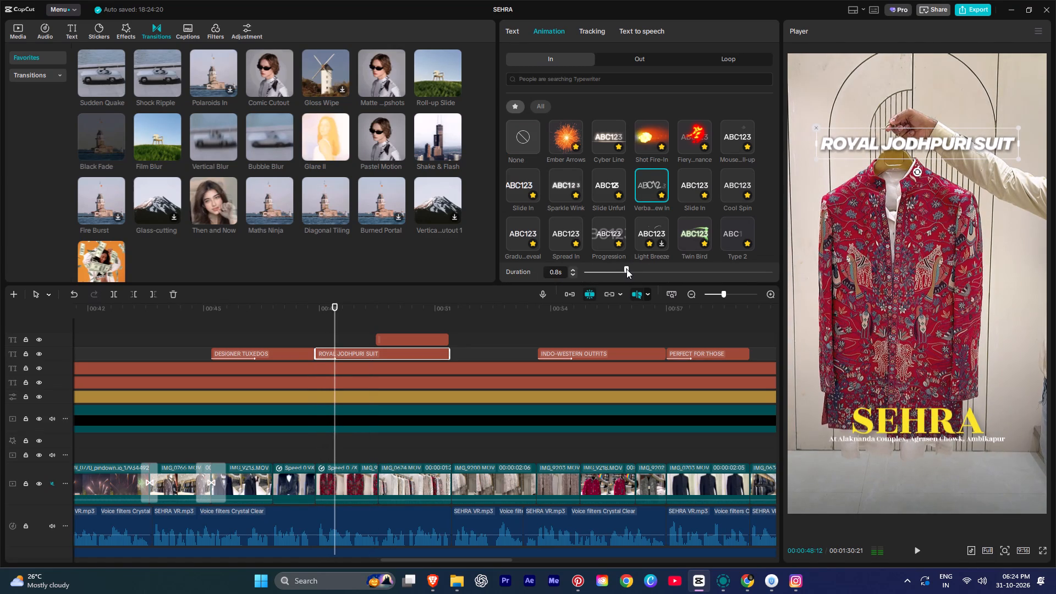
Apply the Cyber Line entrance animation to the STARTING AT ₹50000/- title of the ROYAL JODHPURI SUIT section.
click(402, 315)
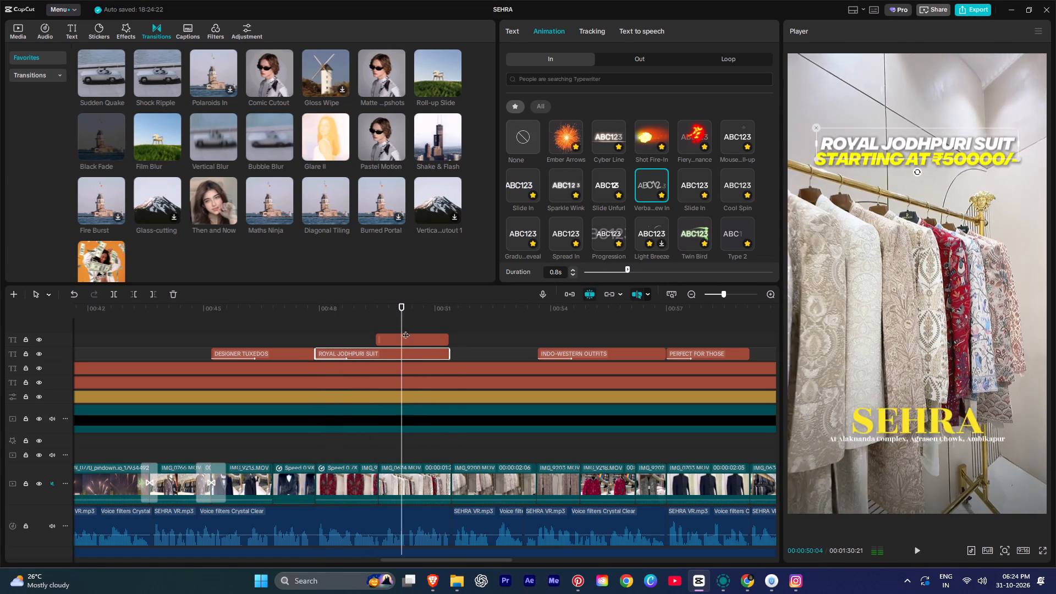
key(space)
click(408, 337)
click(548, 34)
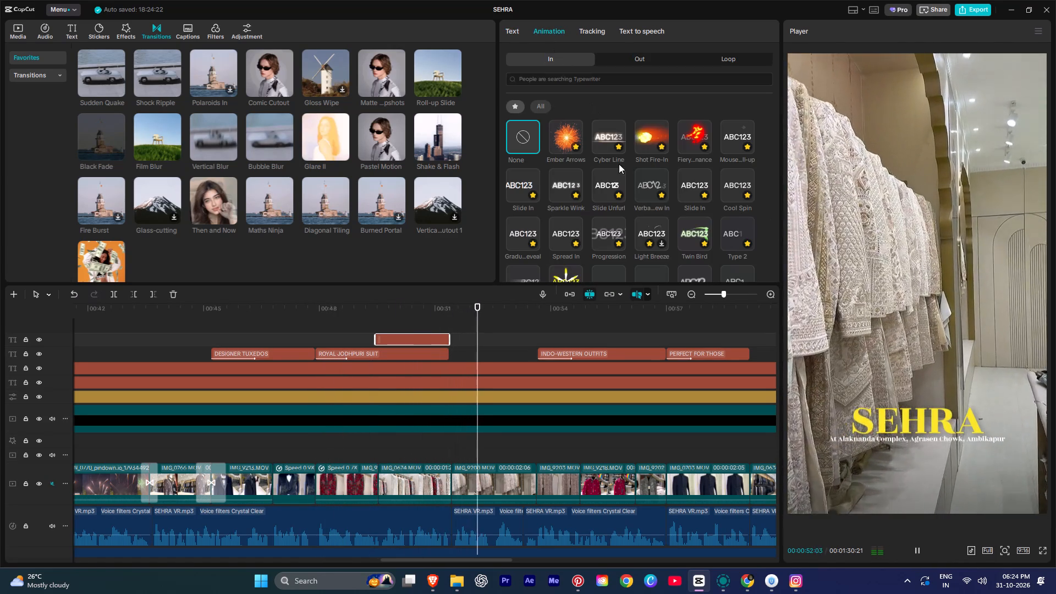
click(601, 130)
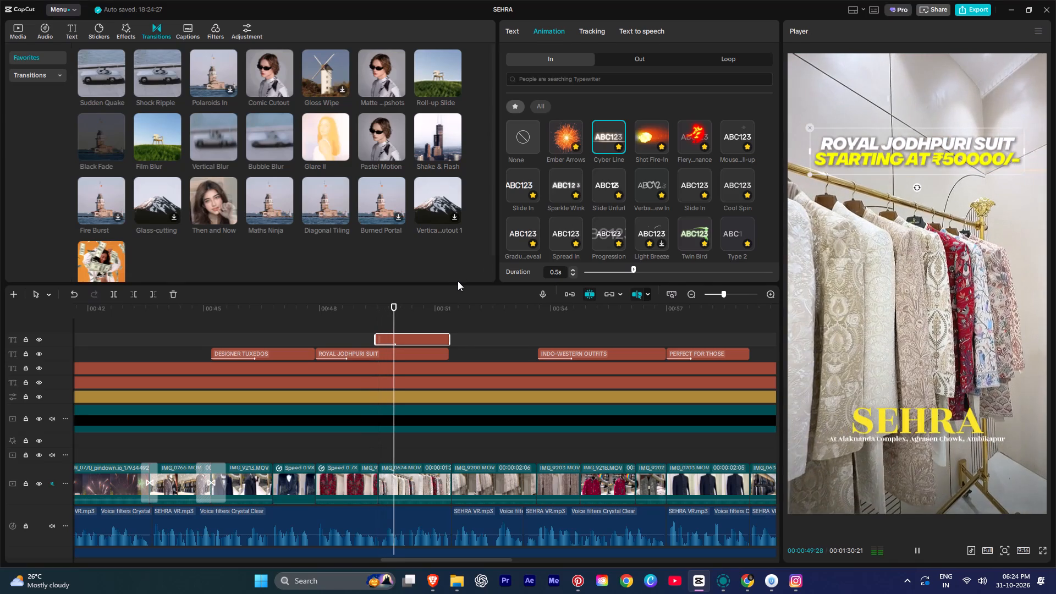
Add a Glare II transition at the end of the ROYAL JODHPURI SUIT section, at about 51 s, with a 0.7 s duration.
click(449, 319)
key(space)
key(space)
click(449, 319)
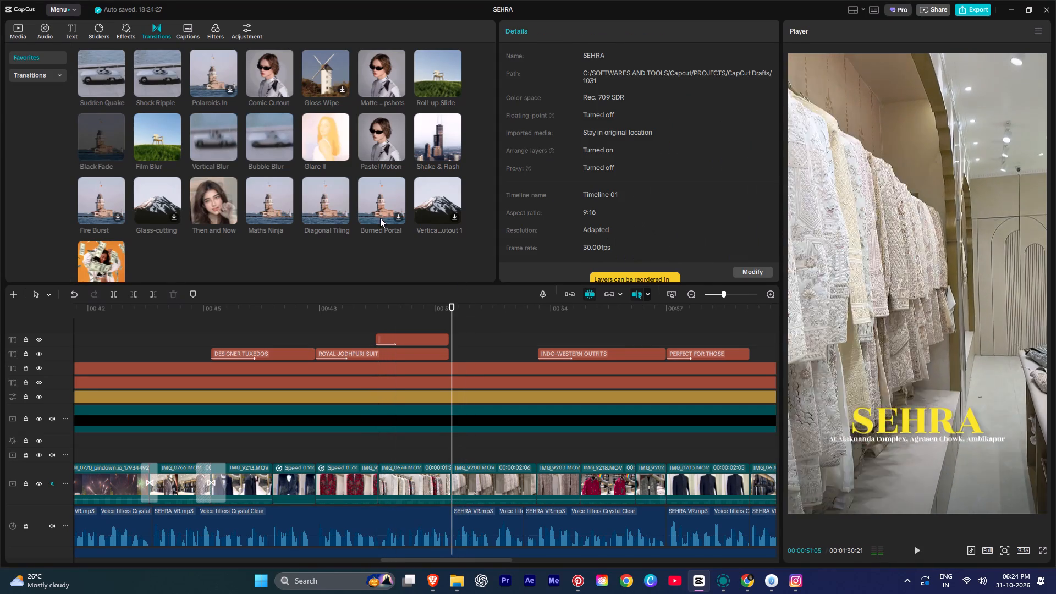
drag(317, 133, 446, 488)
key(space)
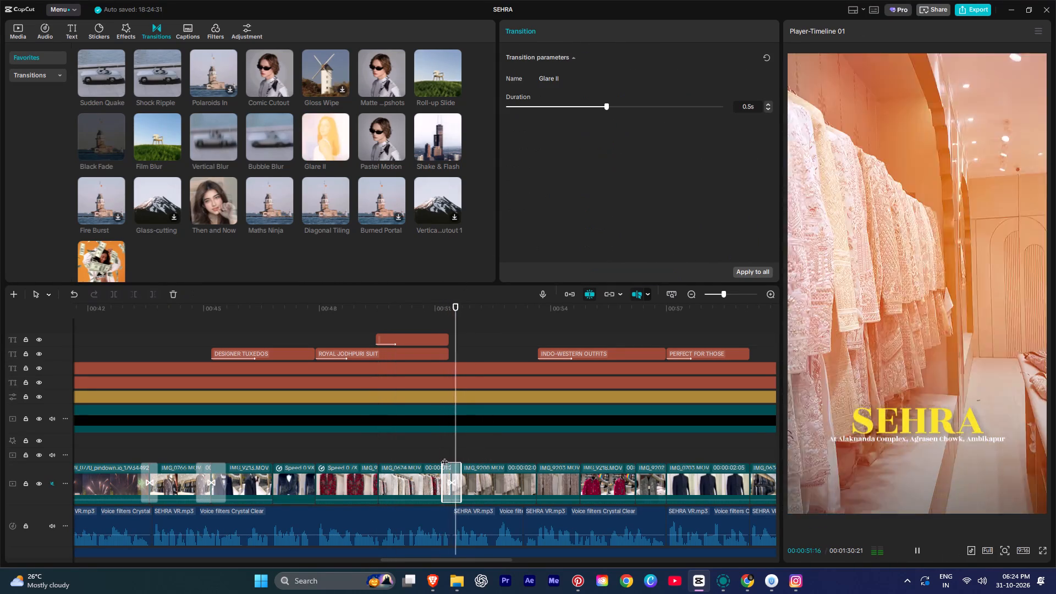
alt+scroll(453, 454, down, 3)
click(656, 105)
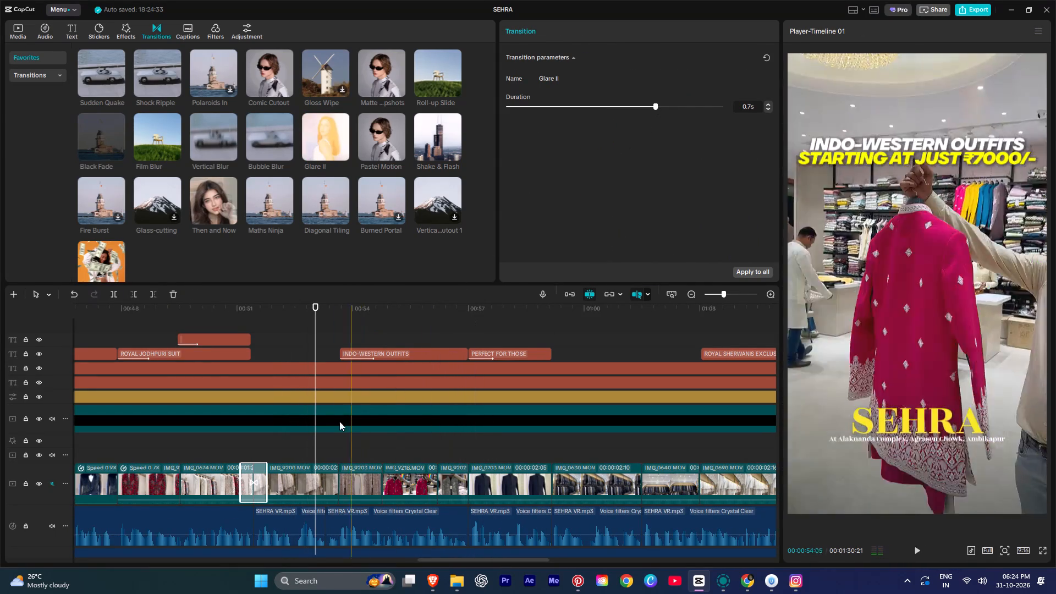
Add the Black Fade transition between the first two INDO-WESTERN OUTFITS clips, at about 54.8 s, and play through it.
key(space)
key(space)
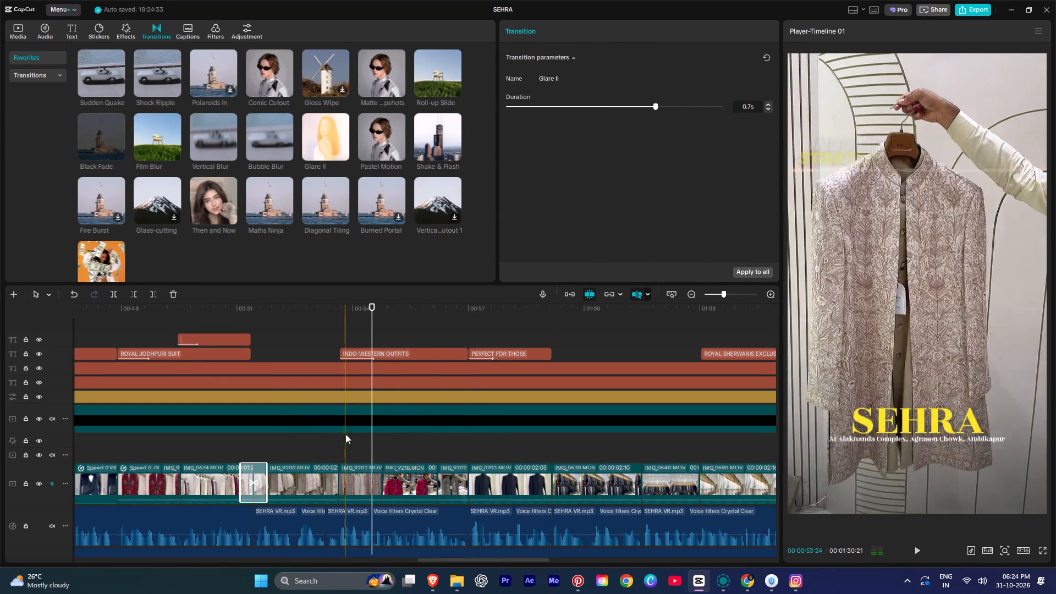
click(340, 433)
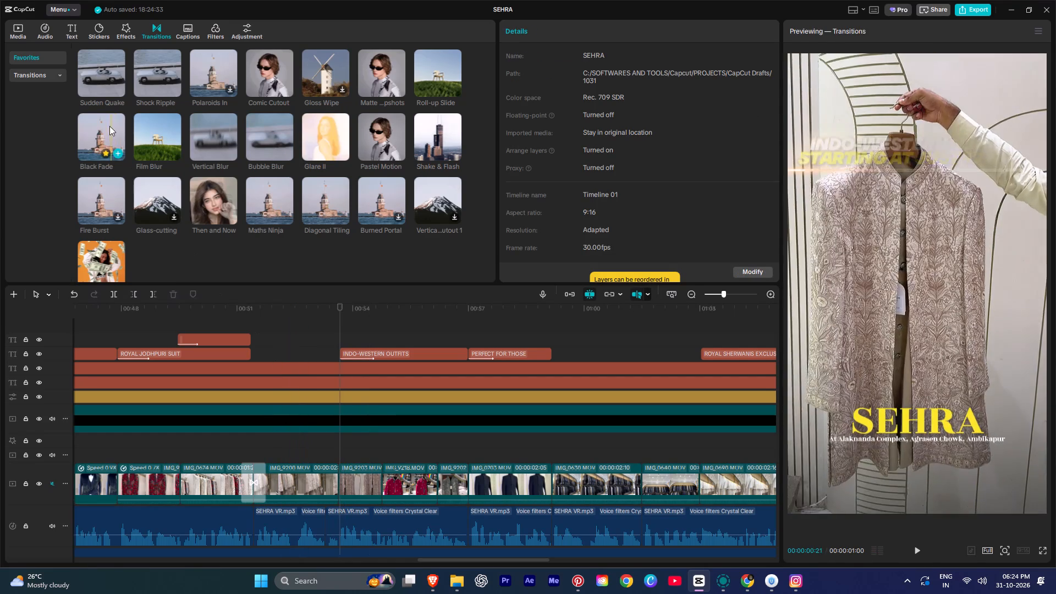
drag(109, 126, 384, 482)
key(space)
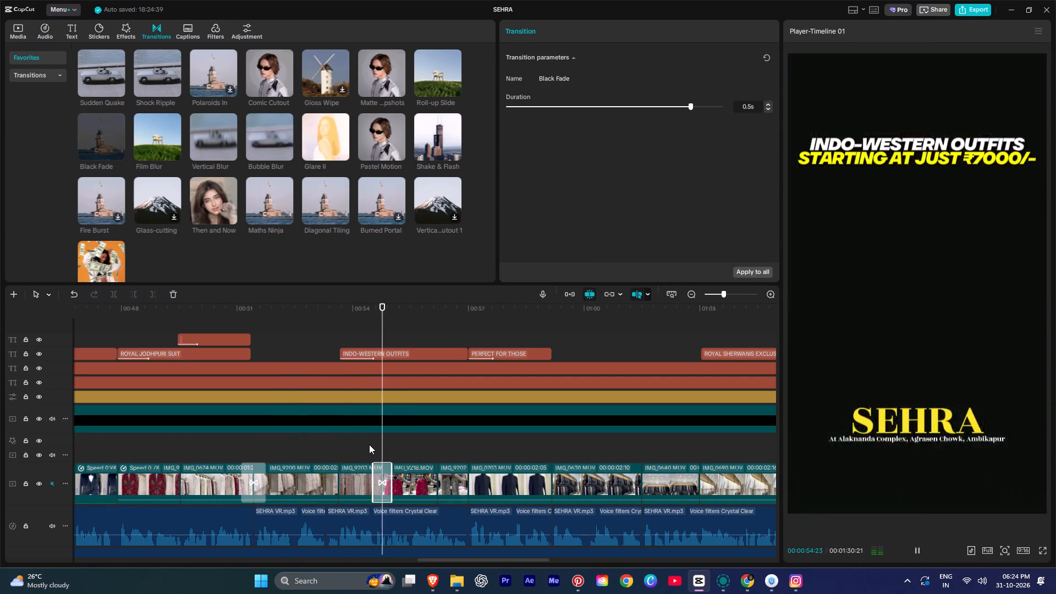
alt+scroll(423, 457, down, 1)
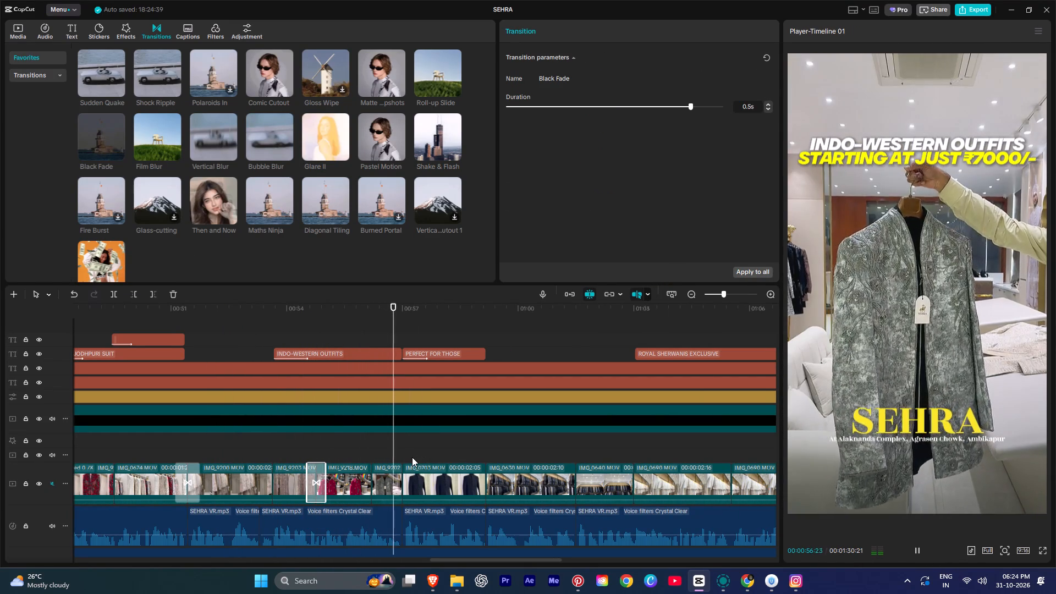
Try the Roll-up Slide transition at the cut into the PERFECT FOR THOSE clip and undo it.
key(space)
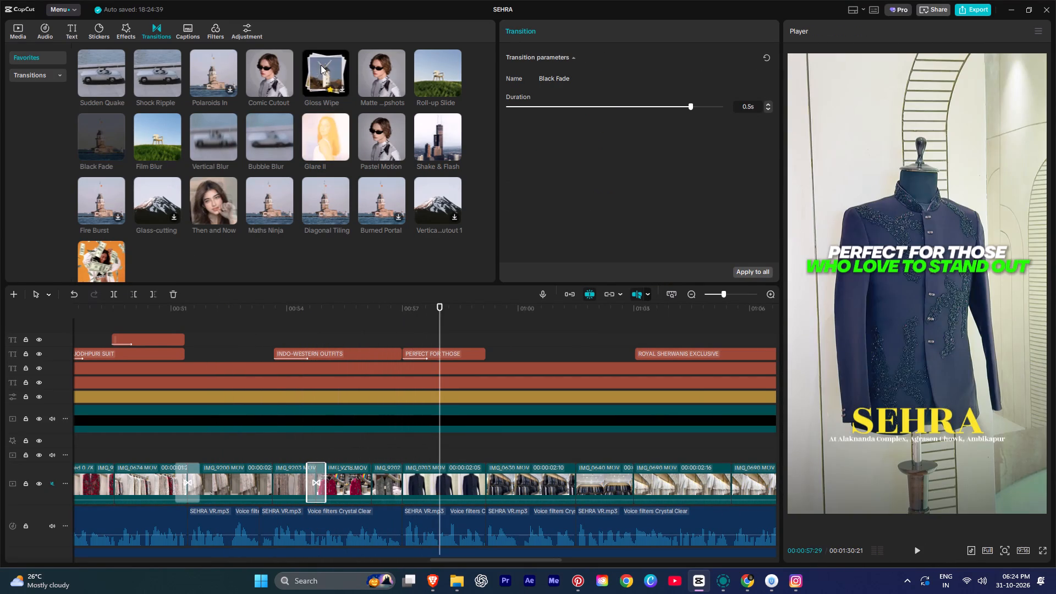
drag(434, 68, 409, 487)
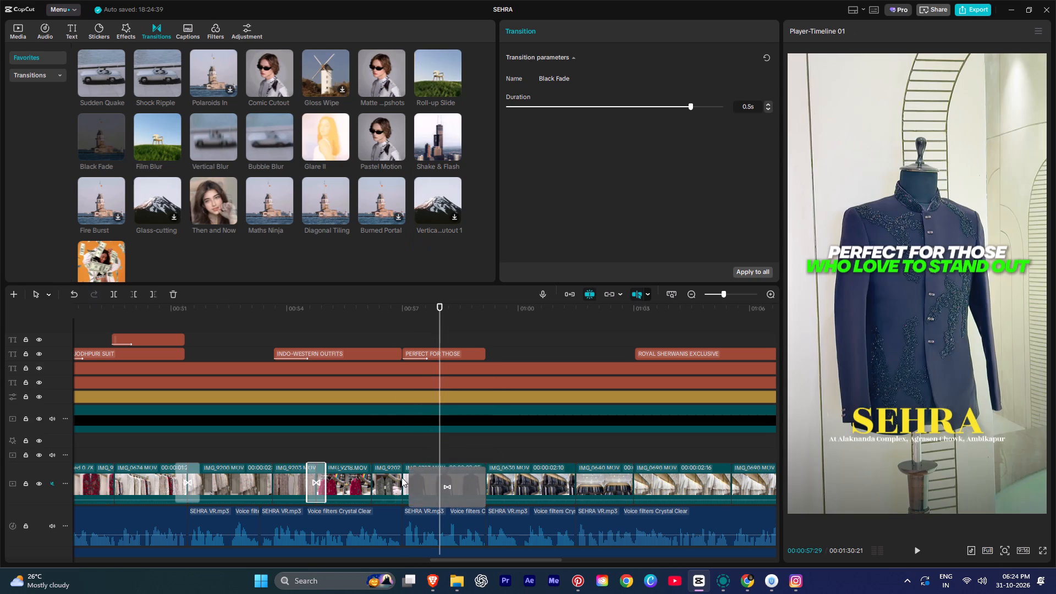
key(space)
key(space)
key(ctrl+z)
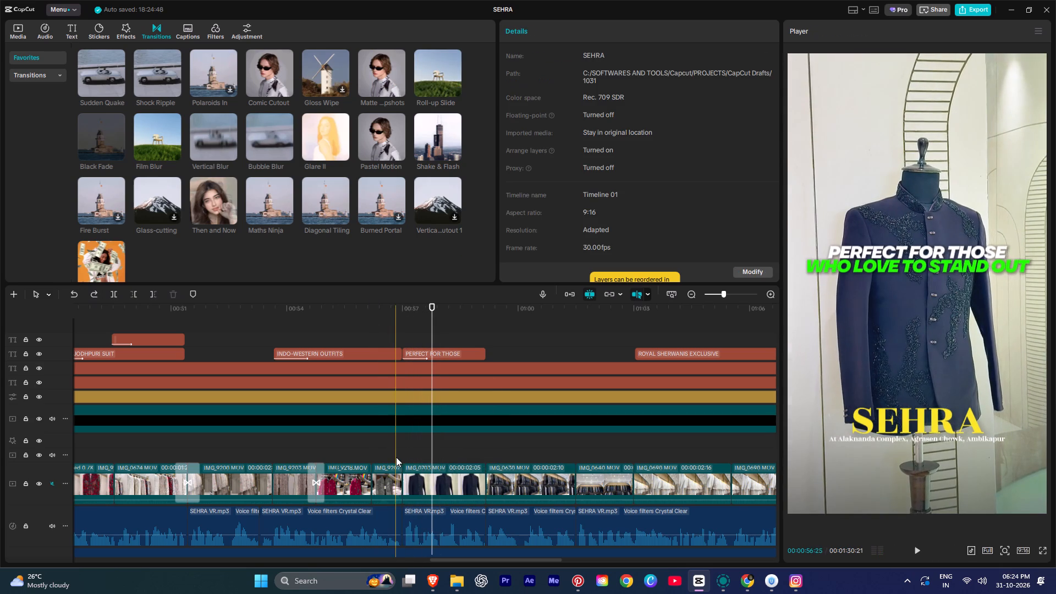
Add the Black Fade transition at the end of the PERFECT FOR THOSE clip, at about 59 s, and play on.
key(space)
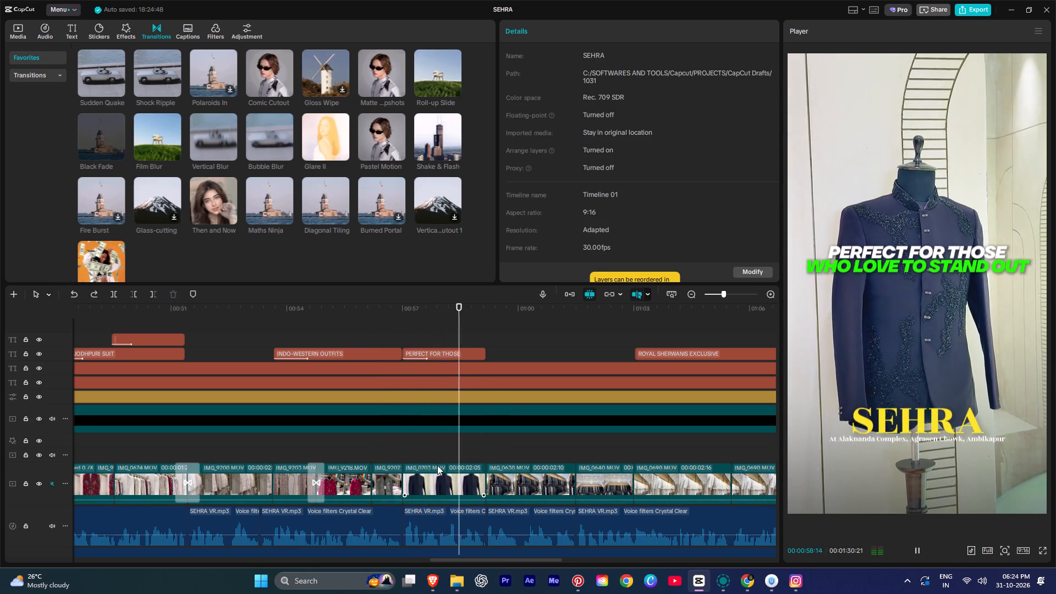
key(space)
drag(104, 123, 103, 124)
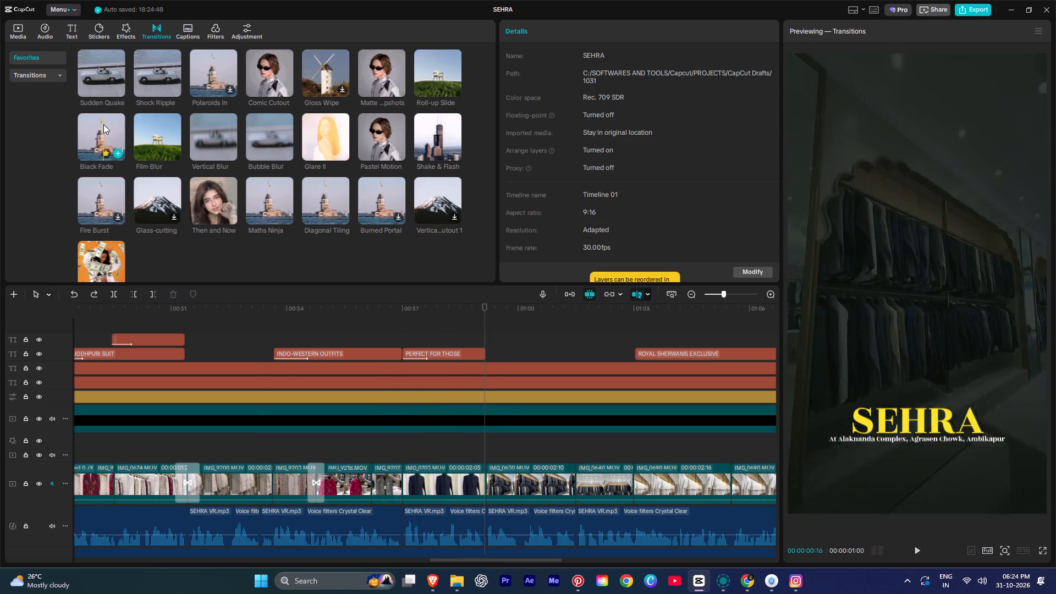
drag(103, 124, 492, 489)
key(space)
alt+scroll(464, 460, down, 3)
ctrl+scroll(456, 462, down, 4)
ctrl+scroll(366, 453, up, 2)
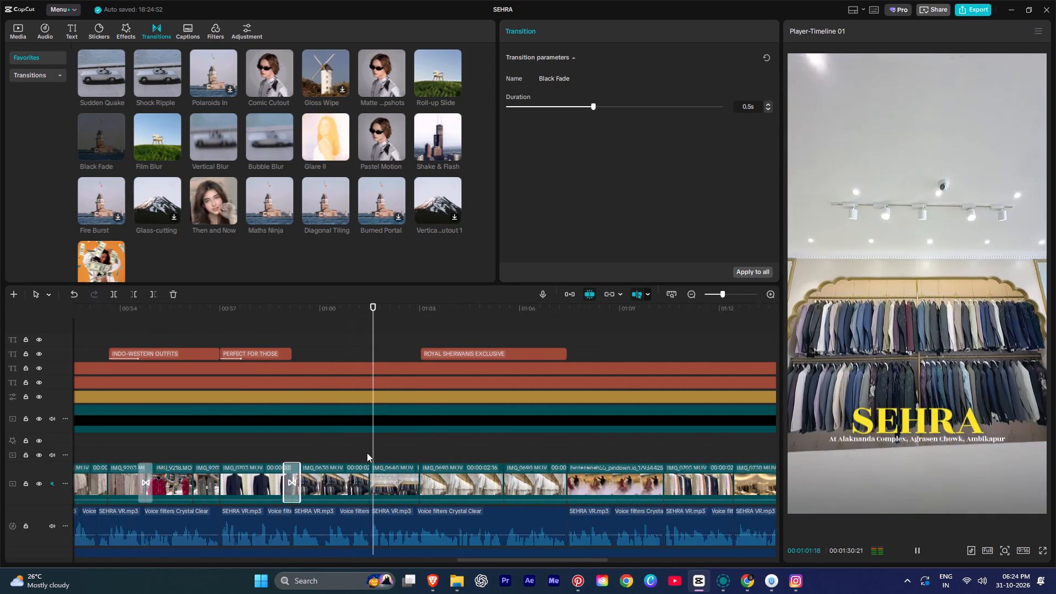
ctrl+scroll(367, 453, up, 2)
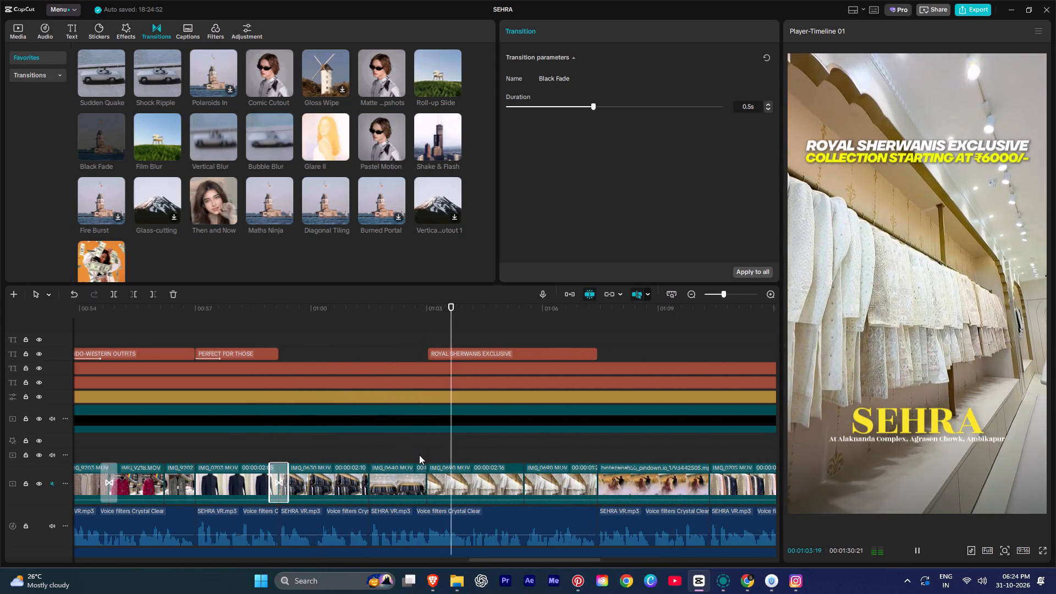
Add the Sudden Quake transition at the cut into the ROYAL SHERWANIS EXCLUSIVE section, at about 1:03, and play it back.
key(space)
click(426, 452)
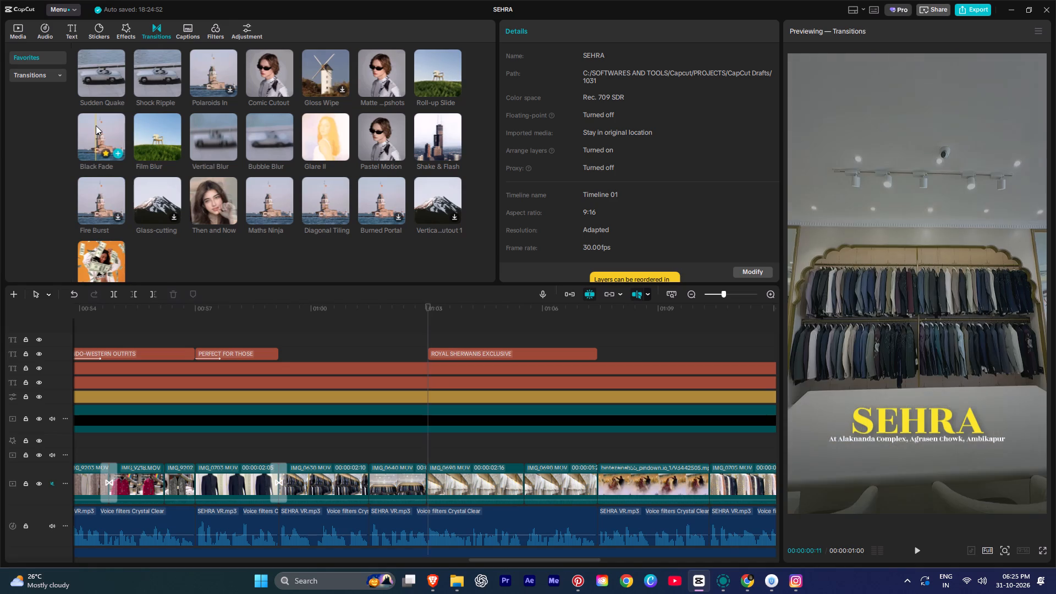
click(96, 57)
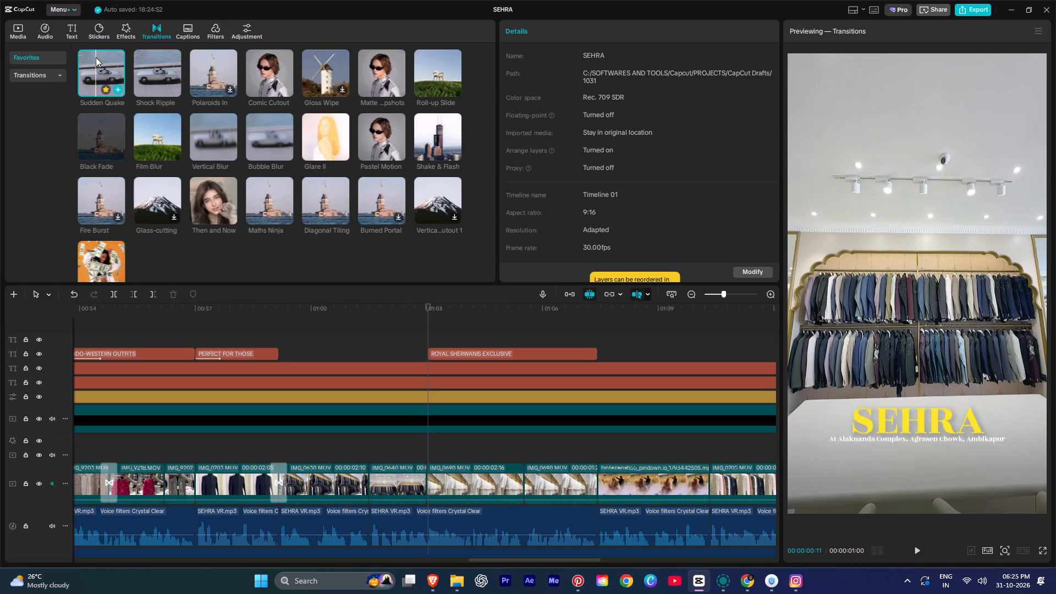
drag(95, 61, 420, 505)
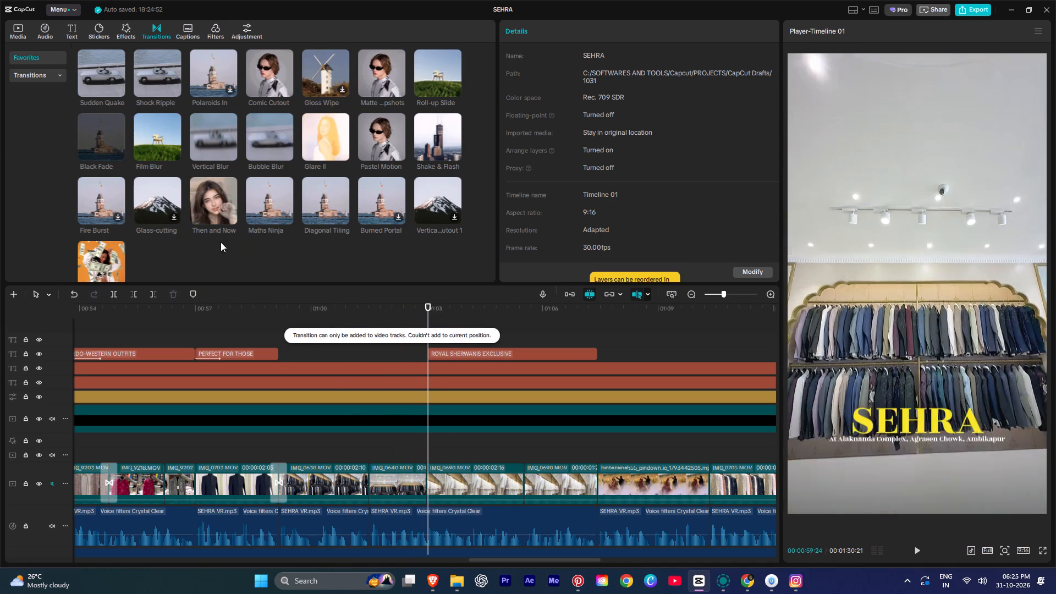
drag(104, 62, 409, 497)
key(space)
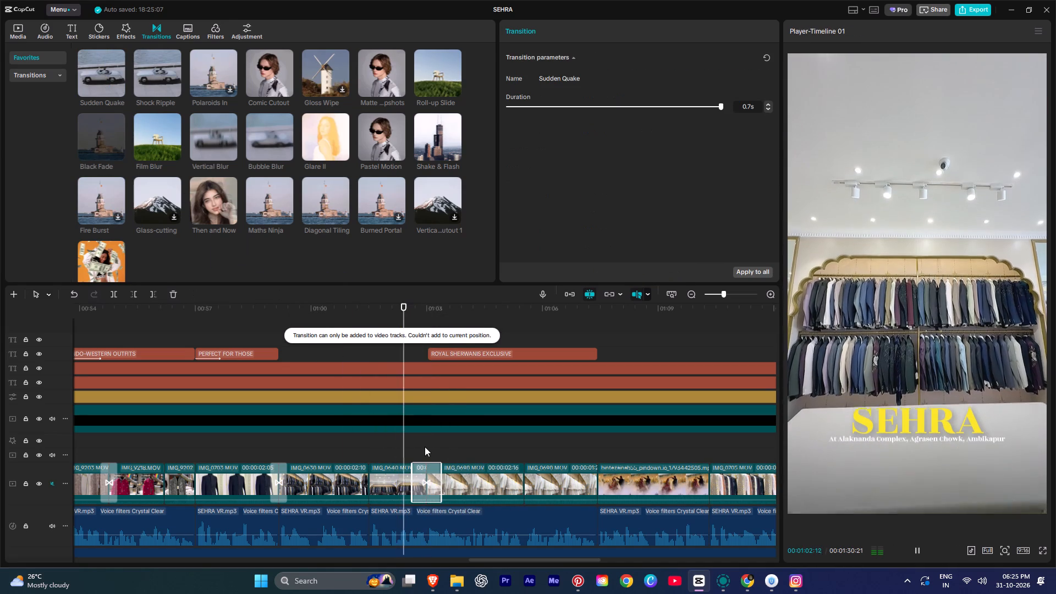
alt+scroll(431, 454, down, 3)
ctrl+scroll(333, 488, down, 3)
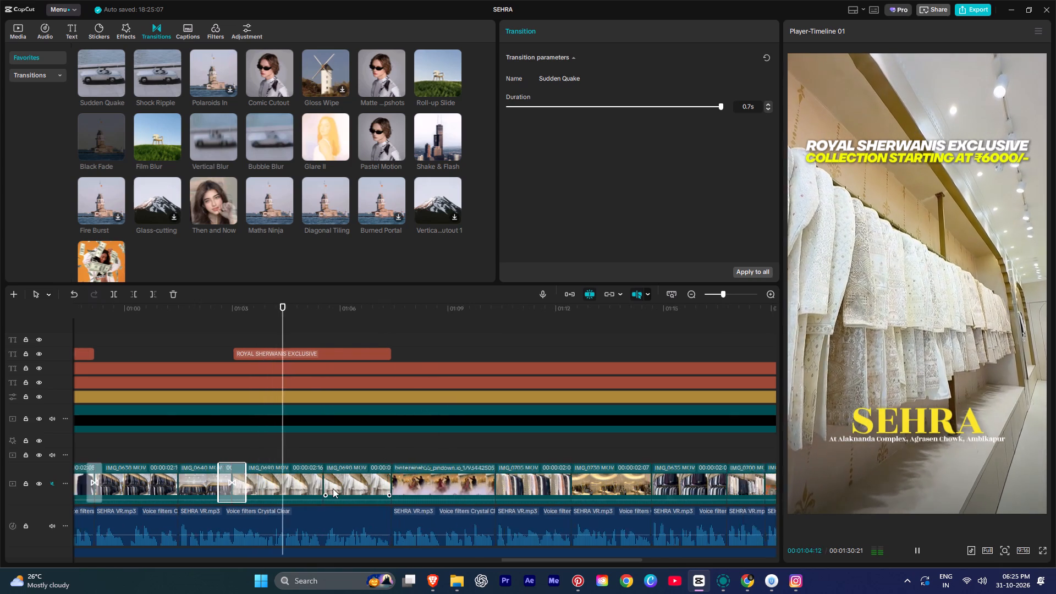
ctrl+scroll(333, 488, down, 3)
Switch from CapCut to another open window.
key(alt+Tab)
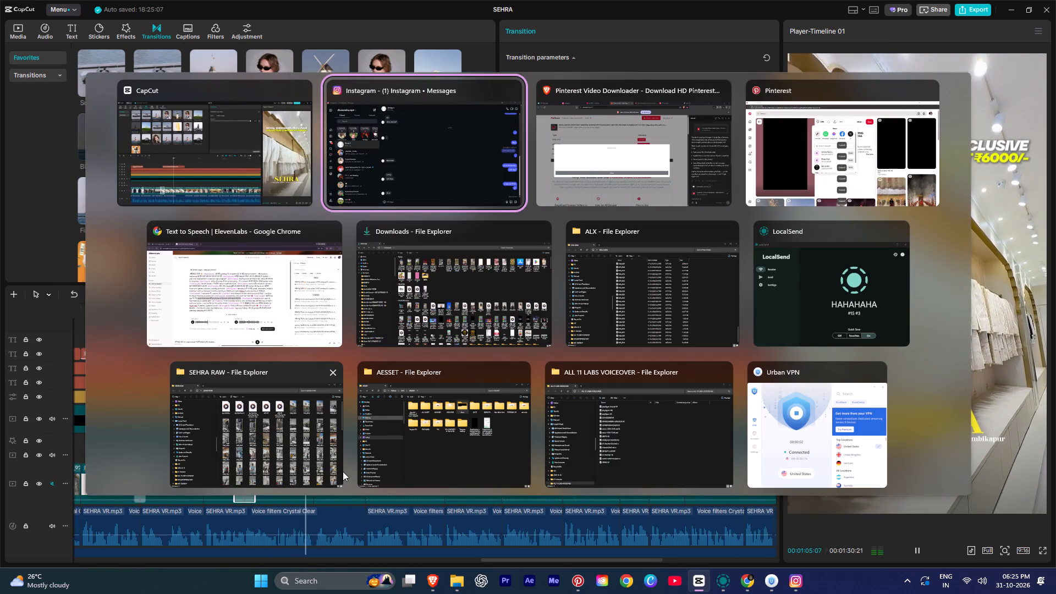
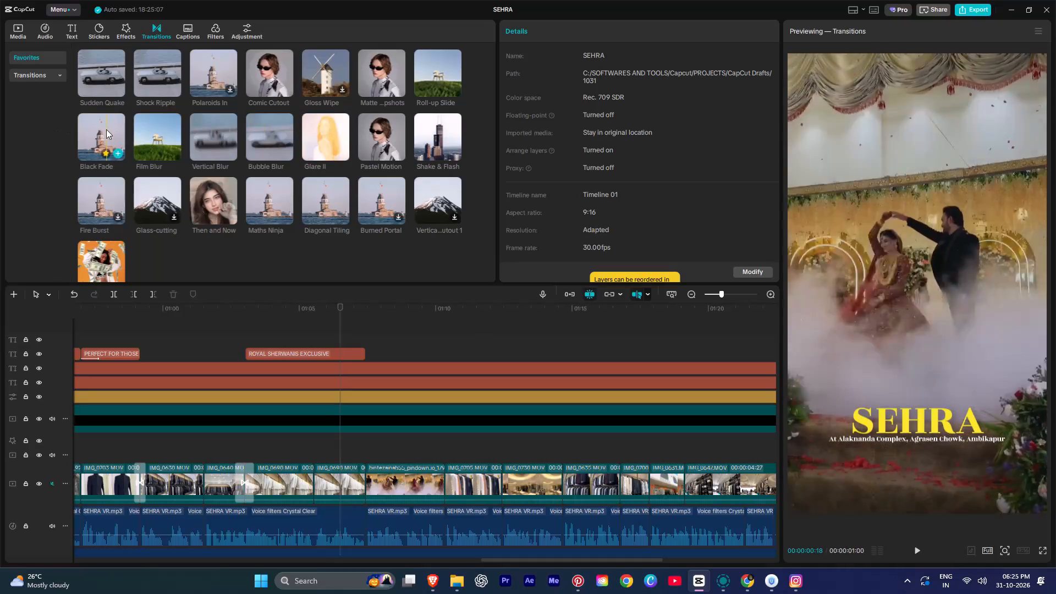
Add the Black Fade transition at the cut into the dancing couple clip, at about 1:07, and play it back.
drag(106, 129, 370, 492)
key(space)
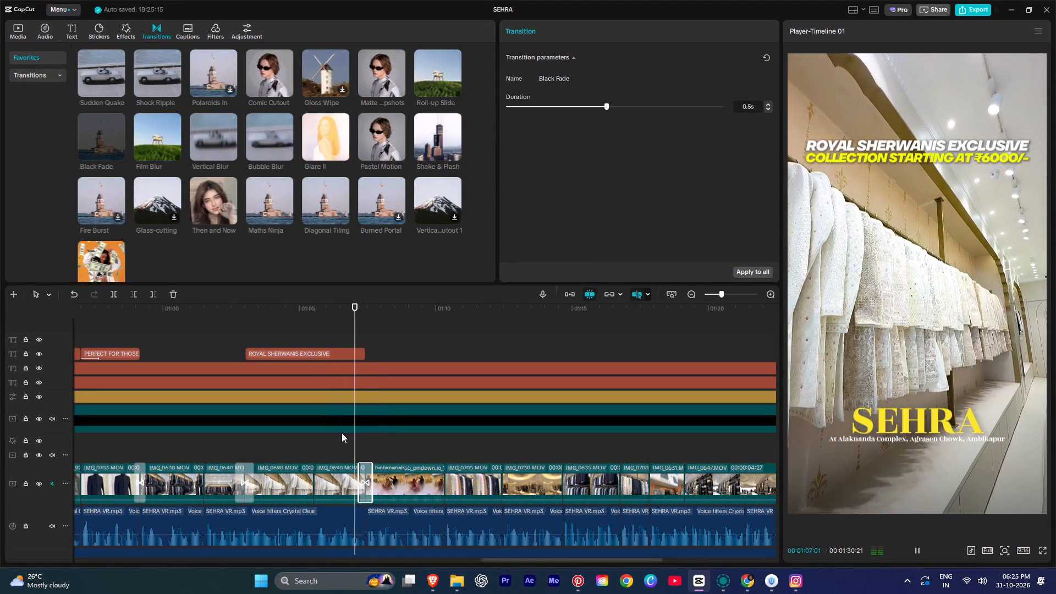
ctrl+scroll(346, 453, up, 3)
ctrl+scroll(346, 453, down, 5)
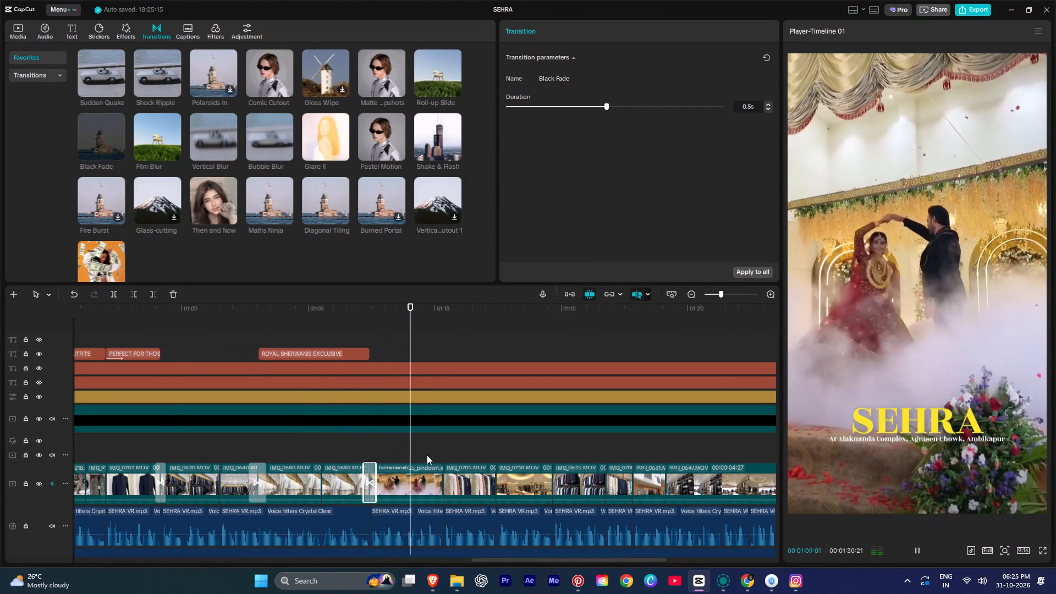
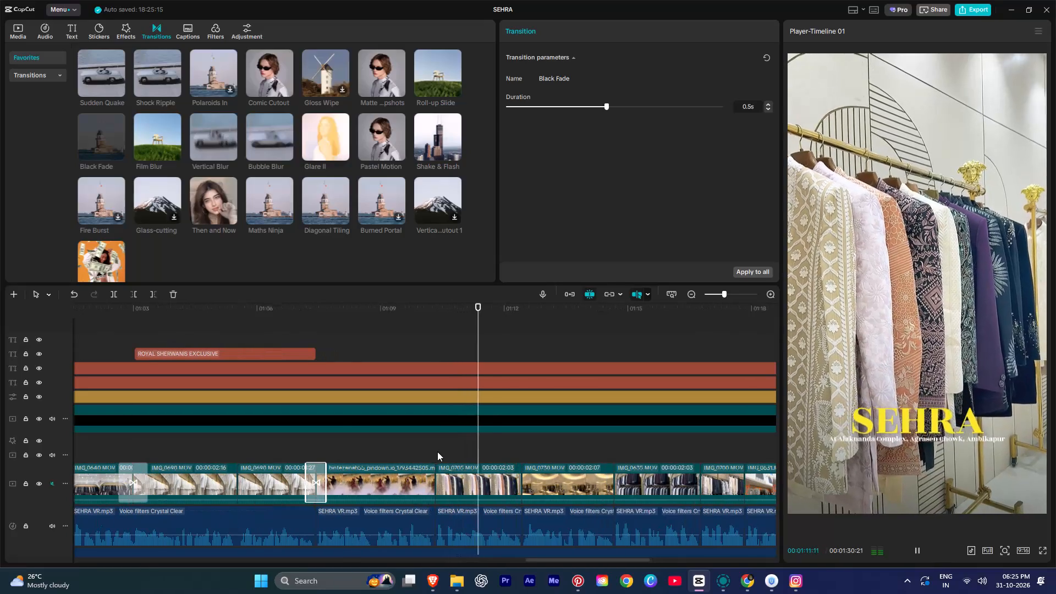
Apply the Cross Open in-animation to the clothing rack clip IMG_0705, which starts at about 1:10.
key(space)
click(437, 447)
click(444, 484)
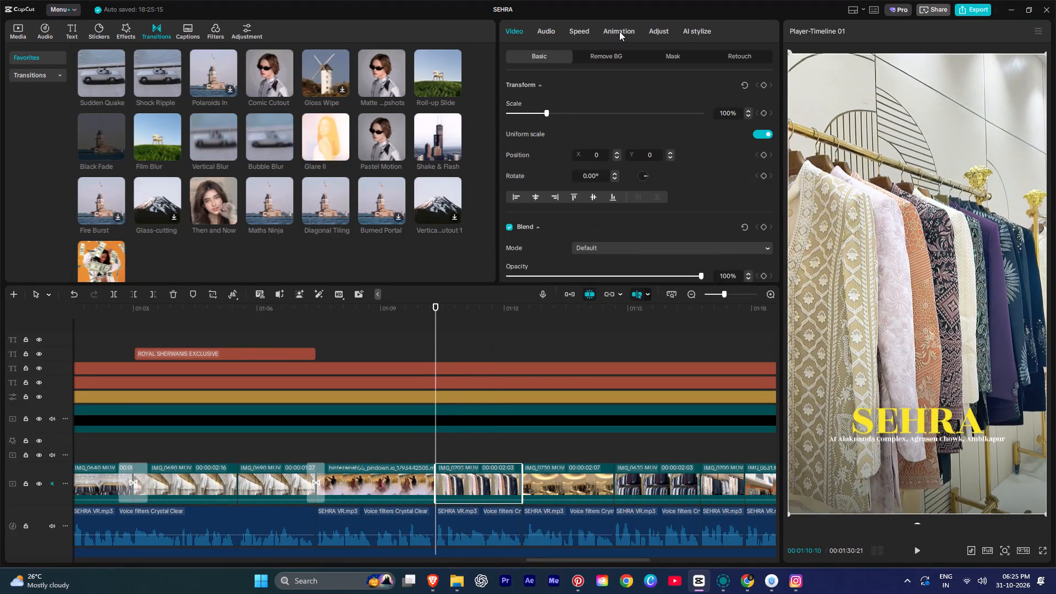
click(619, 31)
click(609, 120)
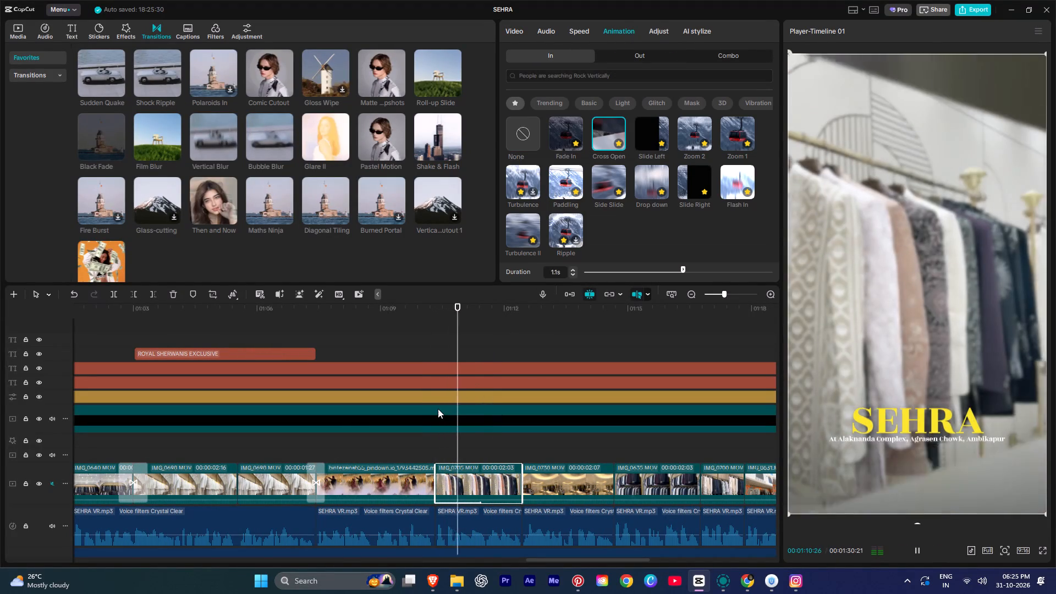
Add the Then and Now transition at the cut into the suit rack clip, at about 1:15, and play it back.
click(500, 446)
key(space)
alt+scroll(500, 446, down, 2)
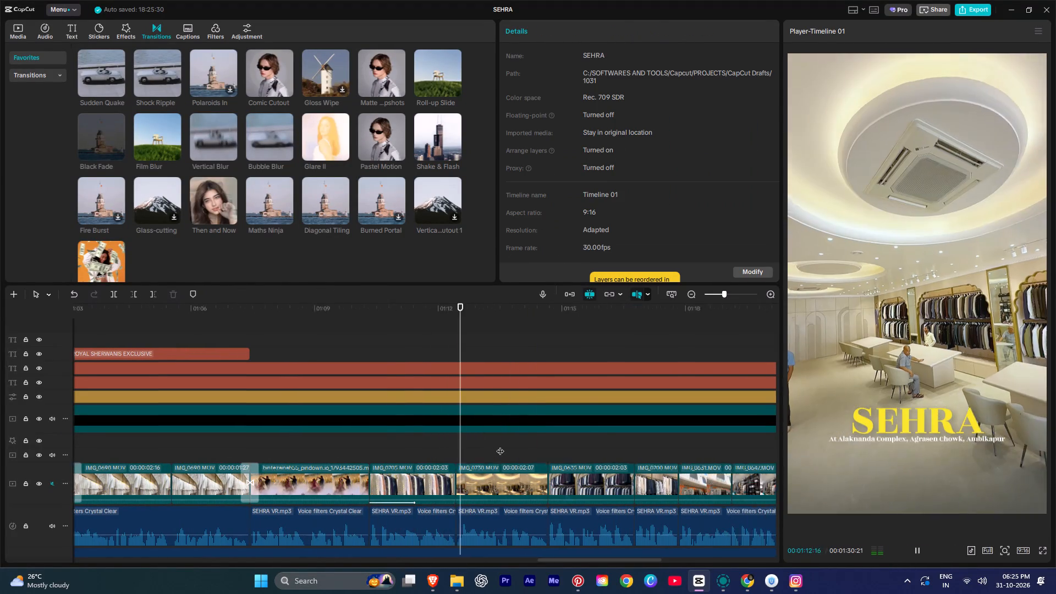
alt+scroll(500, 446, down, 1)
drag(211, 191, 211, 193)
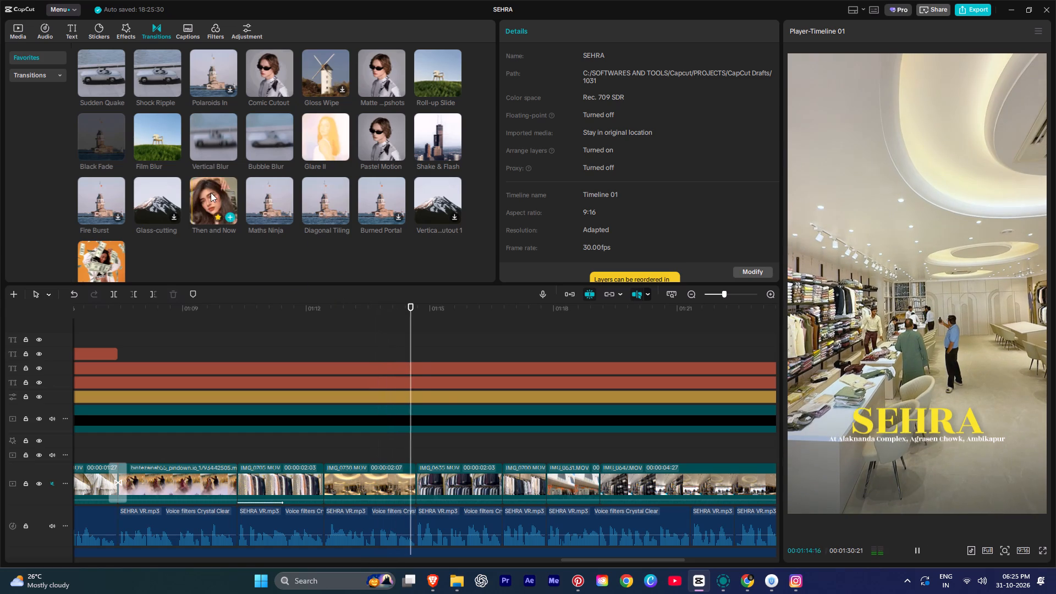
drag(211, 193, 417, 477)
key(space)
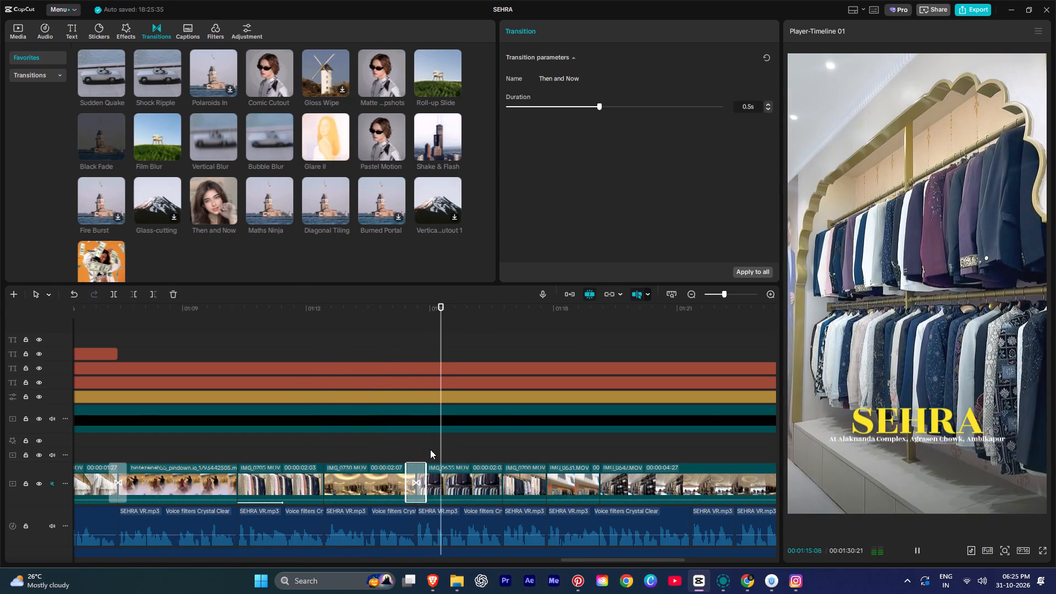
Add the Black Fade transition at the cut after the SEHRA storefront clip, at about 1:19, and play it back.
alt+scroll(430, 449, down, 1)
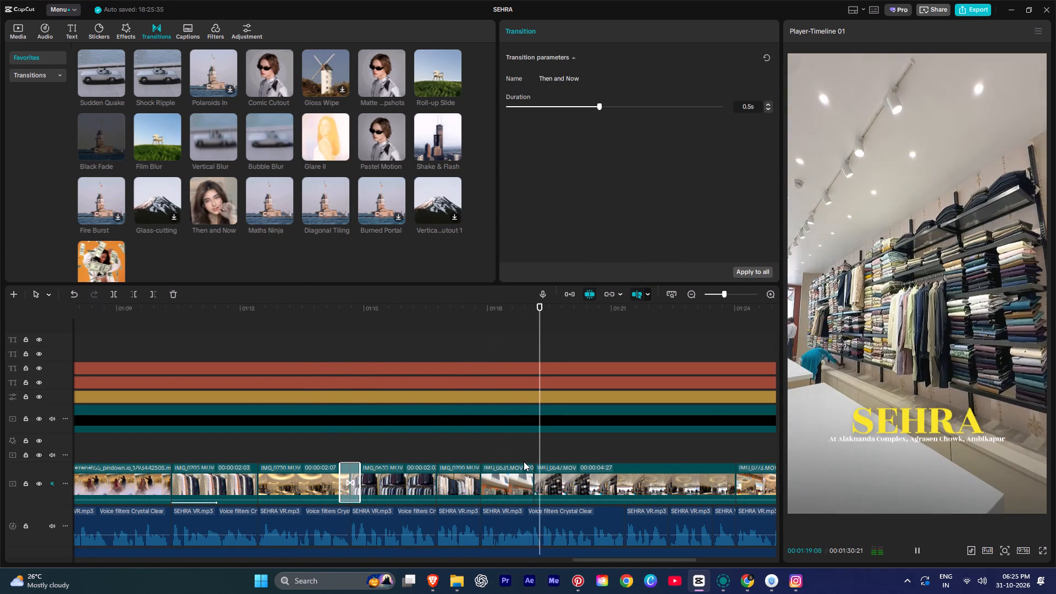
key(space)
click(534, 451)
drag(95, 133, 375, 334)
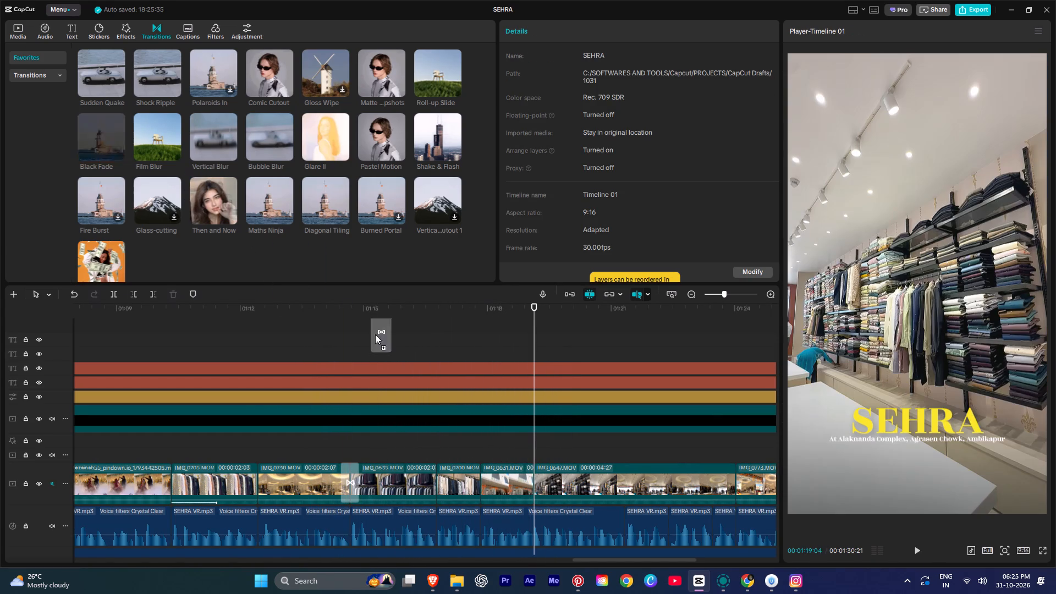
drag(375, 334, 516, 473)
key(space)
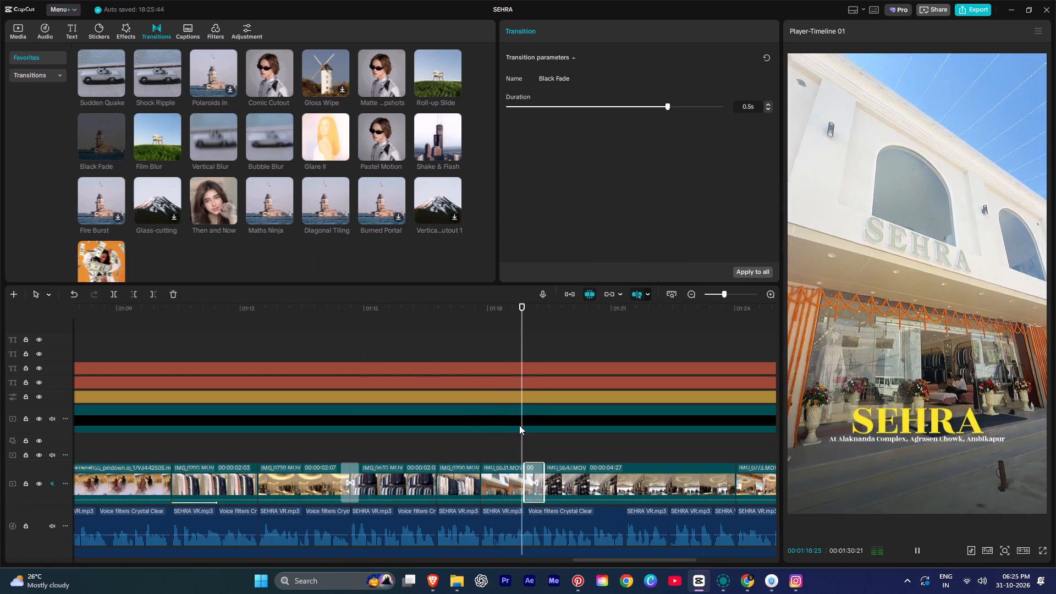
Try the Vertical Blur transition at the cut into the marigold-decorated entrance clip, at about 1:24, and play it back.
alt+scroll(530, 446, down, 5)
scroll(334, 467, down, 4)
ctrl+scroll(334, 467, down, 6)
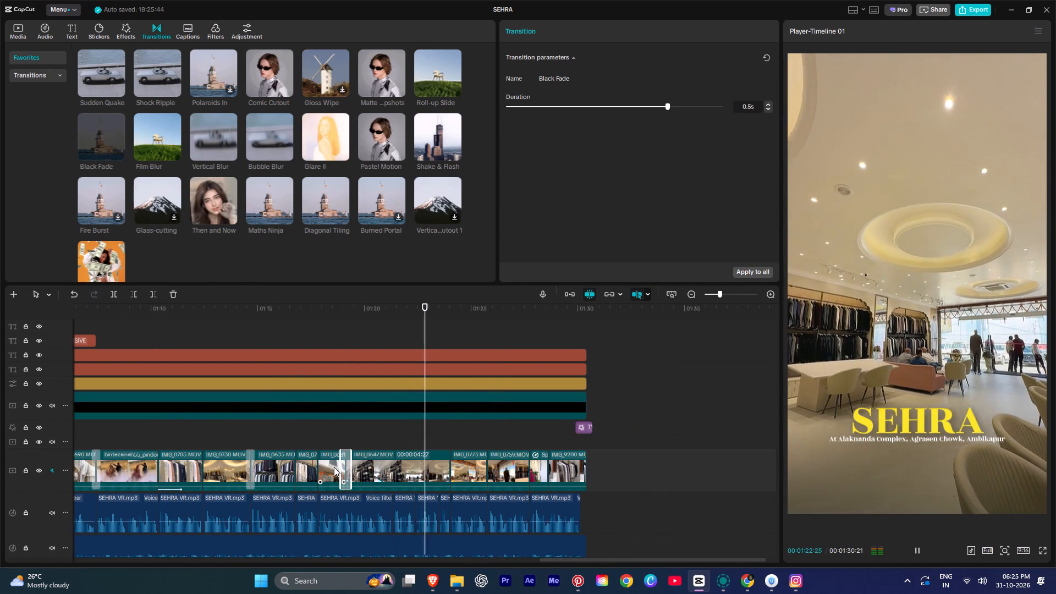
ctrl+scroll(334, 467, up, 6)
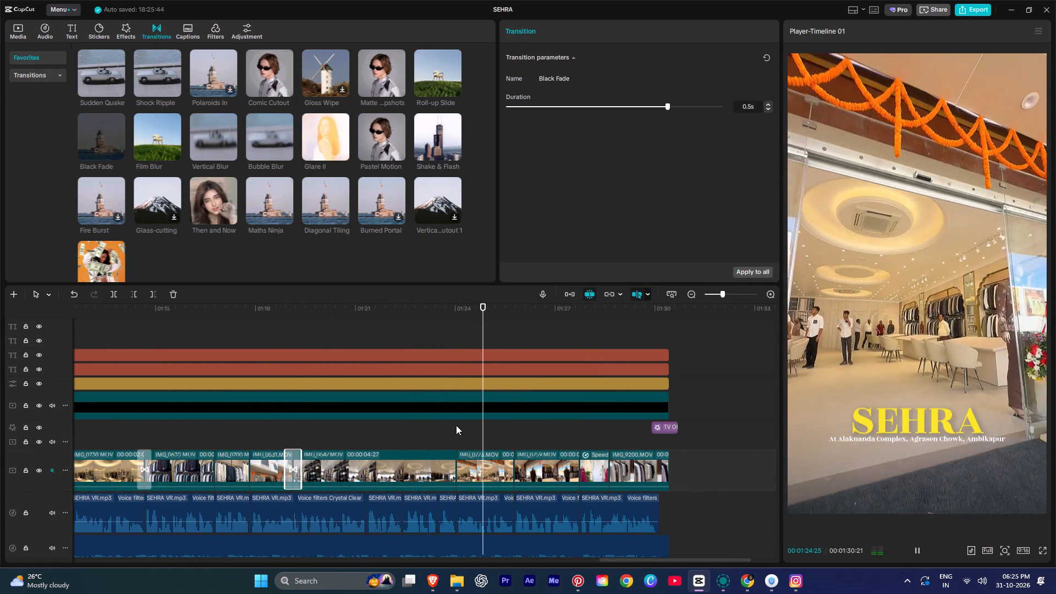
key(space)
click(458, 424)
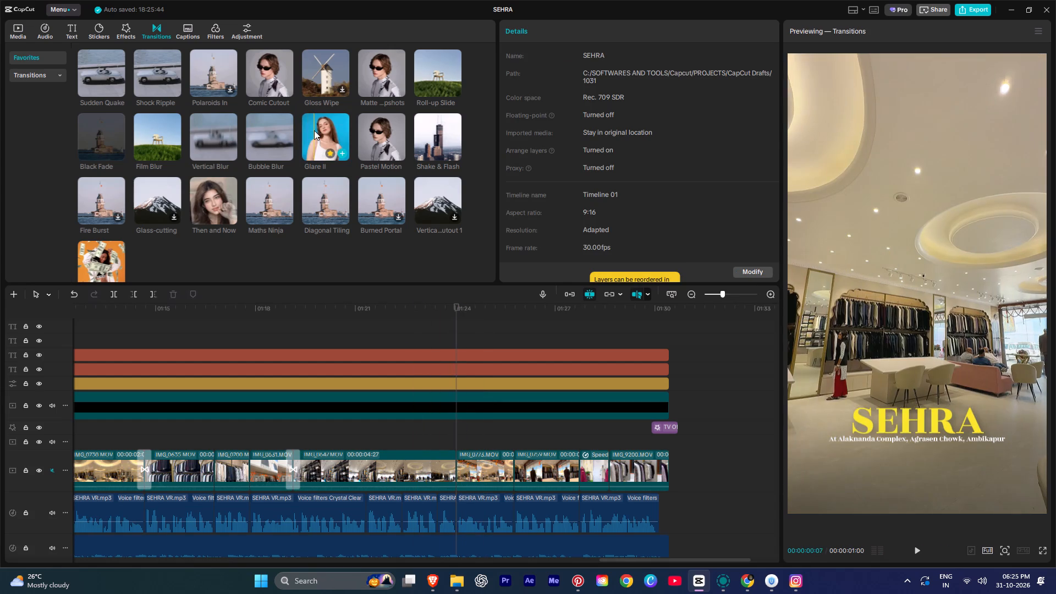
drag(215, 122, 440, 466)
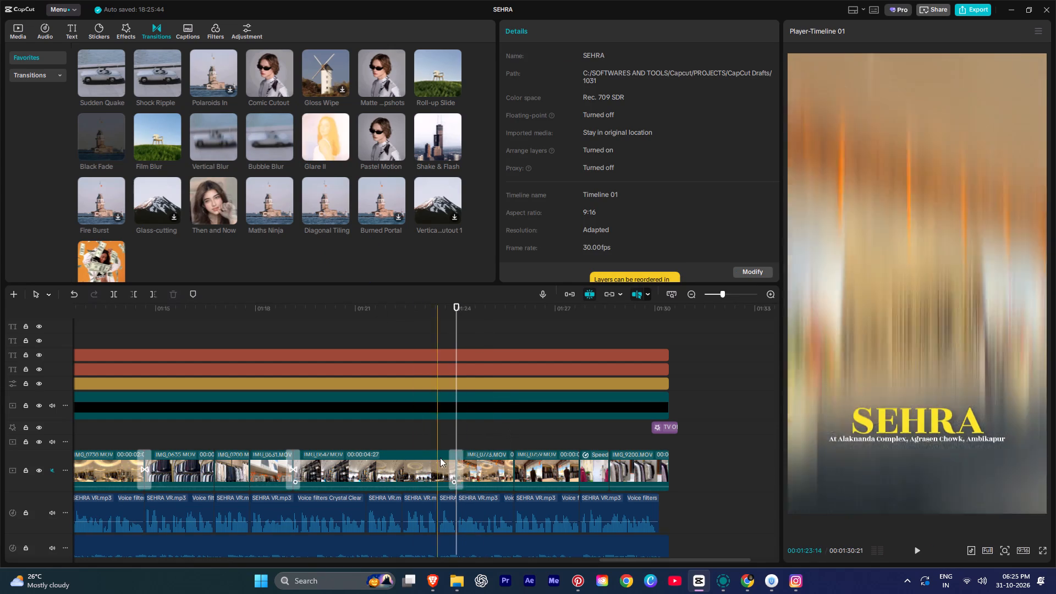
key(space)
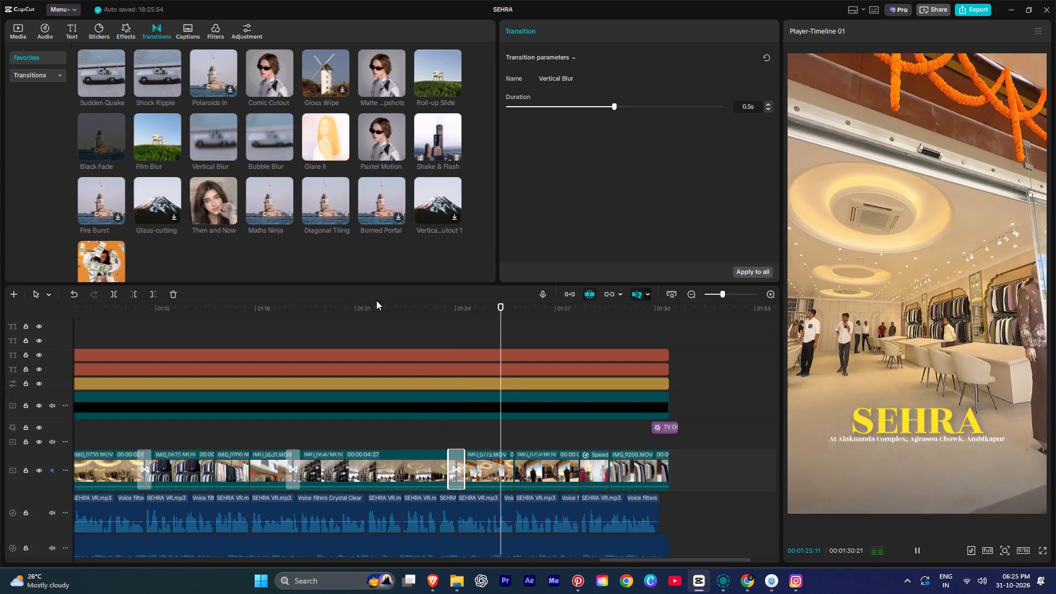
Put the Bubble Blur transition on the cut into the entrance clip, at about 1:24, and play it back repeatedly.
drag(276, 129, 457, 486)
key(space)
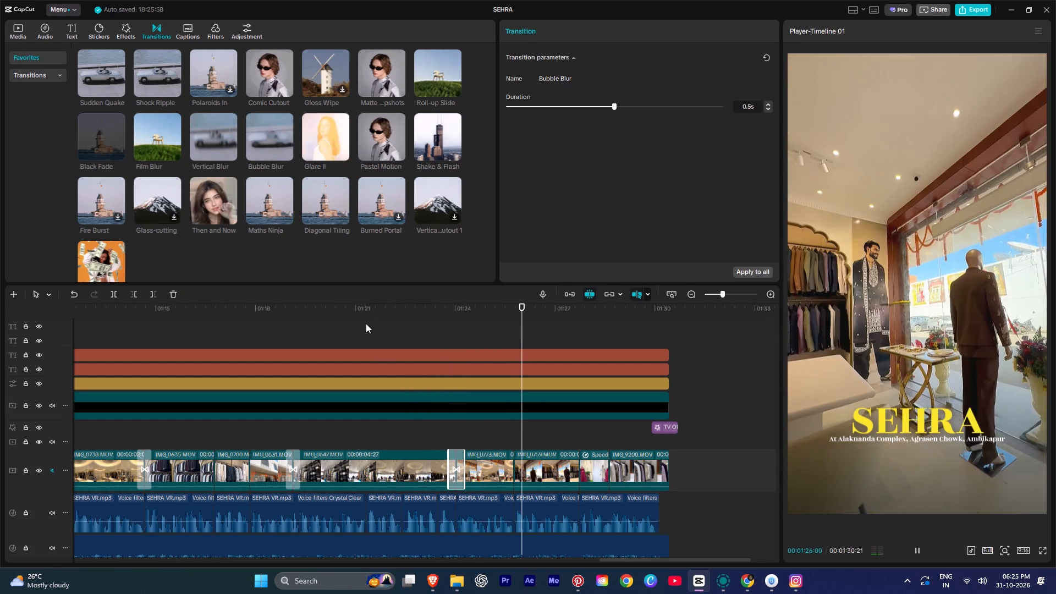
key(space)
key(space)
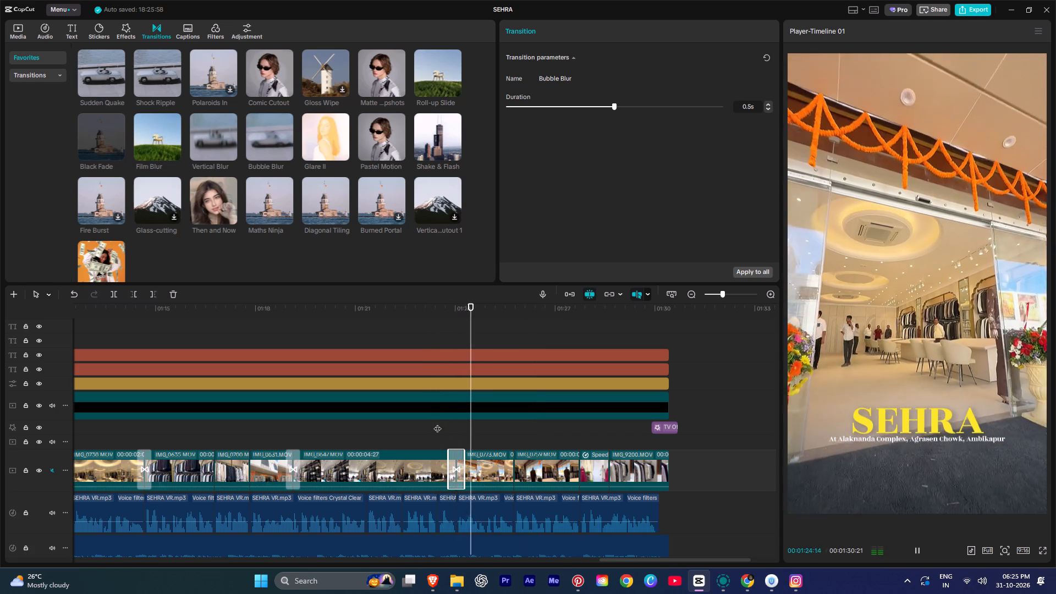
key(space)
key(space)
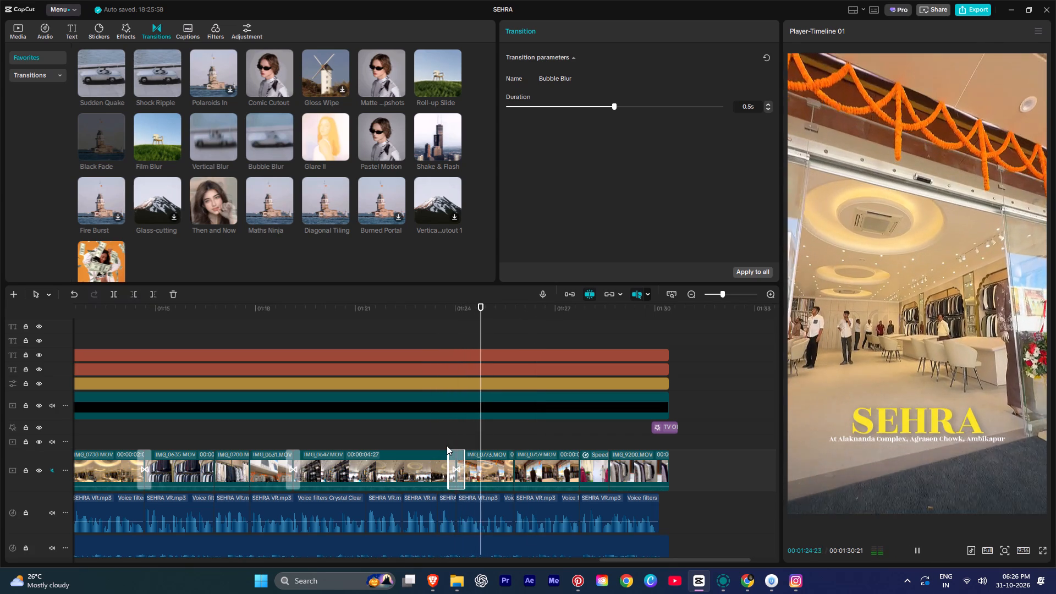
Add the Roll-up Slide transition at the cut into the bridal mannequin clip, at about 1:28, and play through to the end.
alt+scroll(487, 464, down, 1)
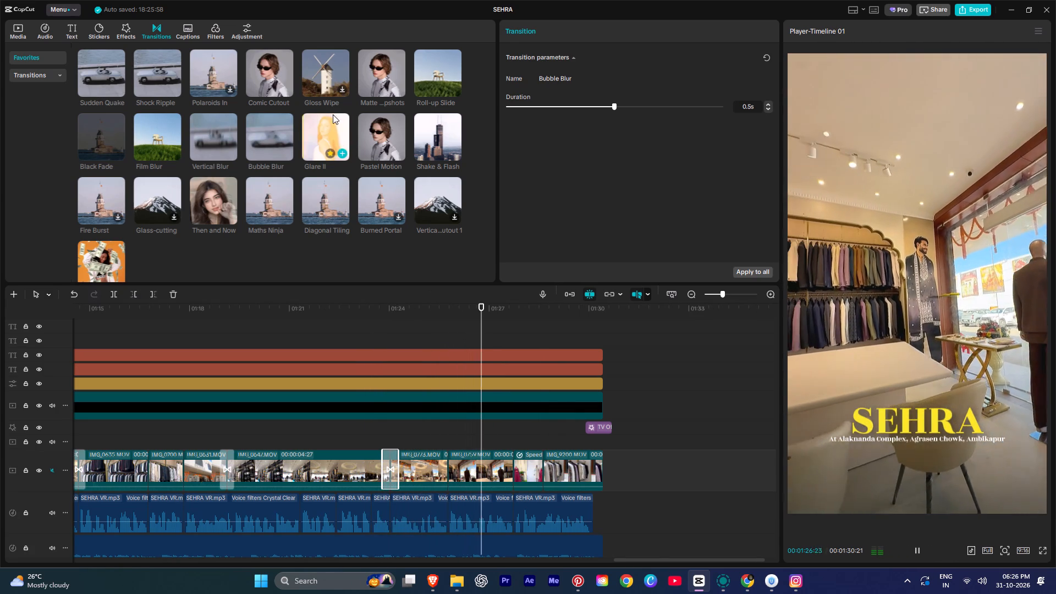
drag(435, 68, 490, 464)
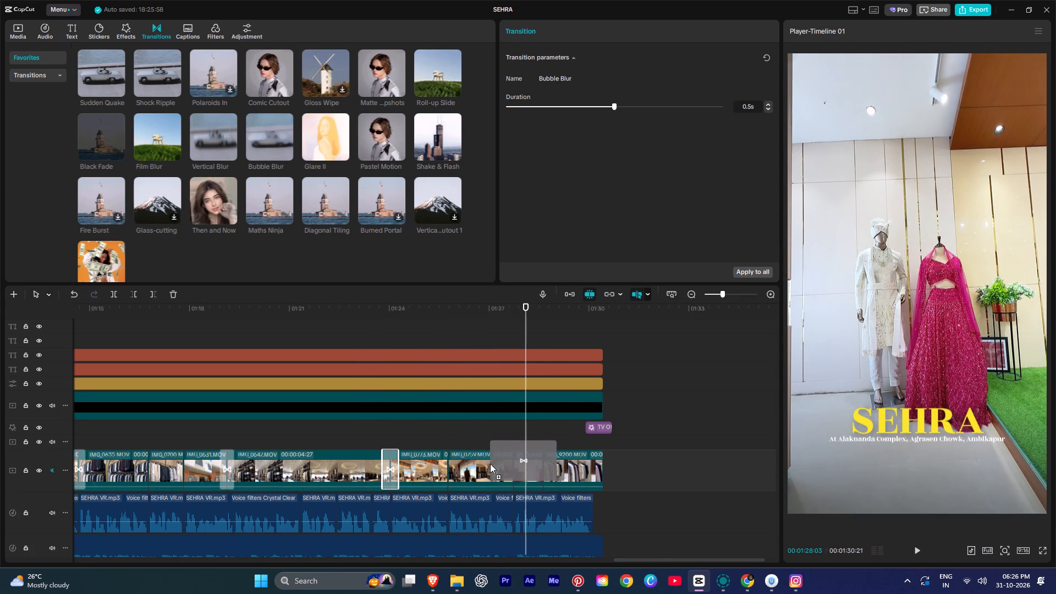
drag(490, 464, 493, 466)
key(space)
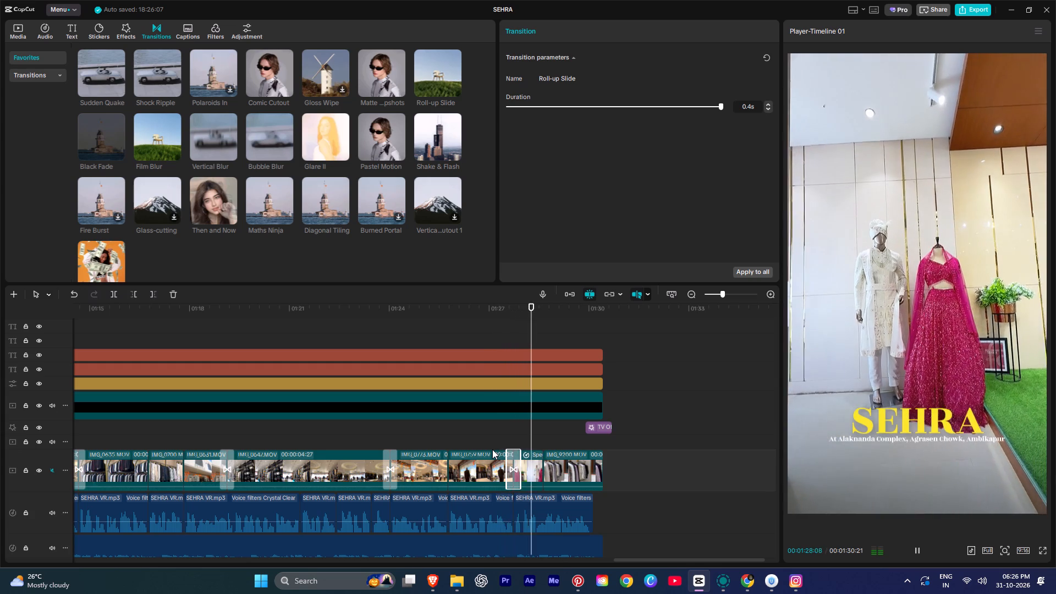
ctrl+scroll(526, 463, up, 4)
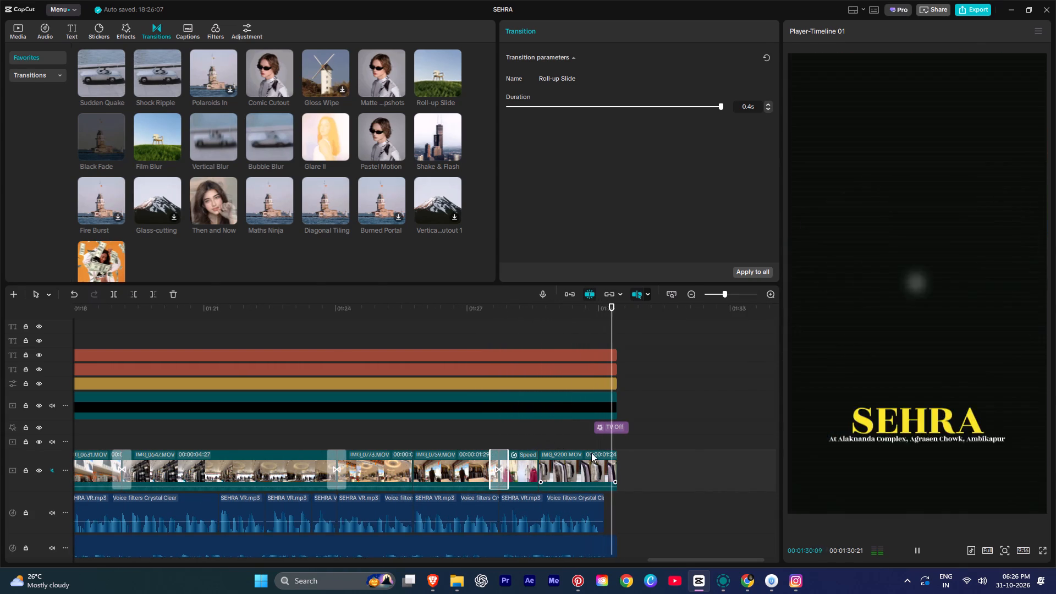
Return to the start of the reel and play back the opening seconds with the whole timeline in view.
click(591, 453)
drag(629, 339, 94, 322)
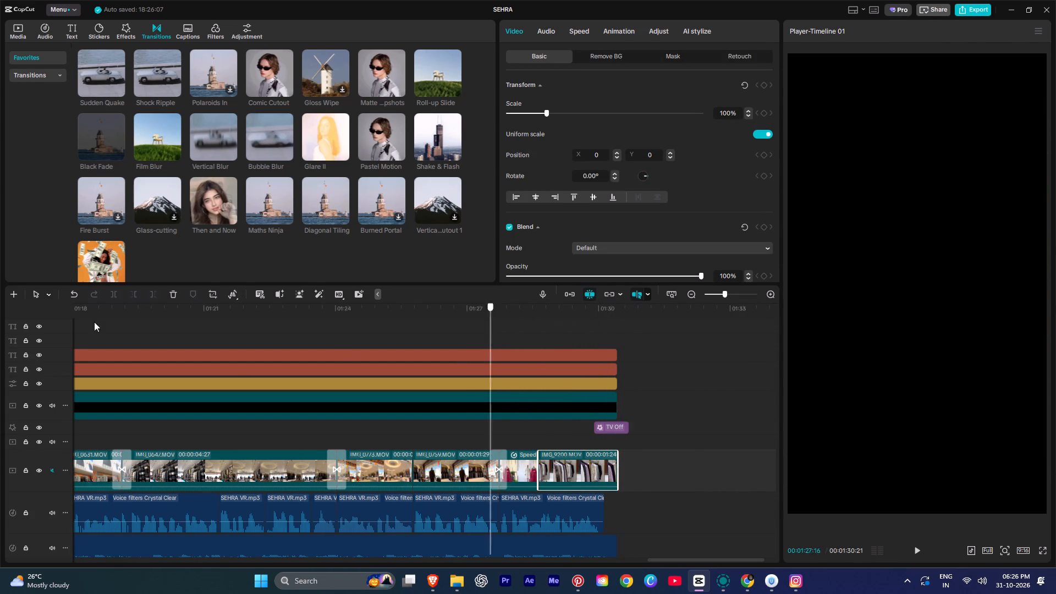
drag(94, 322, 0, 284)
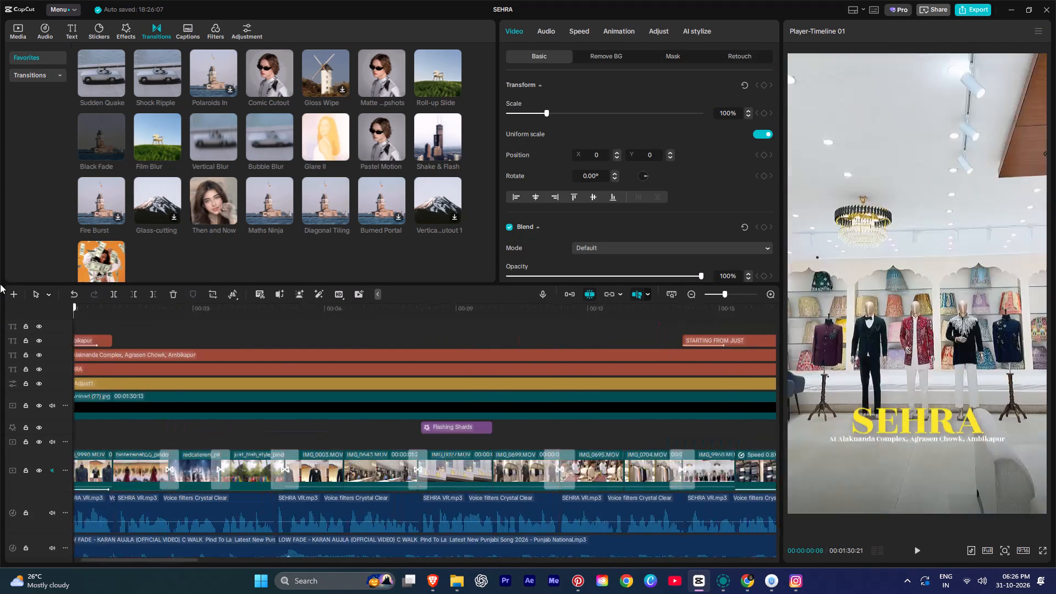
drag(0, 284, 0, 277)
key(space)
ctrl+scroll(367, 389, down, 9)
ctrl+scroll(370, 392, up, 1)
ctrl+scroll(370, 392, down, 10)
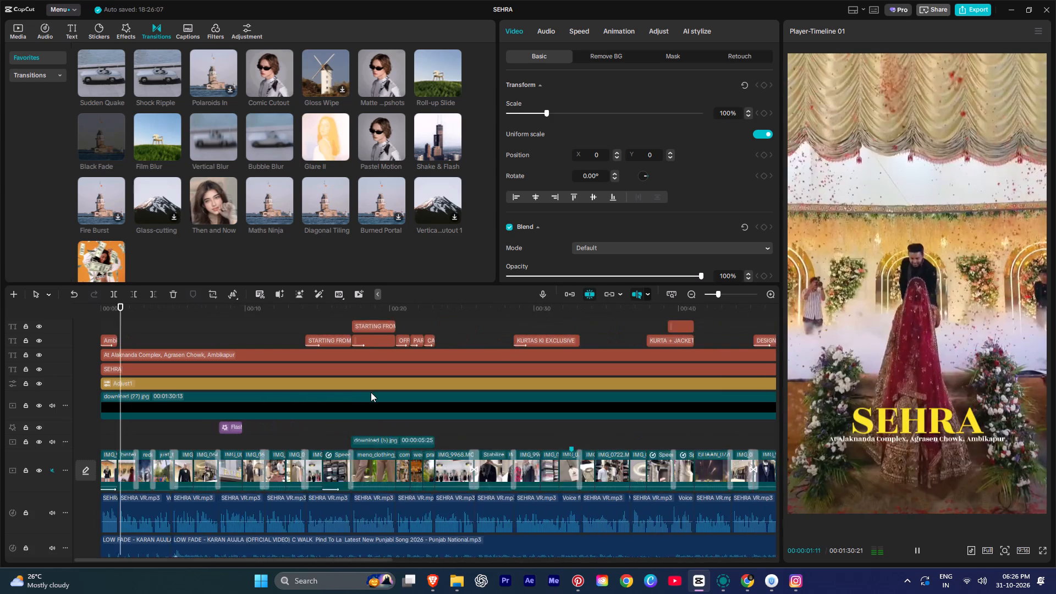
ctrl+scroll(371, 392, down, 2)
ctrl+scroll(371, 392, up, 1)
ctrl+scroll(371, 392, down, 7)
ctrl+scroll(448, 413, down, 14)
key(space)
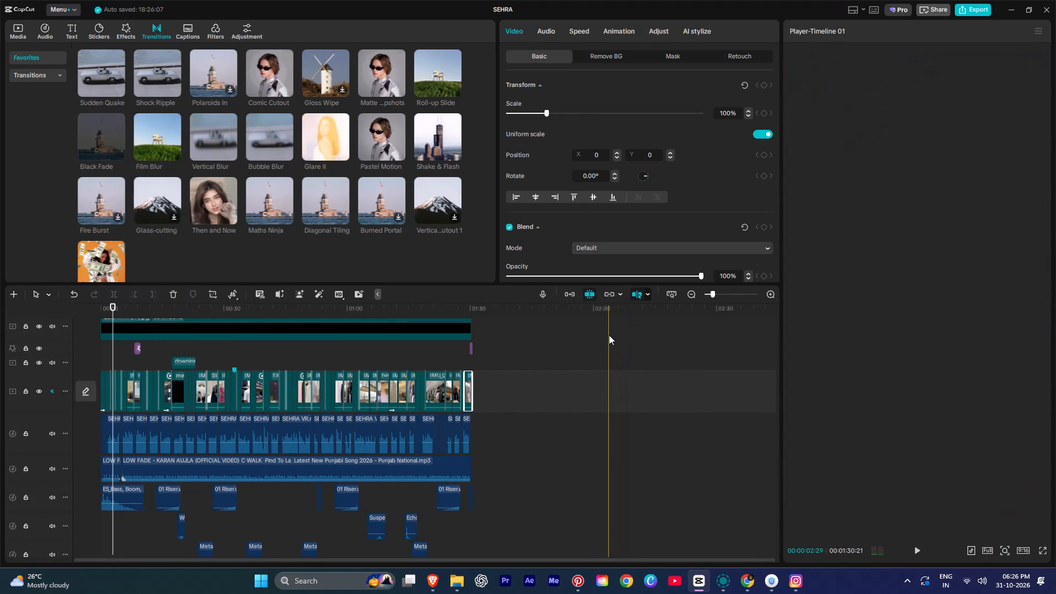
Select all clips from the end of the timeline backward and mark their span as the export range, then restore the normal selection tool.
click(613, 386)
ctrl+scroll(664, 392, down, 1)
ctrl+scroll(664, 392, up, 1)
ctrl+scroll(664, 392, down, 6)
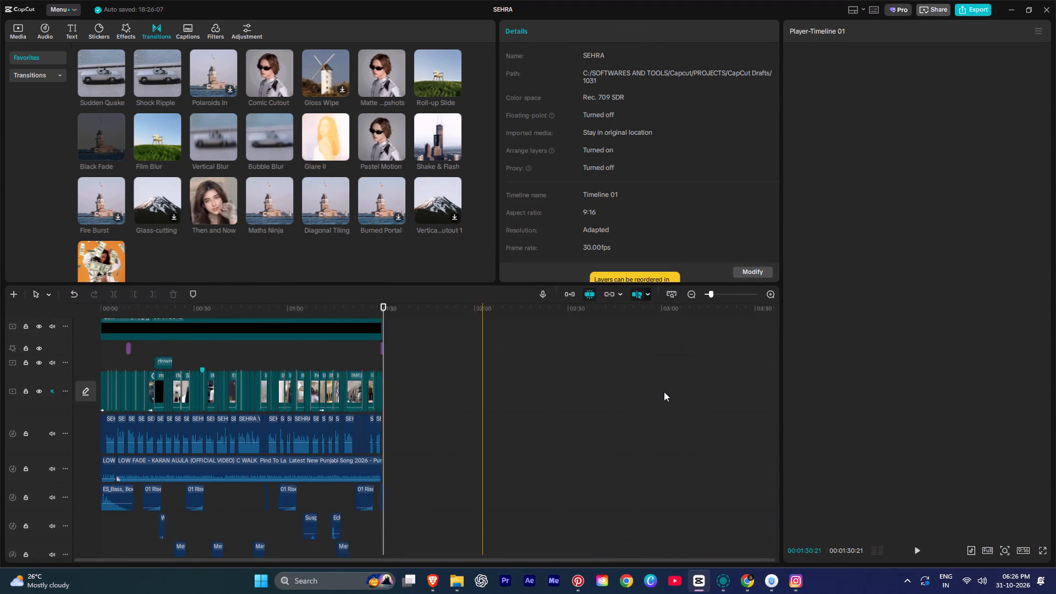
ctrl+scroll(664, 392, down, 8)
click(510, 367)
key(bracketleft)
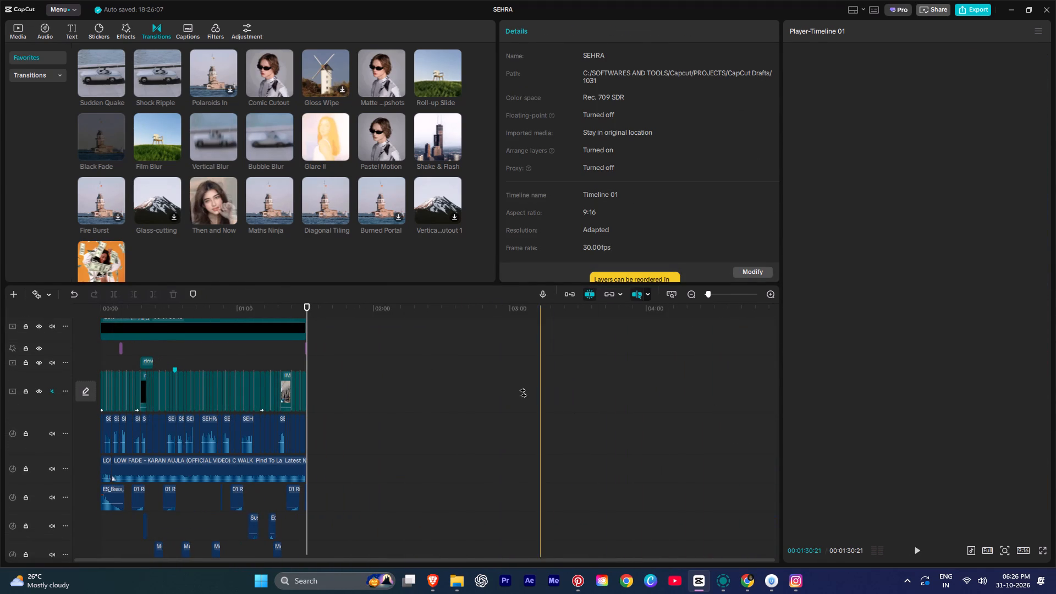
click(445, 404)
scroll(383, 413, up, 5)
key(shift+x)
scroll(383, 413, up, 6)
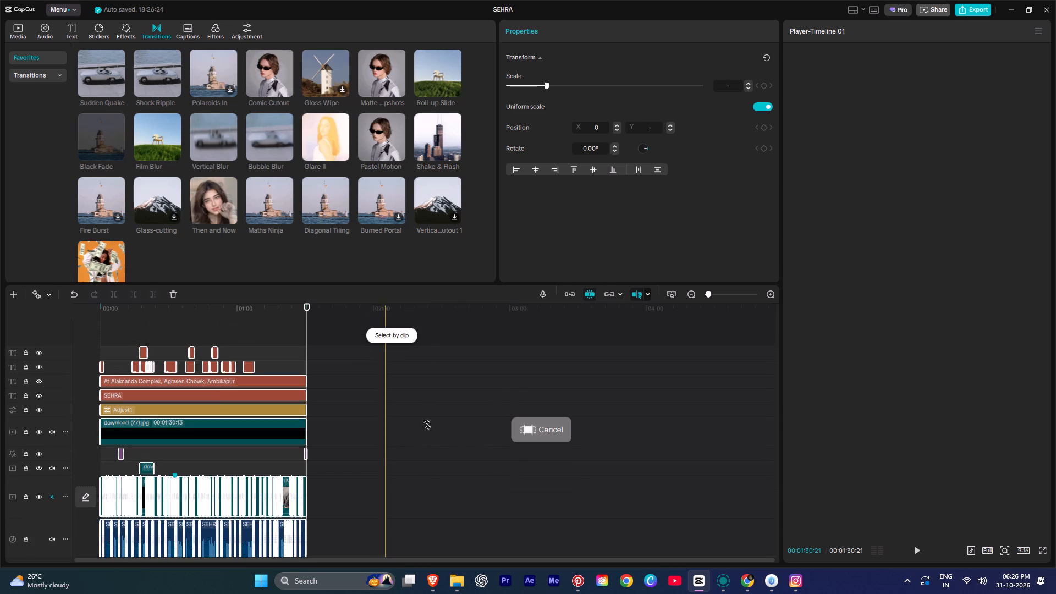
key(a)
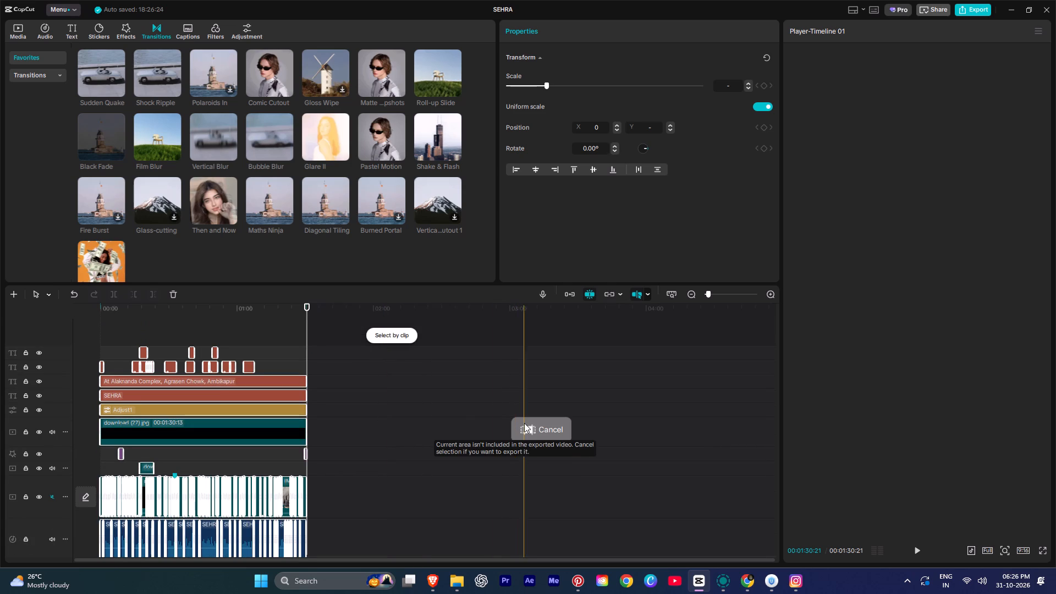
Clear the marked export range, then open the export settings for the reel and enter SEHRA as the video name.
click(524, 423)
click(974, 6)
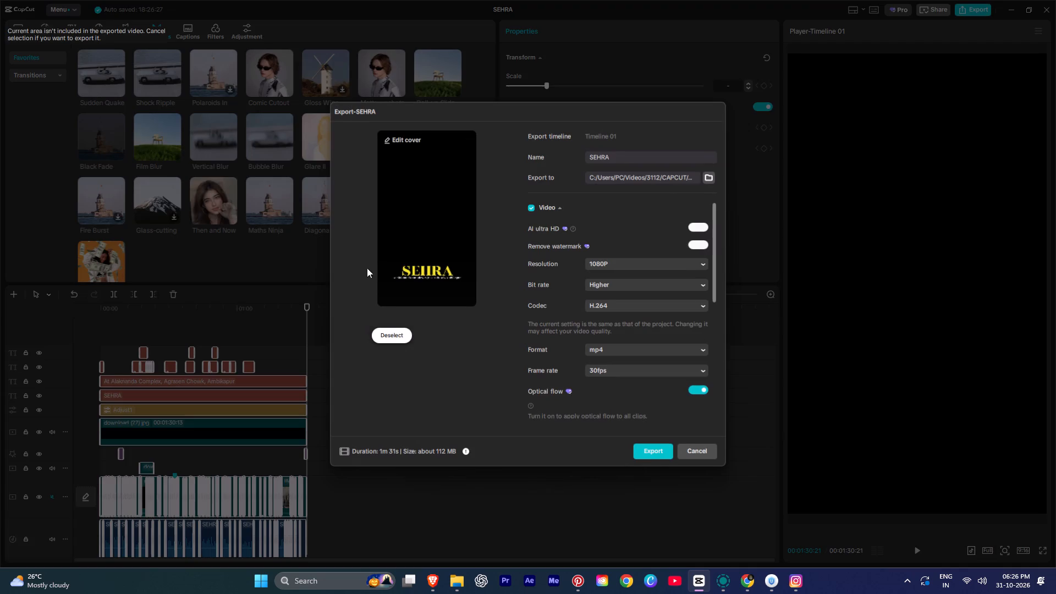
click(619, 159)
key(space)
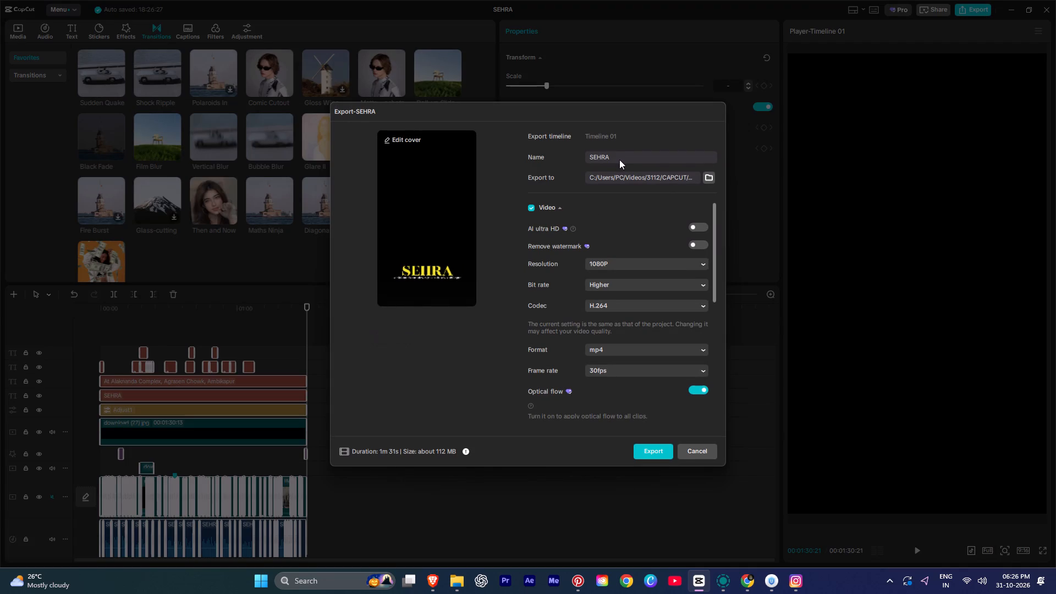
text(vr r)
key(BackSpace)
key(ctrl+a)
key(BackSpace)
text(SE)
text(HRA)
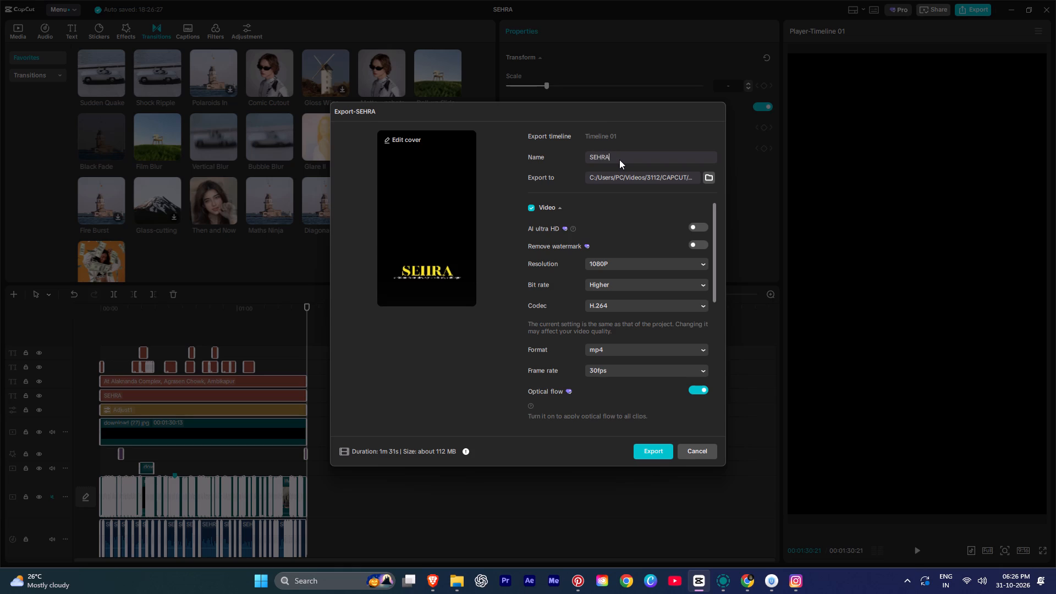
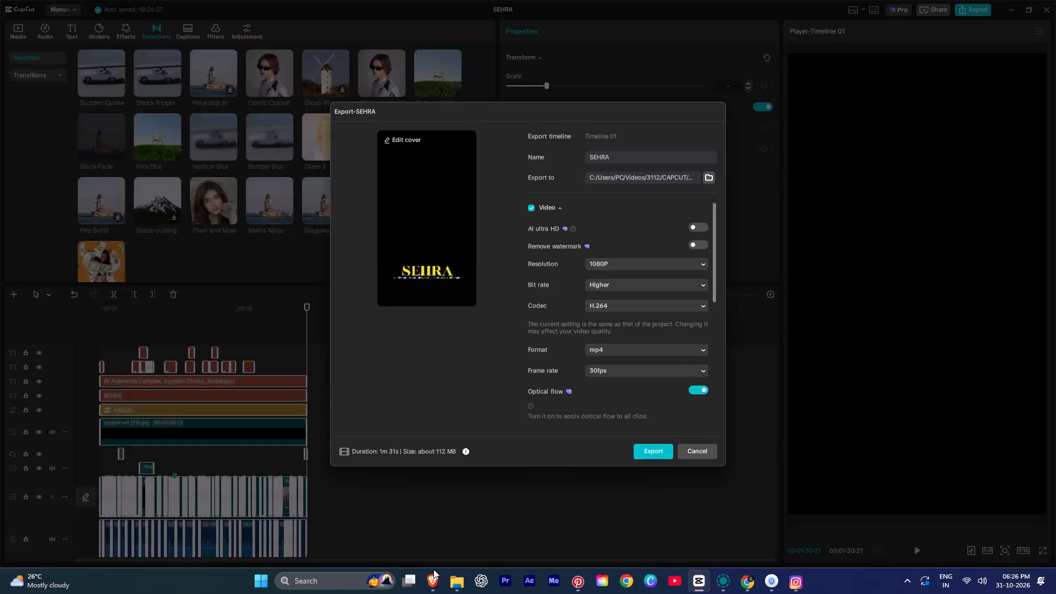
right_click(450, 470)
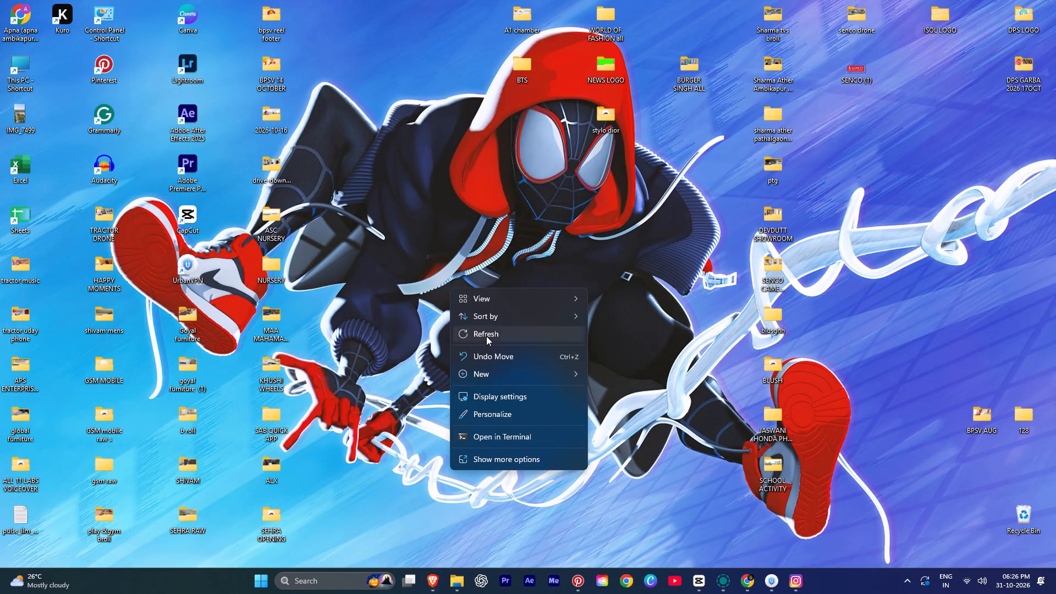
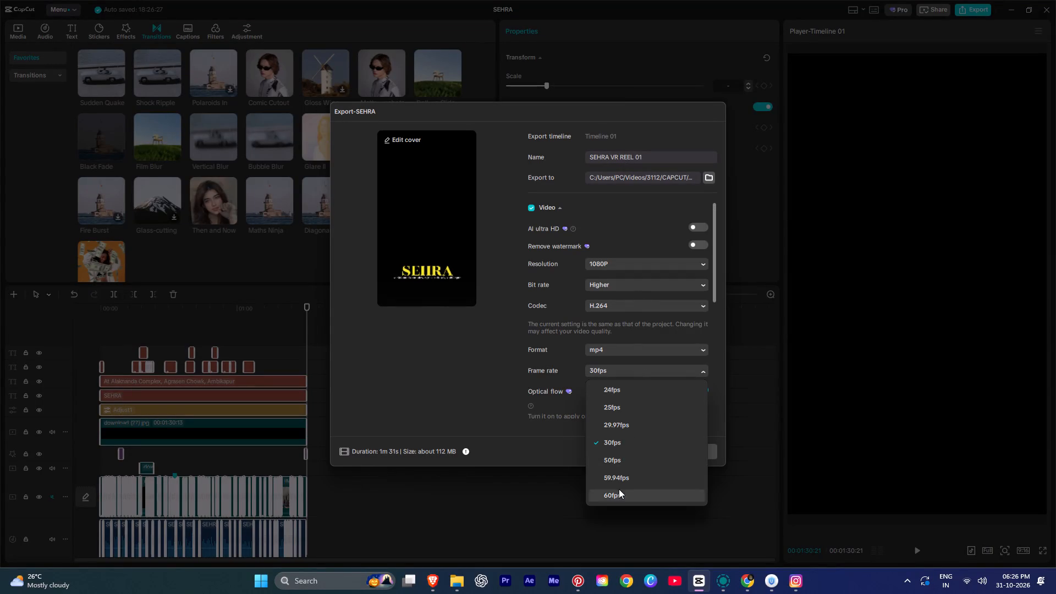
Set the export frame rate to 60fps.
click(619, 489)
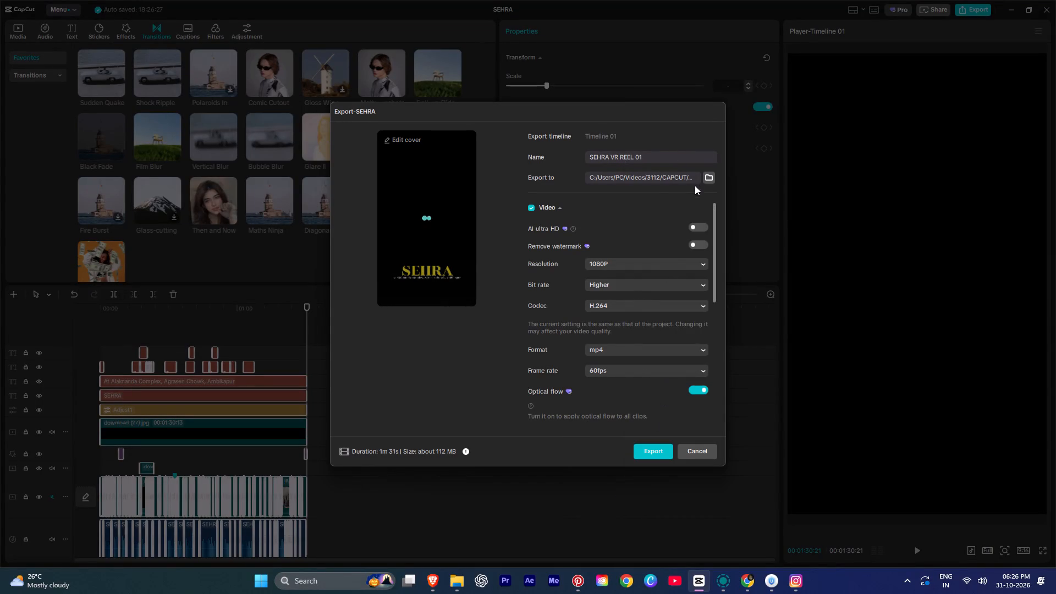
Create a folder named SEHRA inside the CAPCUT folder and choose it as the export destination.
click(708, 178)
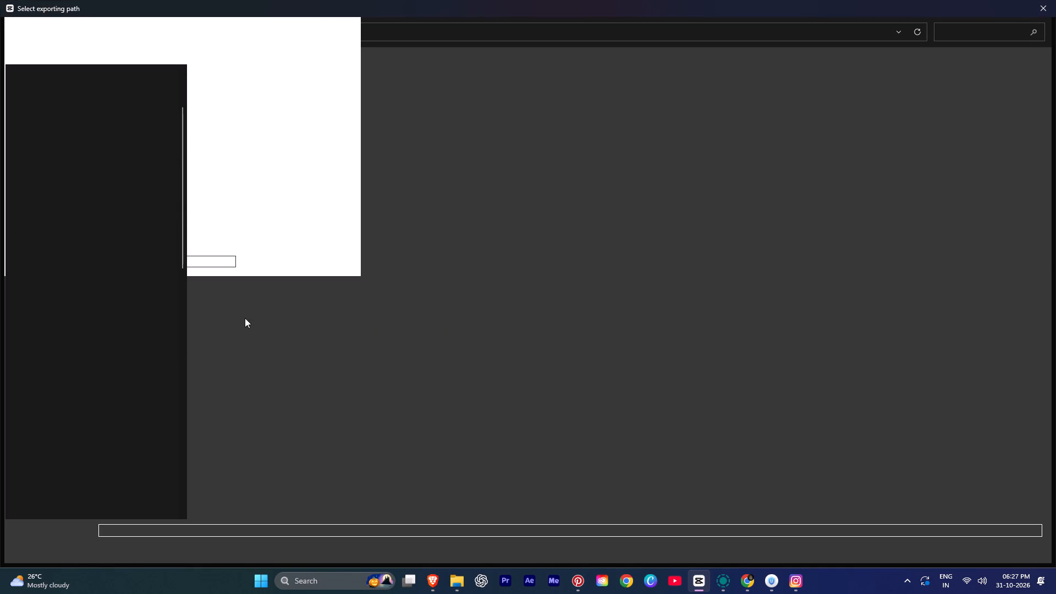
click(167, 36)
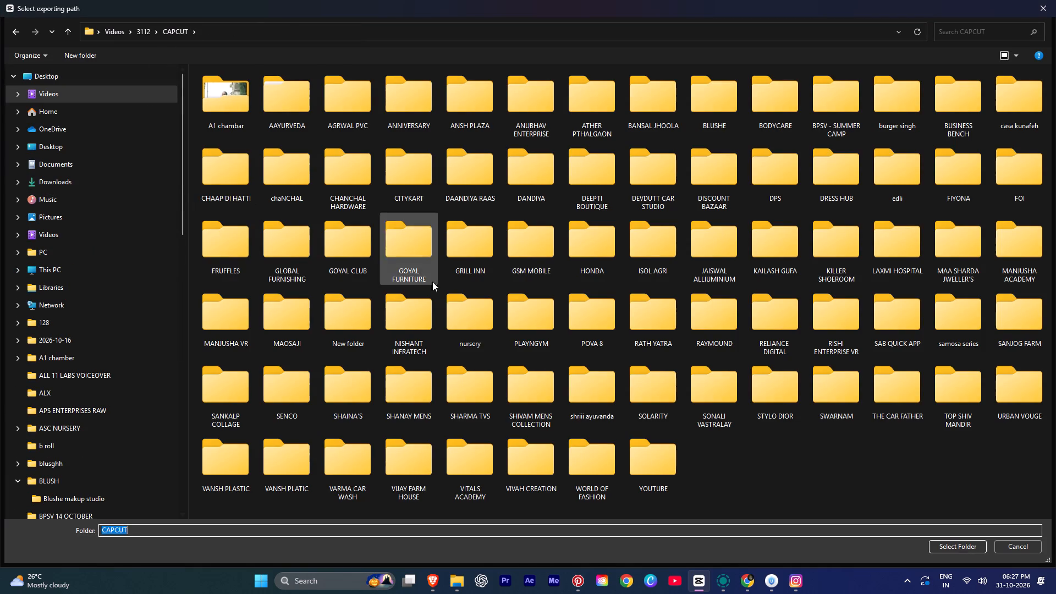
right_click(721, 449)
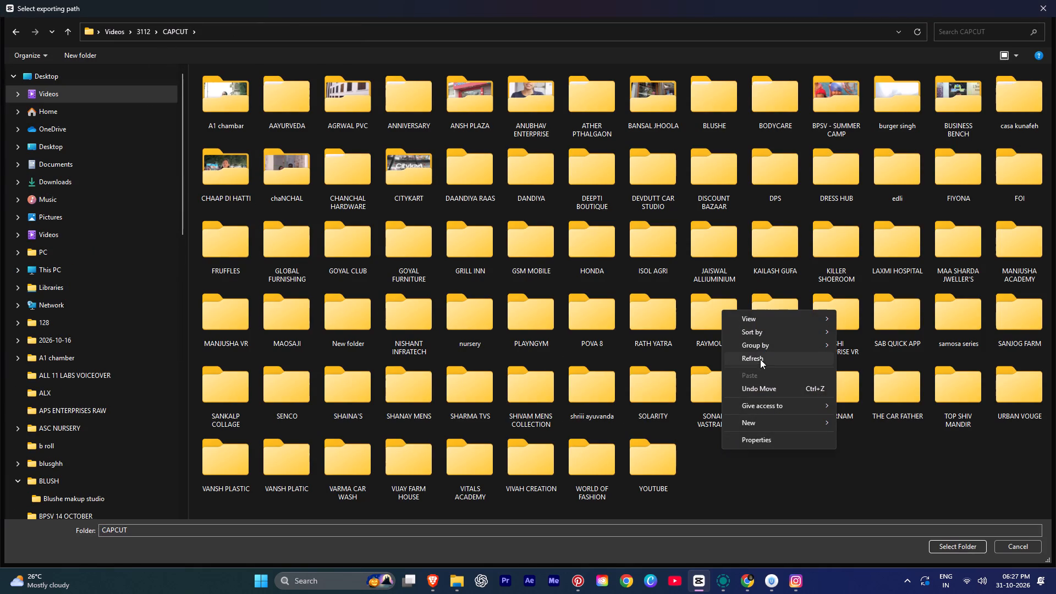
click(758, 422)
click(857, 424)
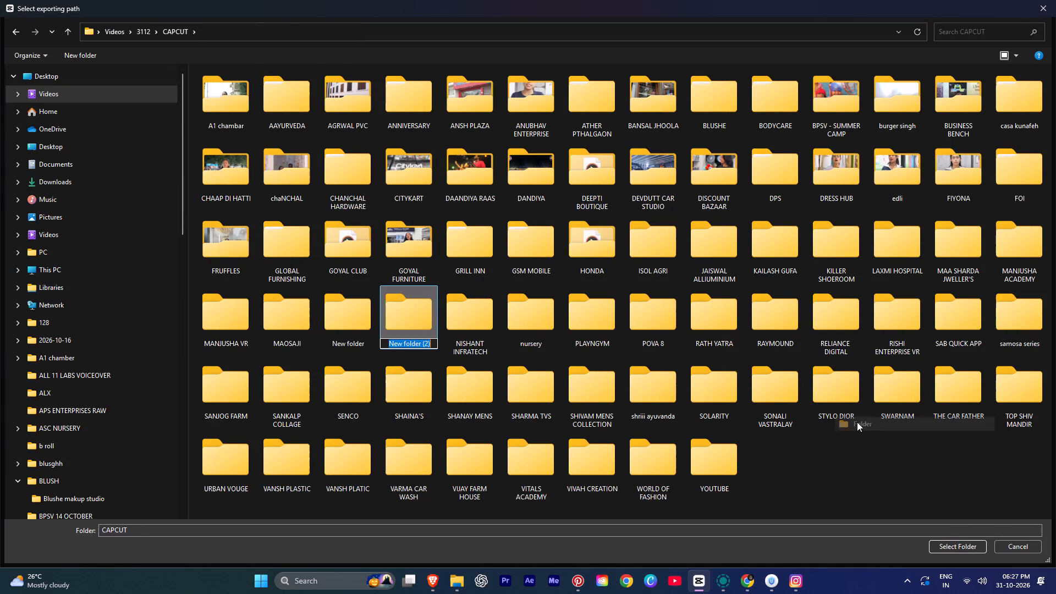
key(BackSpace)
key(BackSpace)
text(SEHRA)
key(Return)
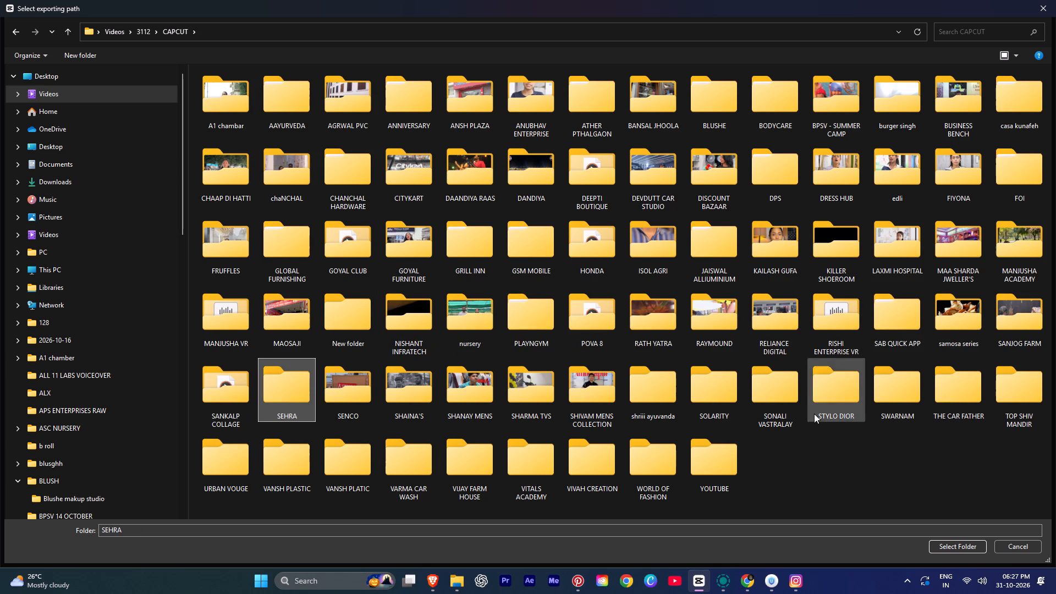
double_click(280, 392)
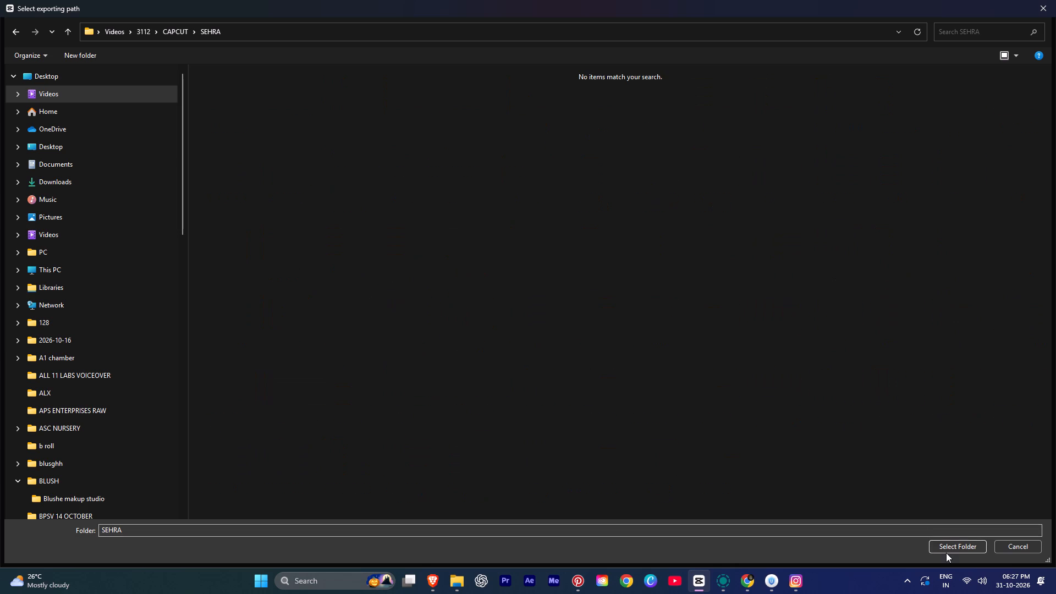
click(946, 553)
Start exporting the SEHRA VR REEL 01 video with the chosen settings.
click(654, 450)
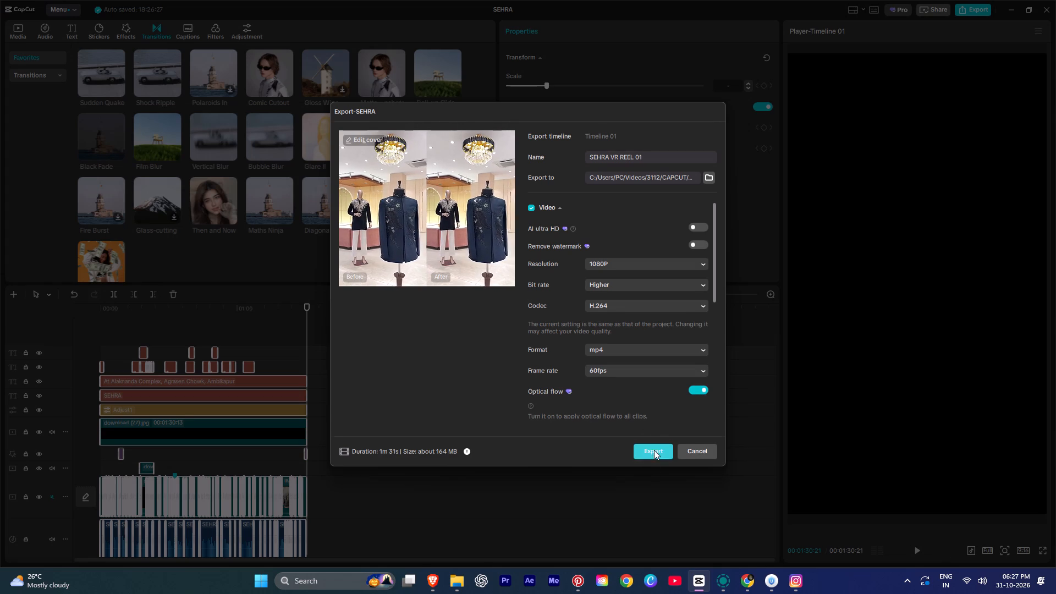
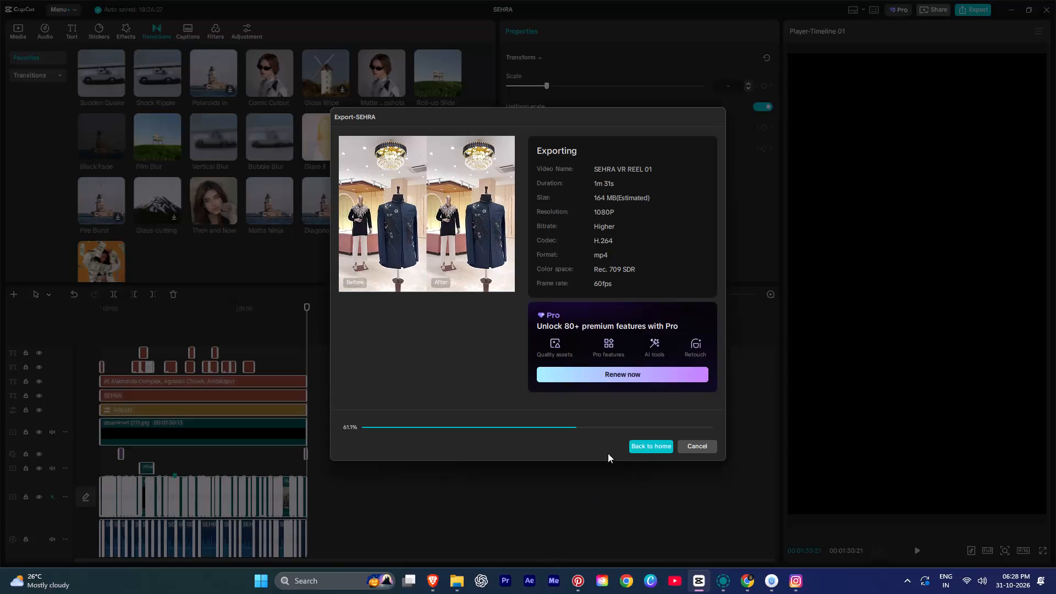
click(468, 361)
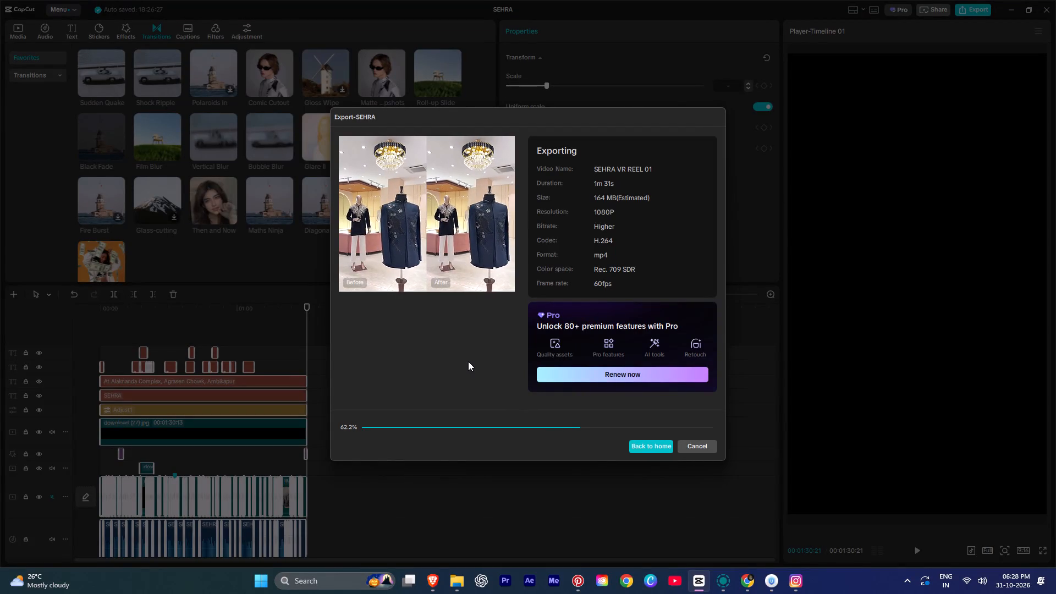
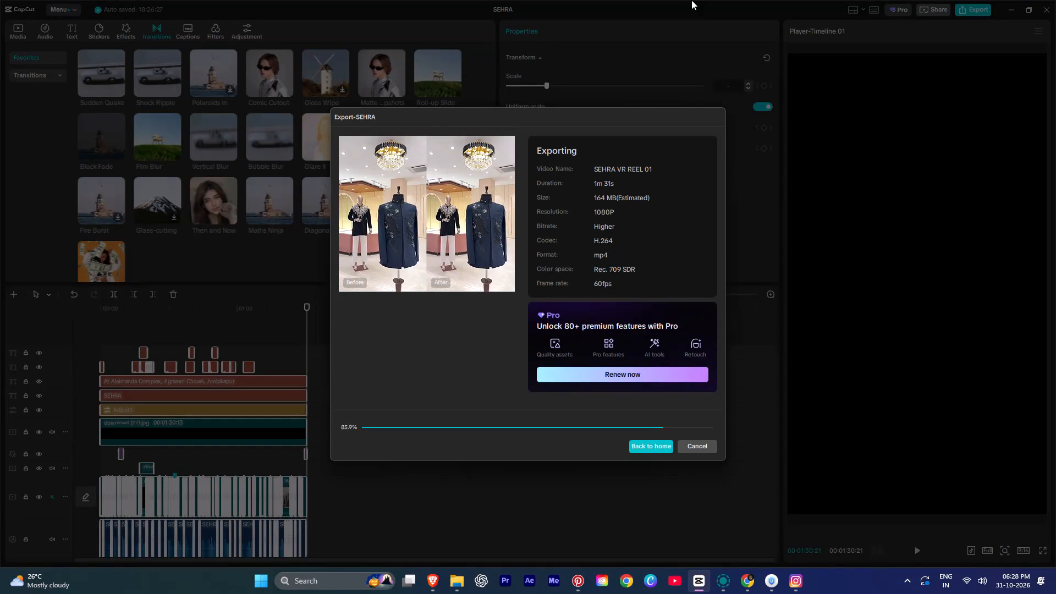
Pause the finished export's preview and open the folder containing the exported video.
click(428, 219)
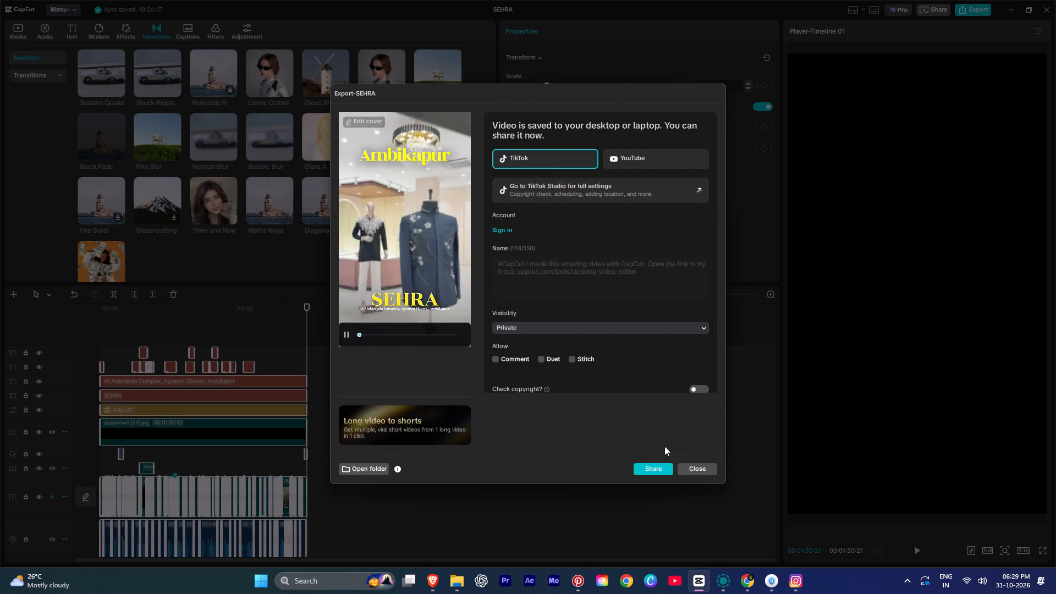
click(417, 244)
click(359, 466)
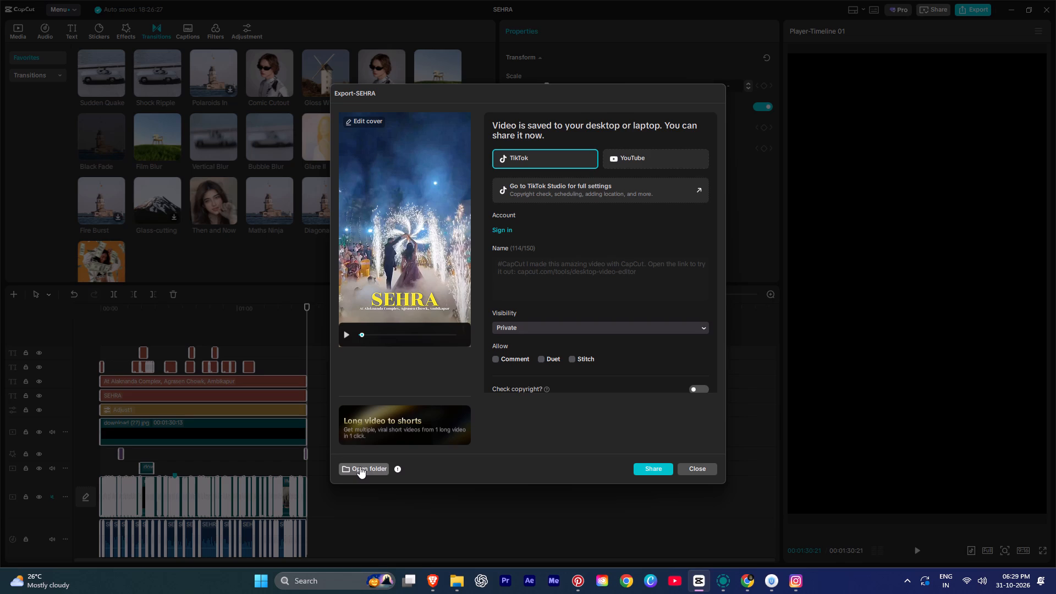
Copy the exported SEHRA VR REEL 01 video from the SEHRA folder to the moto g85 5G phone's internal shared storage.
drag(299, 114, 327, 211)
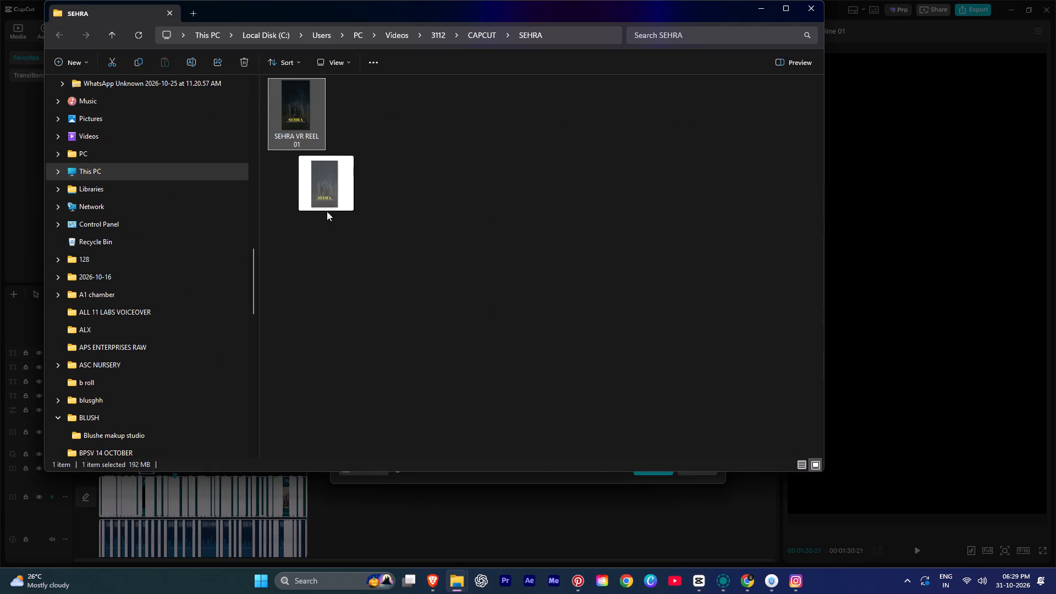
drag(327, 211, 179, 172)
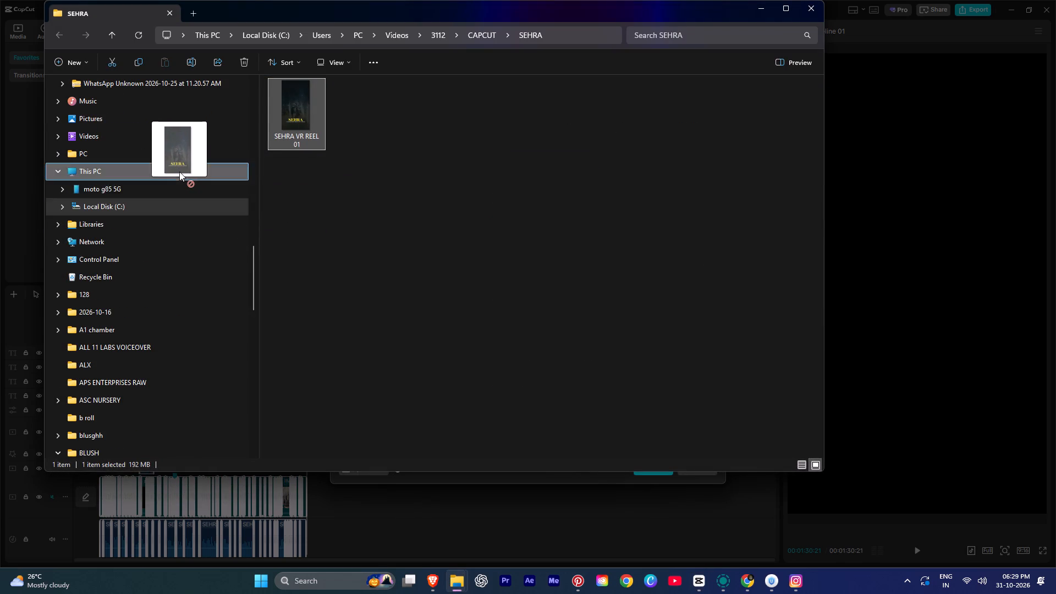
drag(179, 172, 177, 186)
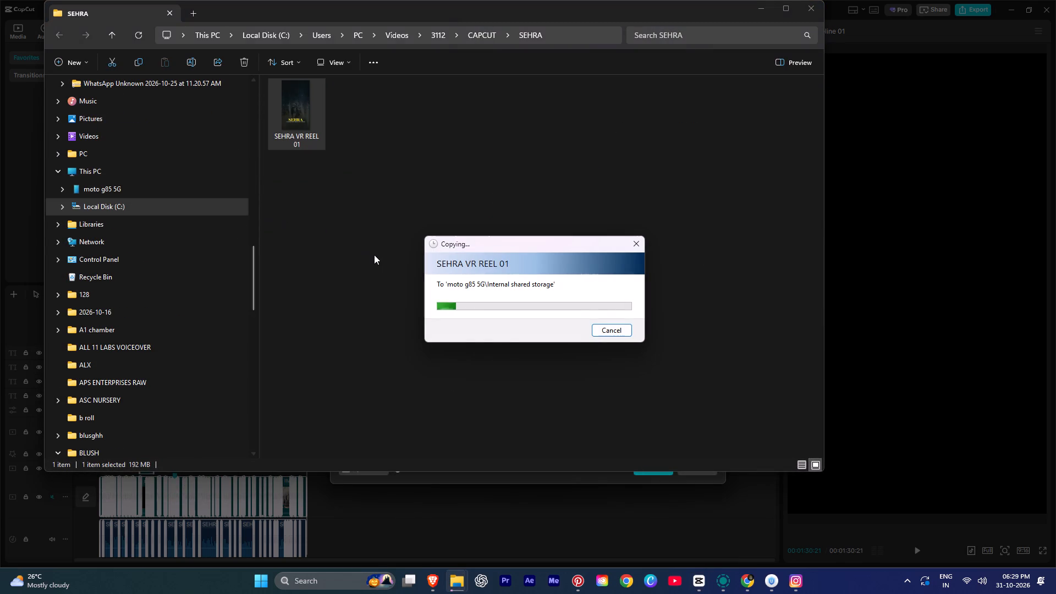
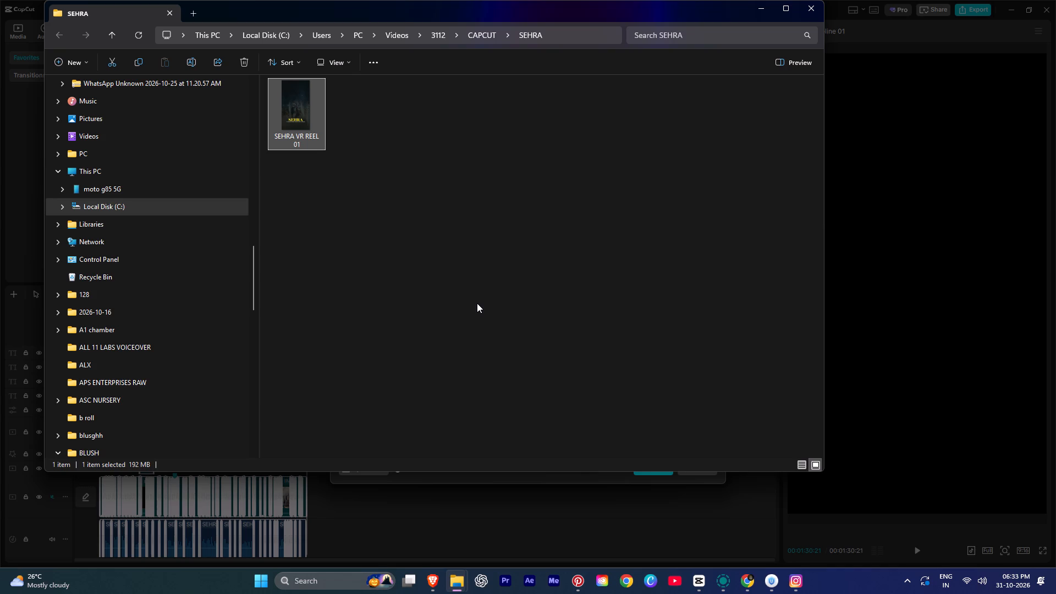
Return to CapCut from the SEHRA folder and close the finished export window.
click(602, 507)
click(688, 469)
Play the reel's opening ten seconds to examine the Ambikapur, SEHRA and address text overlays against the footage.
alt+scroll(128, 408, up, 7)
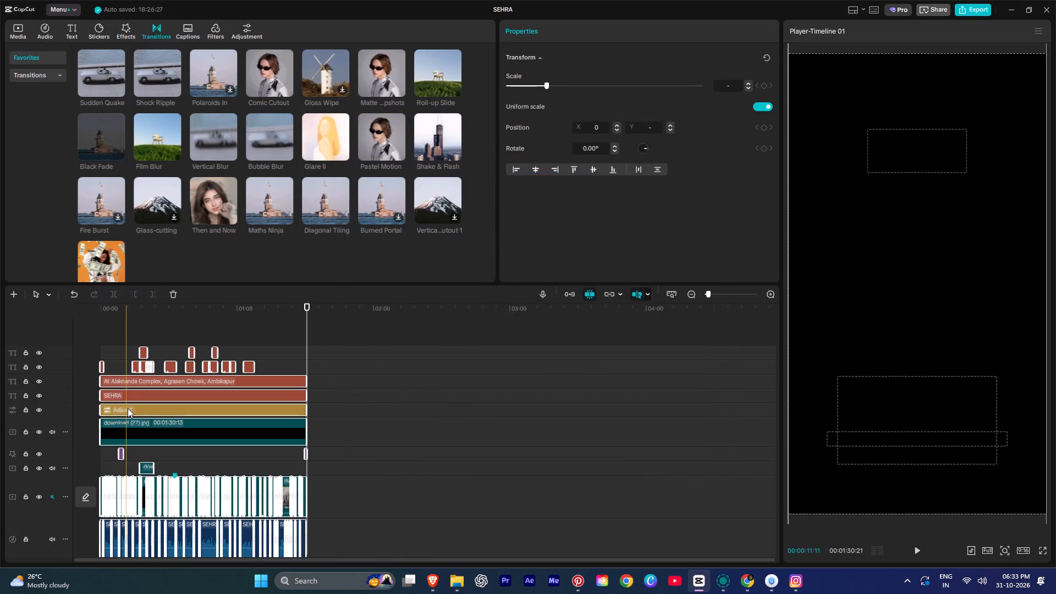
ctrl+scroll(128, 408, up, 6)
ctrl+scroll(127, 408, down, 1)
ctrl+scroll(127, 408, up, 7)
ctrl+scroll(127, 408, down, 1)
ctrl+scroll(127, 408, up, 7)
ctrl+scroll(127, 408, down, 1)
ctrl+scroll(127, 408, up, 14)
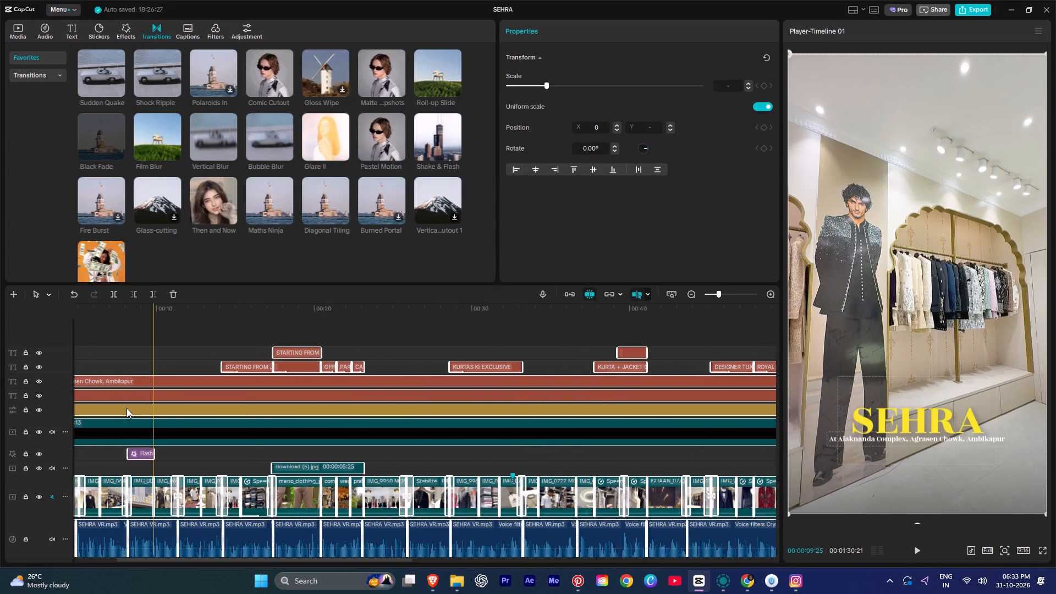
alt+scroll(112, 413, up, 7)
key(space)
scroll(170, 389, up, 1)
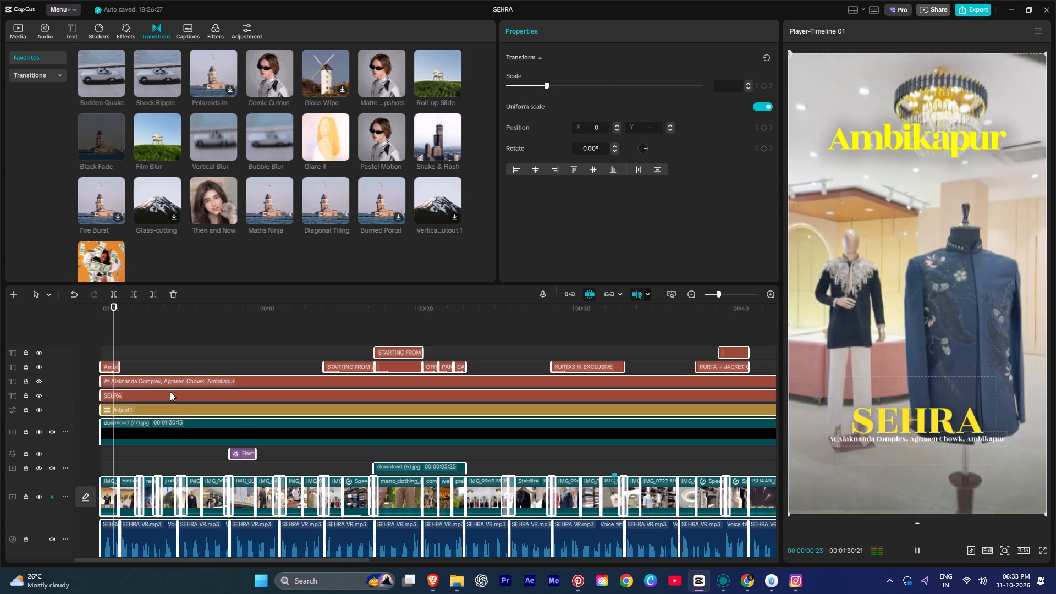
scroll(170, 392, up, 4)
key(space)
click(101, 350)
key(space)
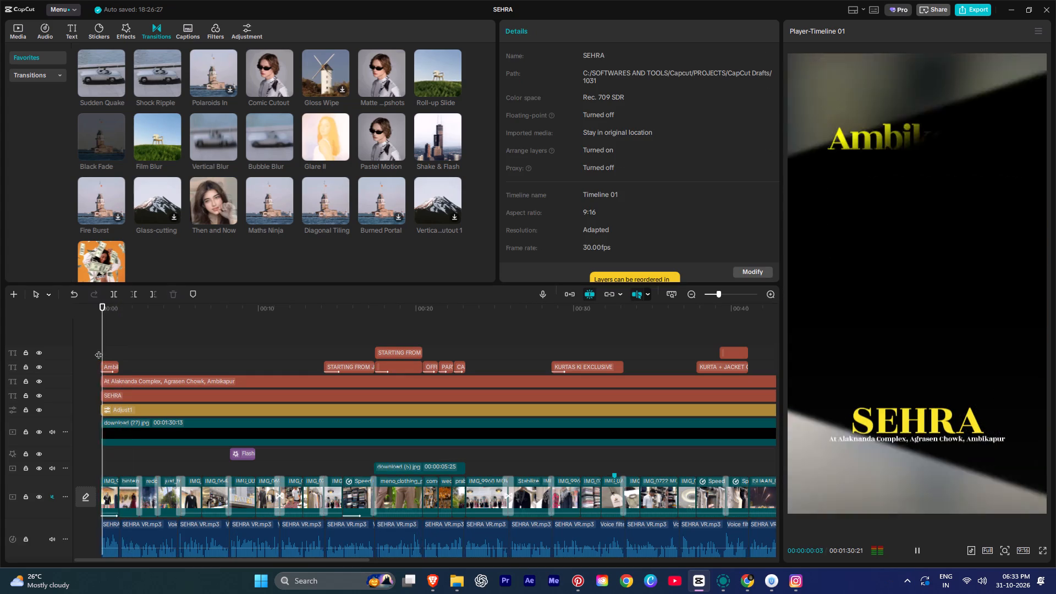
key(space)
click(107, 350)
click(109, 364)
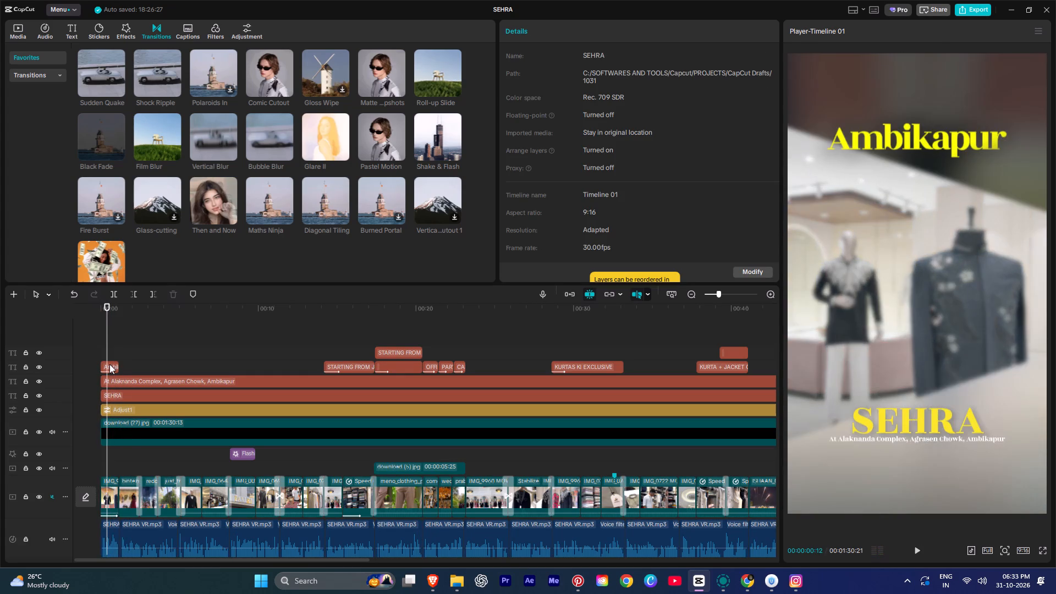
drag(130, 361, 135, 382)
key(space)
ctrl+scroll(160, 366, up, 4)
ctrl+scroll(160, 366, down, 1)
ctrl+scroll(160, 366, up, 2)
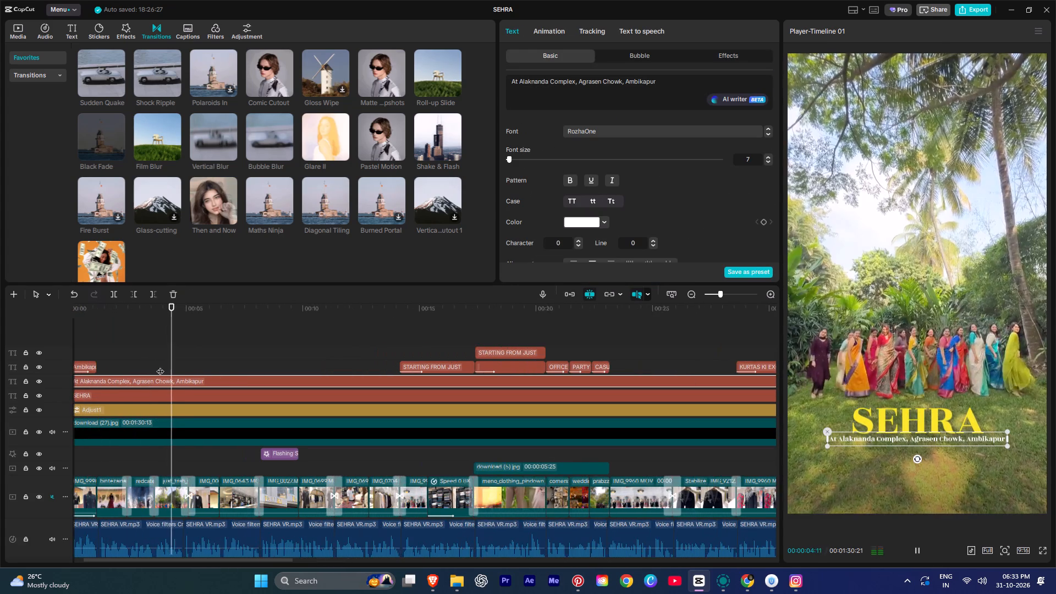
ctrl+scroll(160, 366, up, 3)
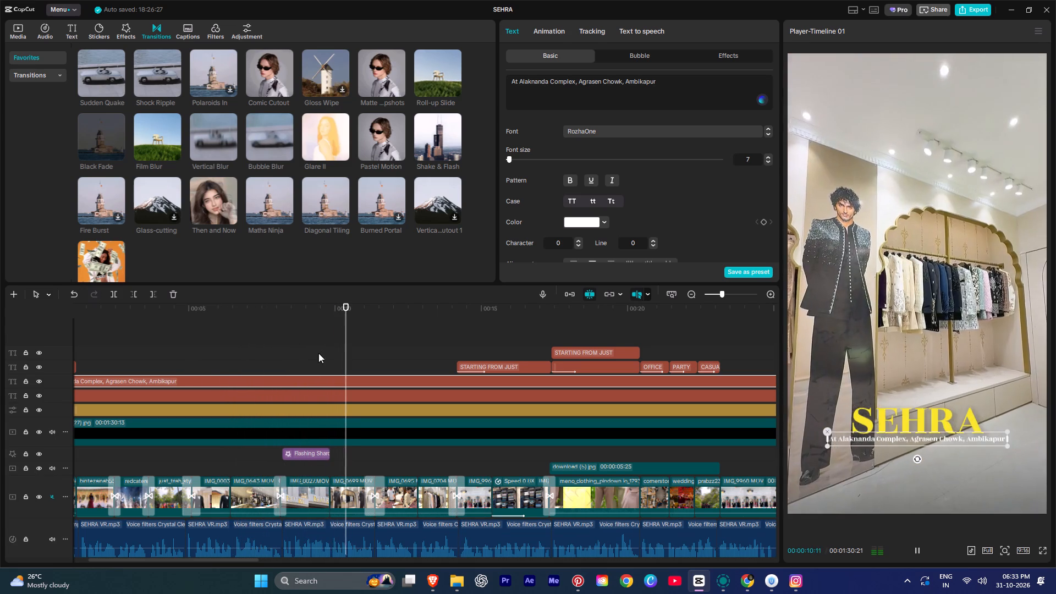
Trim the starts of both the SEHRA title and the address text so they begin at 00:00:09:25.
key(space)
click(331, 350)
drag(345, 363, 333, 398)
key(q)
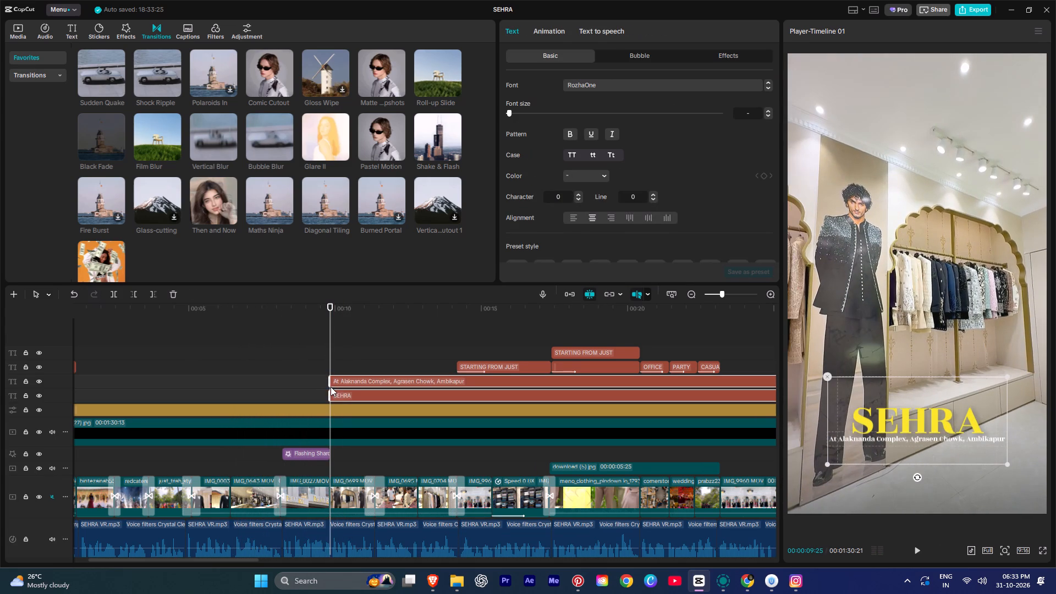
Trim the starts of the SEHRA title and the address text to 00:00:11:11, after the showroom shot.
key(space)
ctrl+scroll(334, 366, up, 5)
click(376, 362)
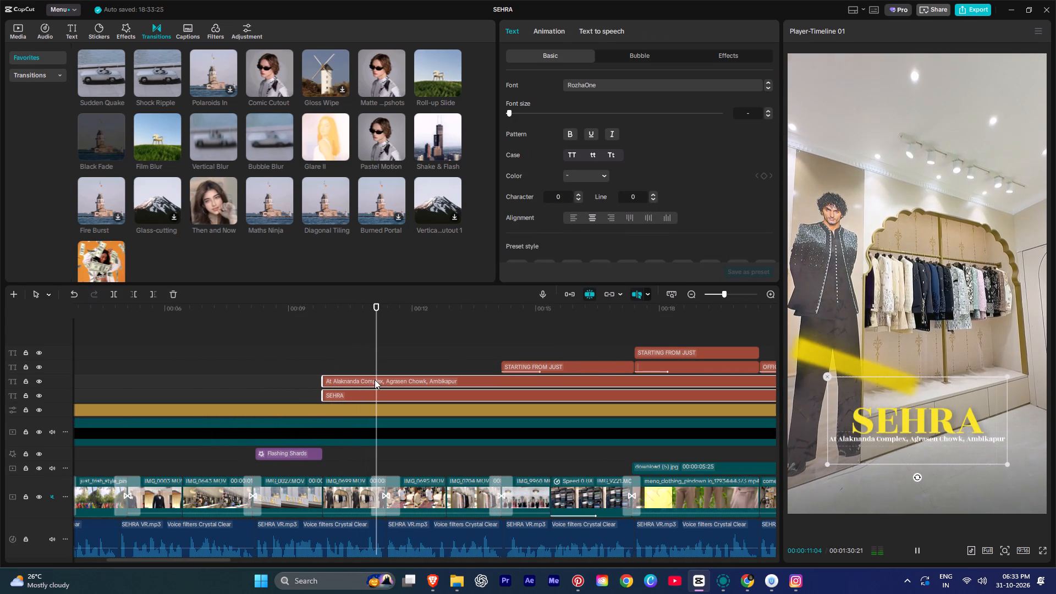
key(space)
key(space)
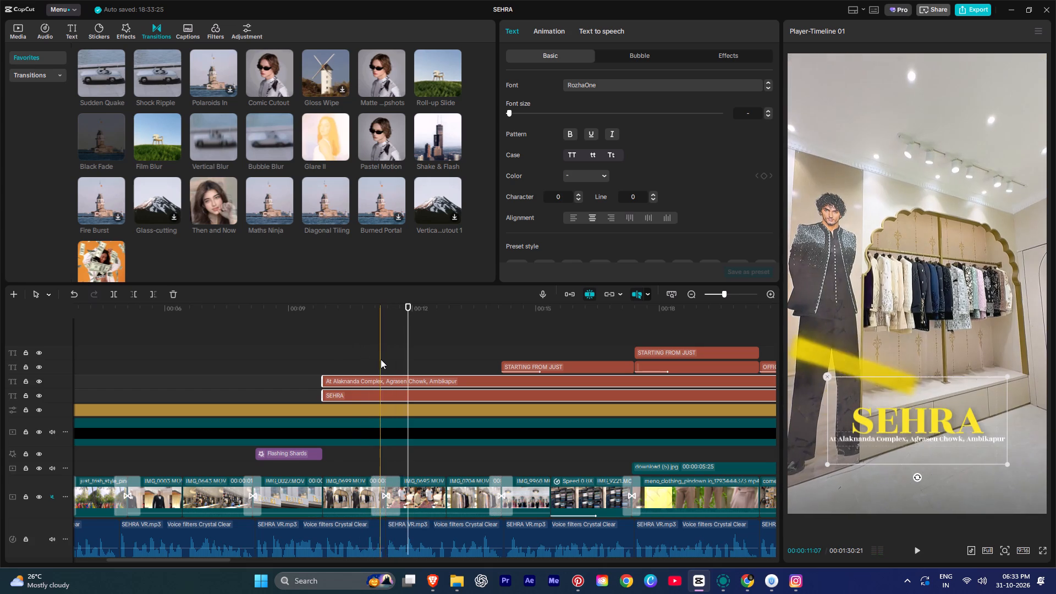
click(384, 360)
drag(377, 359, 379, 397)
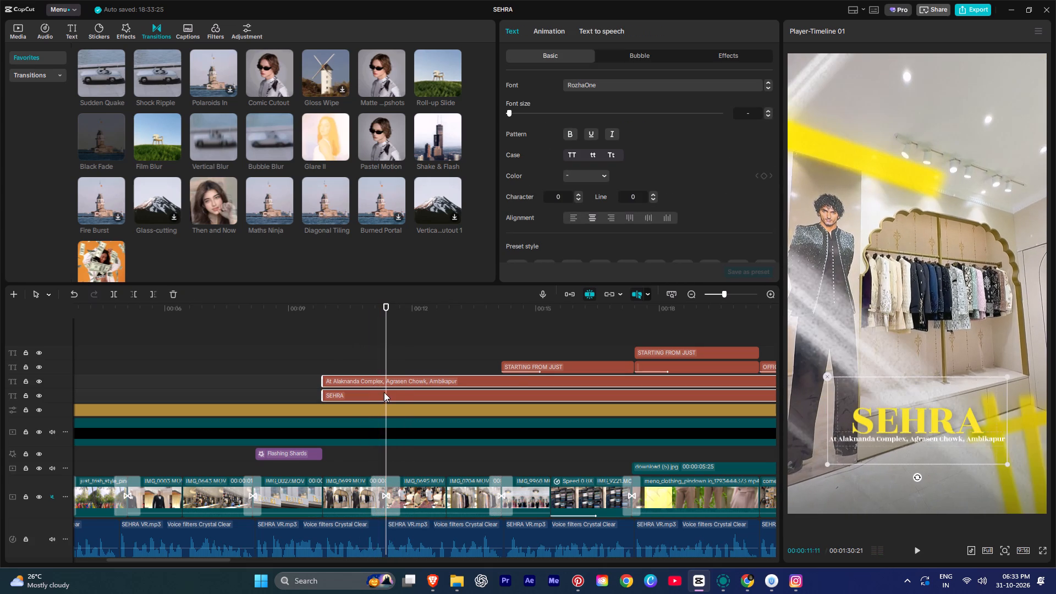
key(q)
key(space)
key(space)
Scale down the white address text slightly in the preview at 00:00:13:04.
click(411, 355)
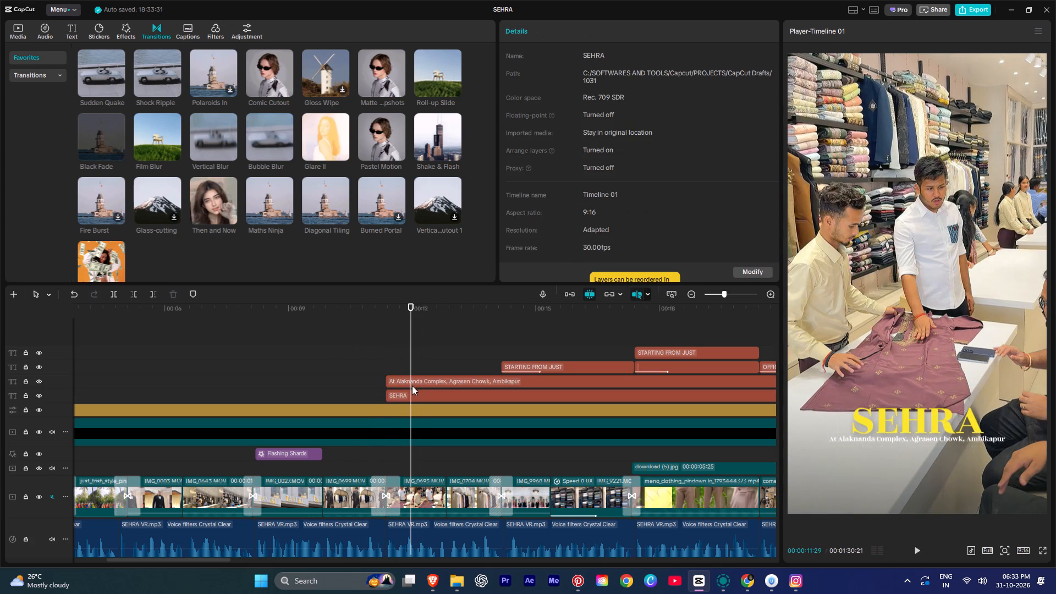
click(408, 393)
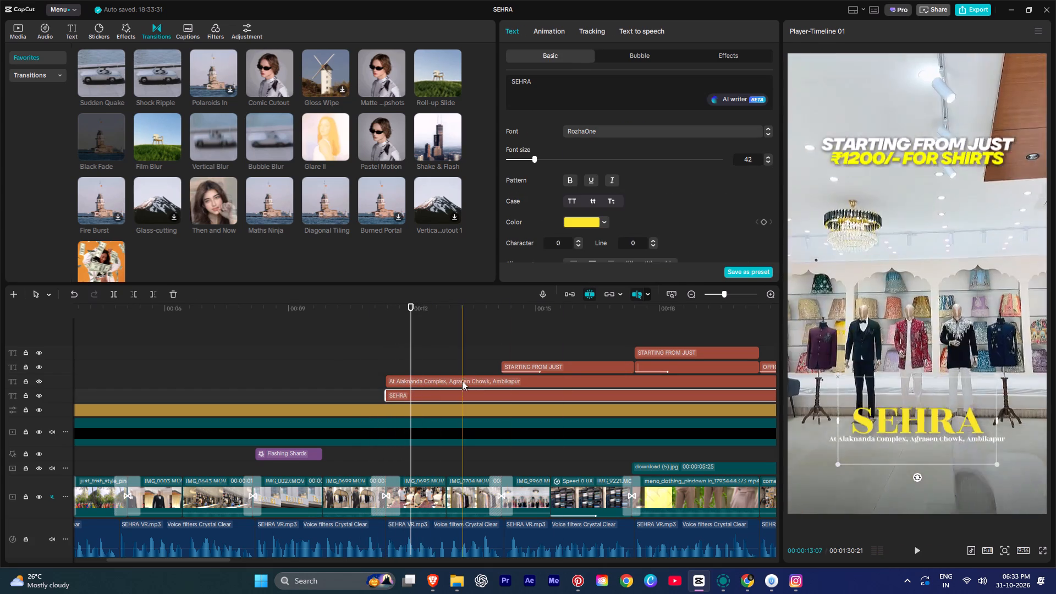
click(459, 372)
click(454, 380)
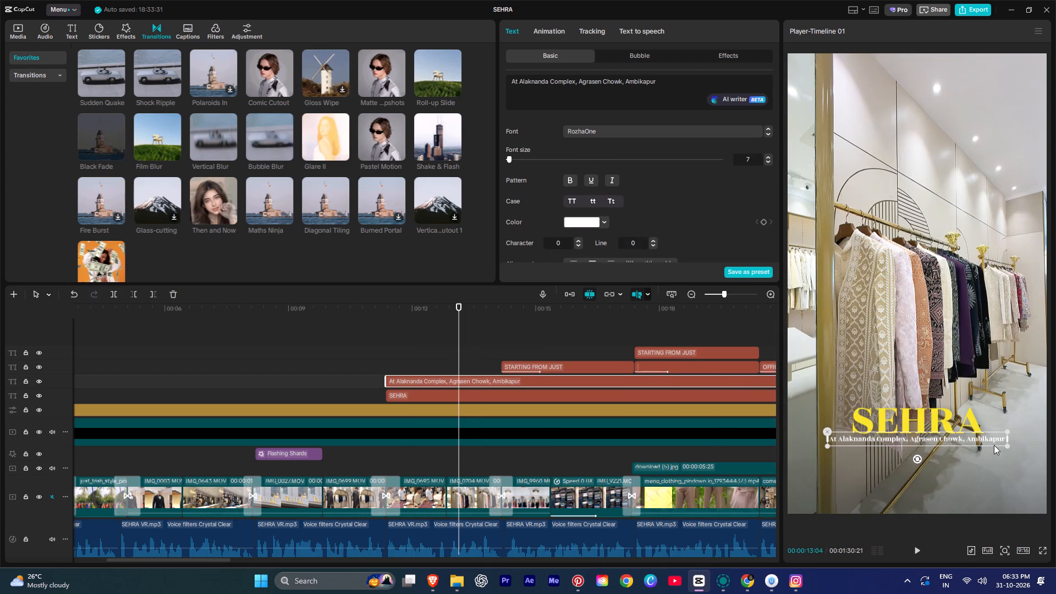
drag(1006, 445, 979, 441)
ctrl+scroll(949, 437, up, 2)
click(913, 483)
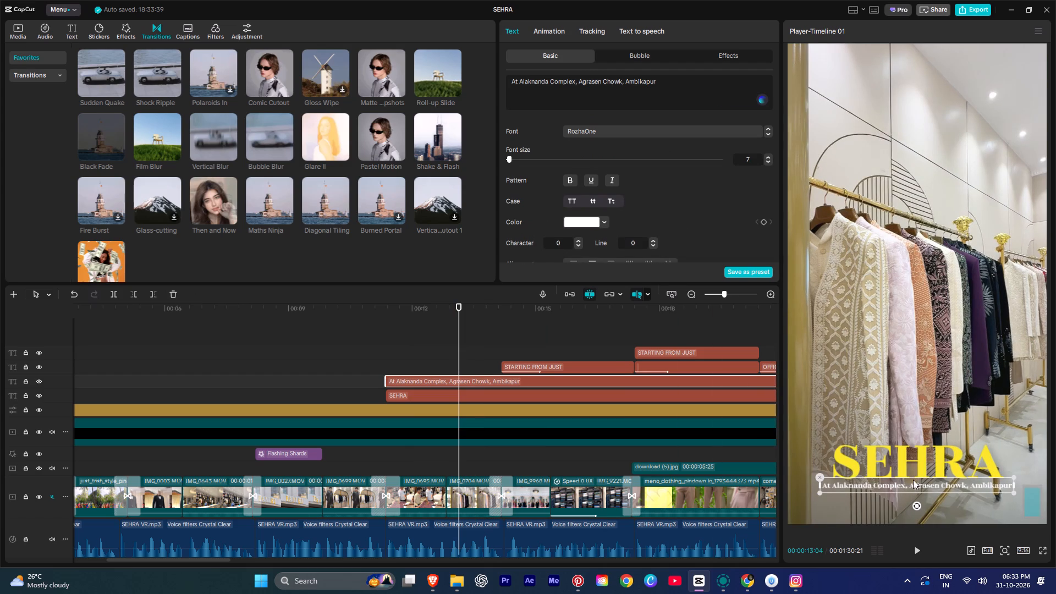
Enlarge the yellow SEHRA title slightly in the preview.
click(908, 457)
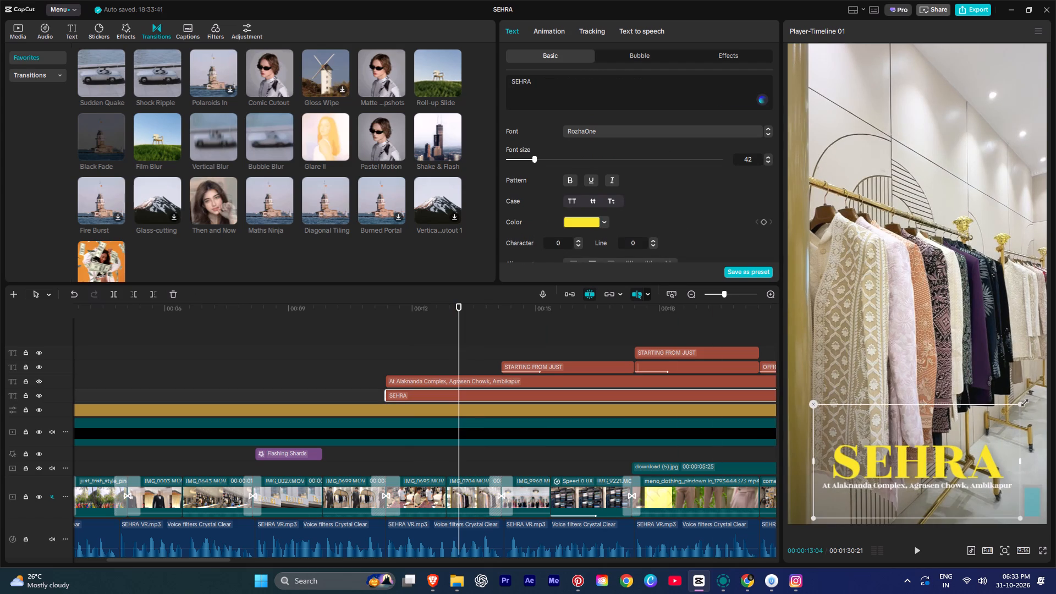
alt+drag(1021, 401, 1039, 394)
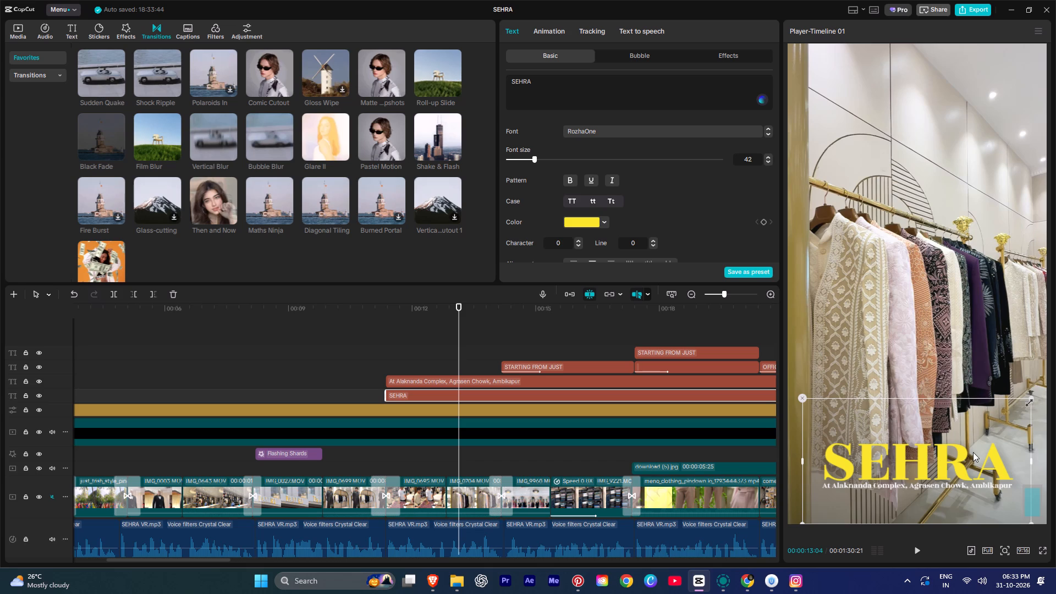
Play the reel from about 12 to 23 seconds to check the resized titles and the shirt, office, party and casual captions.
click(426, 362)
key(space)
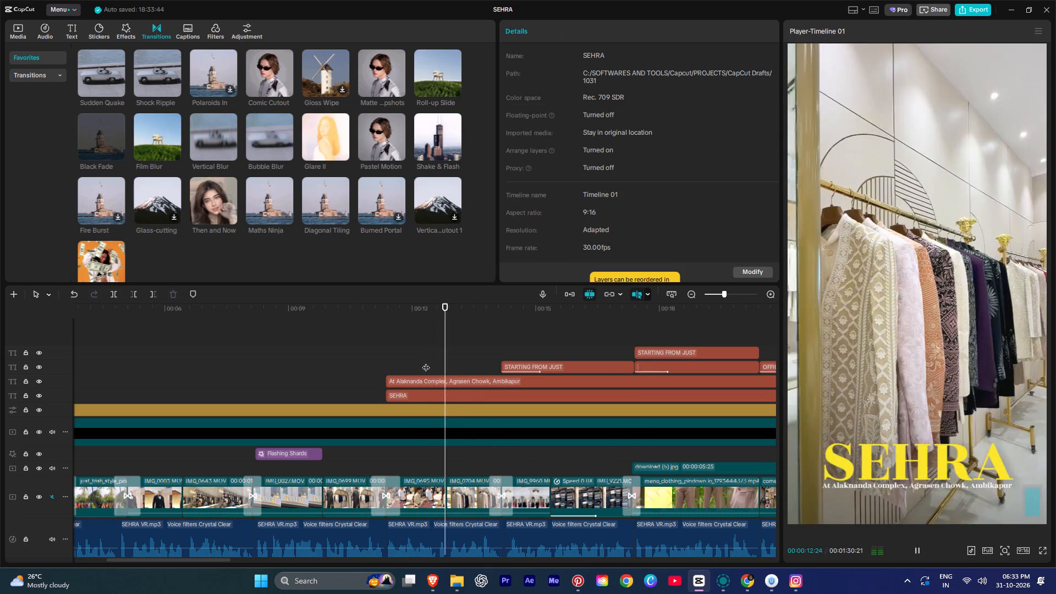
ctrl+scroll(866, 366, down, 4)
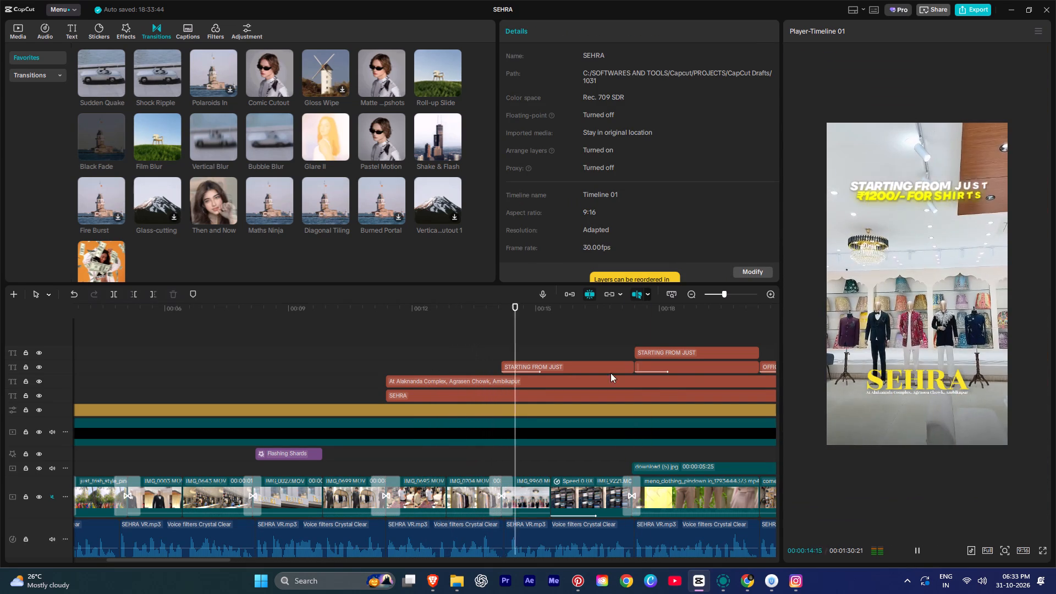
ctrl+scroll(449, 366, down, 7)
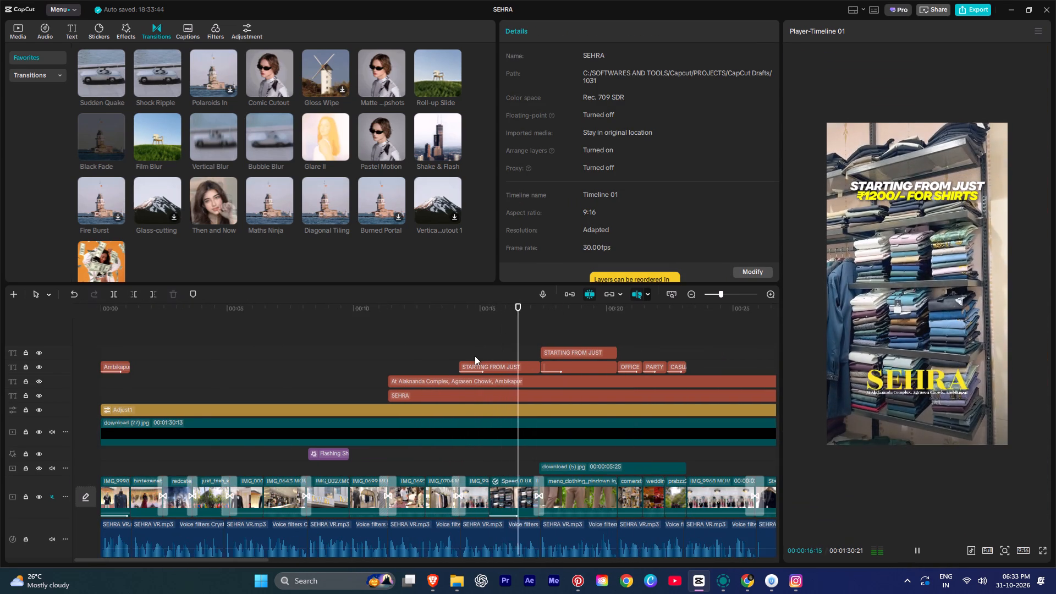
key(space)
click(457, 348)
key(space)
alt+scroll(525, 342, down, 1)
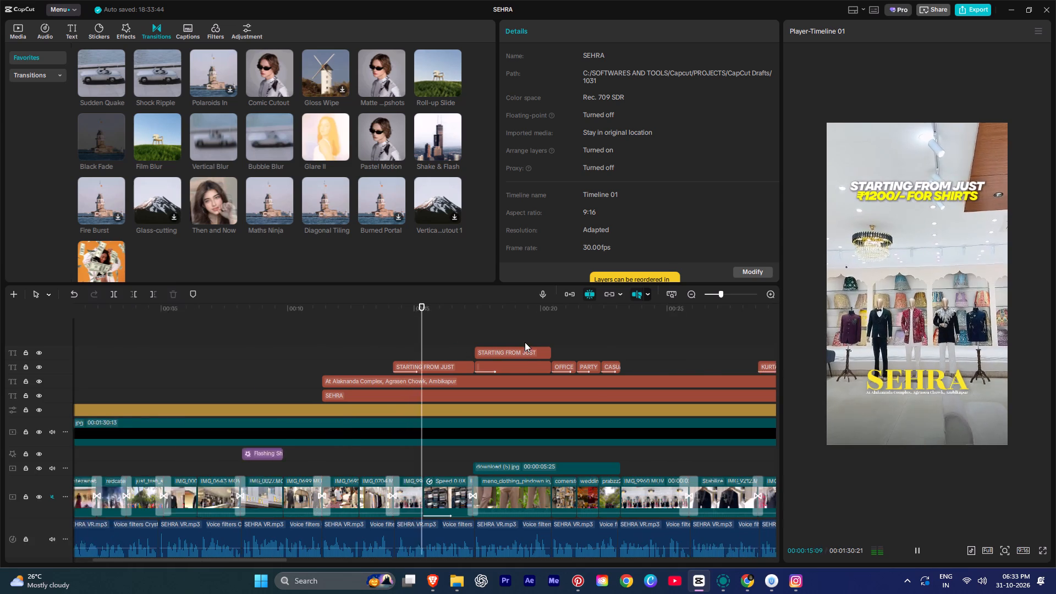
alt+scroll(525, 342, down, 1)
key(space)
key(space)
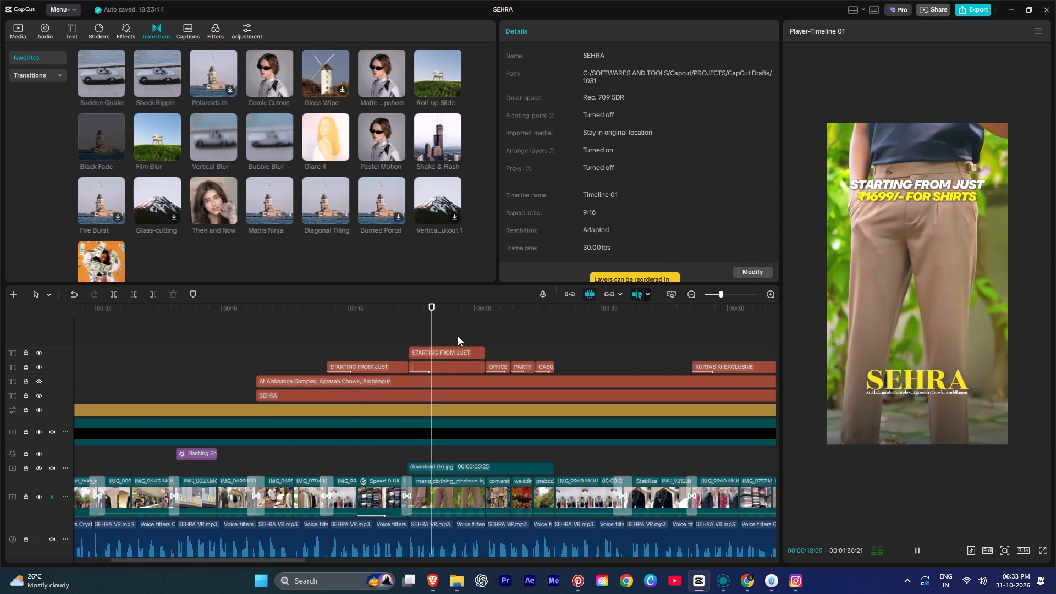
alt+scroll(458, 336, down, 2)
key(space)
key(space)
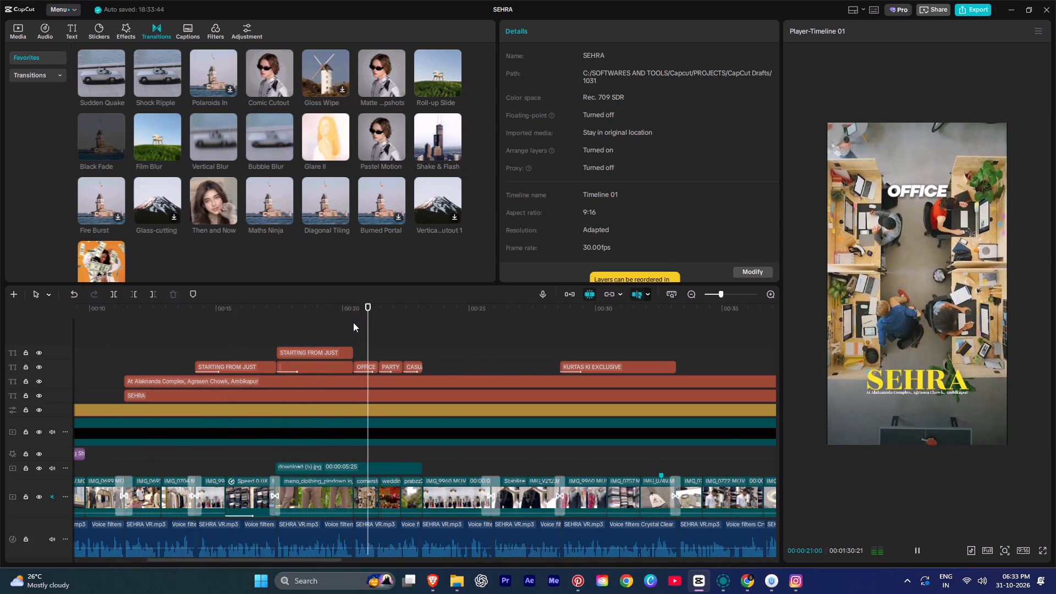
key(space)
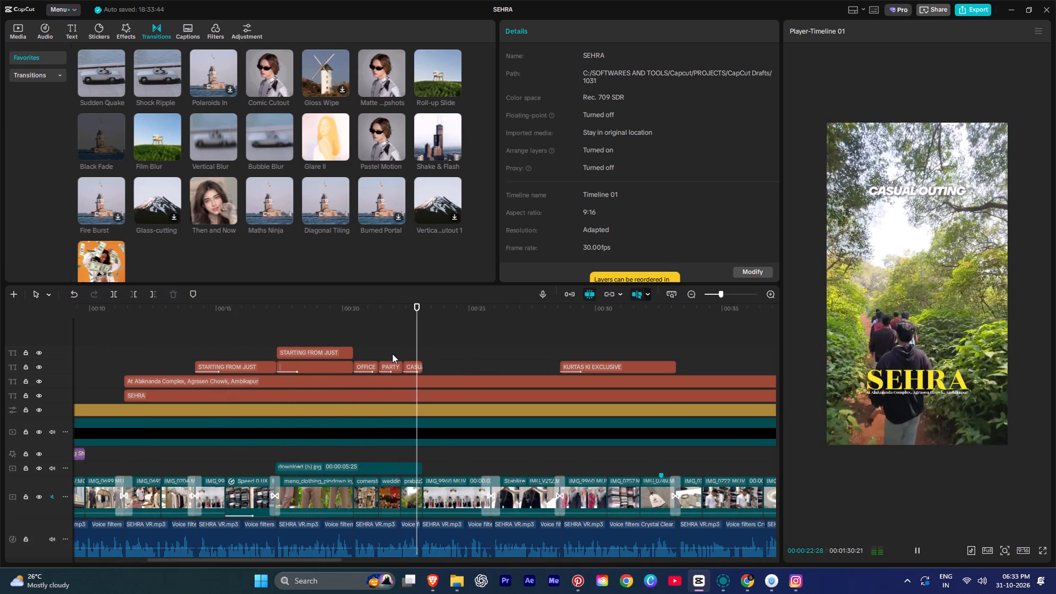
Play the reel from about 23 to 39 seconds to check the kurta and kurta-jacket captions.
click(393, 365)
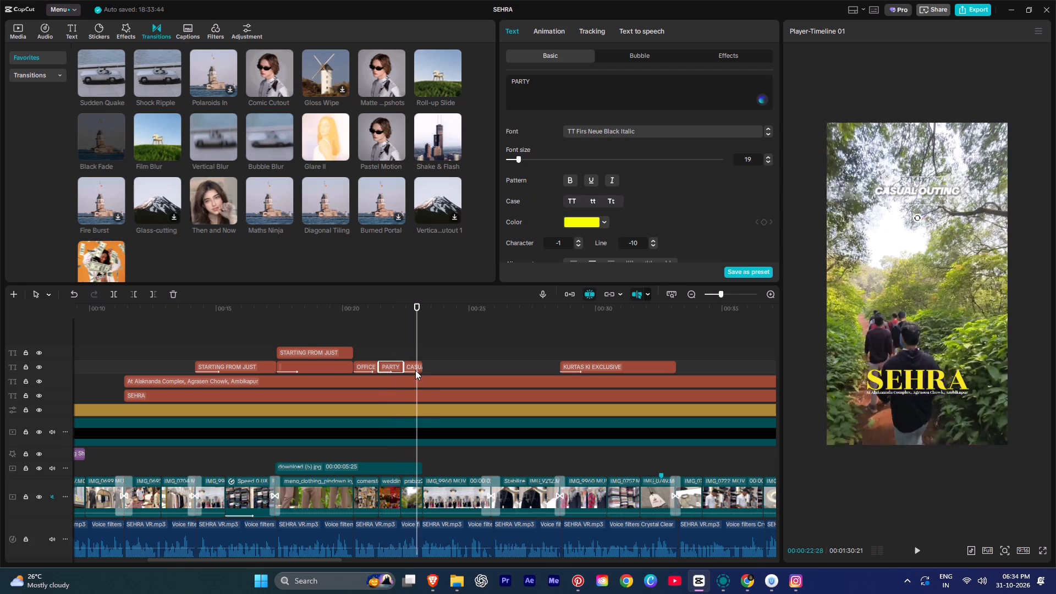
key(space)
ctrl+scroll(417, 352, up, 4)
ctrl+scroll(417, 352, down, 1)
ctrl+scroll(417, 352, up, 3)
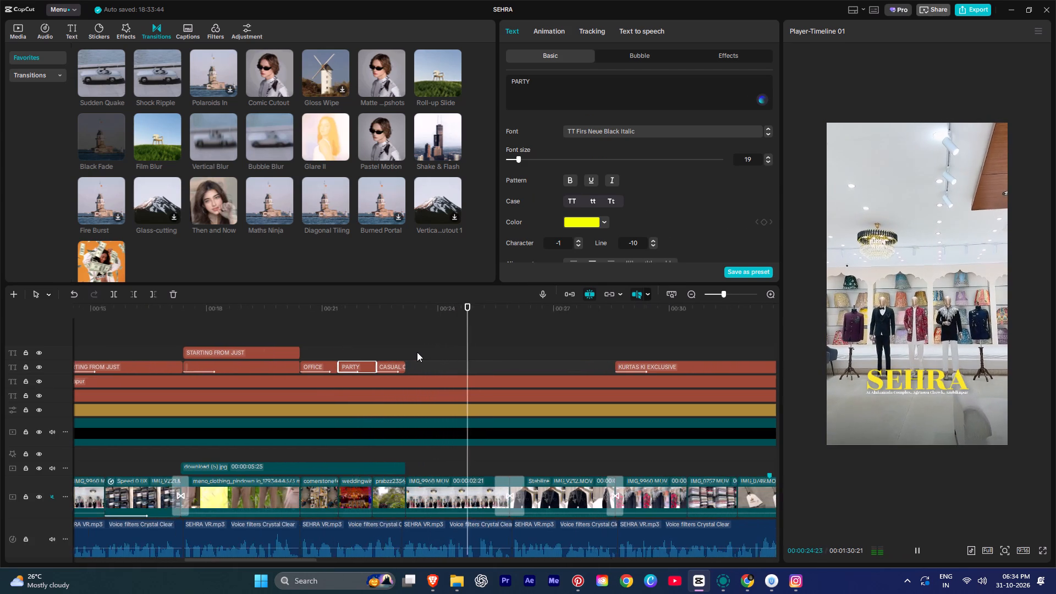
ctrl+scroll(417, 352, up, 7)
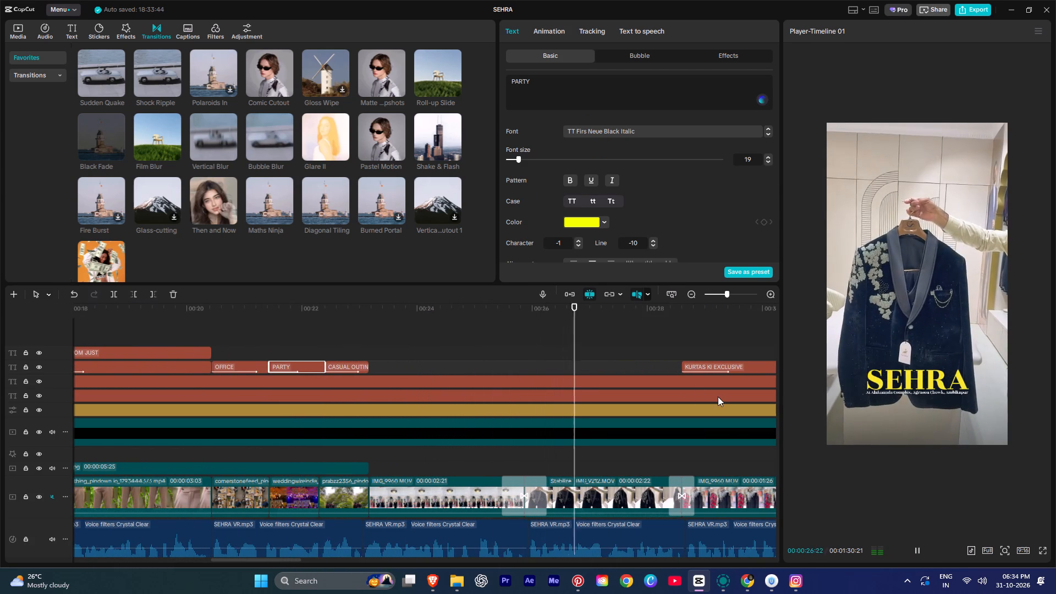
key(space)
click(675, 352)
alt+scroll(675, 352, down, 4)
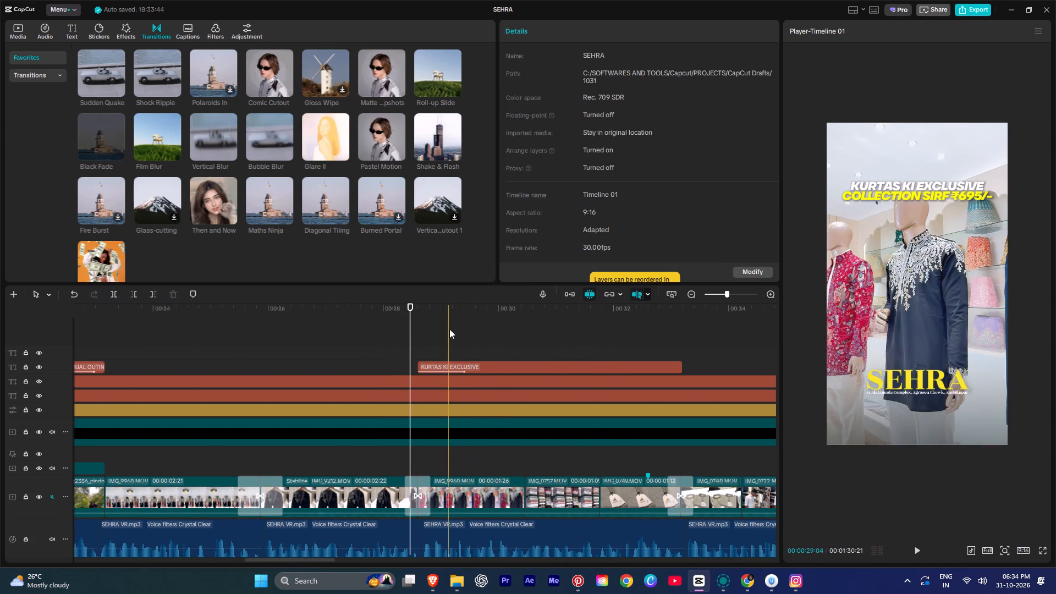
key(space)
alt+scroll(449, 329, down, 2)
key(space)
key(space)
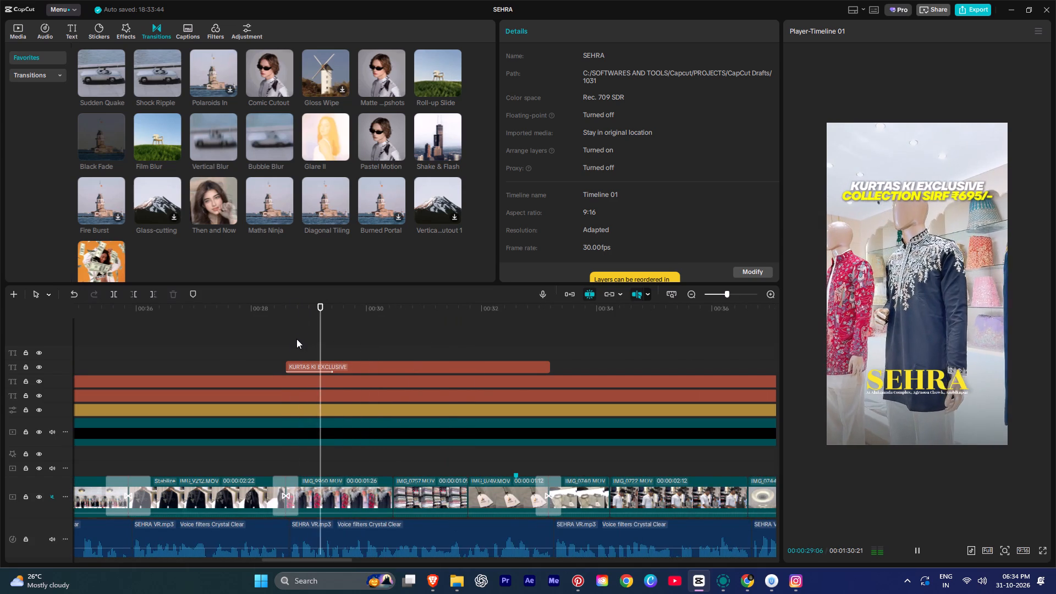
alt+scroll(431, 362, down, 2)
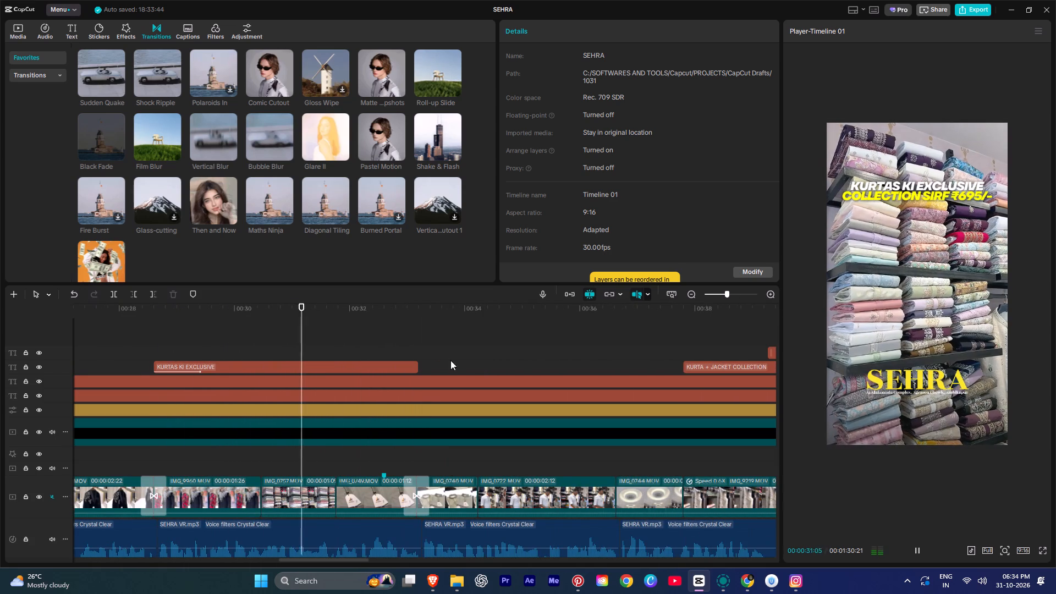
key(space)
key(space)
alt+scroll(664, 346, down, 4)
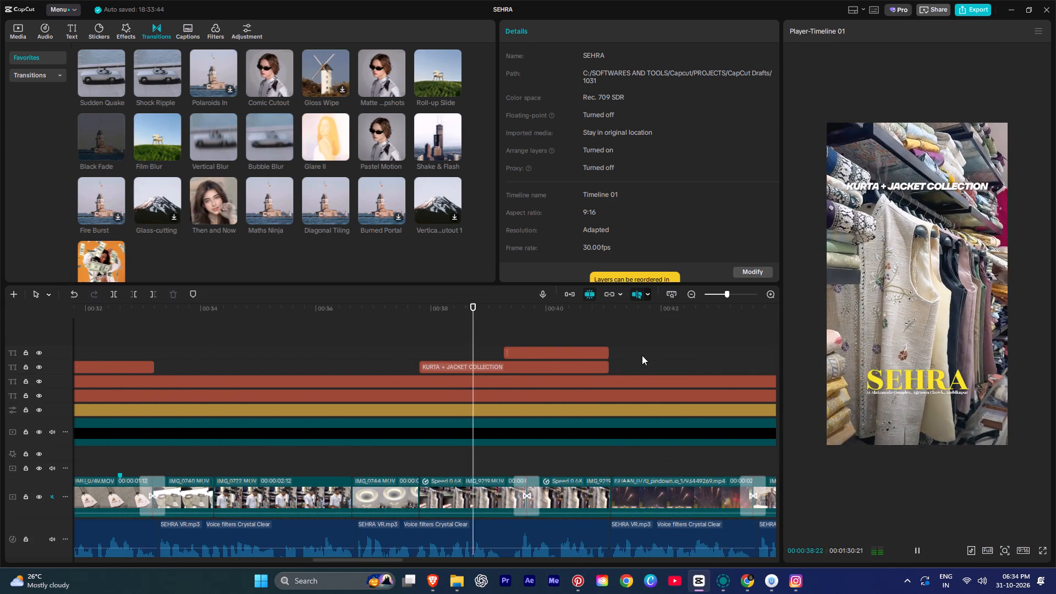
Apply the Shiny Mosaic in-animation to the KURTA + JACKET COLLECTION caption and play it back.
key(space)
click(477, 366)
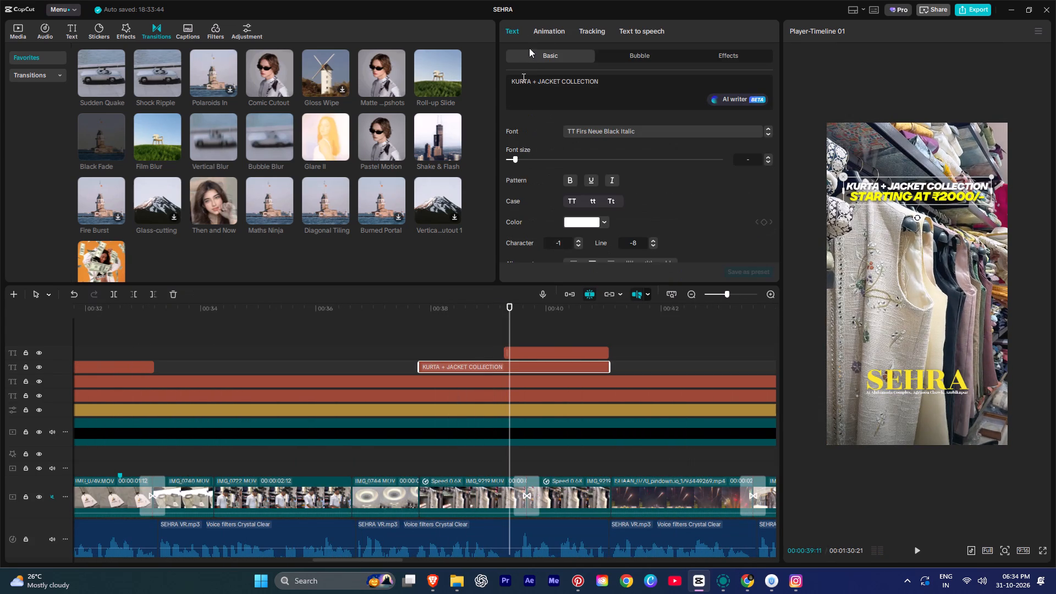
click(547, 32)
scroll(555, 175, down, 4)
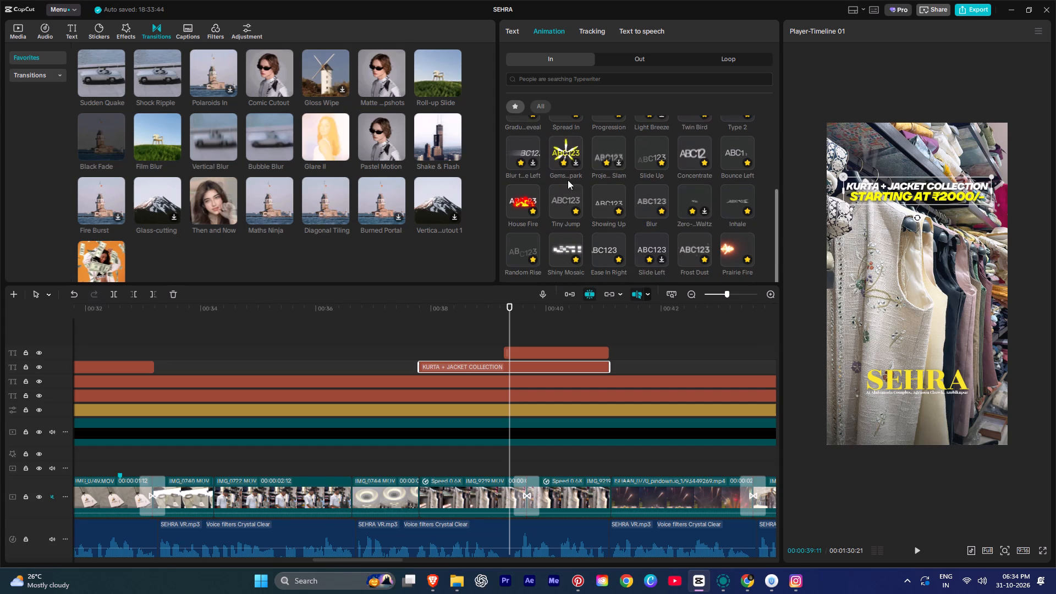
click(564, 244)
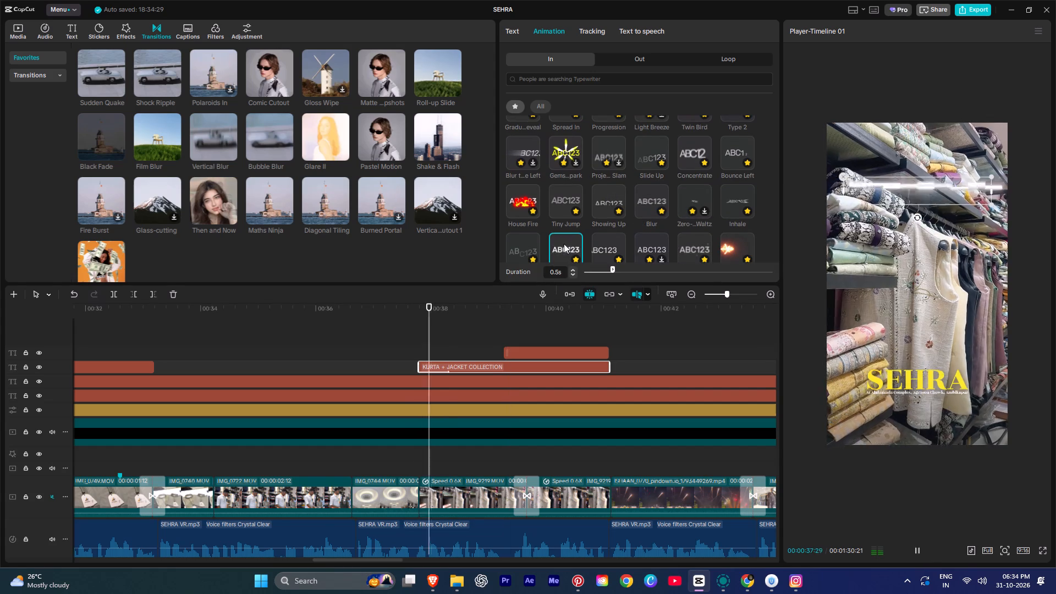
click(484, 336)
key(space)
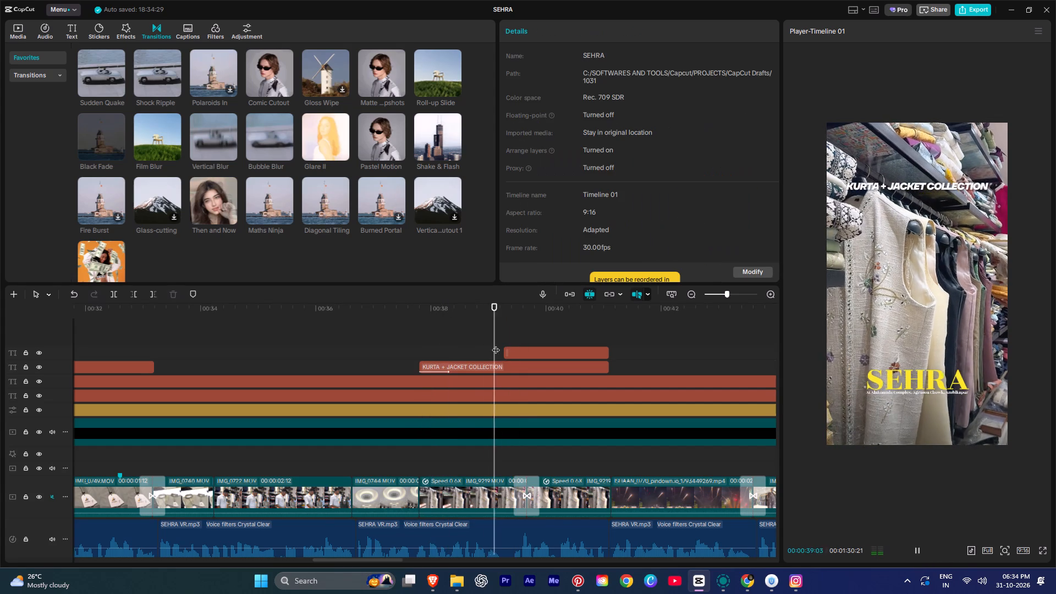
Trim the start of the STARTING AT ₹2000/- caption to about 00:00:39:20, at the middle of the clip transition.
click(515, 351)
key(space)
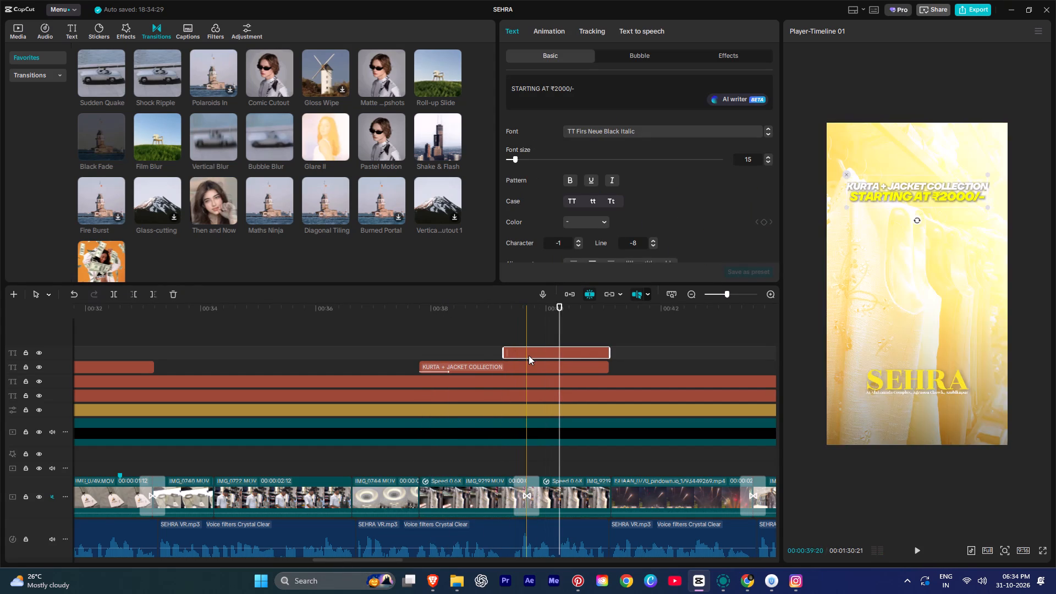
key(space)
key(space)
click(525, 351)
text(Q)
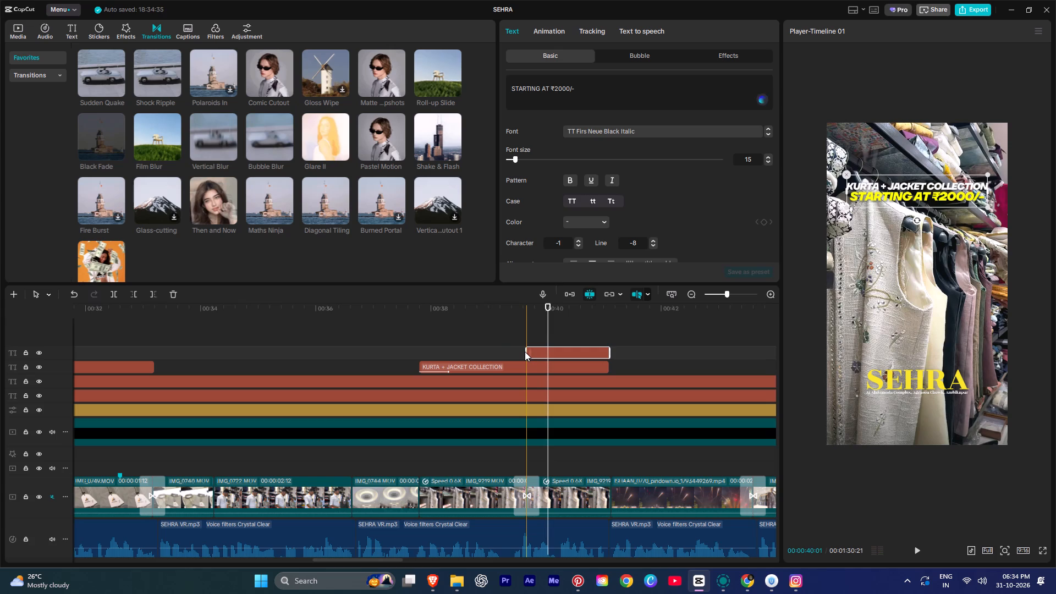
key(space)
key(space)
Apply a glowing 0.5 s in-animation to the STARTING AT ₹2000/- caption and play it back.
click(540, 32)
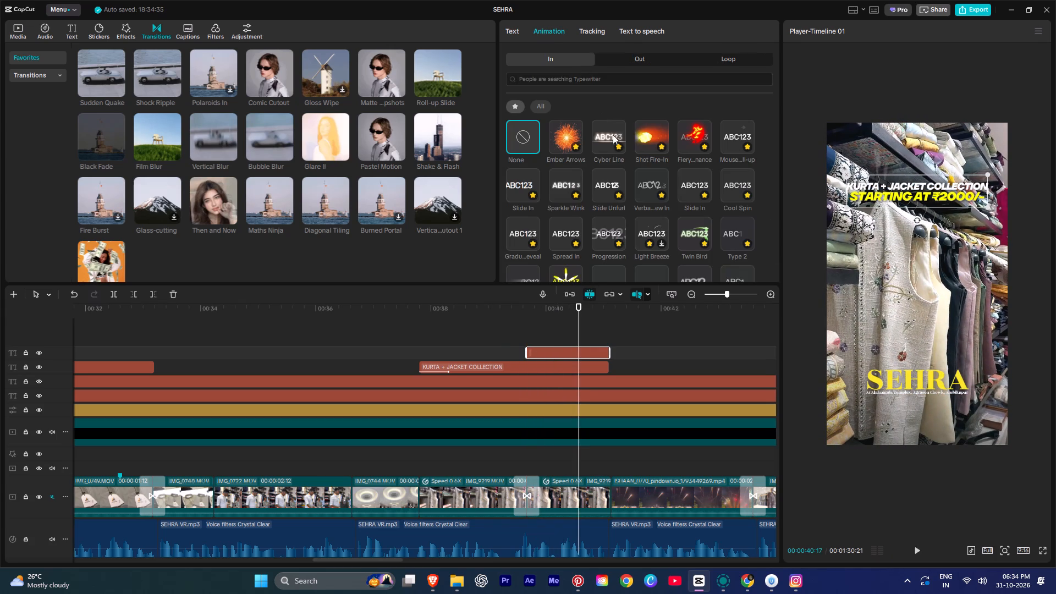
scroll(592, 191, down, 4)
click(577, 240)
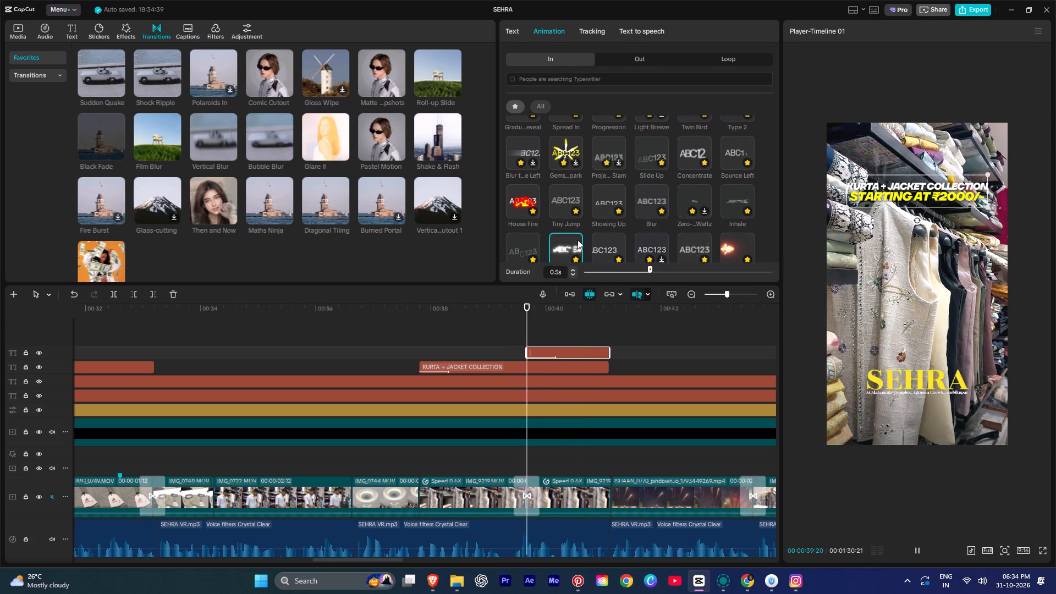
click(544, 328)
key(space)
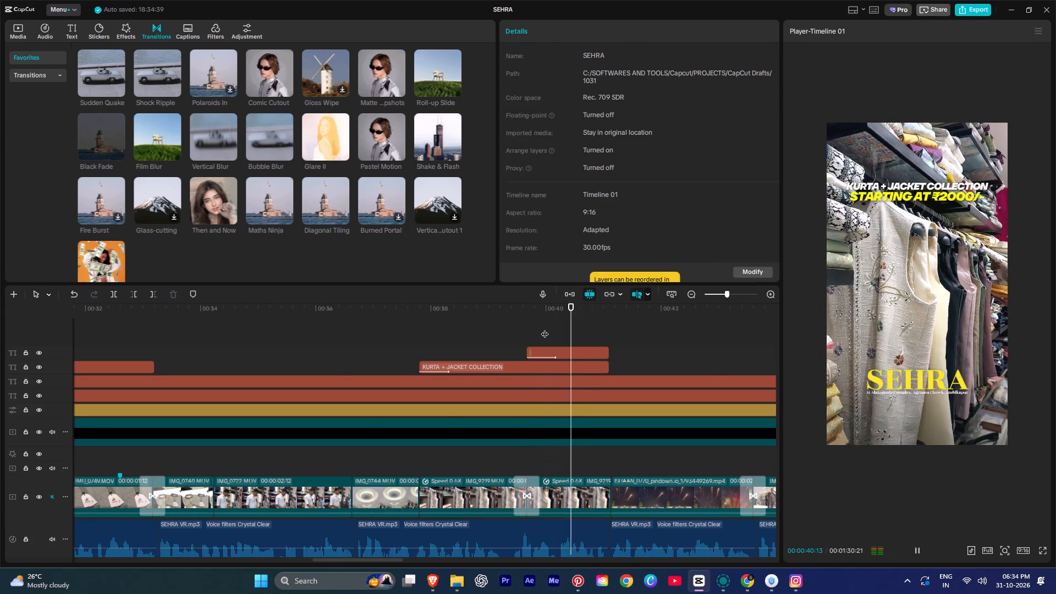
Play the reel up to about 50 seconds to check the DESIGNER TUXEDOS and ROYAL JODHPURI SUIT captions.
alt+scroll(544, 328, down, 3)
ctrl+scroll(544, 328, down, 1)
ctrl+scroll(544, 328, up, 2)
ctrl+scroll(544, 328, down, 2)
key(space)
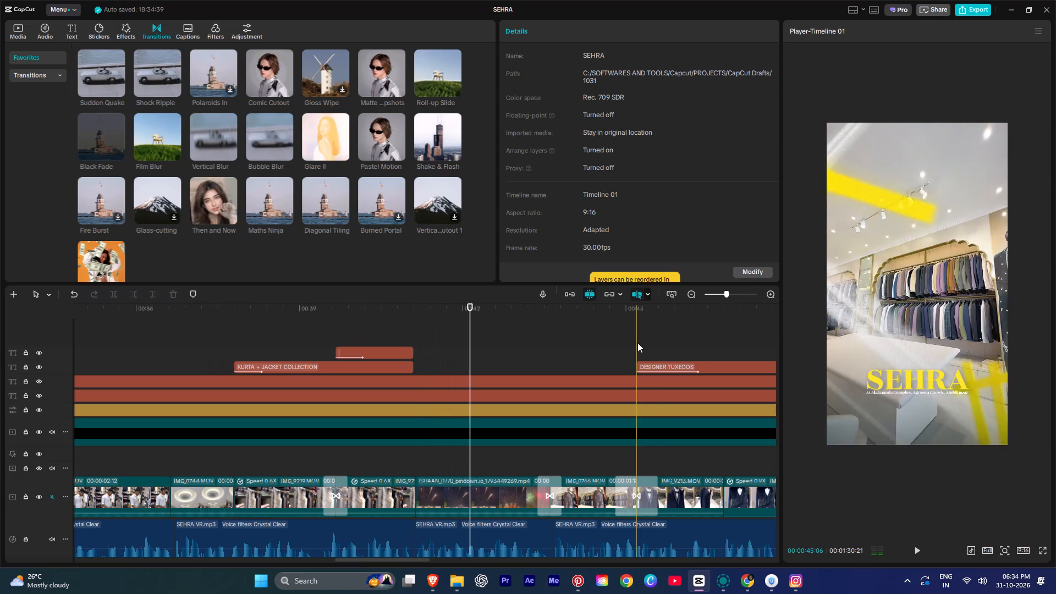
click(637, 343)
key(space)
alt+scroll(637, 343, down, 4)
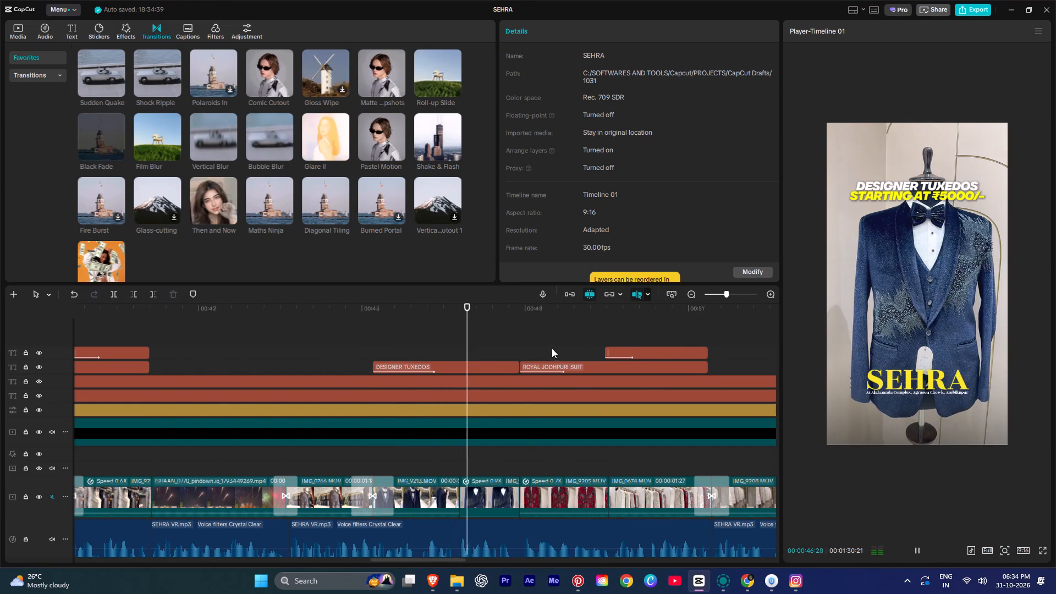
alt+scroll(585, 347, down, 3)
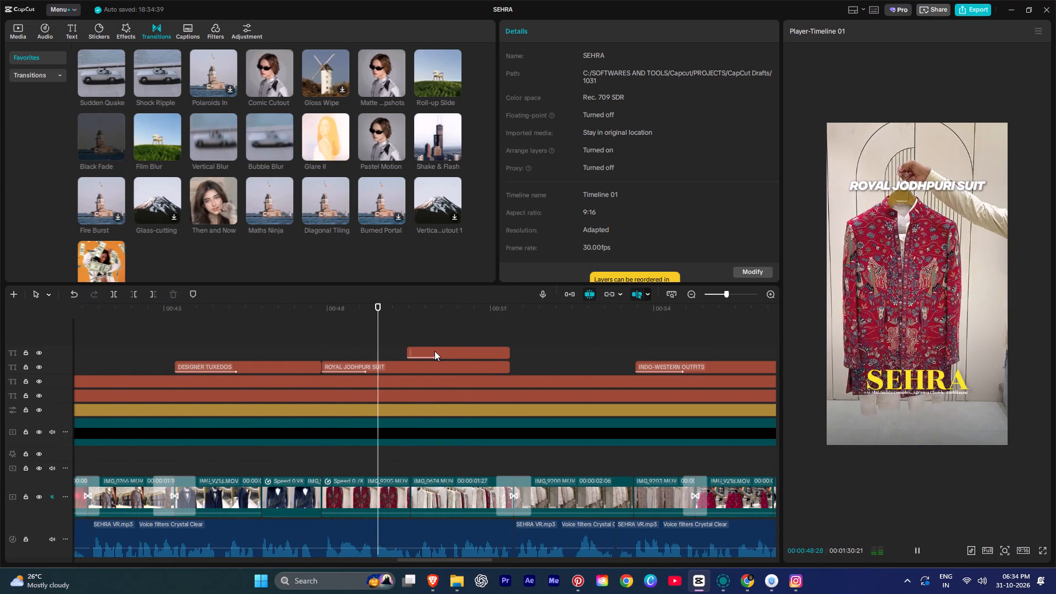
key(space)
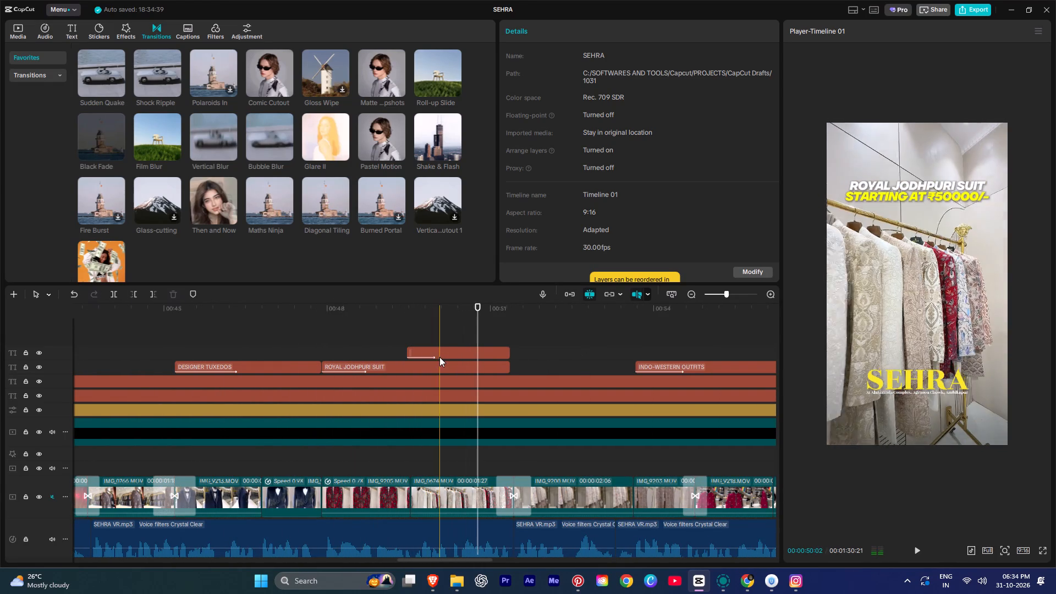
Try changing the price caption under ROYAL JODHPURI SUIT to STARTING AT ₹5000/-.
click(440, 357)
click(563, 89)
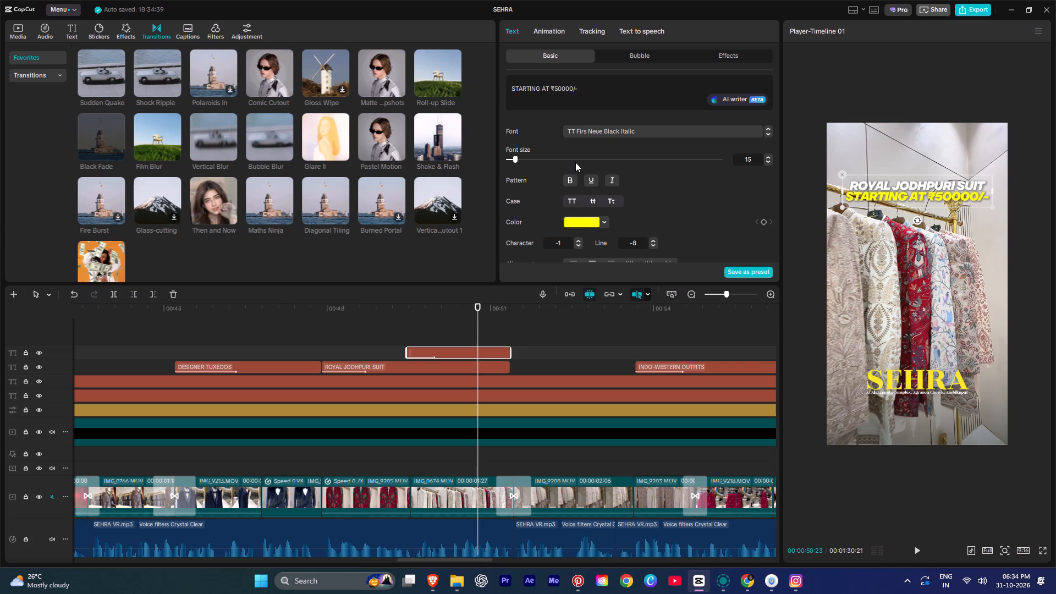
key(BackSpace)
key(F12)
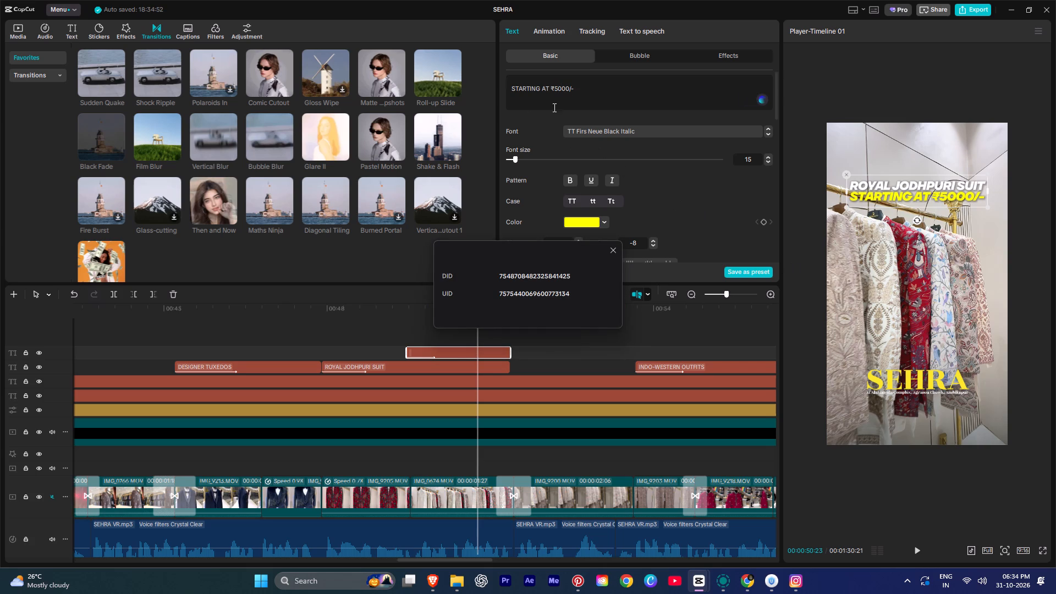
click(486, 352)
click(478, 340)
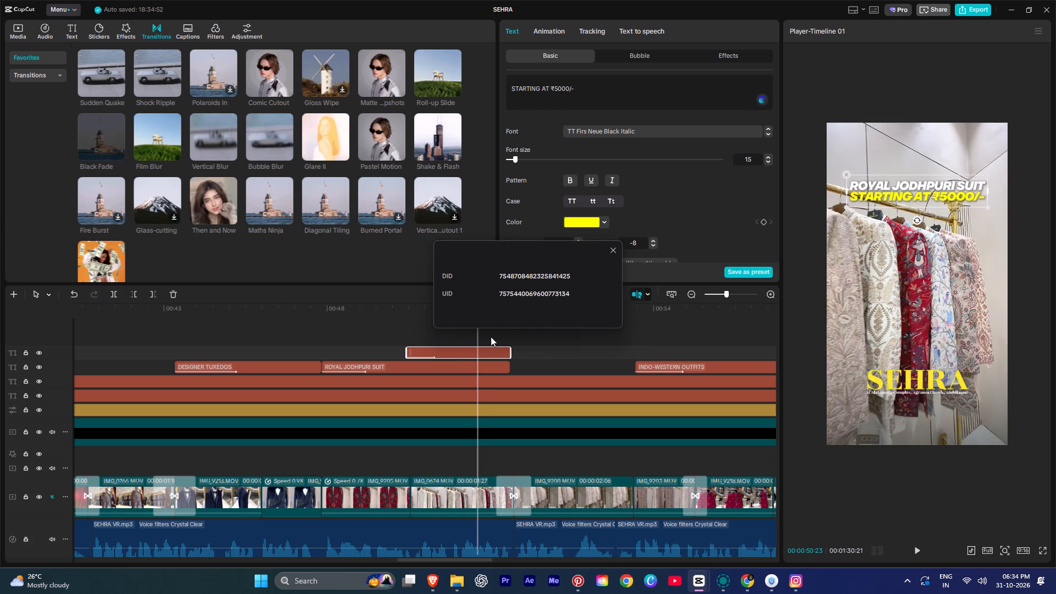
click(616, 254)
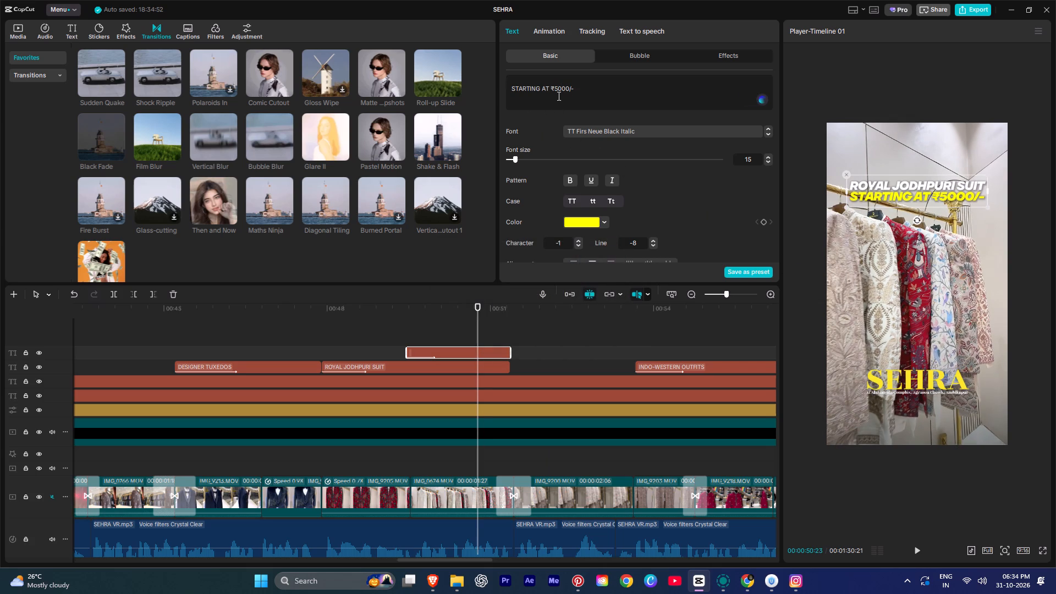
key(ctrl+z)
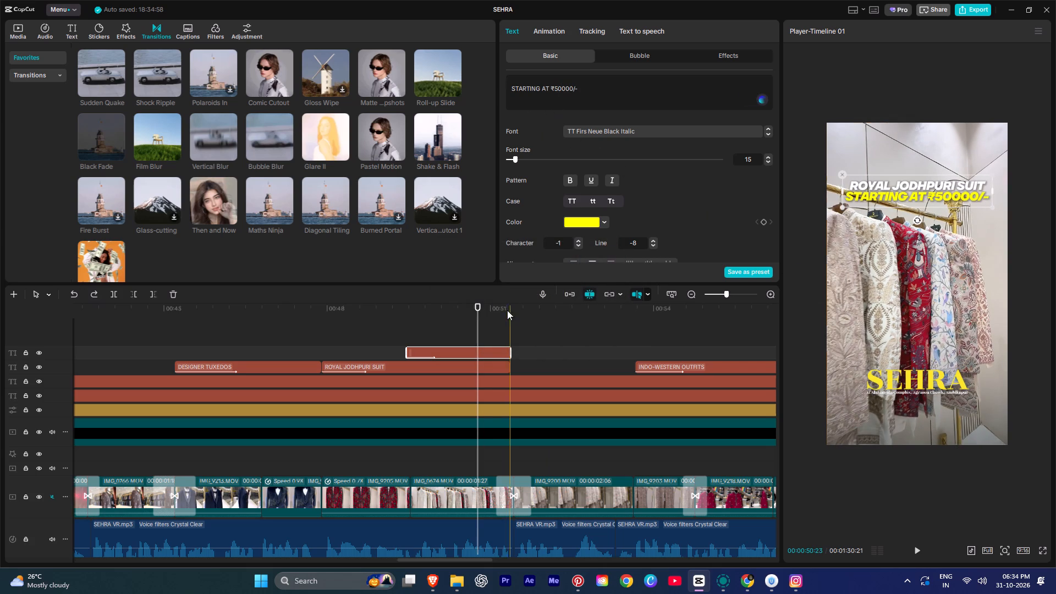
Play the reel from about 51 to 57 seconds to check the INDO-WESTERN OUTFITS and PERFECT FOR THOSE captions.
click(500, 333)
key(space)
ctrl+scroll(494, 332, down, 5)
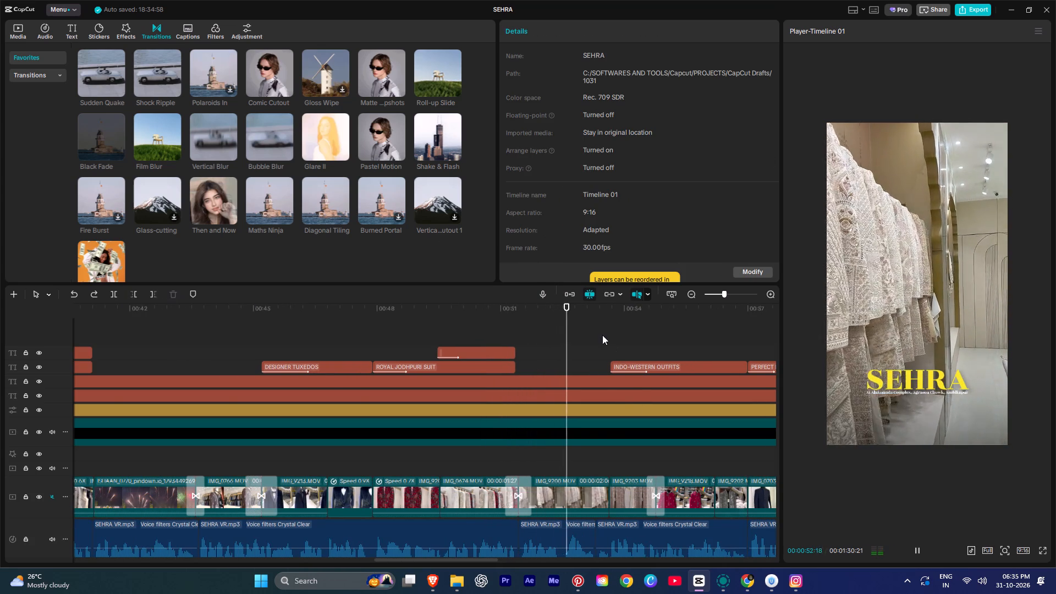
click(602, 335)
key(space)
ctrl+scroll(602, 335, down, 19)
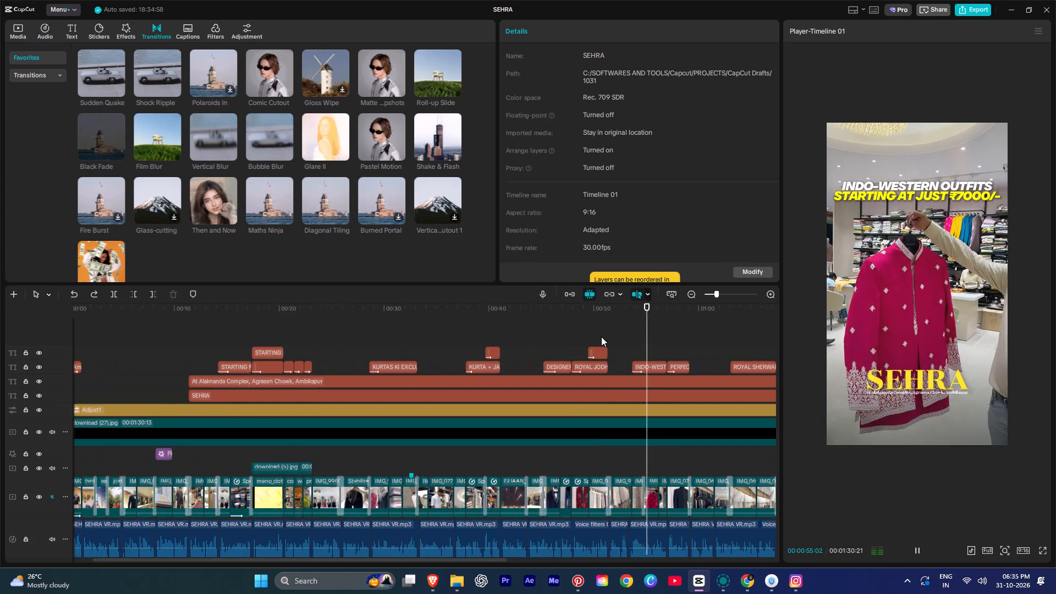
ctrl+scroll(601, 337, down, 5)
alt+scroll(488, 361, down, 2)
scroll(422, 366, up, 5)
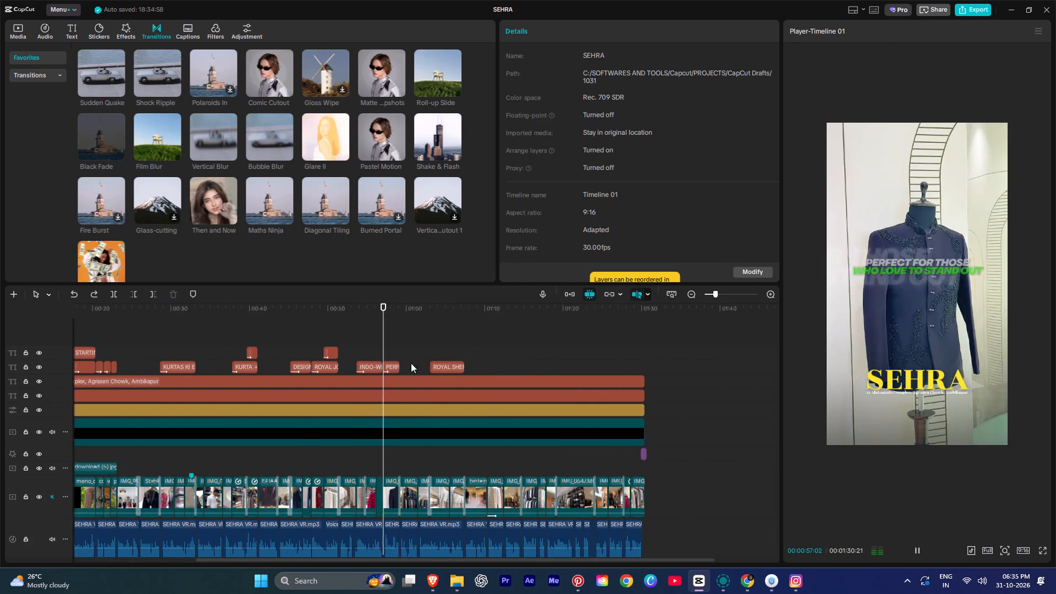
ctrl+scroll(405, 358, up, 2)
ctrl+scroll(405, 358, down, 1)
ctrl+scroll(405, 358, up, 2)
key(space)
Recolour the WHO LOVE TO STAND OUT line of the PERFECT FOR THOSE caption to yellow-green DAF100.
click(389, 351)
click(393, 365)
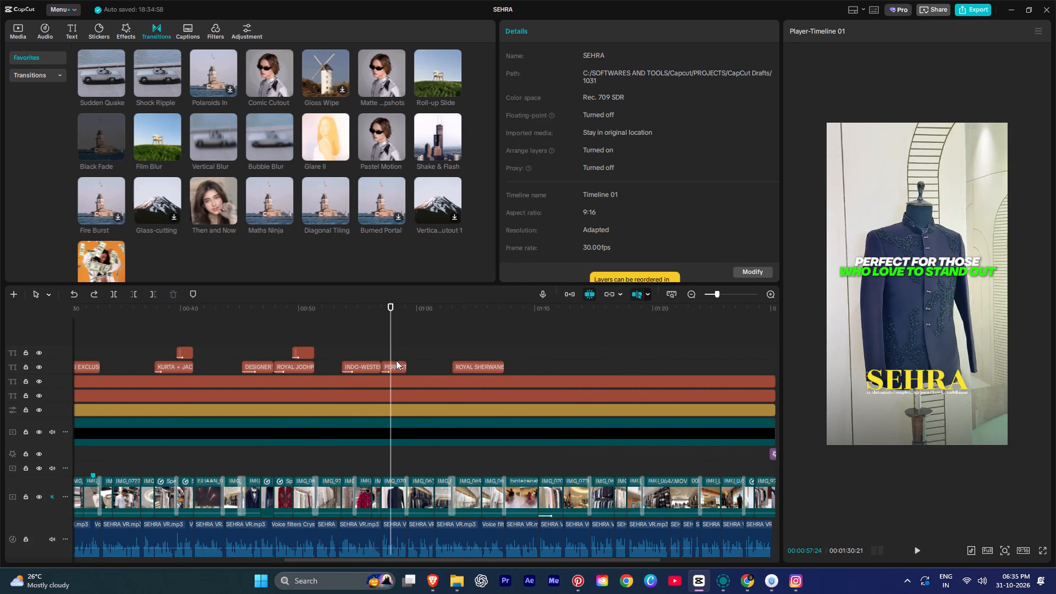
drag(591, 88, 499, 86)
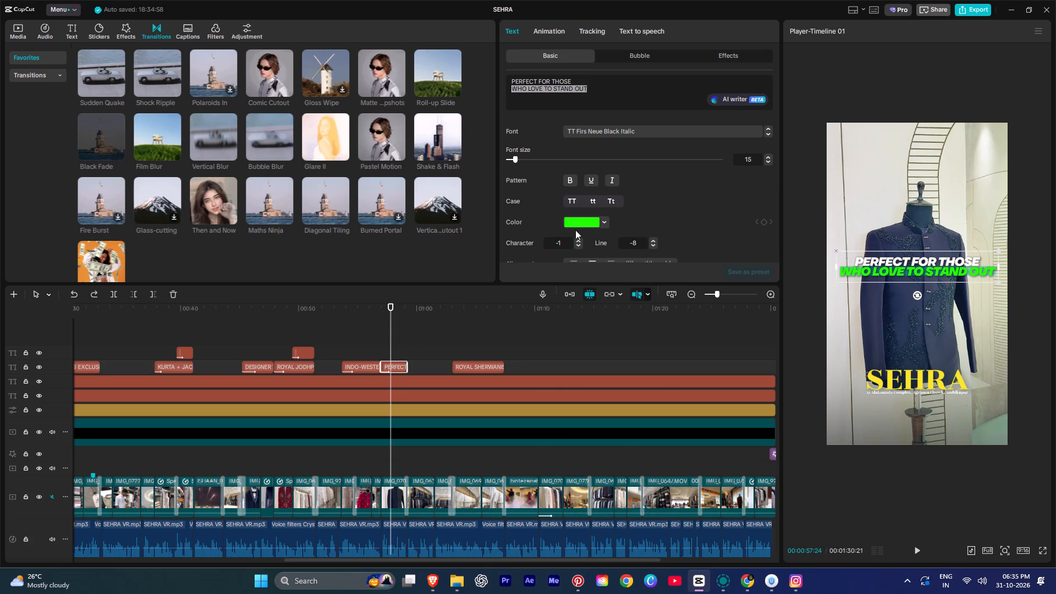
click(575, 230)
click(577, 223)
click(580, 426)
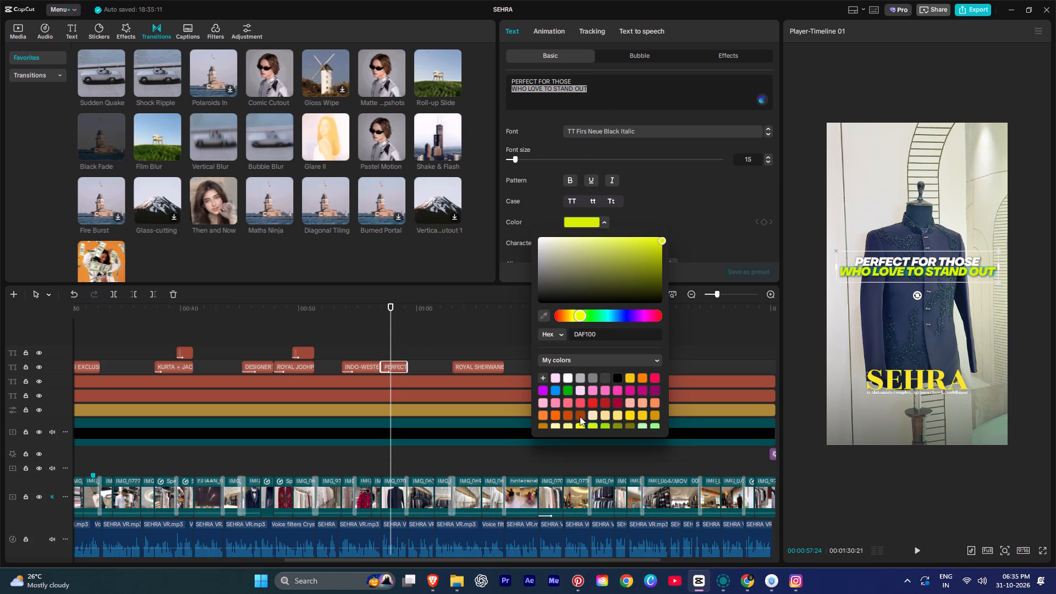
click(718, 204)
Play the reel from about 1:02 to the end to check the ROYAL SHERWANIS caption and the closing shots.
key(space)
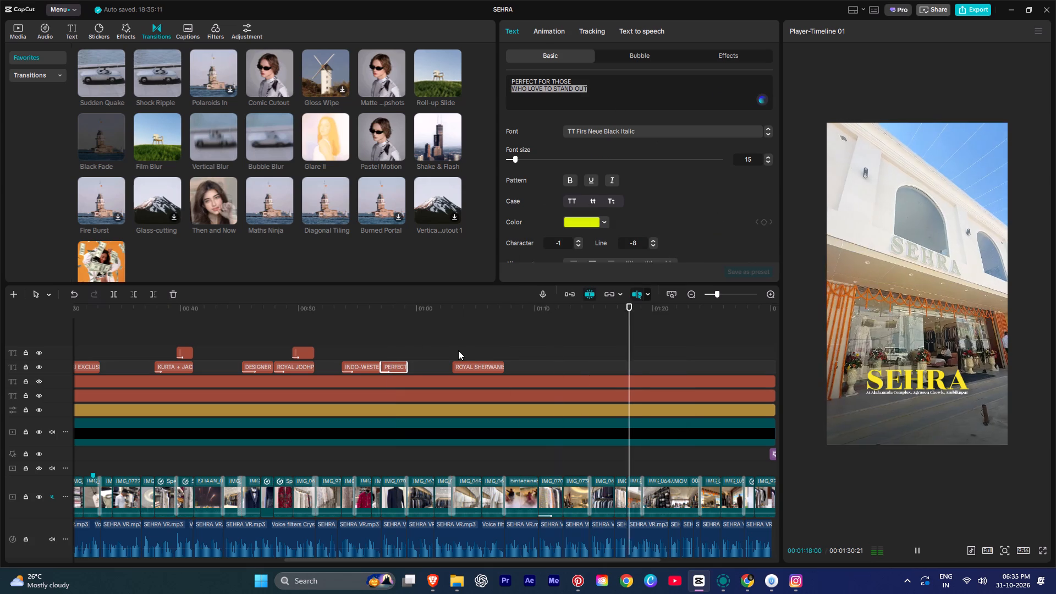
click(454, 345)
key(space)
ctrl+scroll(513, 377, down, 2)
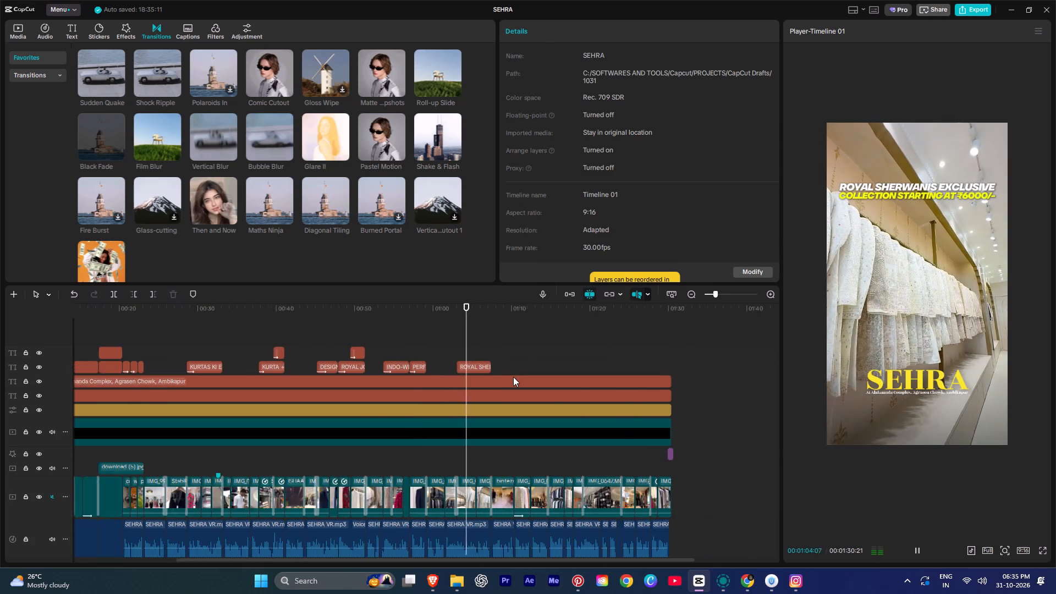
ctrl+scroll(513, 377, down, 3)
ctrl+scroll(513, 377, up, 2)
ctrl+scroll(513, 377, down, 1)
ctrl+scroll(513, 377, up, 4)
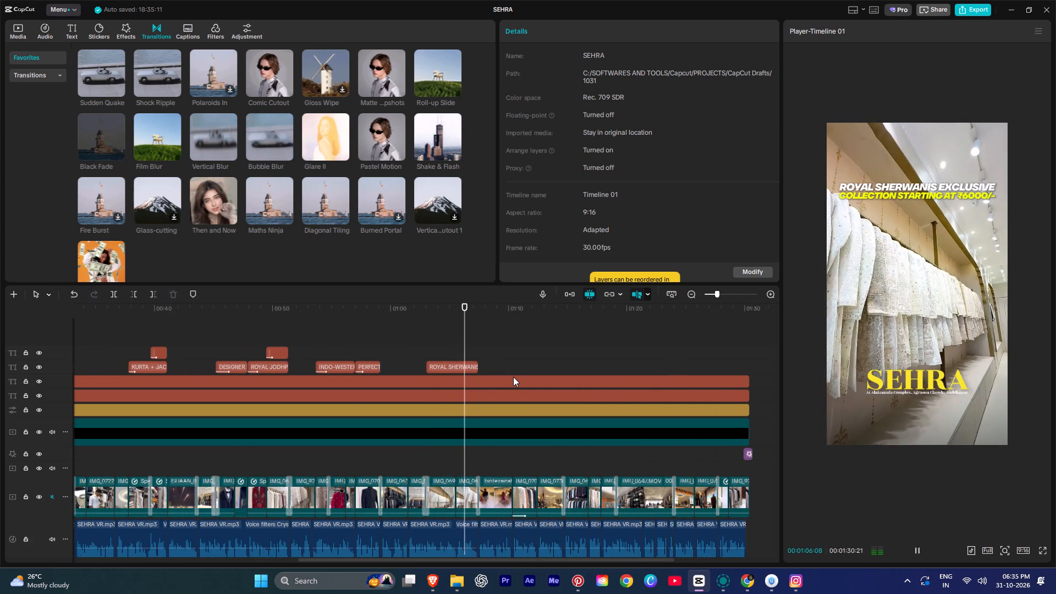
ctrl+scroll(513, 377, down, 8)
ctrl+scroll(513, 379, up, 3)
ctrl+scroll(513, 379, down, 1)
ctrl+scroll(513, 379, up, 3)
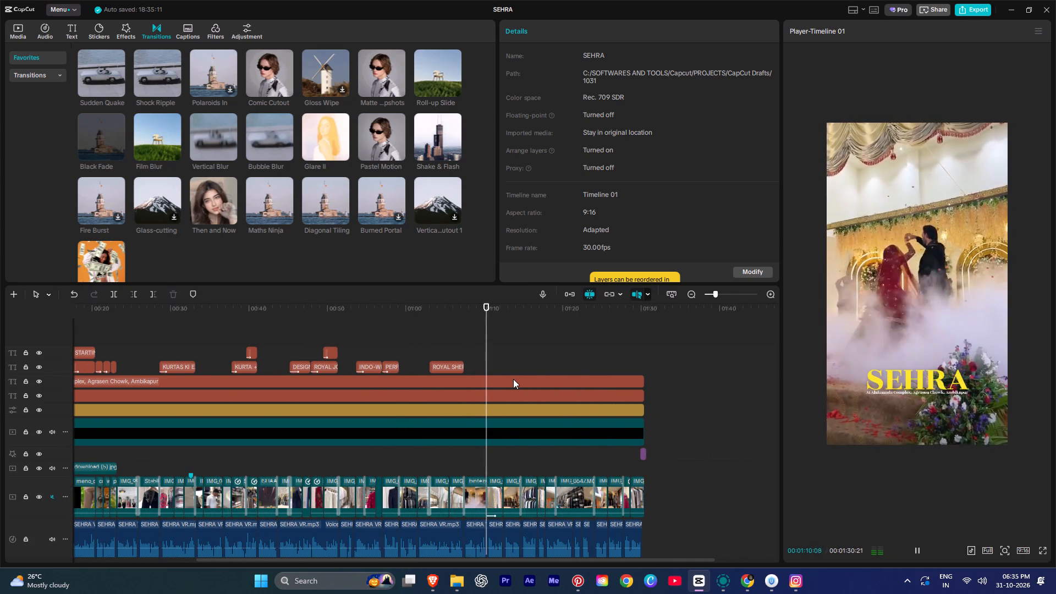
scroll(513, 377, down, 3)
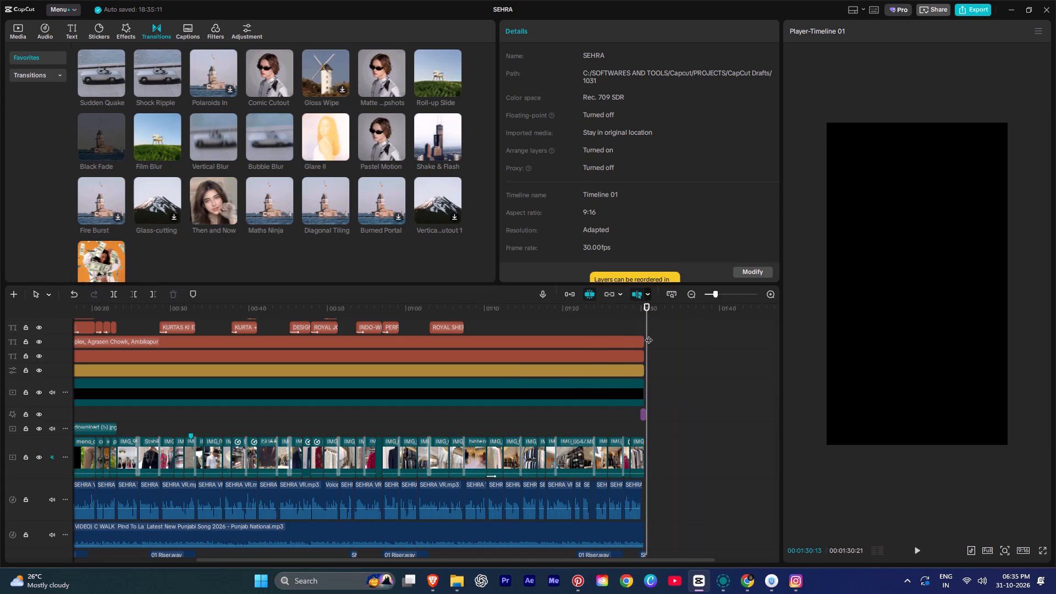
Export the reel as SEHRA VR REEL 02 with the frame rate set to 60fps.
drag(648, 322, 0, 317)
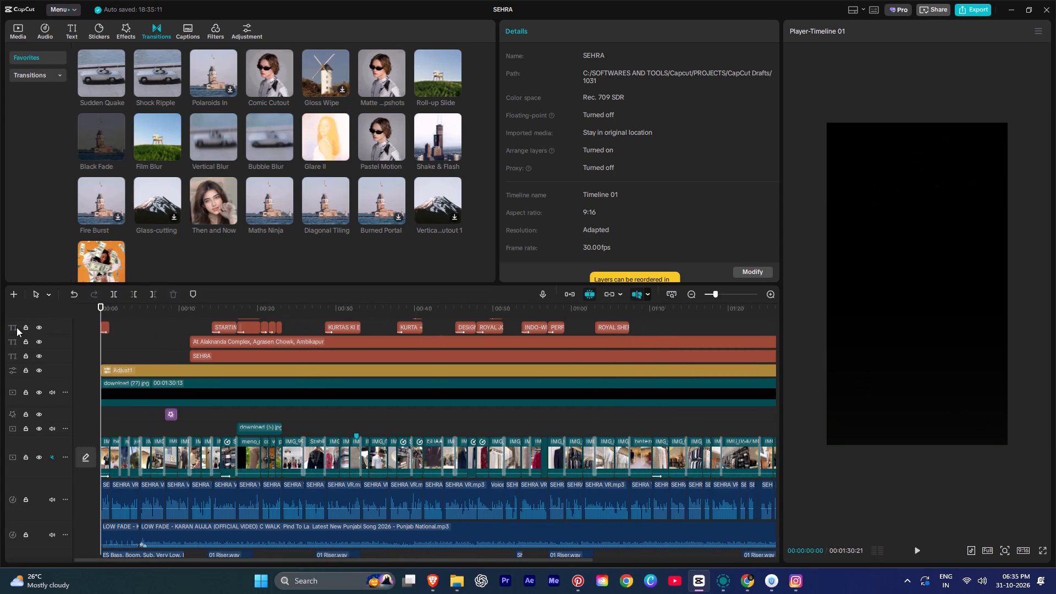
click(975, 7)
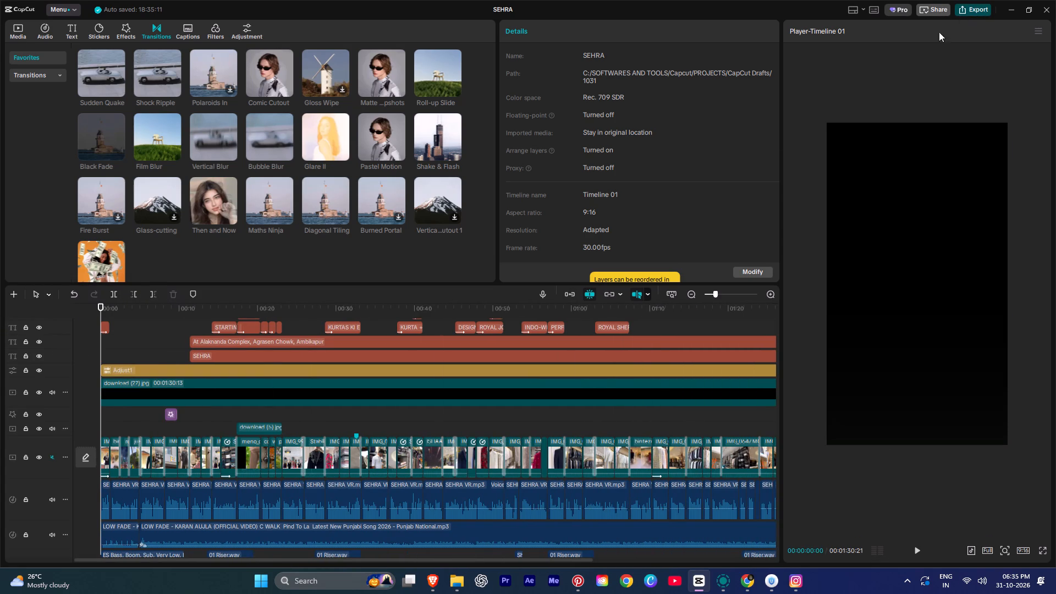
click(626, 157)
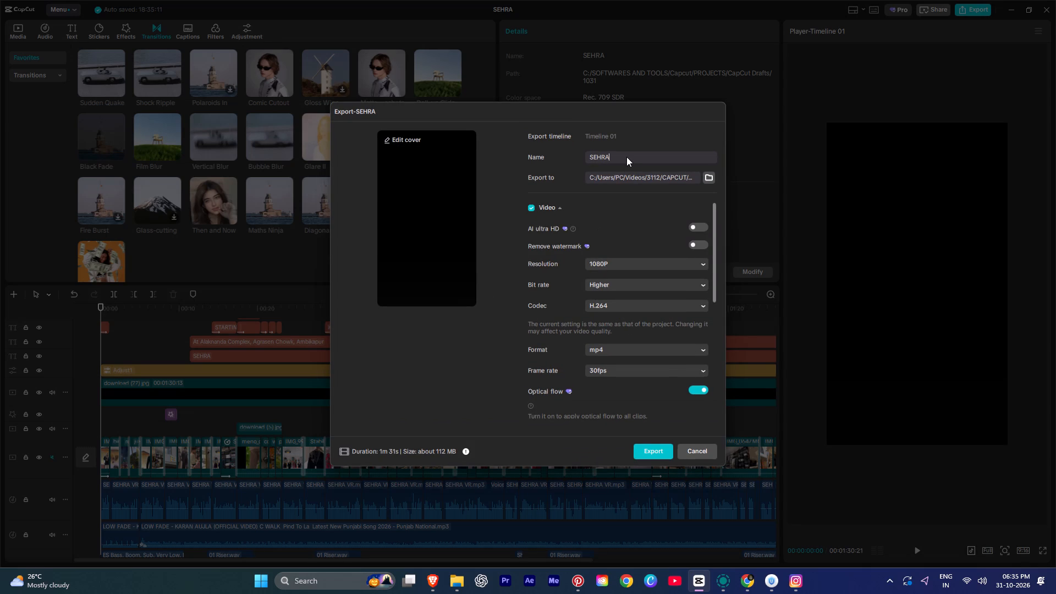
key(space)
text(VR REEL 02)
click(628, 370)
click(620, 486)
click(618, 491)
click(649, 450)
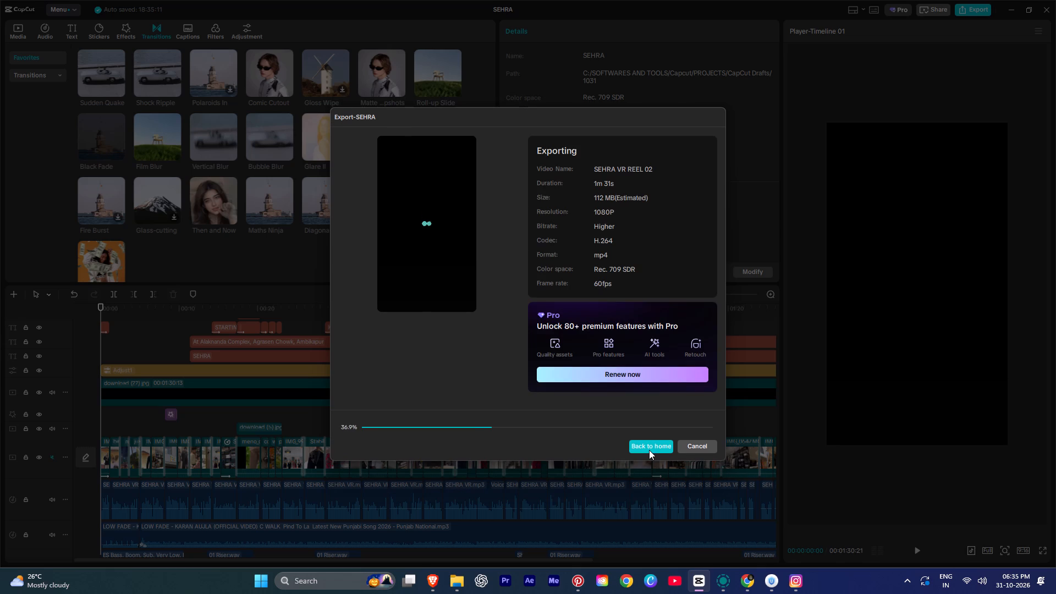
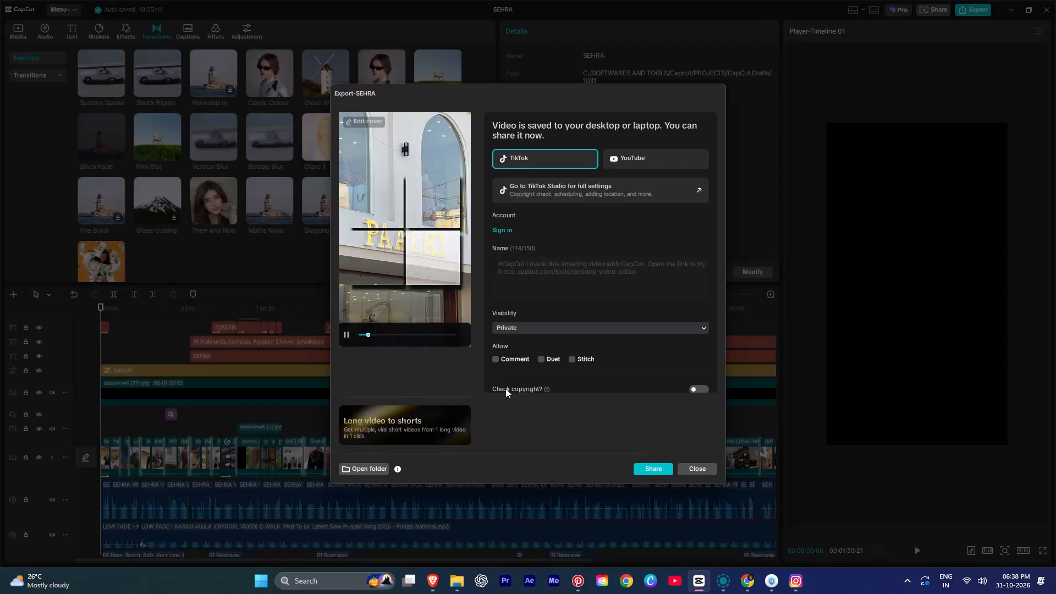
Open the exported reel's folder in File Explorer and copy SEHRA VR REEL 02 to the connected moto g85 5G phone.
click(364, 466)
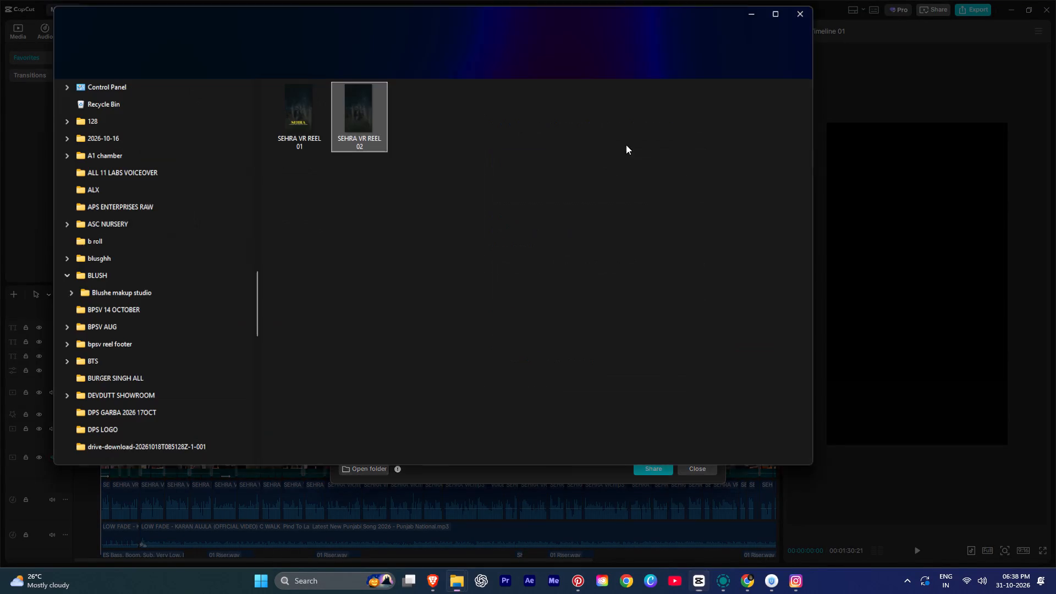
drag(365, 117, 423, 208)
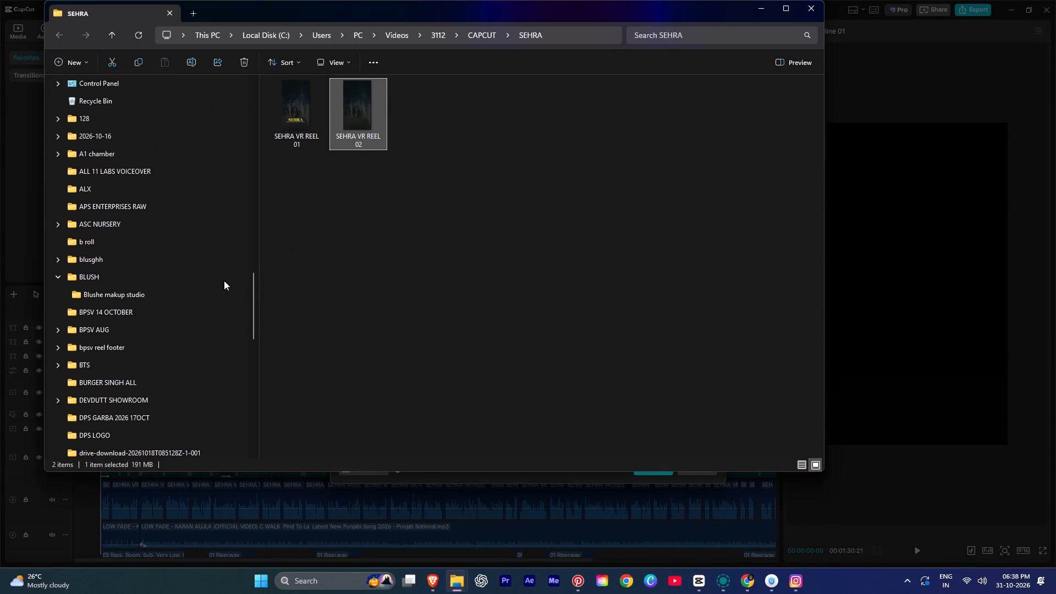
scroll(122, 282, up, 2)
scroll(122, 282, down, 1)
scroll(122, 282, up, 3)
scroll(122, 282, down, 1)
scroll(122, 282, up, 3)
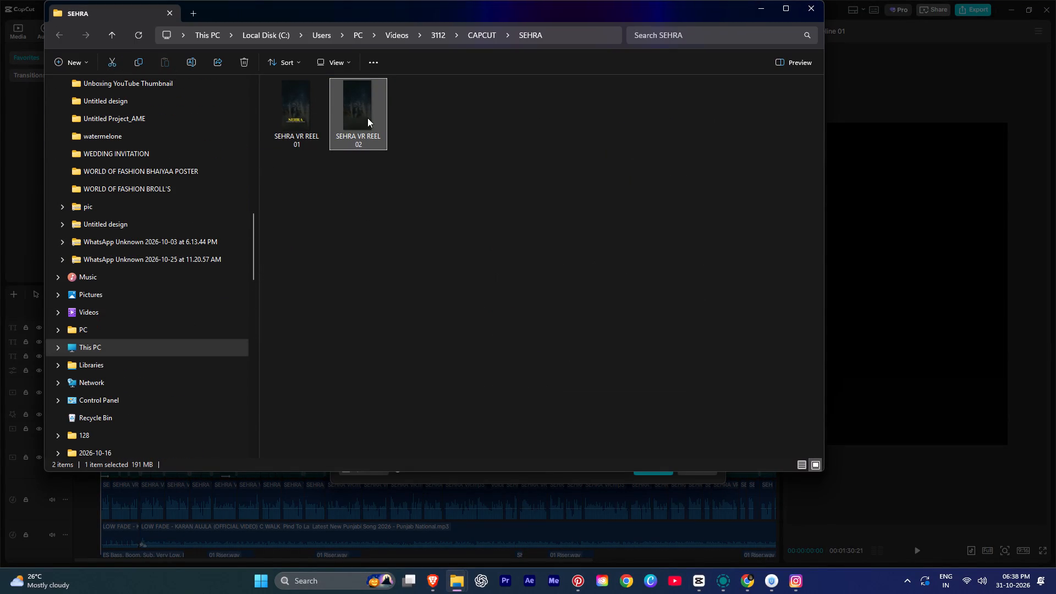
drag(367, 118, 109, 343)
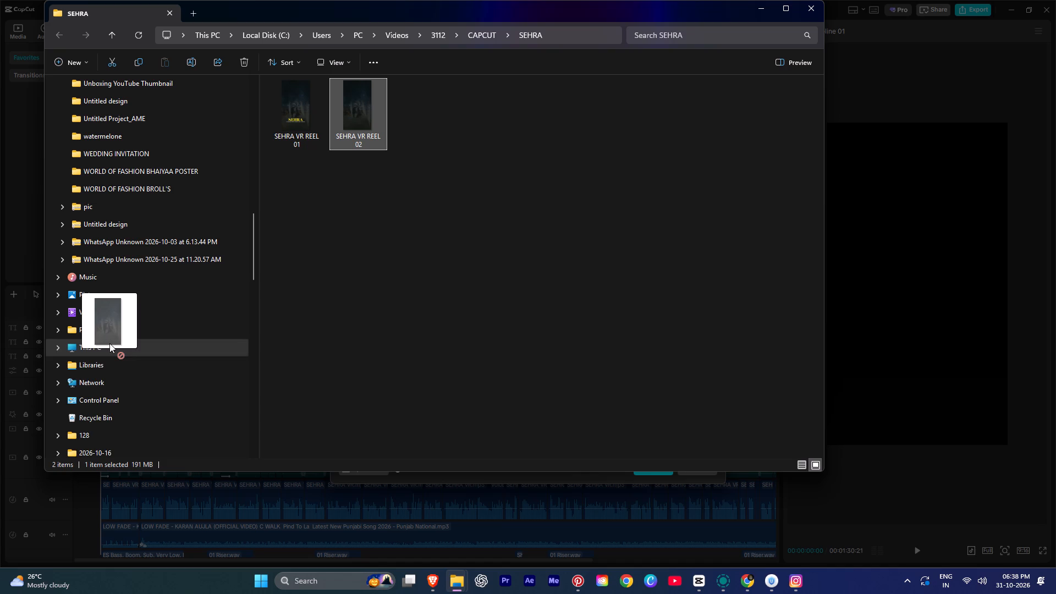
drag(109, 343, 108, 366)
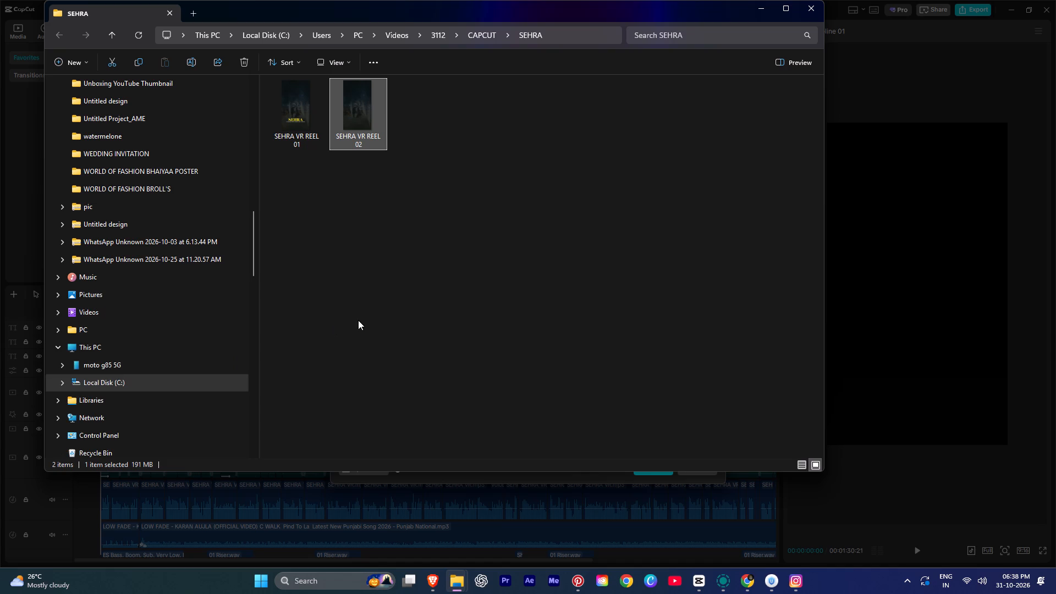
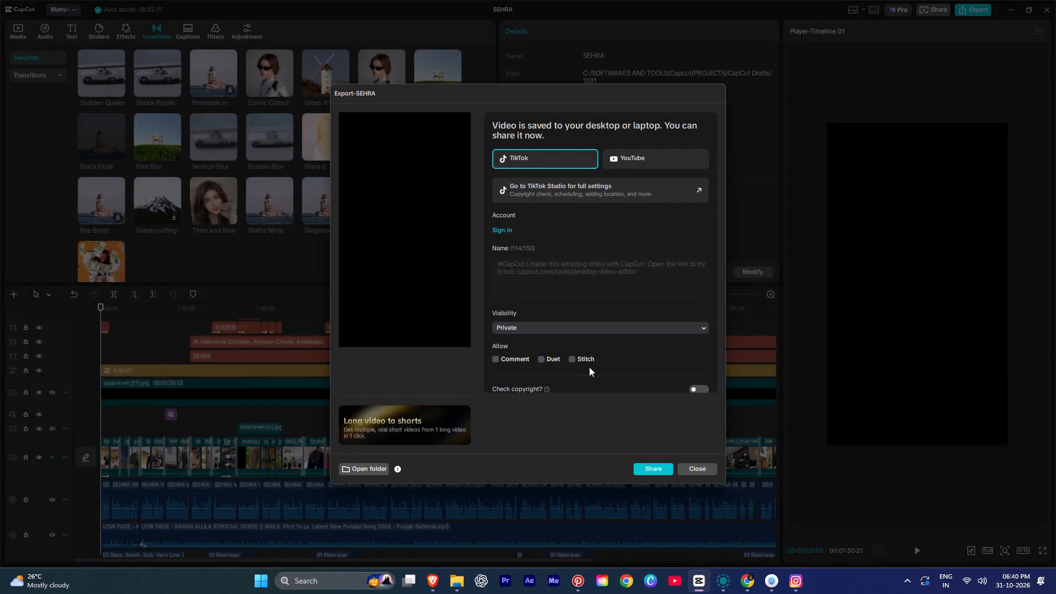
Close the finished export window to return to the SEHRA timeline.
click(696, 468)
Select all the clips on the main video track and turn on Stabilize for them at the Recommended level.
alt+scroll(453, 424, down, 5)
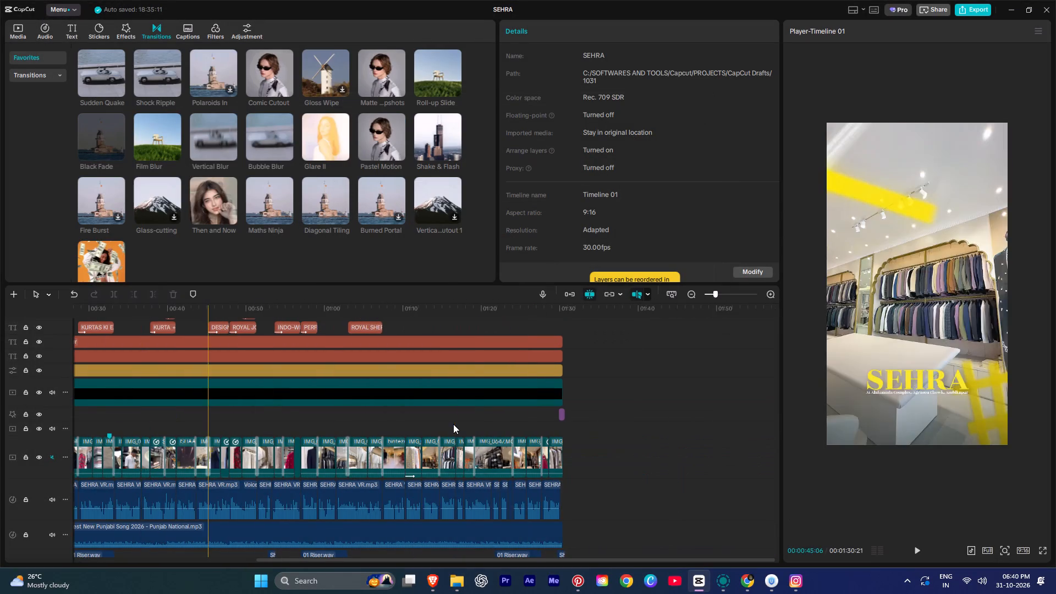
ctrl+scroll(525, 449, down, 11)
drag(501, 435, 378, 468)
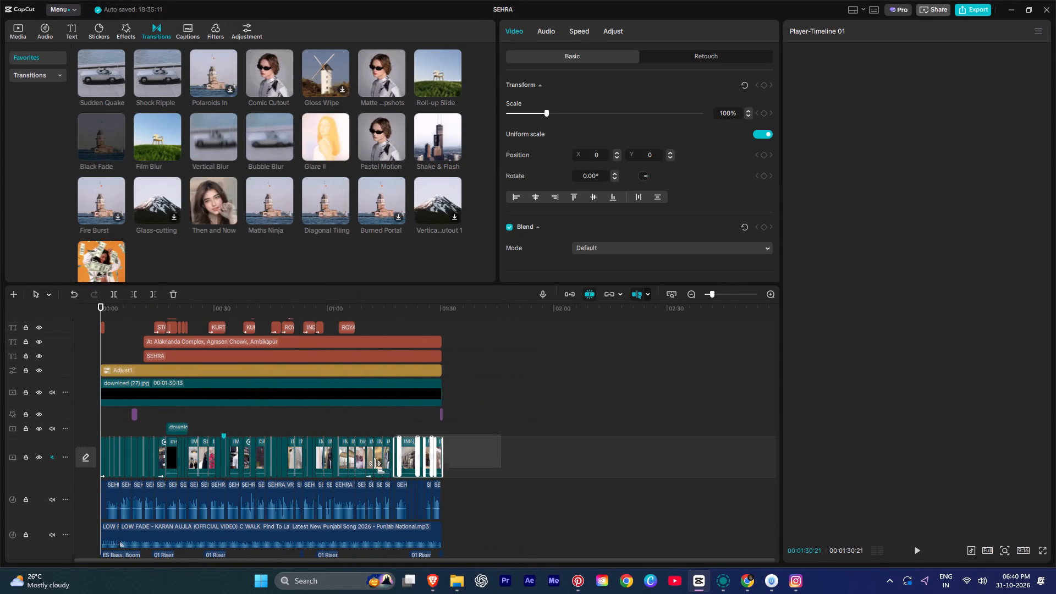
drag(378, 468, 378, 468)
click(491, 461)
drag(541, 450, 51, 448)
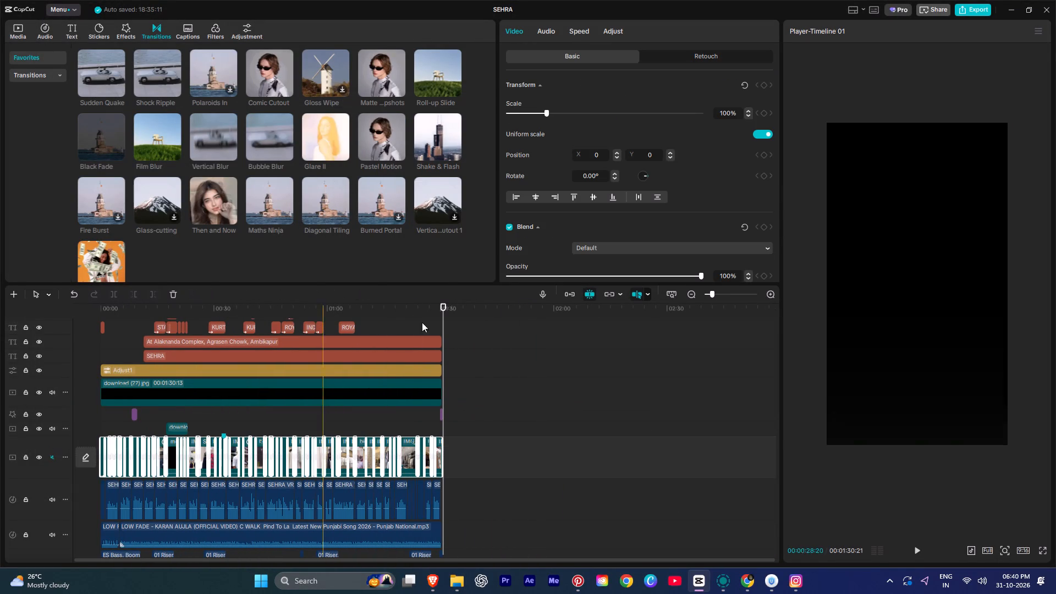
scroll(545, 185, down, 5)
scroll(527, 169, up, 4)
scroll(527, 169, down, 1)
scroll(527, 169, up, 1)
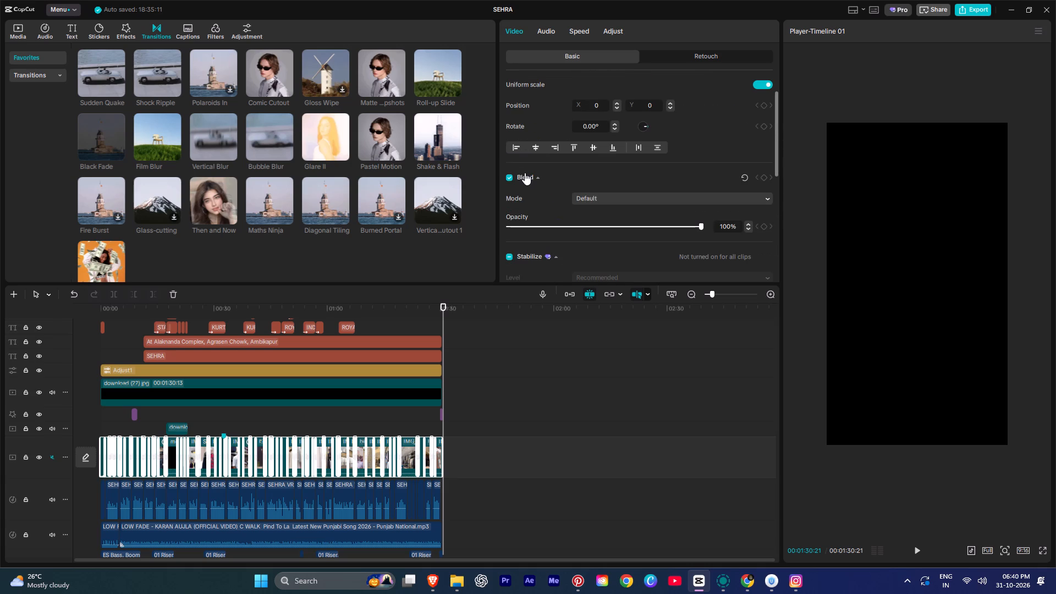
click(509, 257)
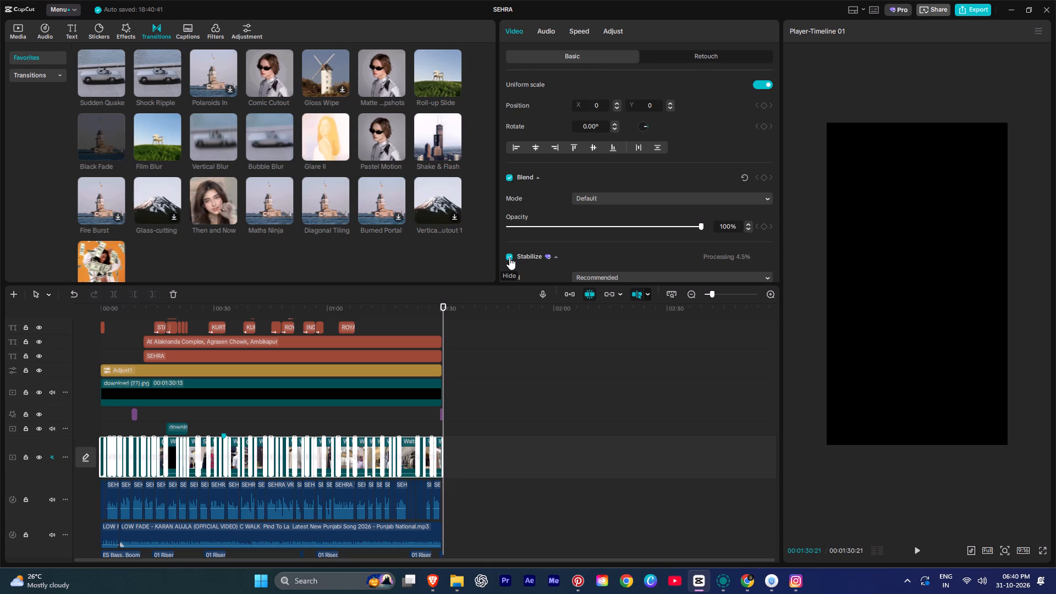
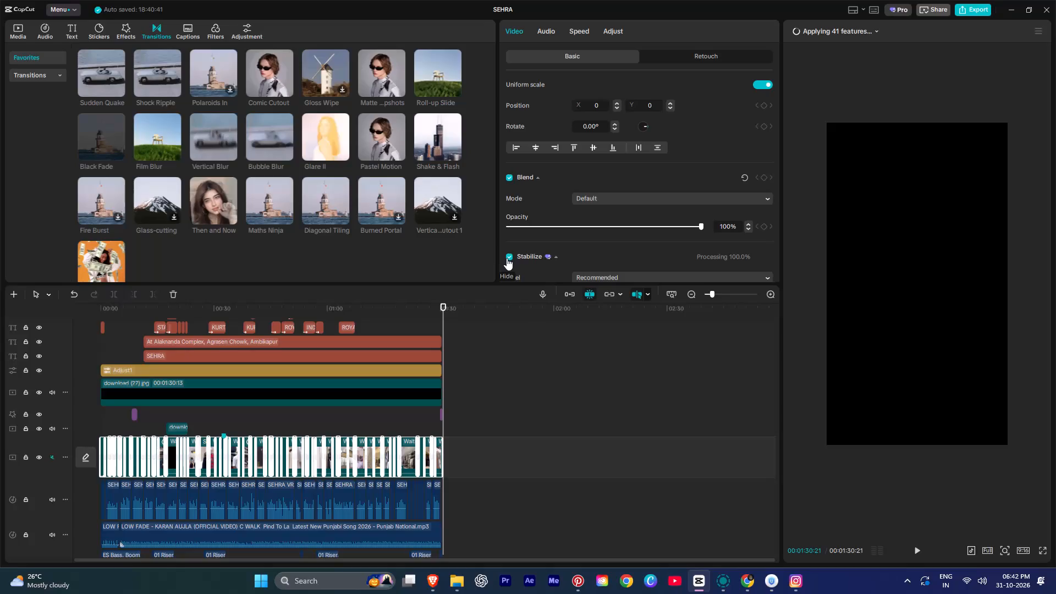
Search the system for KU and launch the Kuro app.
text(KU)
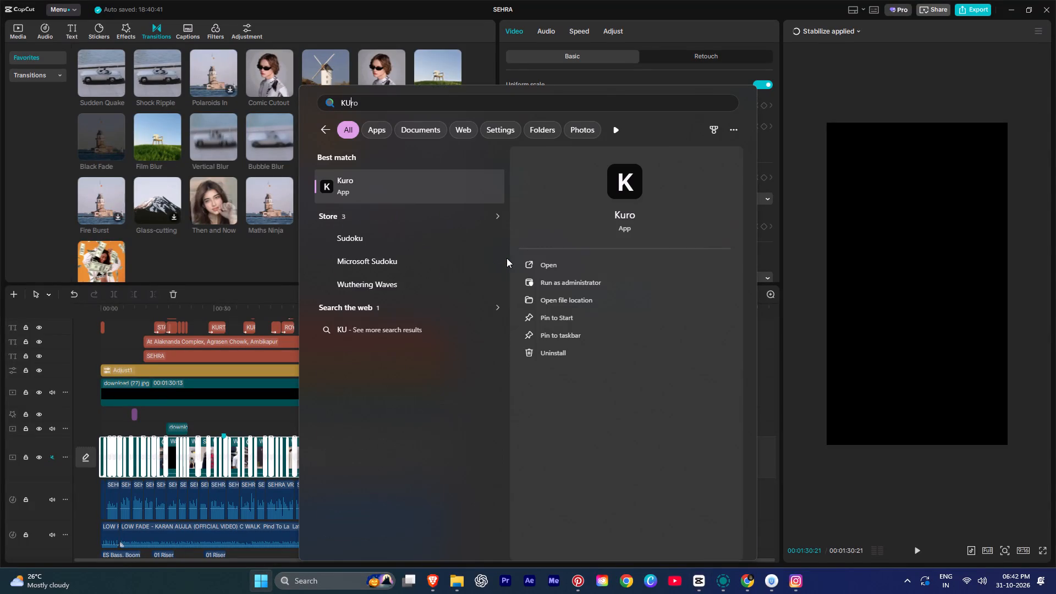
key(Return)
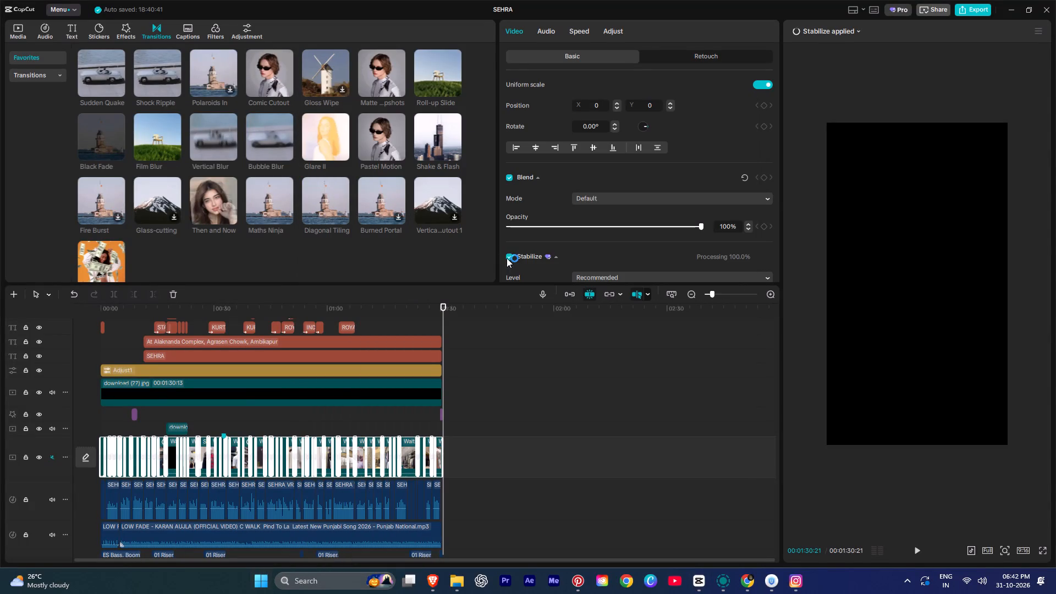
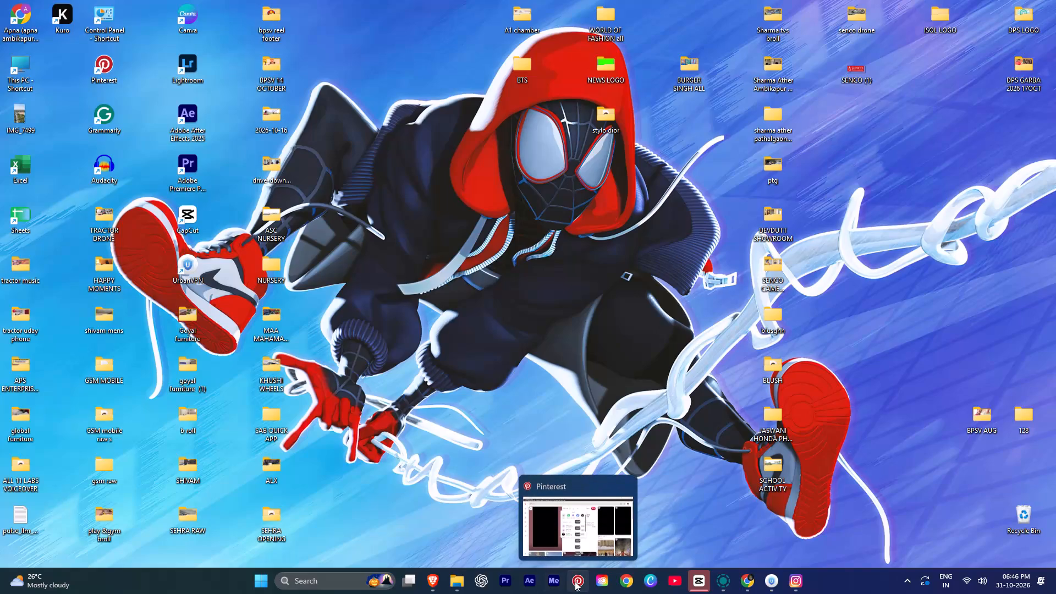
Switch back to CapCut and return the SEHRA timeline's playhead to the start.
click(416, 403)
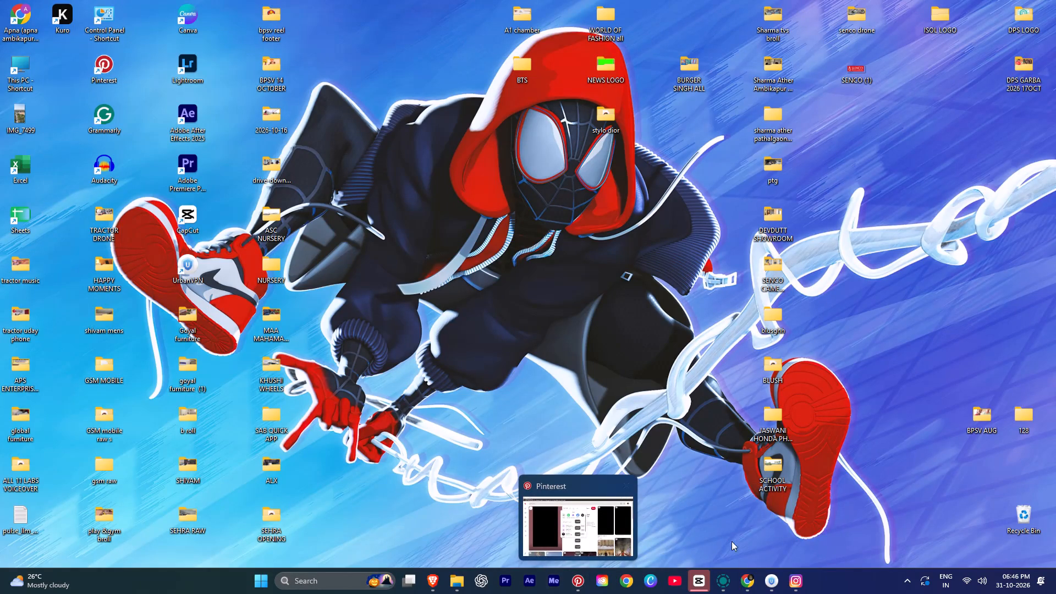
click(701, 579)
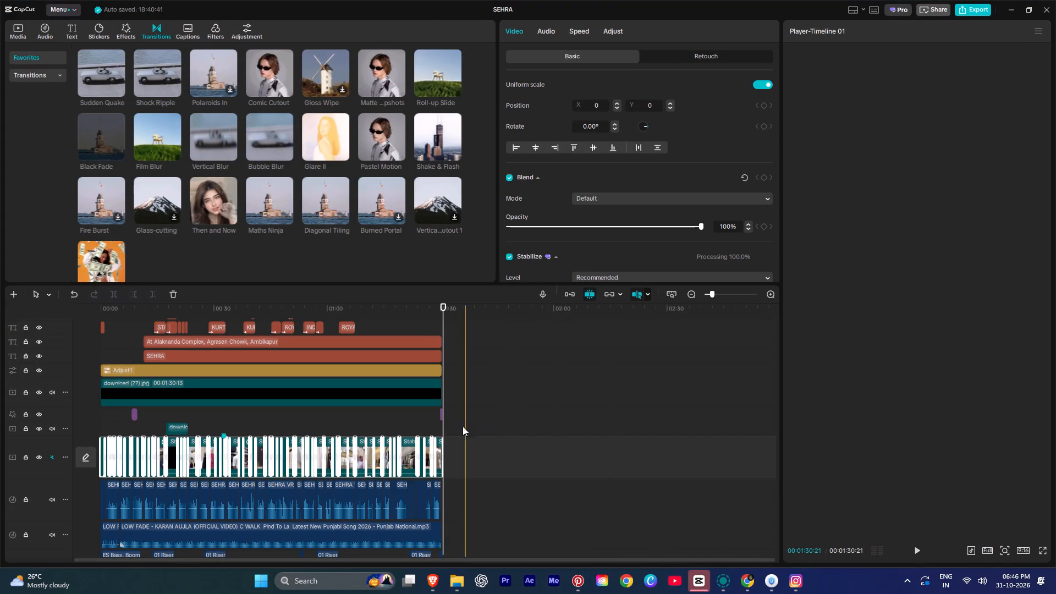
drag(442, 322, 1, 346)
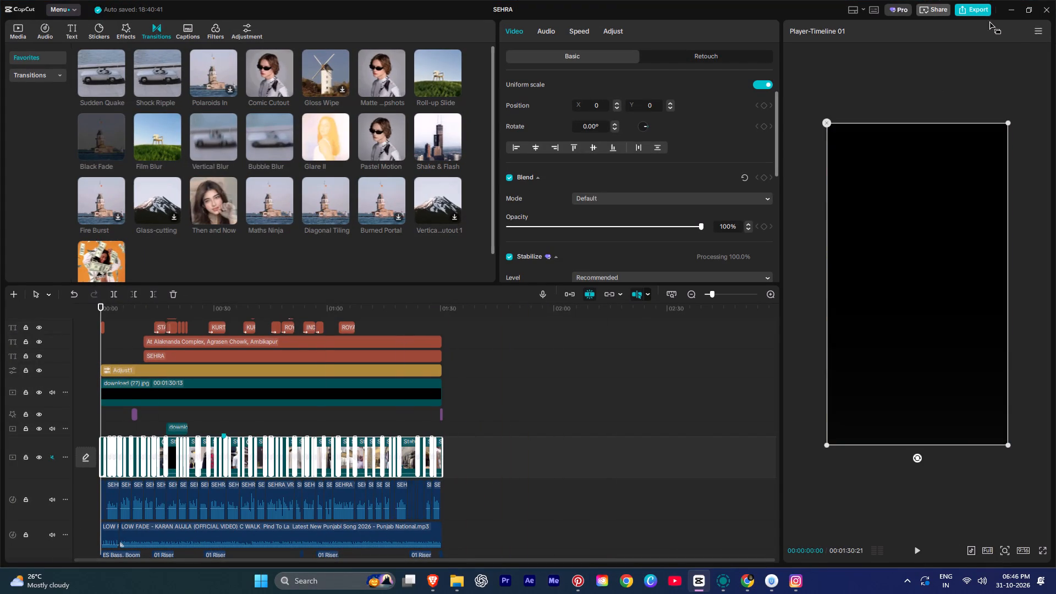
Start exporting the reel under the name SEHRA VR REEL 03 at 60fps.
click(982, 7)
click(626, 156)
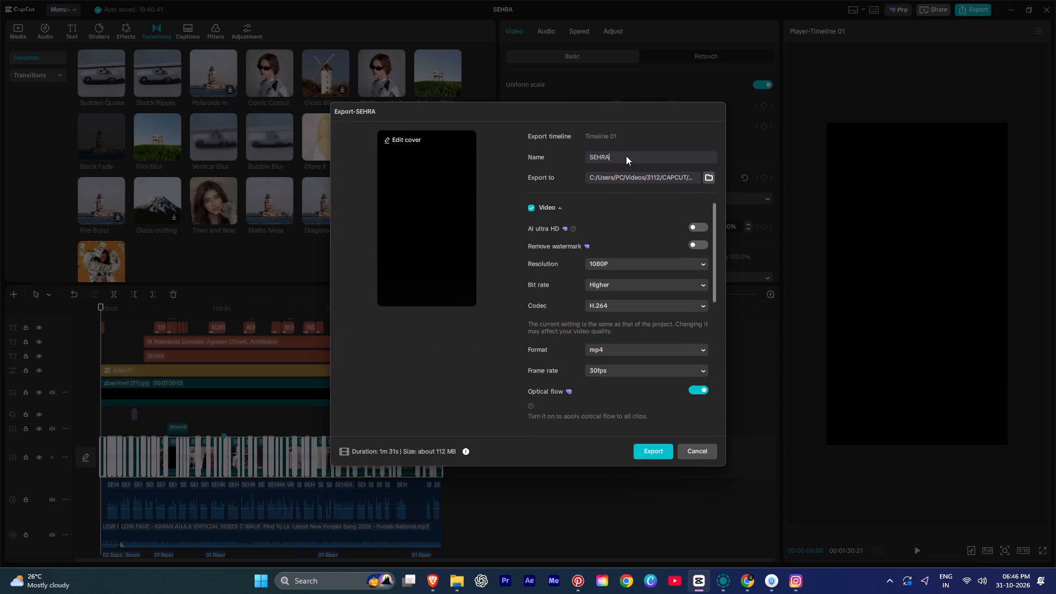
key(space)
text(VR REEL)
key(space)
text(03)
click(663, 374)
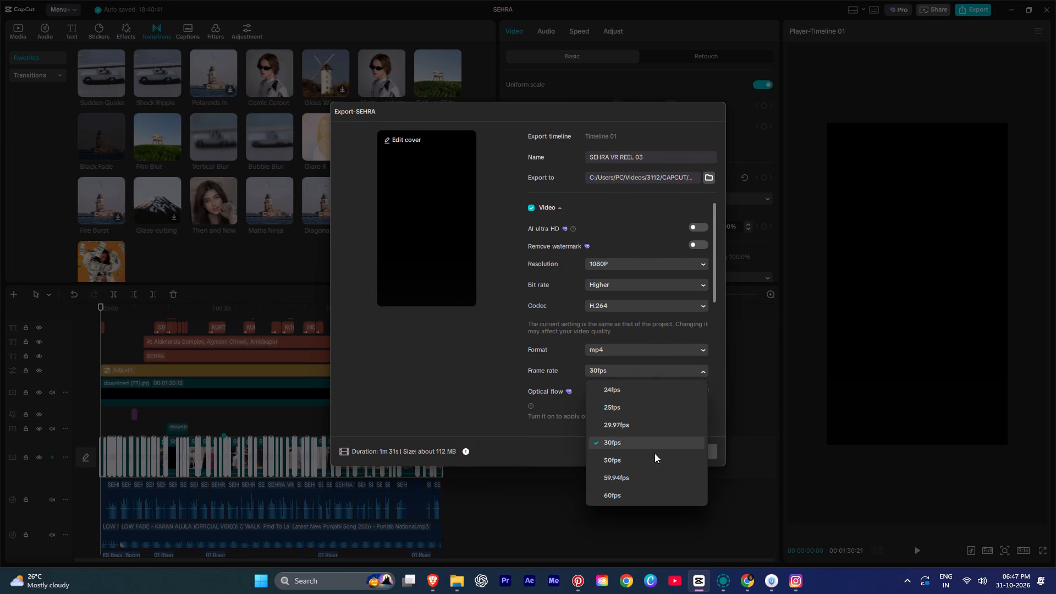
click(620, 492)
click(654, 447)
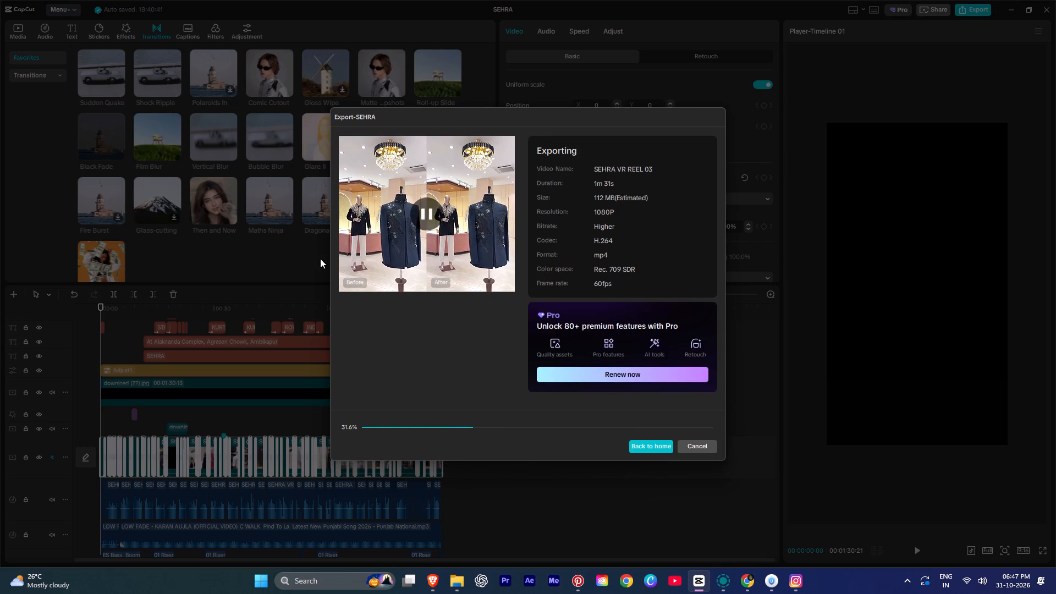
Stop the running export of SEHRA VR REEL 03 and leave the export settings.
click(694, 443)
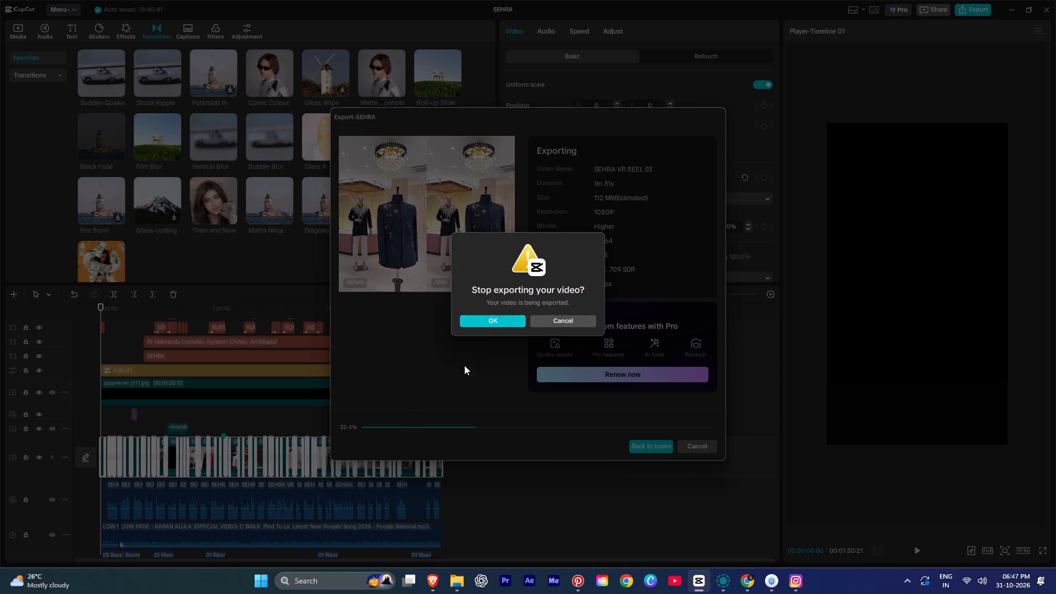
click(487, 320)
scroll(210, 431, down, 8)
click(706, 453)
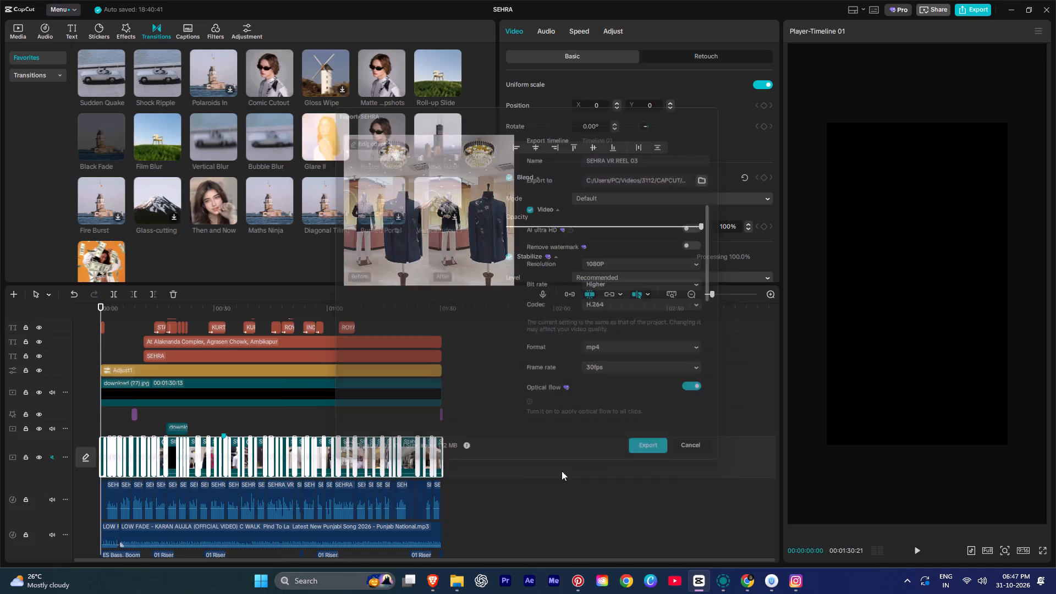
Lower the volume of the long Karan Aujla LOW FADE music clip to -17.2 dB with the playhead at the timeline start.
scroll(274, 437, down, 7)
scroll(274, 437, up, 1)
scroll(183, 435, down, 5)
ctrl+scroll(176, 446, up, 15)
ctrl+scroll(176, 446, down, 1)
ctrl+scroll(176, 446, up, 3)
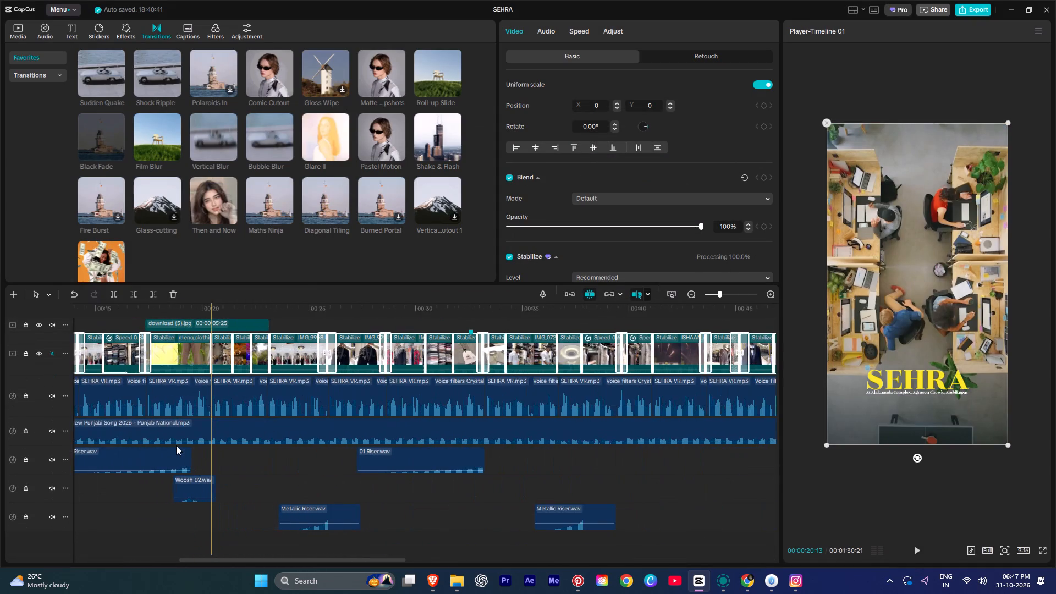
ctrl+scroll(176, 446, up, 5)
ctrl+scroll(176, 446, down, 1)
ctrl+scroll(176, 446, up, 3)
click(455, 442)
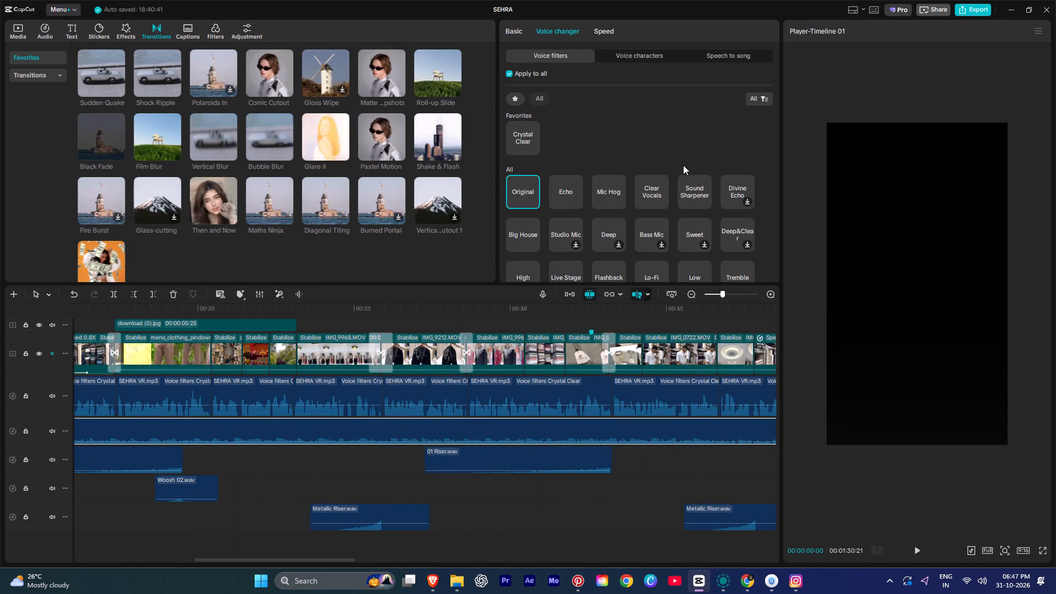
click(520, 34)
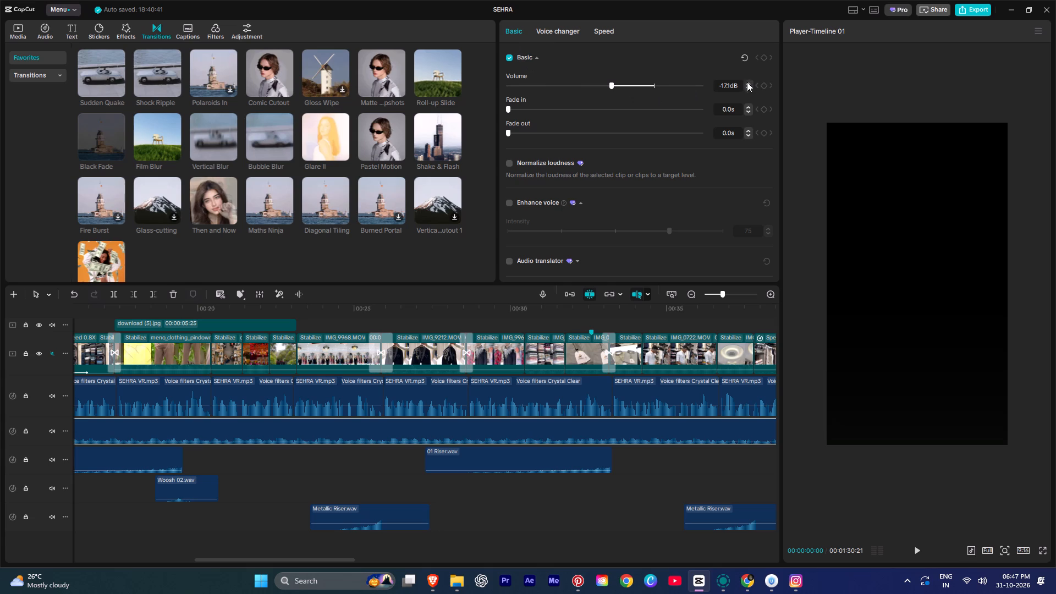
click(749, 88)
alt+scroll(185, 432, up, 2)
alt+scroll(185, 432, down, 1)
alt+scroll(185, 432, up, 3)
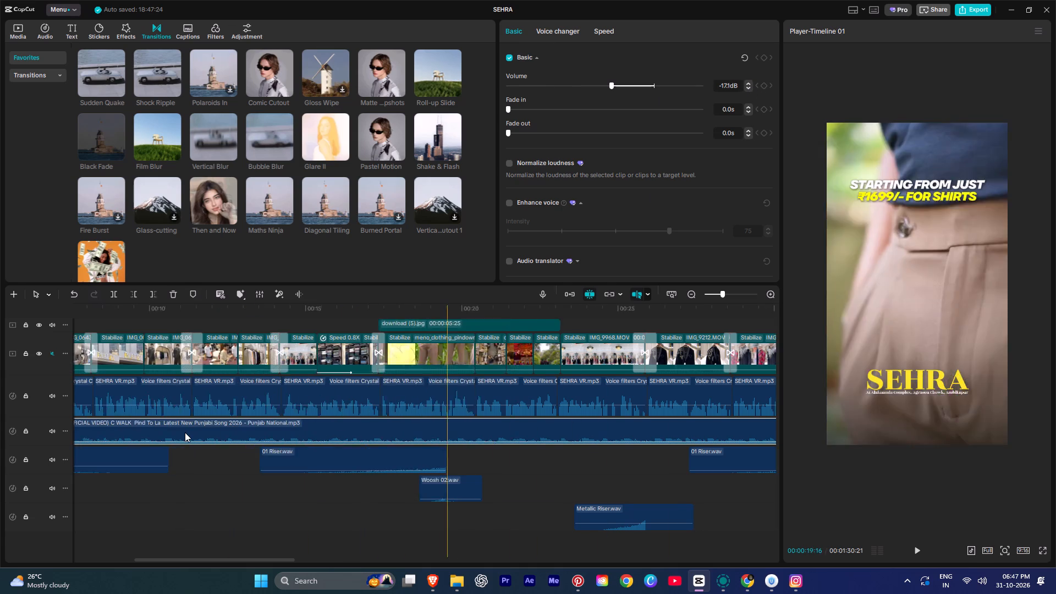
alt+scroll(185, 432, up, 9)
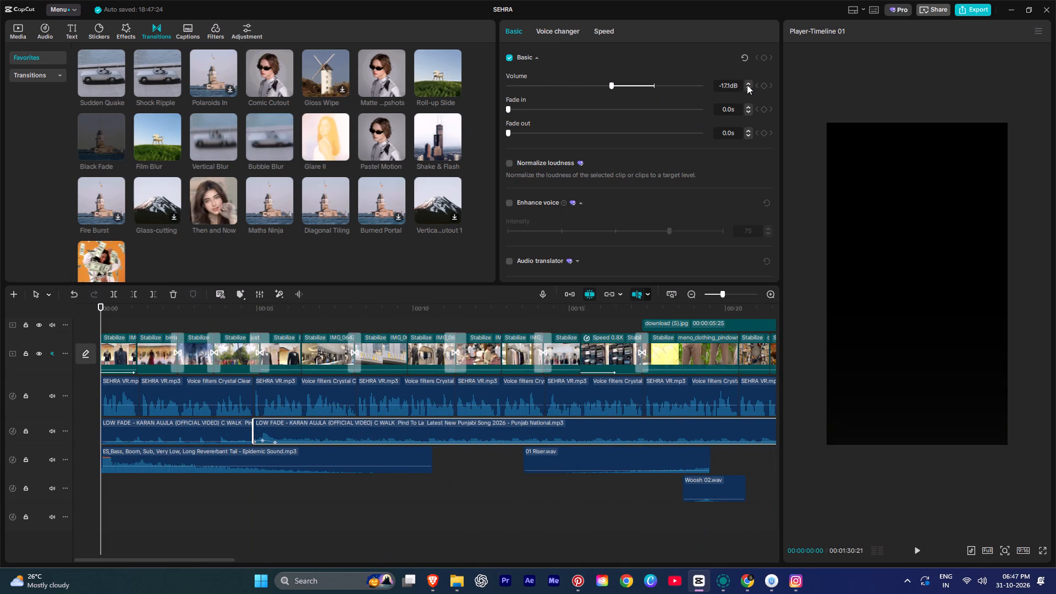
click(745, 82)
click(745, 82)
click(749, 88)
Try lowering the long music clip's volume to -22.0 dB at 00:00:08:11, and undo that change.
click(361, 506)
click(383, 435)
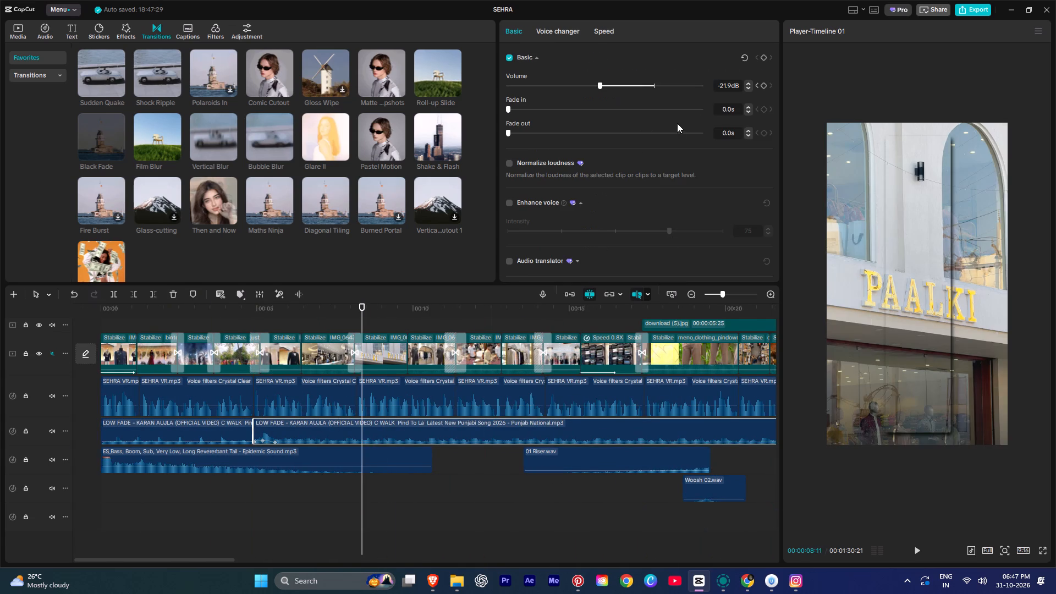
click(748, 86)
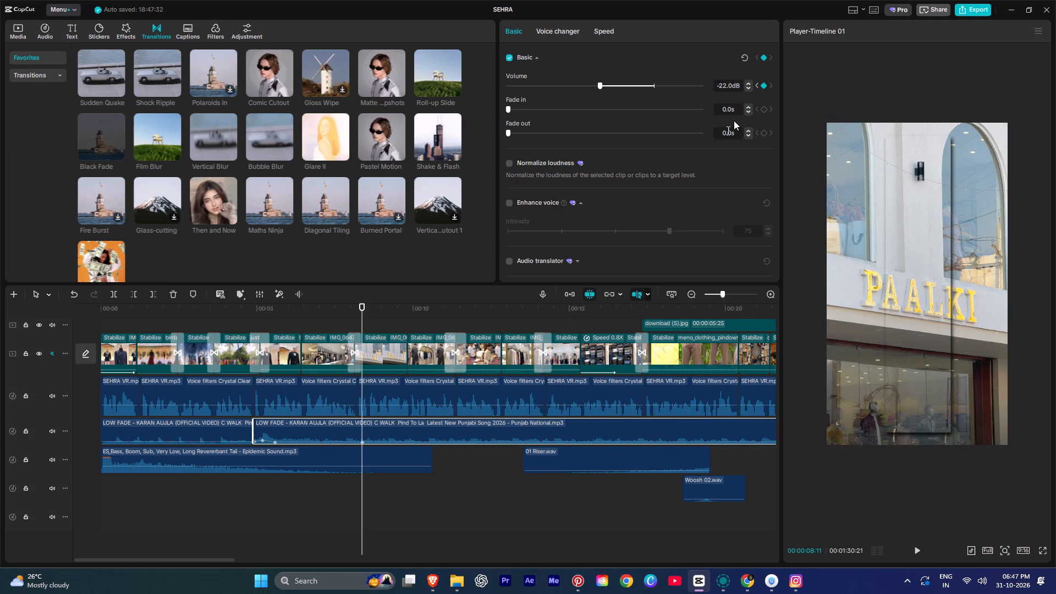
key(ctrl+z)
Set the long music clip's volume to -25.0 dB at its existing keyframe at 00:00:05:17.
click(756, 84)
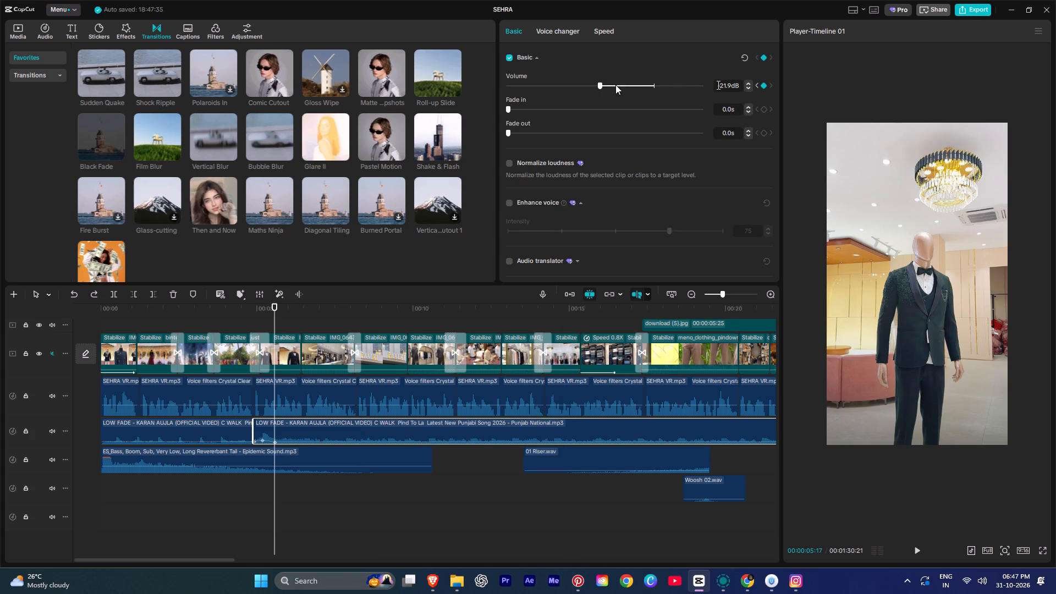
drag(599, 83, 590, 83)
double_click(746, 82)
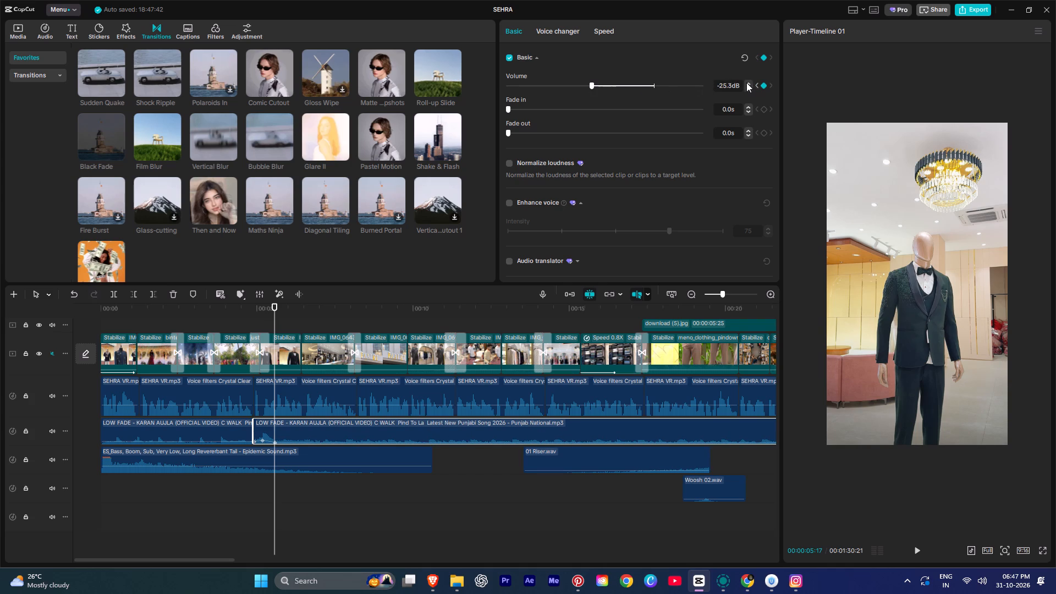
click(746, 82)
click(746, 82)
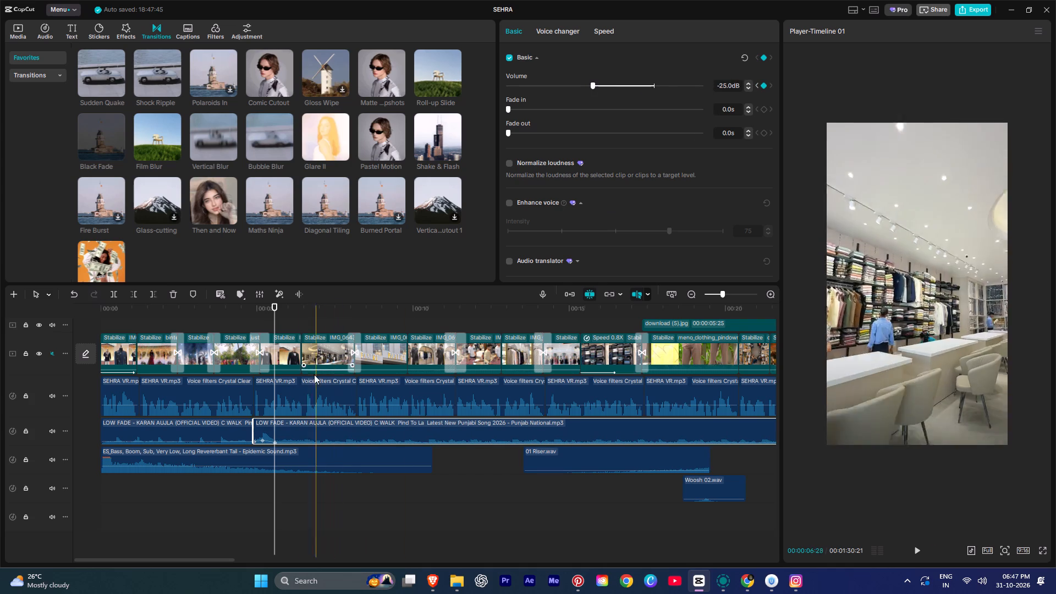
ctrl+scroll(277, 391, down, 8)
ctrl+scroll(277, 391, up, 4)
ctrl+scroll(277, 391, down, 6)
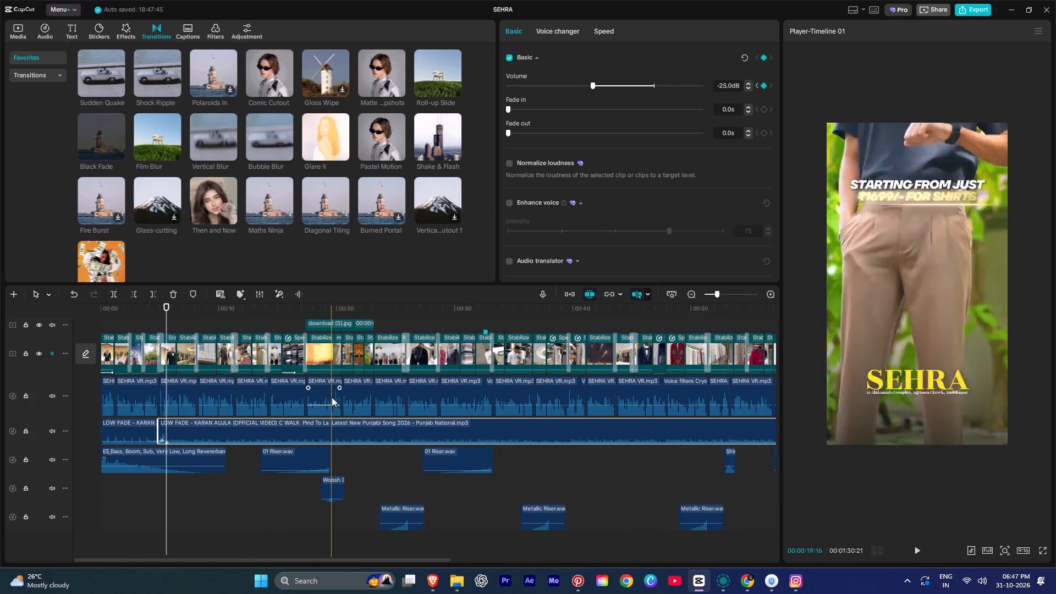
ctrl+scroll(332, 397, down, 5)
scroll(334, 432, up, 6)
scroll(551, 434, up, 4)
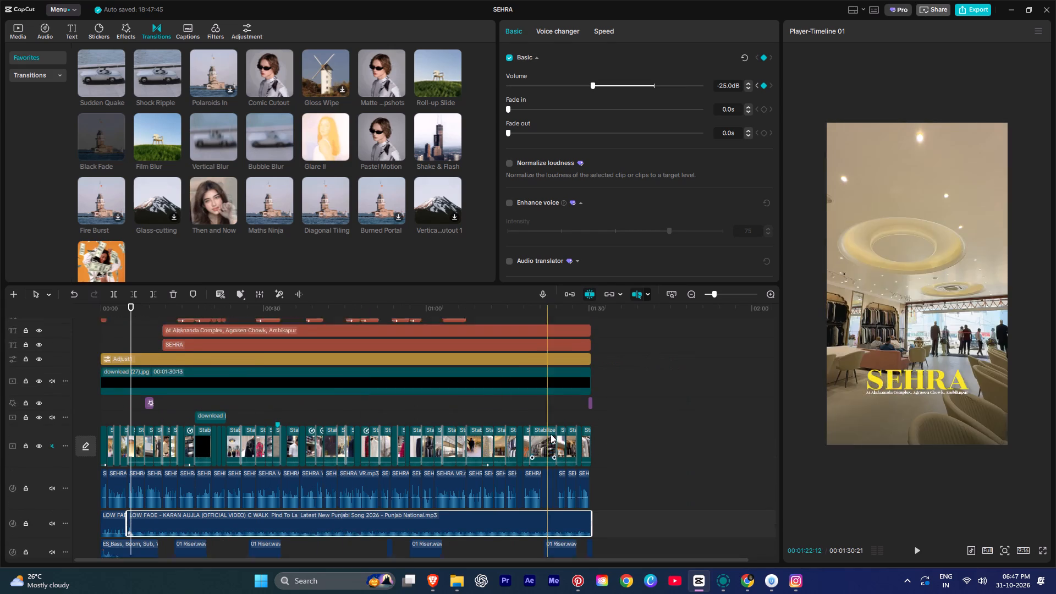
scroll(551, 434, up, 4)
Export the reel under the name SEHRA VR REEL 03 at 60fps.
click(970, 9)
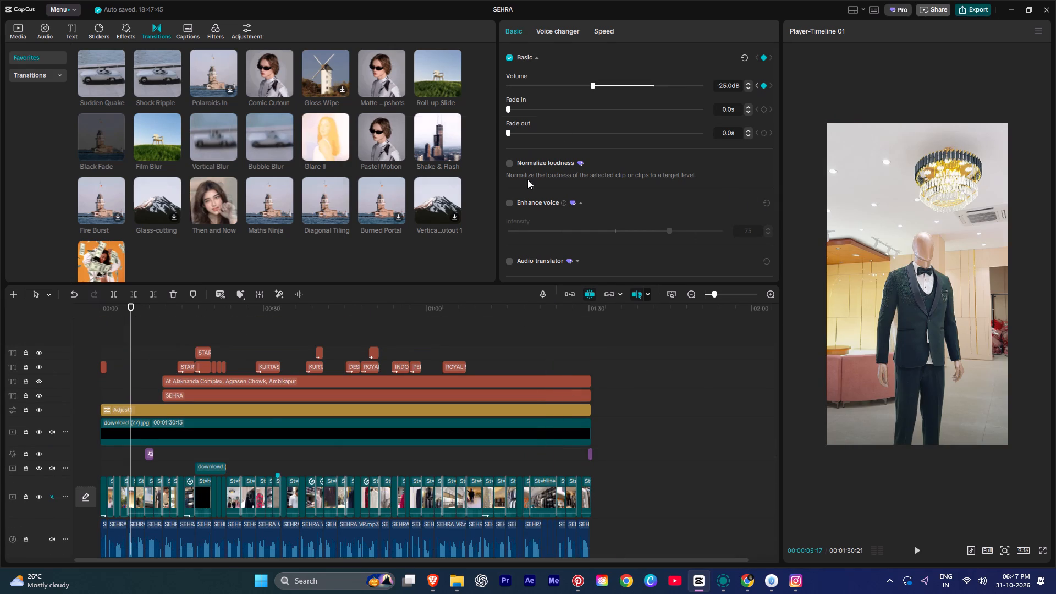
click(634, 153)
key(space)
text(VR REEL 03)
click(640, 372)
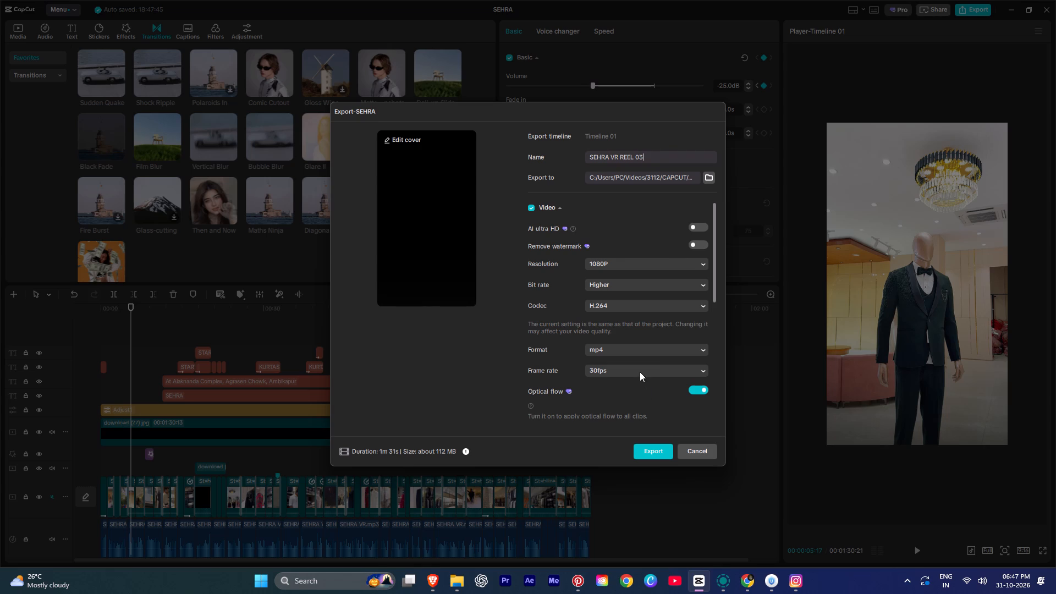
click(619, 498)
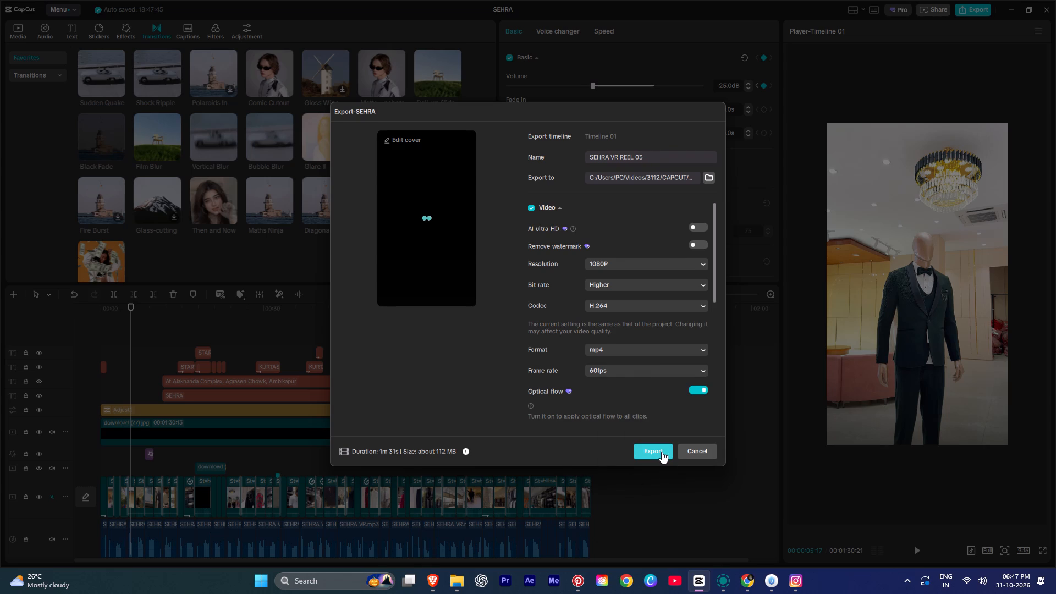
click(659, 450)
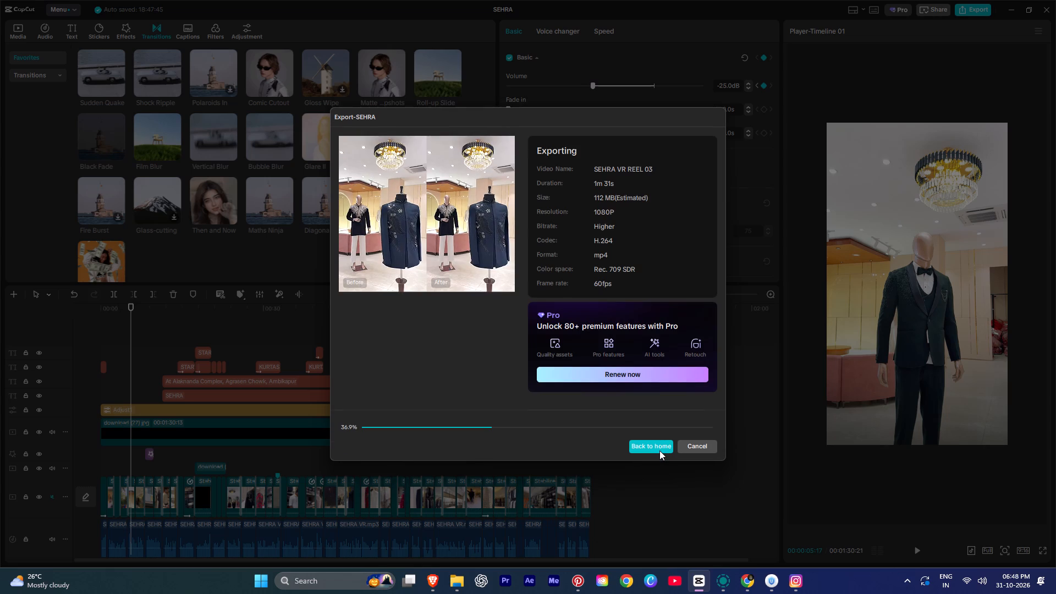
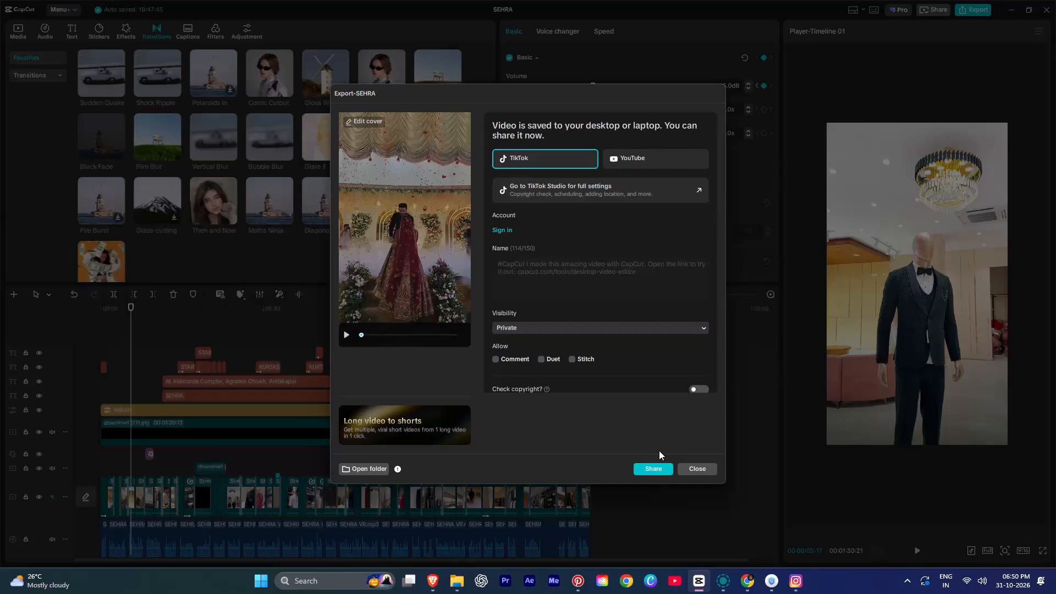
Open the SEHRA export folder containing the finished SEHRA VR REEL 03 video.
scroll(659, 450, down, 1)
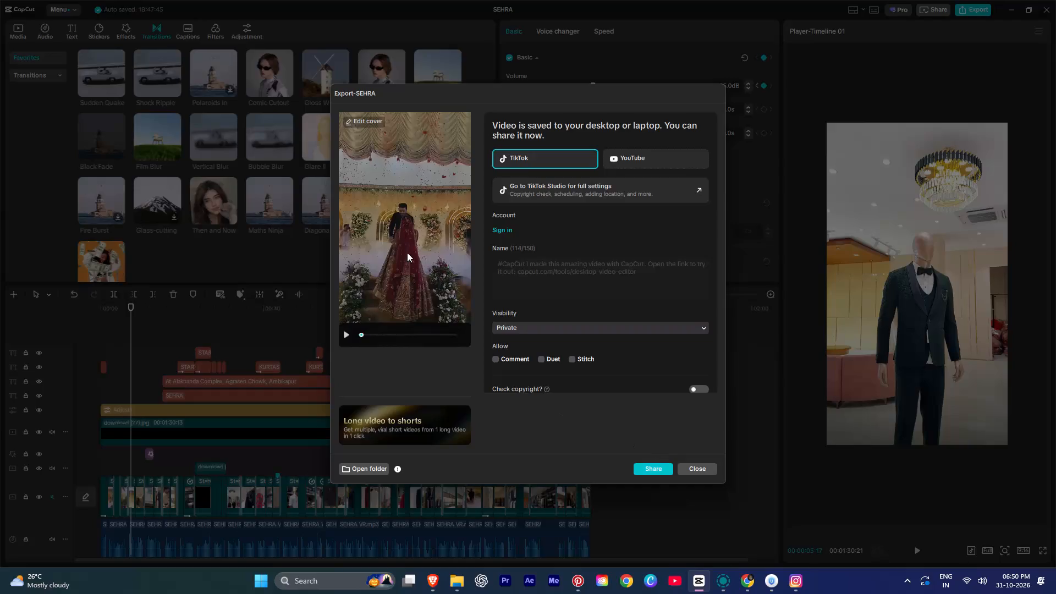
click(407, 252)
click(364, 466)
click(400, 250)
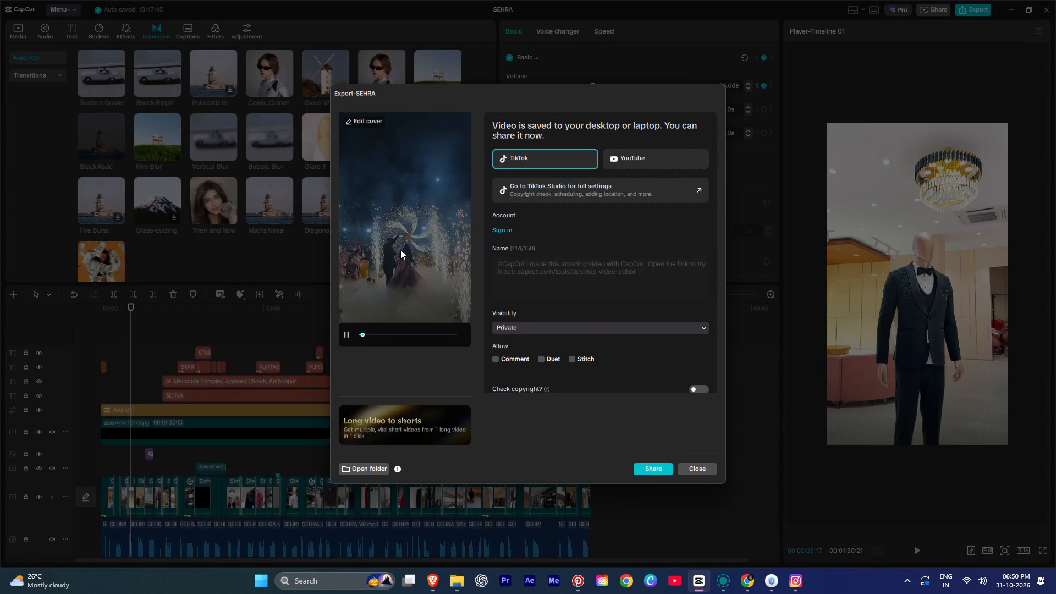
click(364, 470)
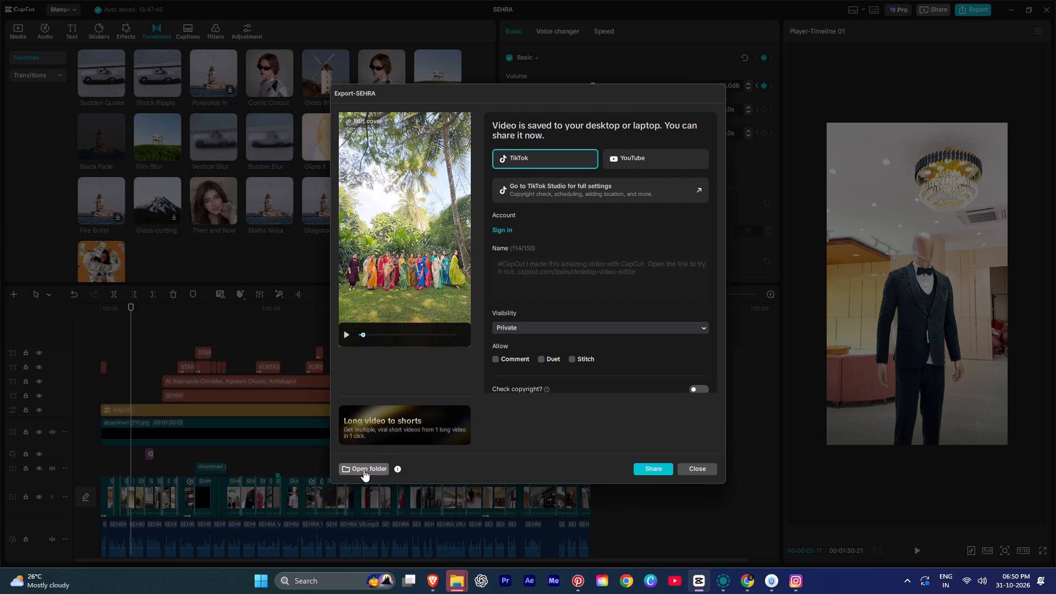
click(364, 466)
click(448, 582)
click(402, 210)
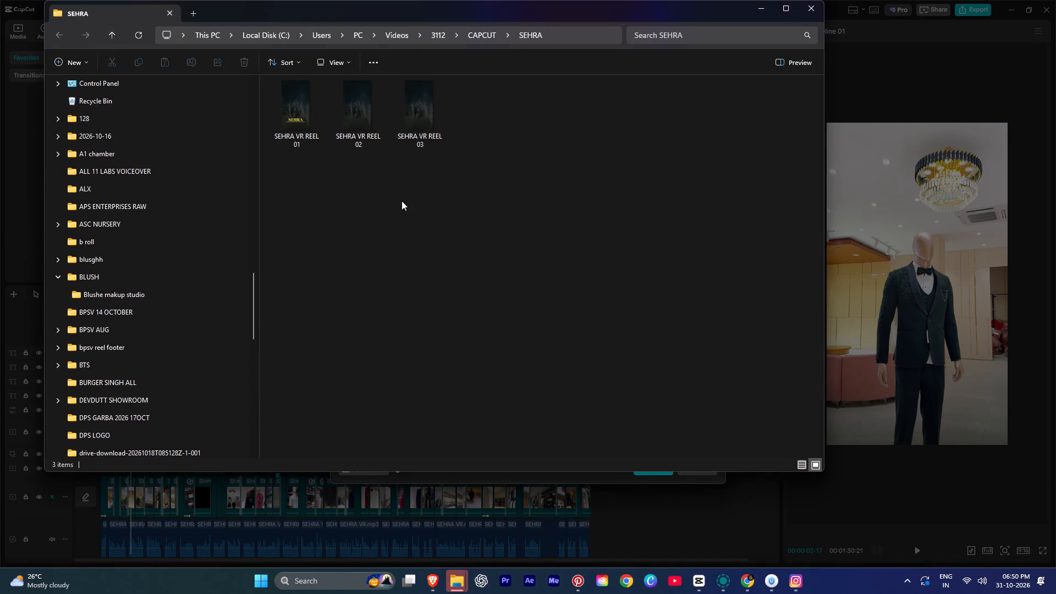
Copy SEHRA VR REEL 03 from the SEHRA folder to the connected moto g85 5G phone under This PC.
drag(422, 121, 360, 248)
scroll(170, 271, down, 1)
scroll(170, 271, up, 2)
scroll(170, 271, down, 1)
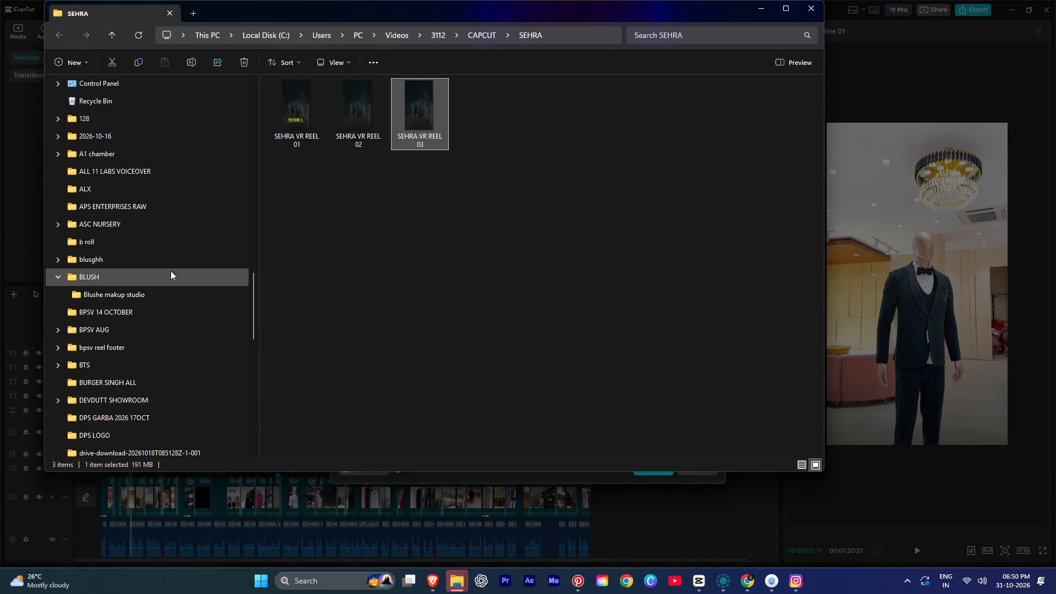
scroll(170, 271, down, 7)
scroll(170, 271, up, 16)
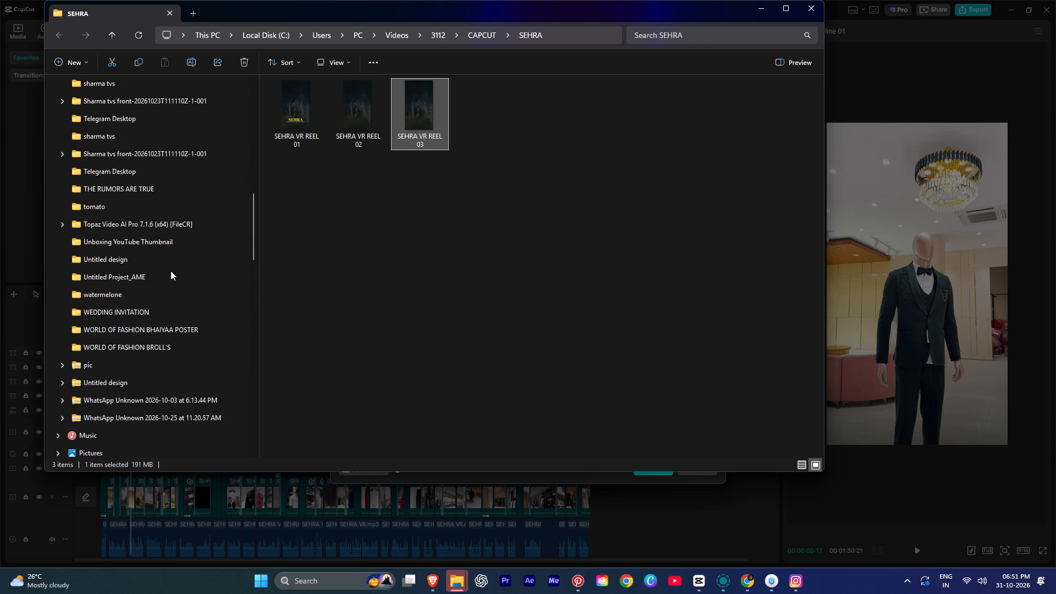
scroll(170, 271, down, 4)
drag(411, 117, 191, 293)
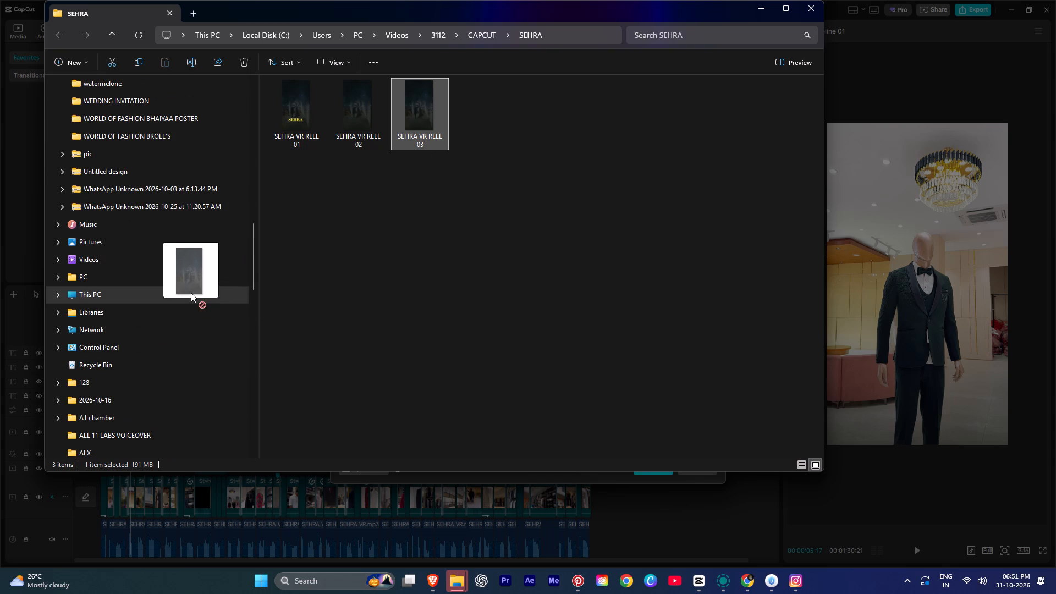
drag(191, 293, 90, 310)
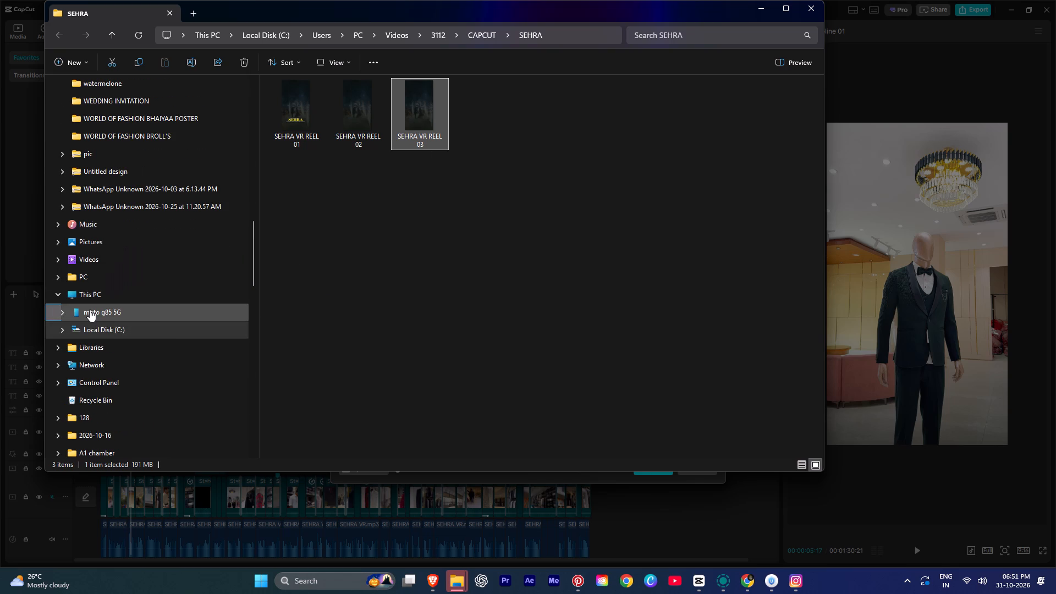
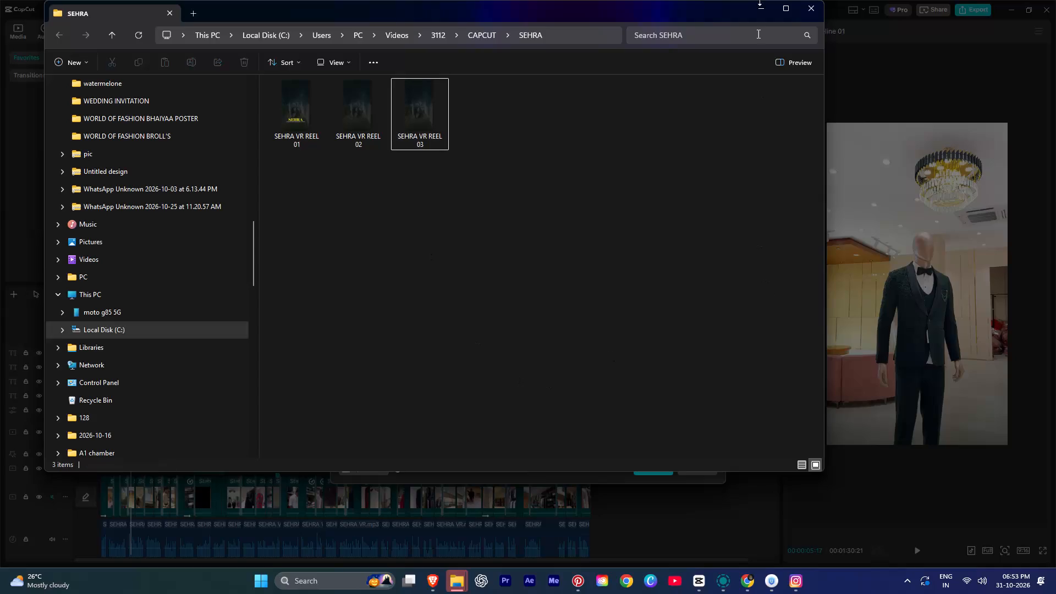
Close the SEHRA export folder window to return to the finished export in CapCut.
click(797, 14)
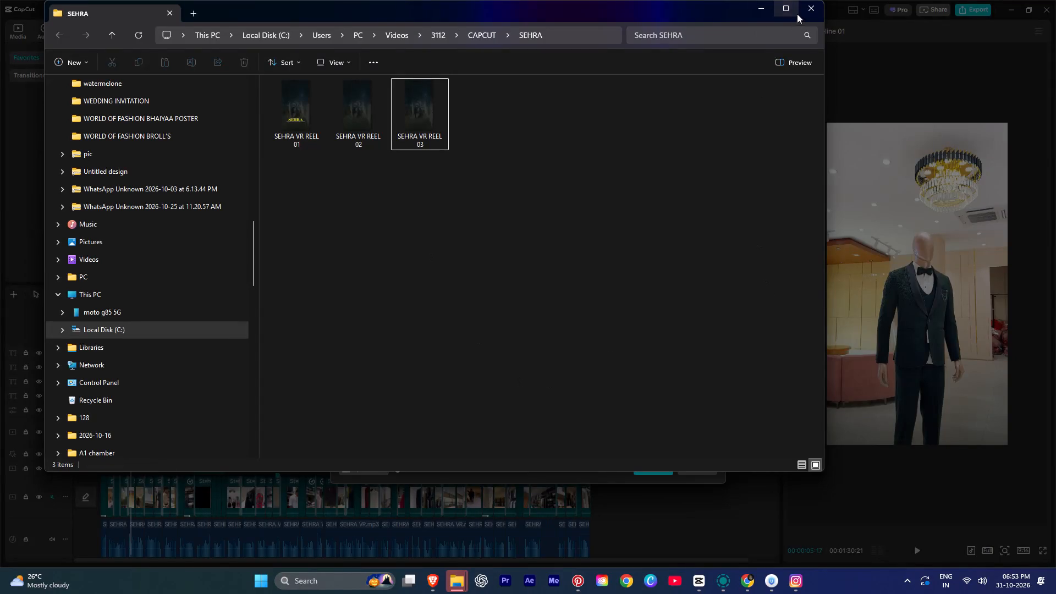
click(806, 10)
click(1055, 0)
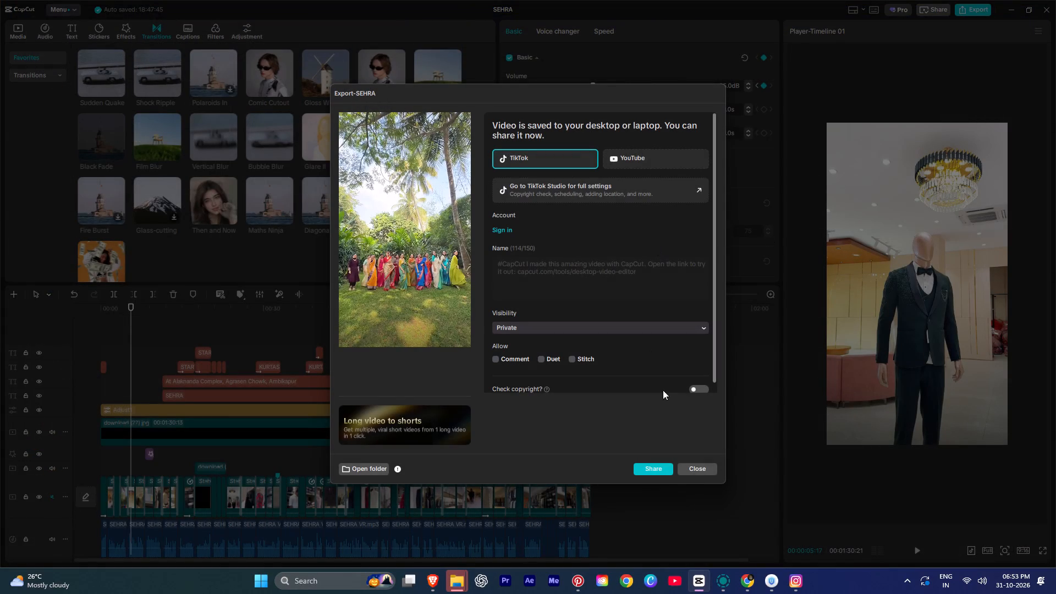
Dismiss the finished export dialog and close the SEHRA project editor.
click(697, 464)
click(615, 382)
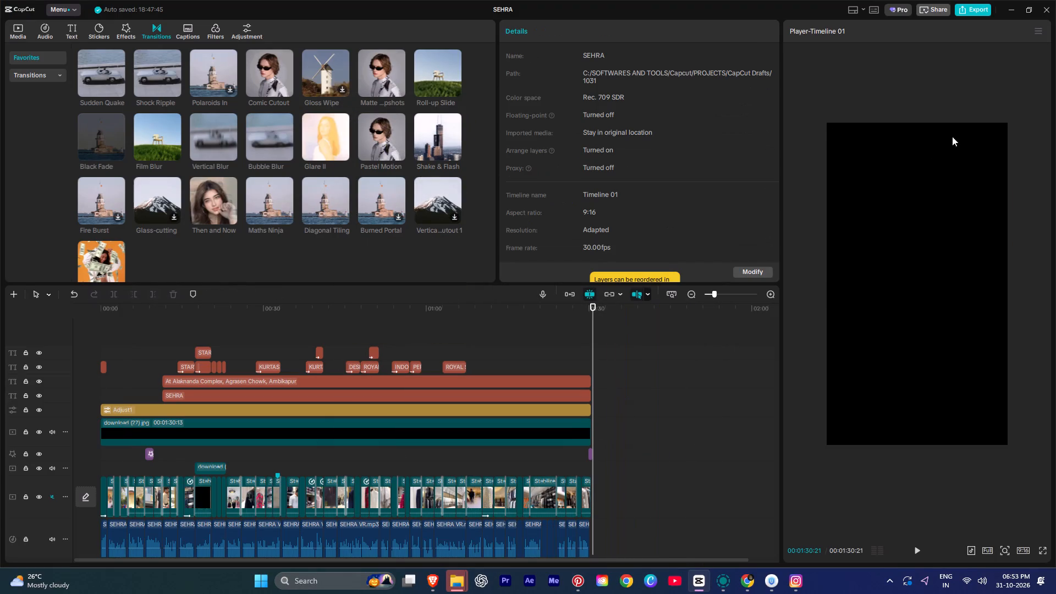
click(1047, 12)
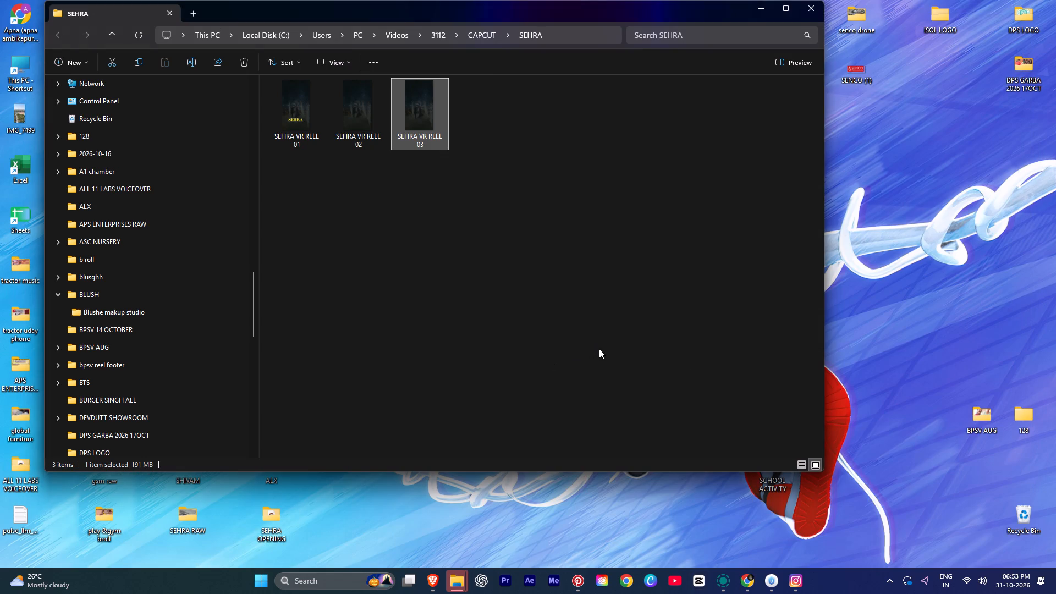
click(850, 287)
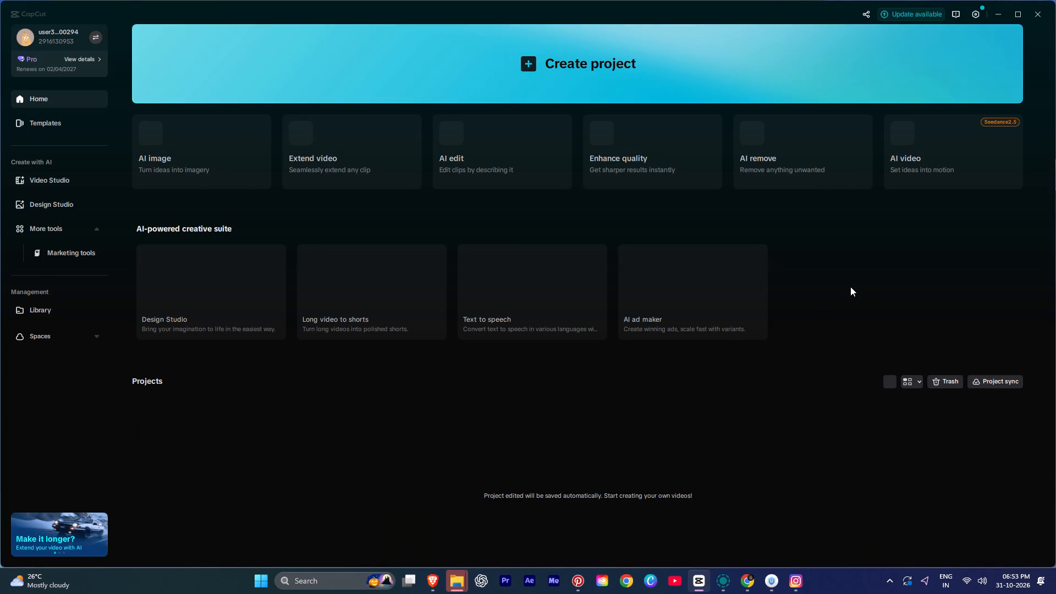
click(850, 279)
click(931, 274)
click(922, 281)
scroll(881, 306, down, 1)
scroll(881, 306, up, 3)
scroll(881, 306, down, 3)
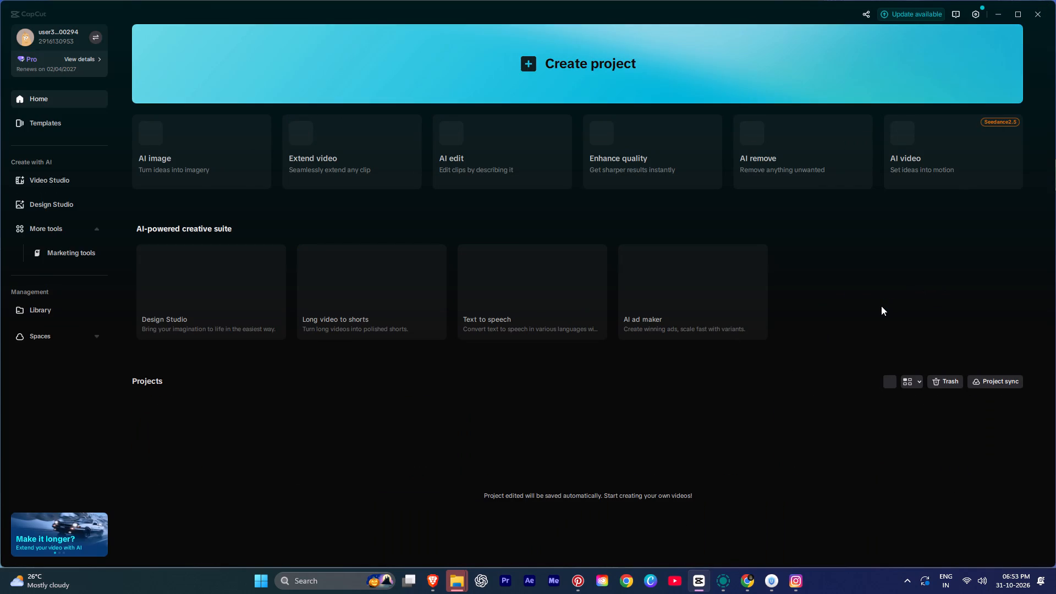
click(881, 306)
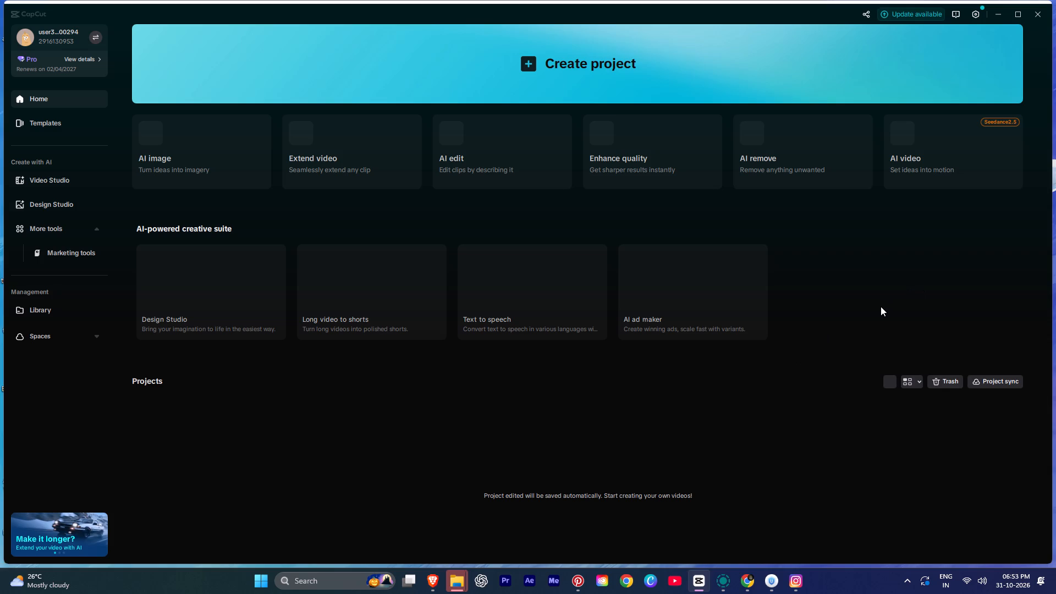